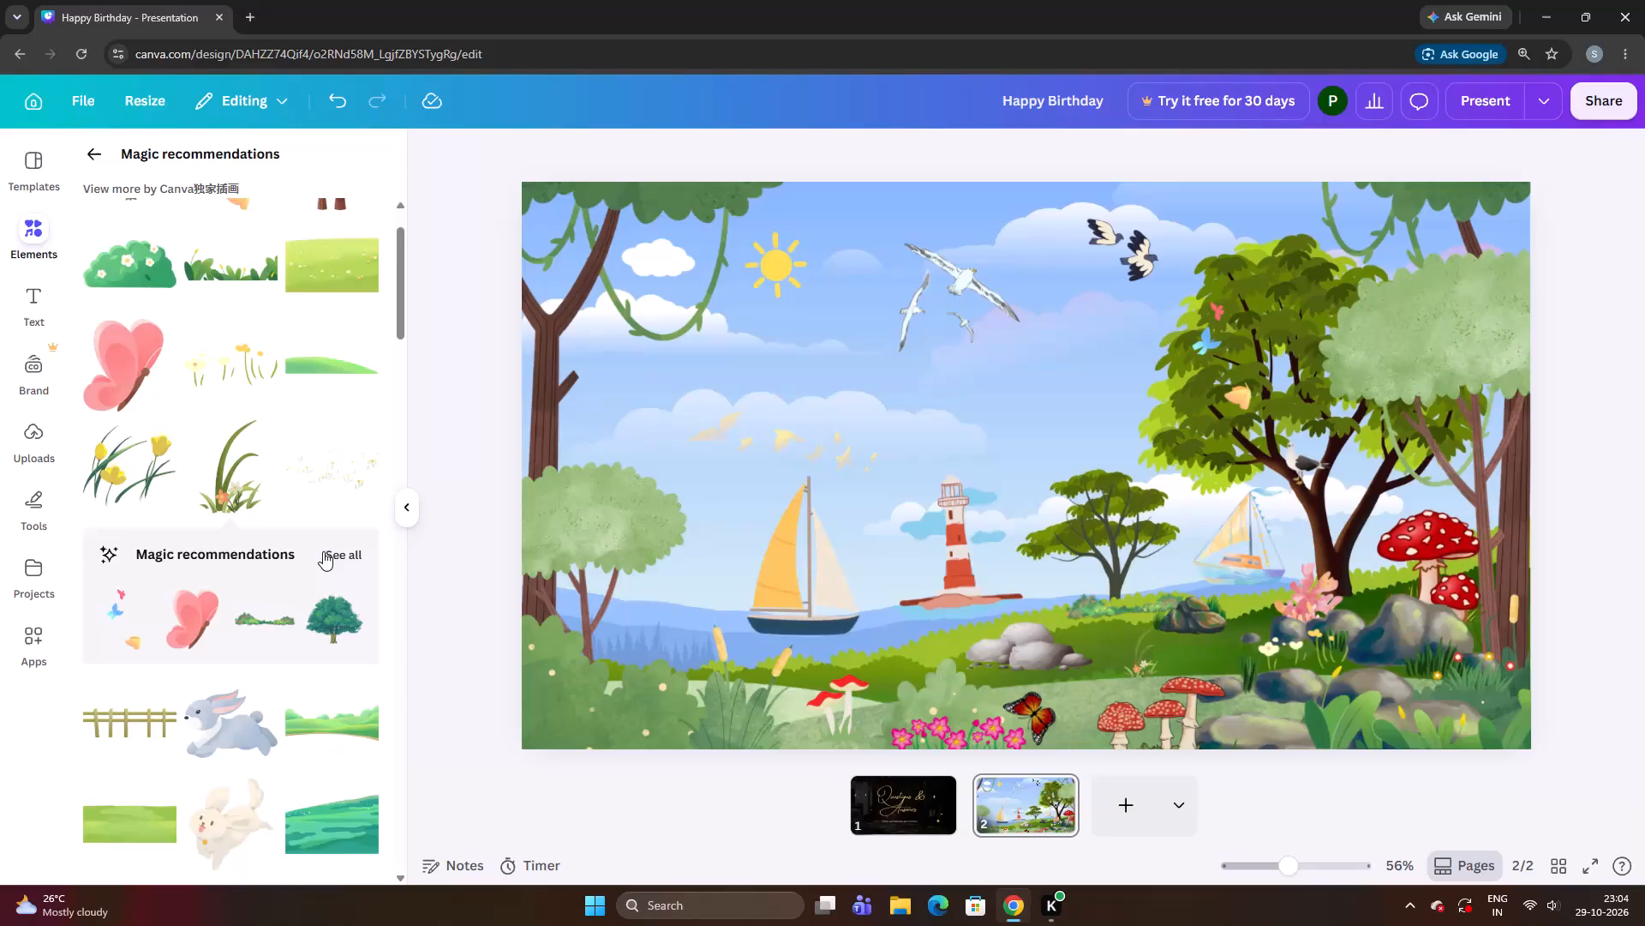
Browse the full set of magic recommendations for nature illustrations and return to the previous recommendations.
left_click(323, 551)
scroll(324, 547, "down", 9)
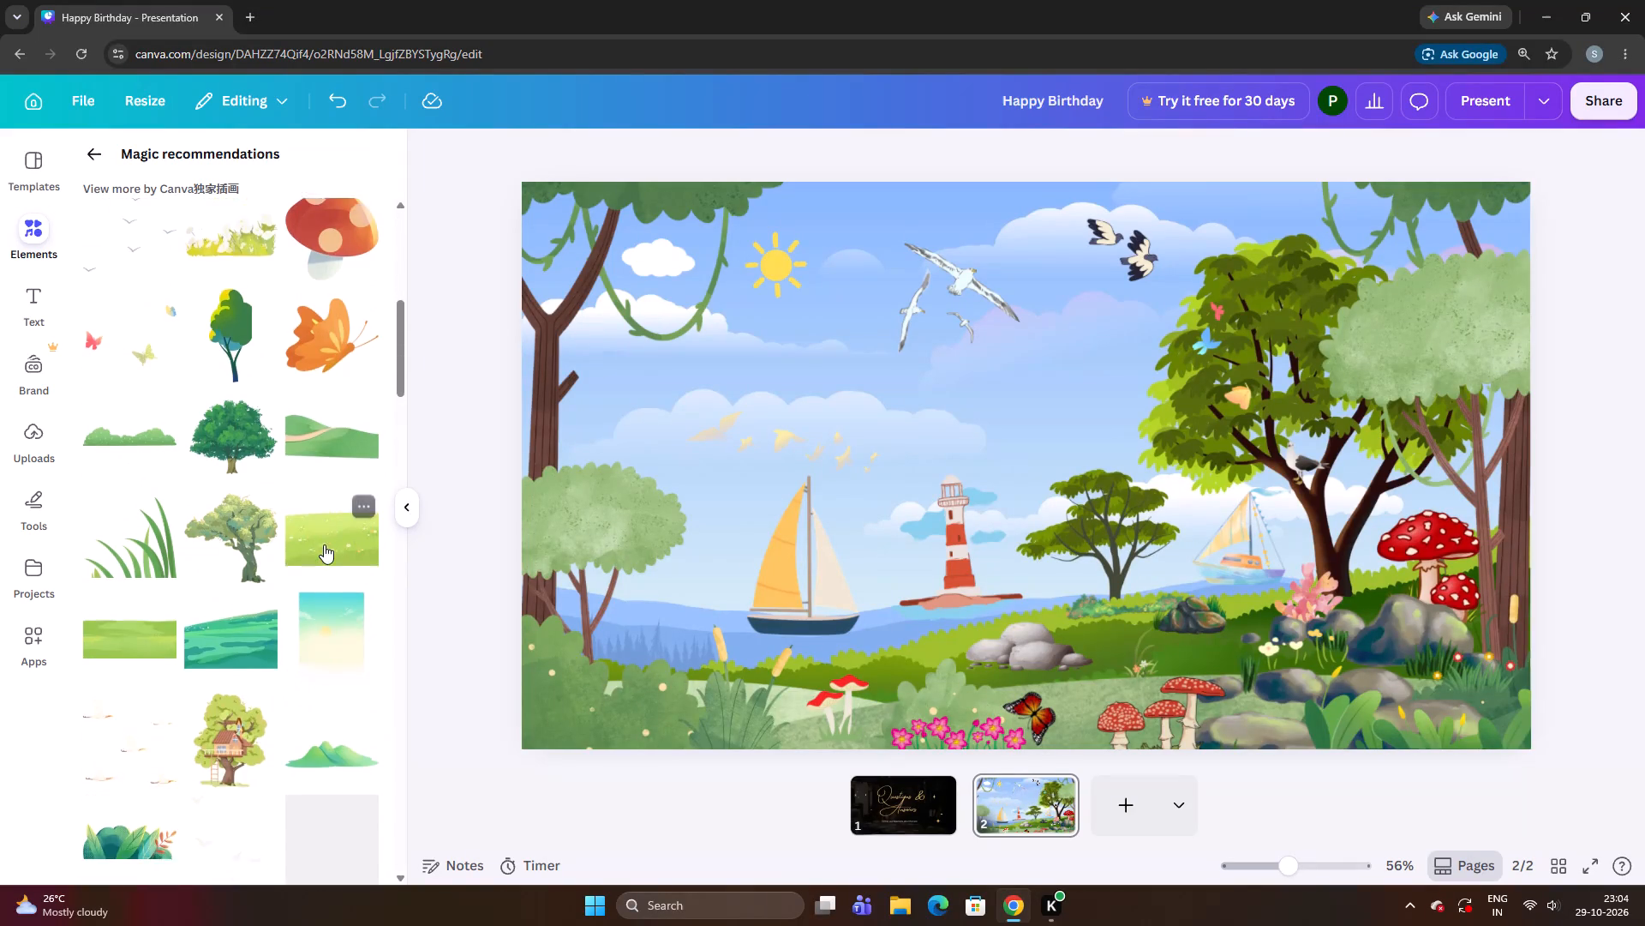
scroll(324, 544, "down", 7)
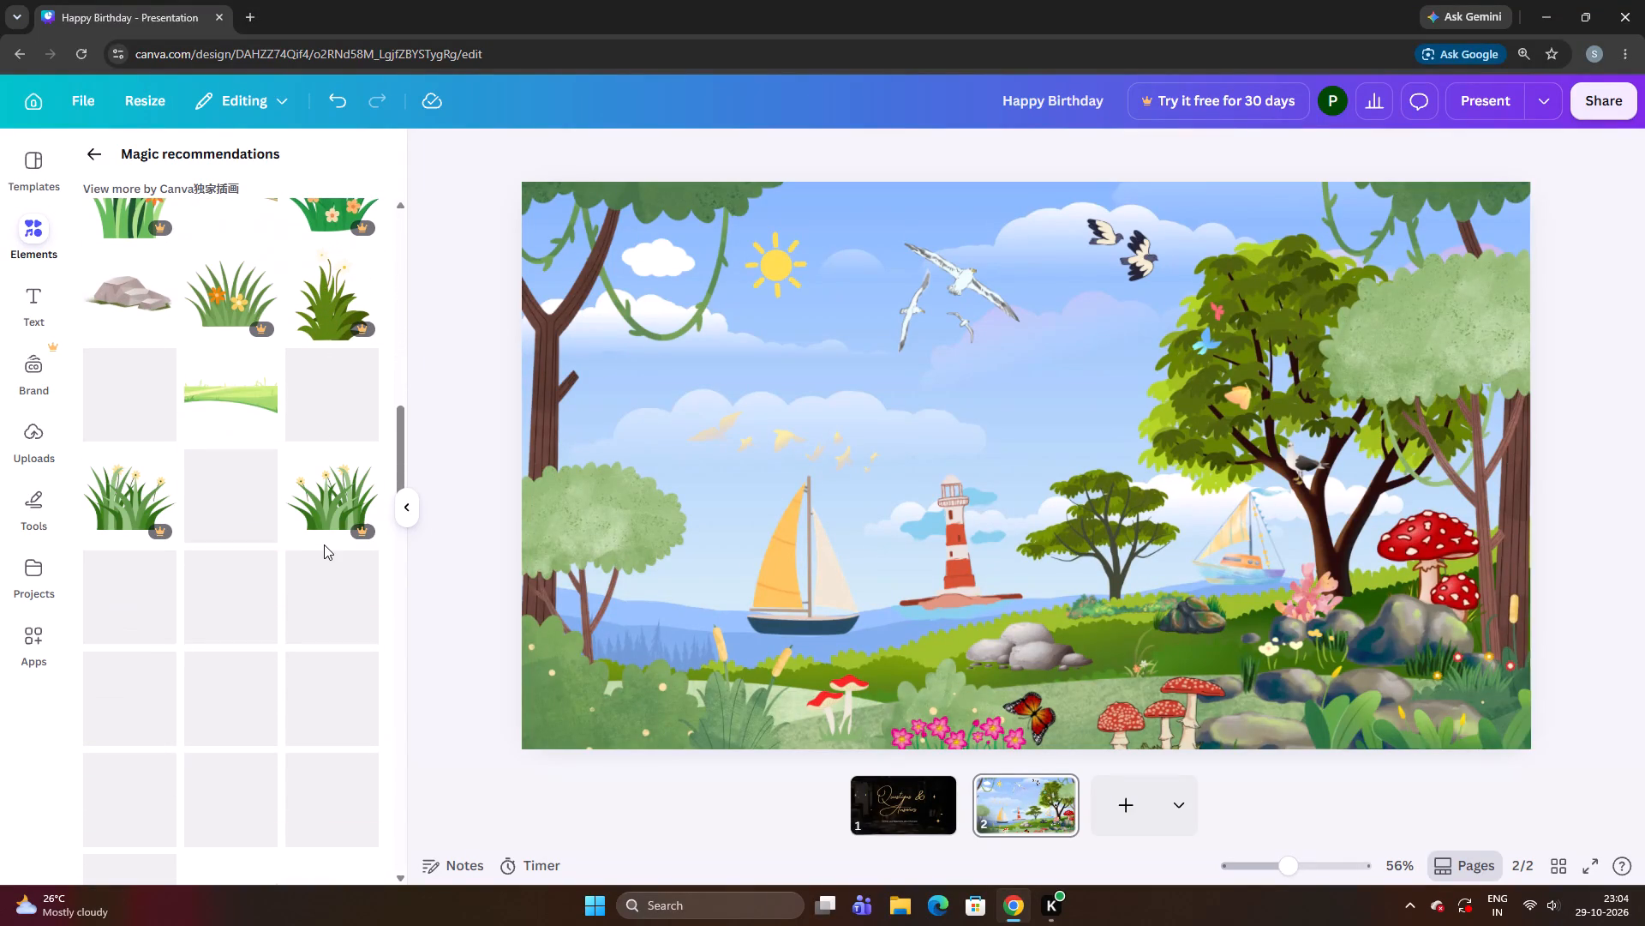
scroll(324, 544, "up", 13)
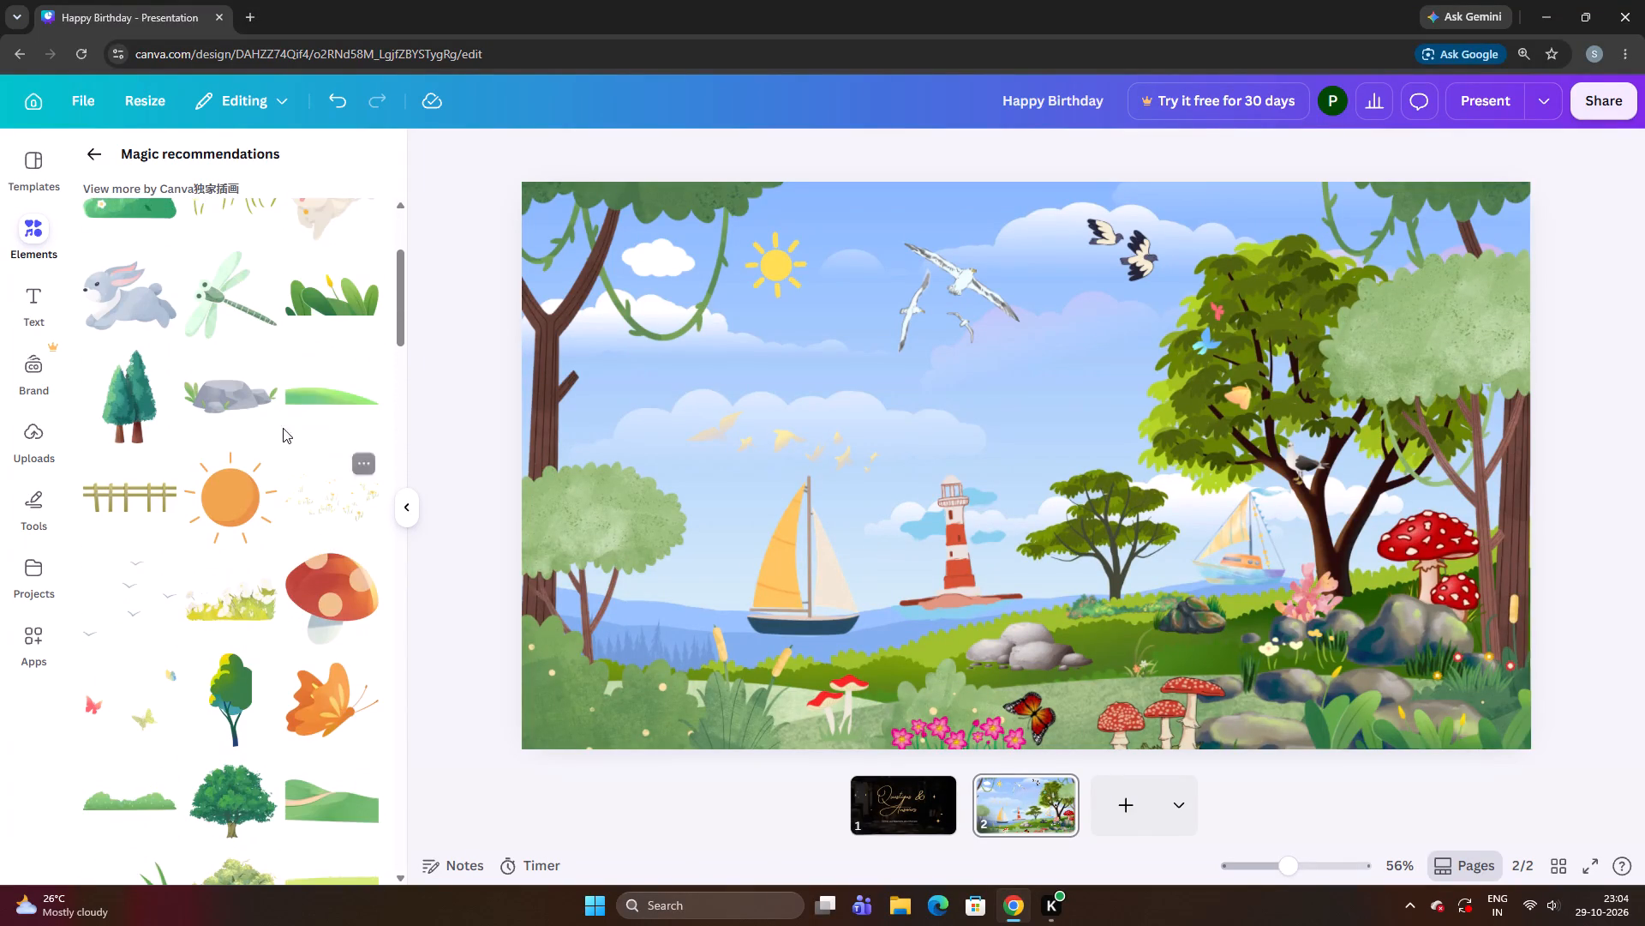
scroll(258, 399, "up", 9)
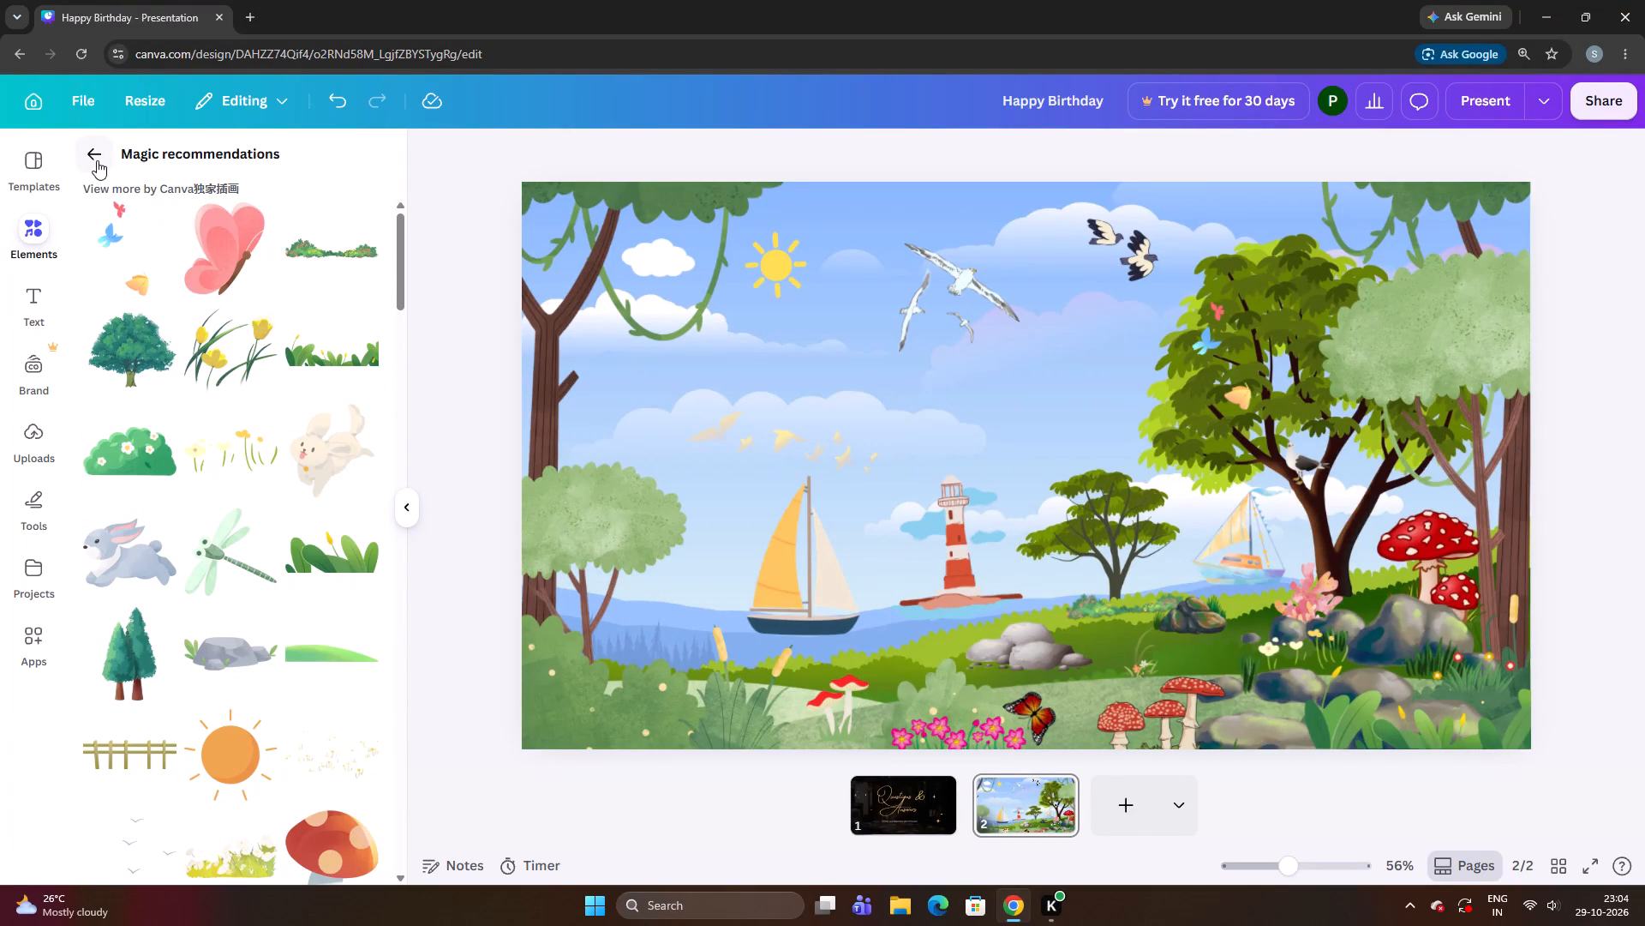
left_click(97, 160)
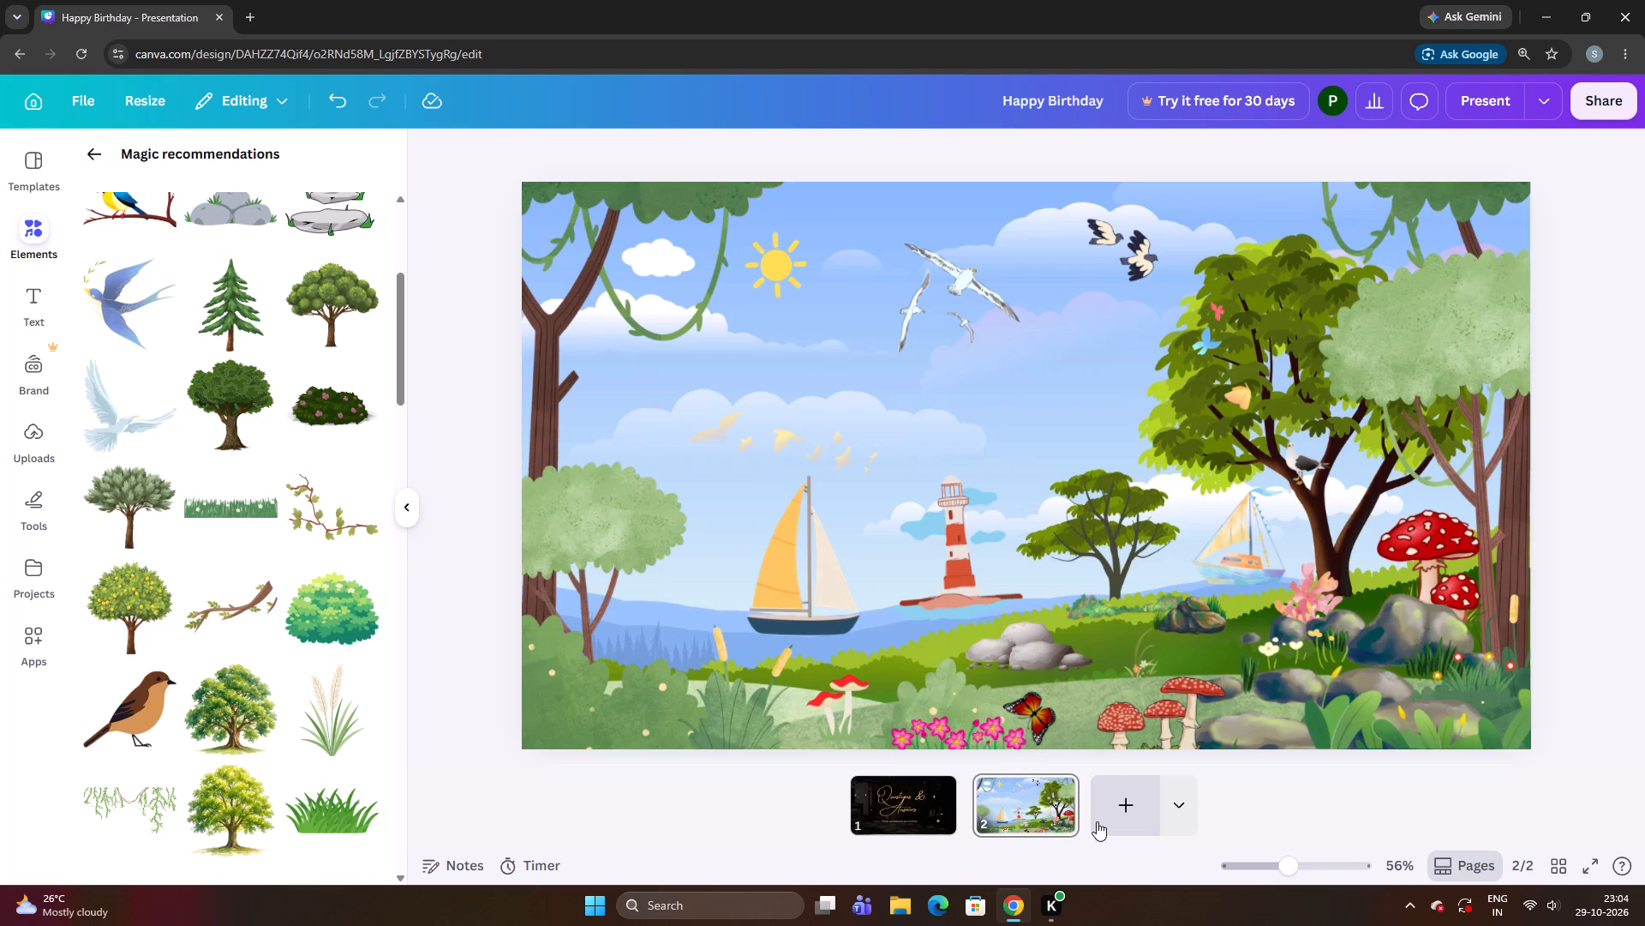
Add a blank third page to the Happy Birthday presentation.
left_click(1098, 821)
scroll(209, 464, "up", 3)
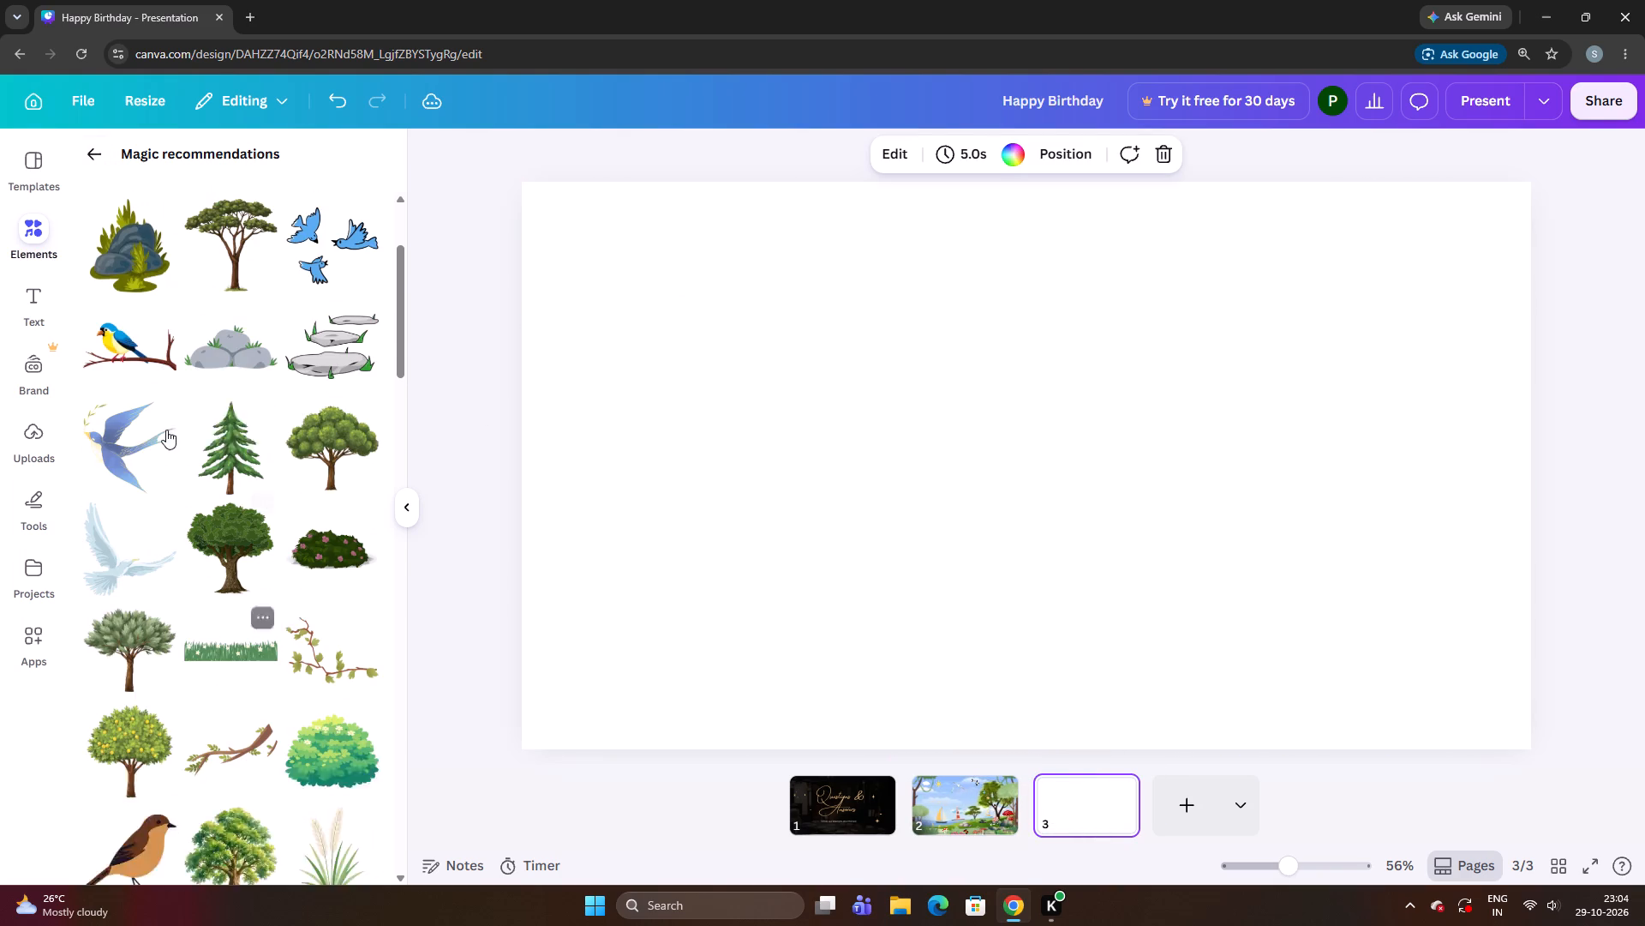
Browse the recently used templates and look into the Gold Black Elegant Wedding Presentation.
left_click(39, 163)
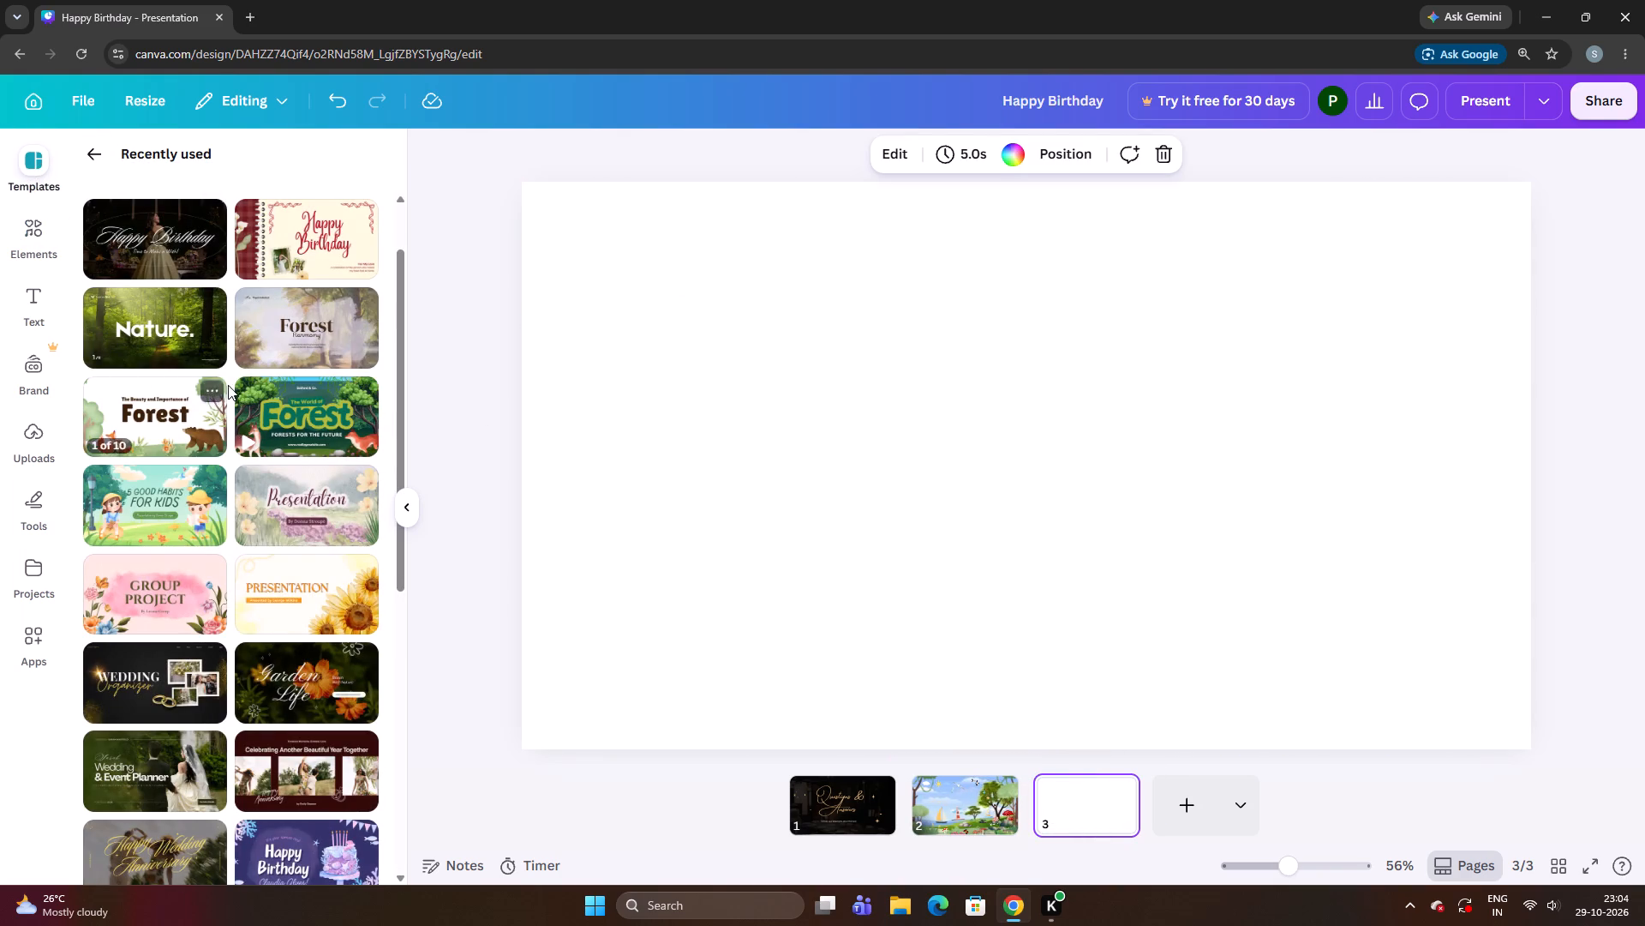
scroll(208, 514, "down", 2)
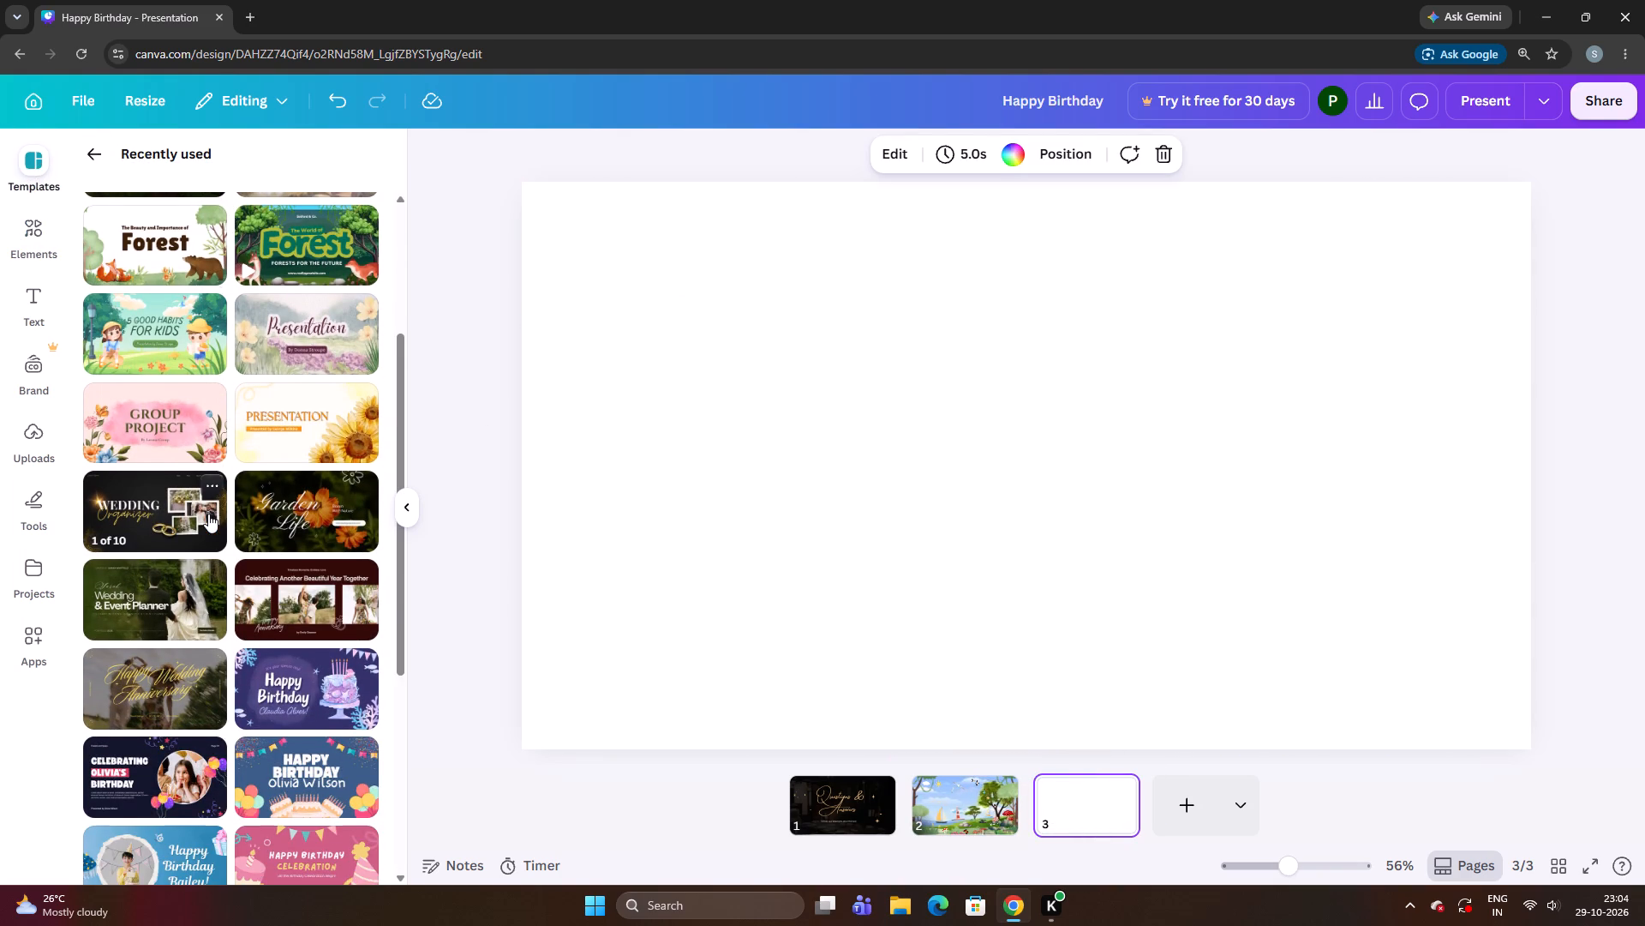
scroll(208, 514, "down", 6)
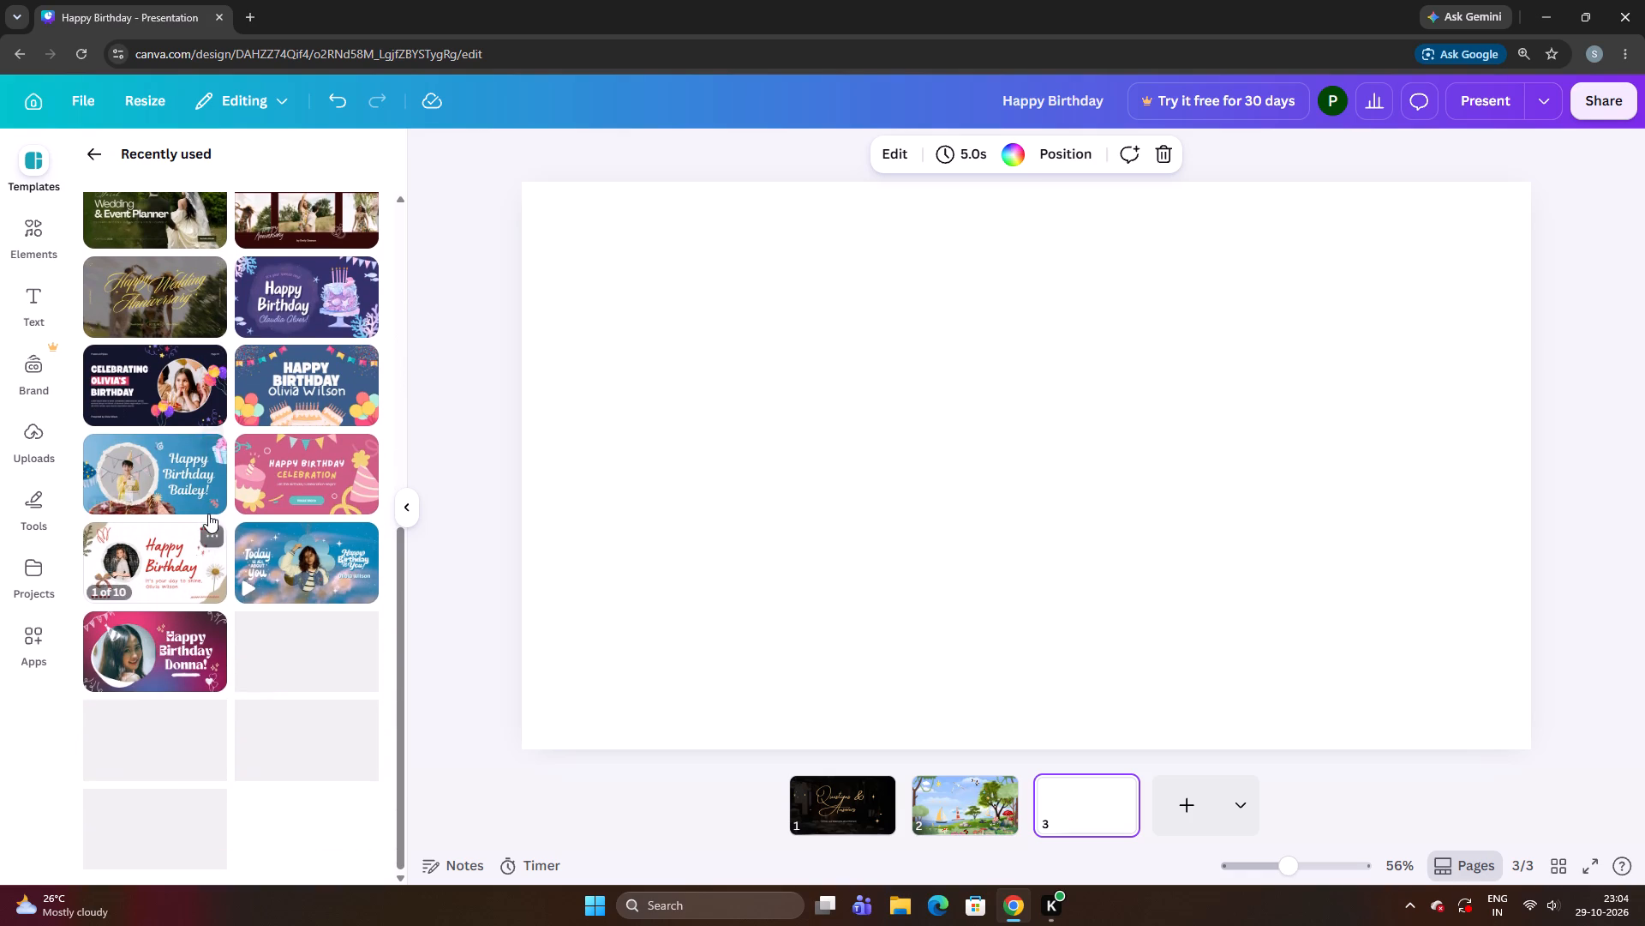
scroll(284, 501, "down", 2)
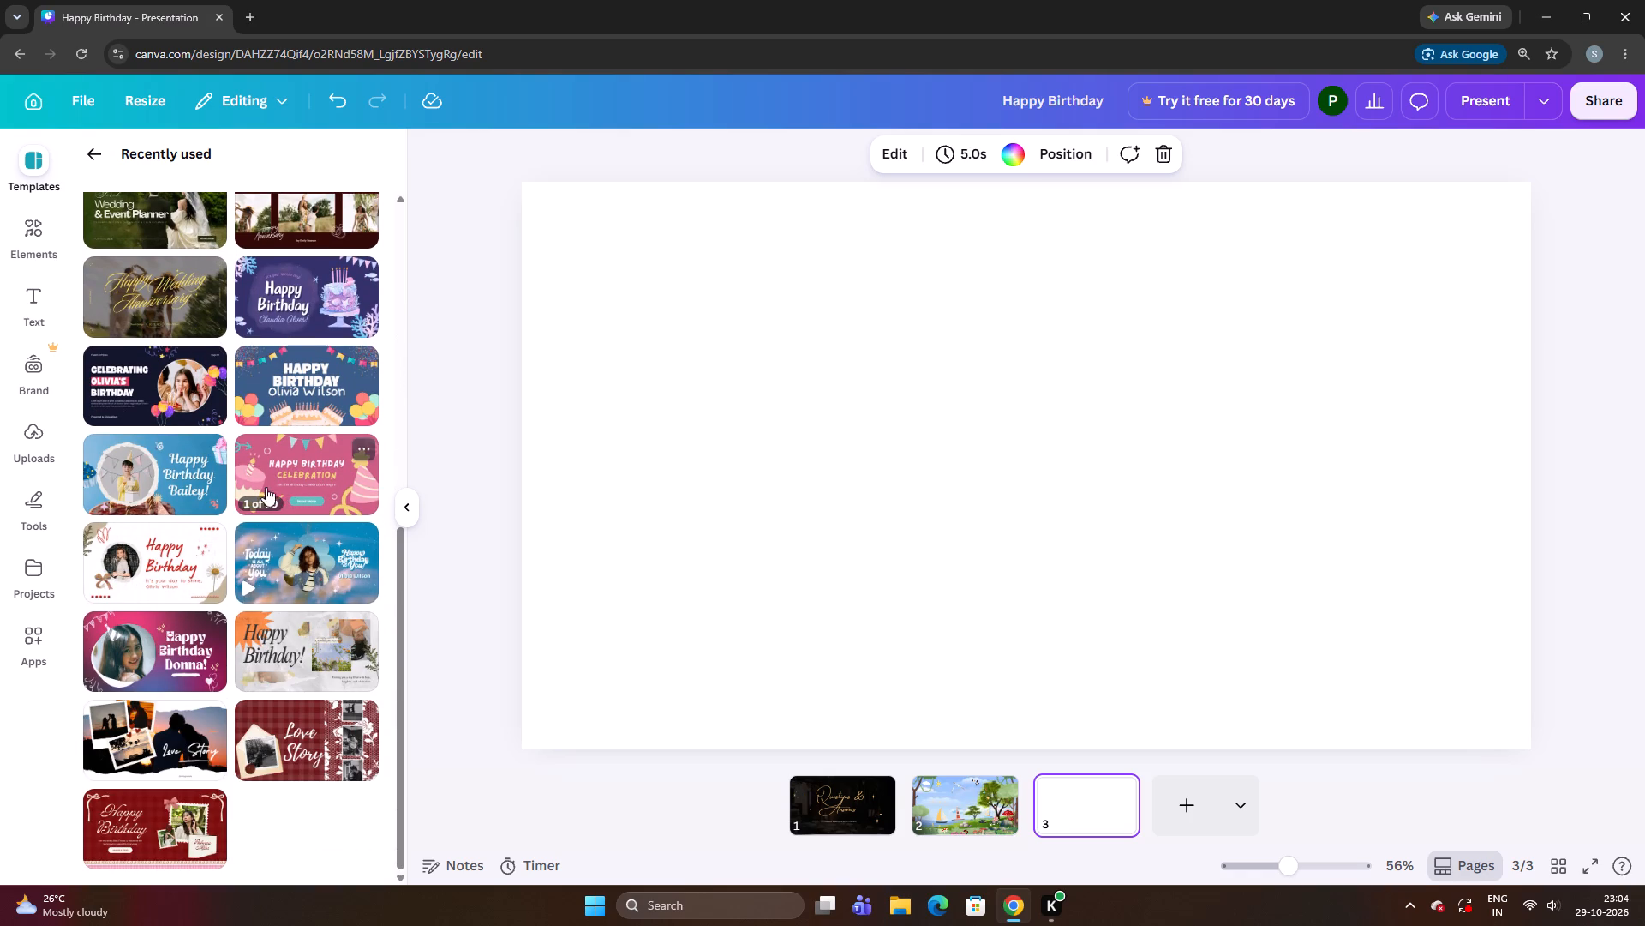
scroll(248, 490, "down", 3)
scroll(248, 490, "up", 4)
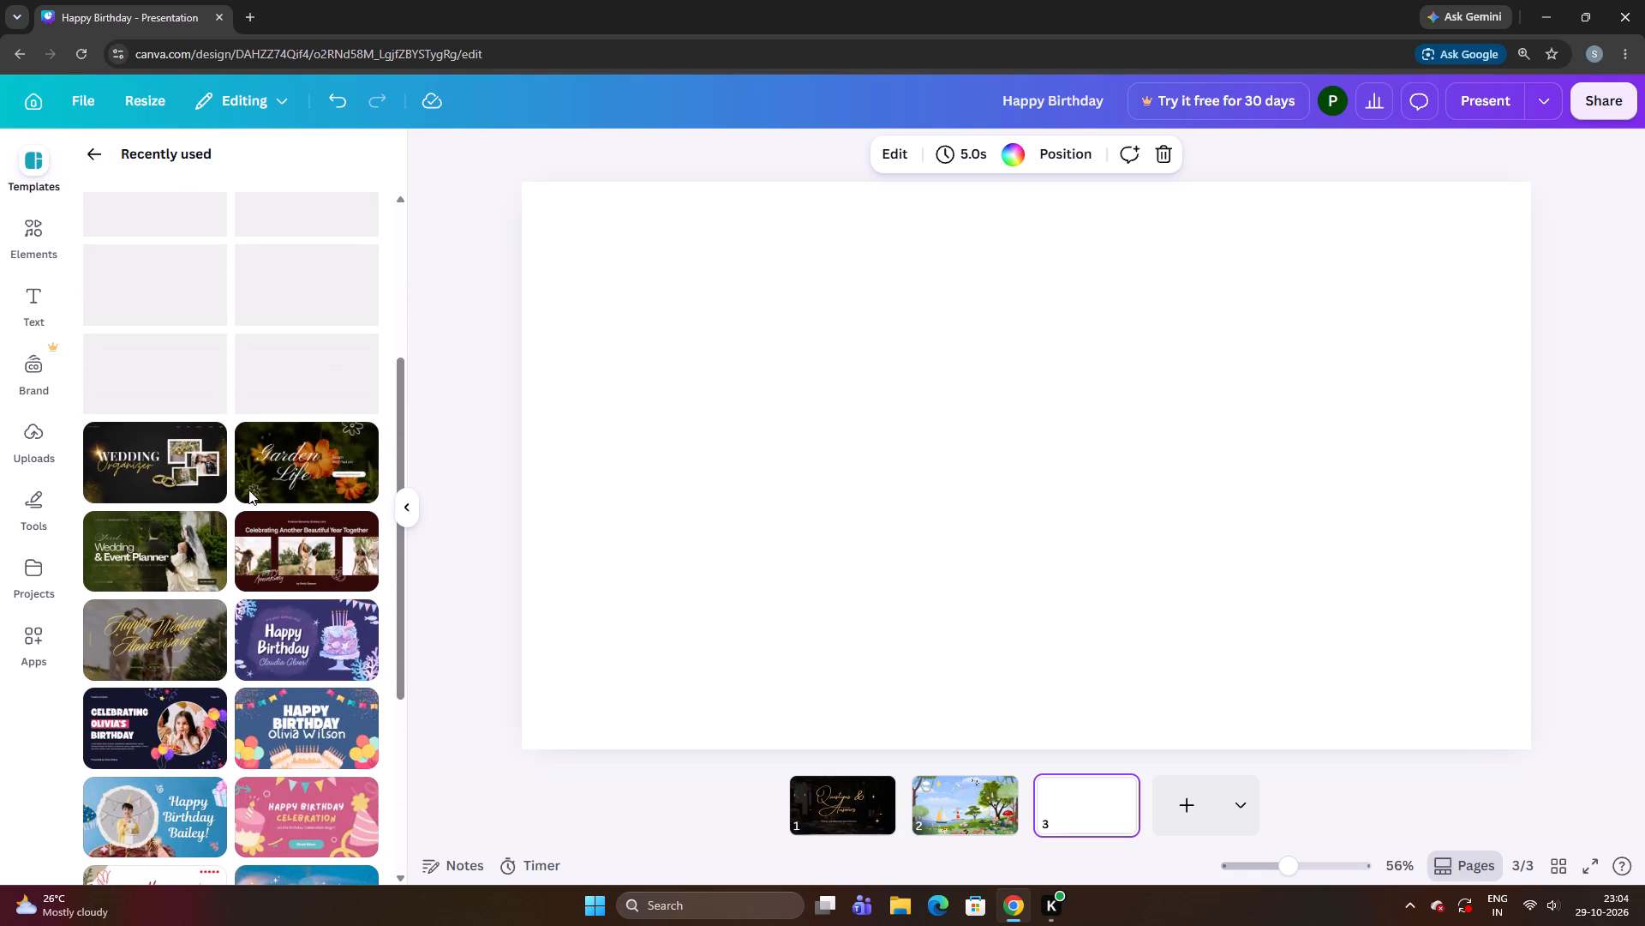
left_click(165, 474)
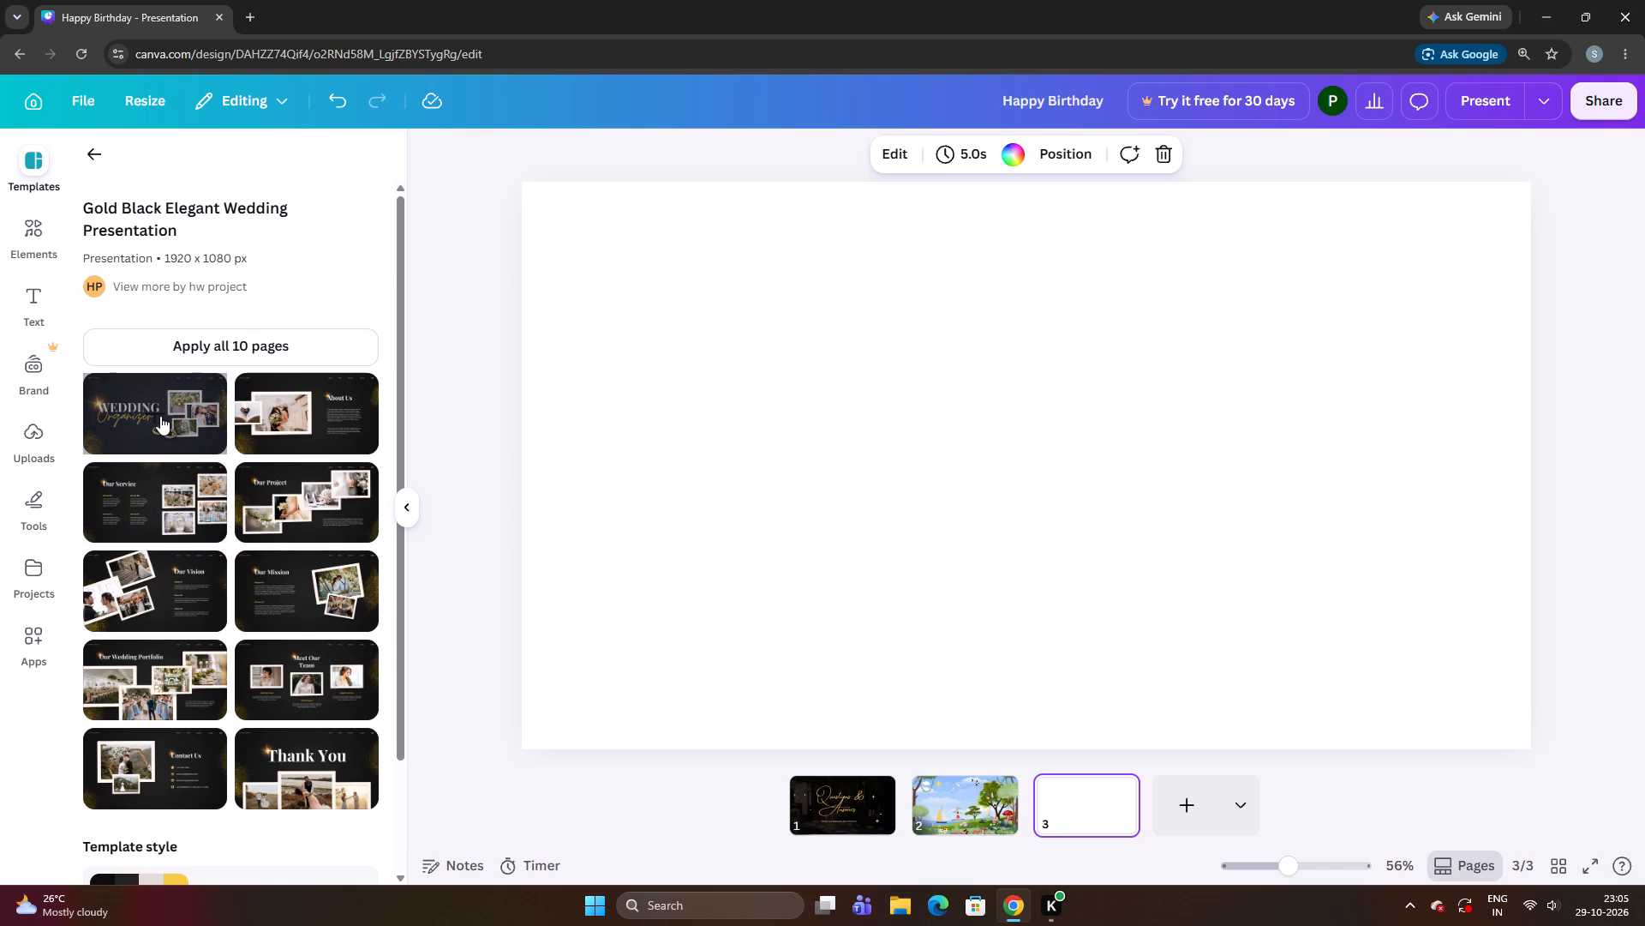
left_click(105, 141)
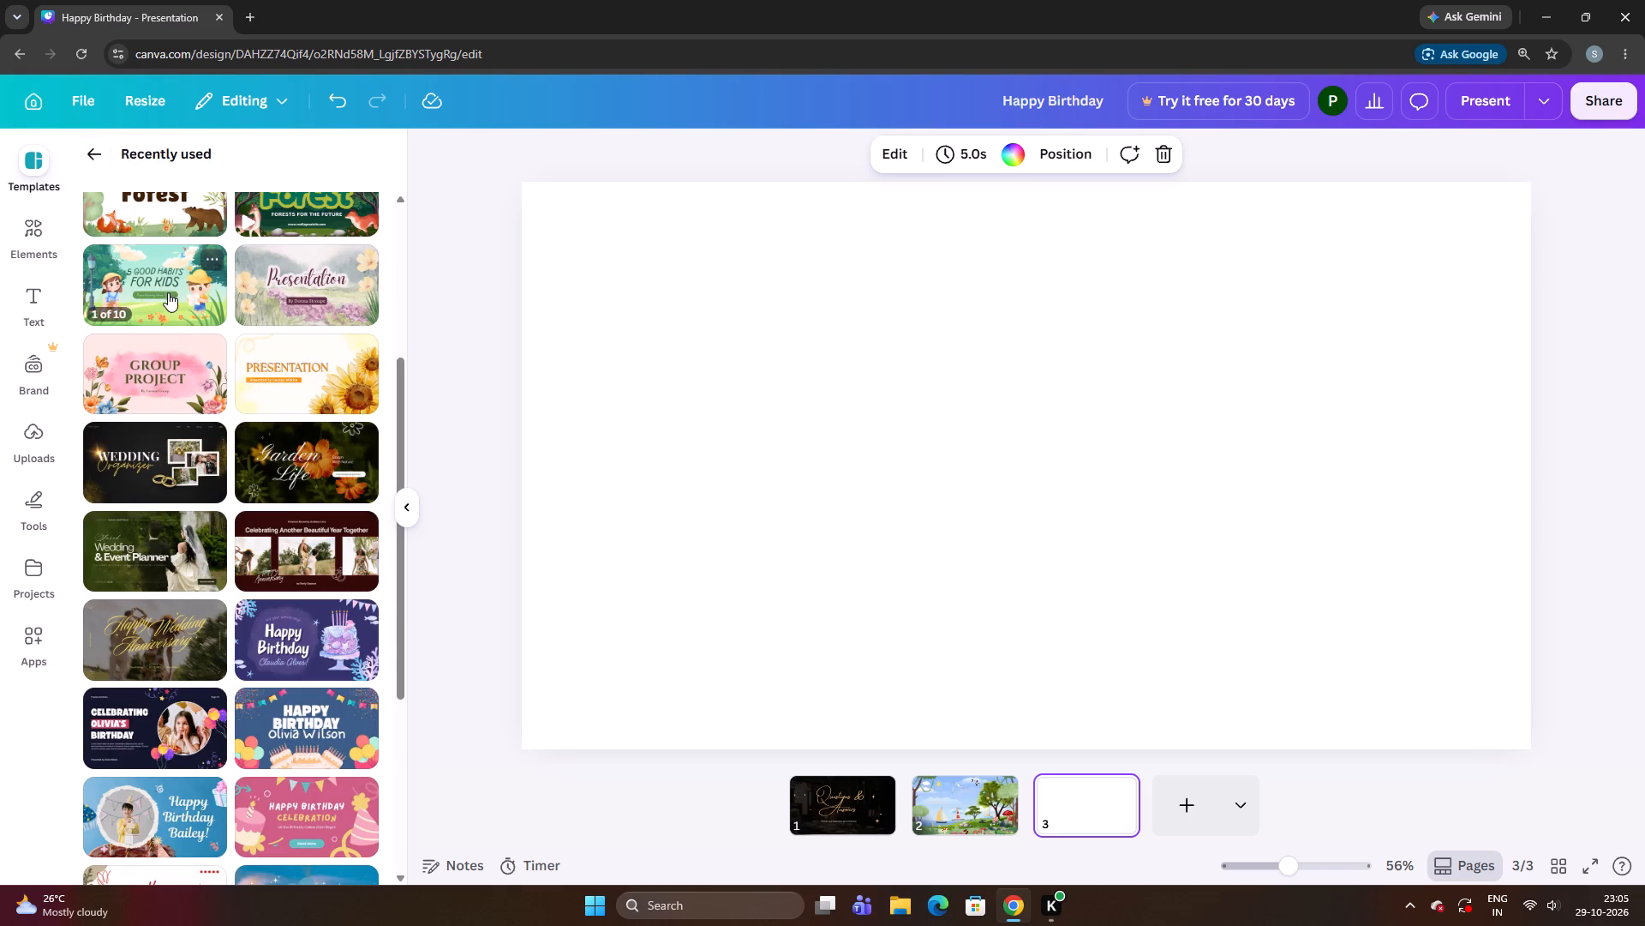
Apply the cover page of the Green Illustrated 5 Good Habits for Kids Presentation to page 3.
left_click(169, 294)
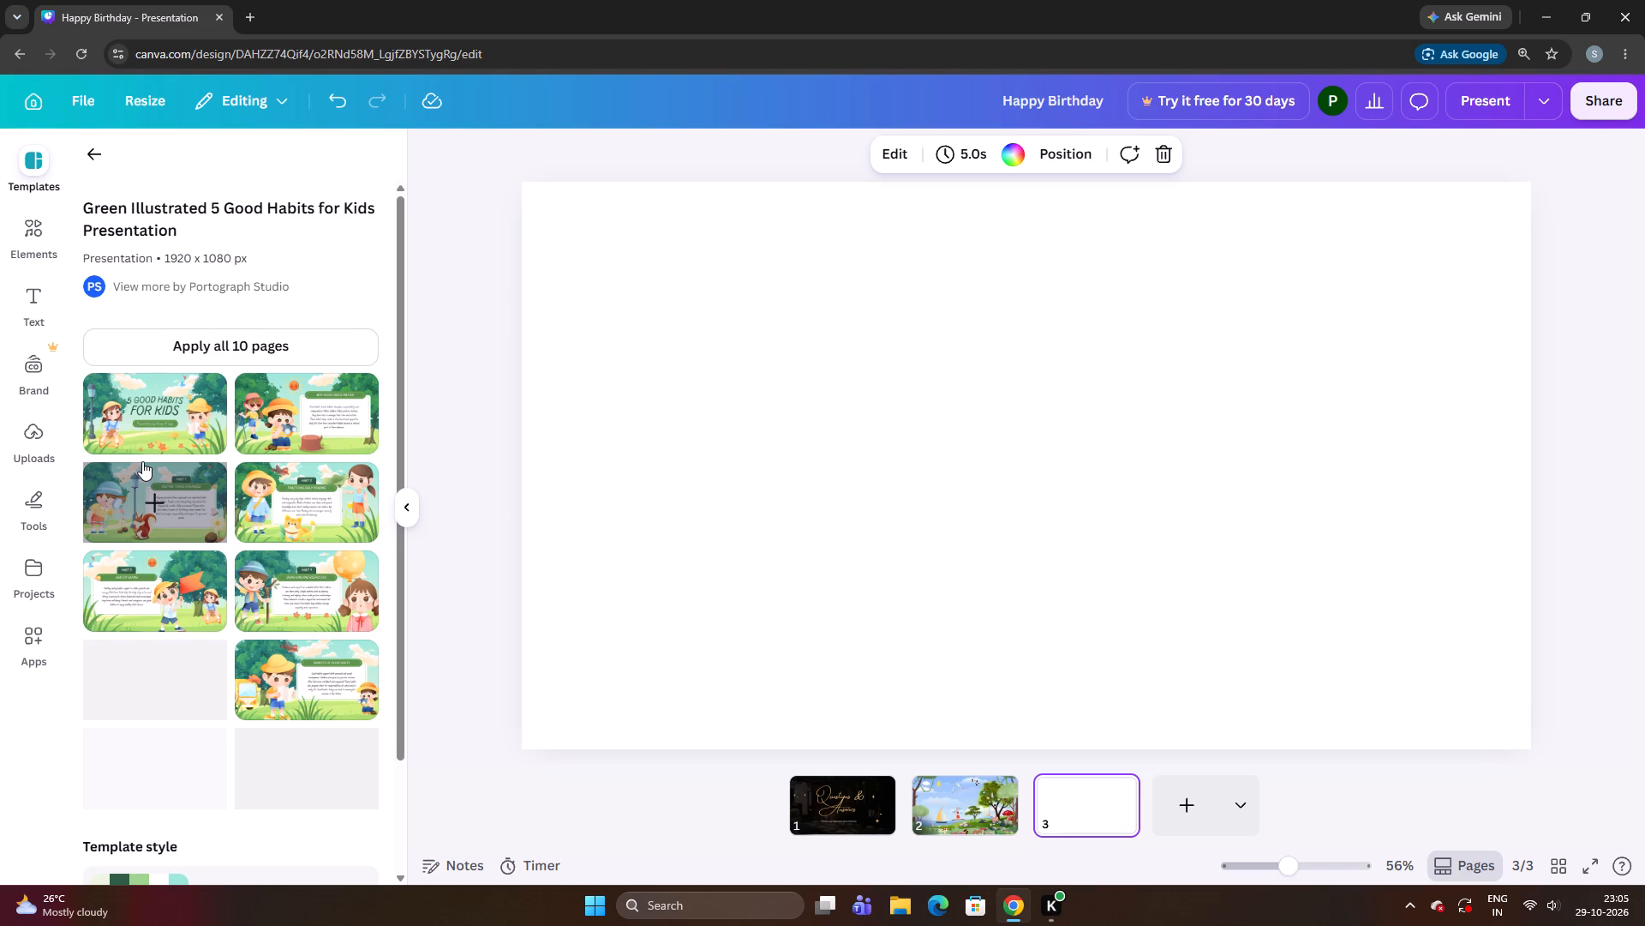
left_click(165, 414)
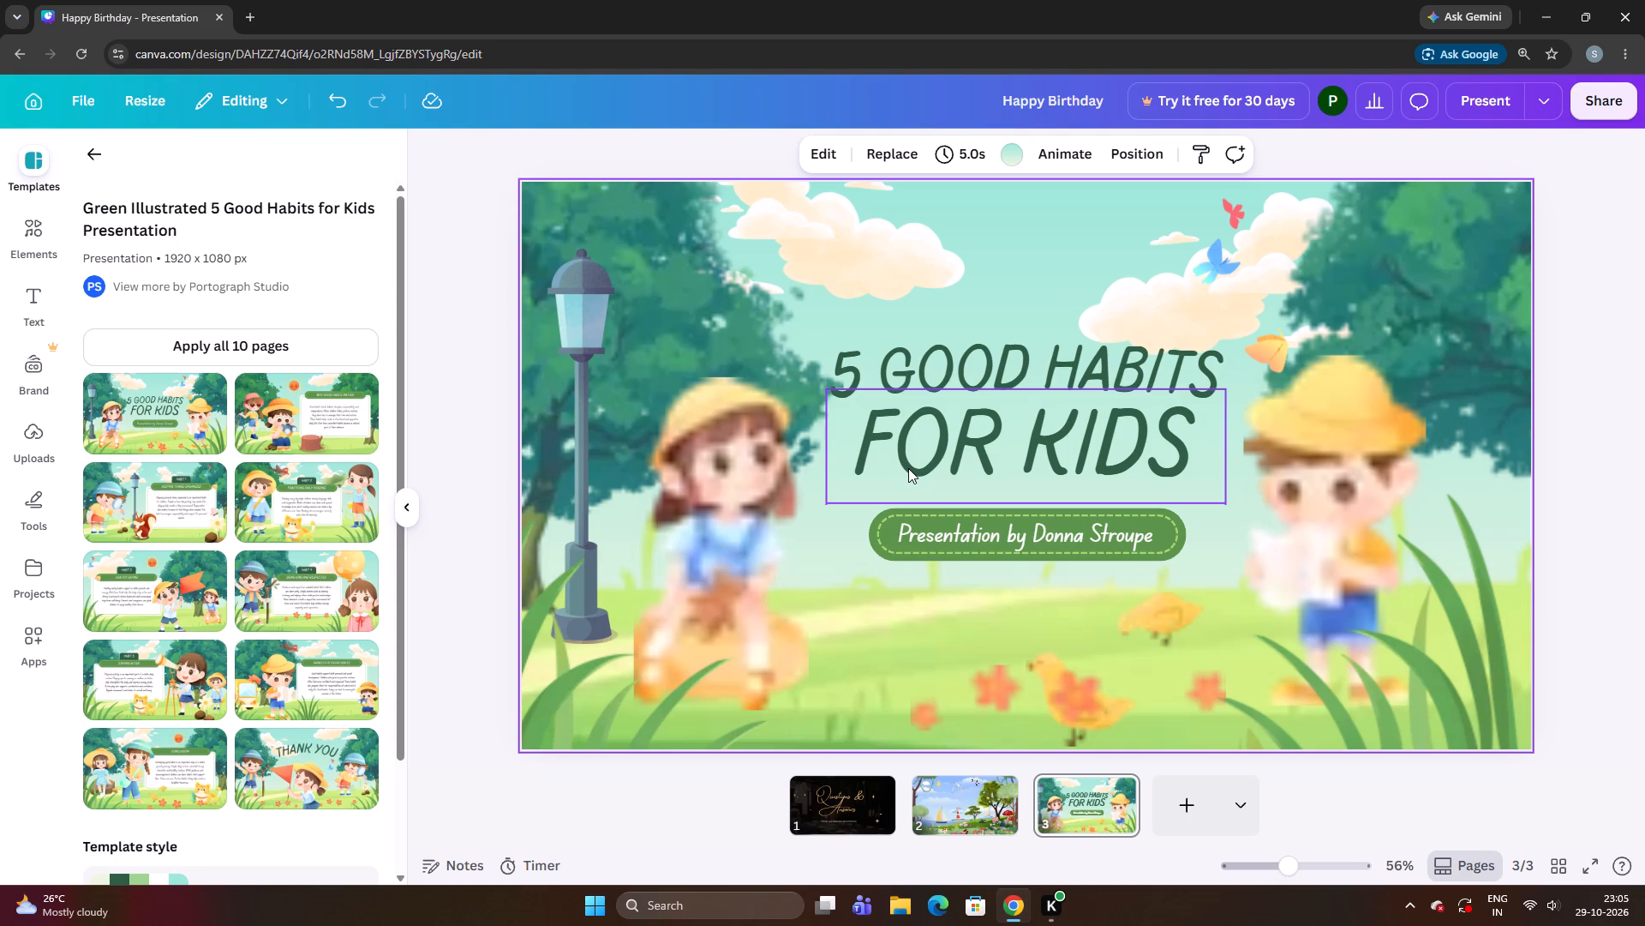
Move the seated girl with the teddy bear slightly higher on the page, next to the lamp post.
left_click(855, 460)
left_click(769, 485)
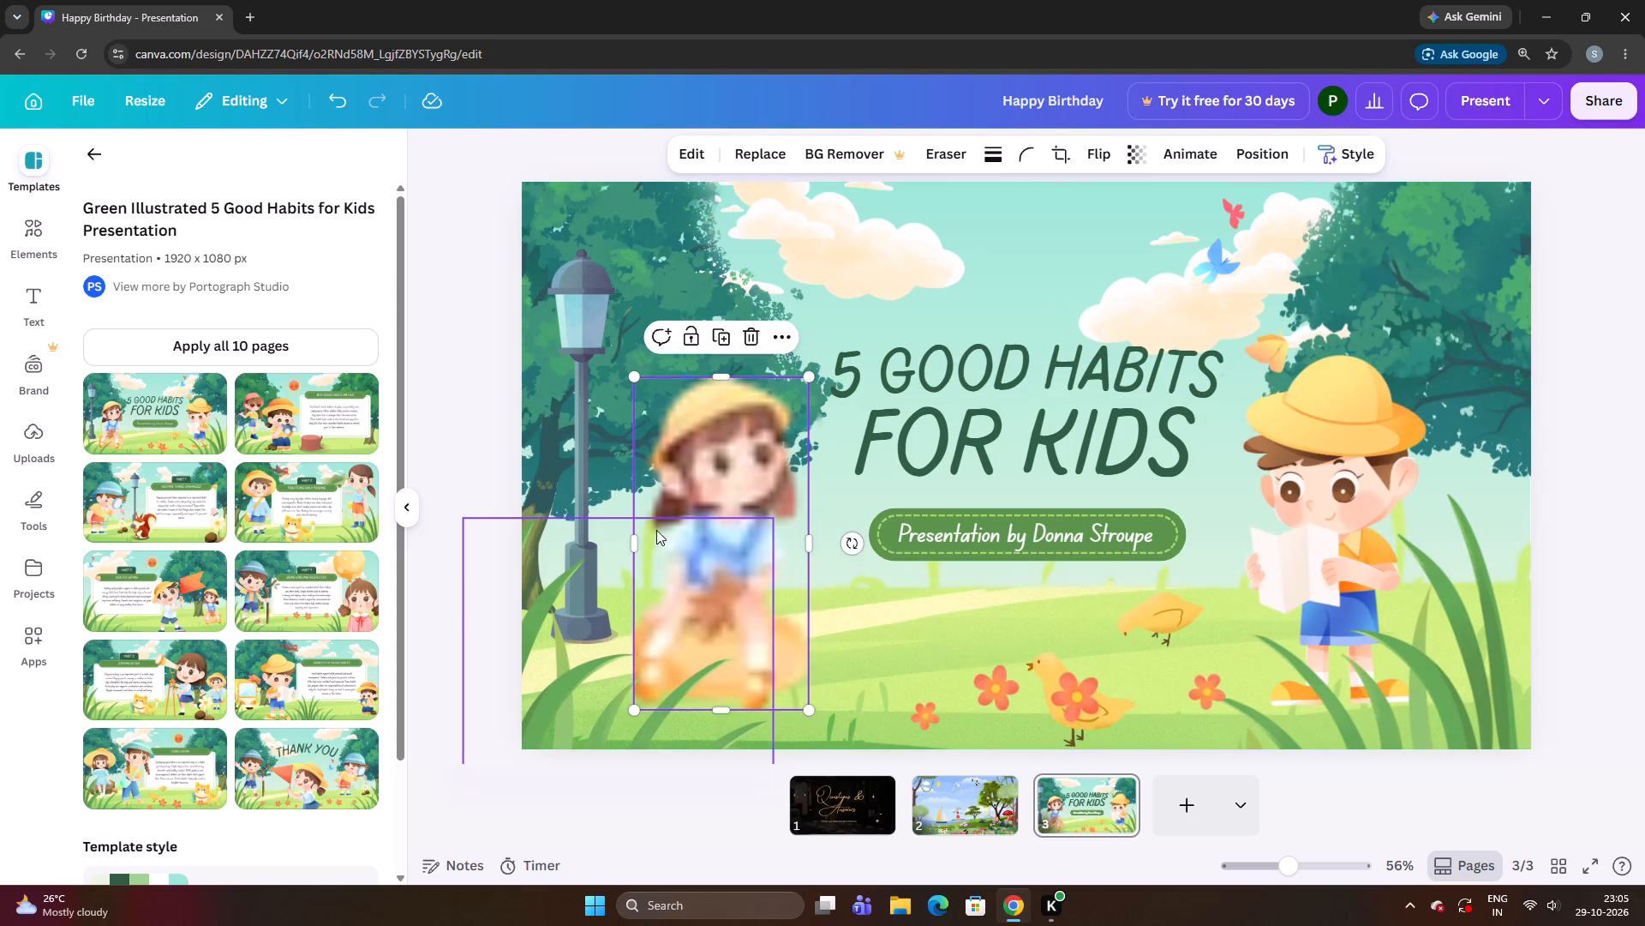
left_click(600, 544)
left_click(715, 495)
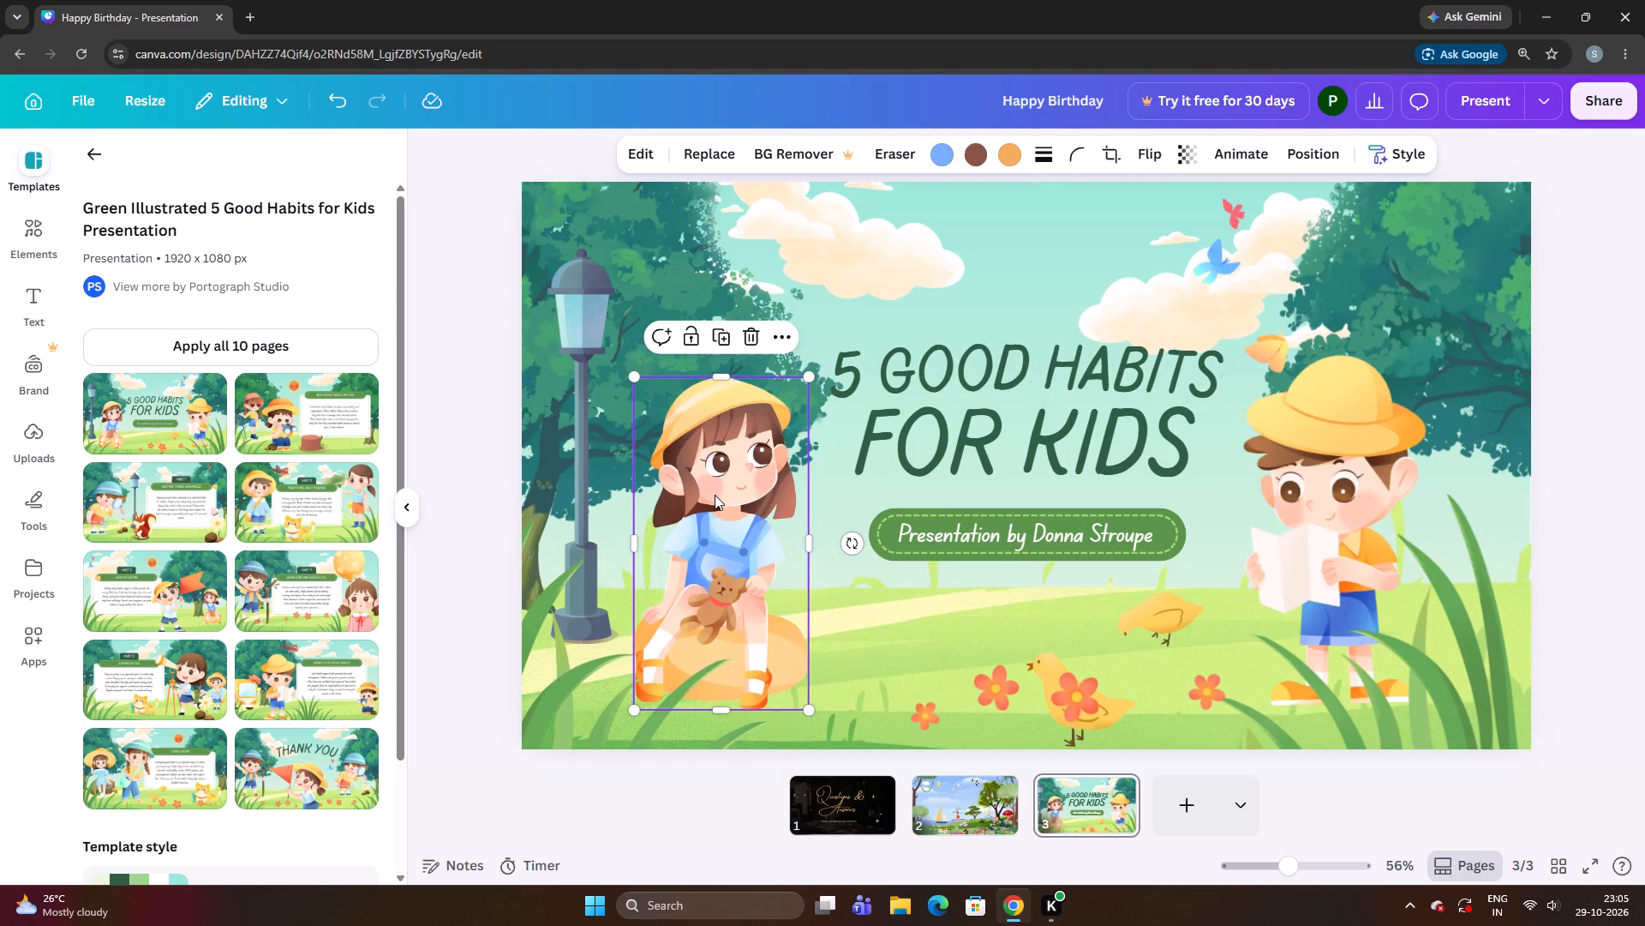
left_click(691, 607)
left_click(702, 605)
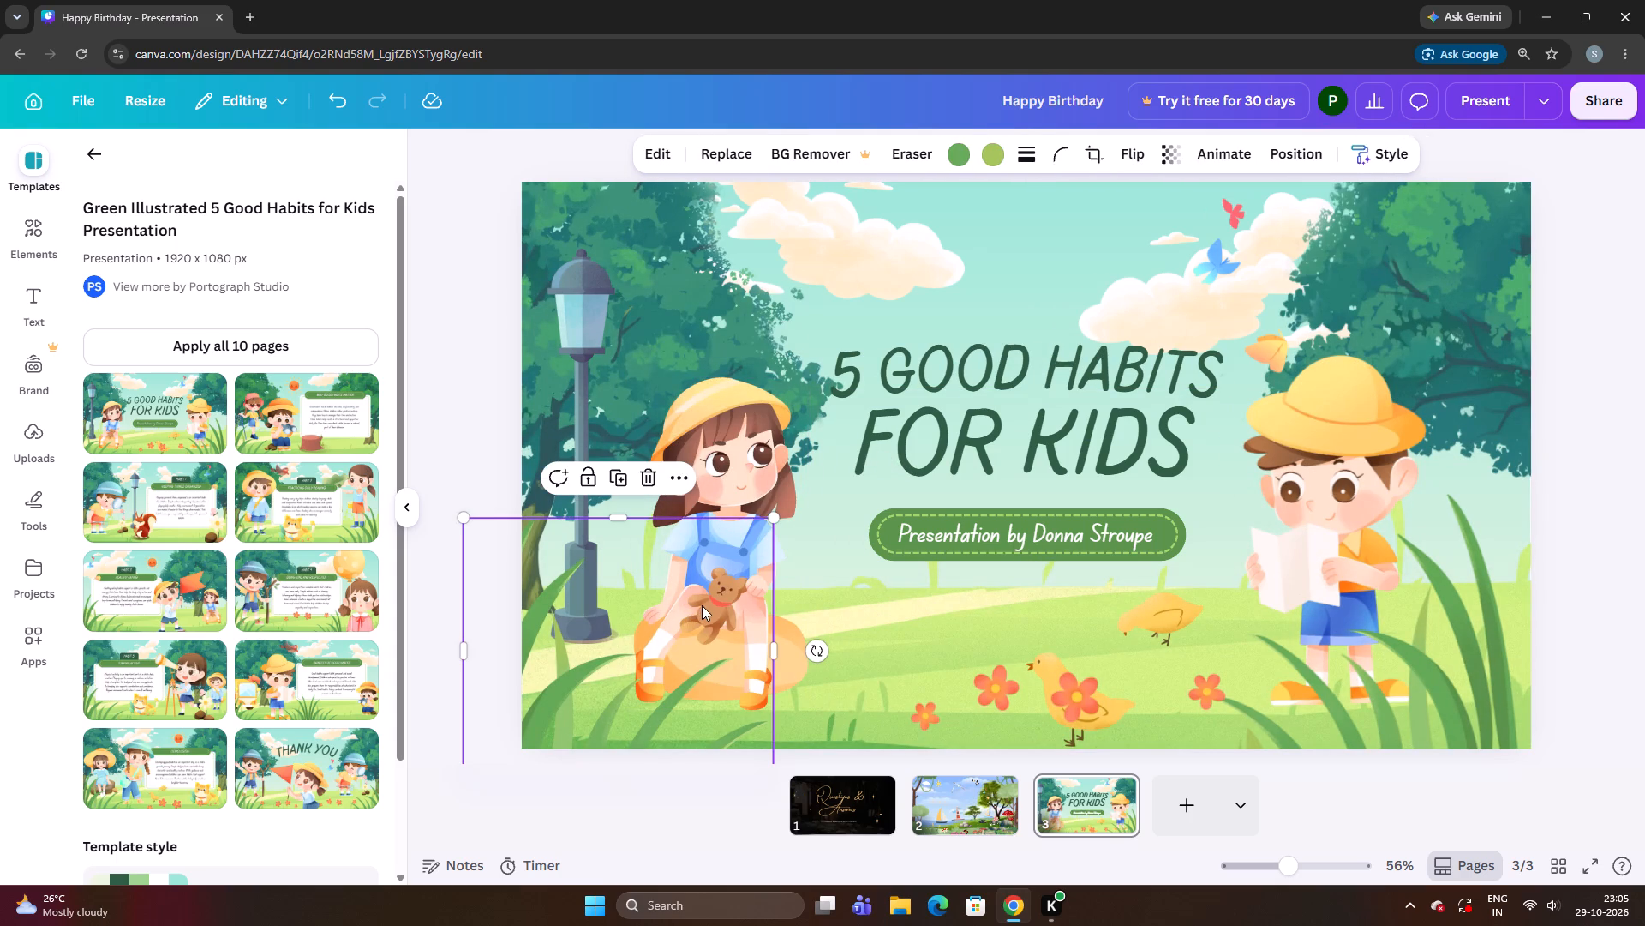
left_click(763, 455)
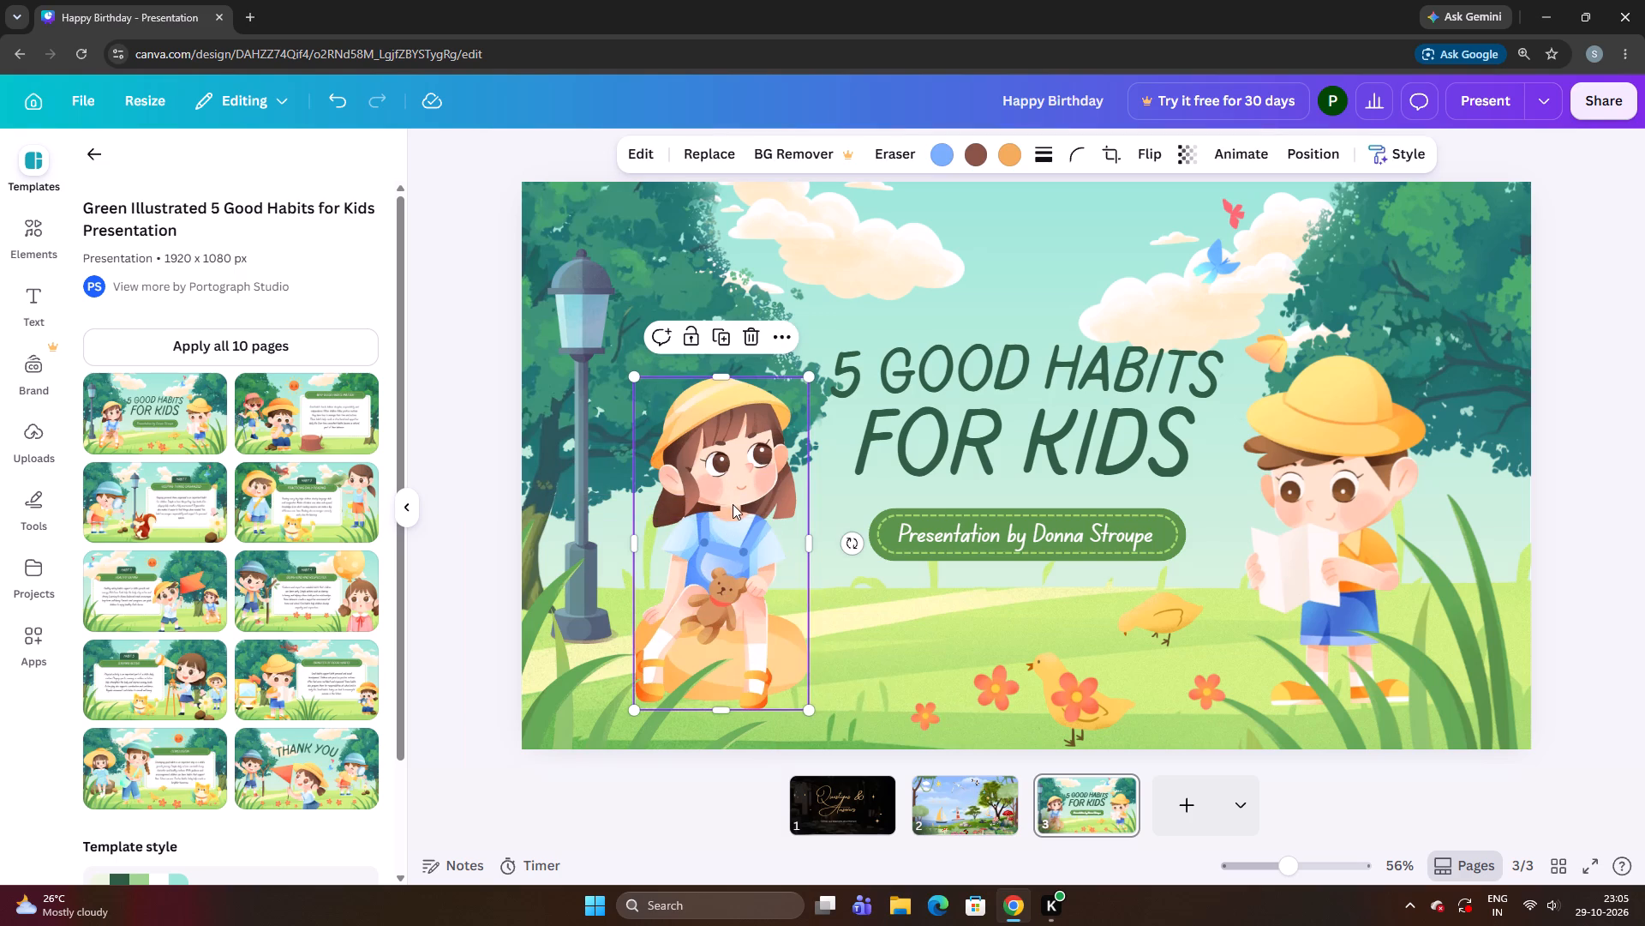
left_click_drag(733, 502, 751, 393)
left_click(739, 478)
left_click(732, 454)
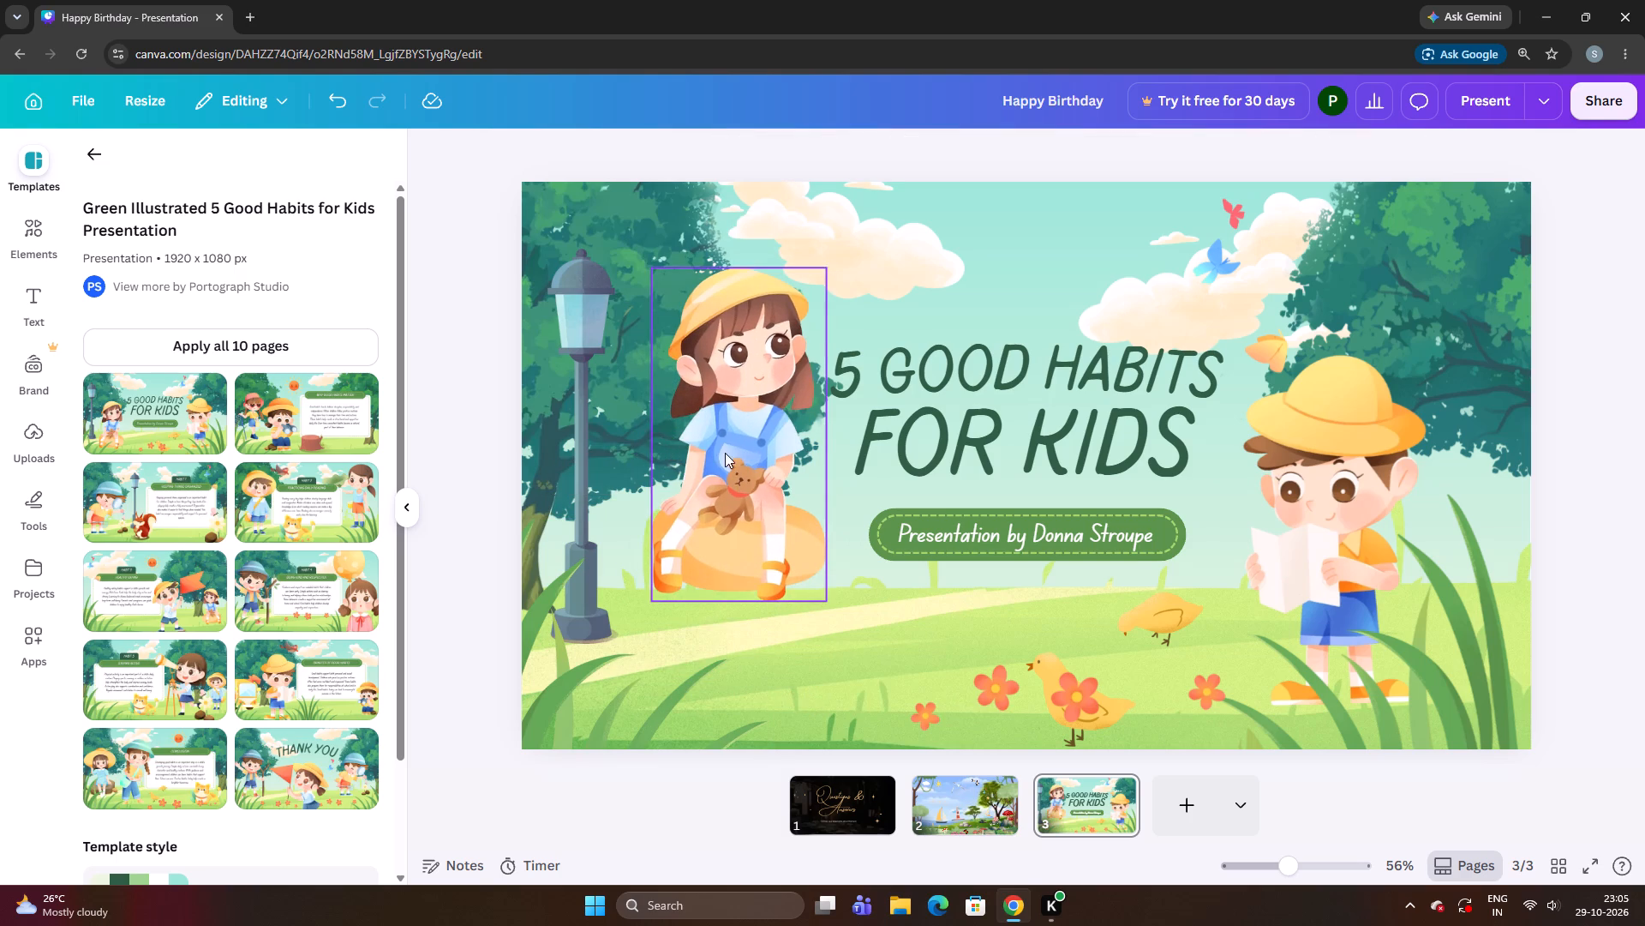
left_click(737, 440)
left_click_drag(788, 424, 774, 454)
left_click_drag(743, 460, 724, 478)
Delete the two title lines, the presenter text and the green label with its dashed outline.
left_click(1083, 370)
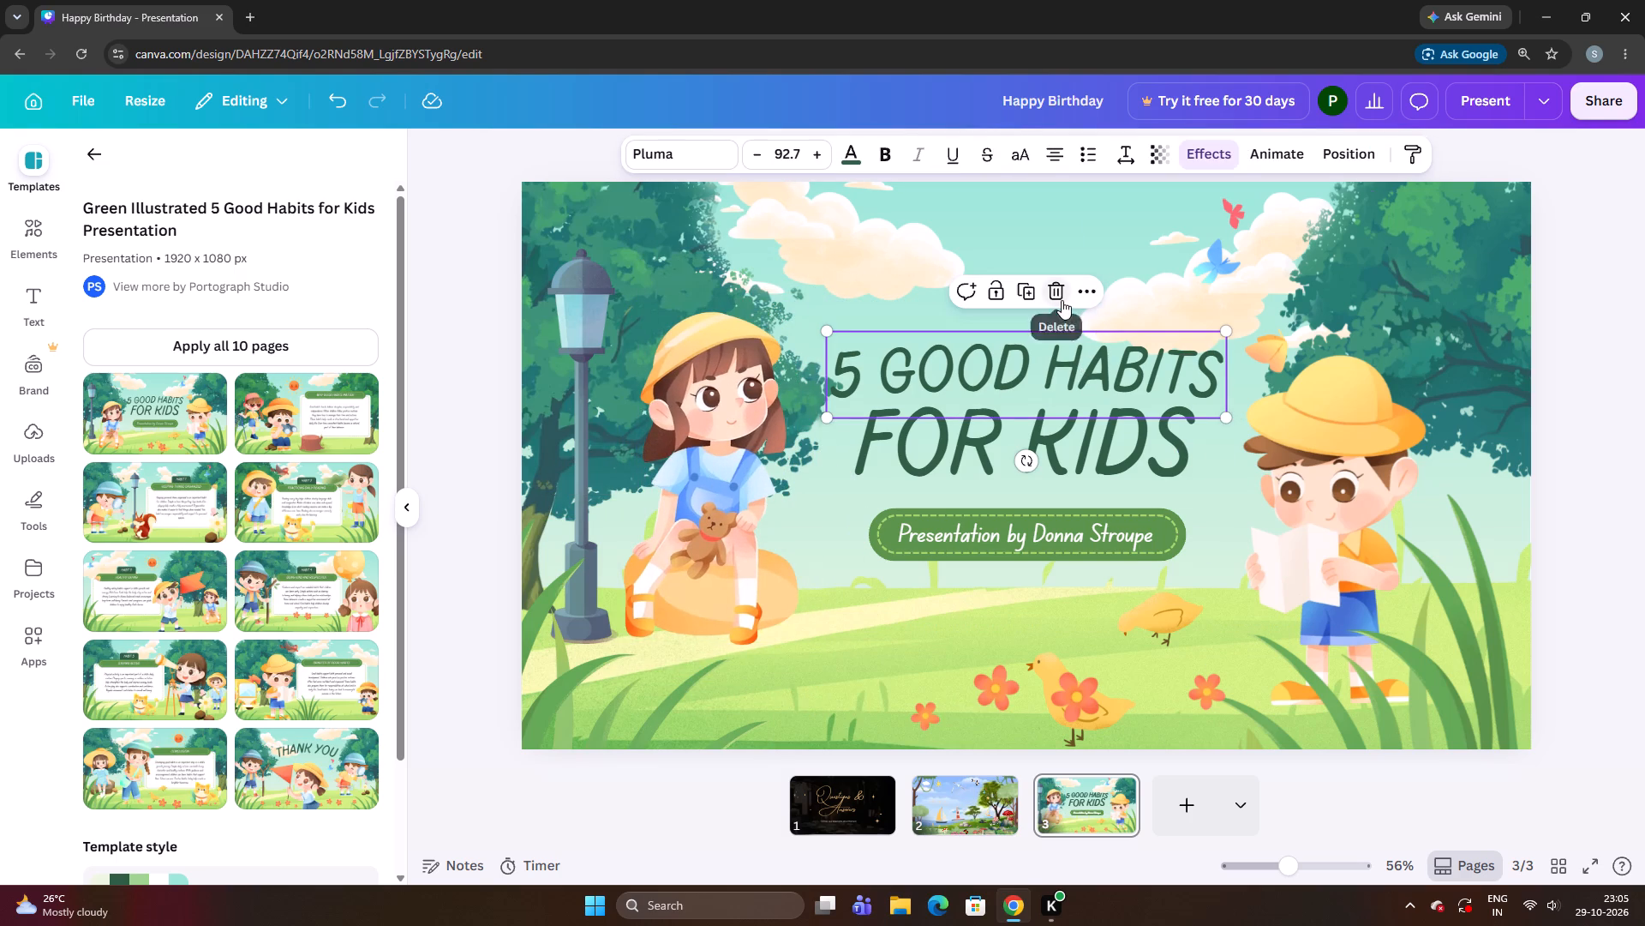
left_click(1062, 300)
left_click(1000, 435)
left_click(1046, 343)
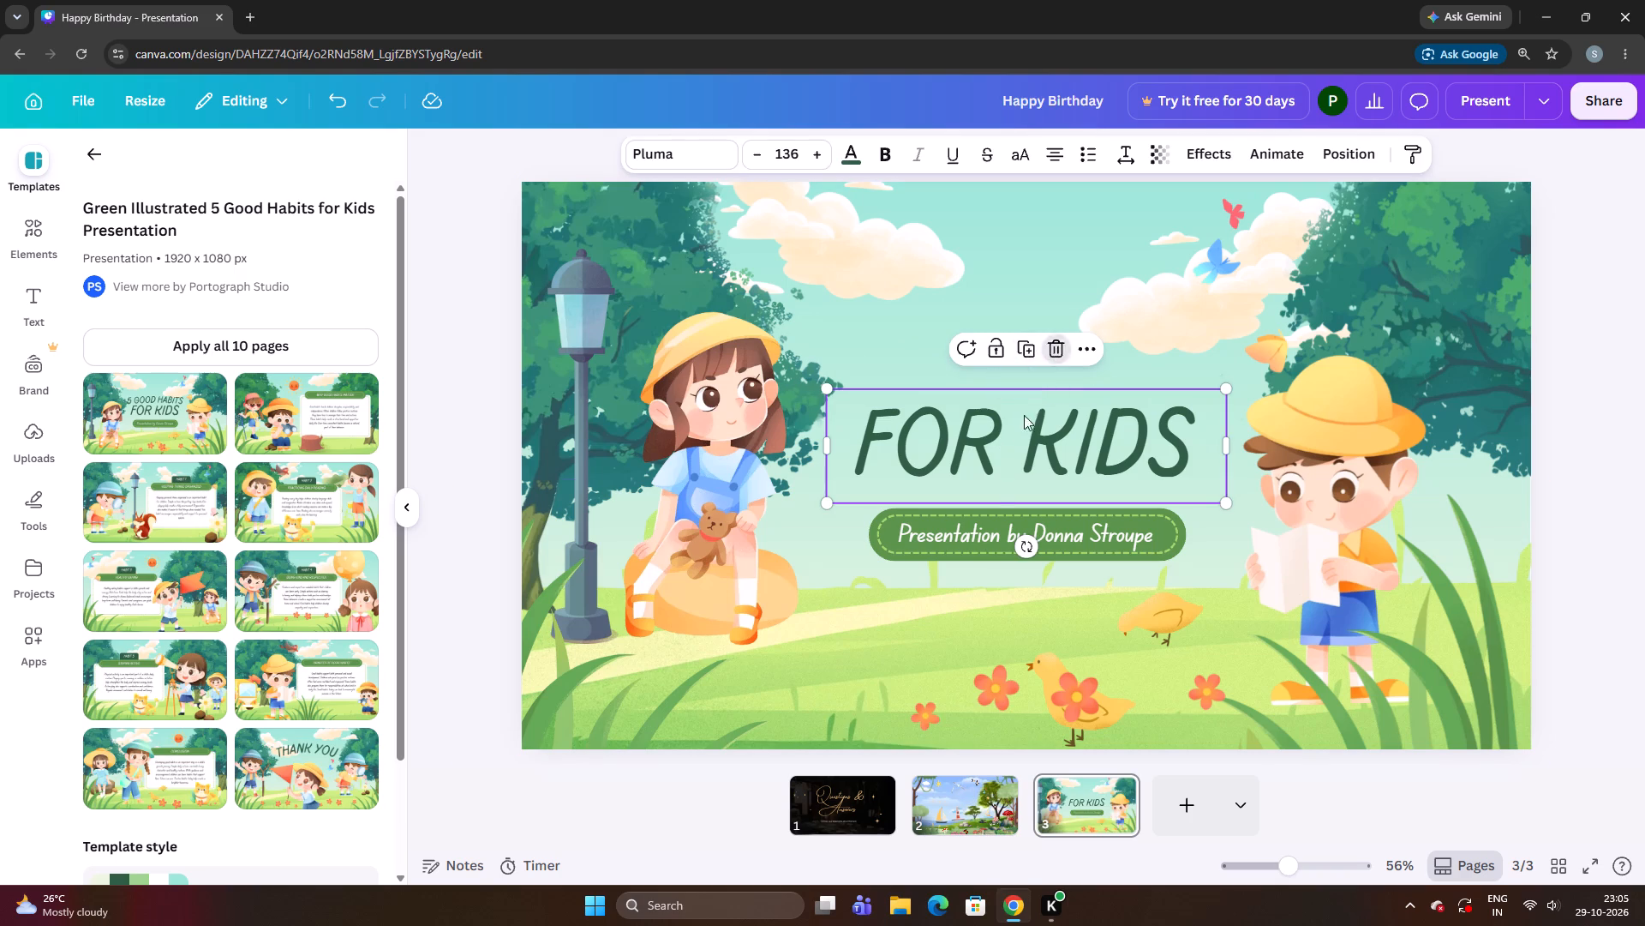
left_click(980, 542)
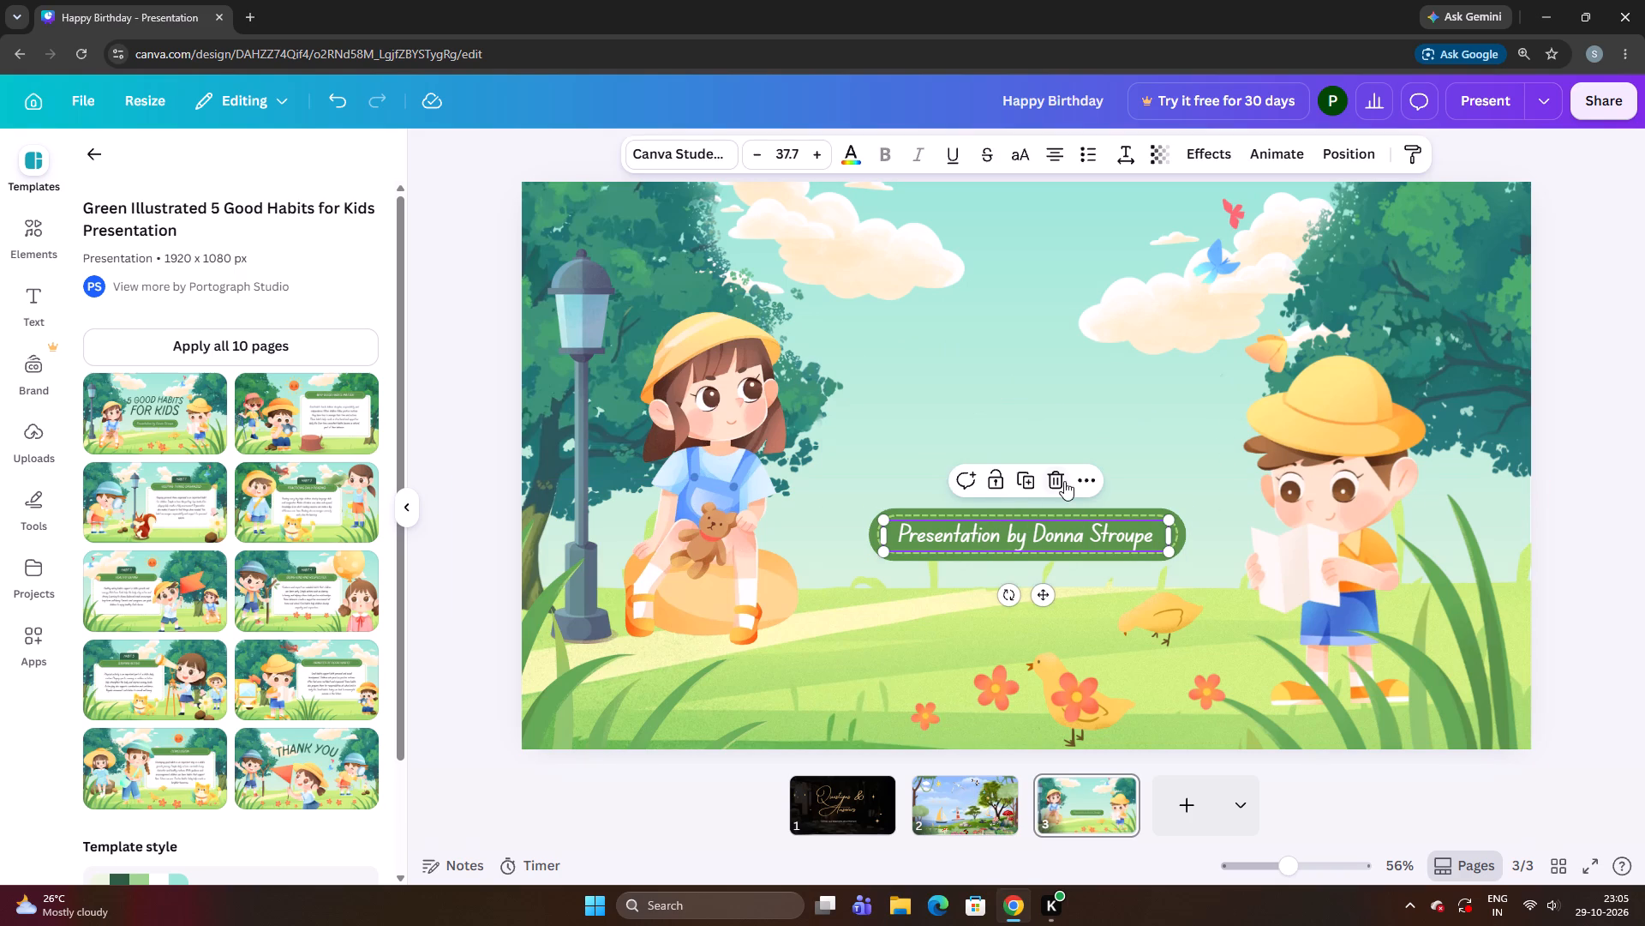
left_click(1063, 480)
left_click(1027, 526)
double_click(1048, 488)
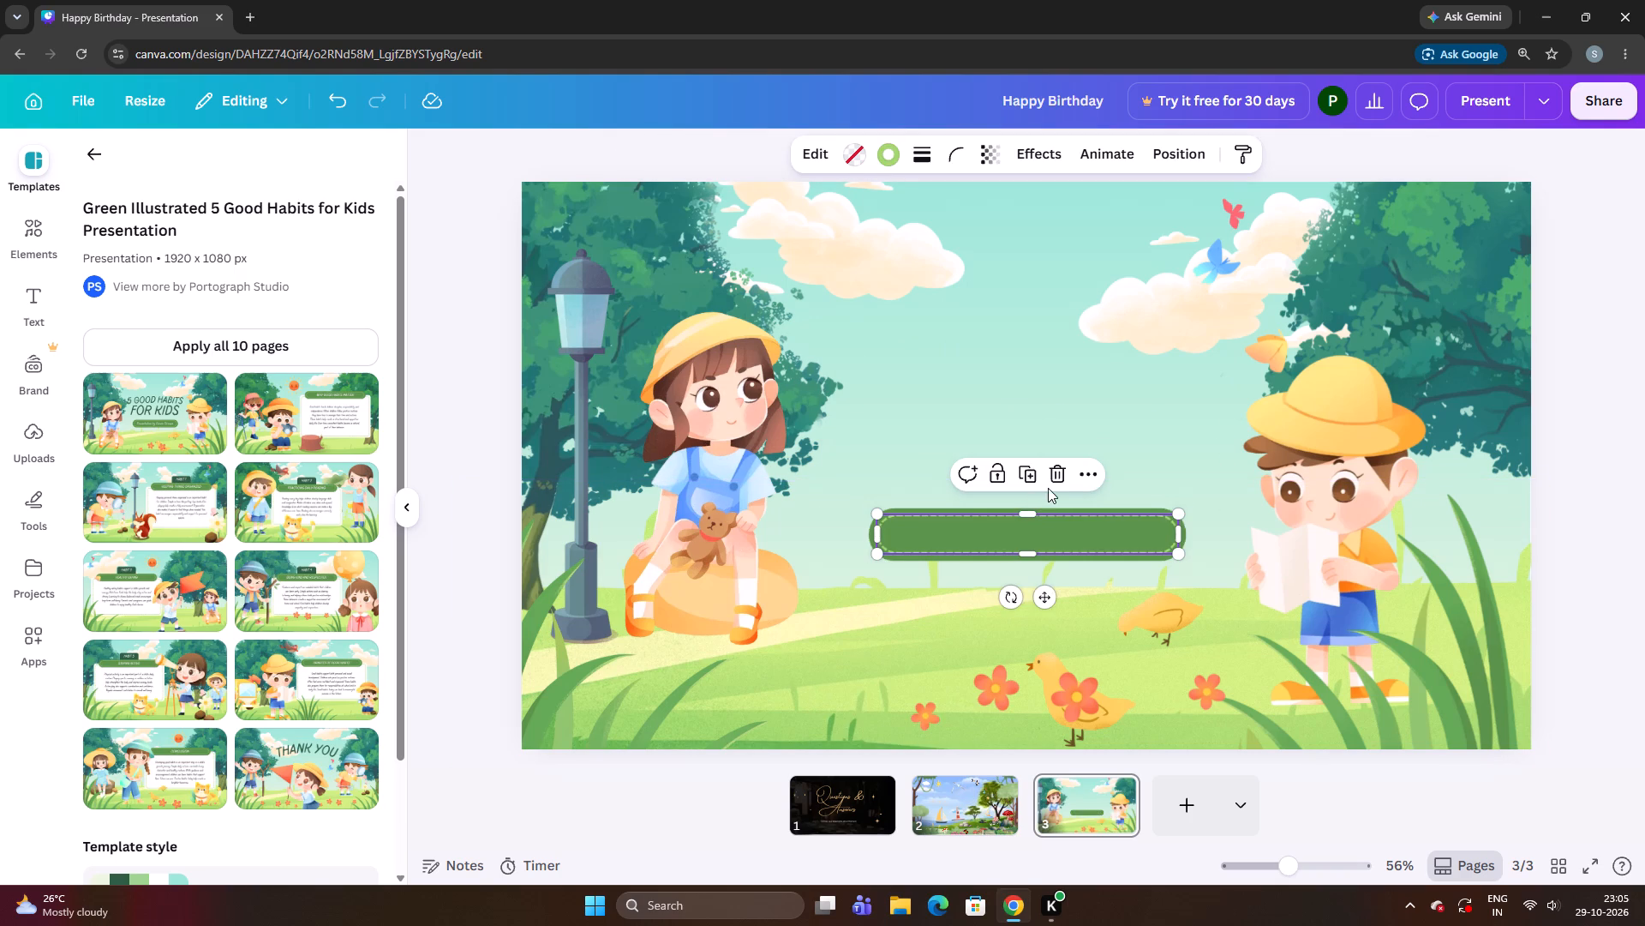
left_click(1054, 506)
left_click(1058, 519)
left_click(1050, 477)
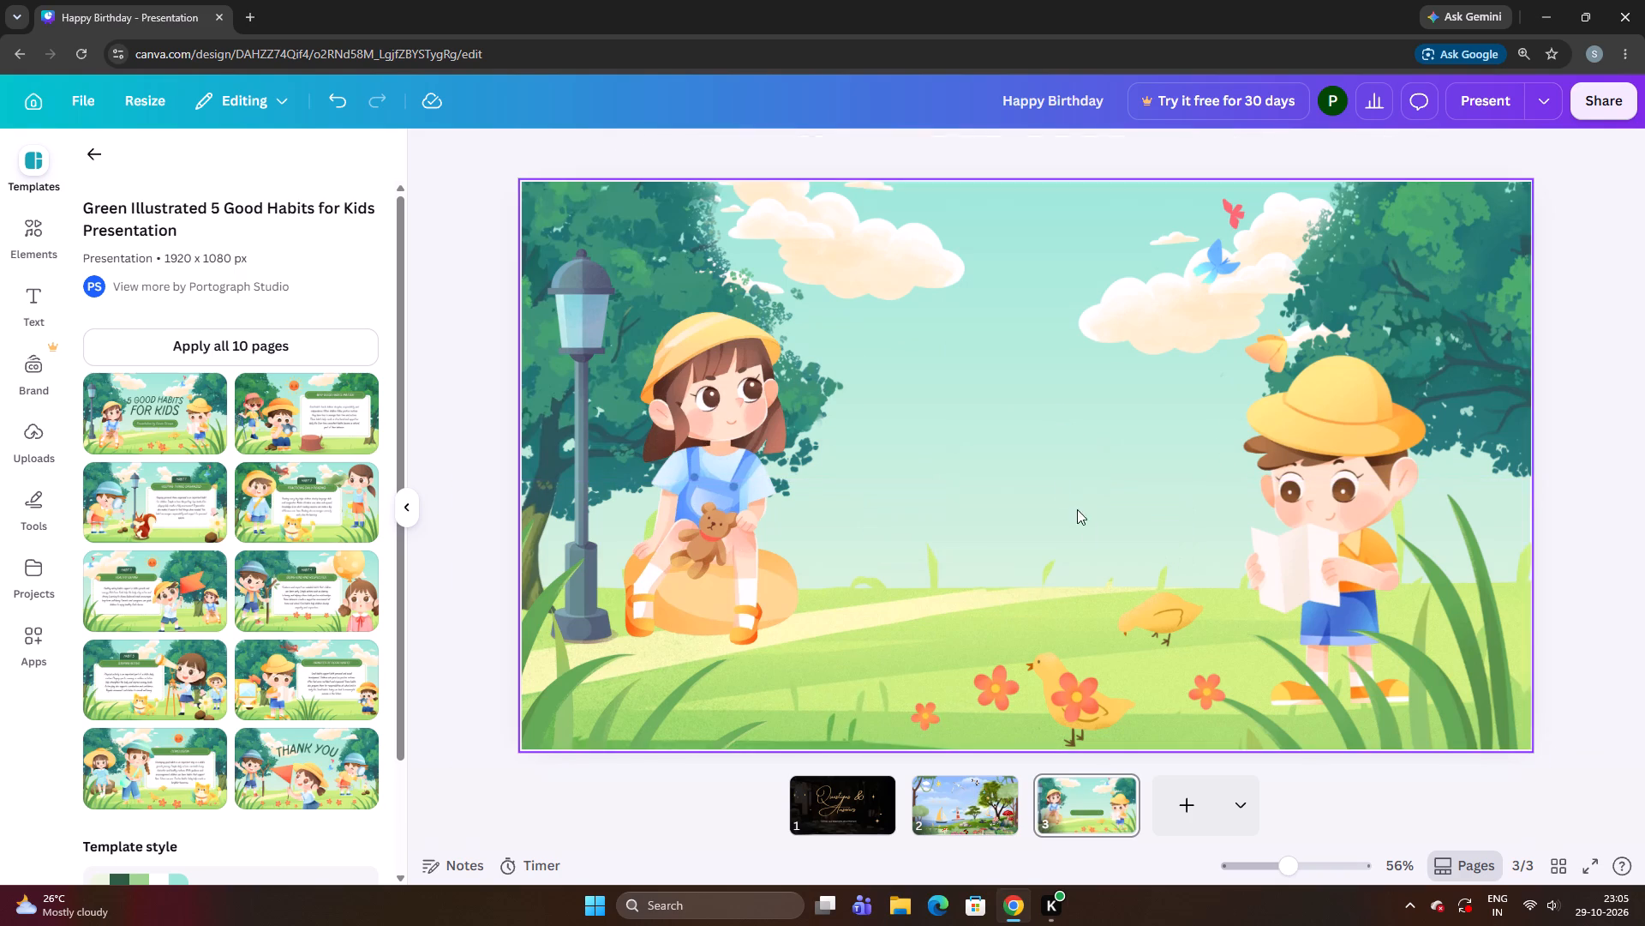
Shift the boy with the paper slightly and delete the grass clump in front of him.
left_click_drag(1273, 482, 1256, 473)
left_click(1427, 703)
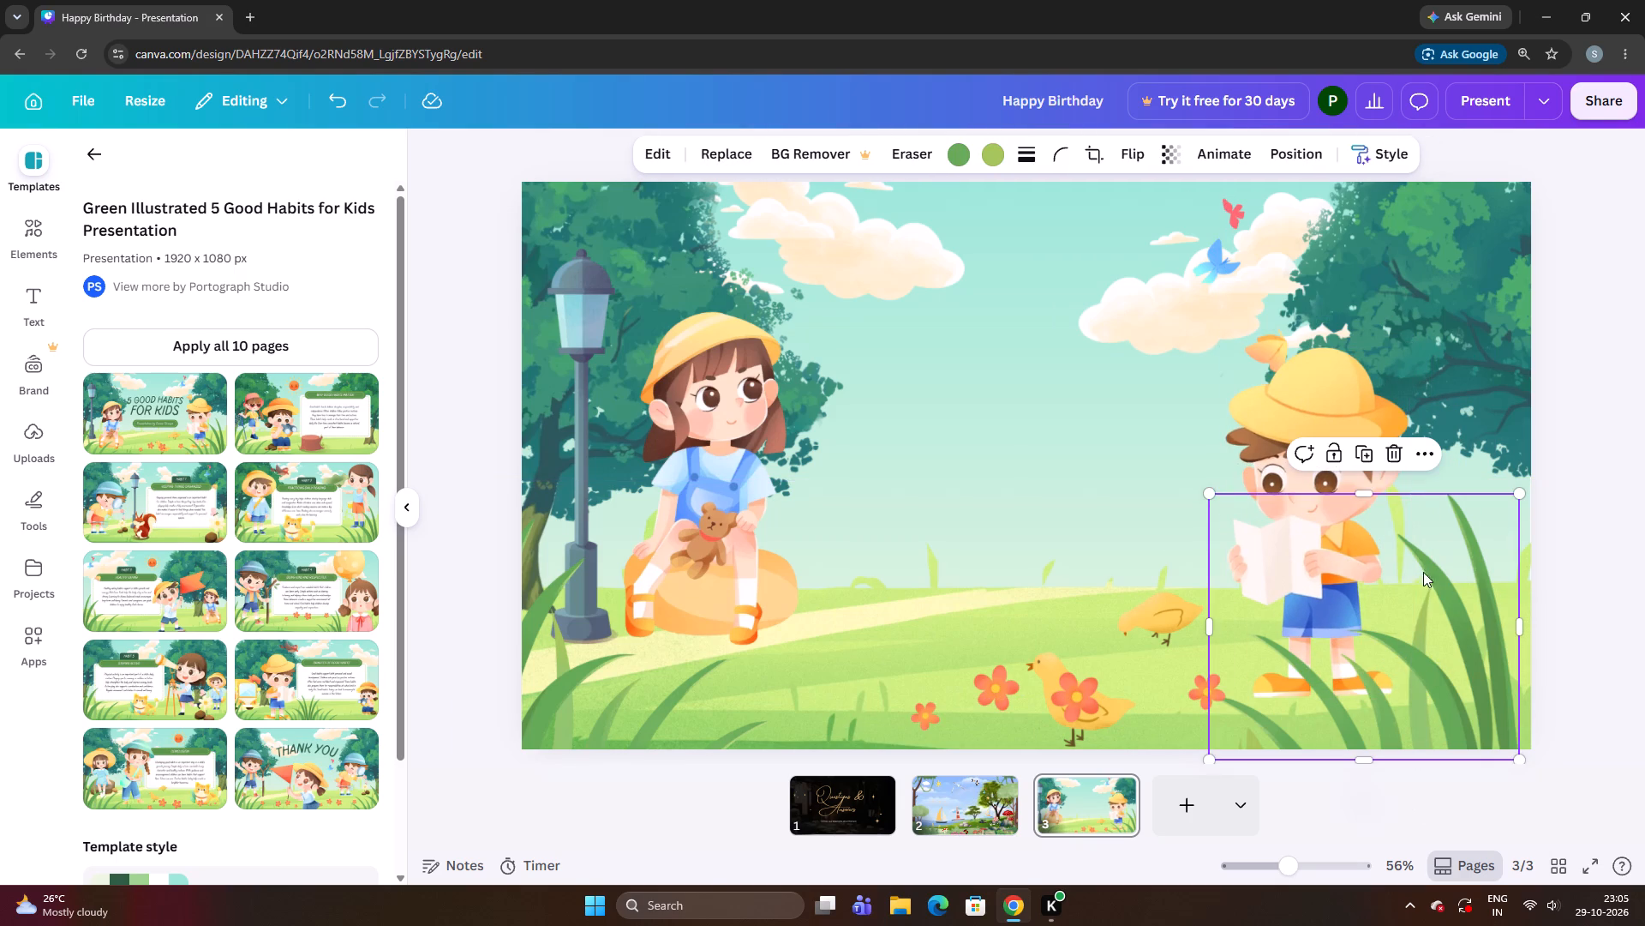
left_click(1401, 459)
Shrink the boy with the paper and stand him on the meadow near the large tree opposite the girl.
left_click_drag(1333, 565, 1317, 543)
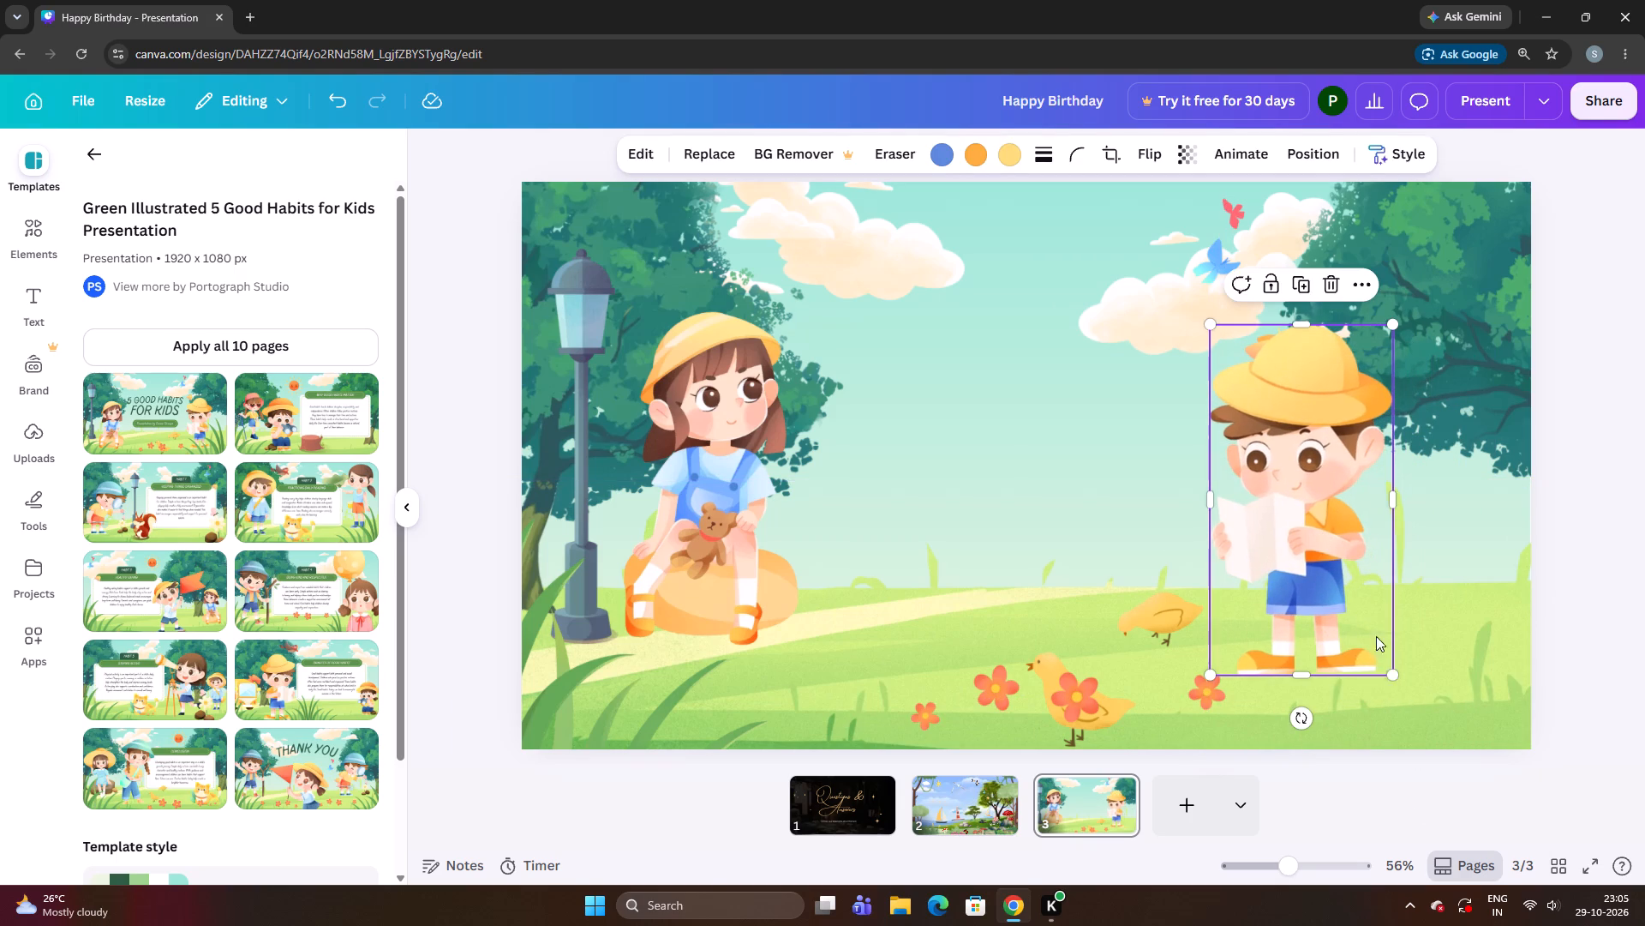
left_click_drag(1388, 676, 1309, 584)
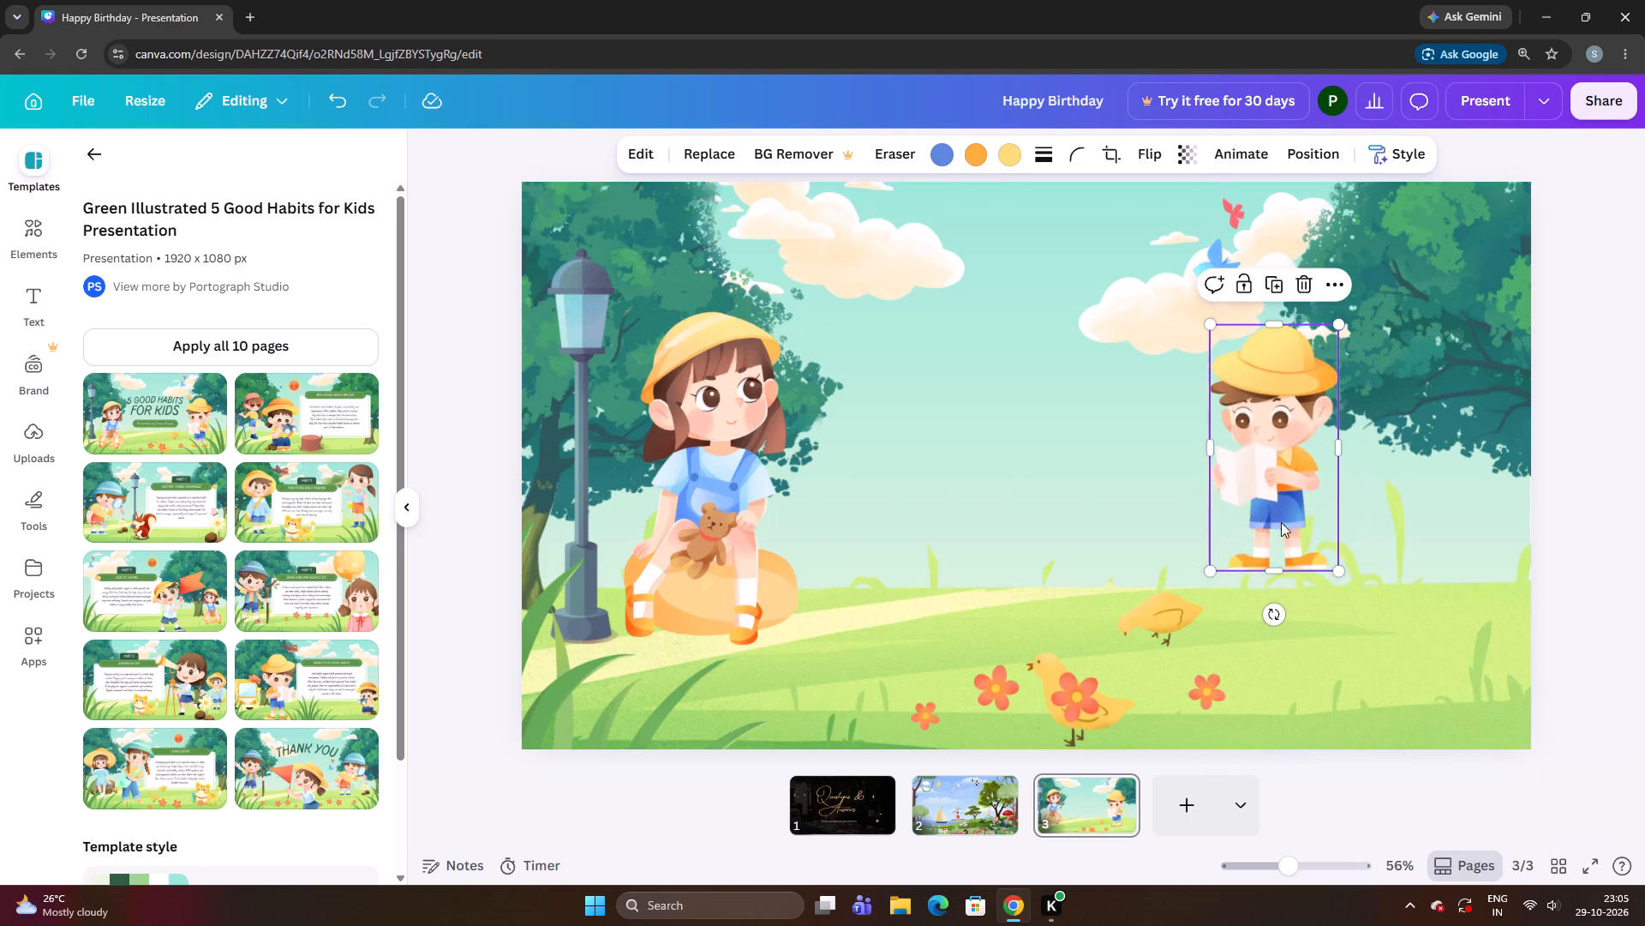
left_click_drag(1281, 511, 1321, 579)
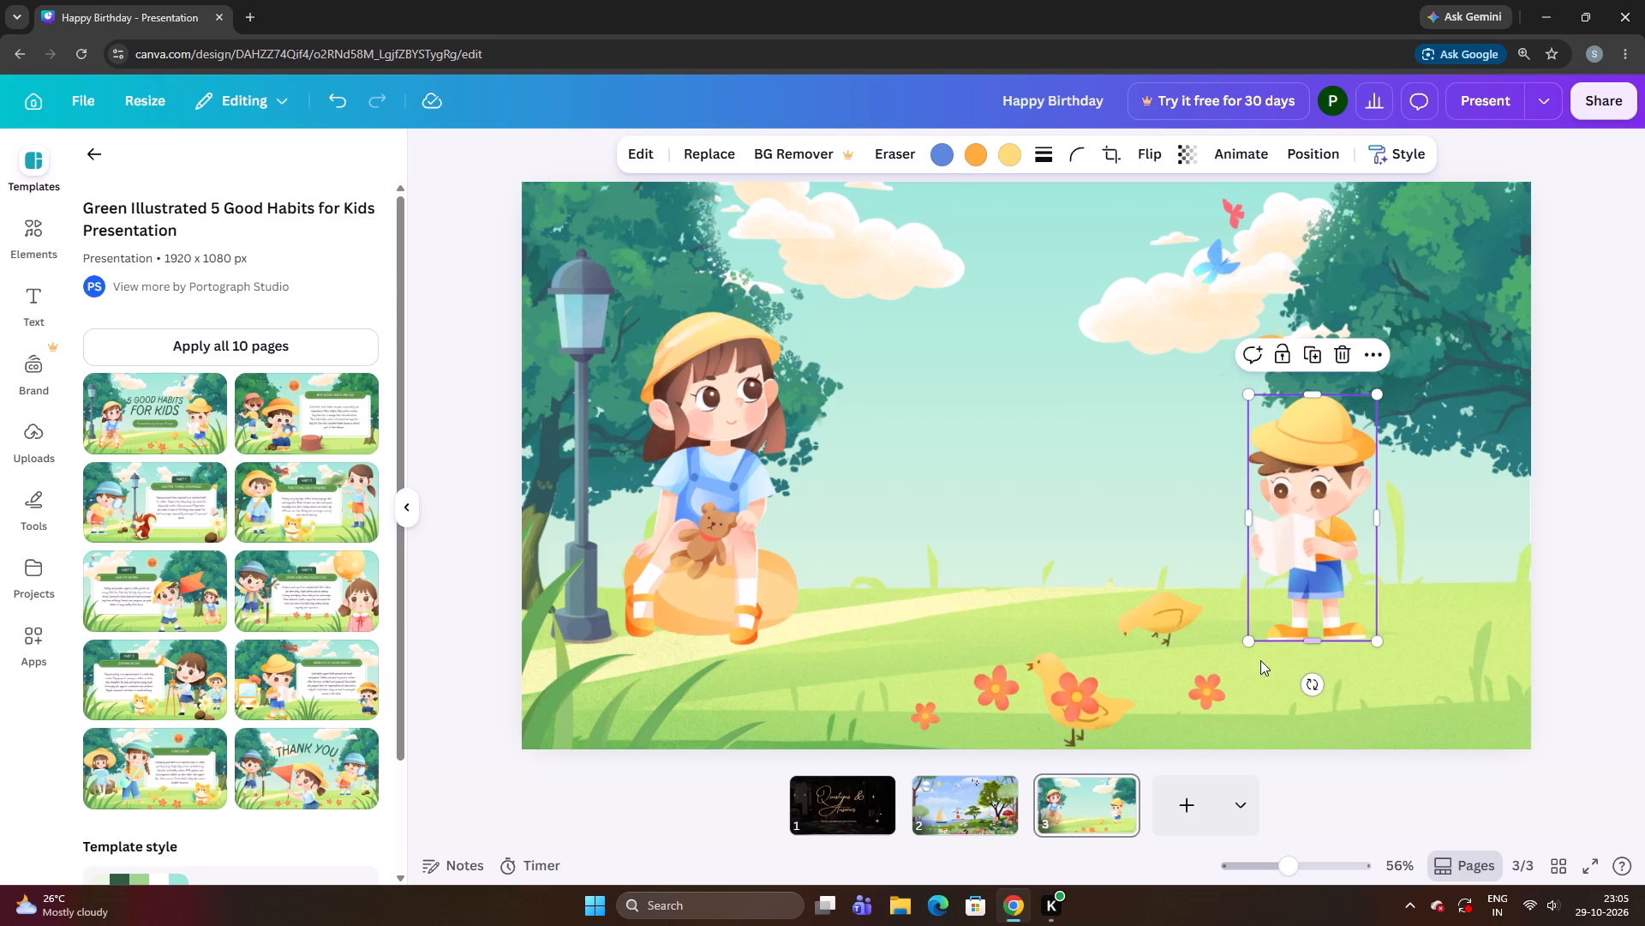
Delete the group of orange flowers in the foreground around the chicks.
left_click(1211, 687)
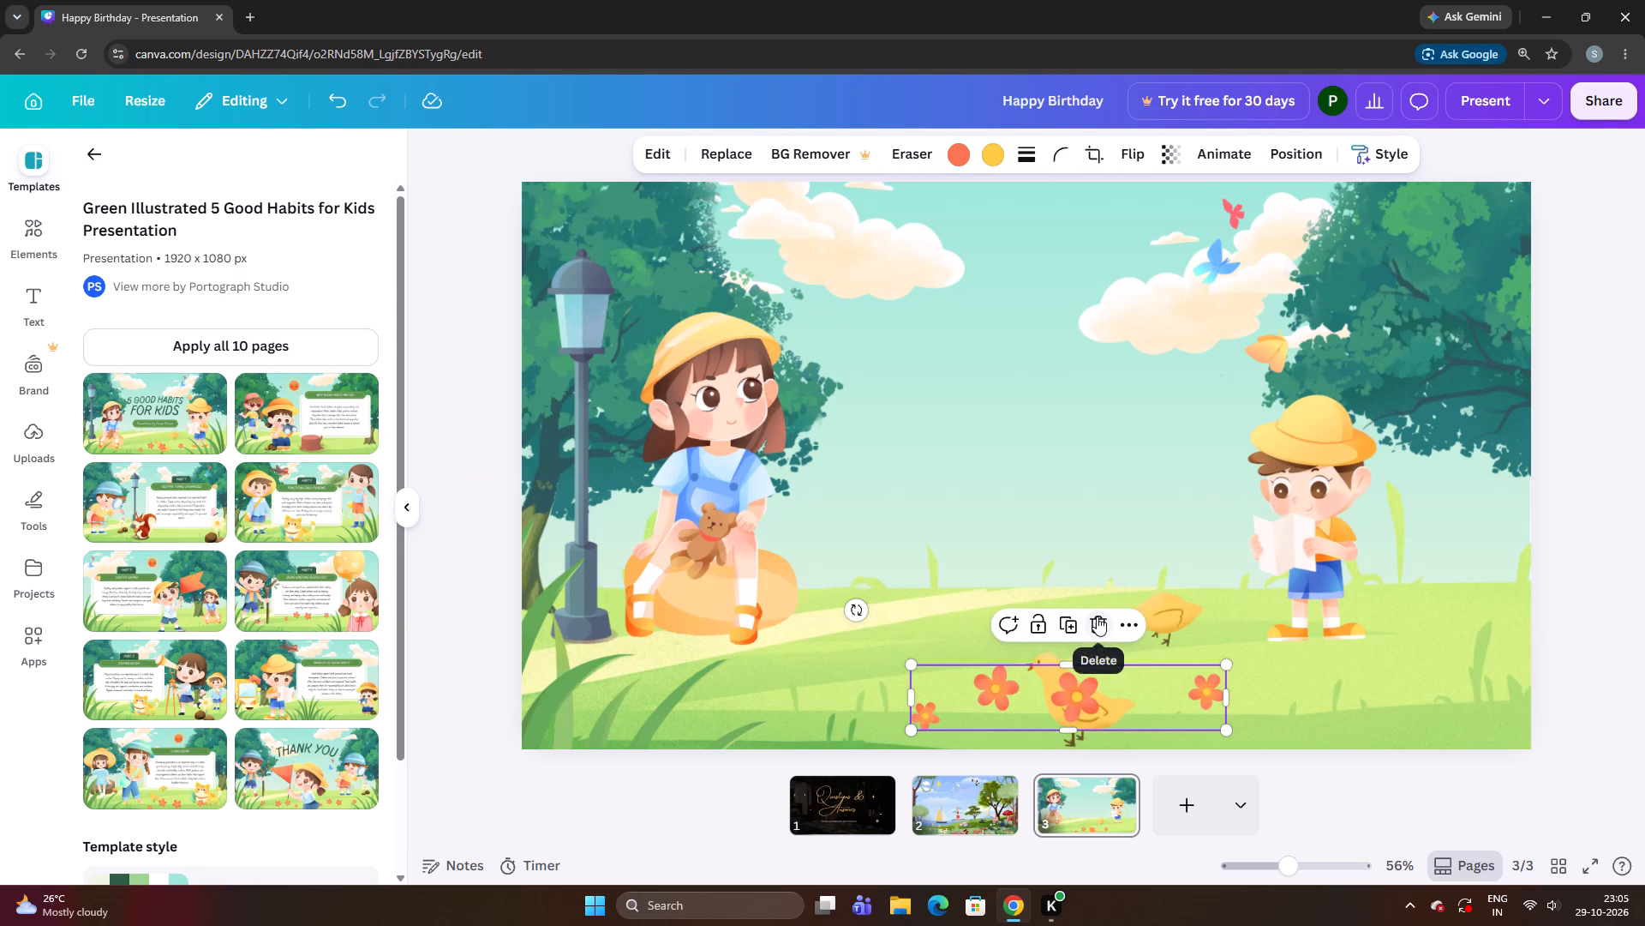
left_click(1097, 616)
Make the pair of chicks smaller and place them on the meadow between the girl and the boy.
left_click_drag(1063, 700, 1042, 665)
left_click_drag(1180, 712, 1137, 655)
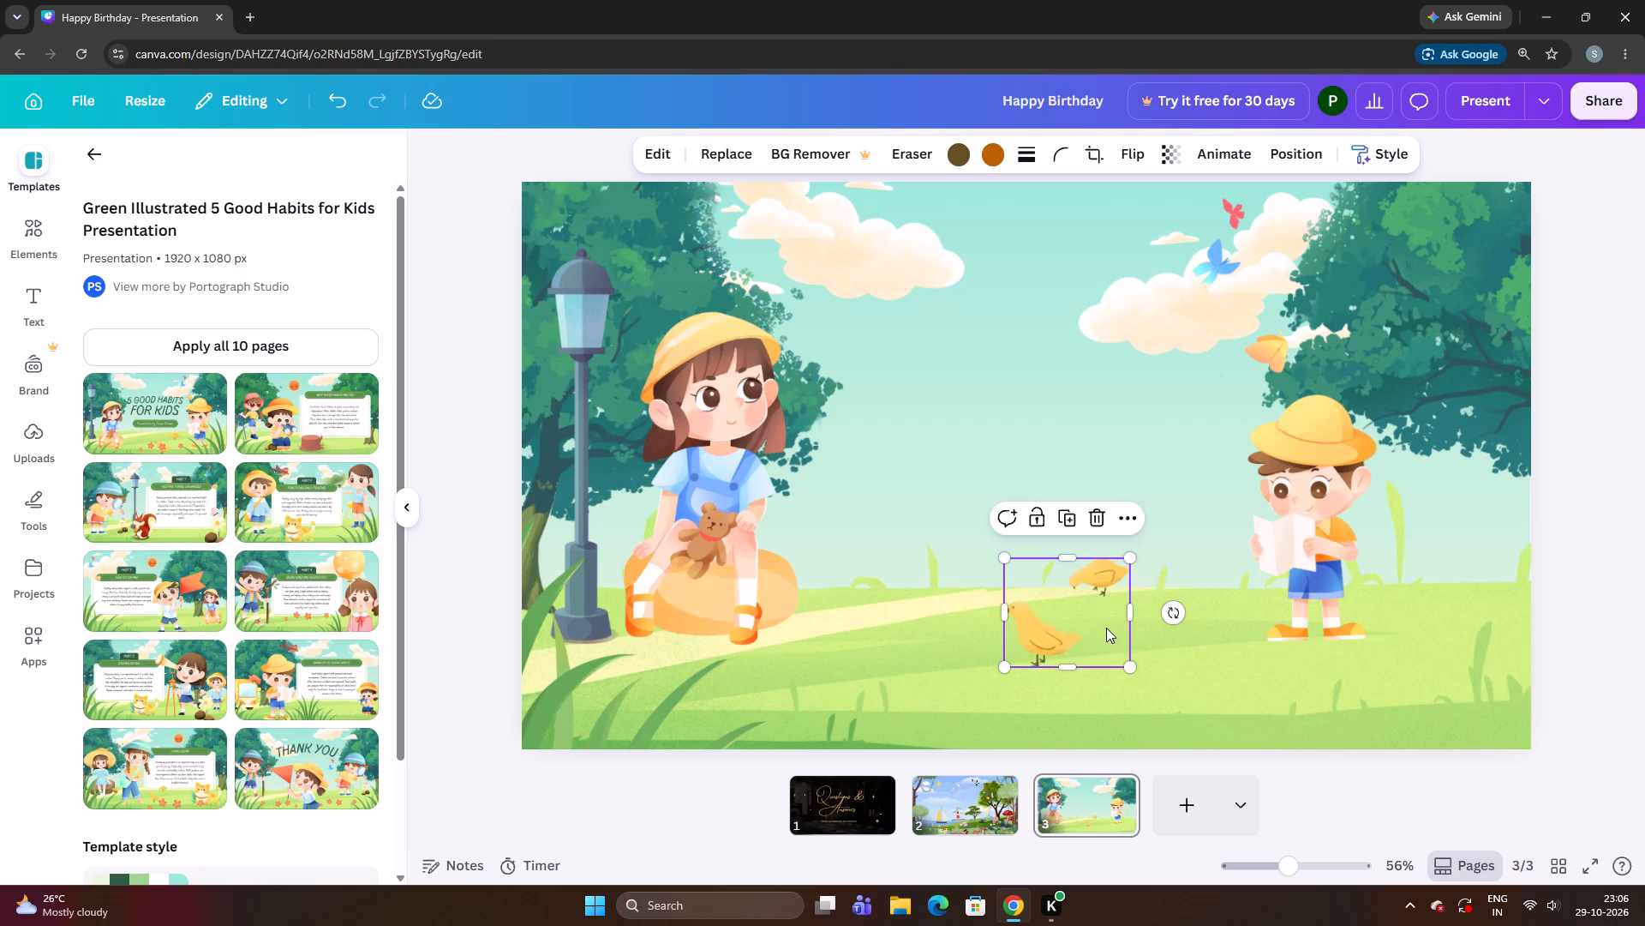
left_click_drag(1106, 627, 1140, 651)
Delete the large grass clump in the foreground below the seated girl.
left_click(1244, 664)
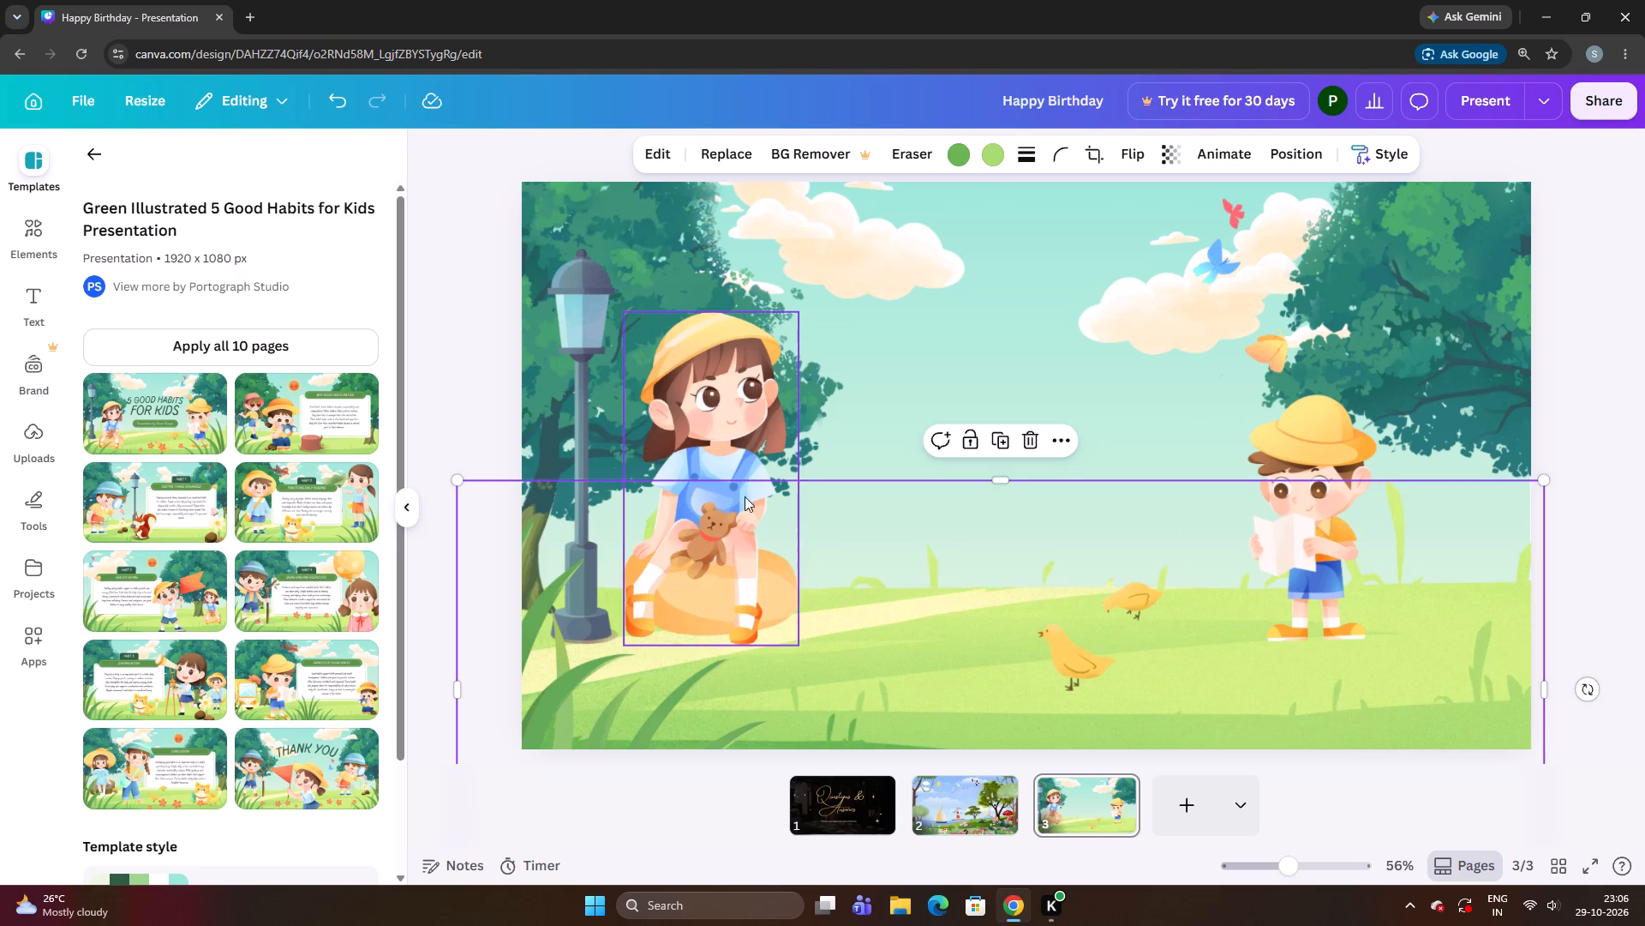
left_click(795, 393)
left_click(743, 689)
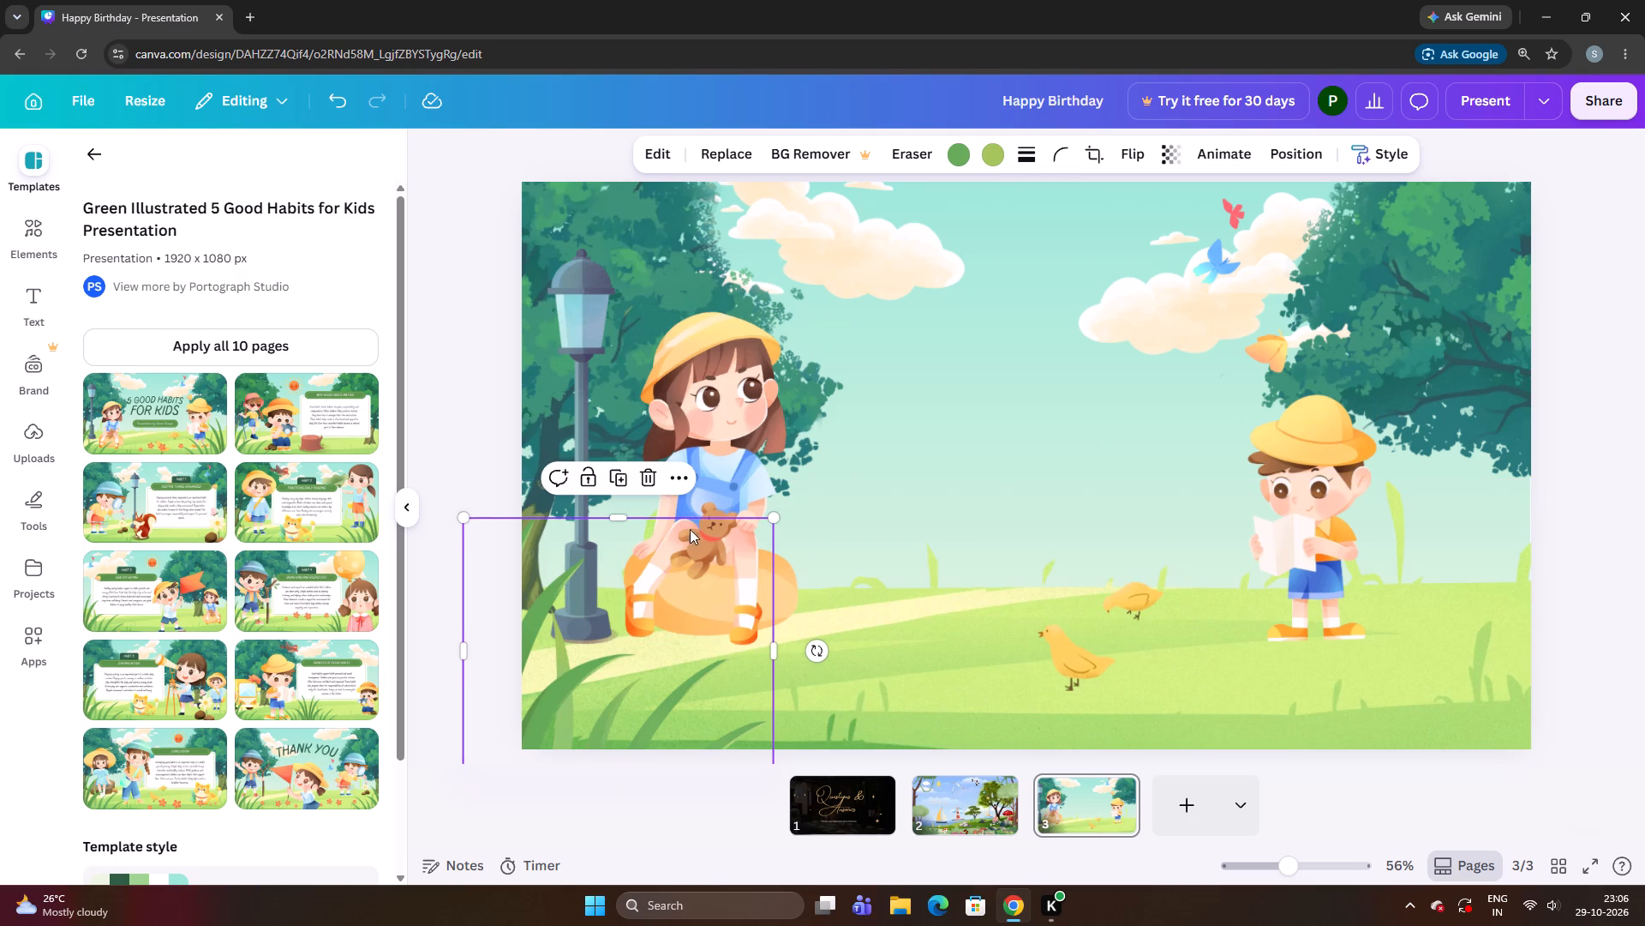
left_click(641, 472)
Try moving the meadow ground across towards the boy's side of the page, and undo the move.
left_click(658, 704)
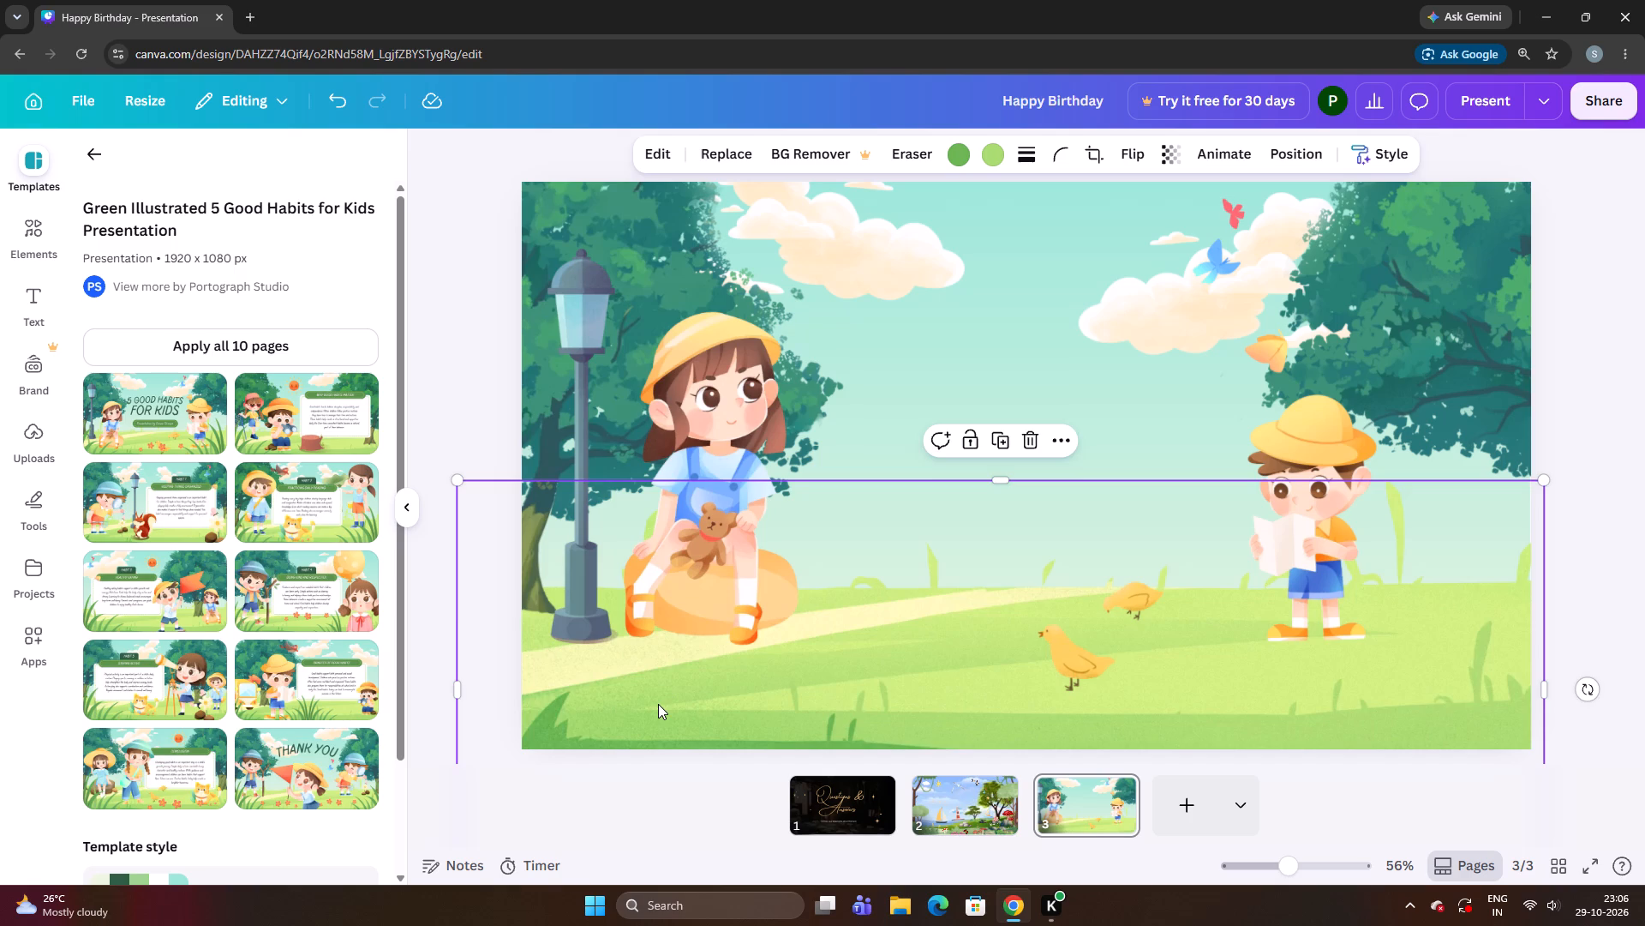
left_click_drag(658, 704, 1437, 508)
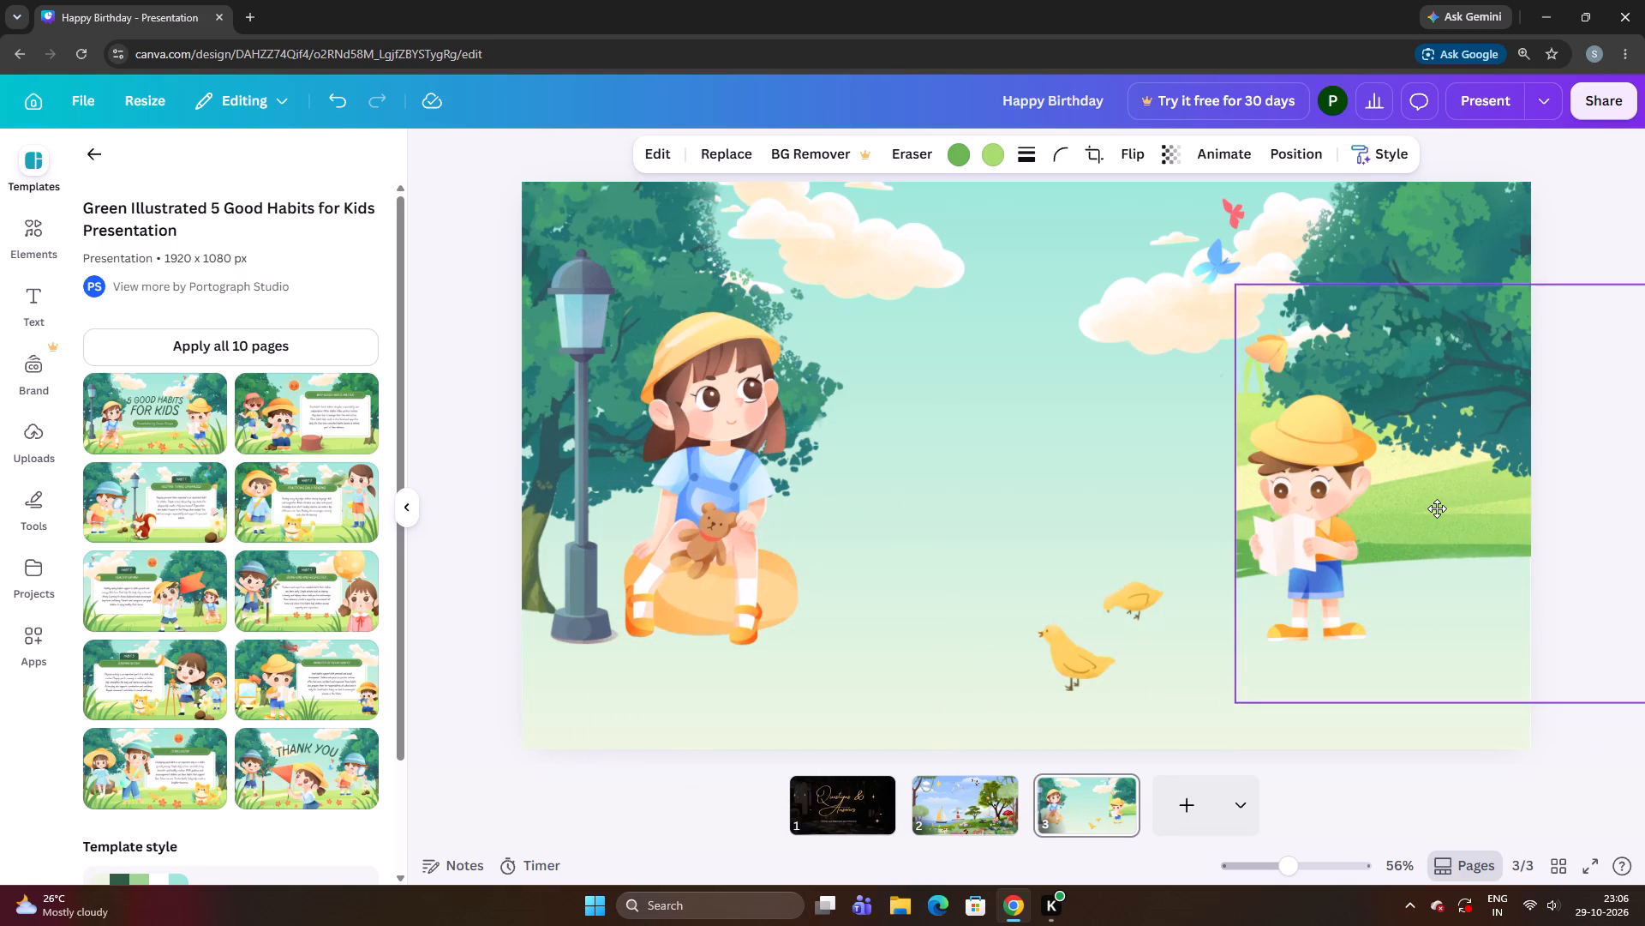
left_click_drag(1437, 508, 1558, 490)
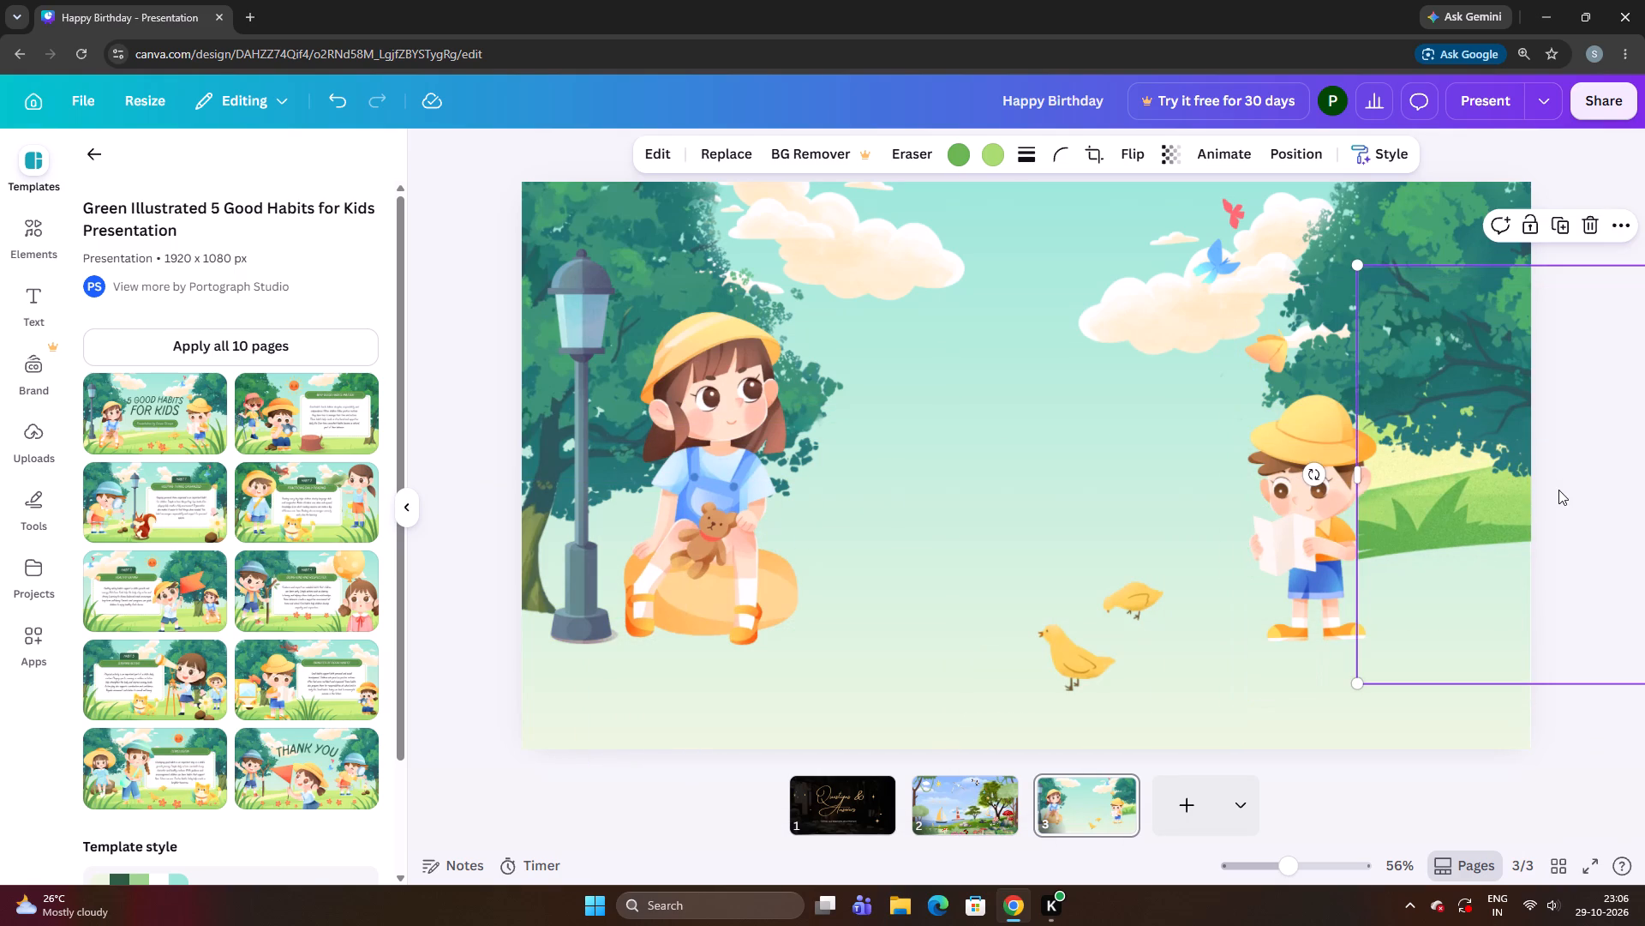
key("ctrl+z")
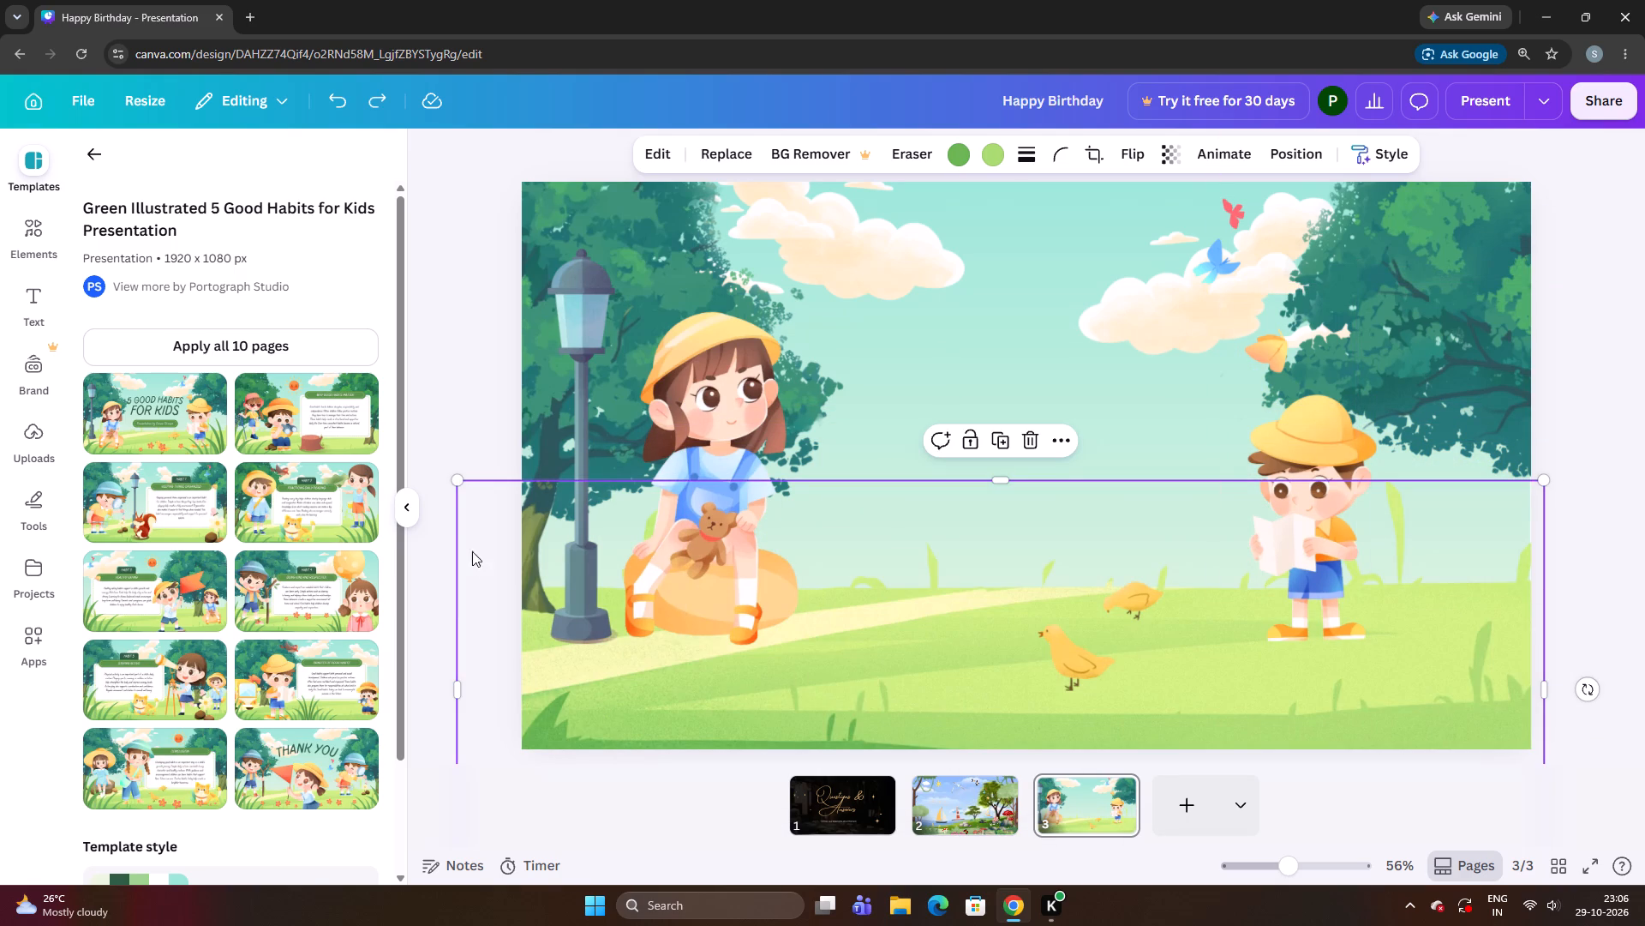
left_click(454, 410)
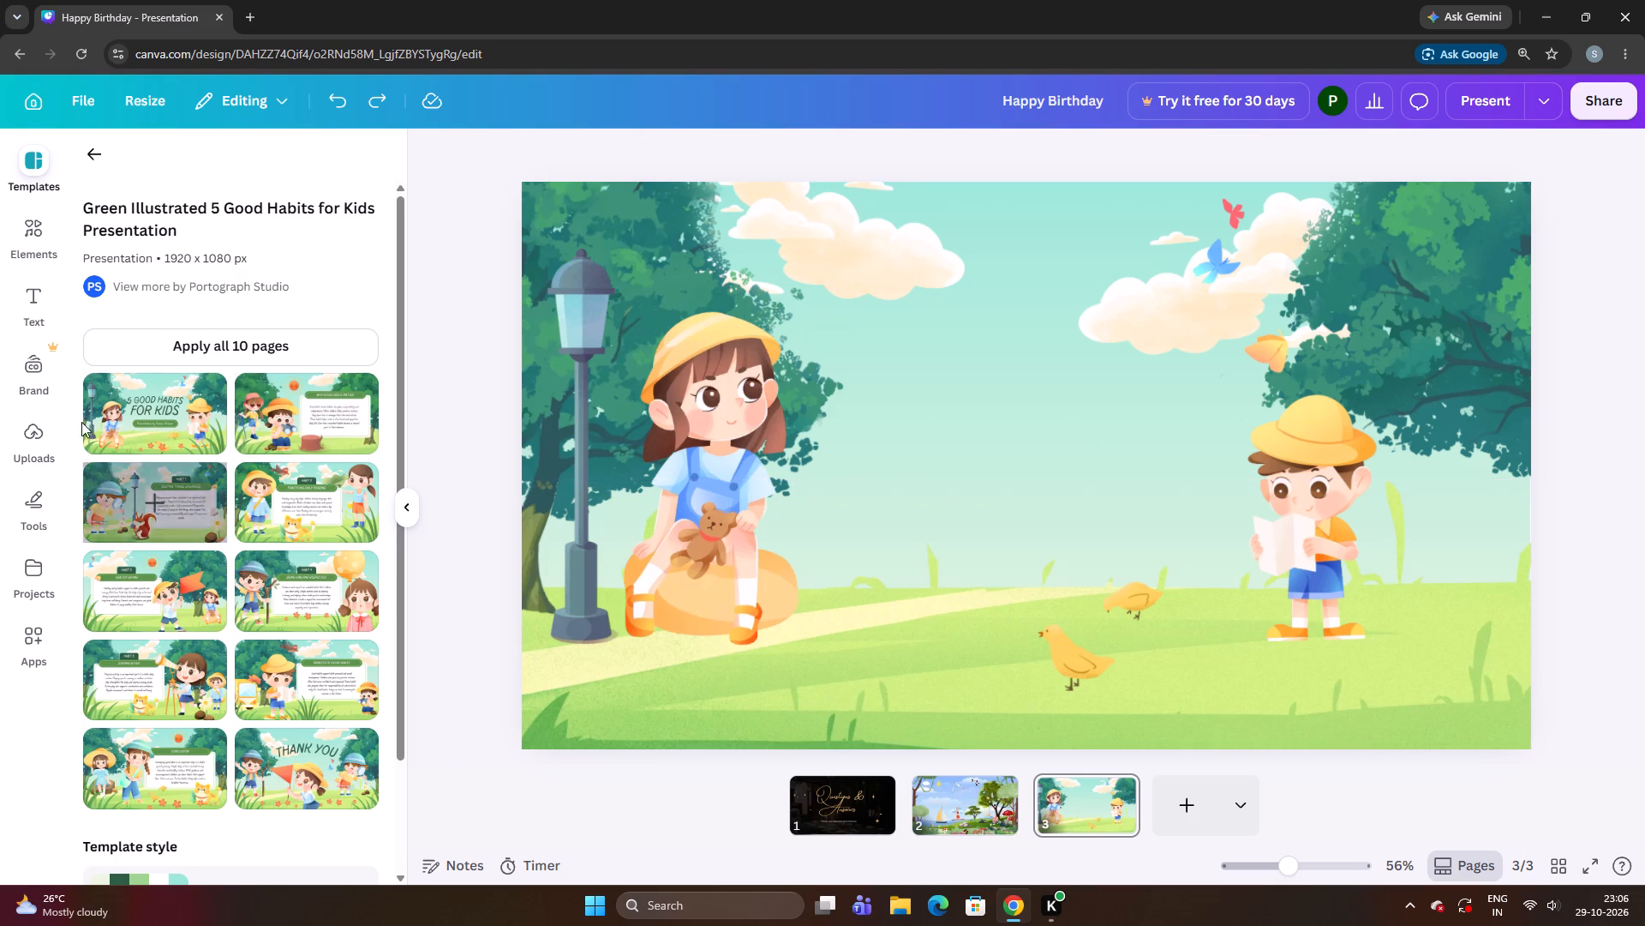
Add the wooden fence graphic from the recommended elements to page 3.
left_click(25, 209)
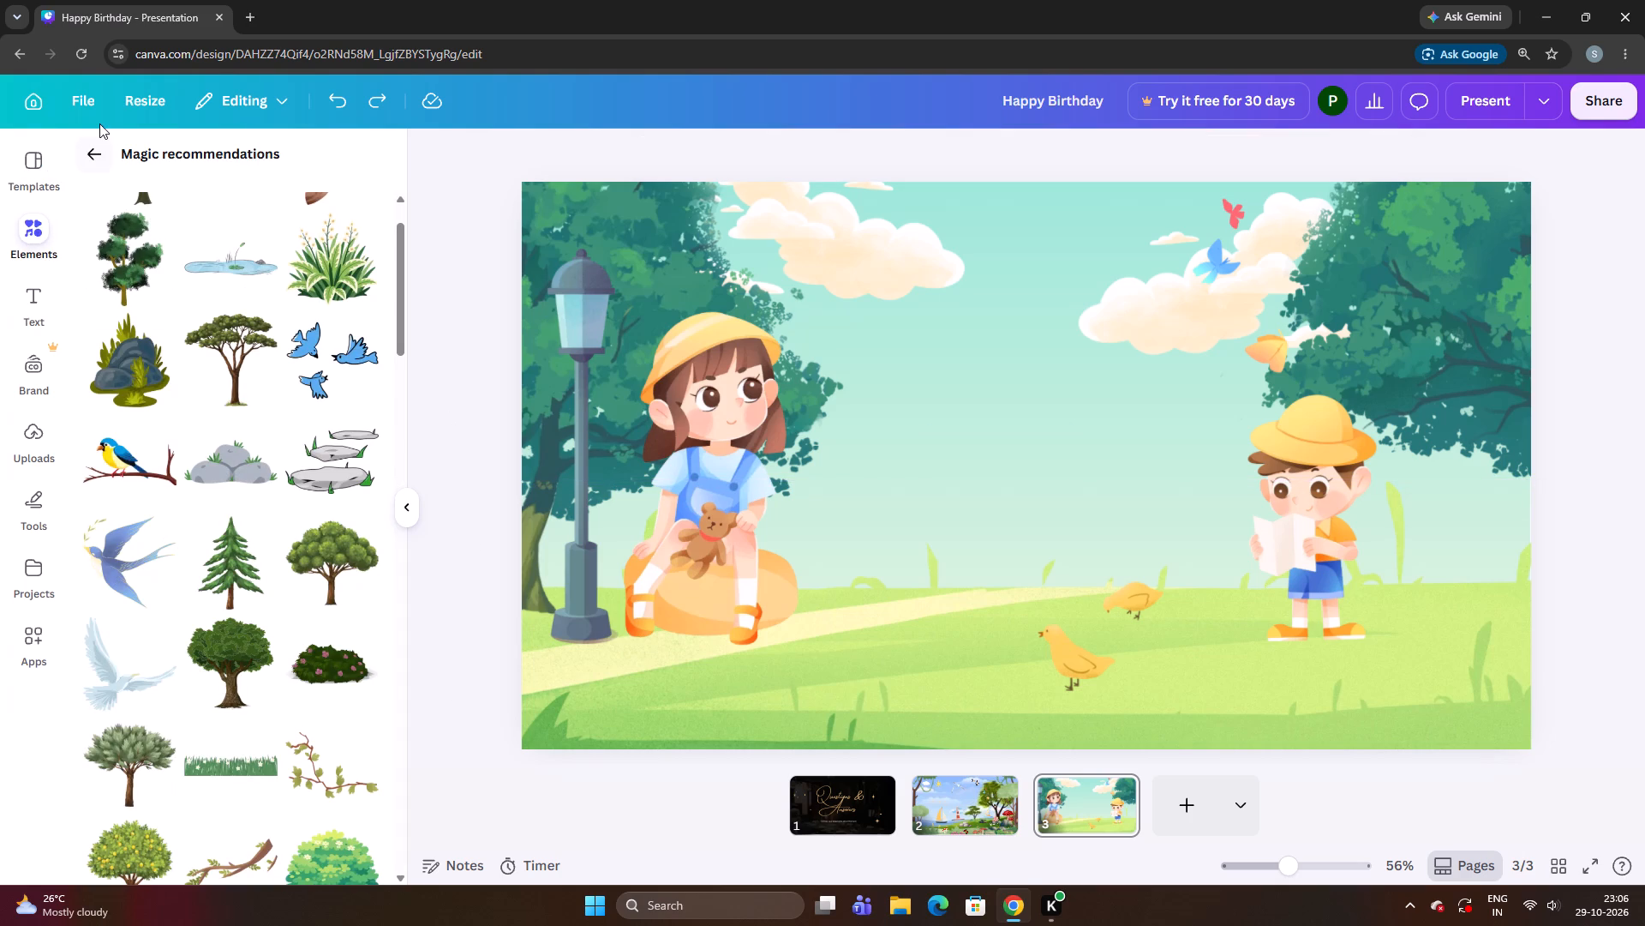
left_click(99, 123)
left_click(94, 156)
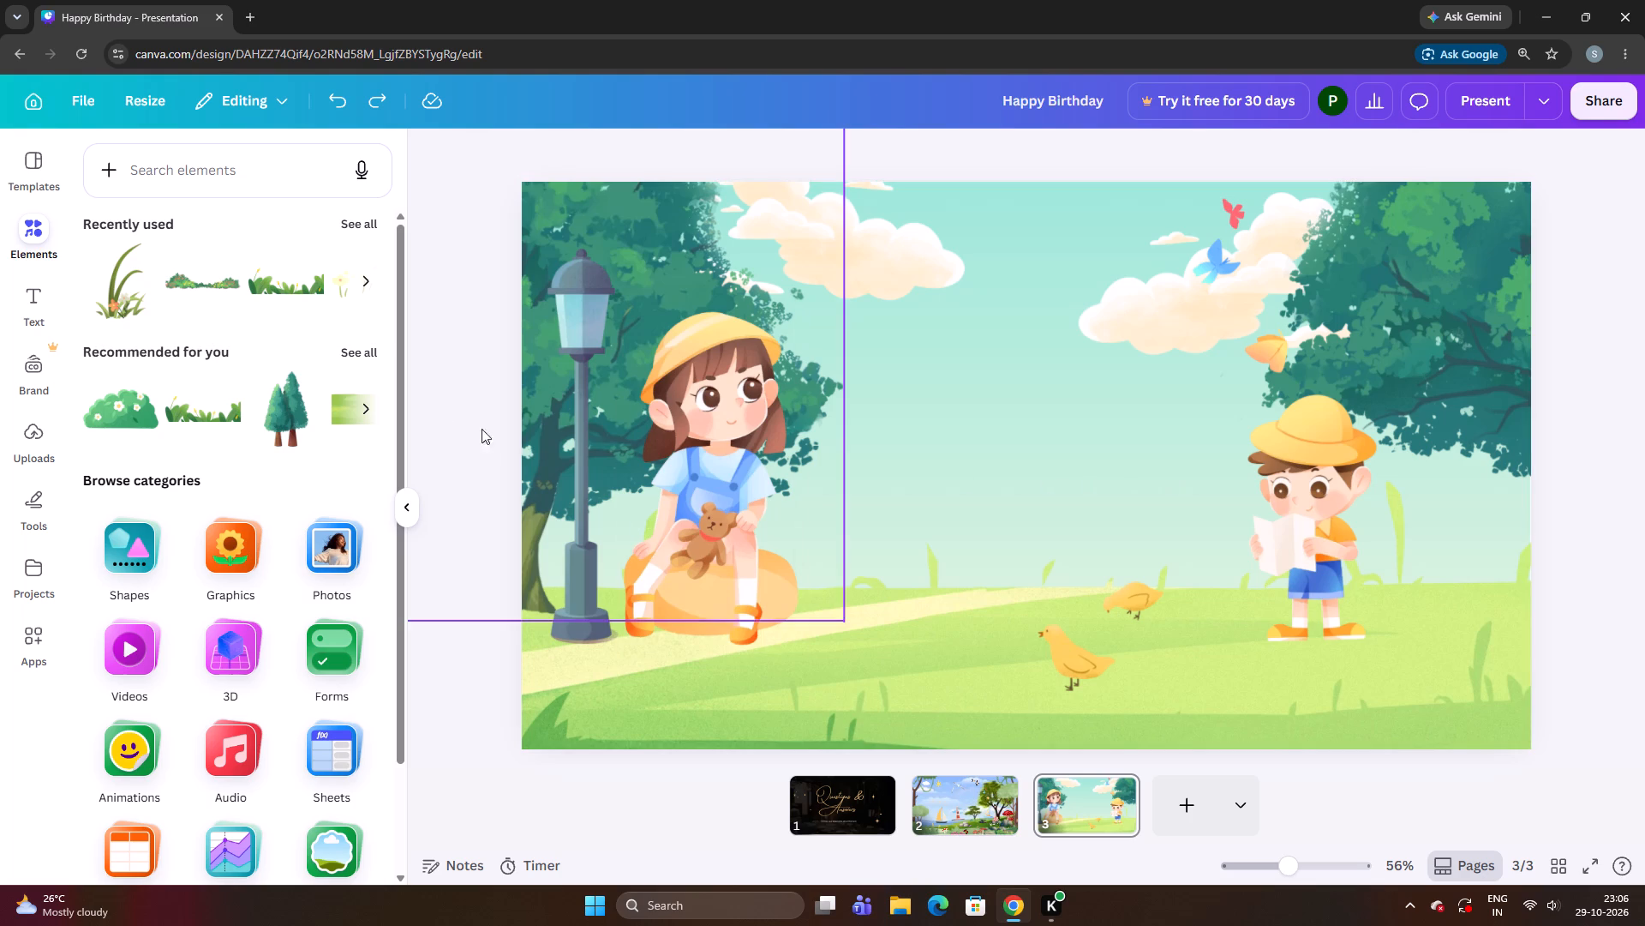
left_click(380, 346)
left_click(367, 358)
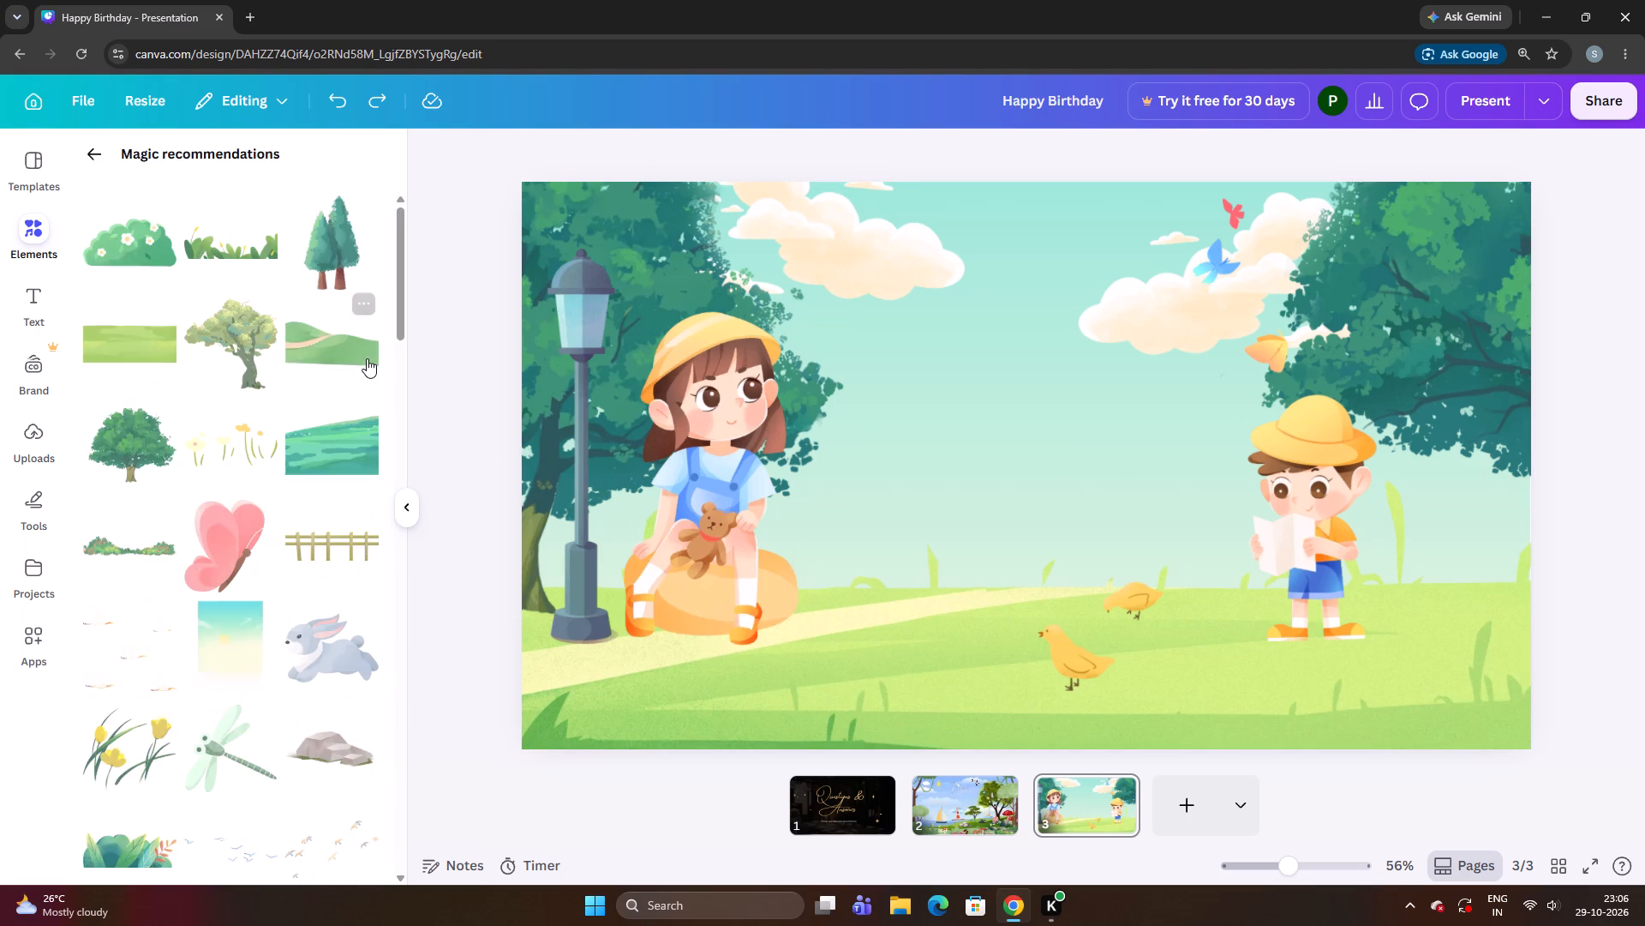
left_click(295, 538)
Shrink the wooden fence and stand it at the meadow's far edge on the seated girl's side.
left_click_drag(1012, 492, 921, 450)
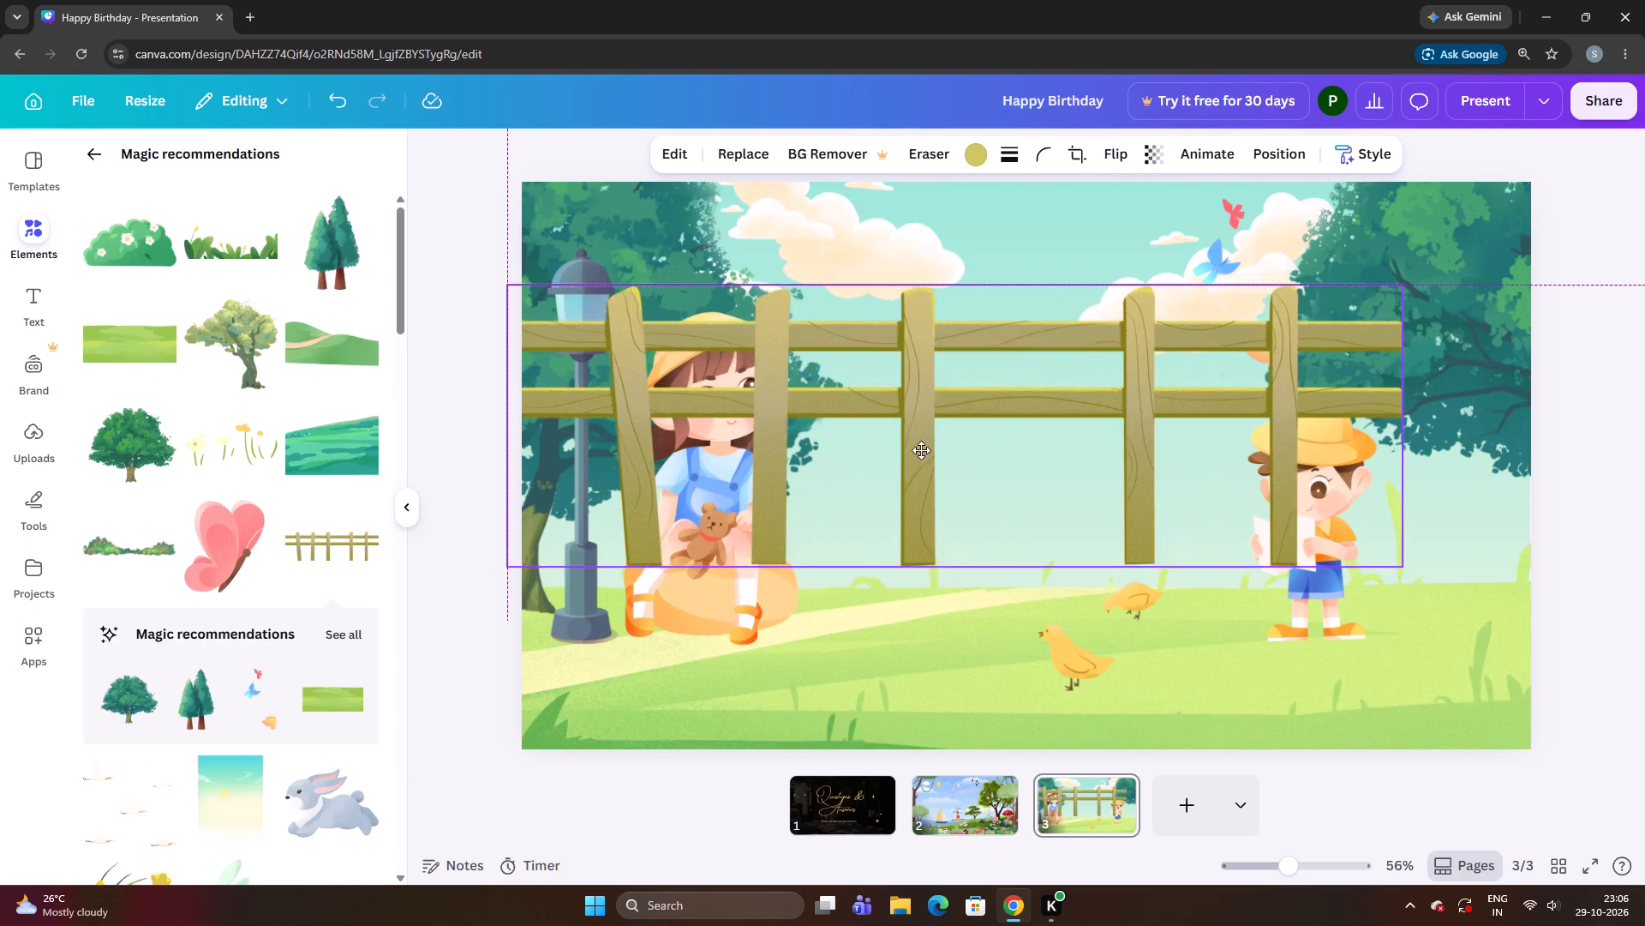
left_click_drag(921, 450, 858, 505)
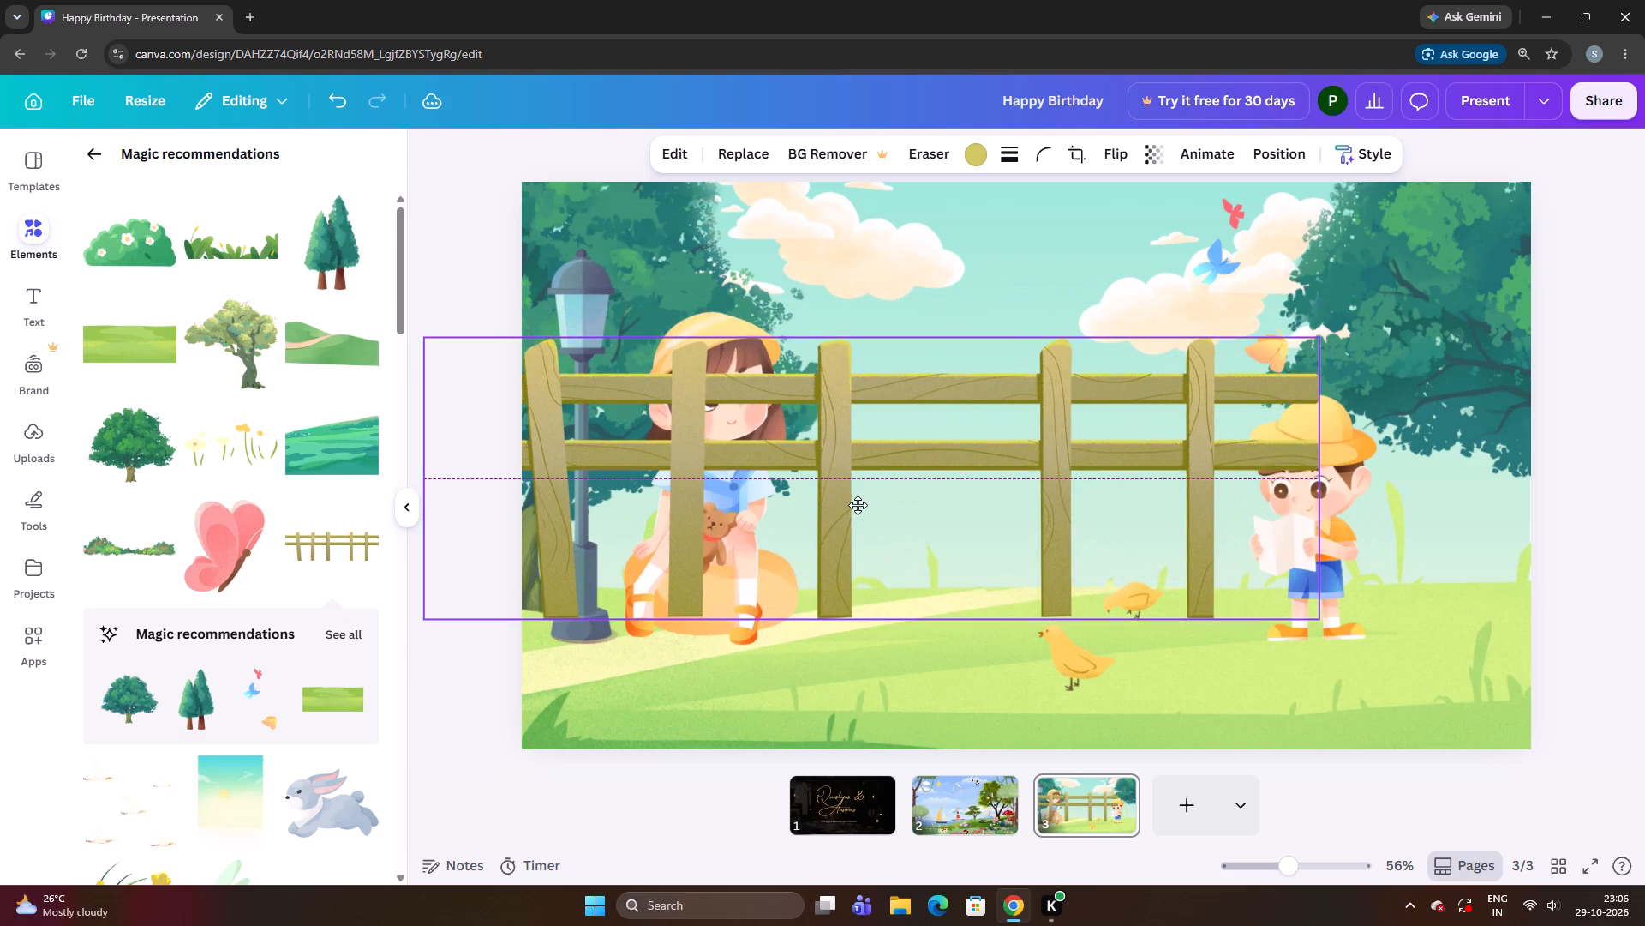
left_click_drag(858, 505, 858, 508)
left_click_drag(1320, 623, 1175, 561)
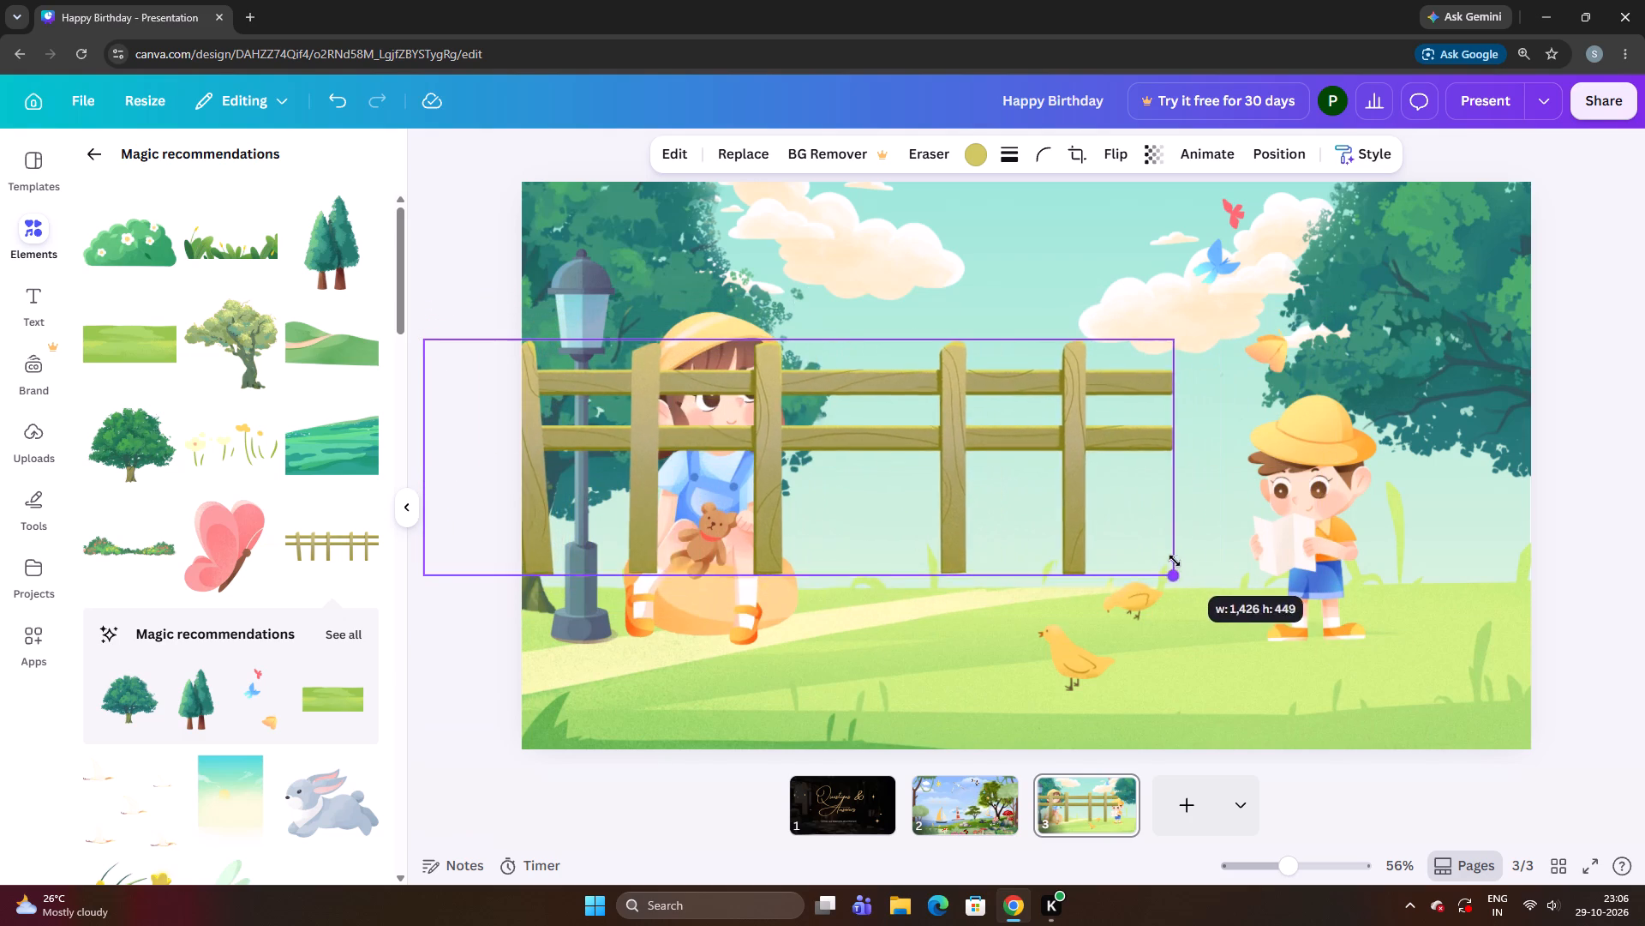
left_click_drag(1175, 561, 1008, 545)
left_click_drag(950, 467, 955, 517)
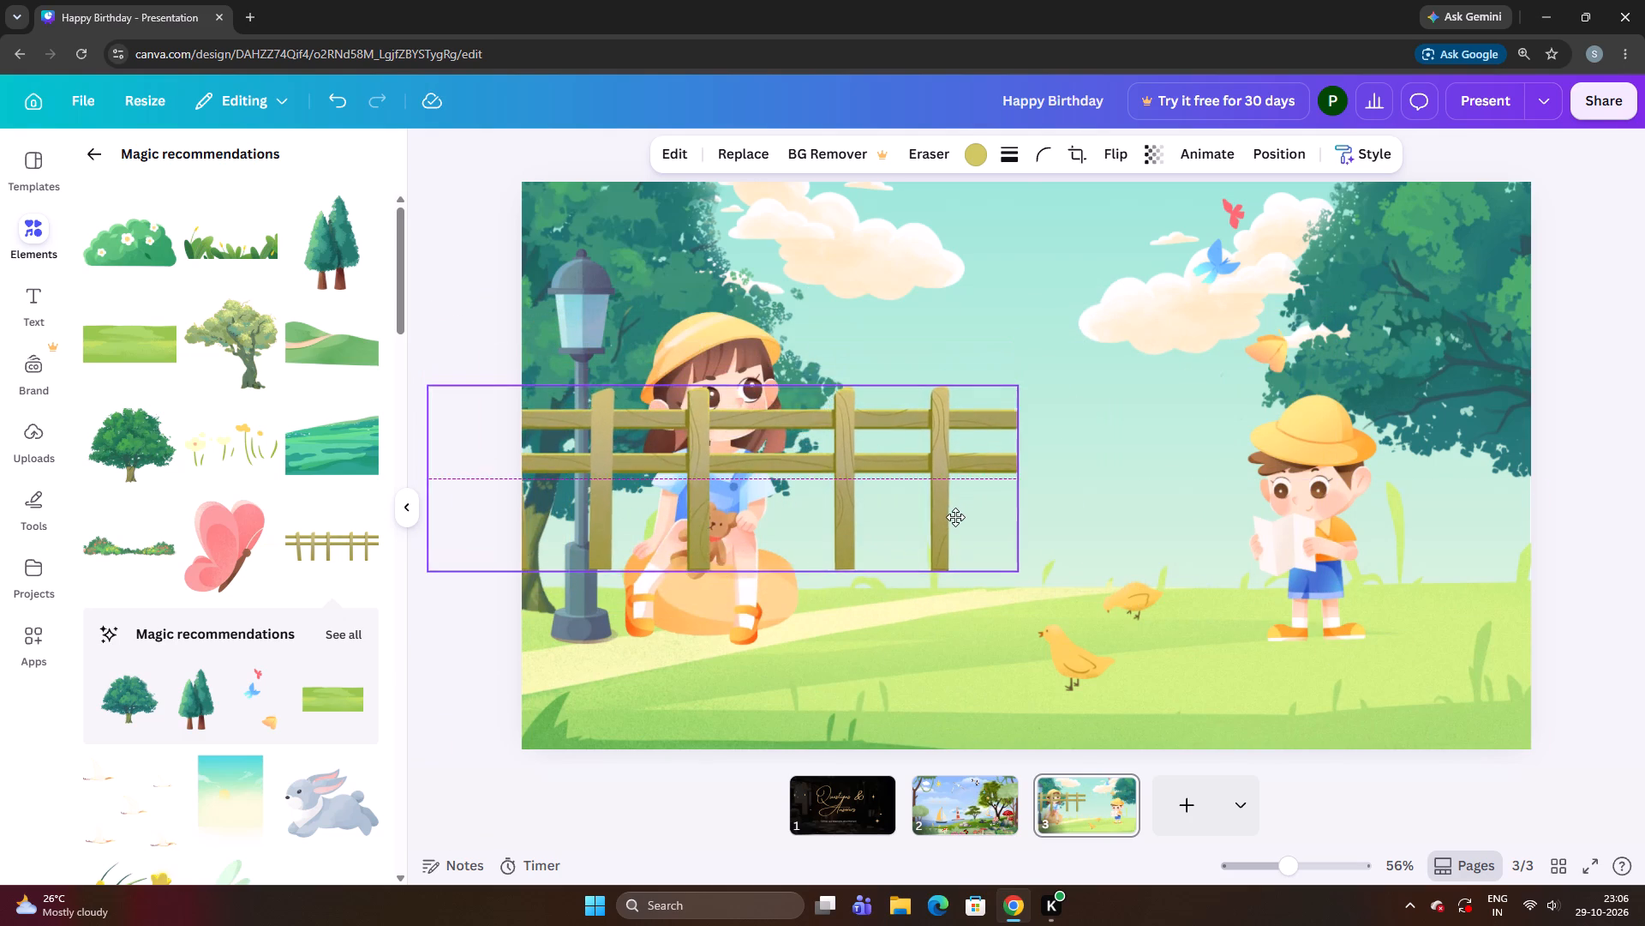
left_click_drag(955, 517, 964, 533)
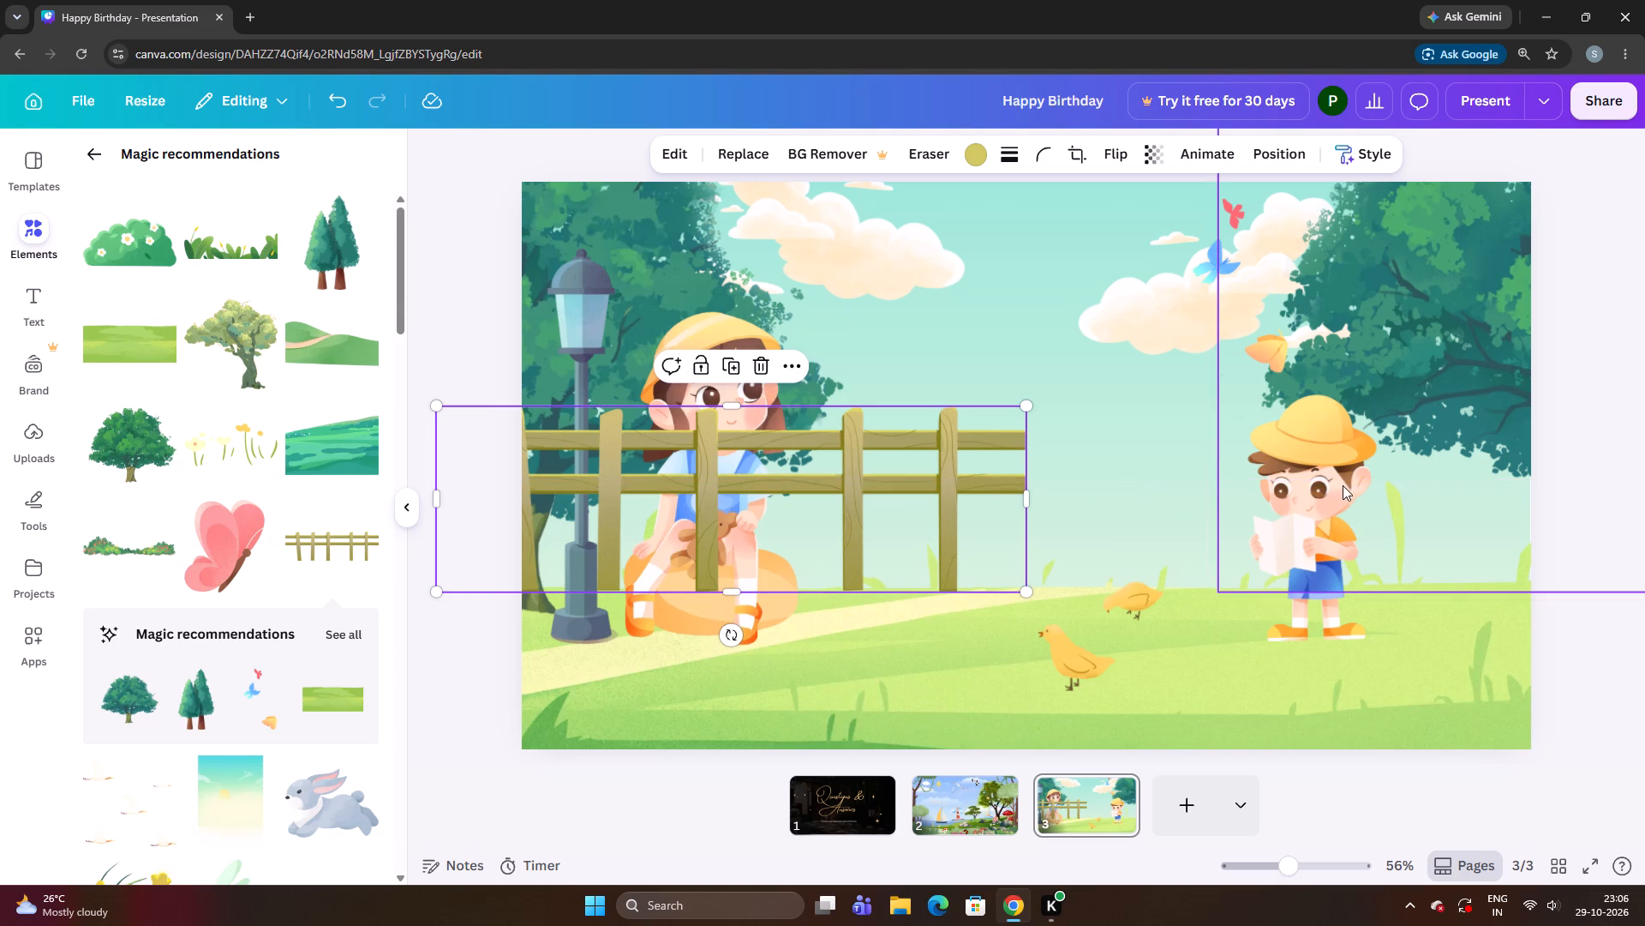
Send the fence backward until it sits behind the girl, the street lamp and the tree beside her.
right_click(954, 509)
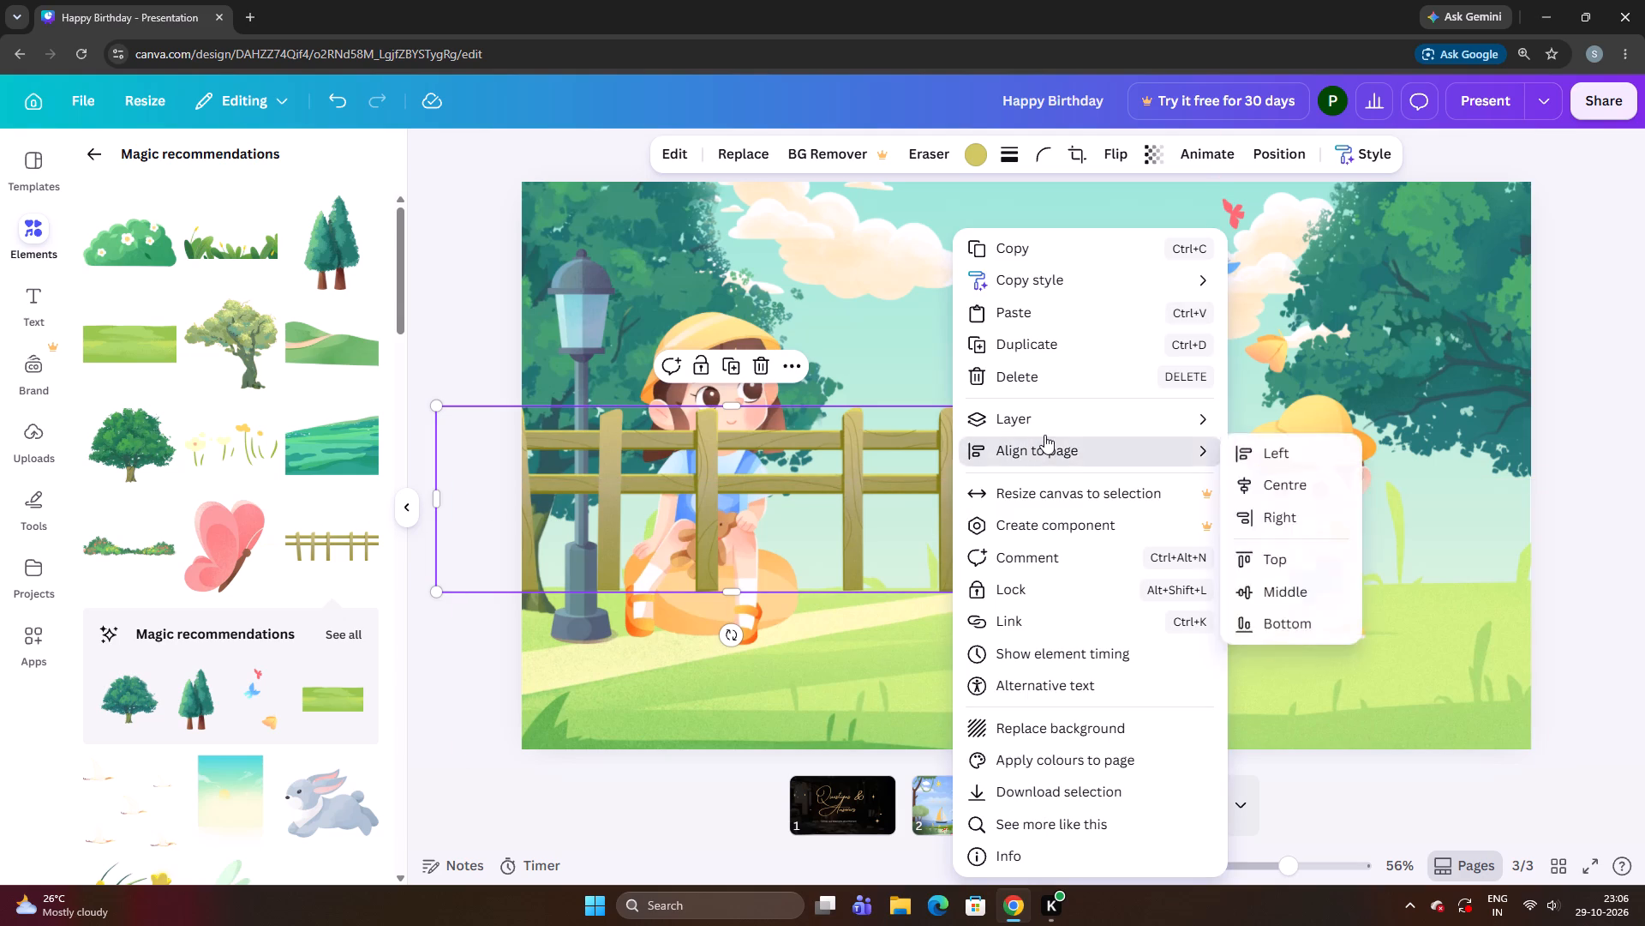
left_click(1052, 425)
left_click(1236, 485)
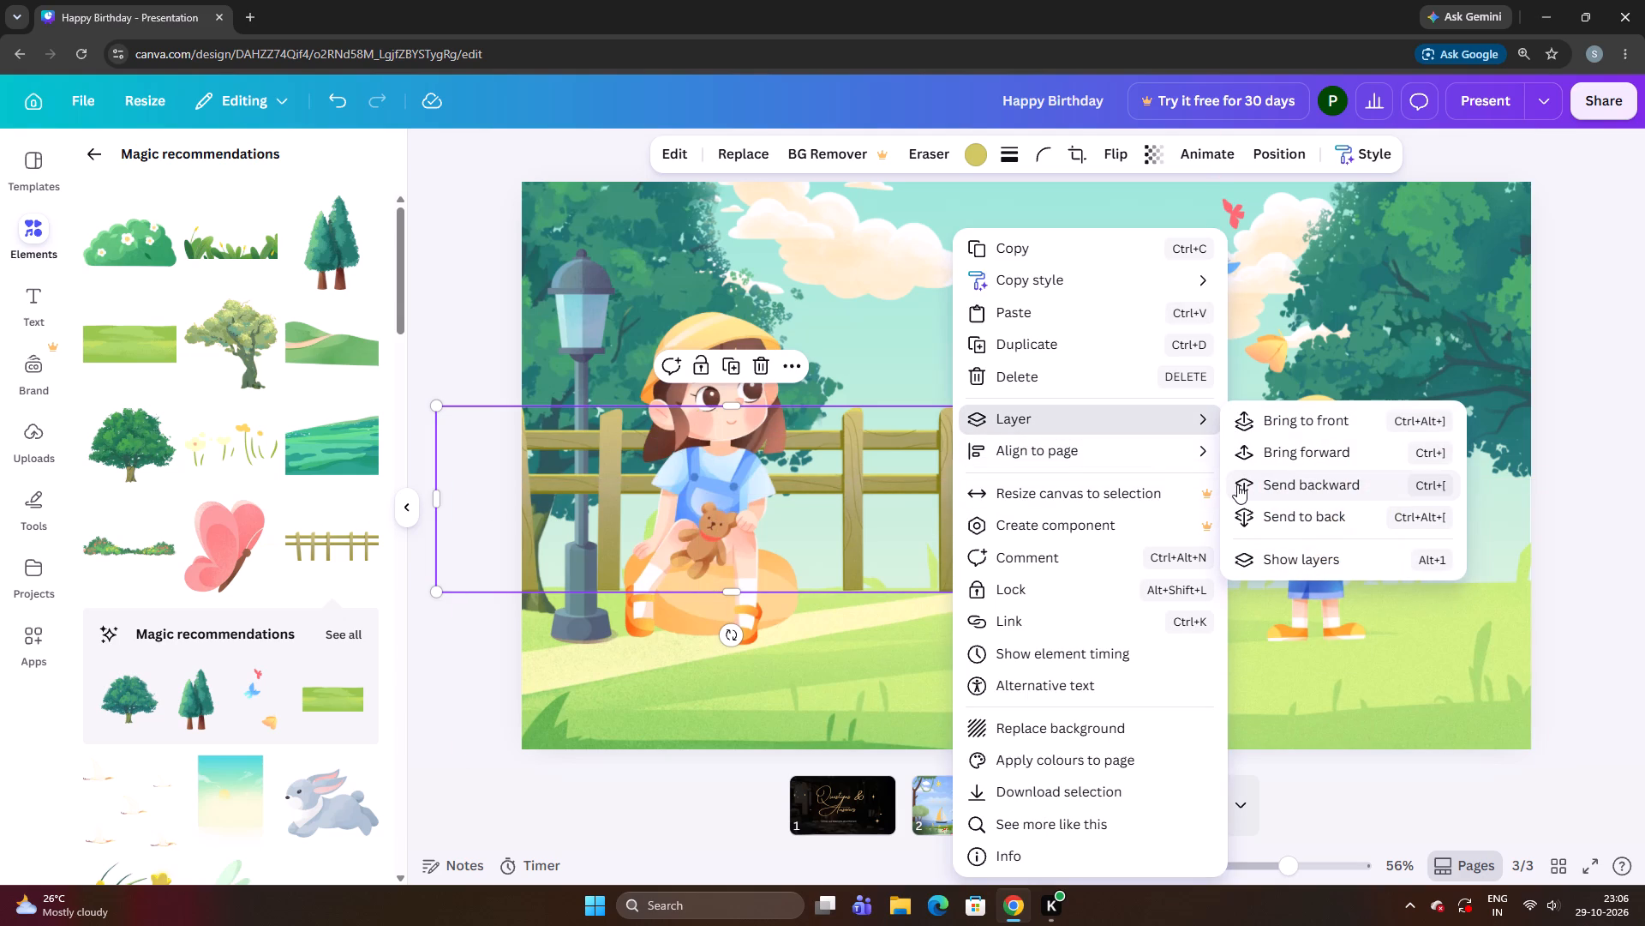
left_click(1240, 484)
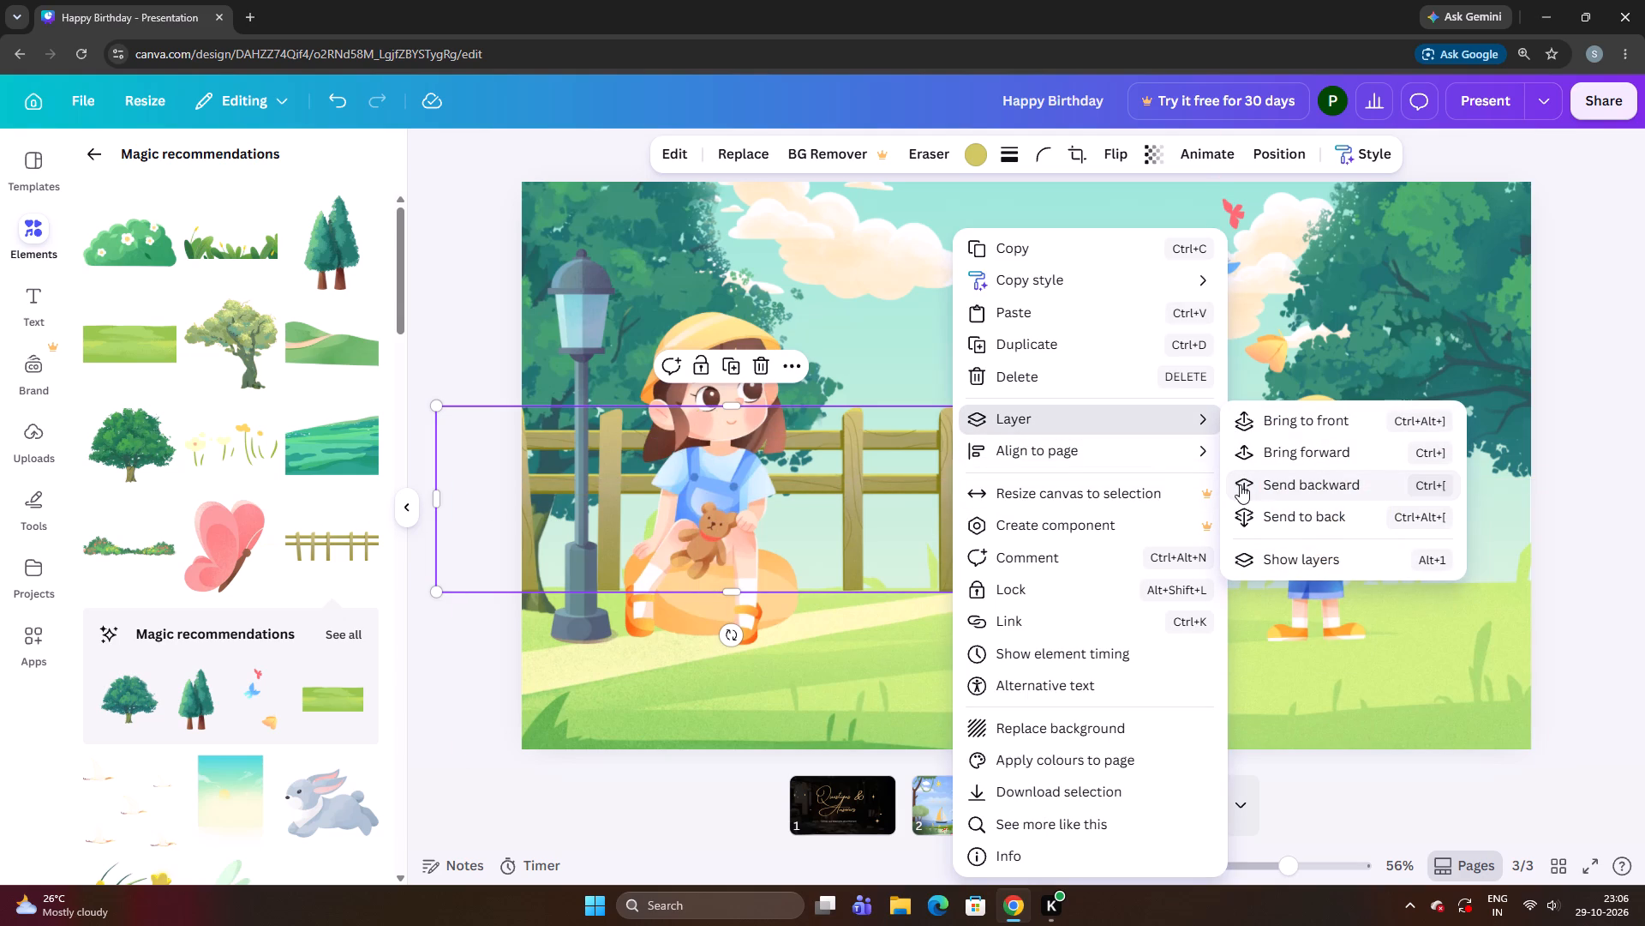
left_click(1240, 484)
Shift the fence slightly along the meadow's far edge towards the boy, keeping its posts on the grass line.
left_click_drag(919, 525, 929, 502)
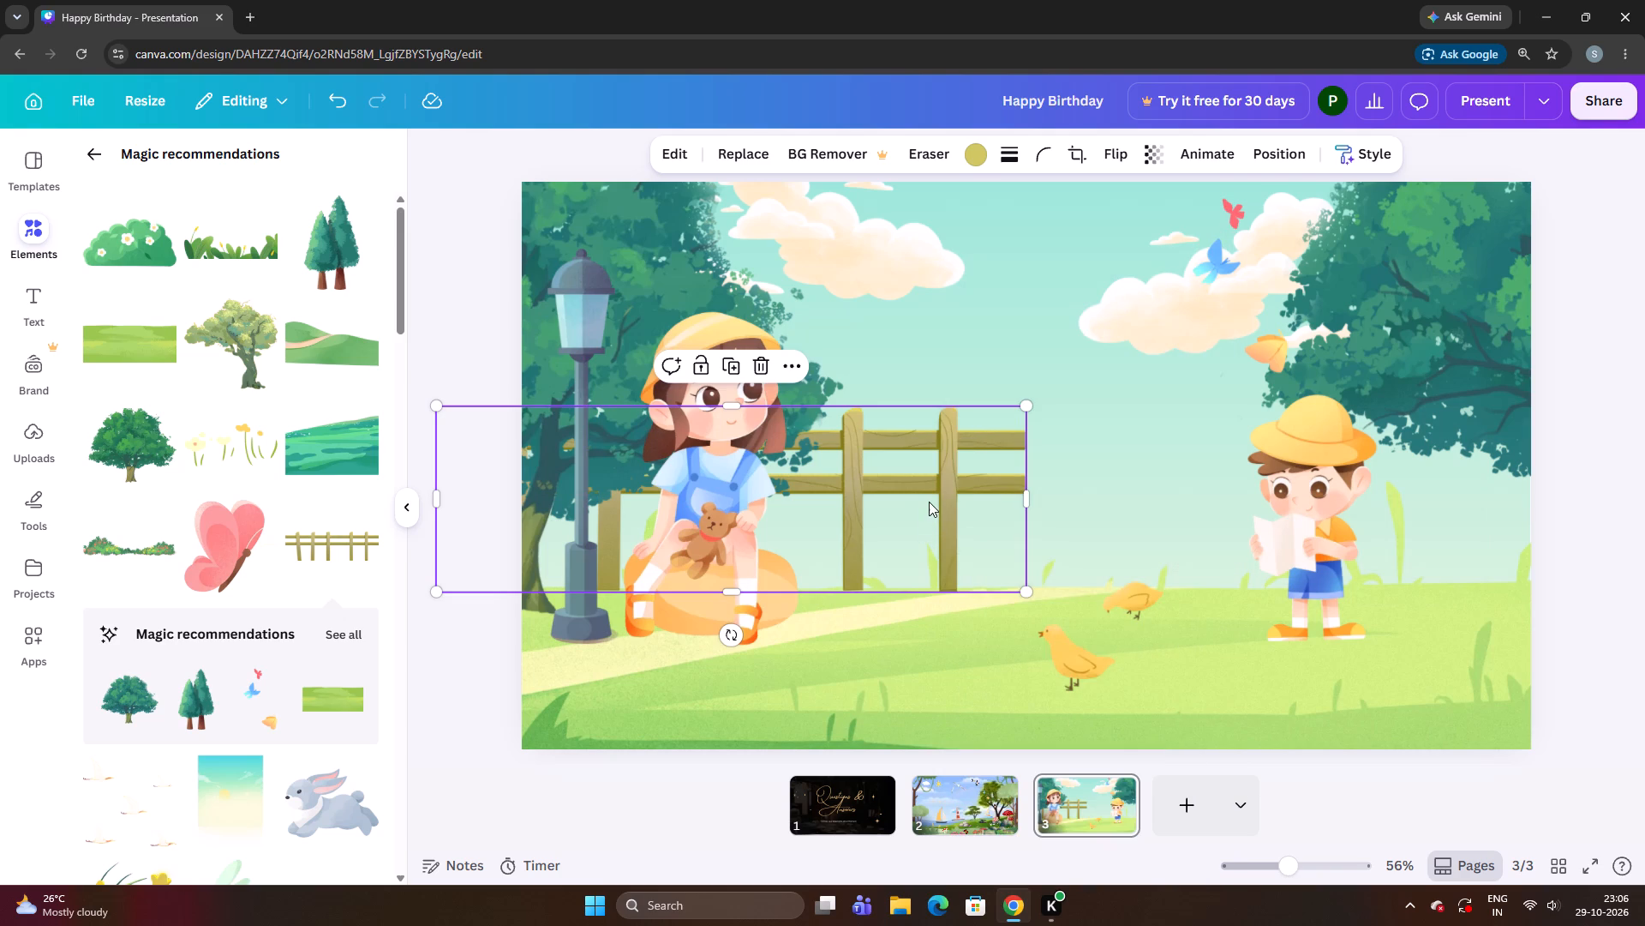
left_click_drag(929, 502, 940, 496)
left_click_drag(940, 496, 977, 490)
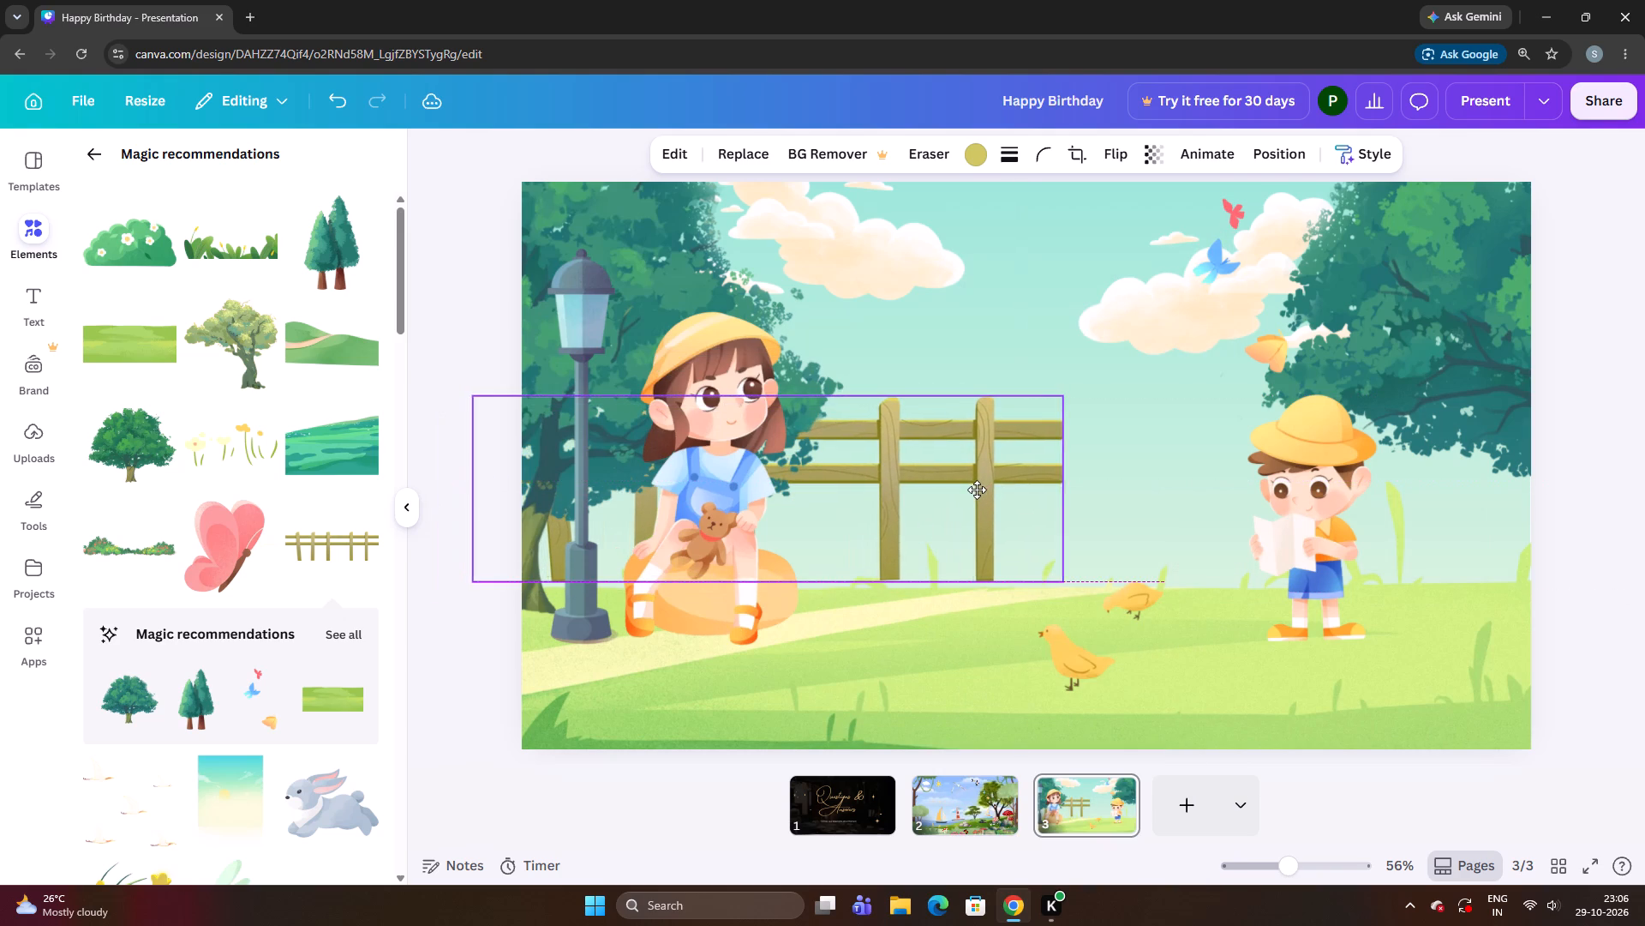
left_click_drag(977, 490, 977, 491)
left_click(991, 501)
left_click(1120, 473)
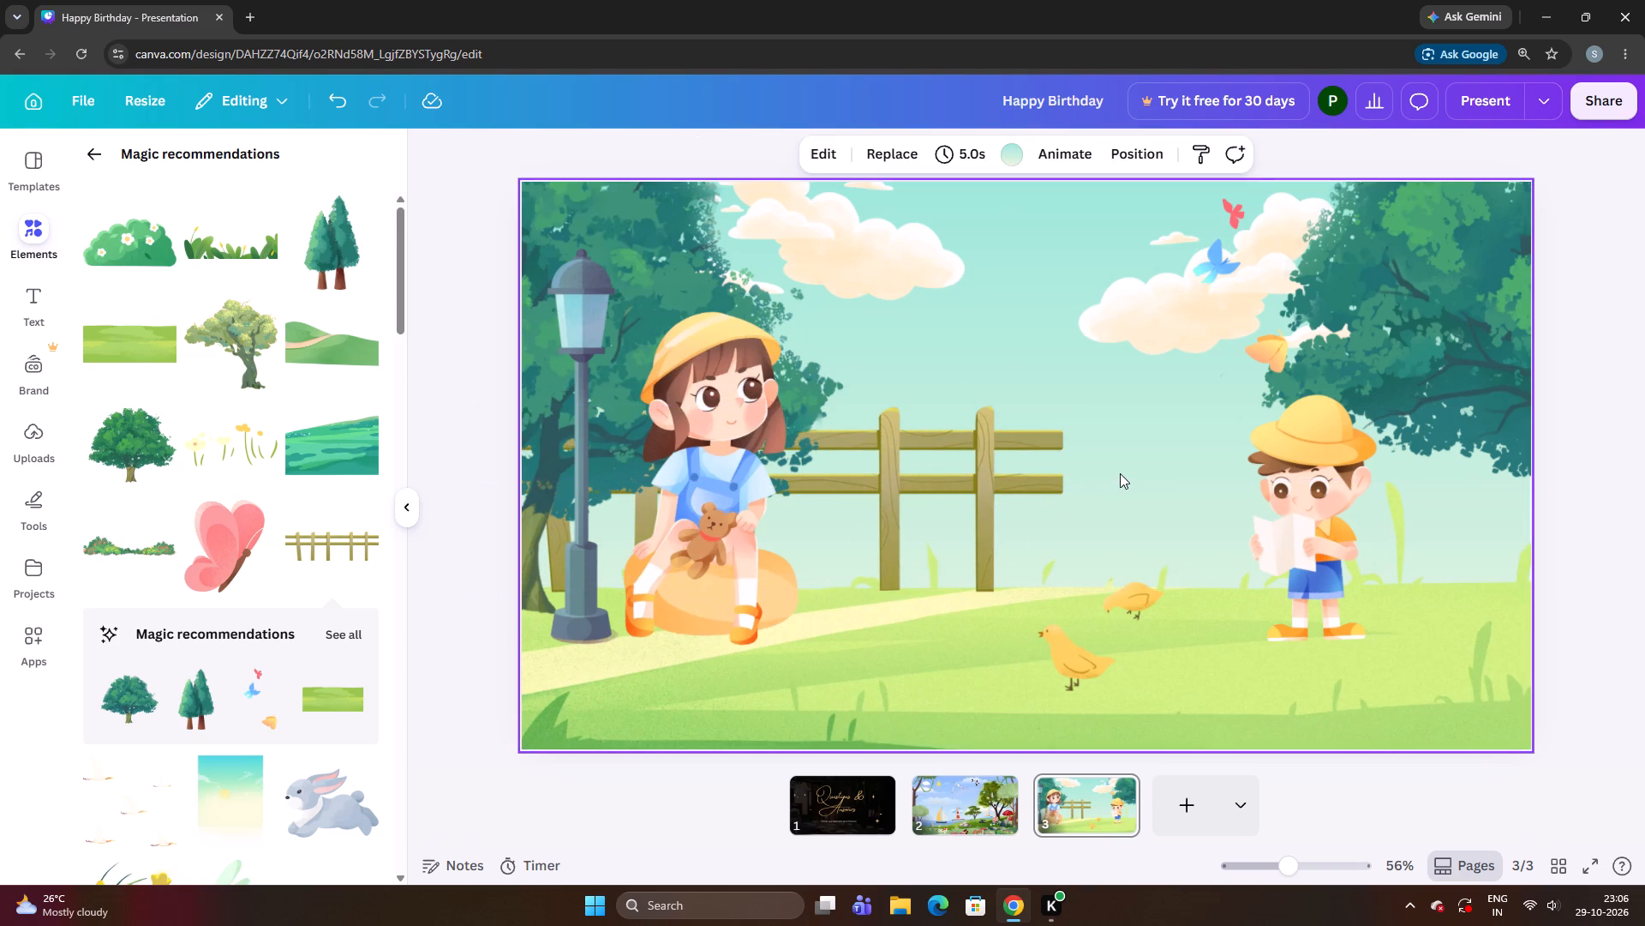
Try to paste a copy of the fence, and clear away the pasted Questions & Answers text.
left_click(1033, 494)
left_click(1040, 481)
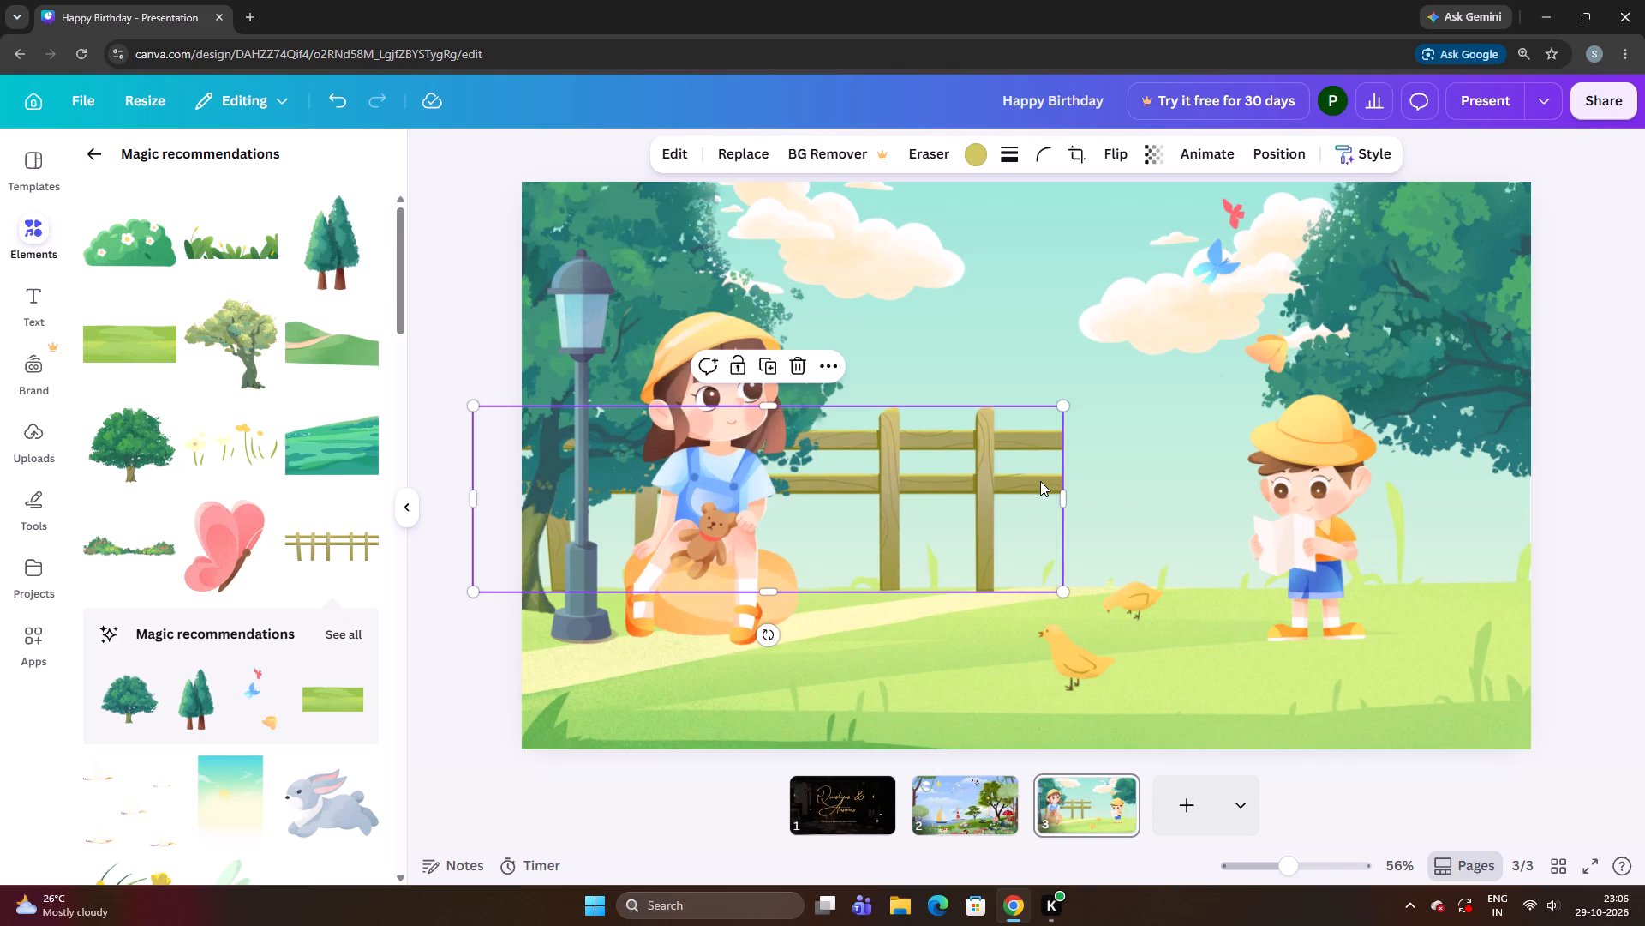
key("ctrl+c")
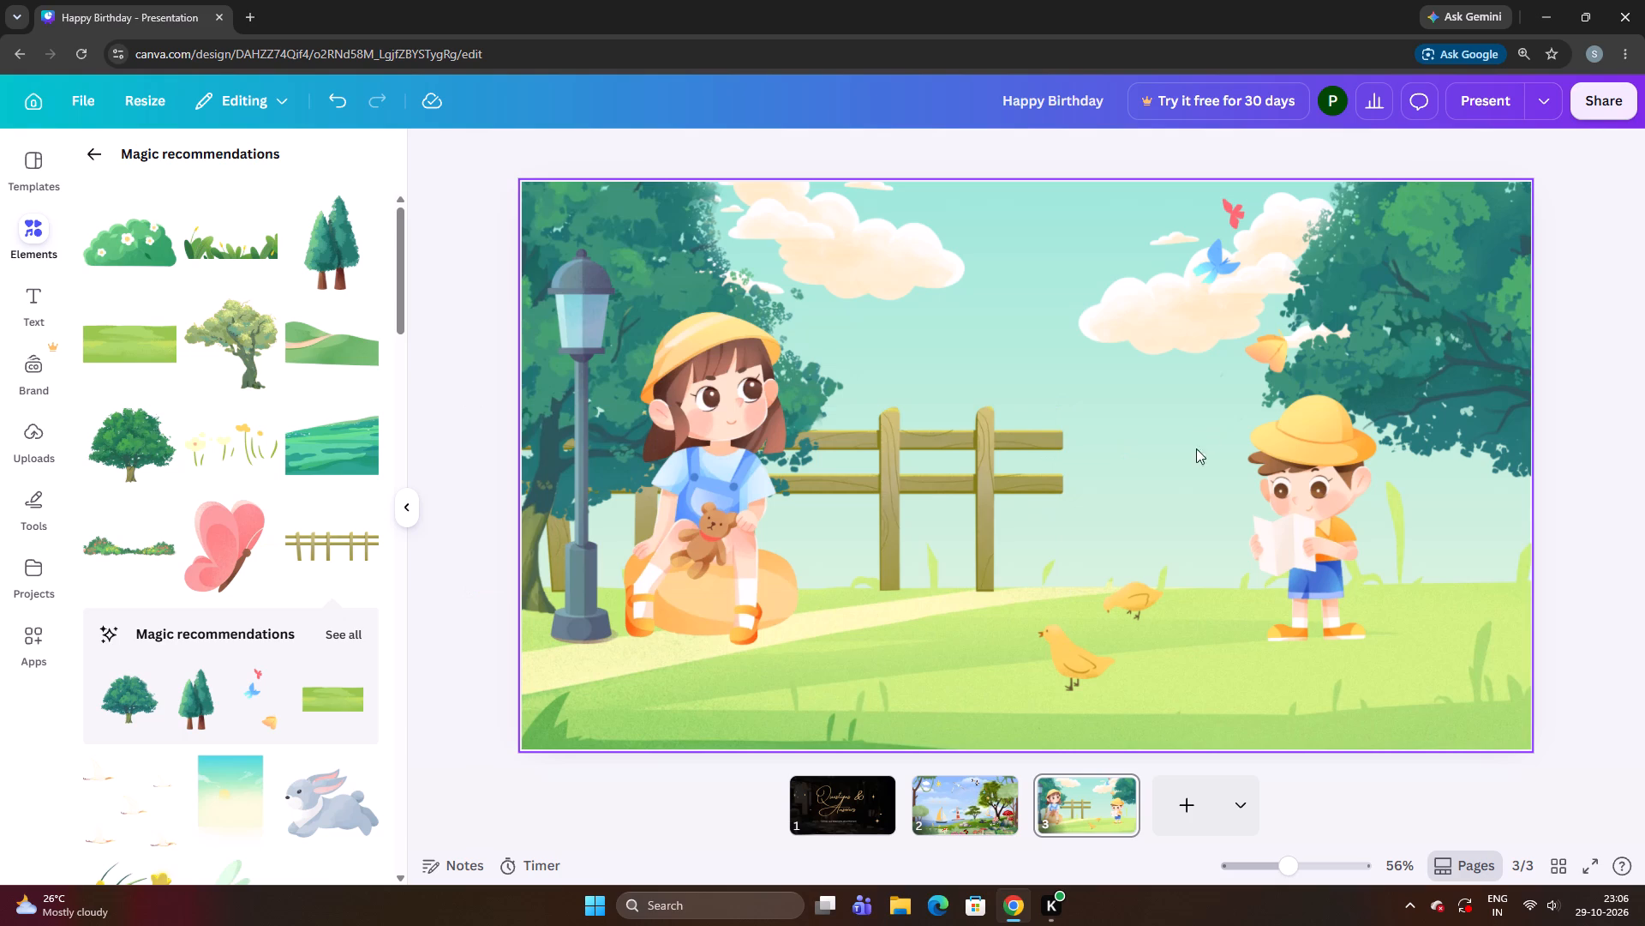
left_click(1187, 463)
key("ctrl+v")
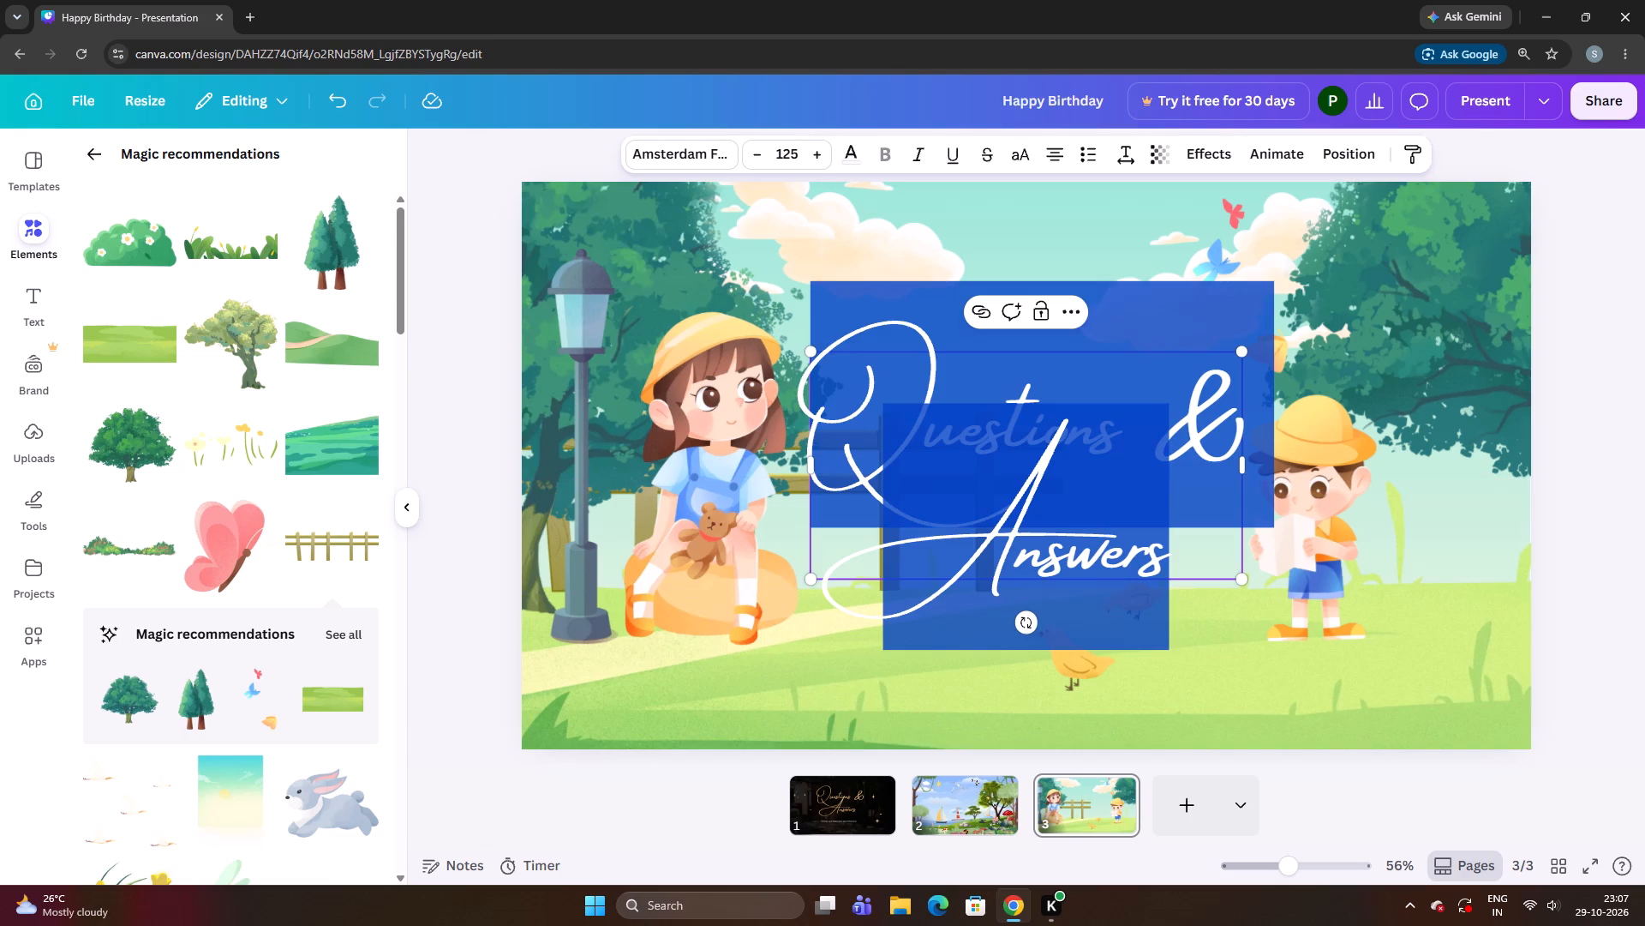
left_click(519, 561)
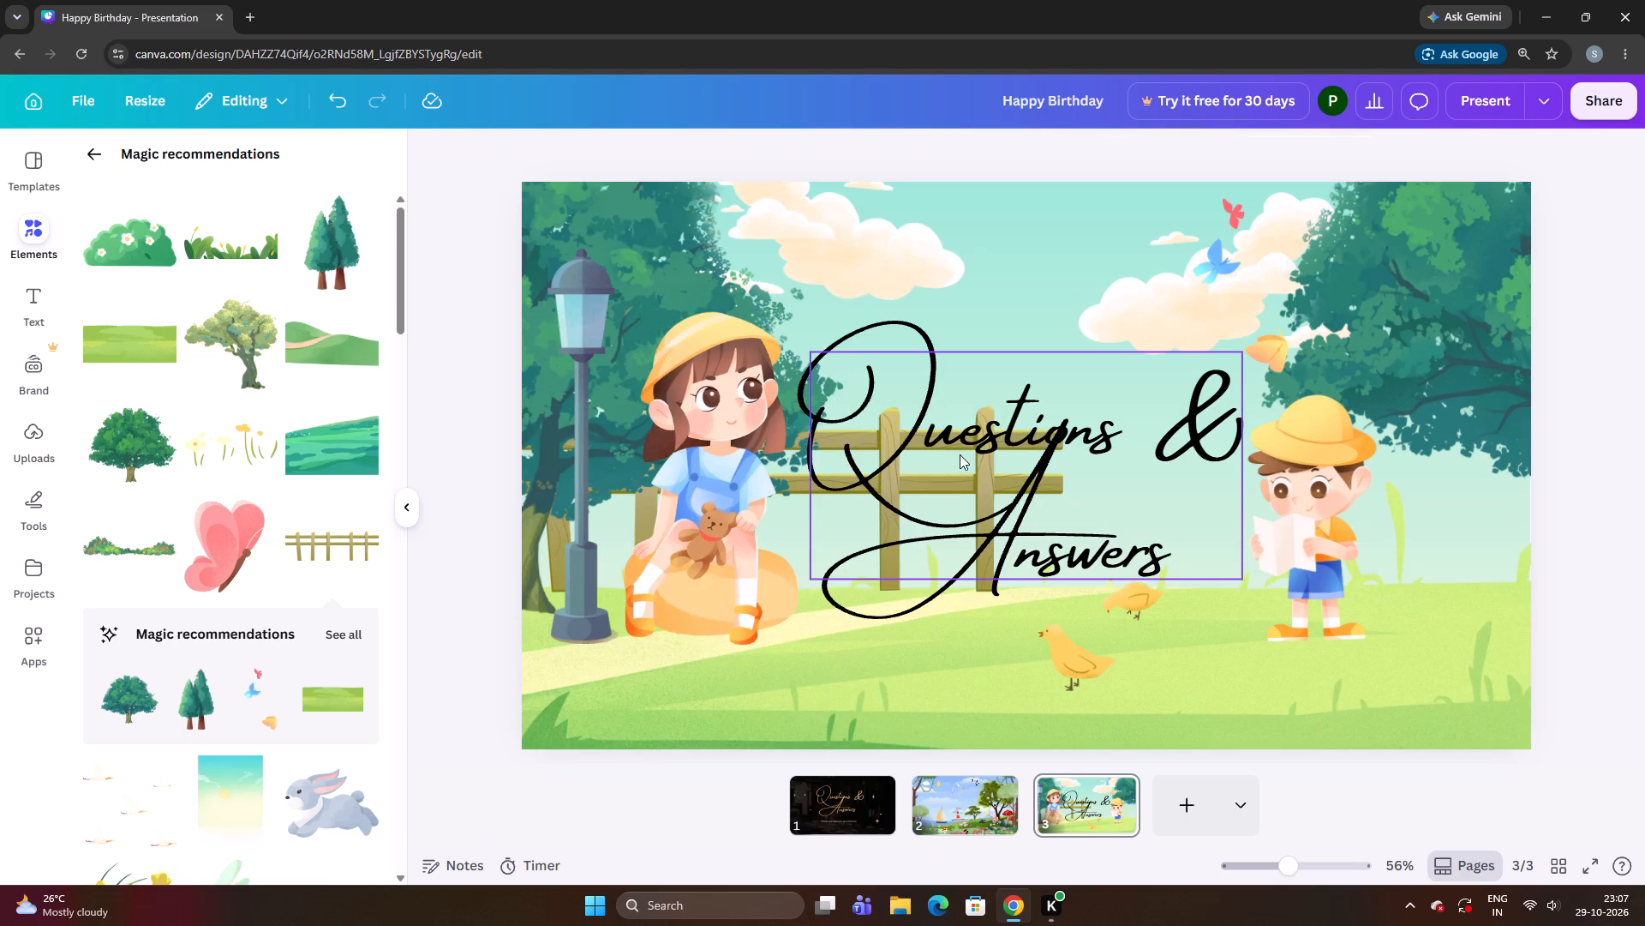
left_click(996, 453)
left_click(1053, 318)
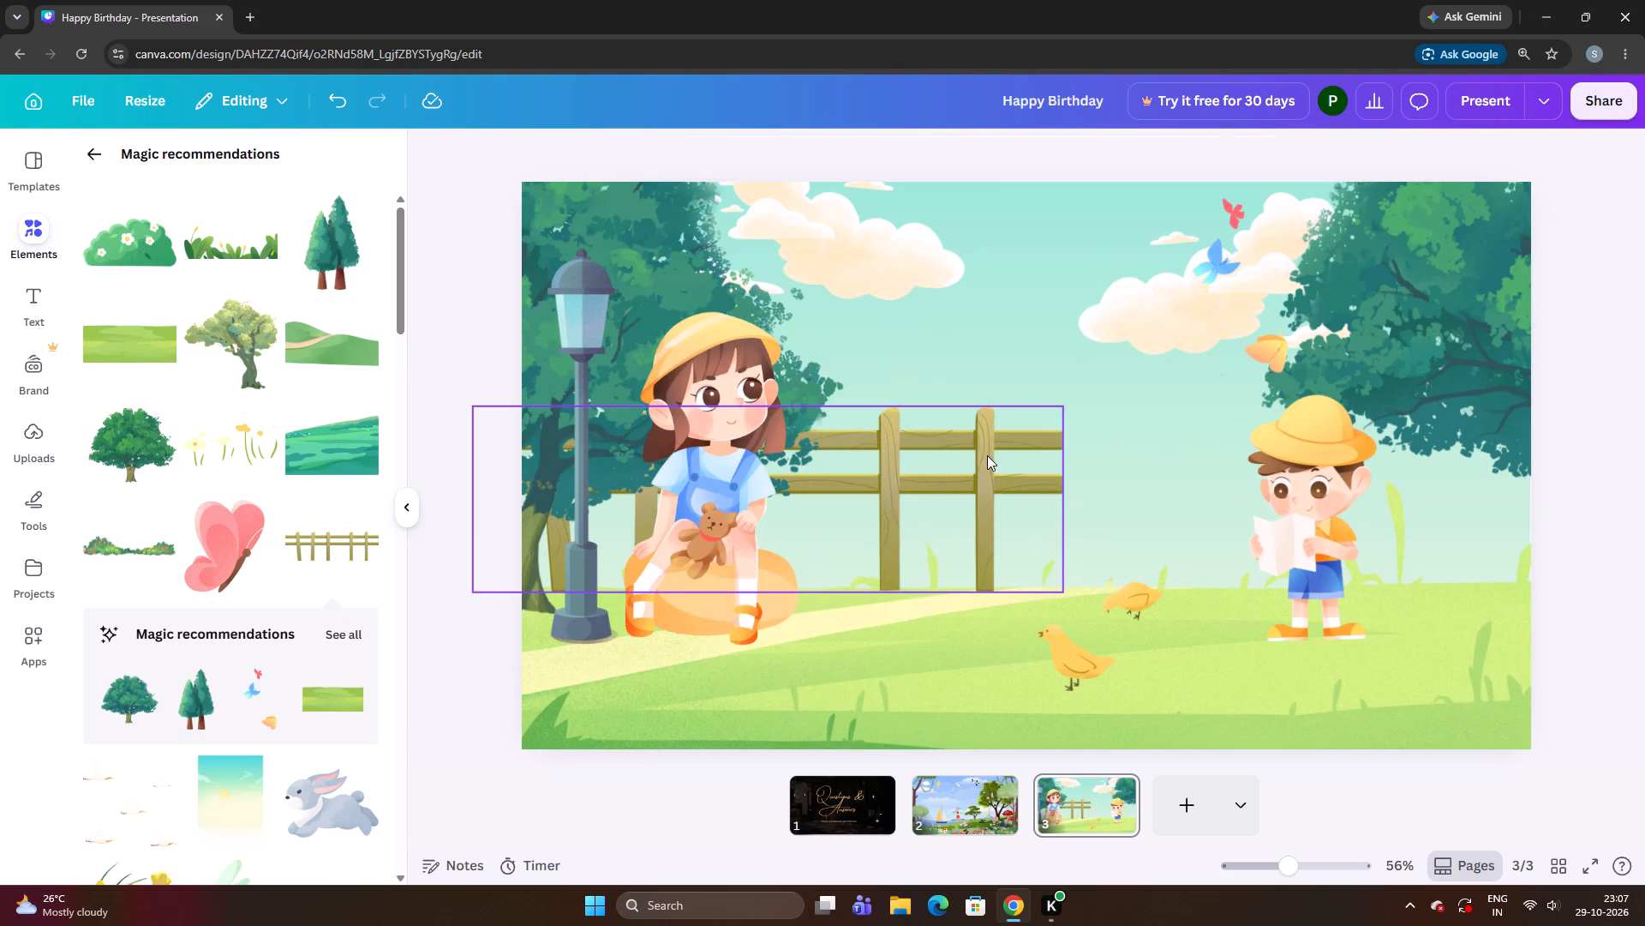
Copy and paste the fence, and line the copy up with the original so the fence continues past the boy.
left_click(987, 455)
key("ctrl+c")
left_click(1085, 376)
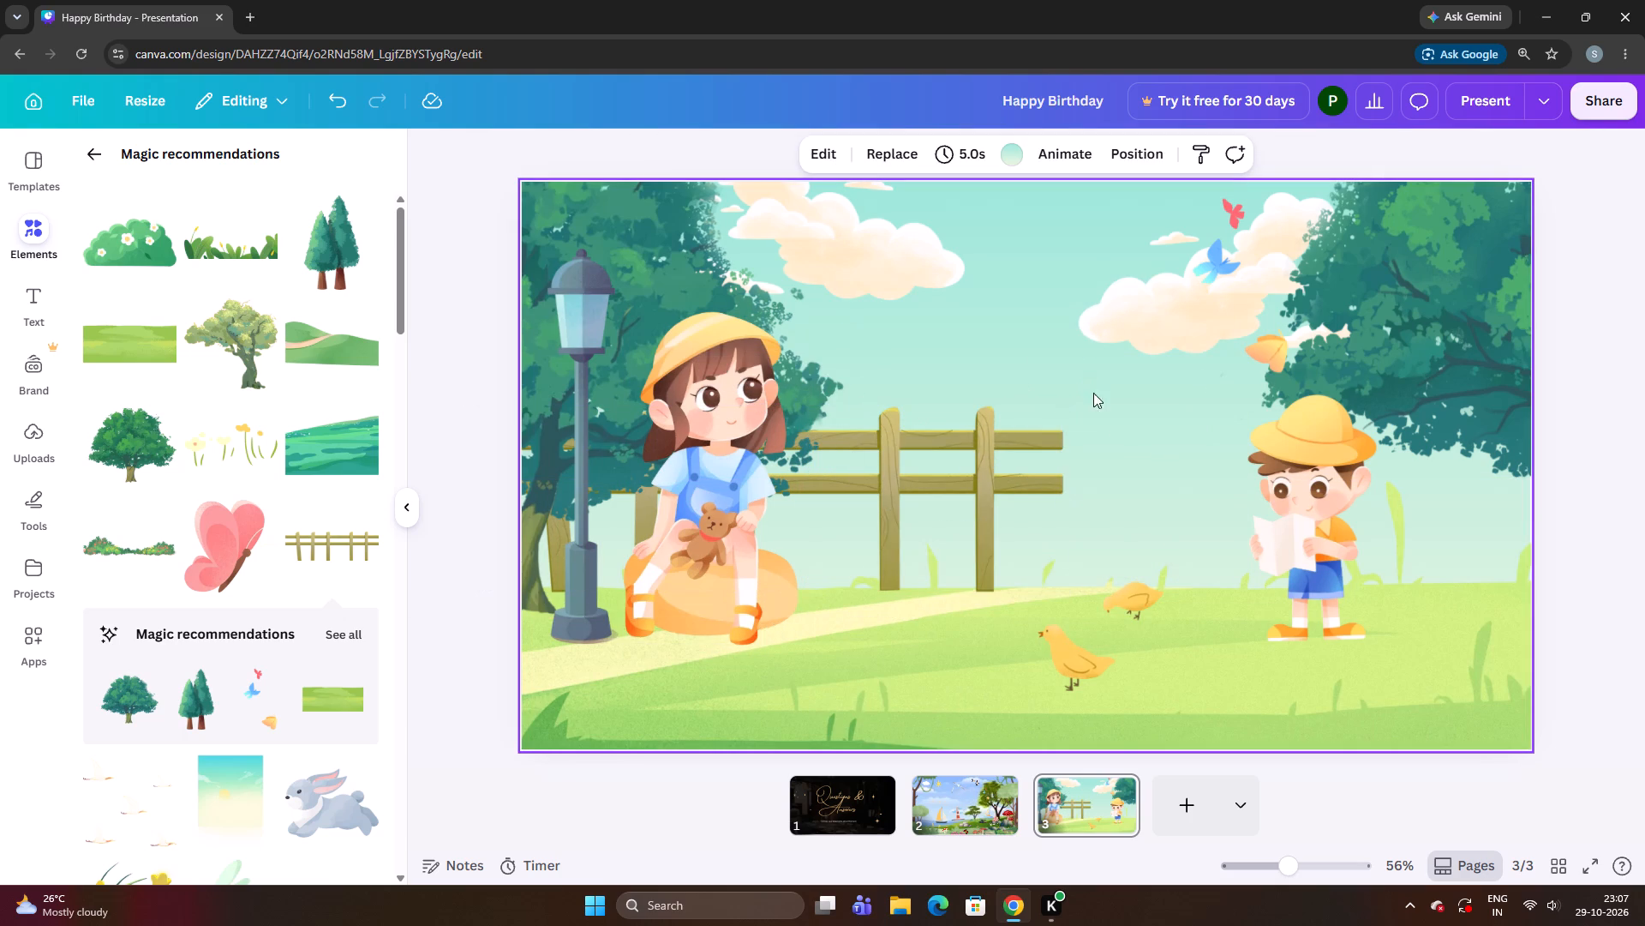
key("ctrl+v")
left_click_drag(984, 493, 984, 494)
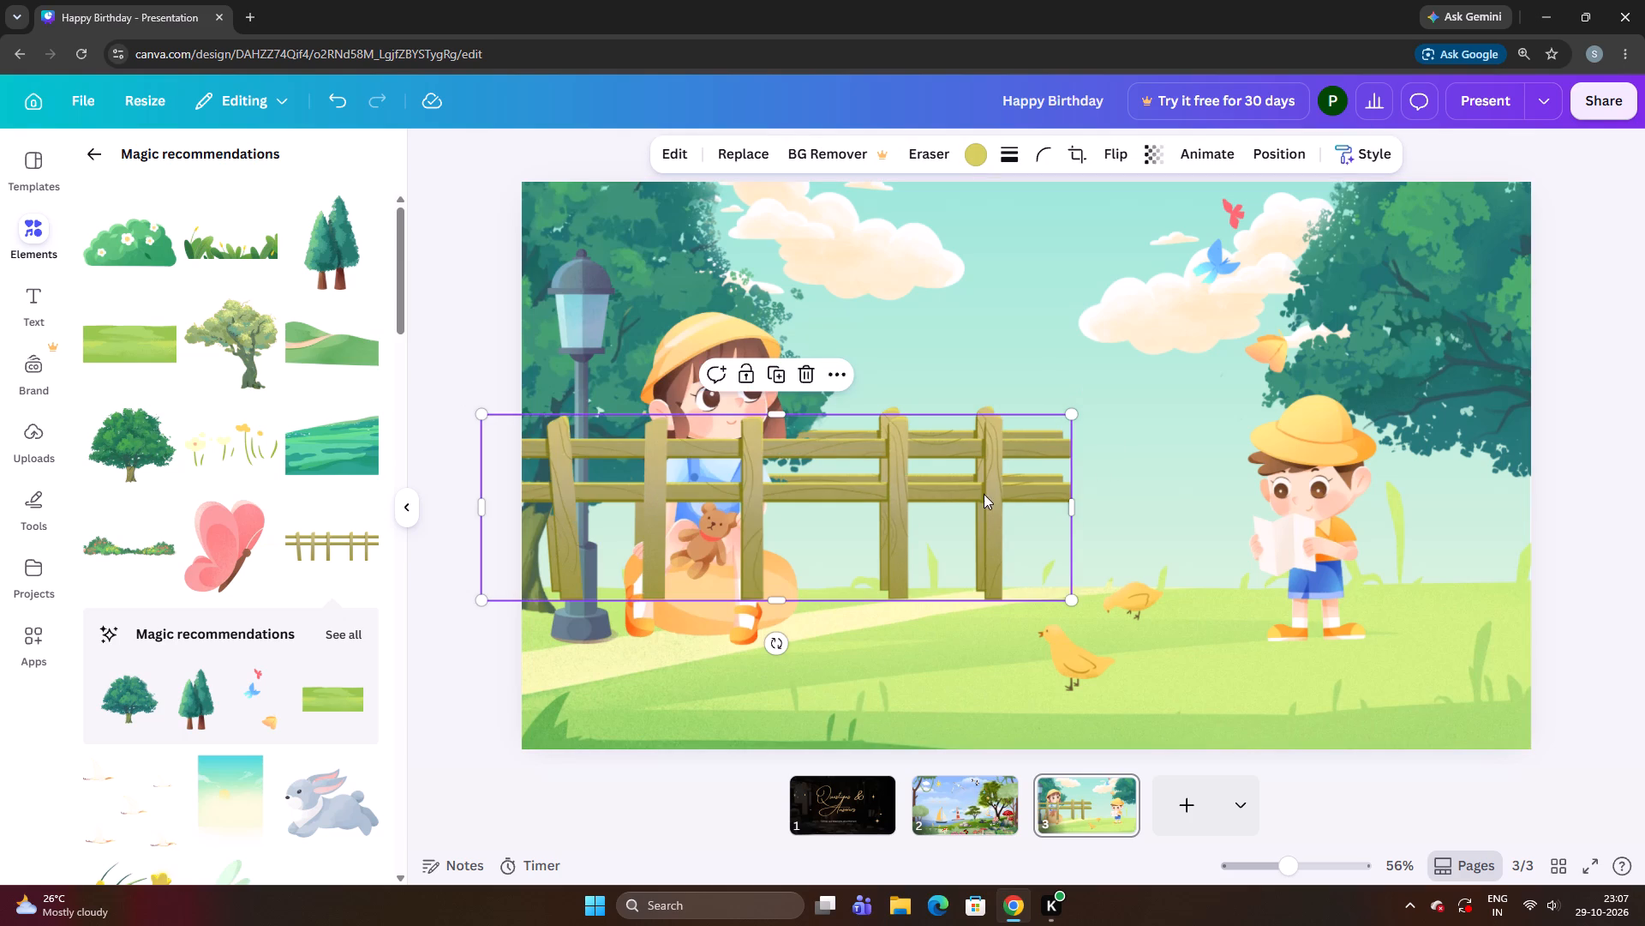
left_click_drag(984, 494, 1512, 478)
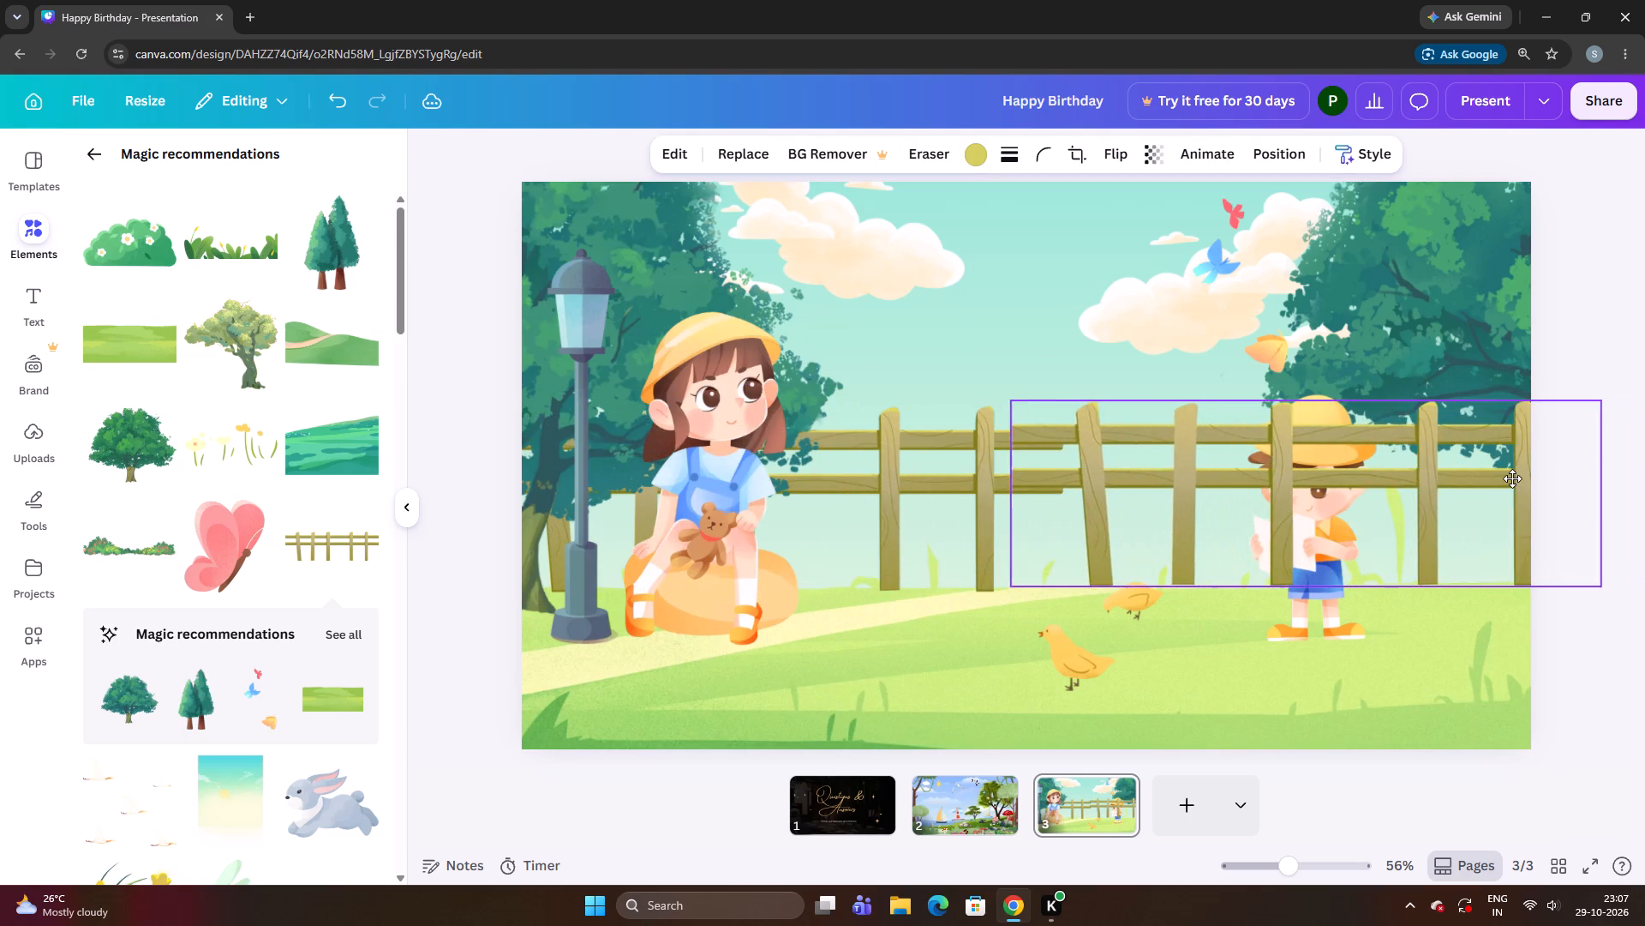
left_click_drag(1512, 478, 1415, 484)
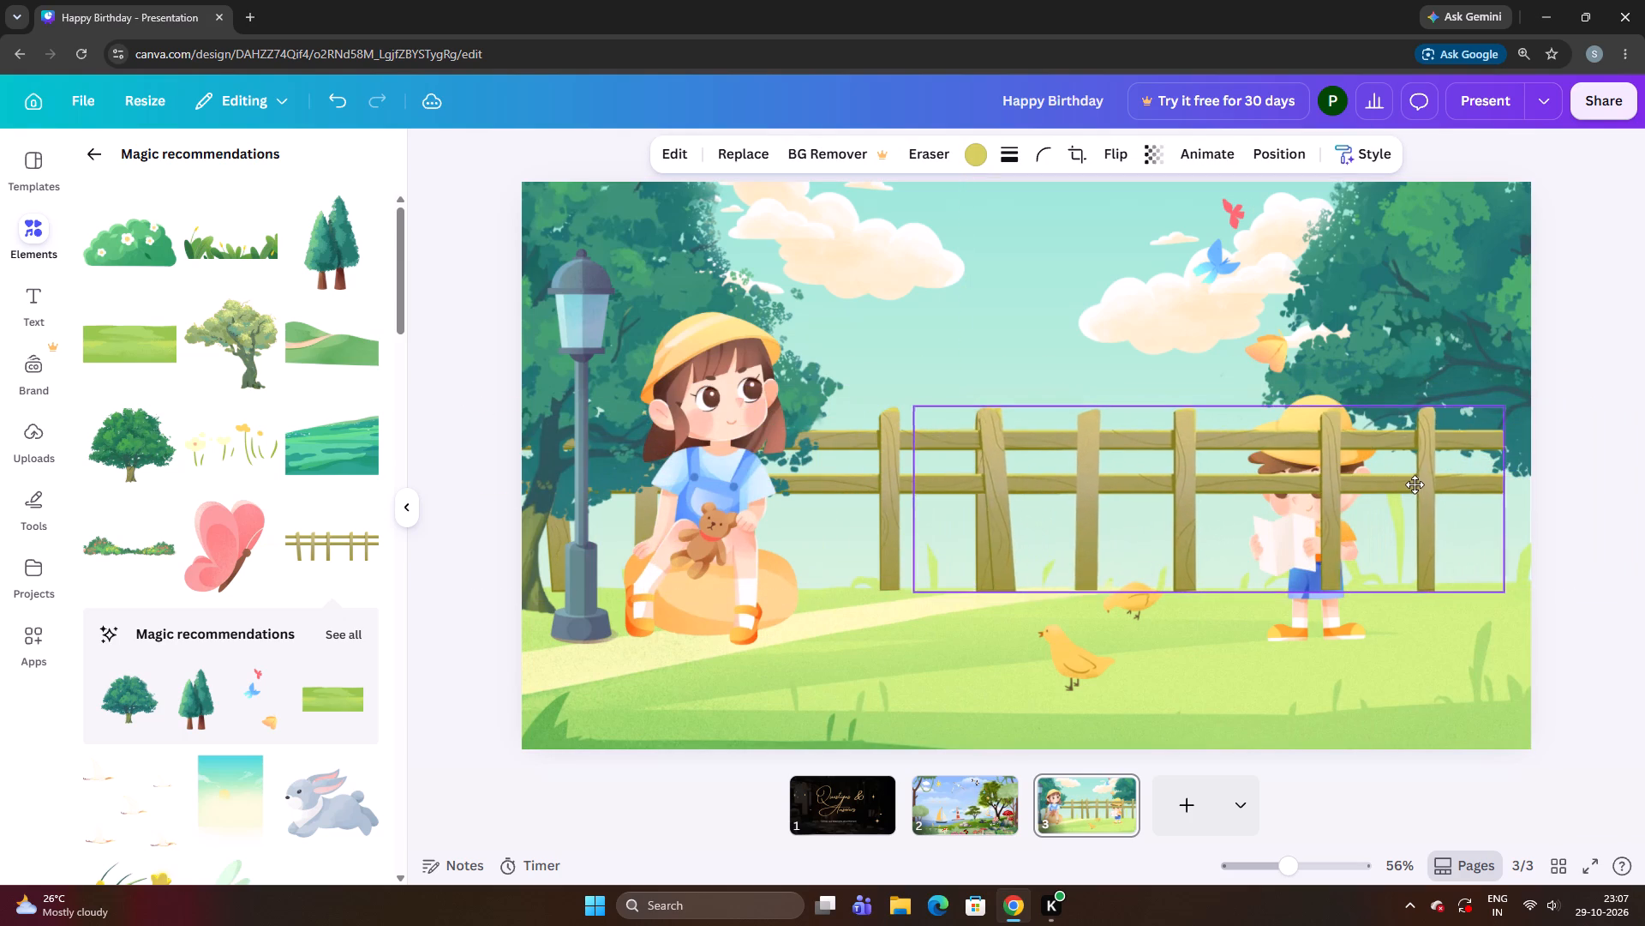
left_click_drag(1415, 484, 1404, 478)
left_click(1404, 478)
left_click(1405, 479)
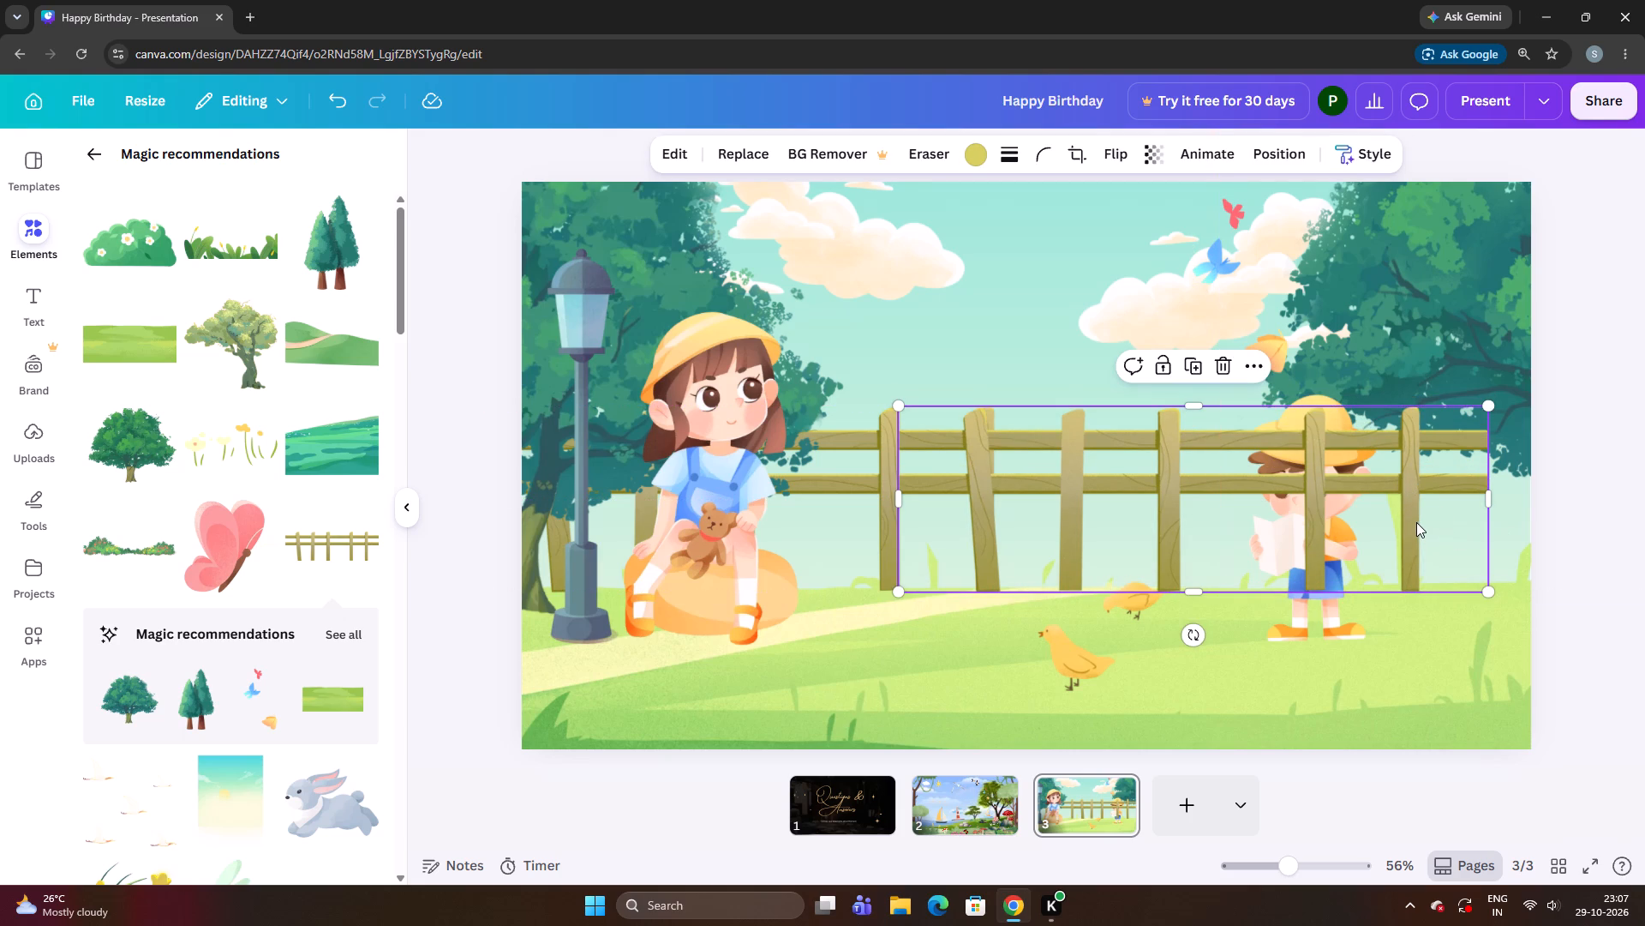
Send the fence copy backward so it stands behind the boy.
left_click(1416, 522)
right_click(1416, 522)
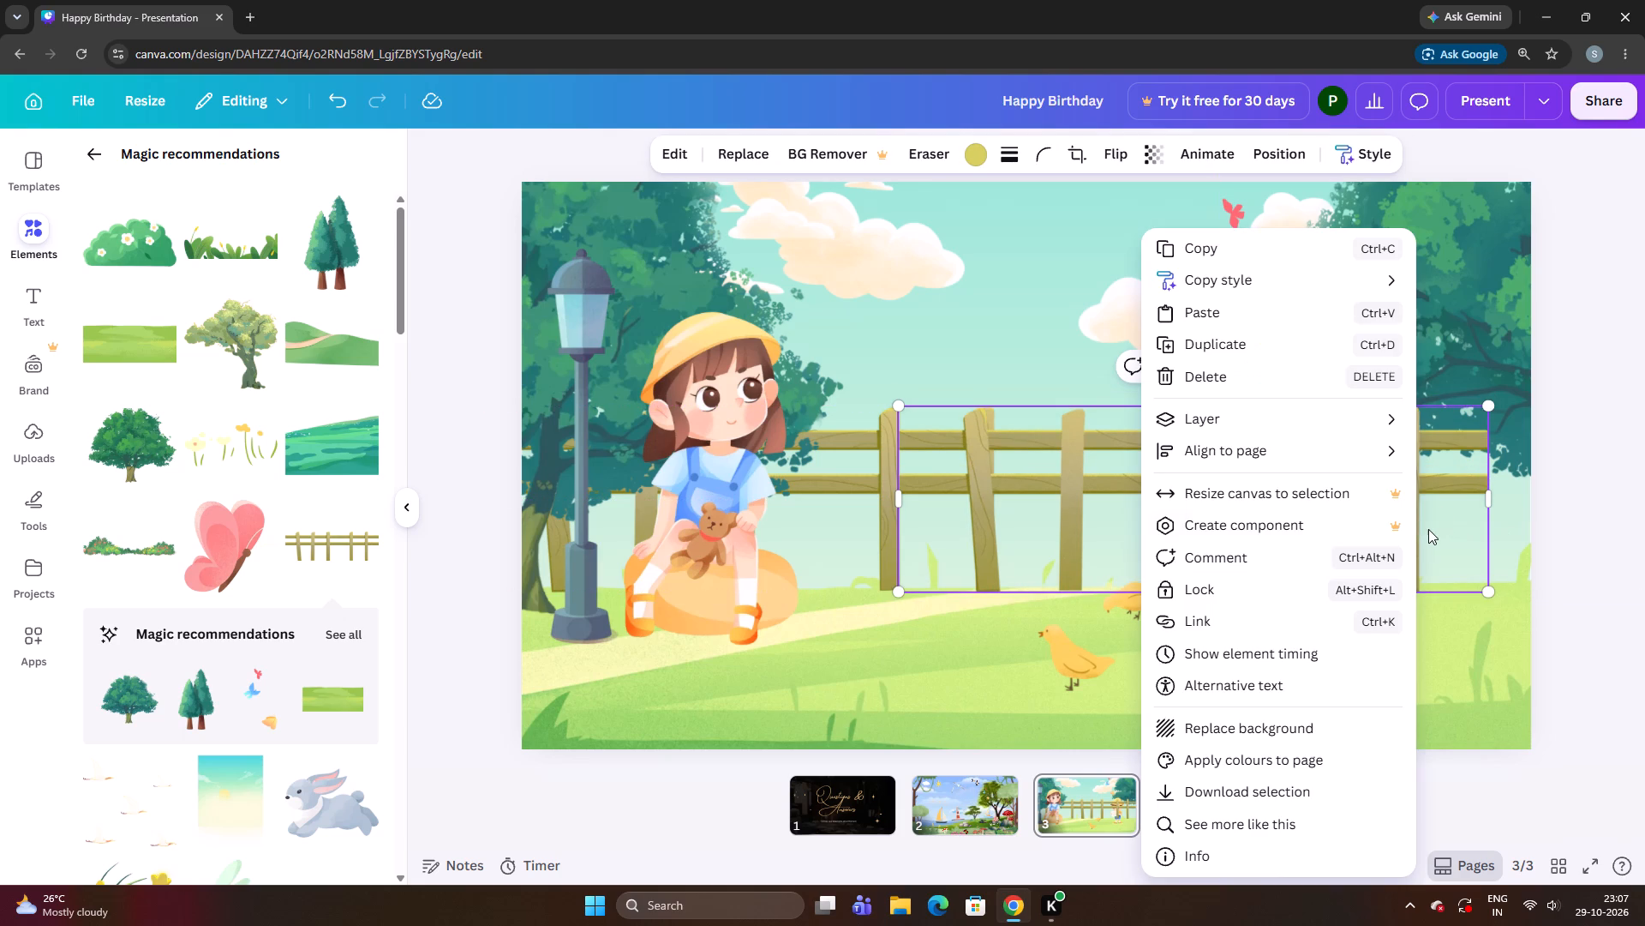
left_click(1361, 420)
left_click(1228, 427)
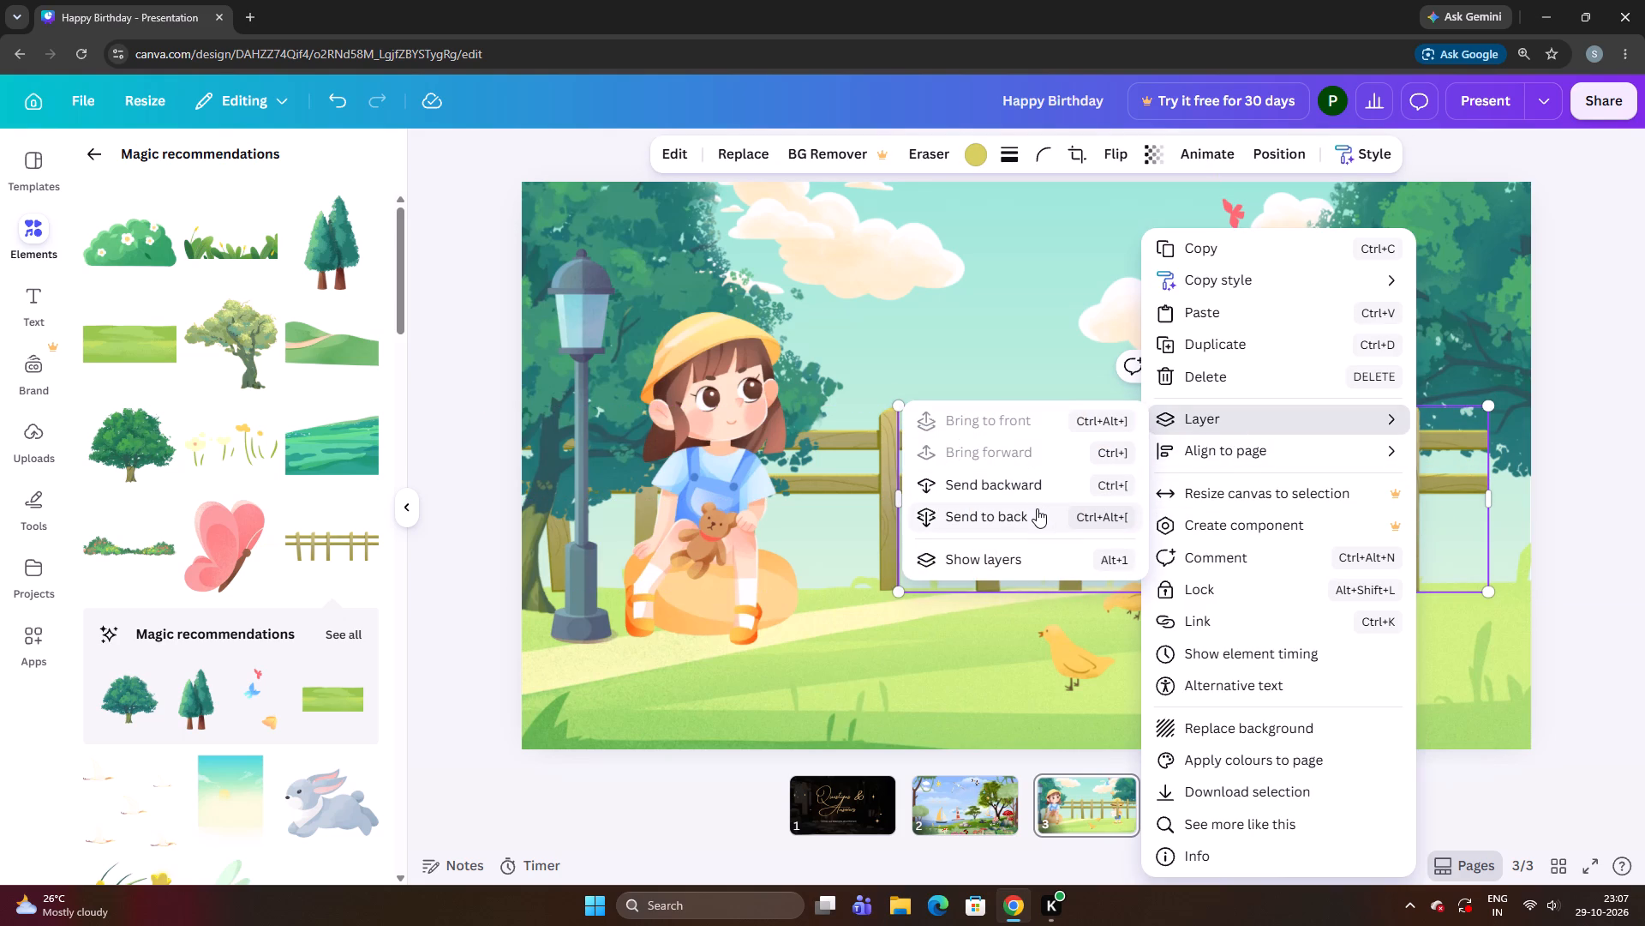
left_click(1036, 484)
left_click(1035, 372)
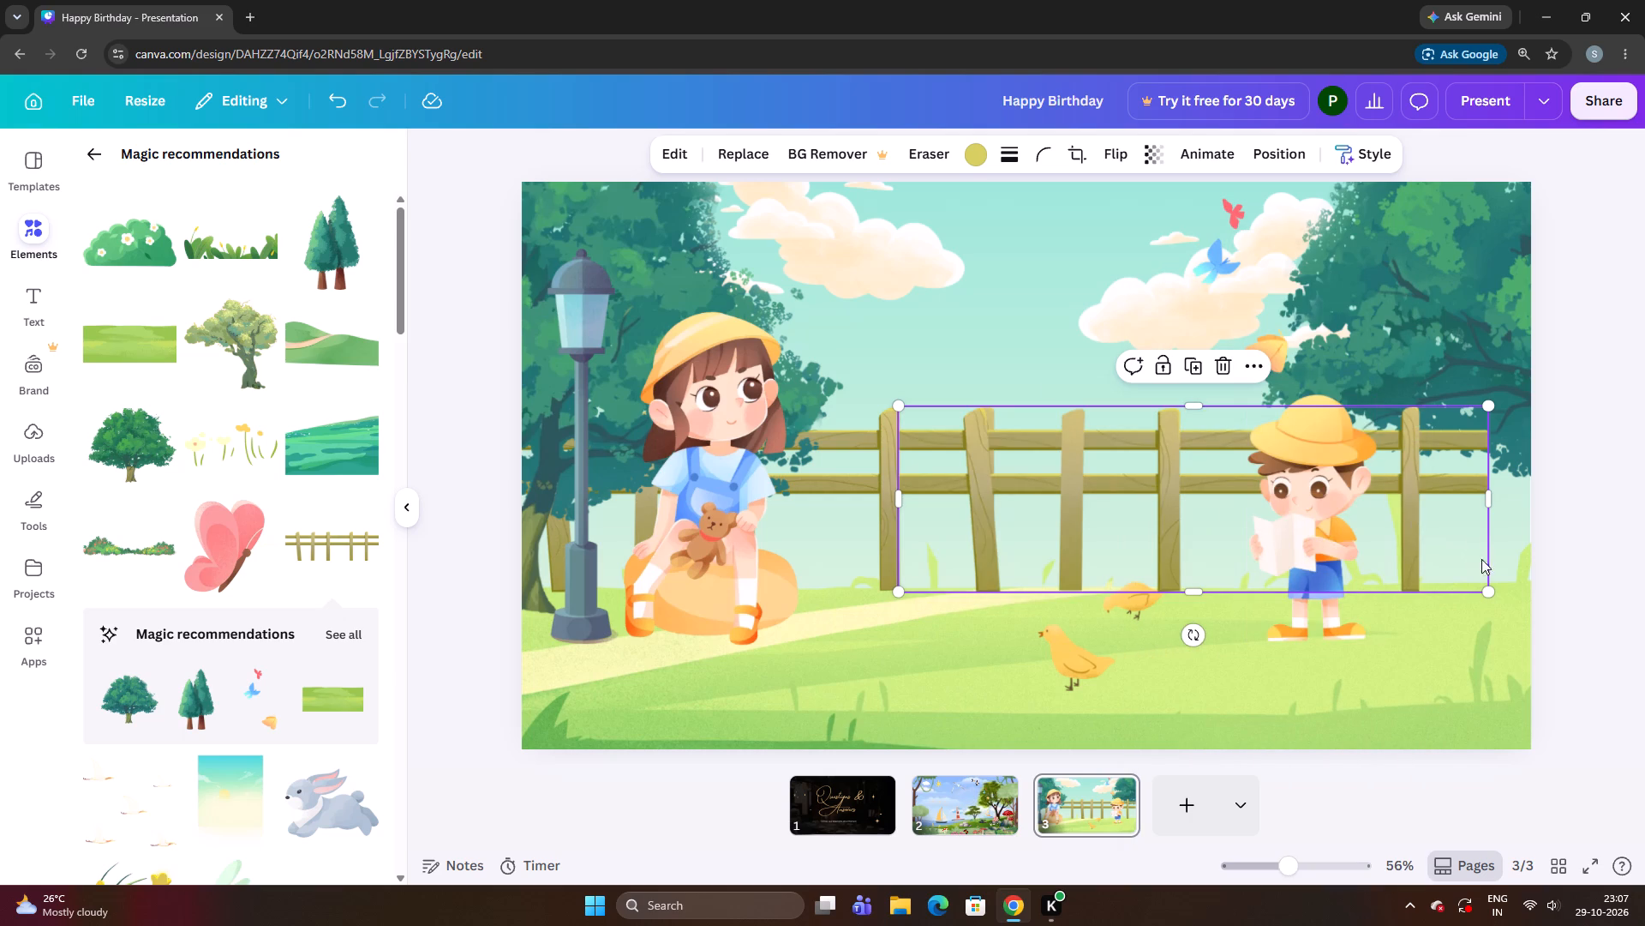
Enlarge the fence copy so it extends past the page edge beyond the boy.
left_click_drag(1489, 590, 1553, 570)
left_click(1532, 535)
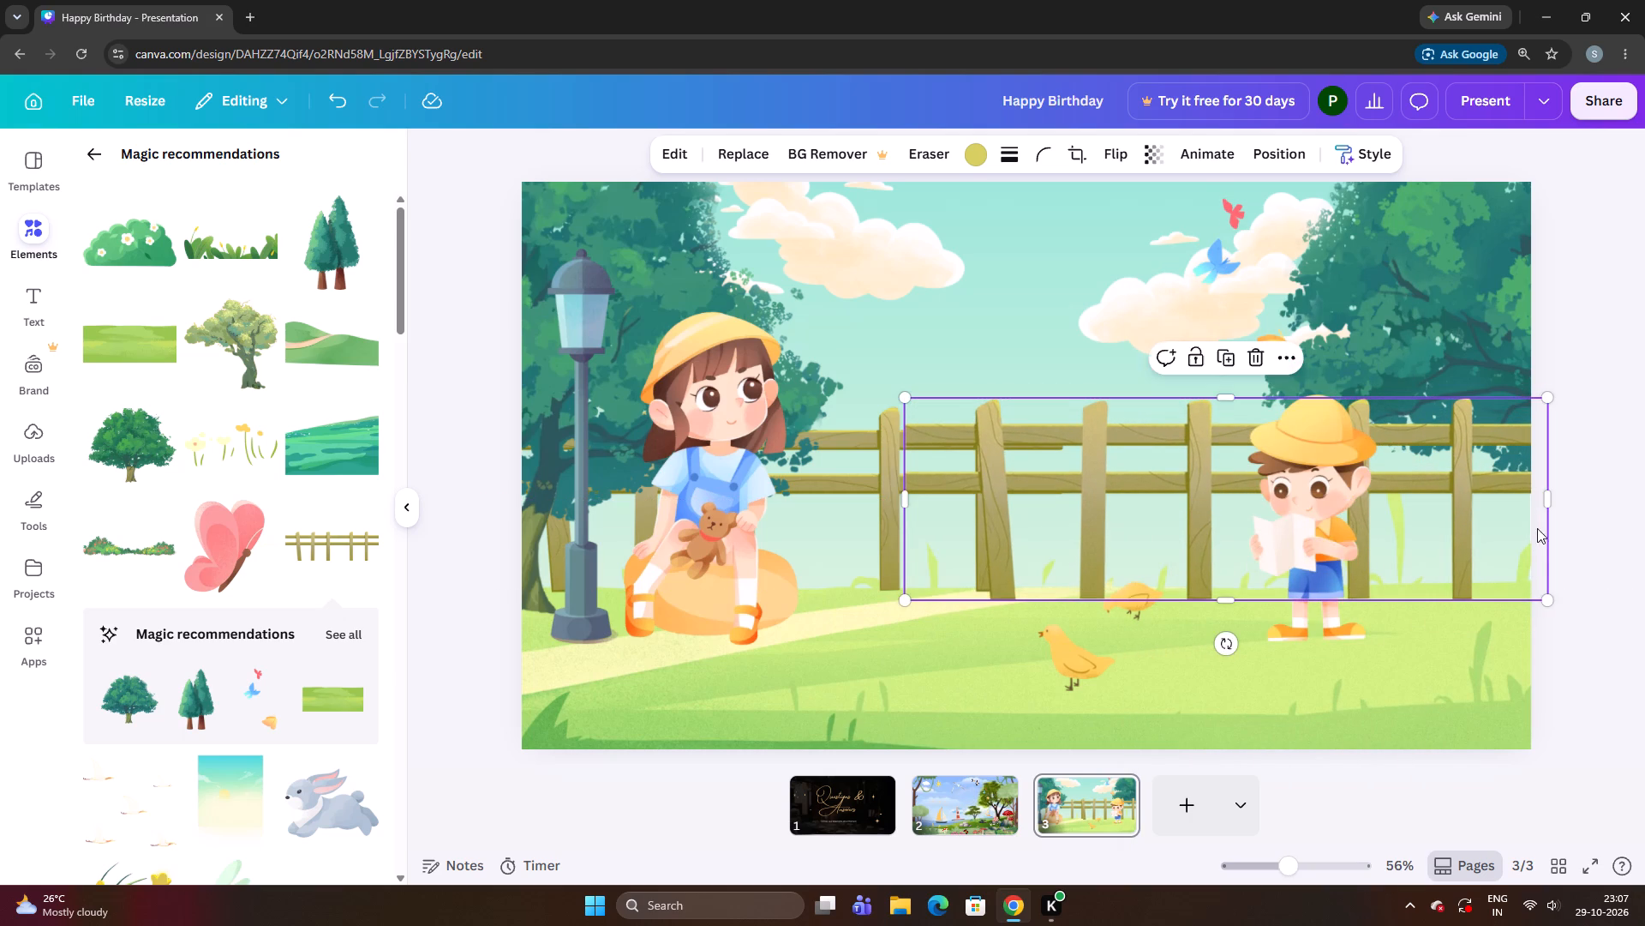
left_click(1448, 713)
left_click(1156, 550)
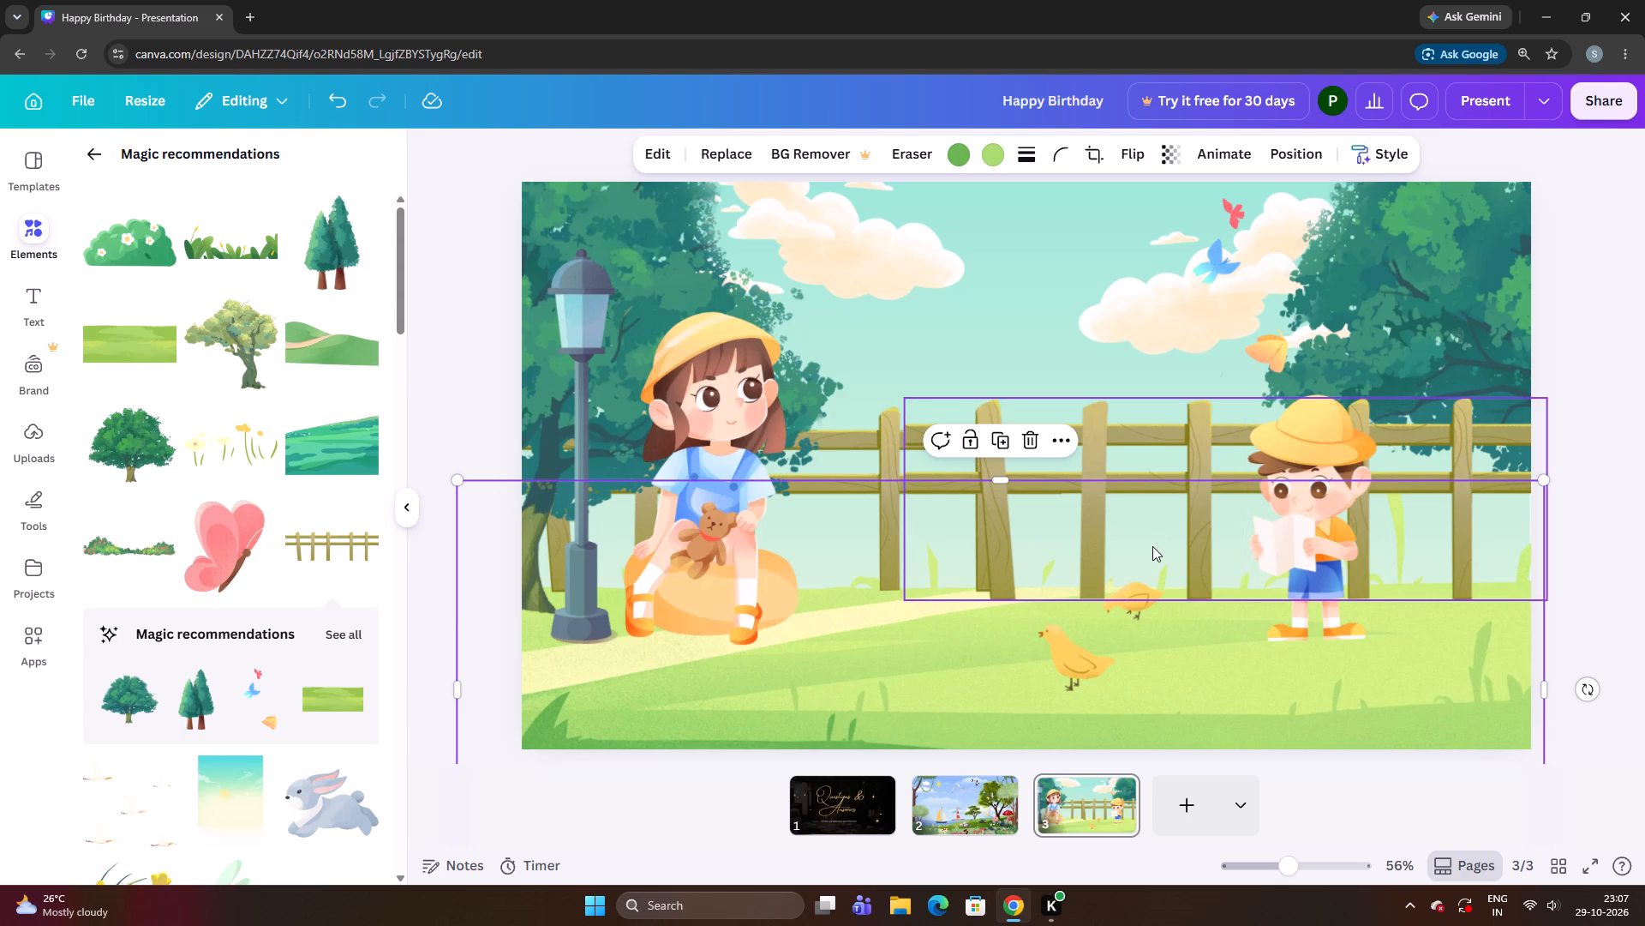
Delete both wooden fence pieces from page 3, keeping the grass hill in place.
left_click(1027, 442)
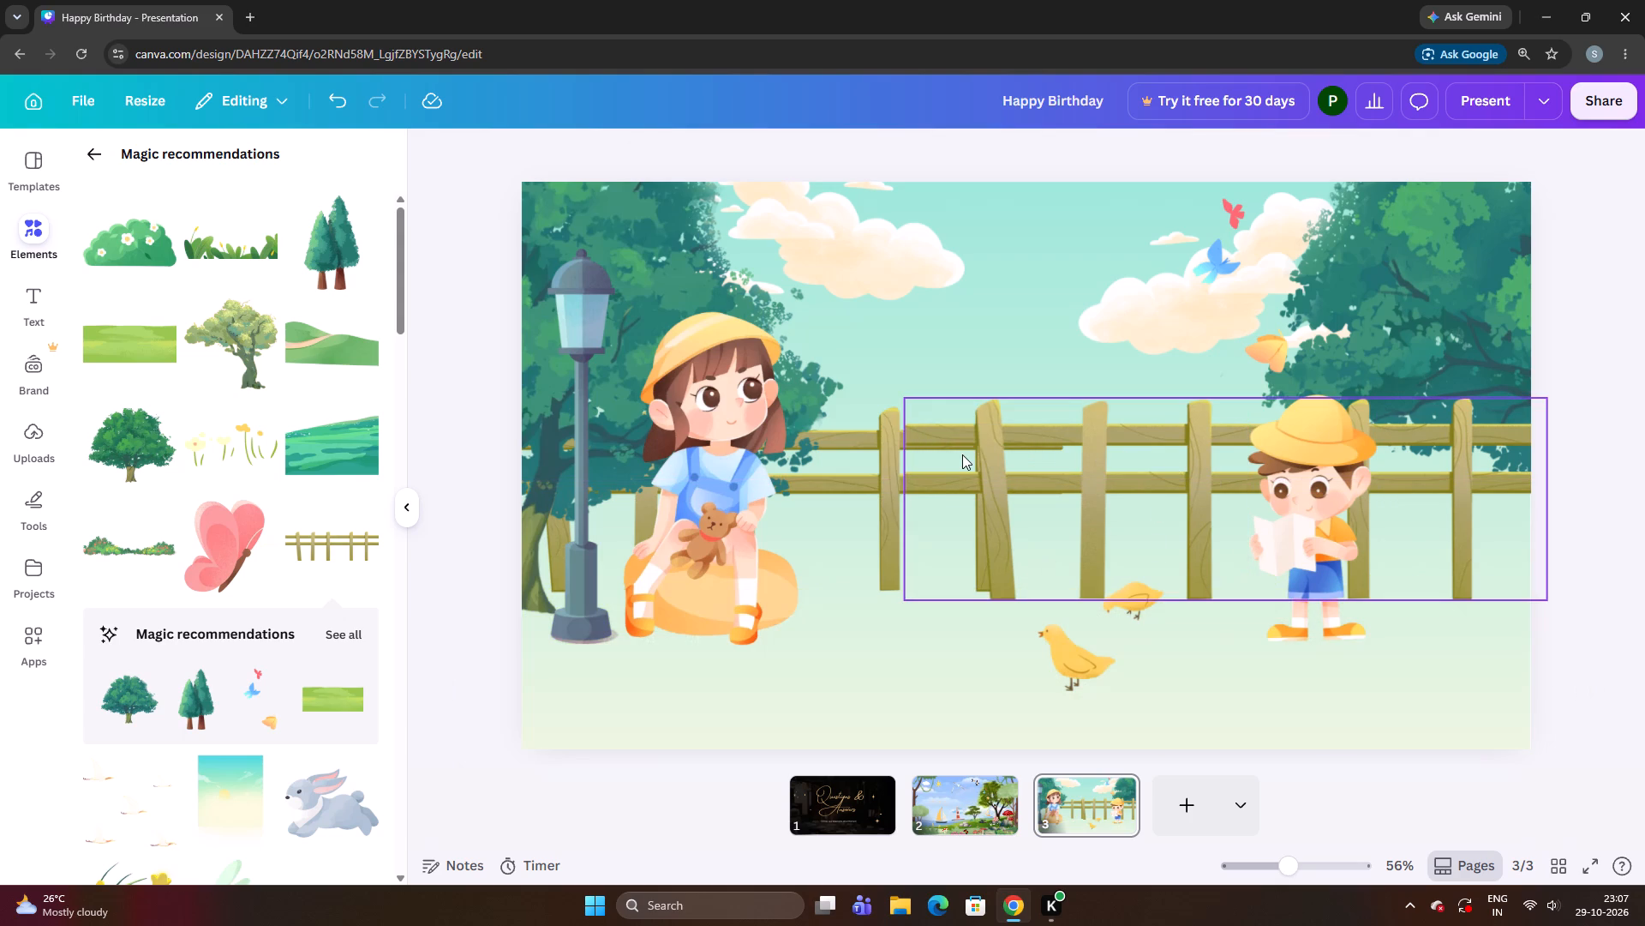
key("ctrl+z")
left_click(468, 555)
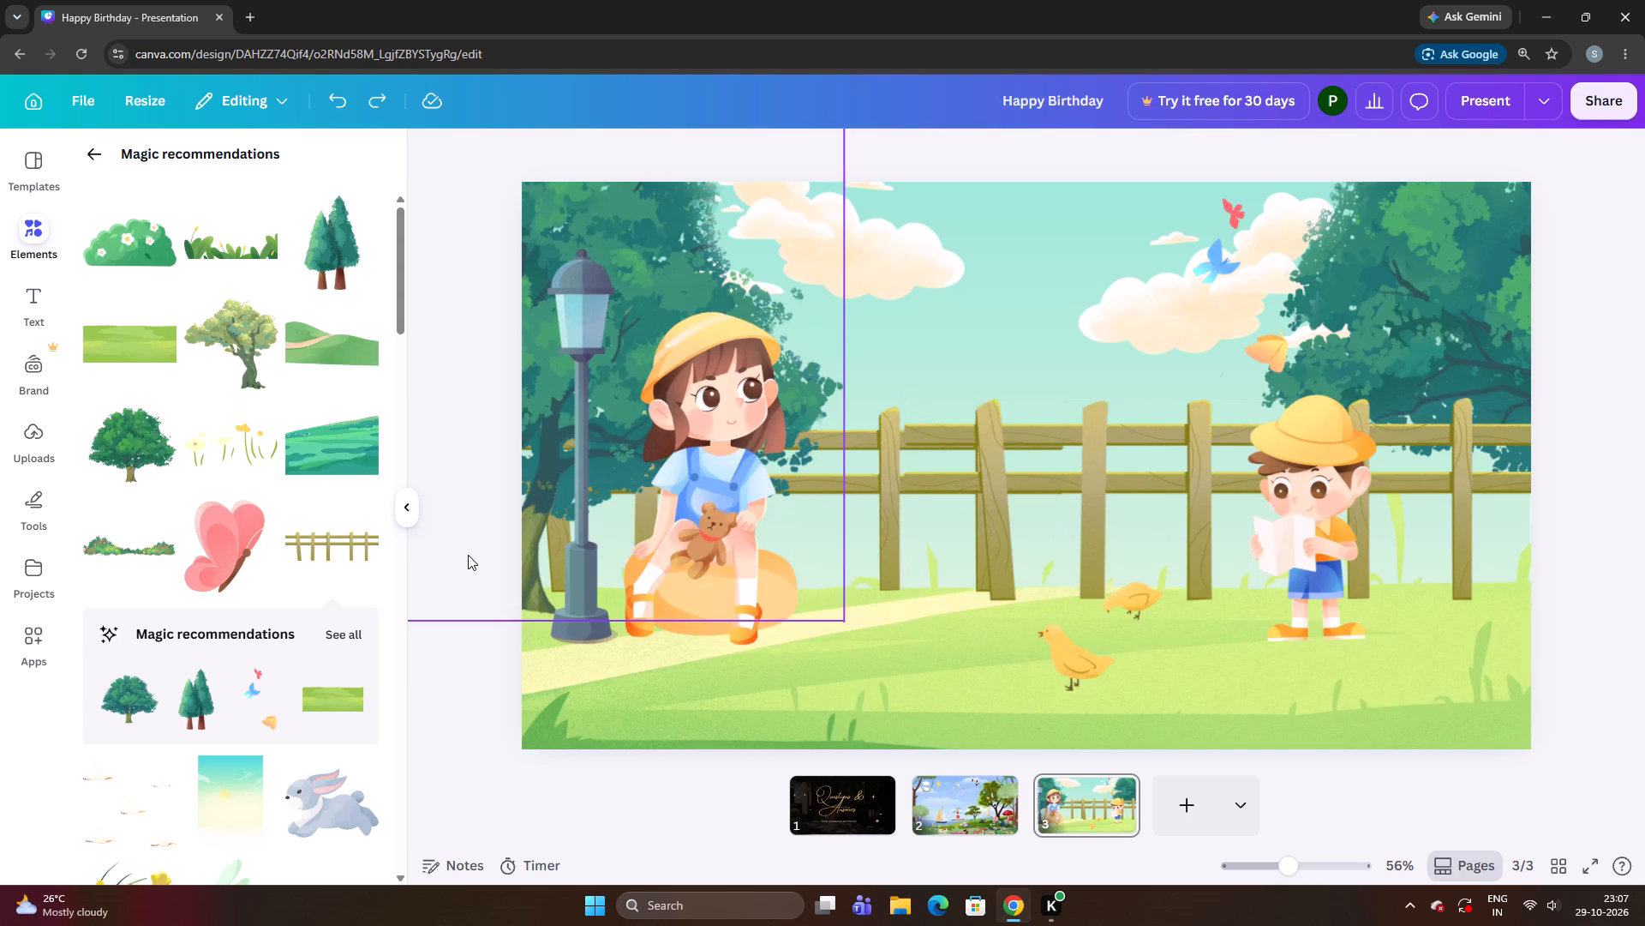
left_click(1173, 456)
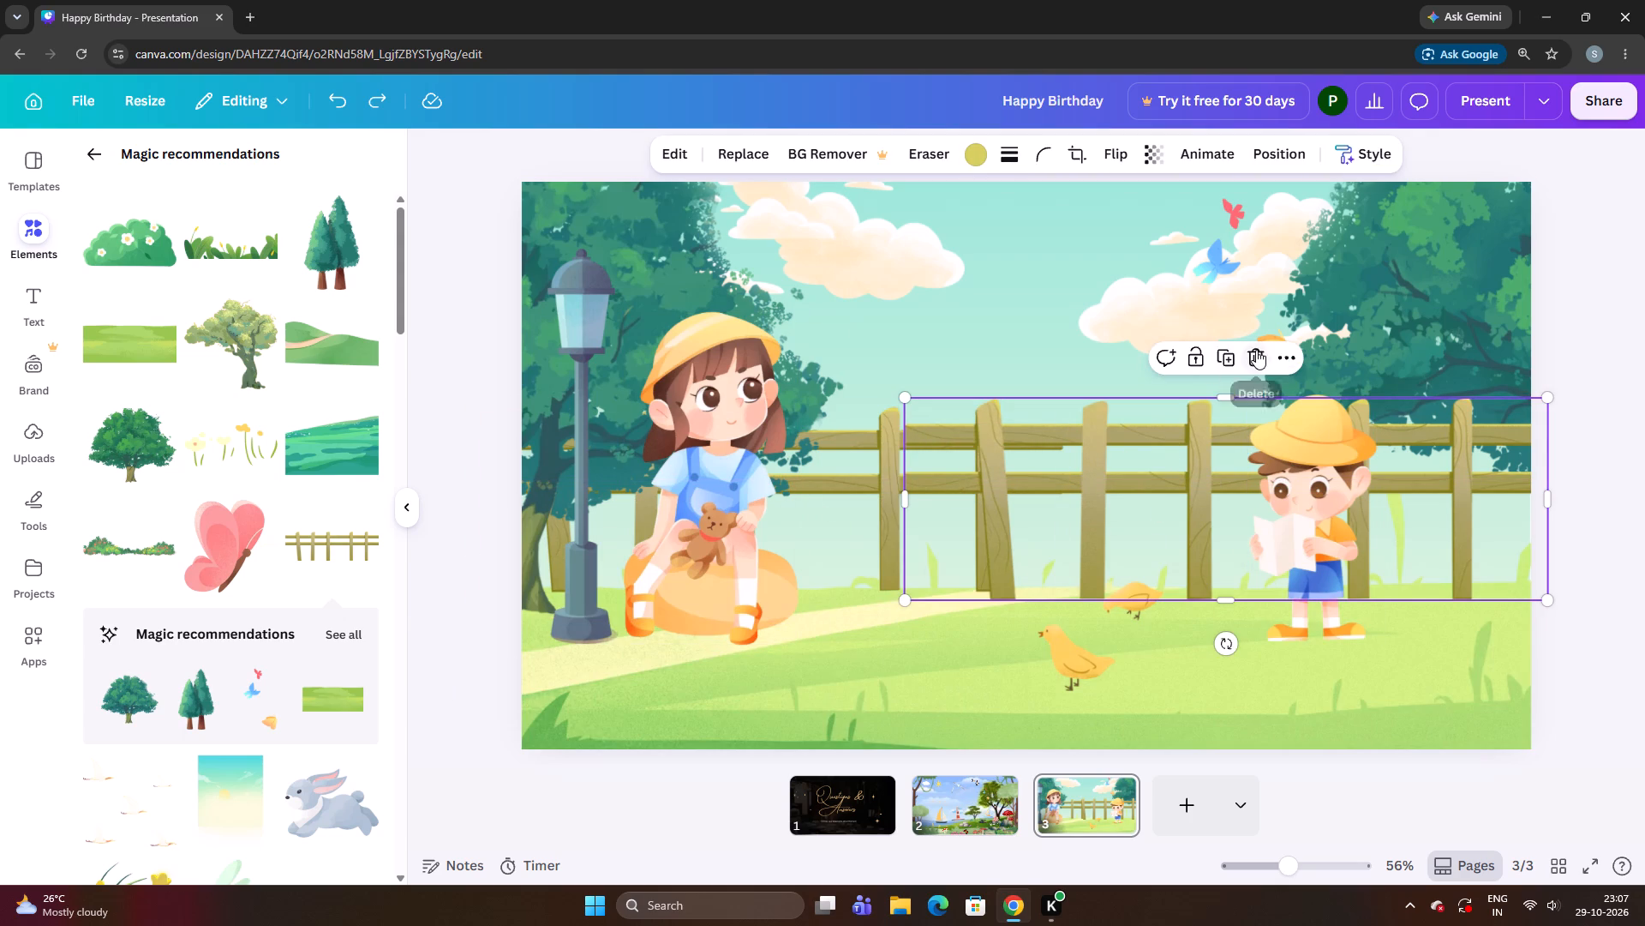
left_click(1256, 350)
left_click(913, 520)
left_click(789, 382)
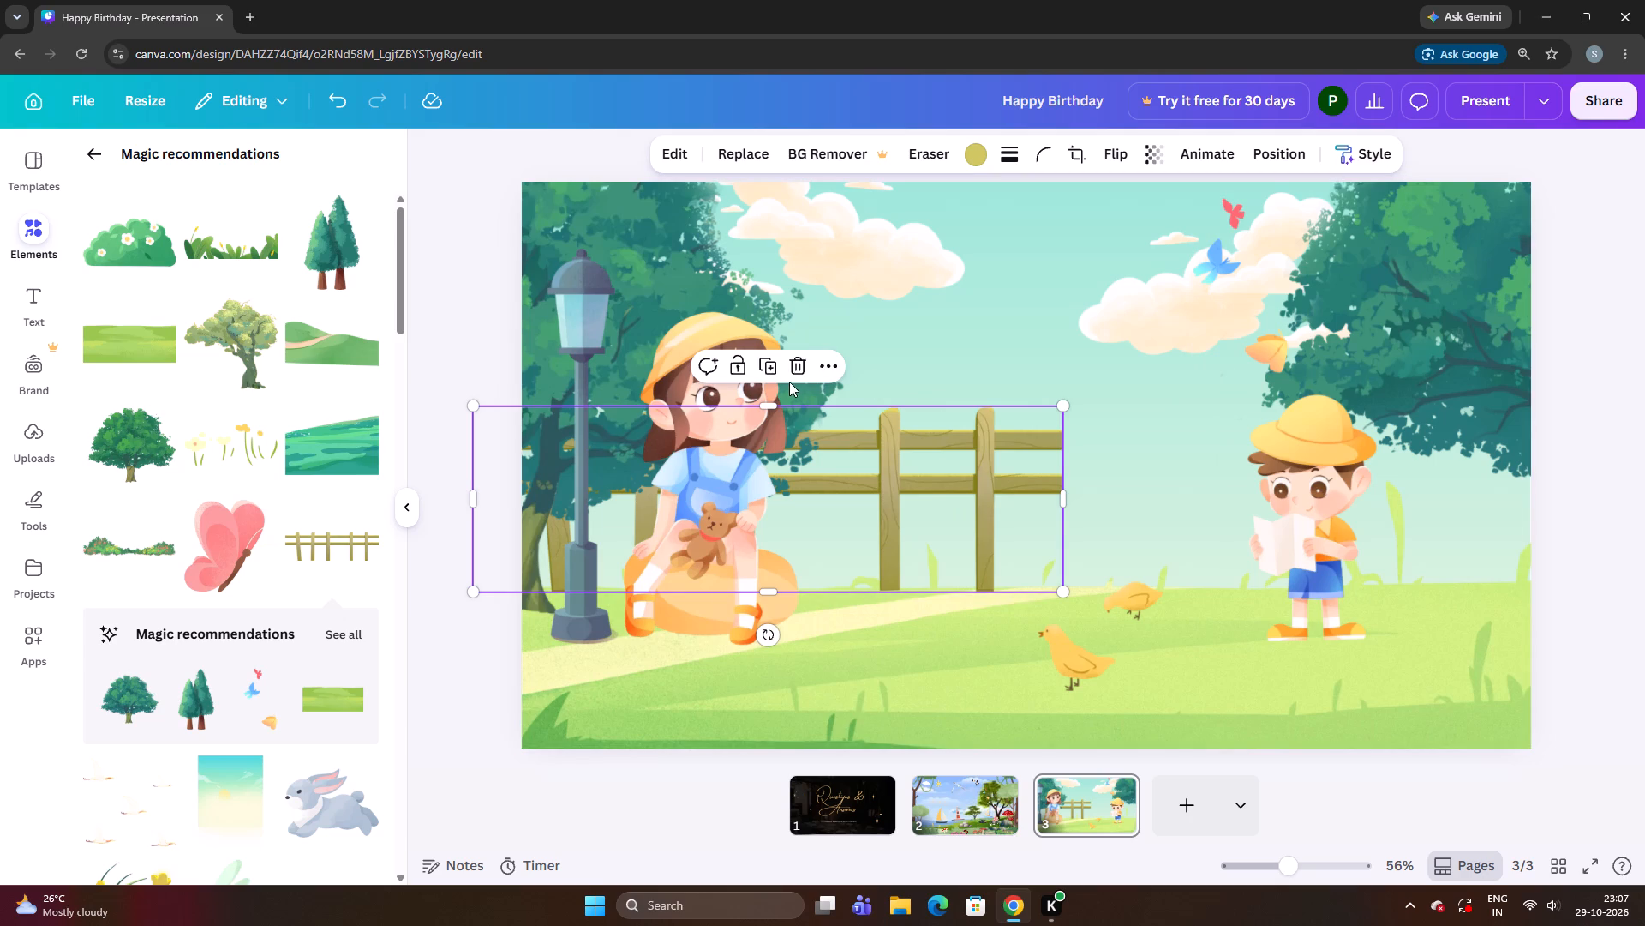
left_click(804, 362)
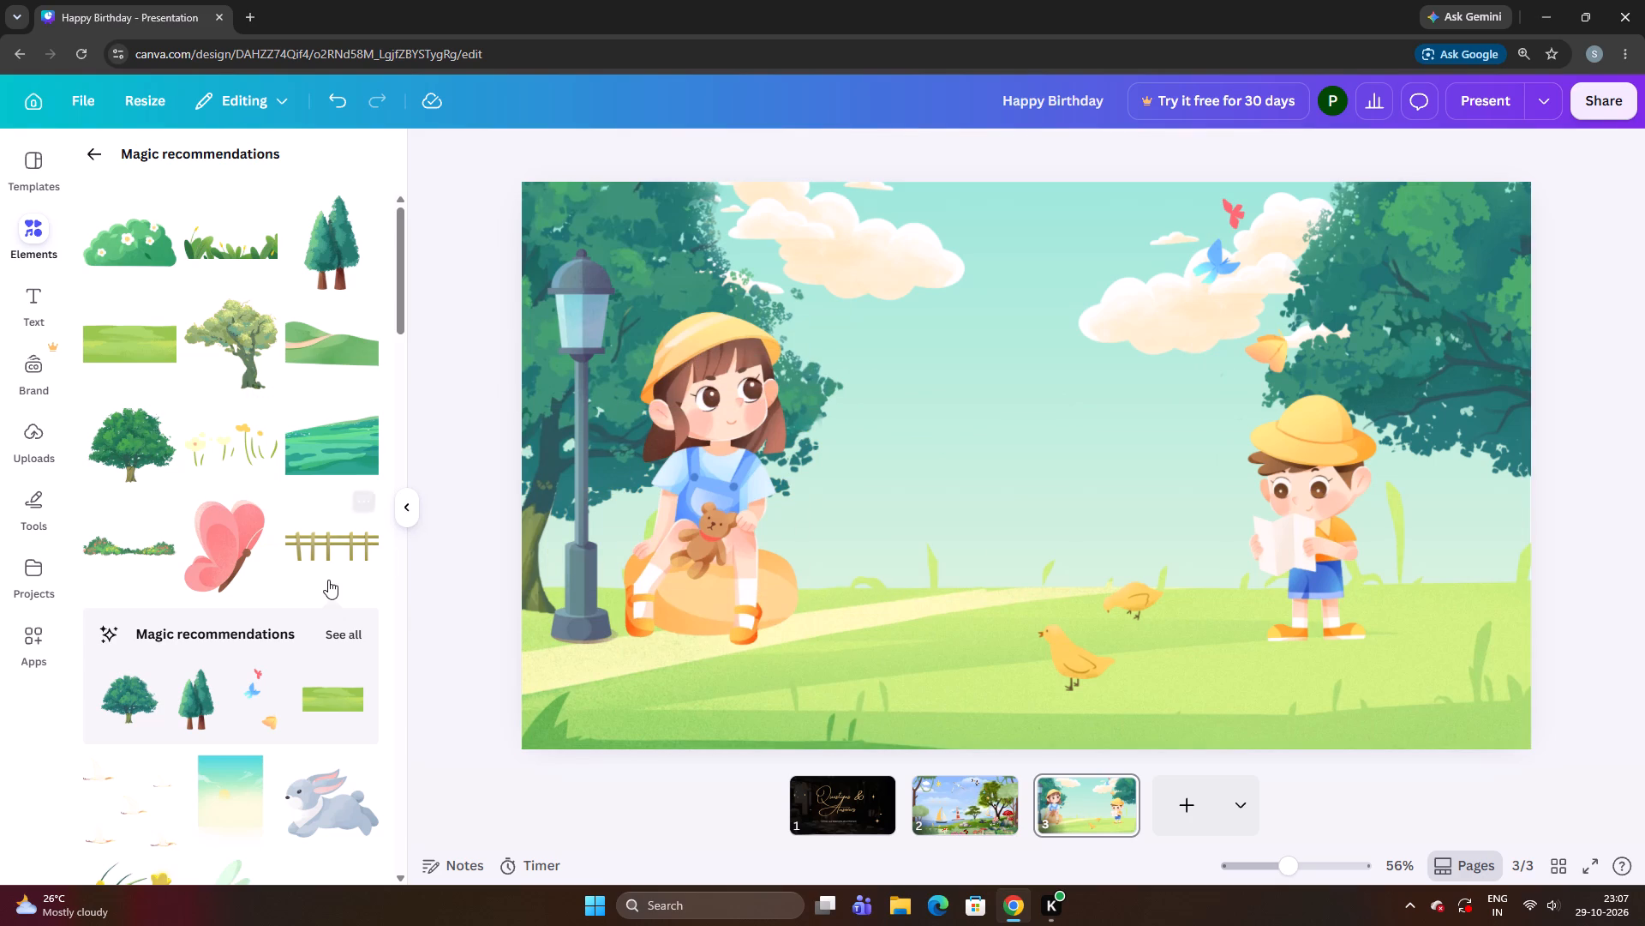
Add the illustration of a white flower with brown rocks and a pink butterfly from the recommended elements.
scroll(366, 499, "down", 5)
scroll(216, 562, "down", 4)
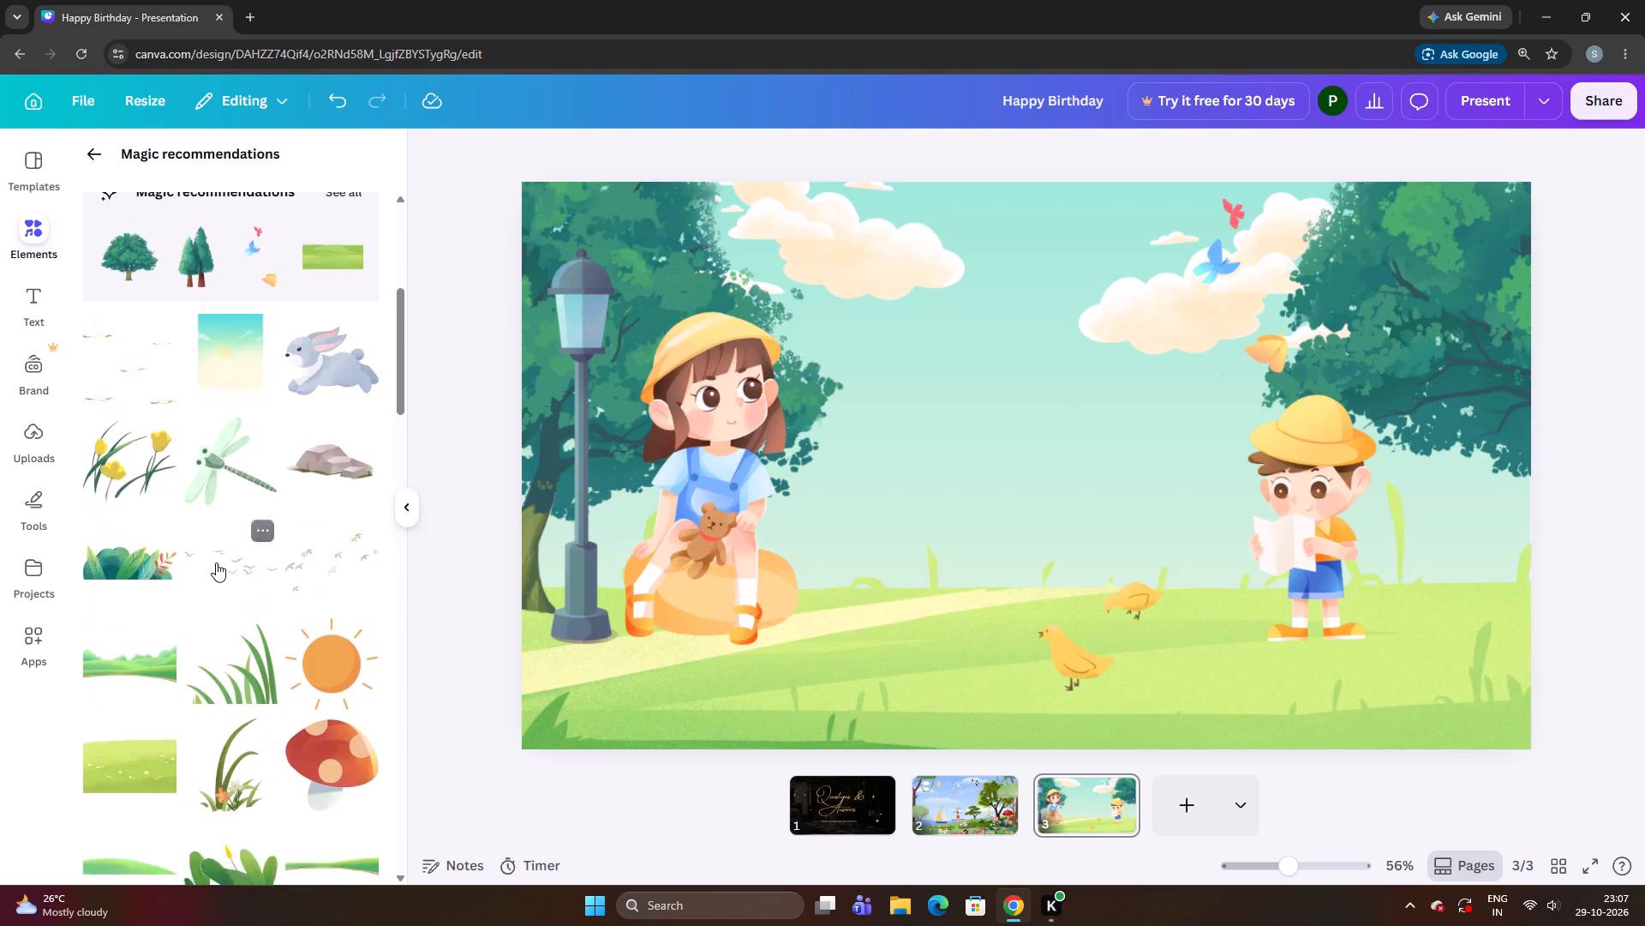
scroll(216, 562, "down", 6)
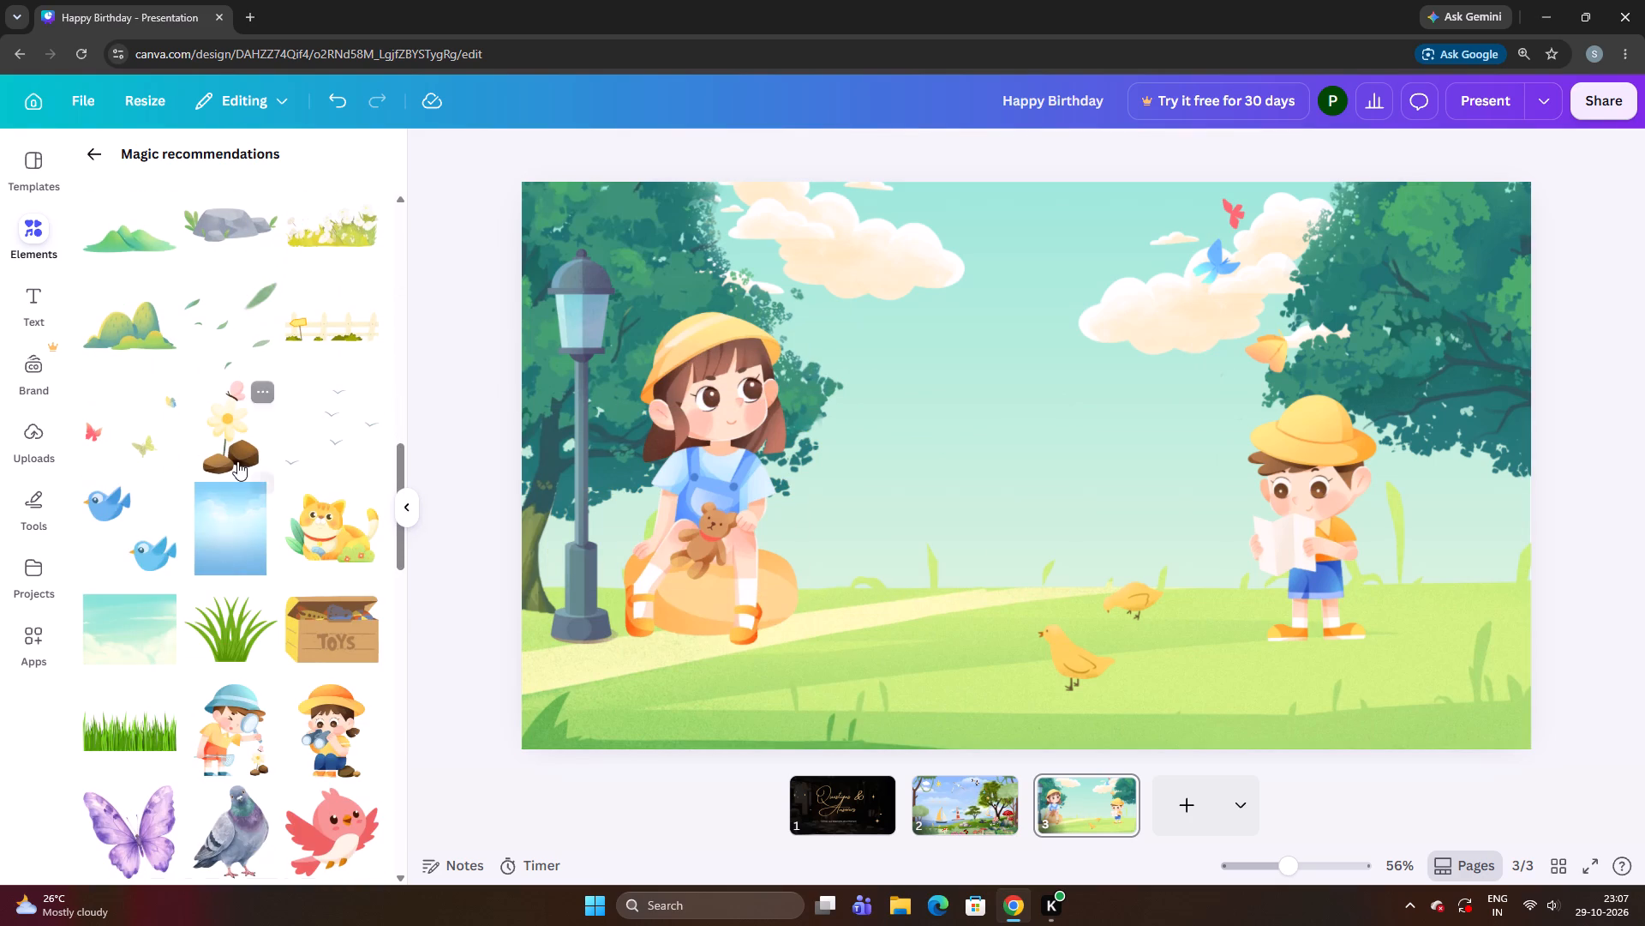
left_click(232, 454)
left_click_drag(1002, 503, 930, 504)
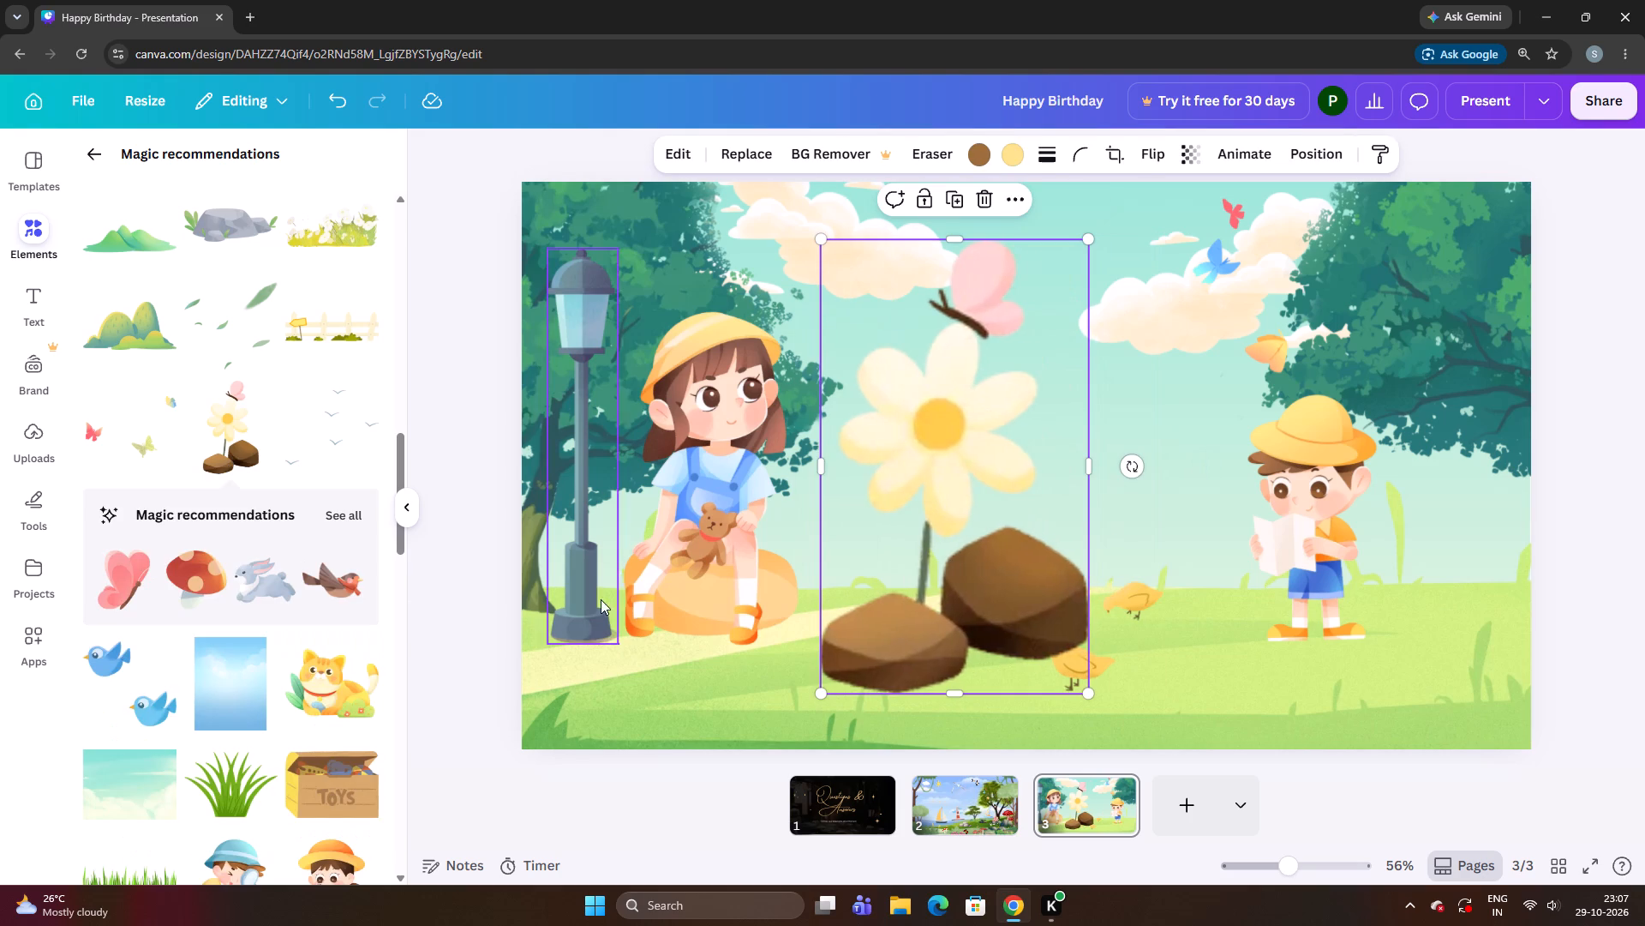
Shrink the seated girl and place her on the grass right beside the lamp post.
left_click_drag(692, 561, 679, 536)
left_click_drag(783, 616, 677, 463)
left_click_drag(660, 408, 653, 555)
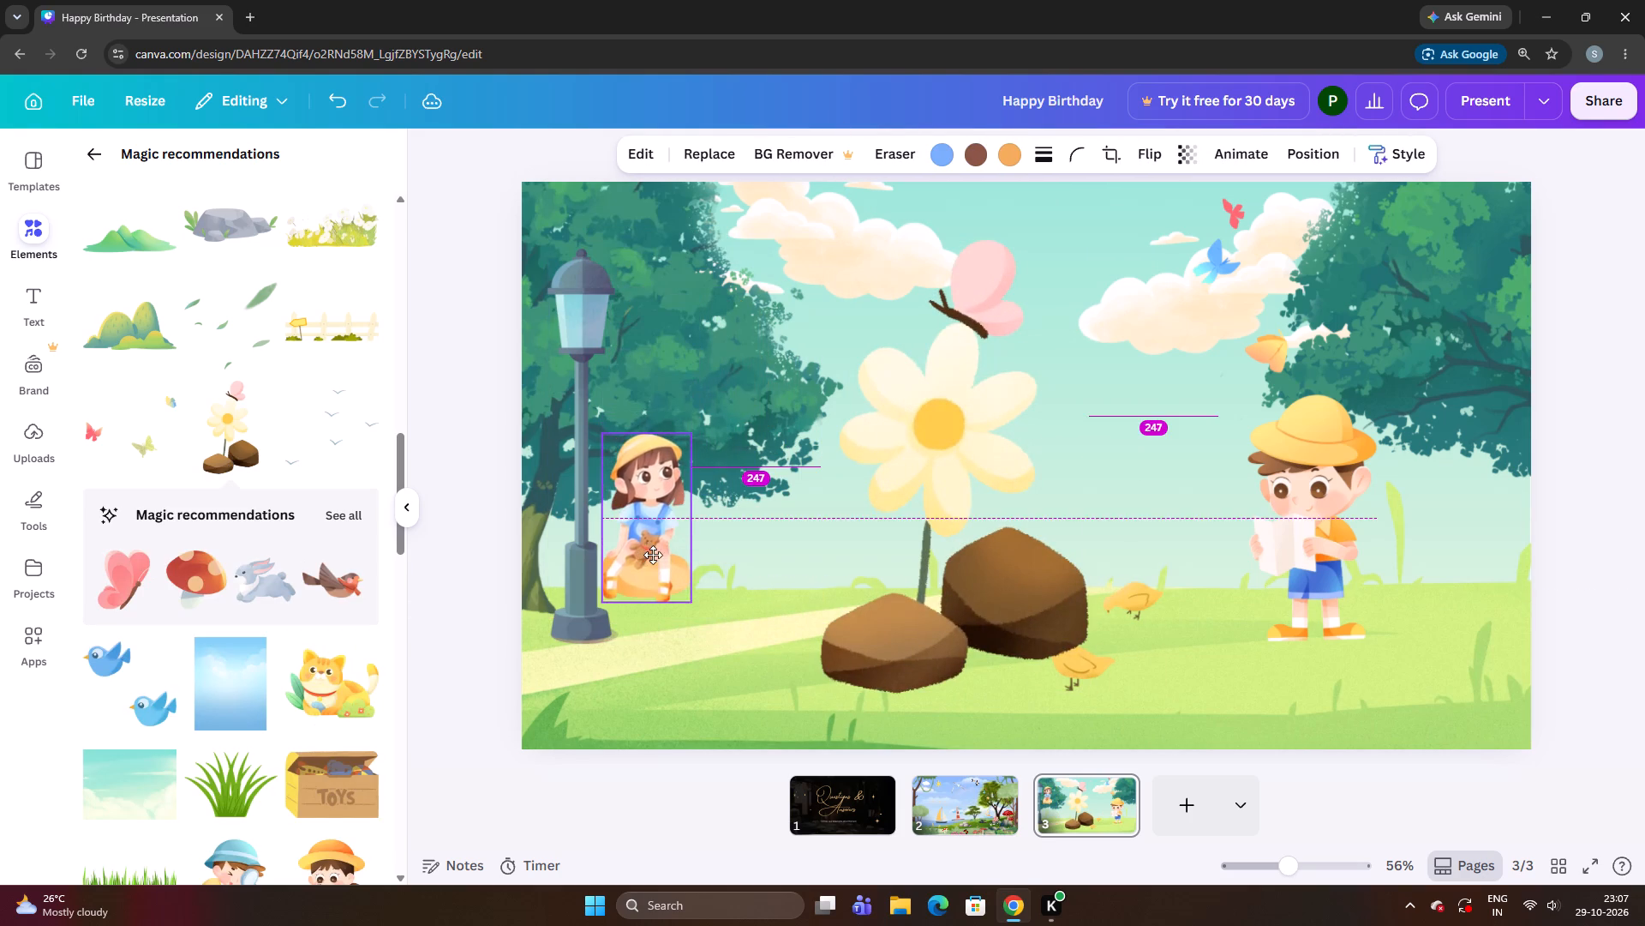
left_click_drag(653, 555, 669, 570)
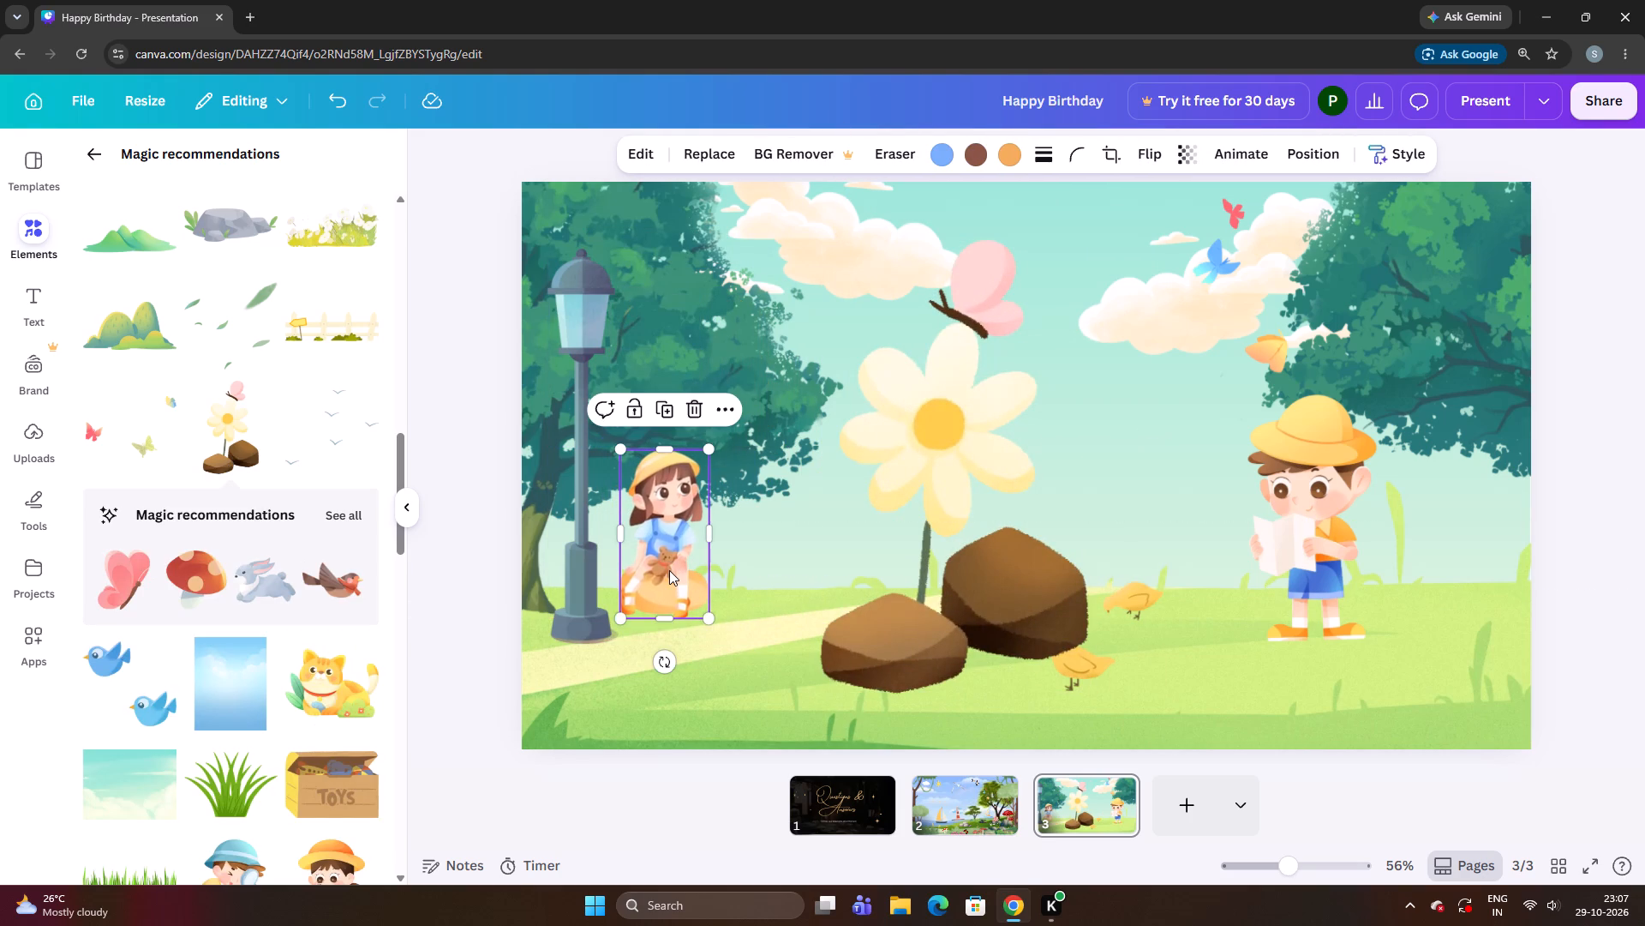
left_click_drag(707, 615, 694, 596)
left_click_drag(671, 558, 671, 573)
left_click(753, 574)
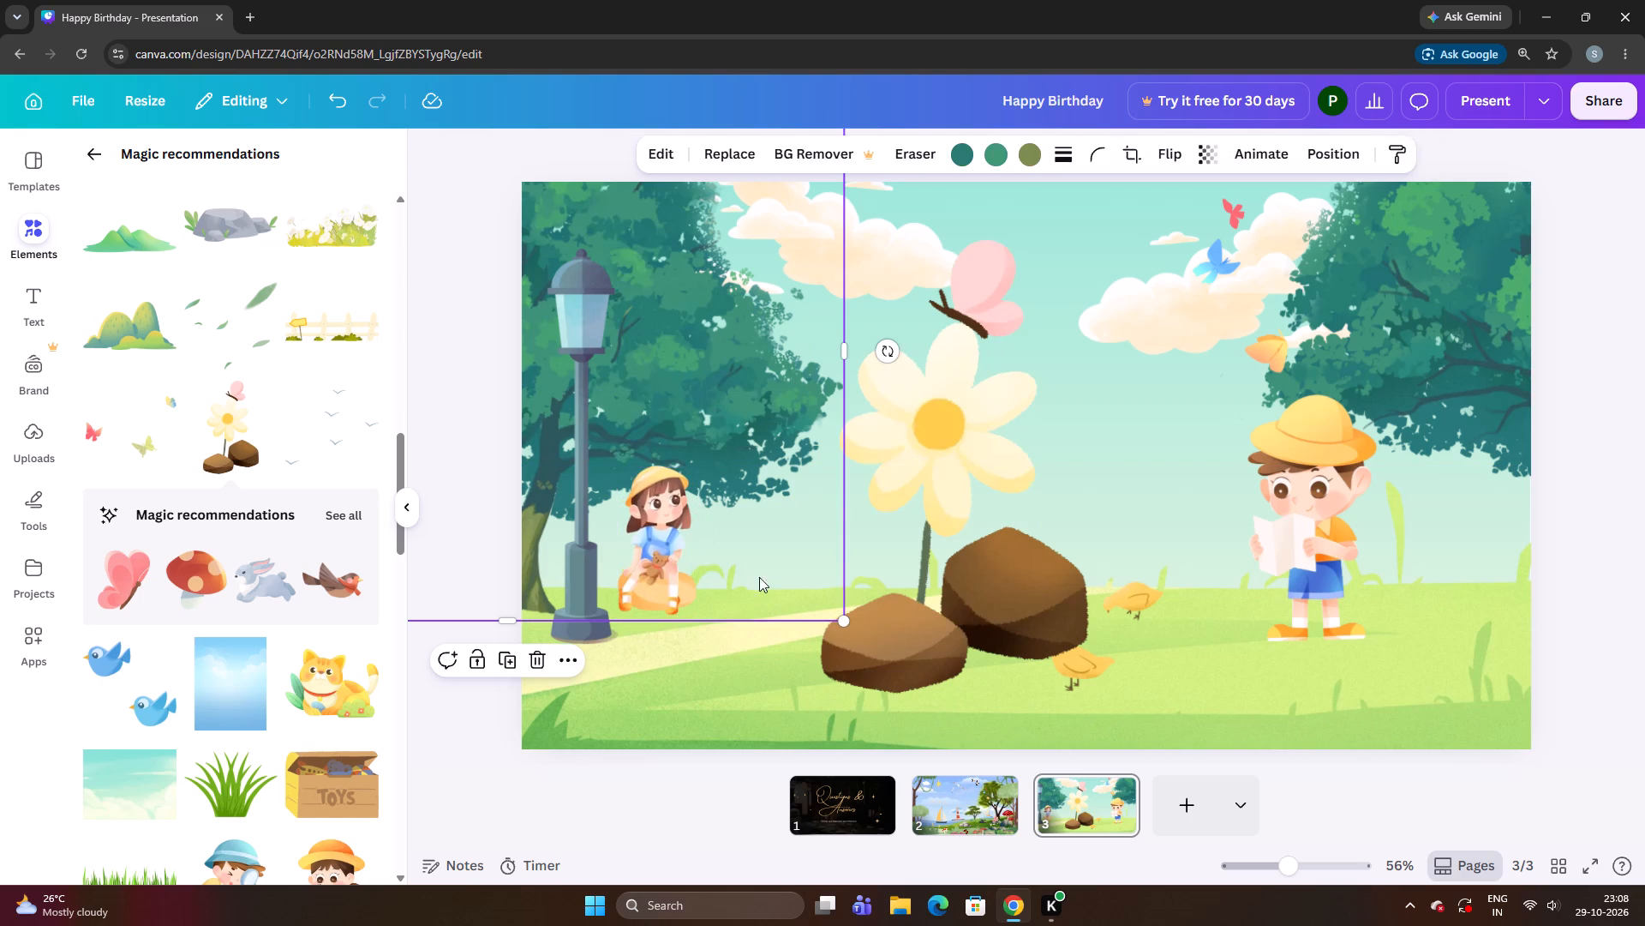
Shrink the flower-and-rocks illustration and place it on the grass between the girl and the yellow birds.
left_click_drag(904, 626, 881, 627)
left_click_drag(1068, 693, 983, 444)
left_click_drag(877, 376, 872, 501)
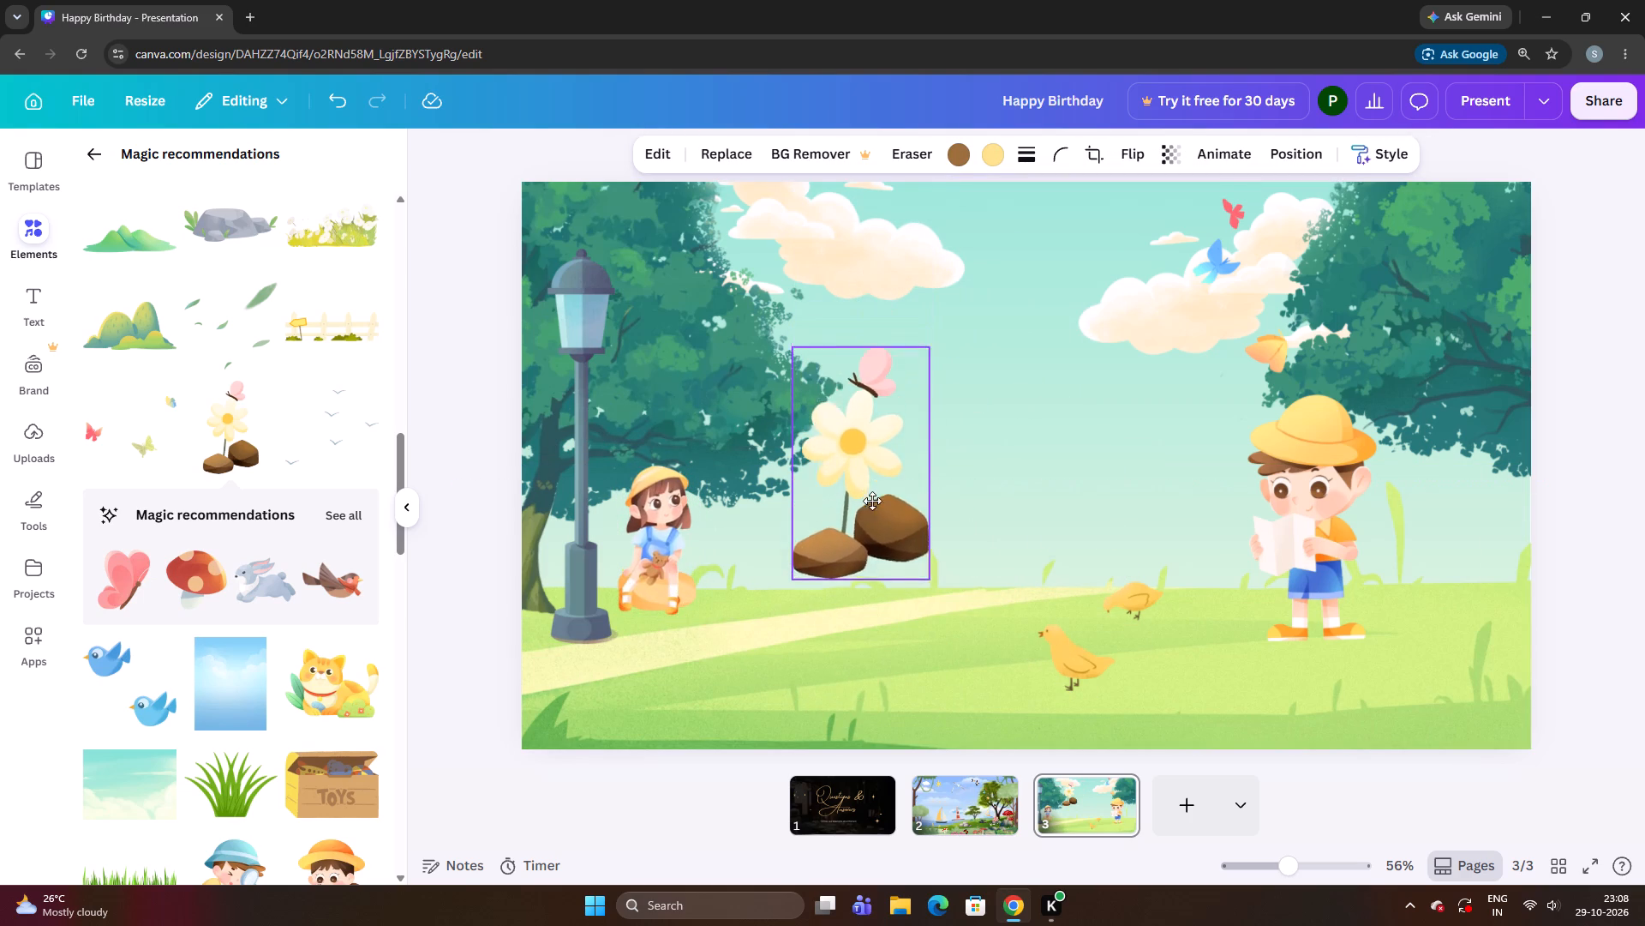
left_click_drag(872, 501, 865, 543)
left_click_drag(865, 543, 870, 562)
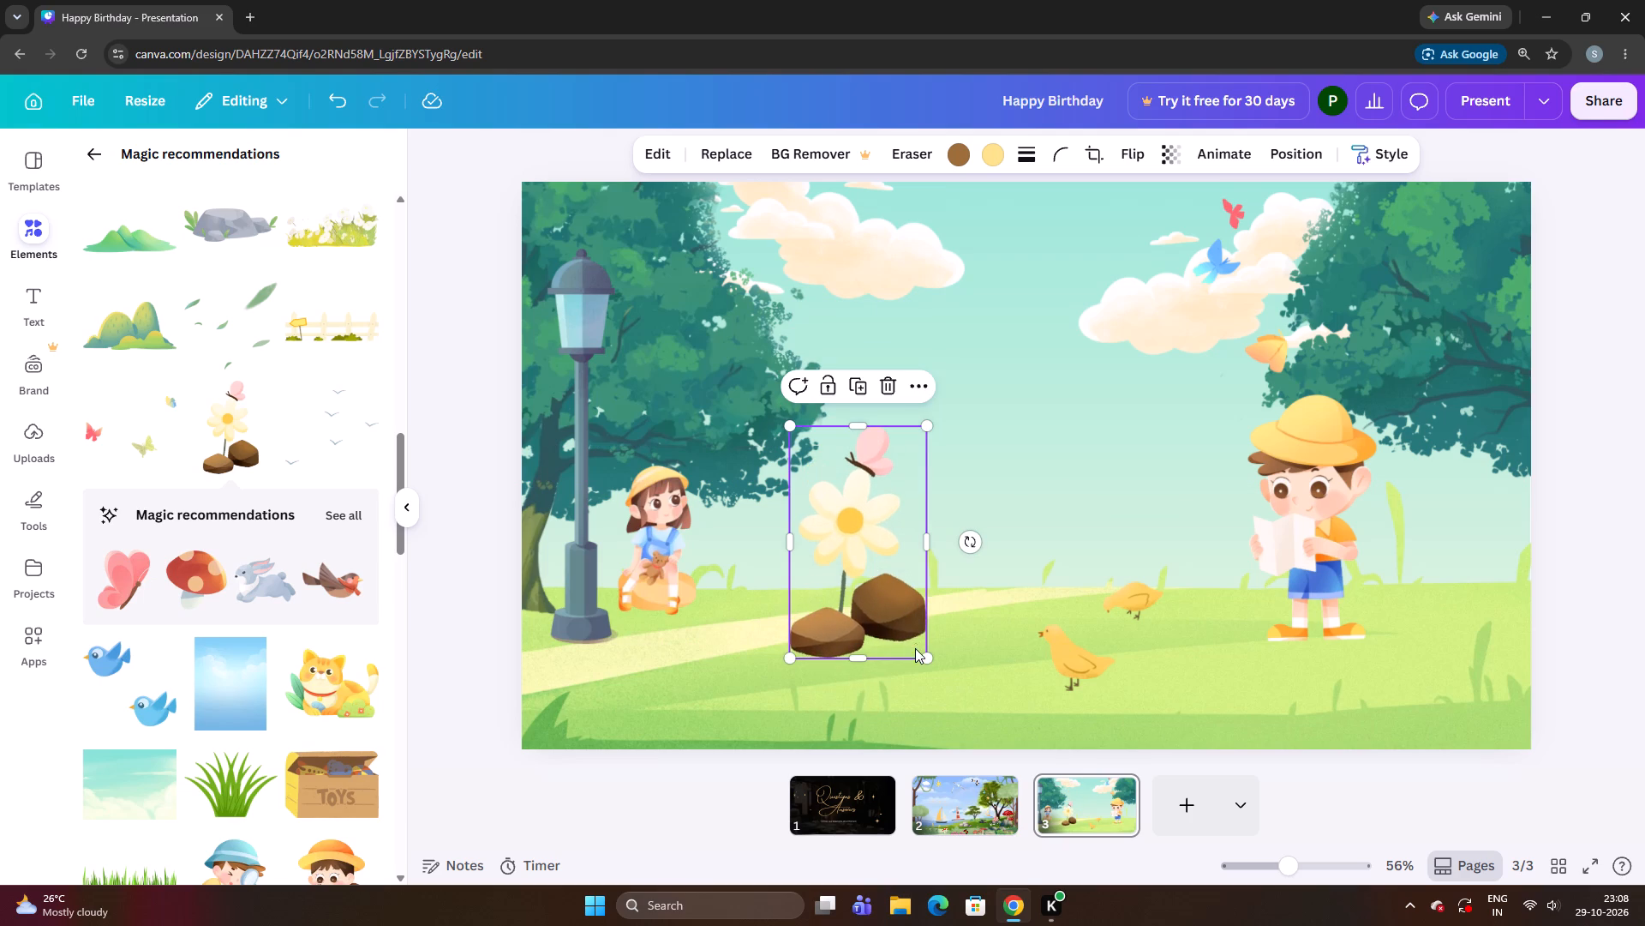
left_click_drag(920, 653, 903, 572)
left_click_drag(846, 521, 930, 594)
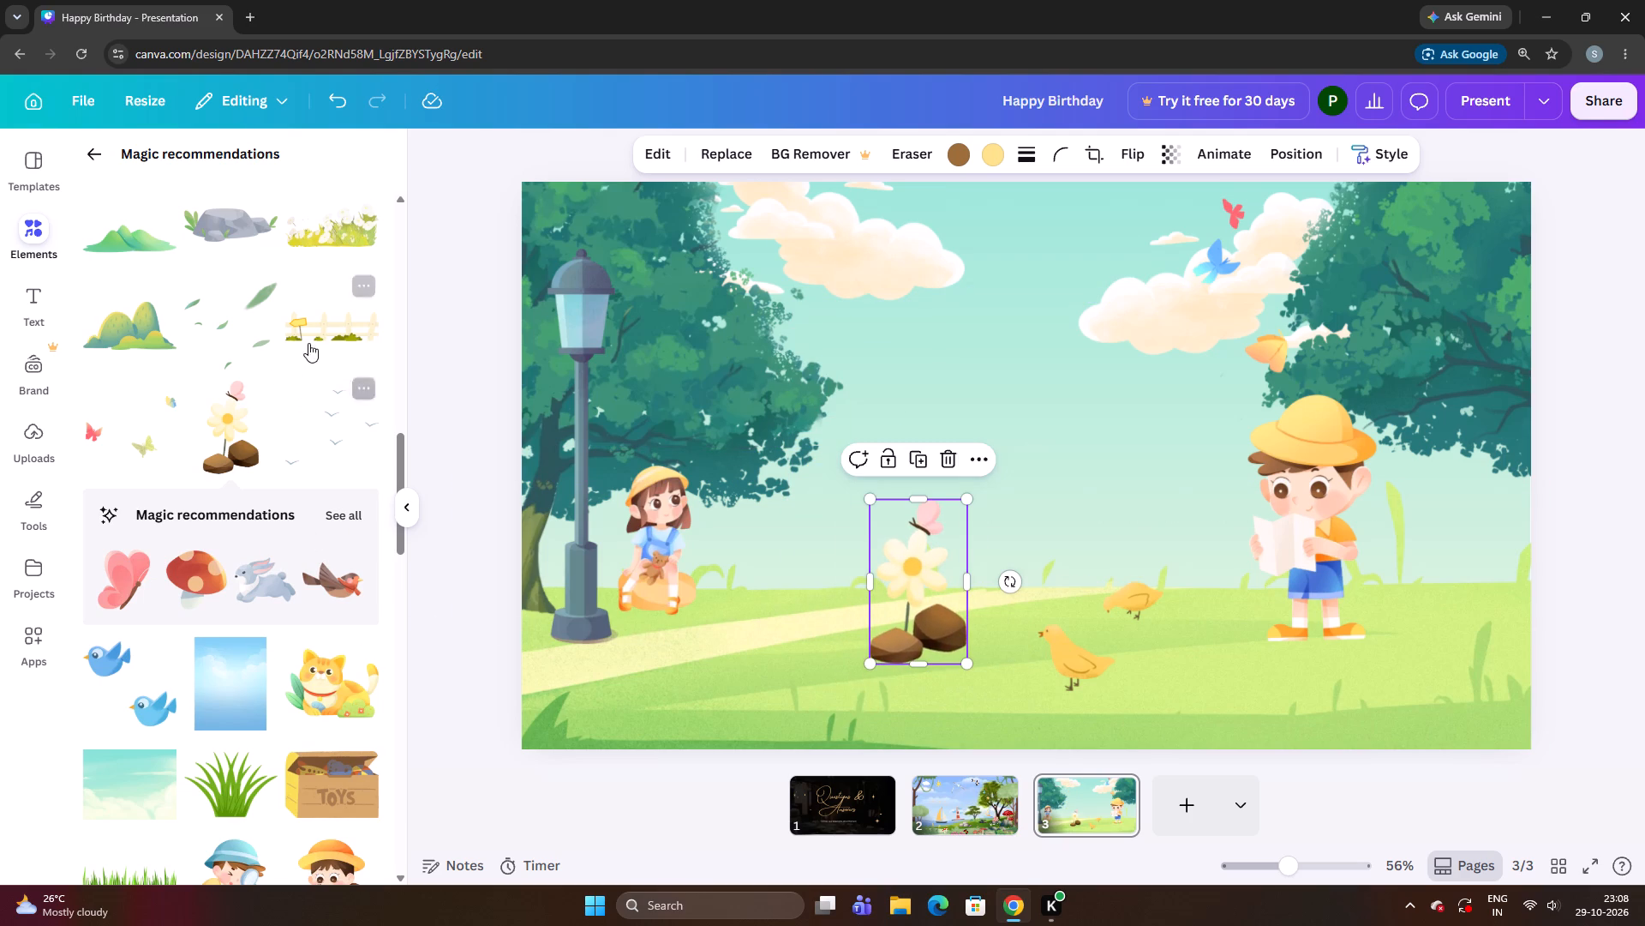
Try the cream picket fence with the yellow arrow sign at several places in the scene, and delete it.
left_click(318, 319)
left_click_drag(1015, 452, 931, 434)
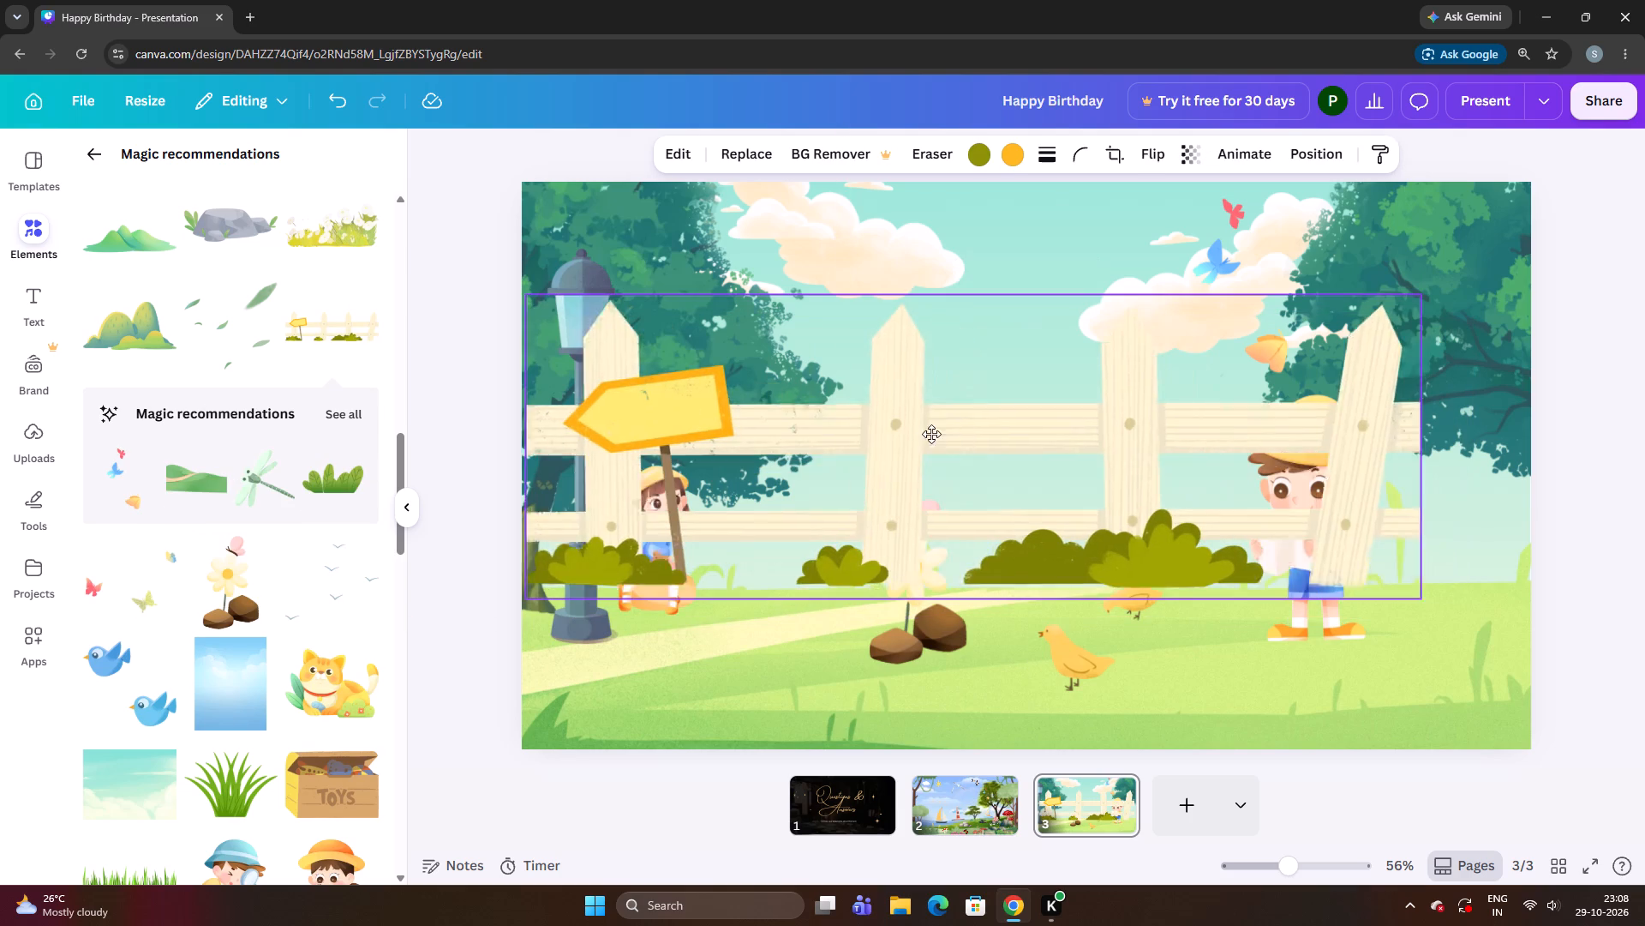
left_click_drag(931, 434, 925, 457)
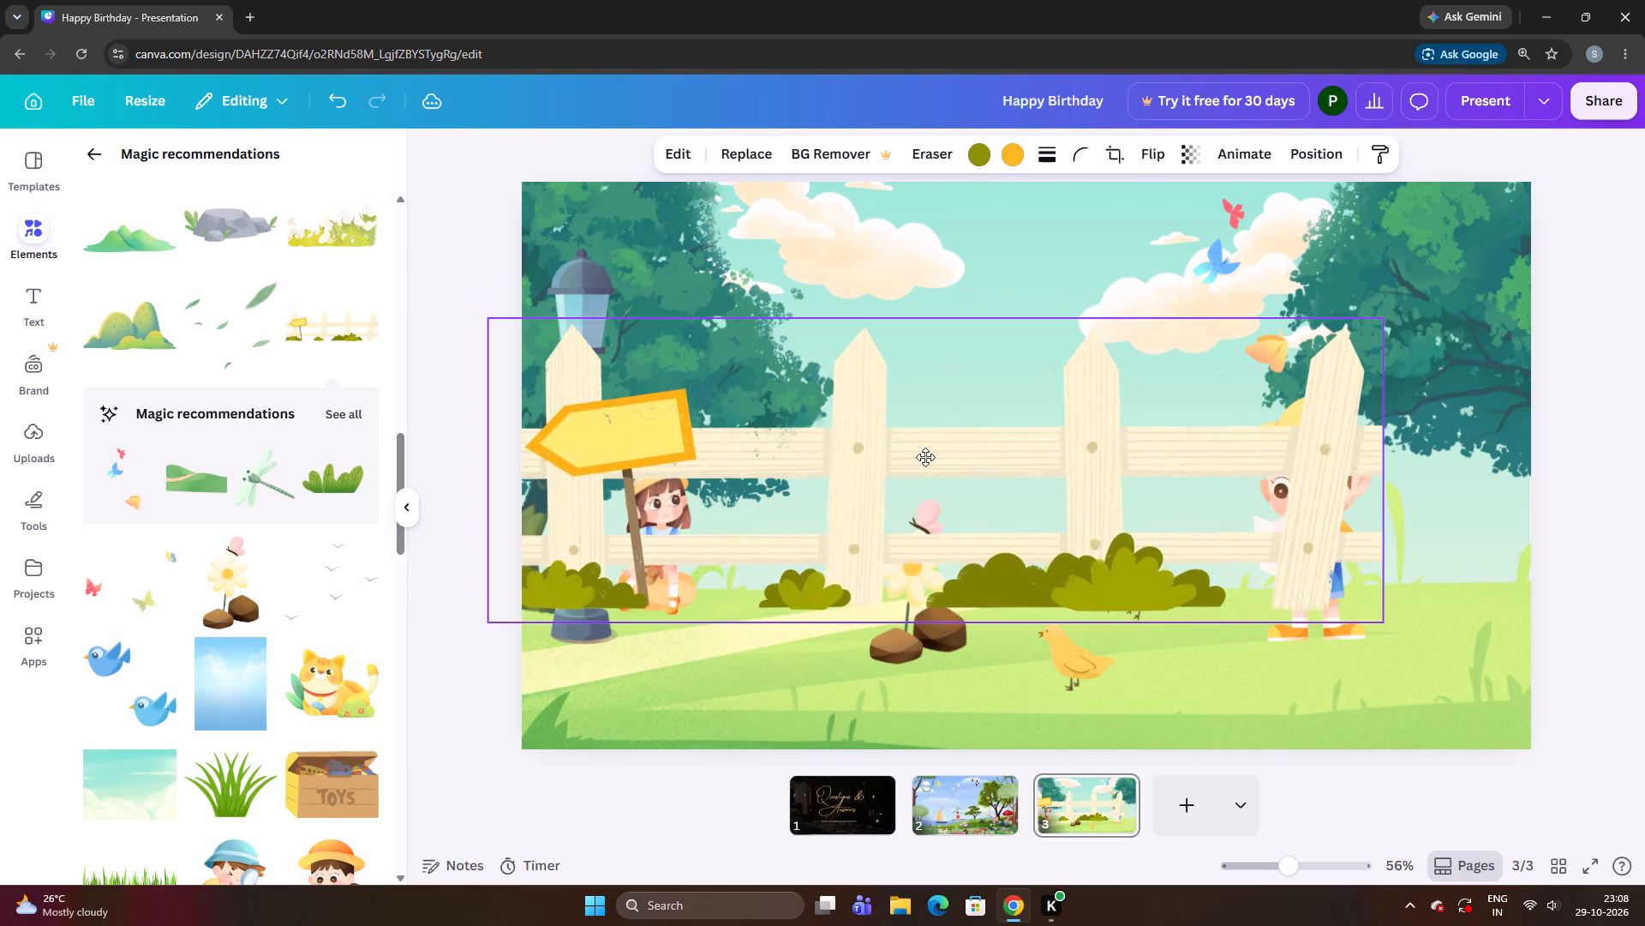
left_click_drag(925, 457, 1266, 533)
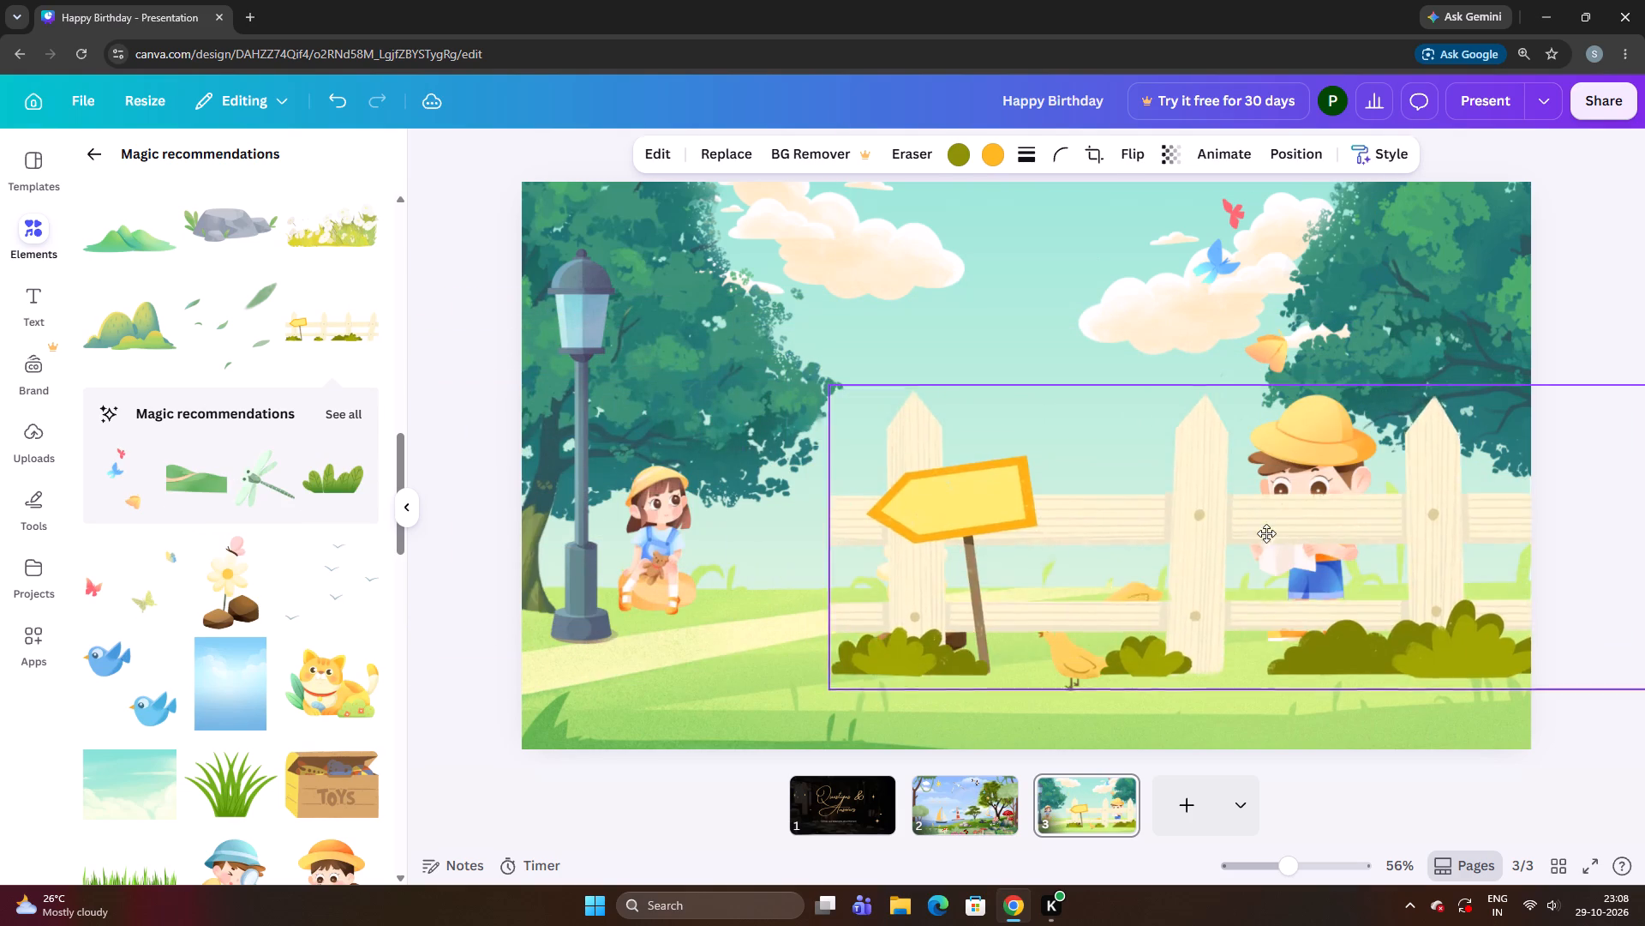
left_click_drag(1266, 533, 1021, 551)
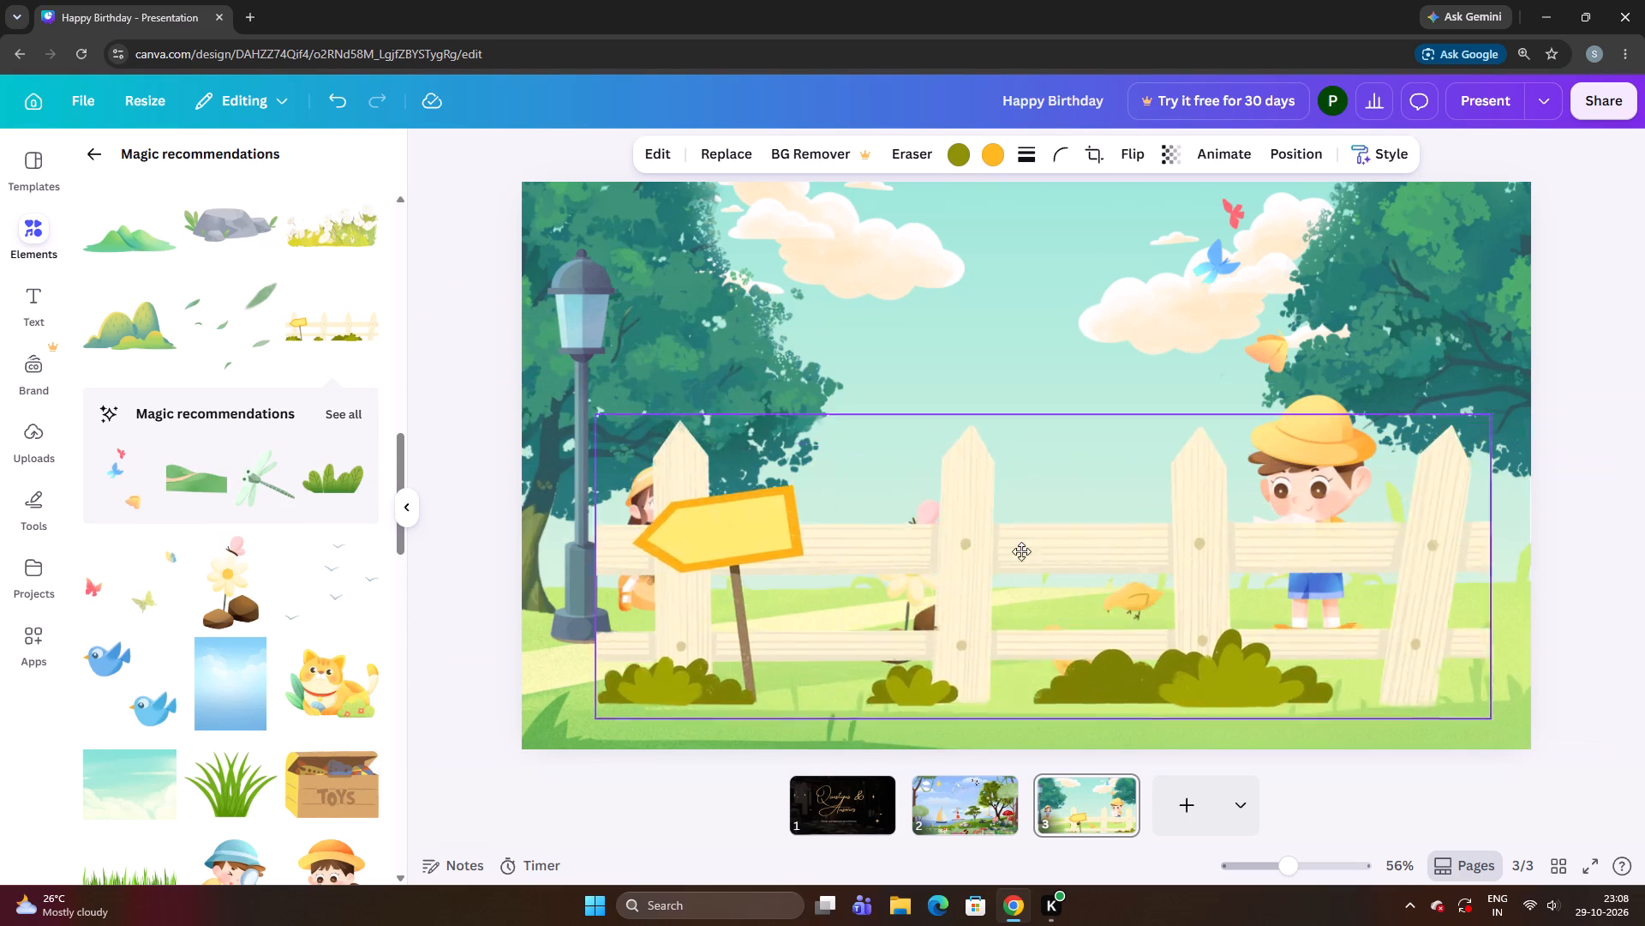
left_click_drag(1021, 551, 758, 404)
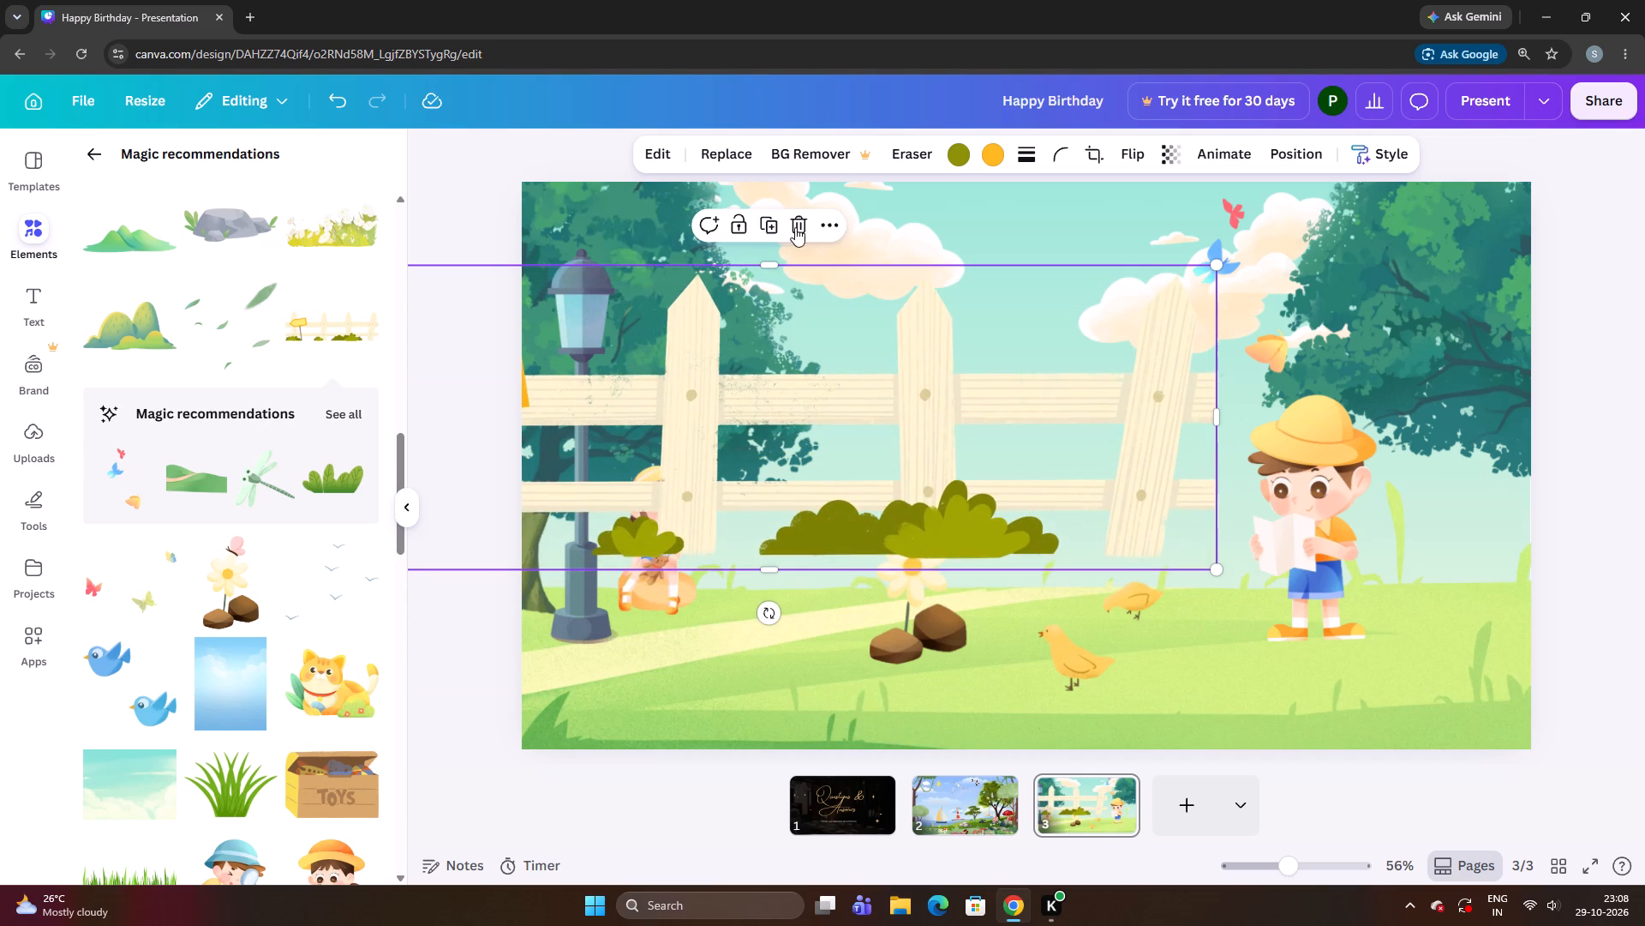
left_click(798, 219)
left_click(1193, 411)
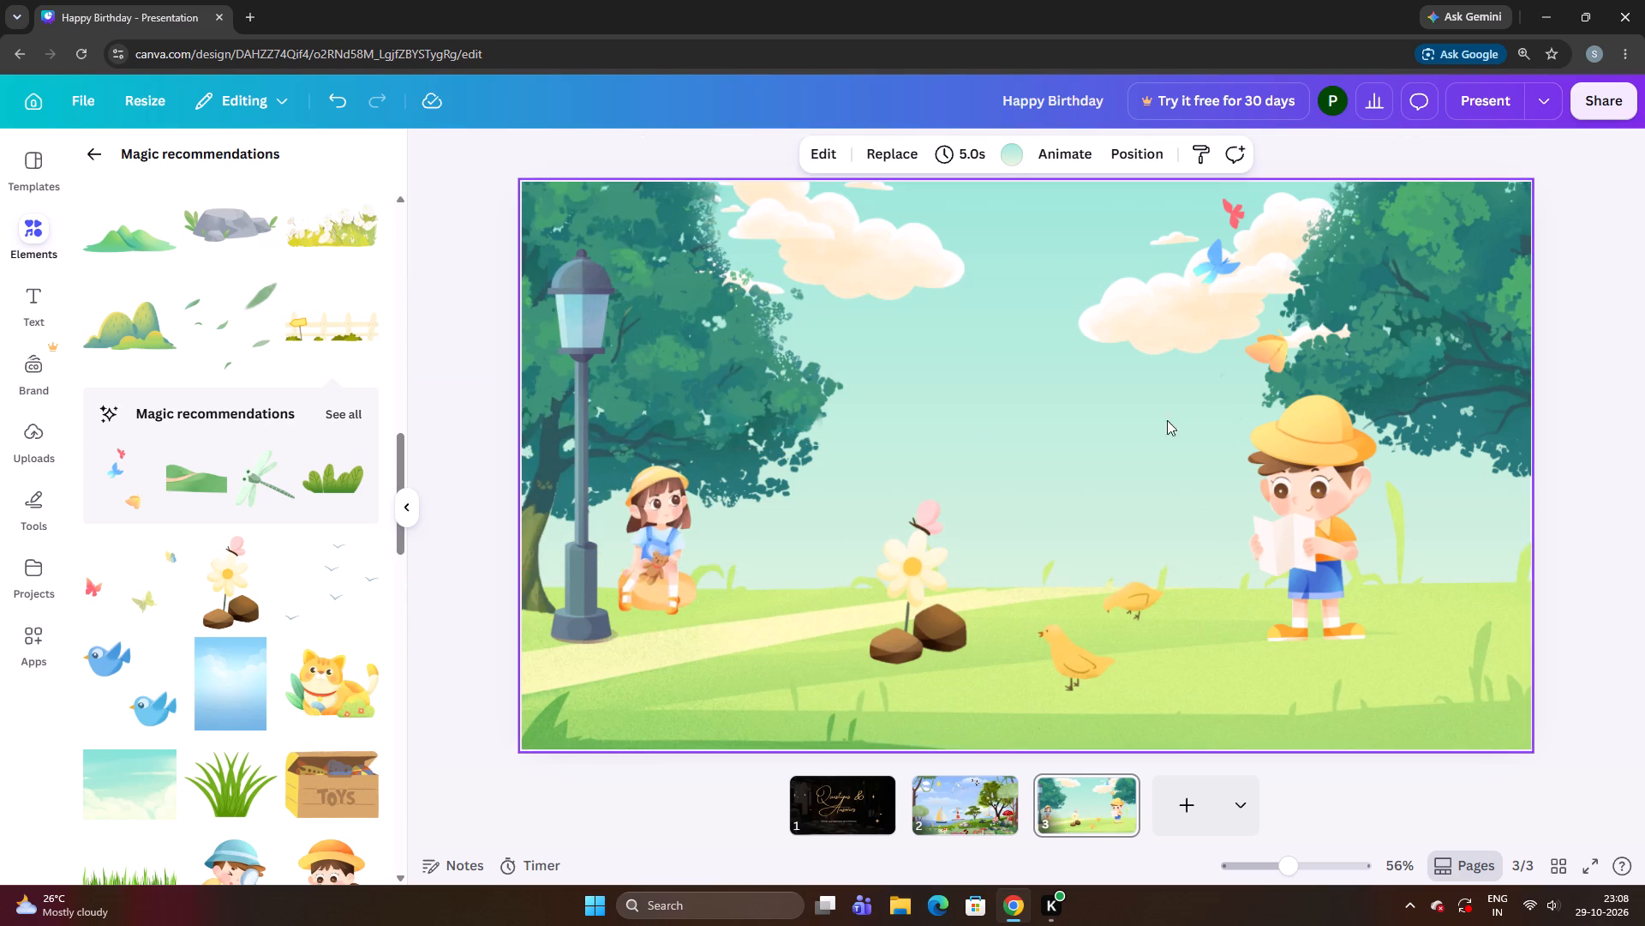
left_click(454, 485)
Move the flower-and-rocks illustration closer to the girl, onto the edge of the path.
left_click(889, 578)
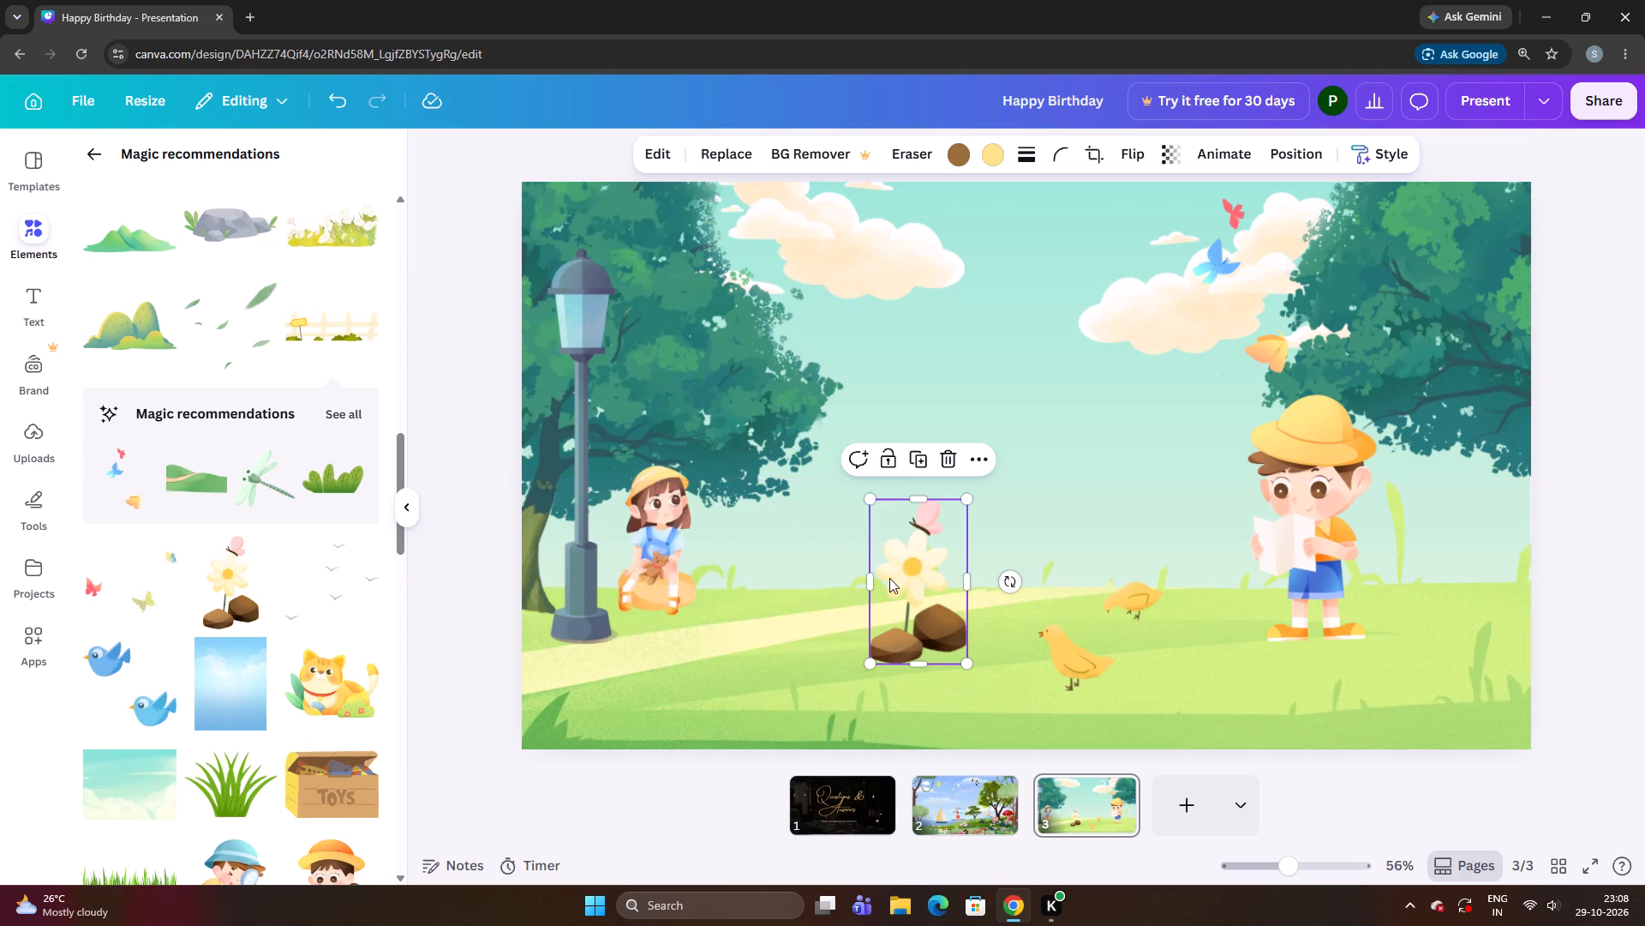
left_click_drag(889, 578, 918, 573)
left_click_drag(918, 573, 529, 659)
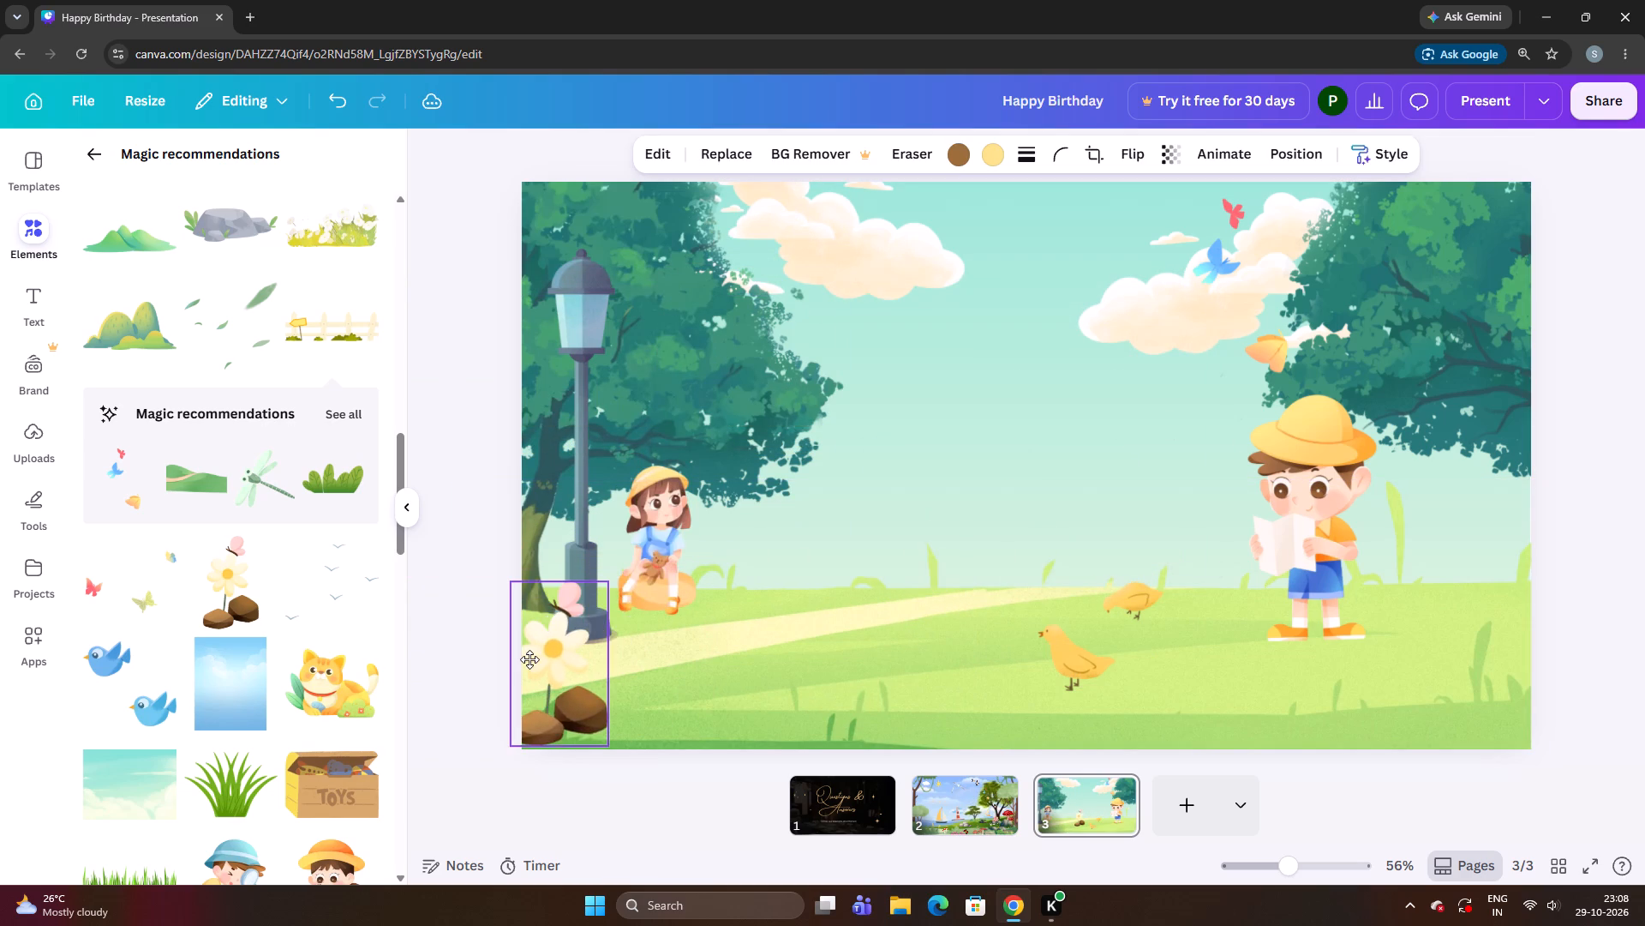
left_click_drag(529, 659, 596, 646)
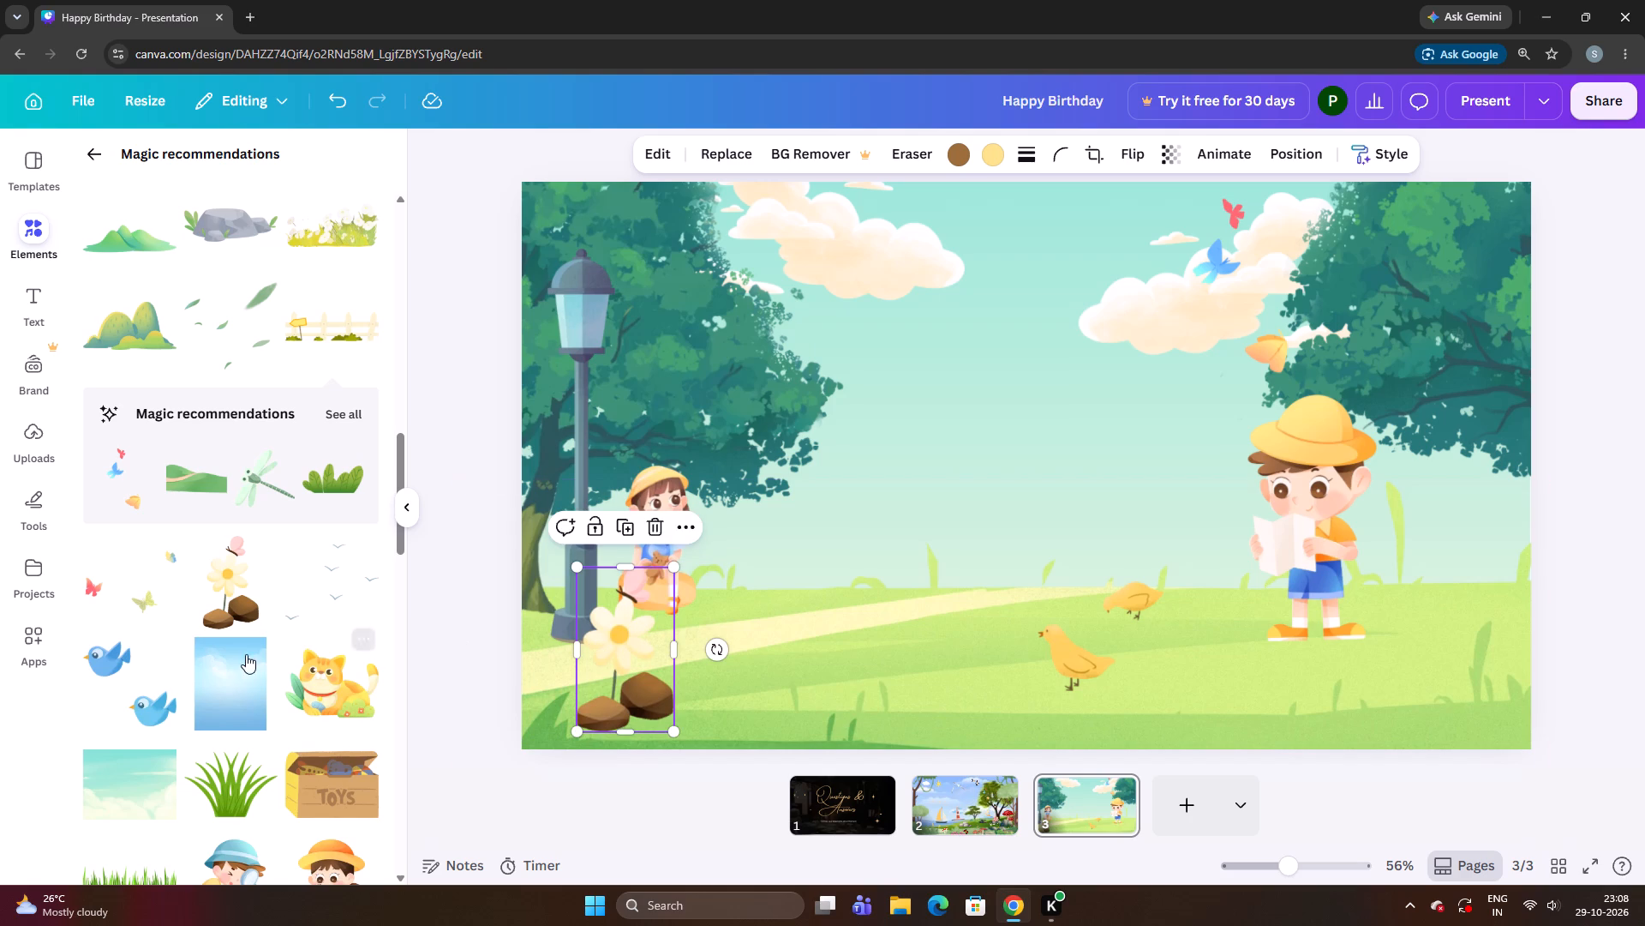
left_click_drag(614, 647, 808, 598)
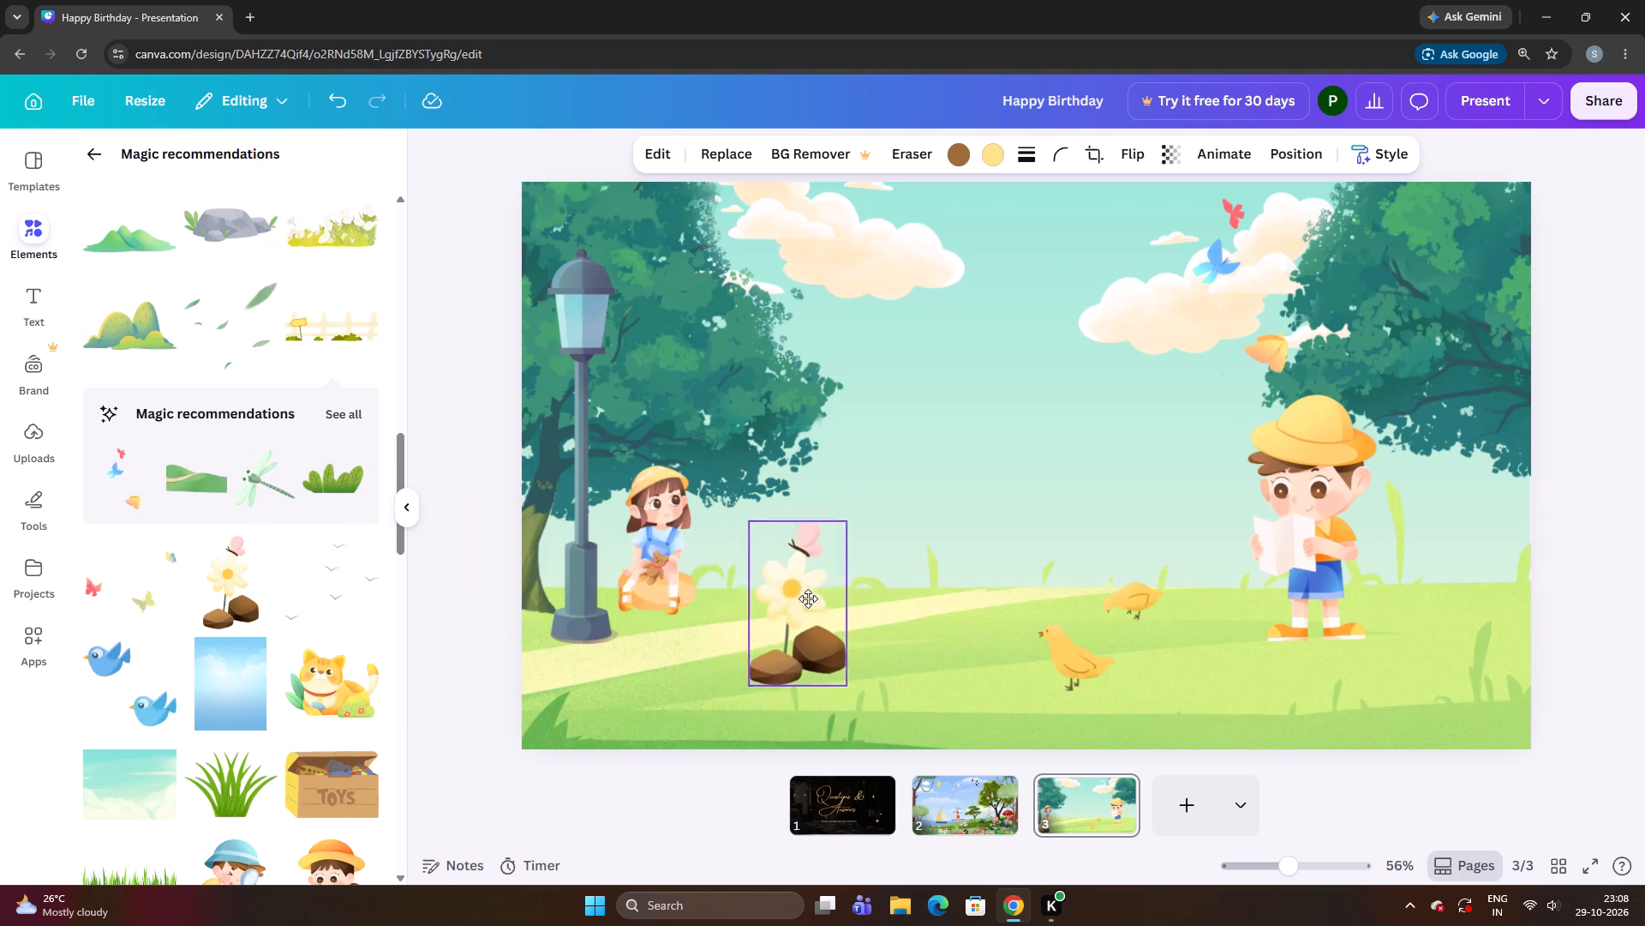
left_click_drag(808, 598, 823, 578)
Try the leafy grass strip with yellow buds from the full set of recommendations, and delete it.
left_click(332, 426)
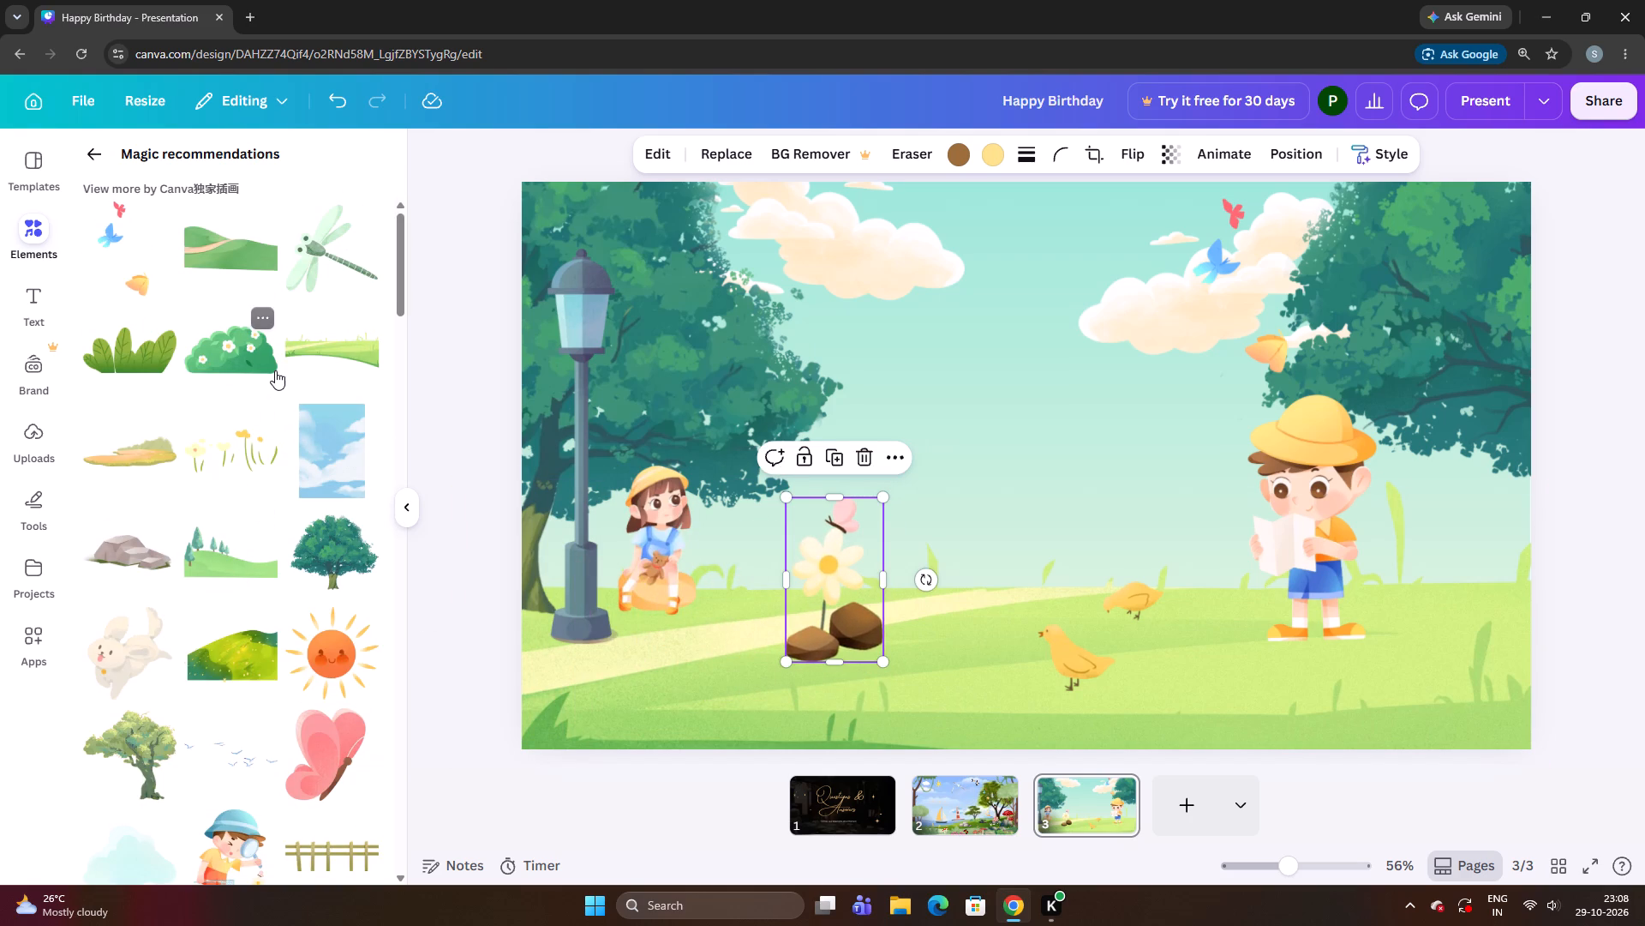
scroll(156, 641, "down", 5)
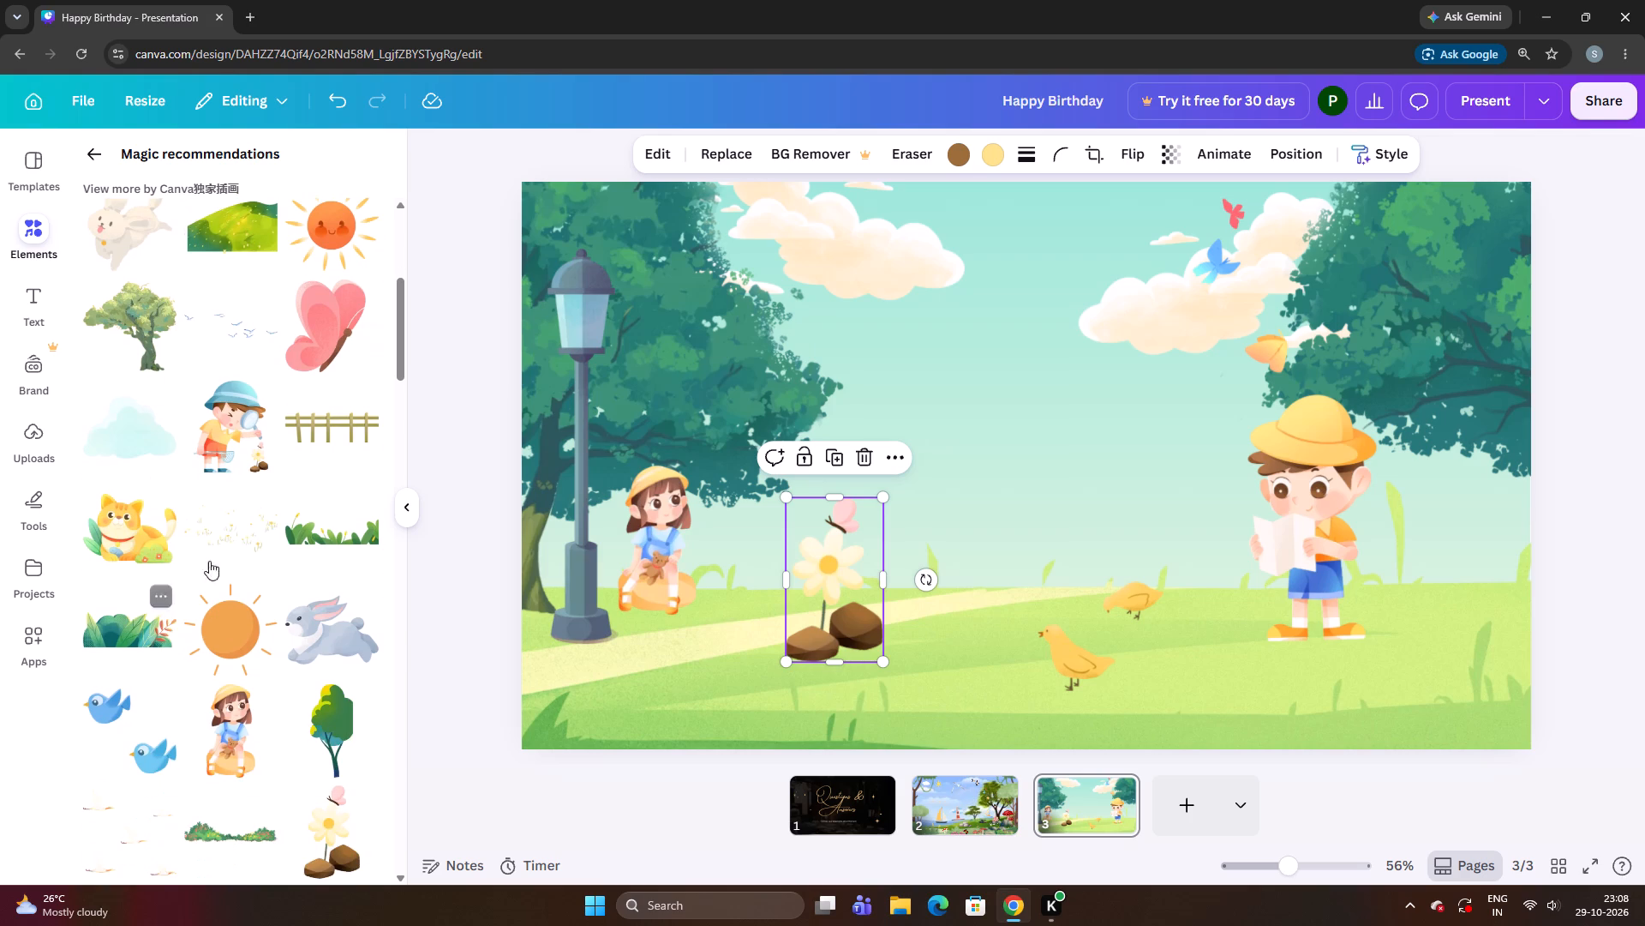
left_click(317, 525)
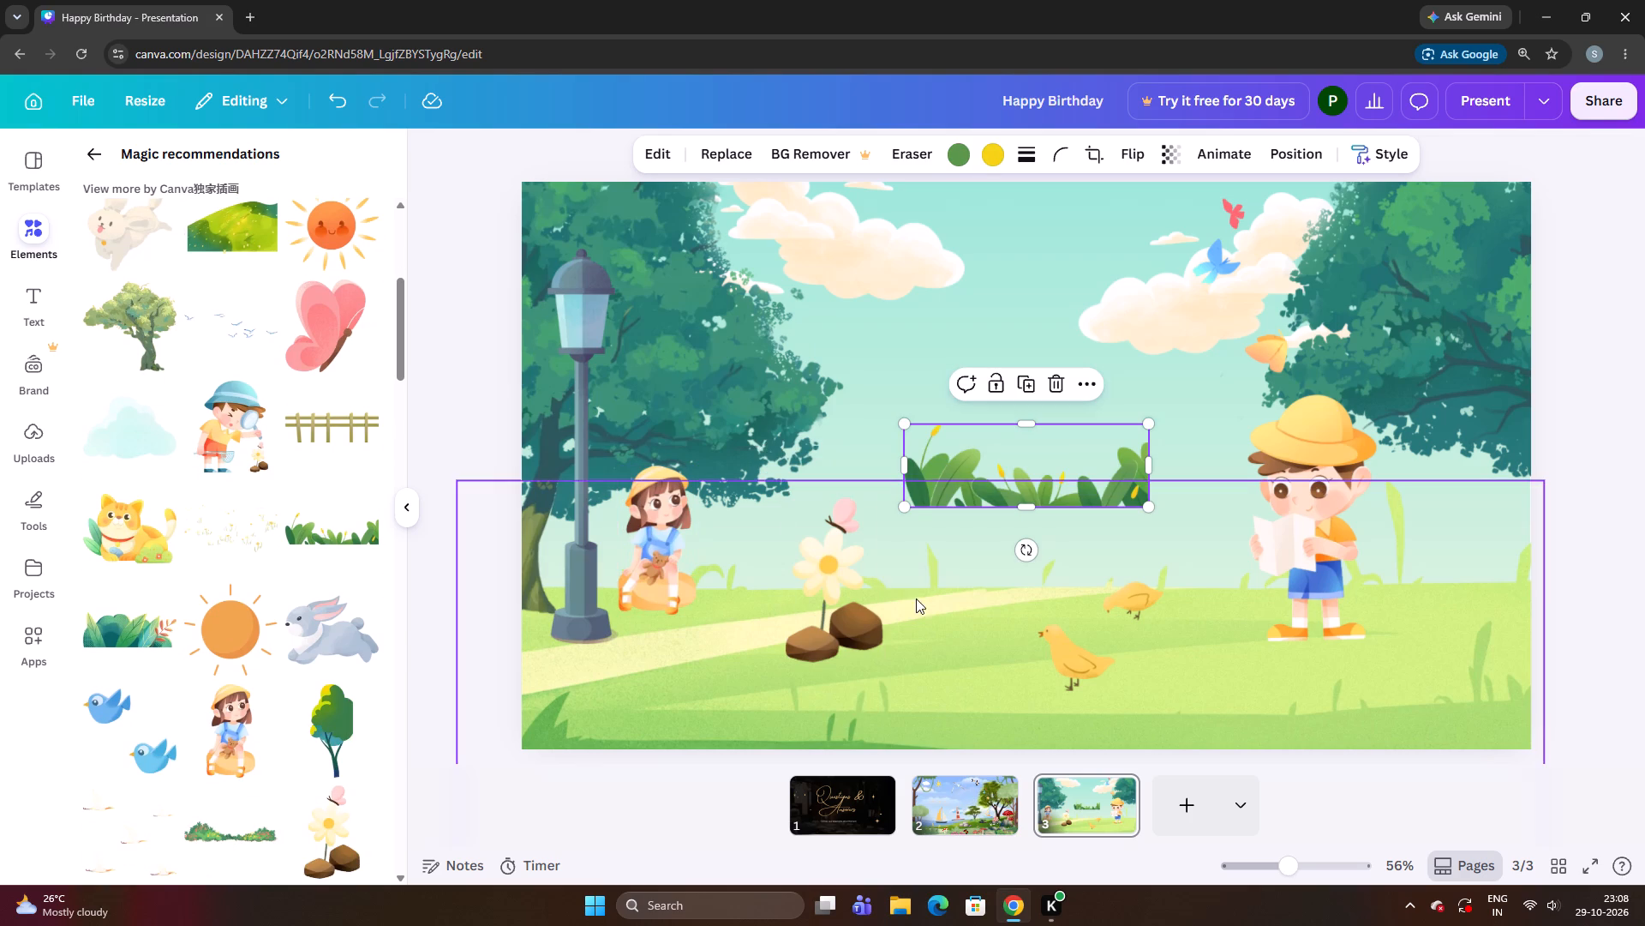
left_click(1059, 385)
Add the leafy bush with the red sprig, shrink it, and place it in the page's bottom corner below the lamp post.
scroll(163, 711, "down", 2)
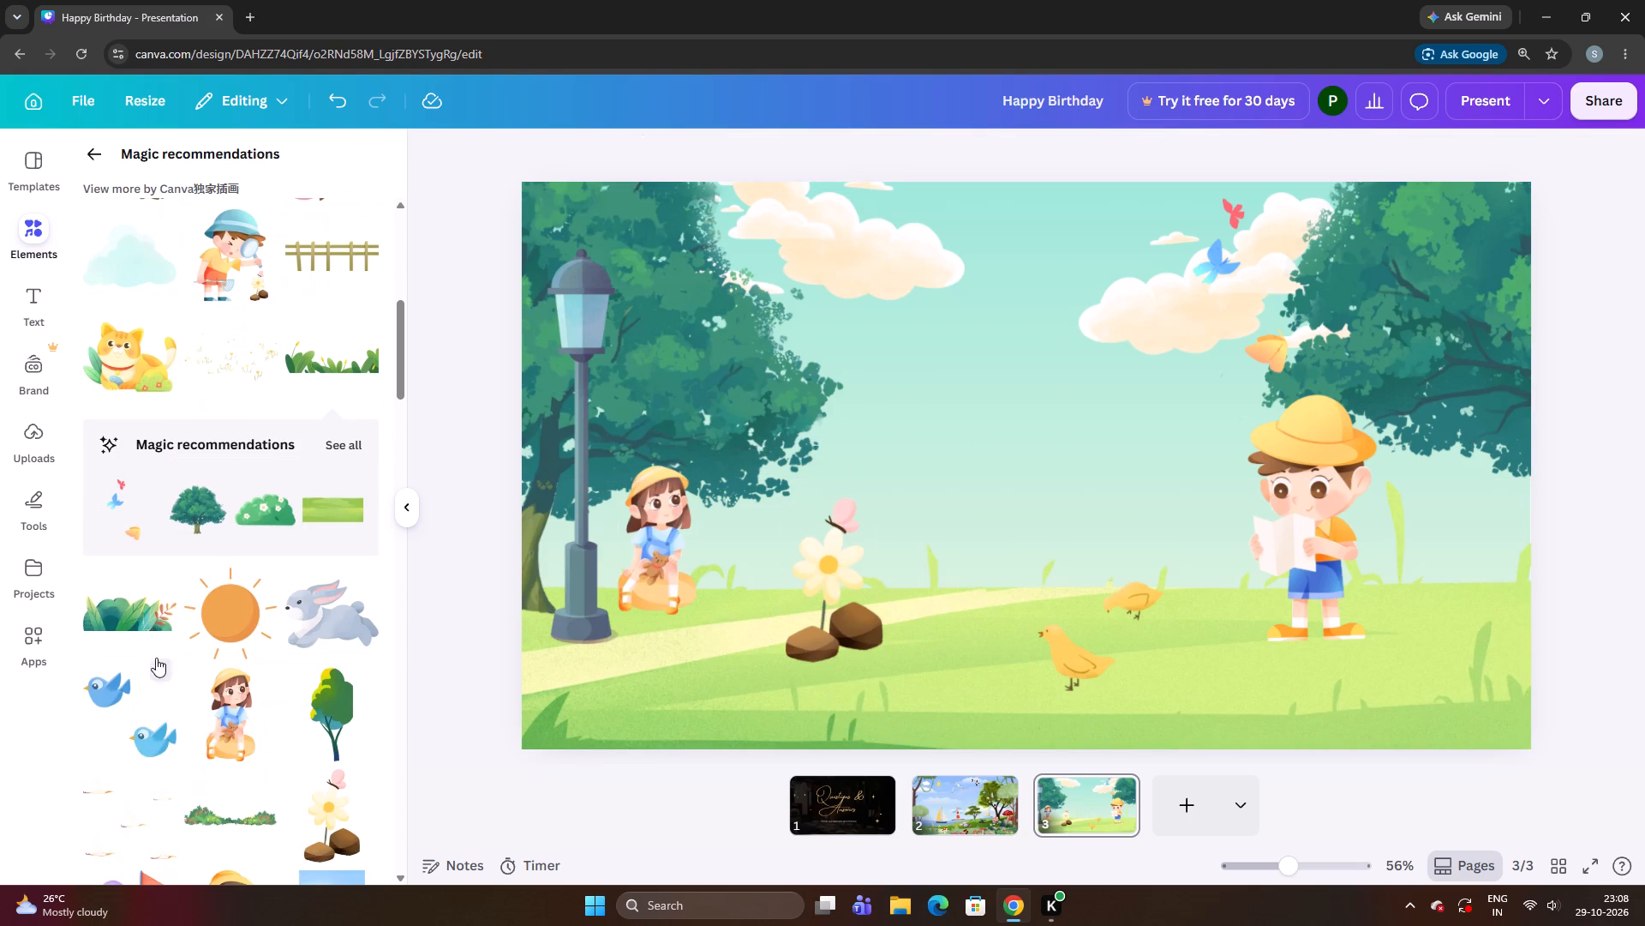
left_click(148, 616)
left_click_drag(969, 604, 882, 566)
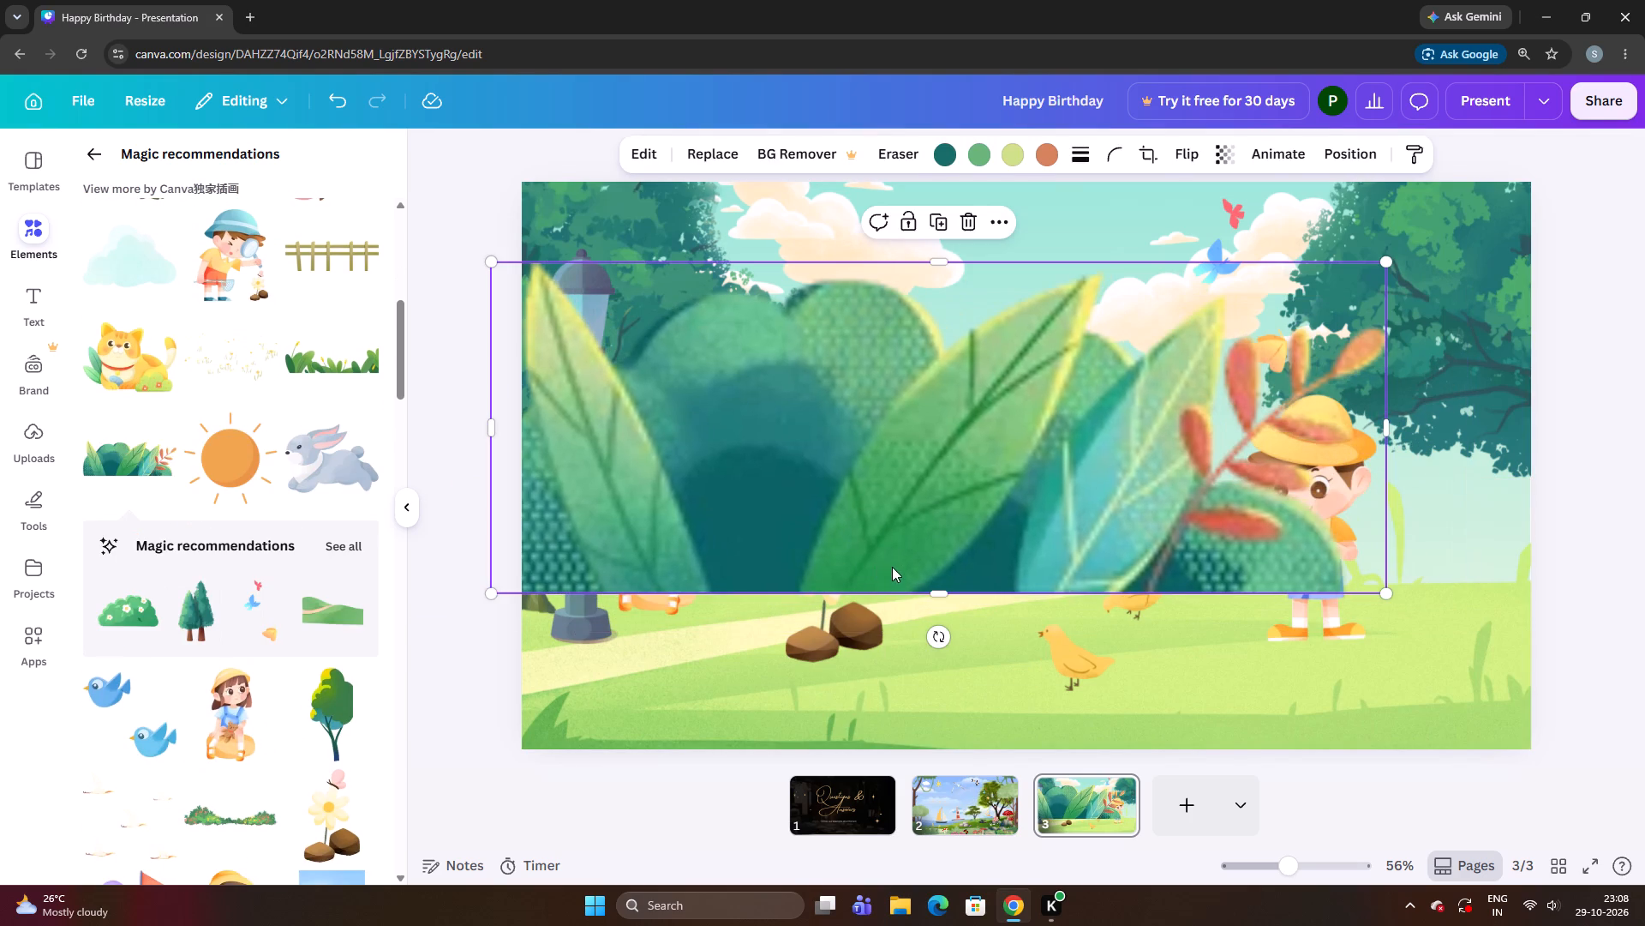
left_click_drag(1383, 591, 970, 499)
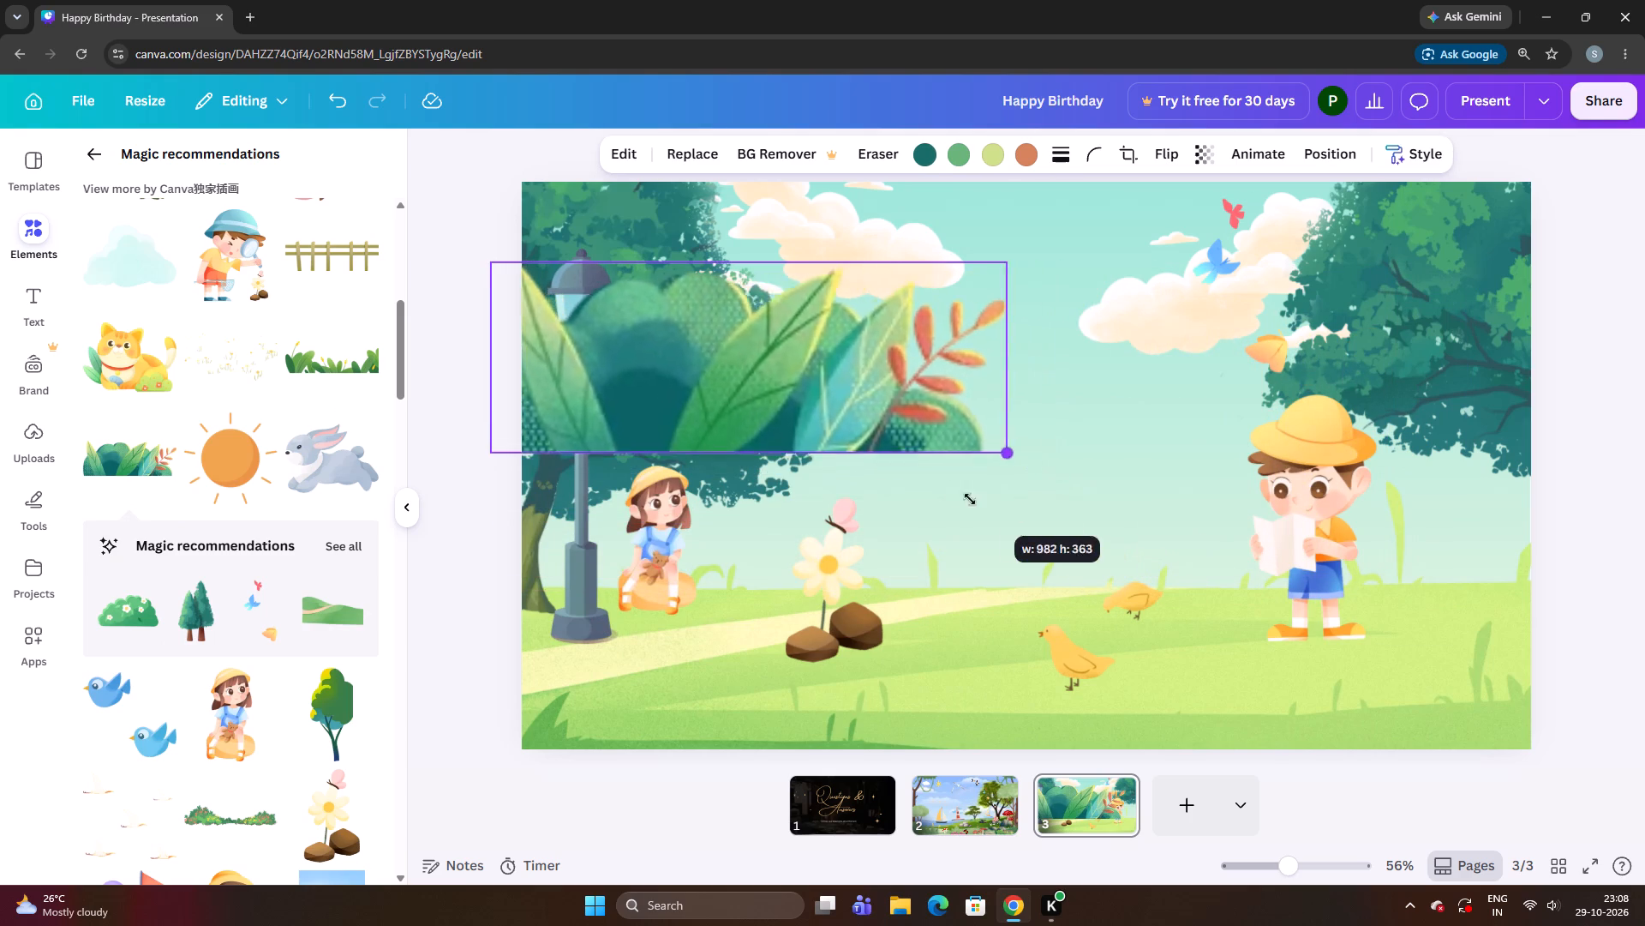
left_click_drag(970, 499, 807, 460)
left_click_drag(721, 352, 686, 699)
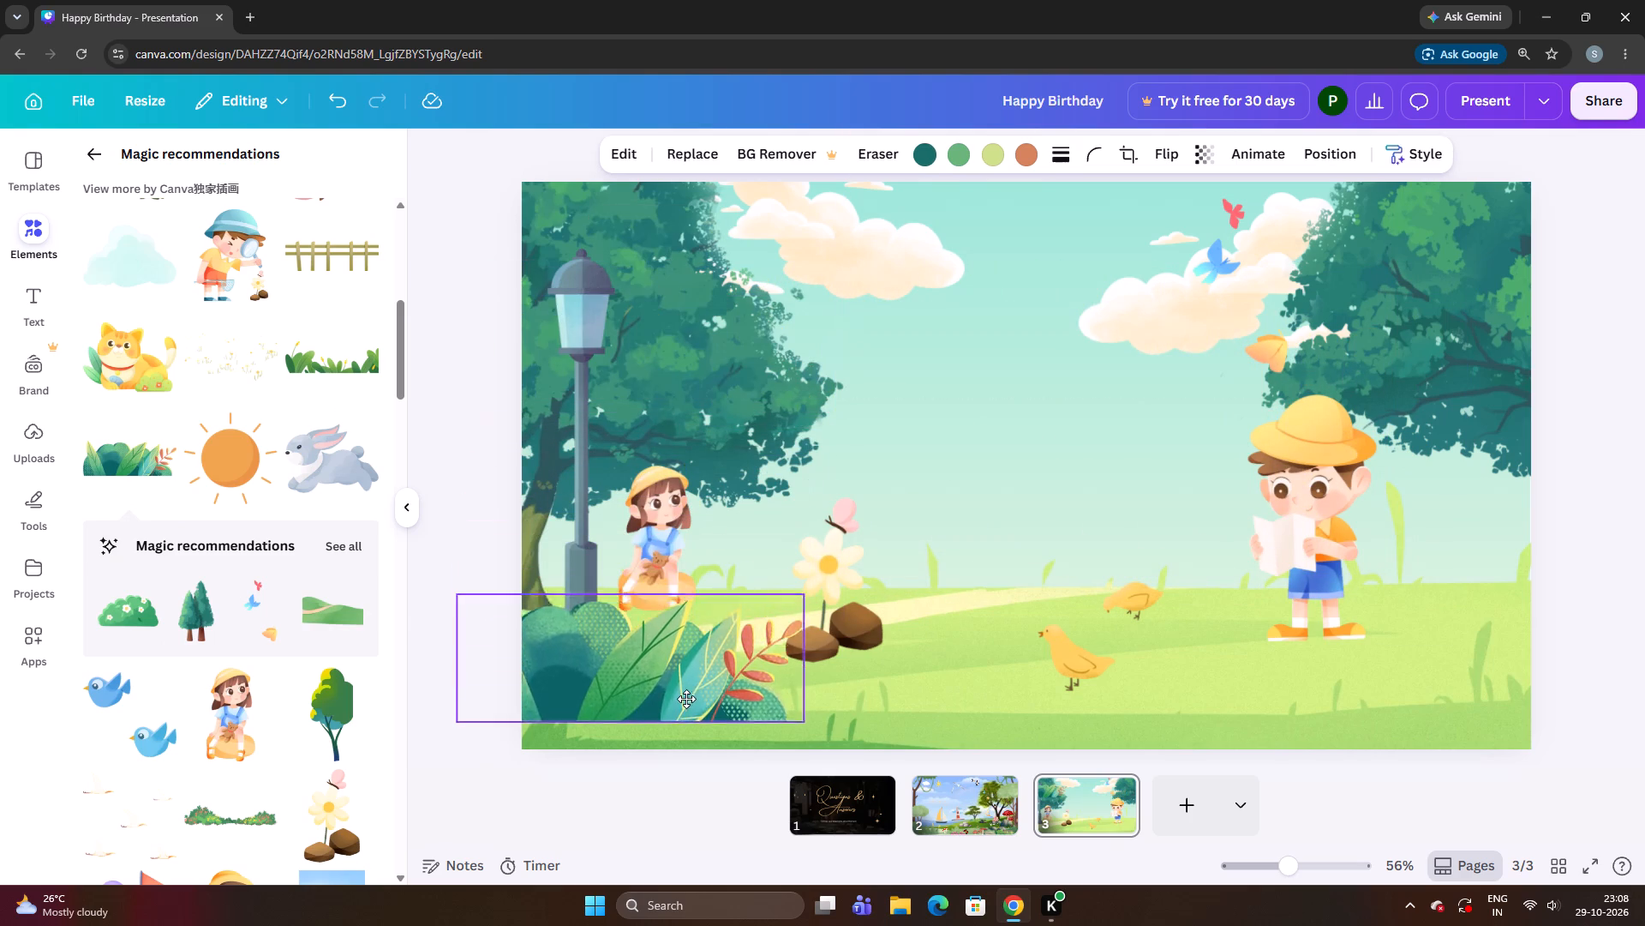
left_click_drag(686, 699, 686, 712)
left_click_drag(686, 712, 695, 668)
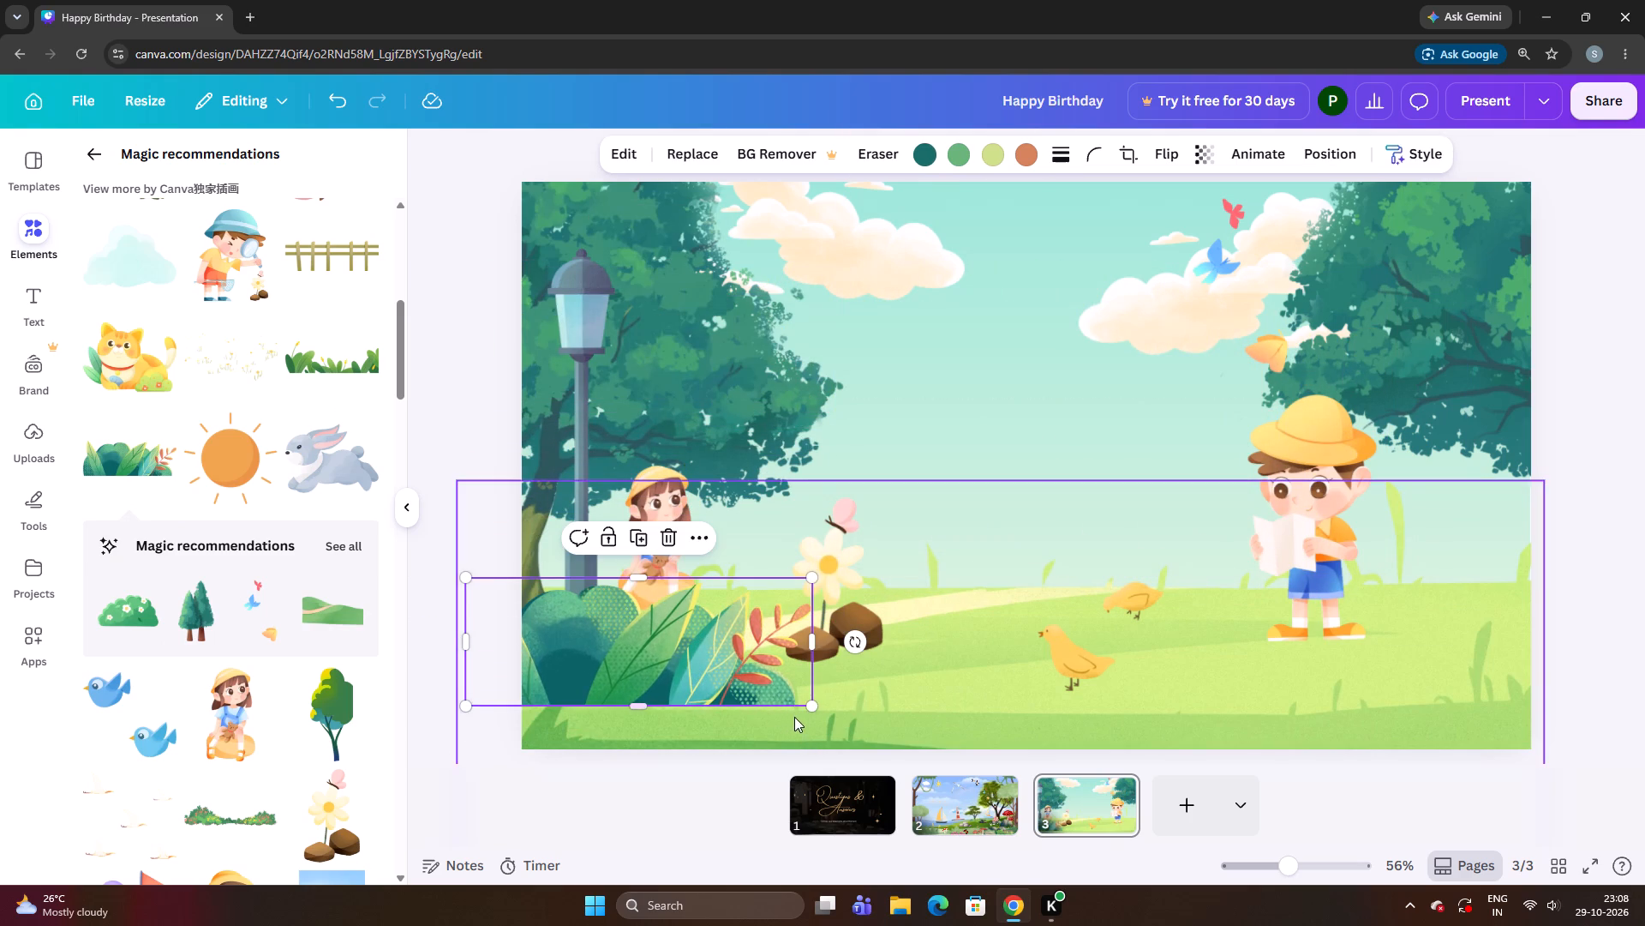
left_click_drag(806, 702, 703, 654)
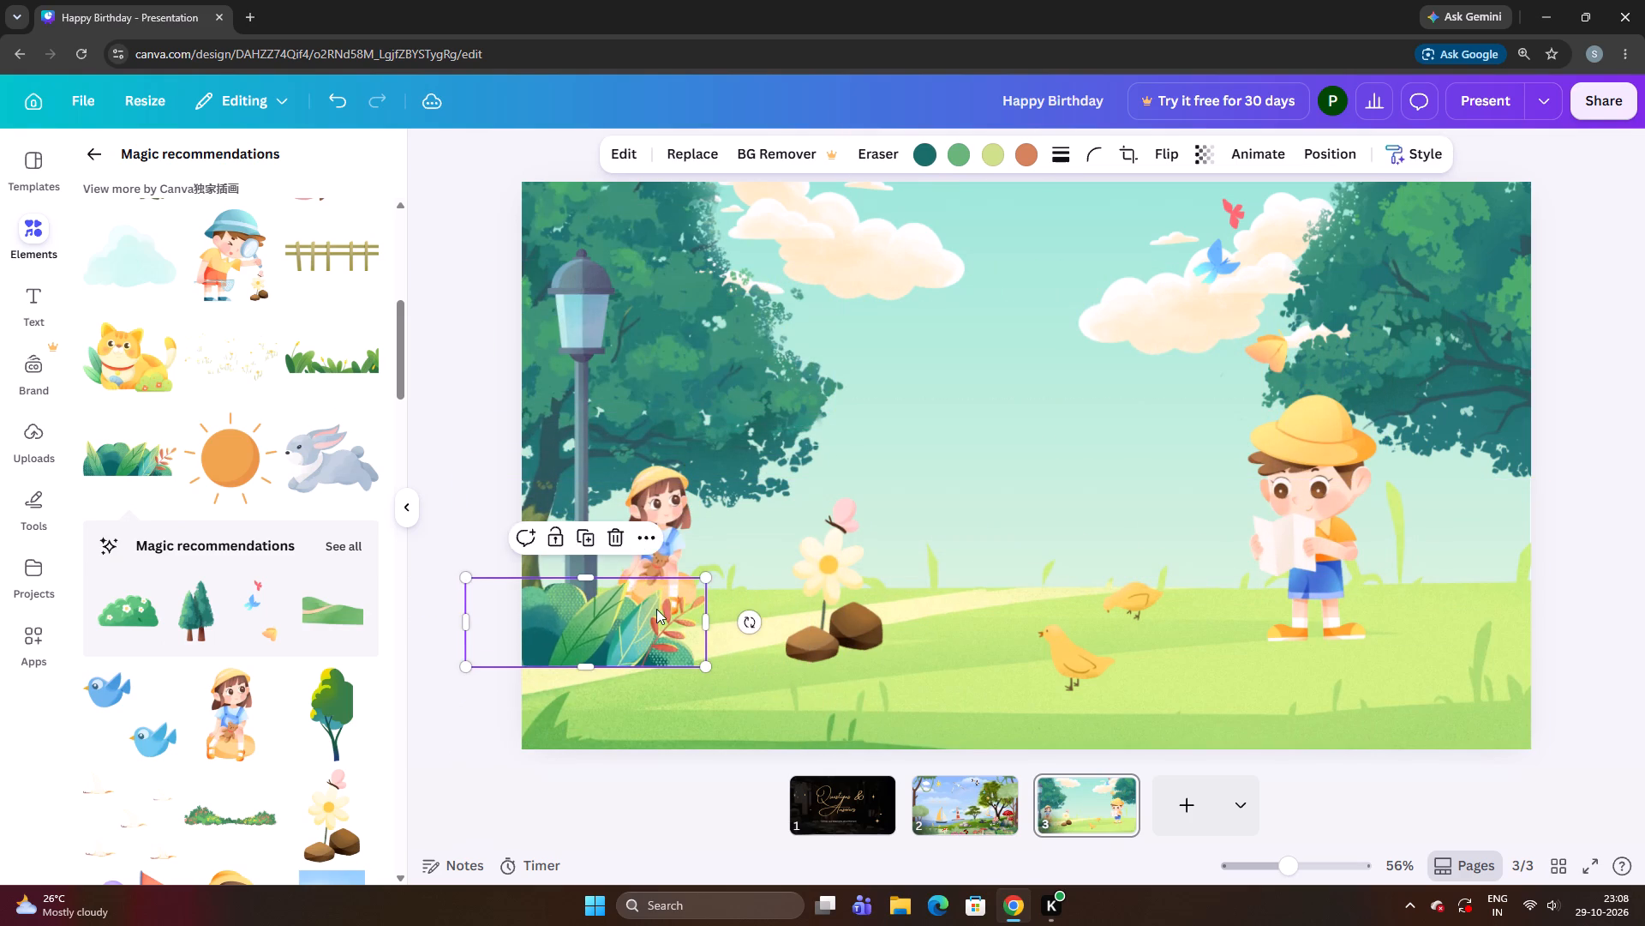
left_click_drag(656, 609, 658, 694)
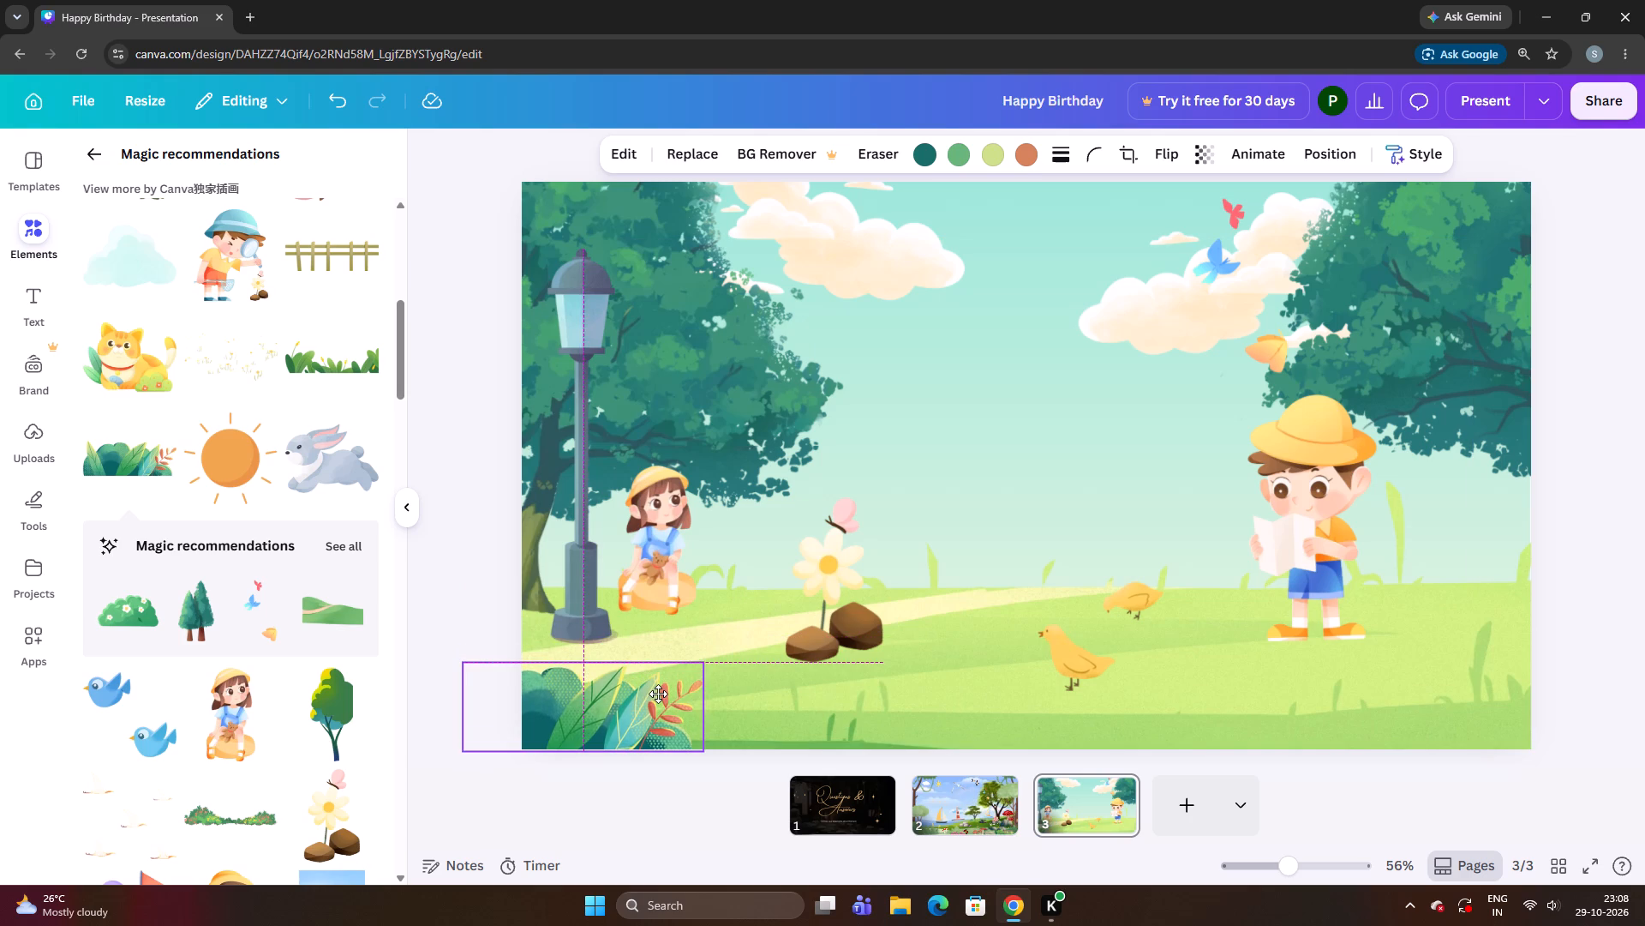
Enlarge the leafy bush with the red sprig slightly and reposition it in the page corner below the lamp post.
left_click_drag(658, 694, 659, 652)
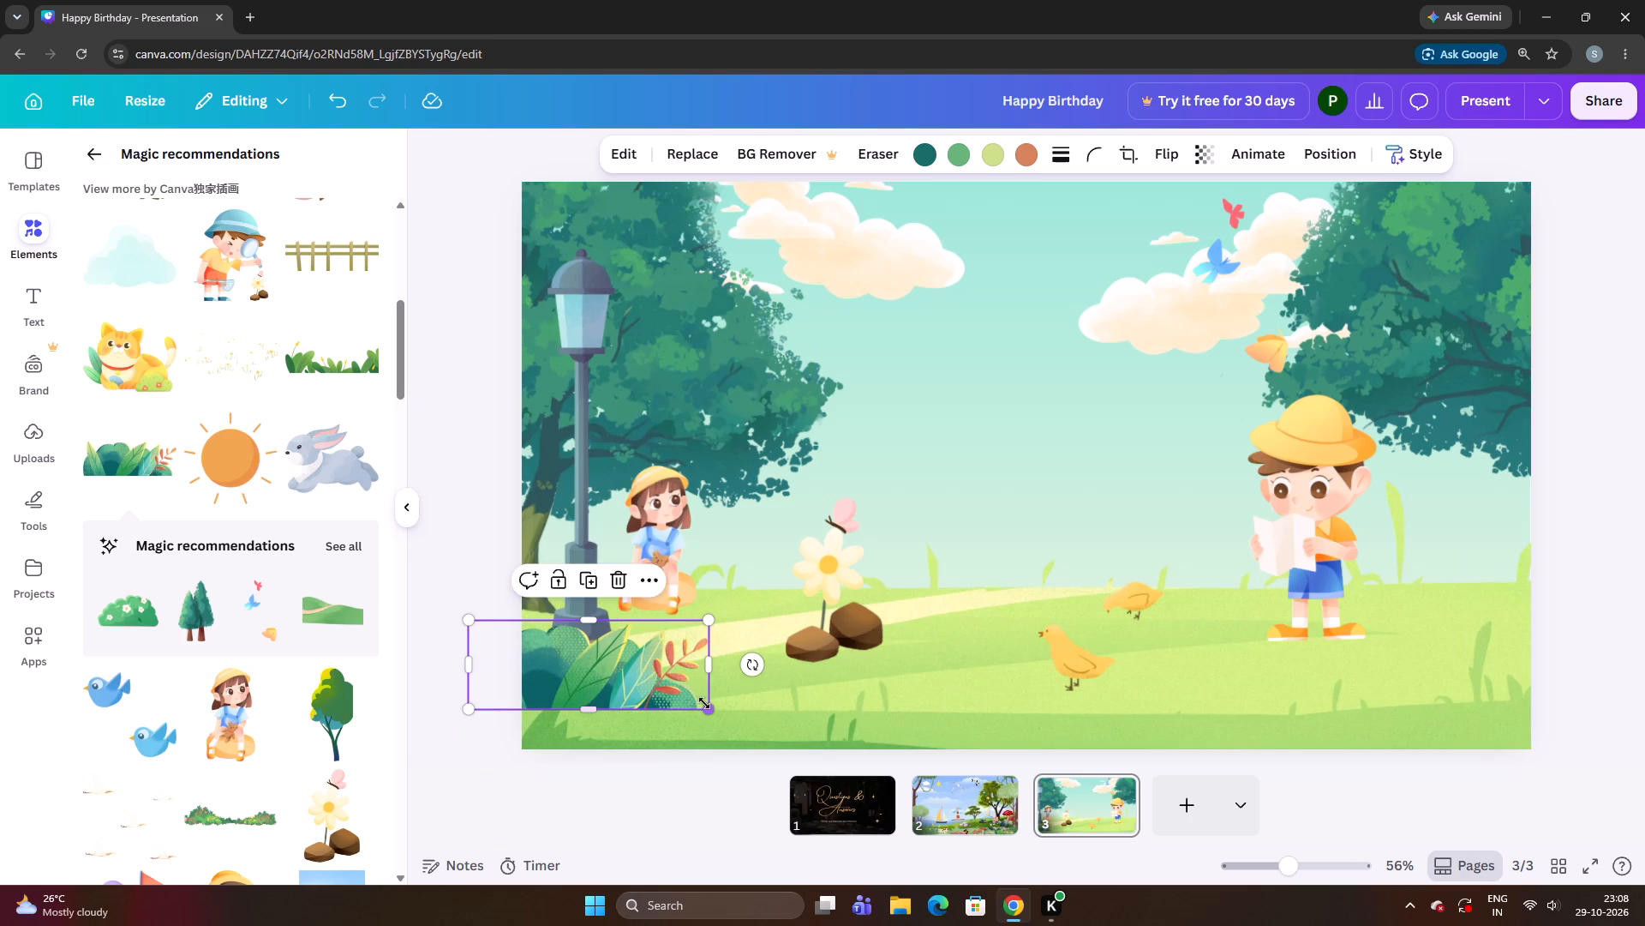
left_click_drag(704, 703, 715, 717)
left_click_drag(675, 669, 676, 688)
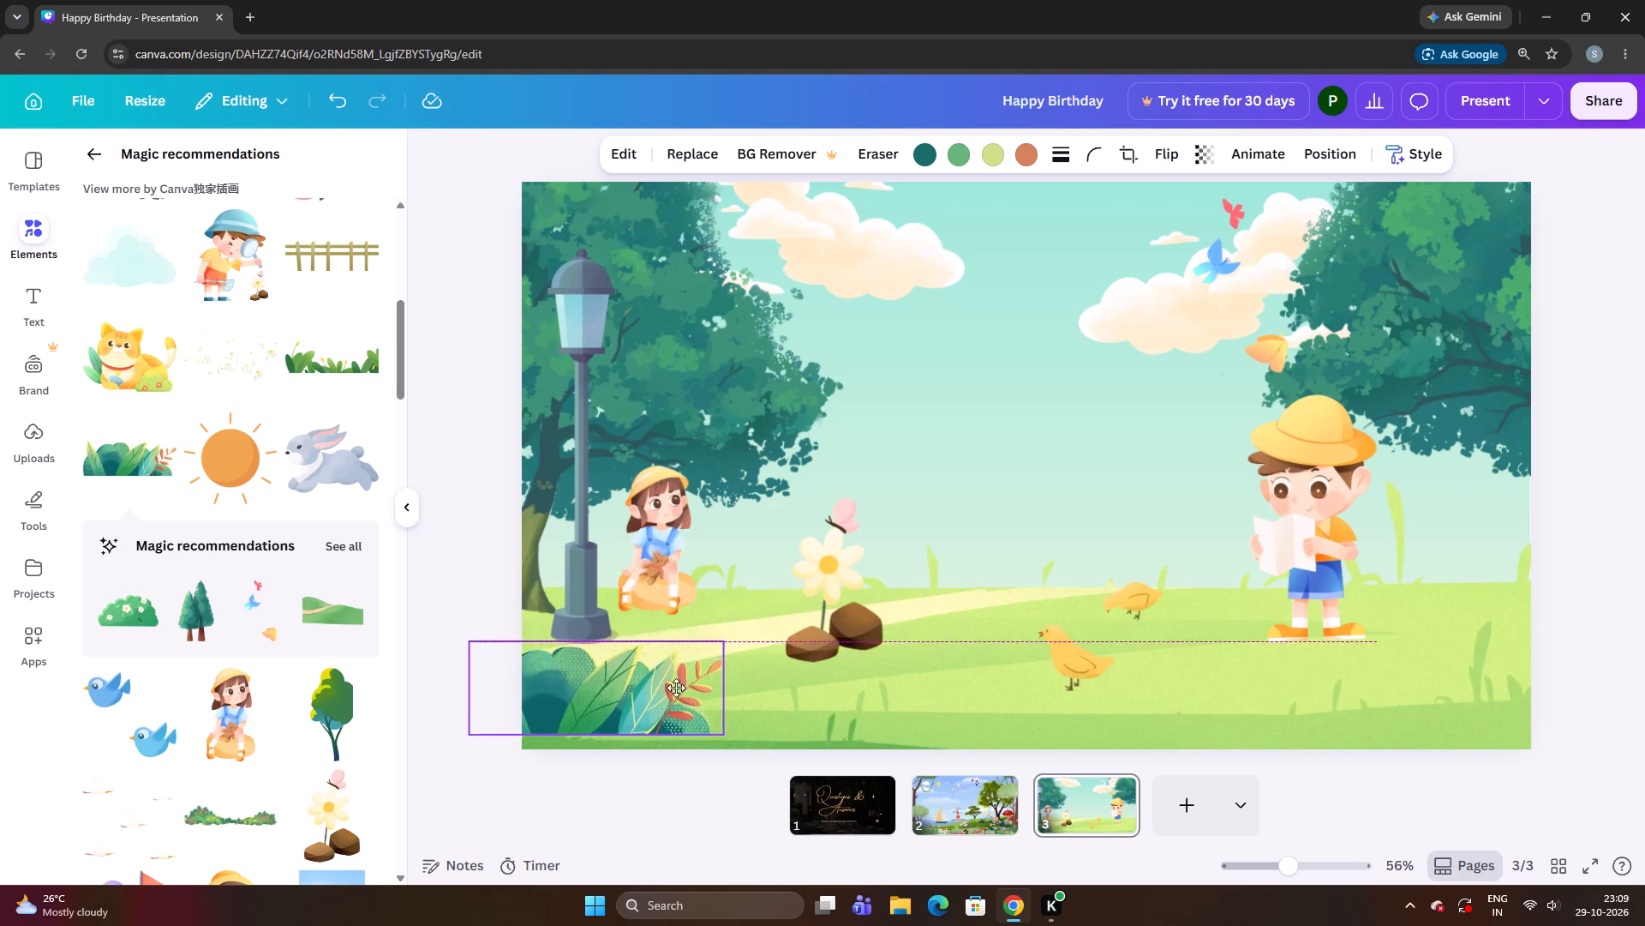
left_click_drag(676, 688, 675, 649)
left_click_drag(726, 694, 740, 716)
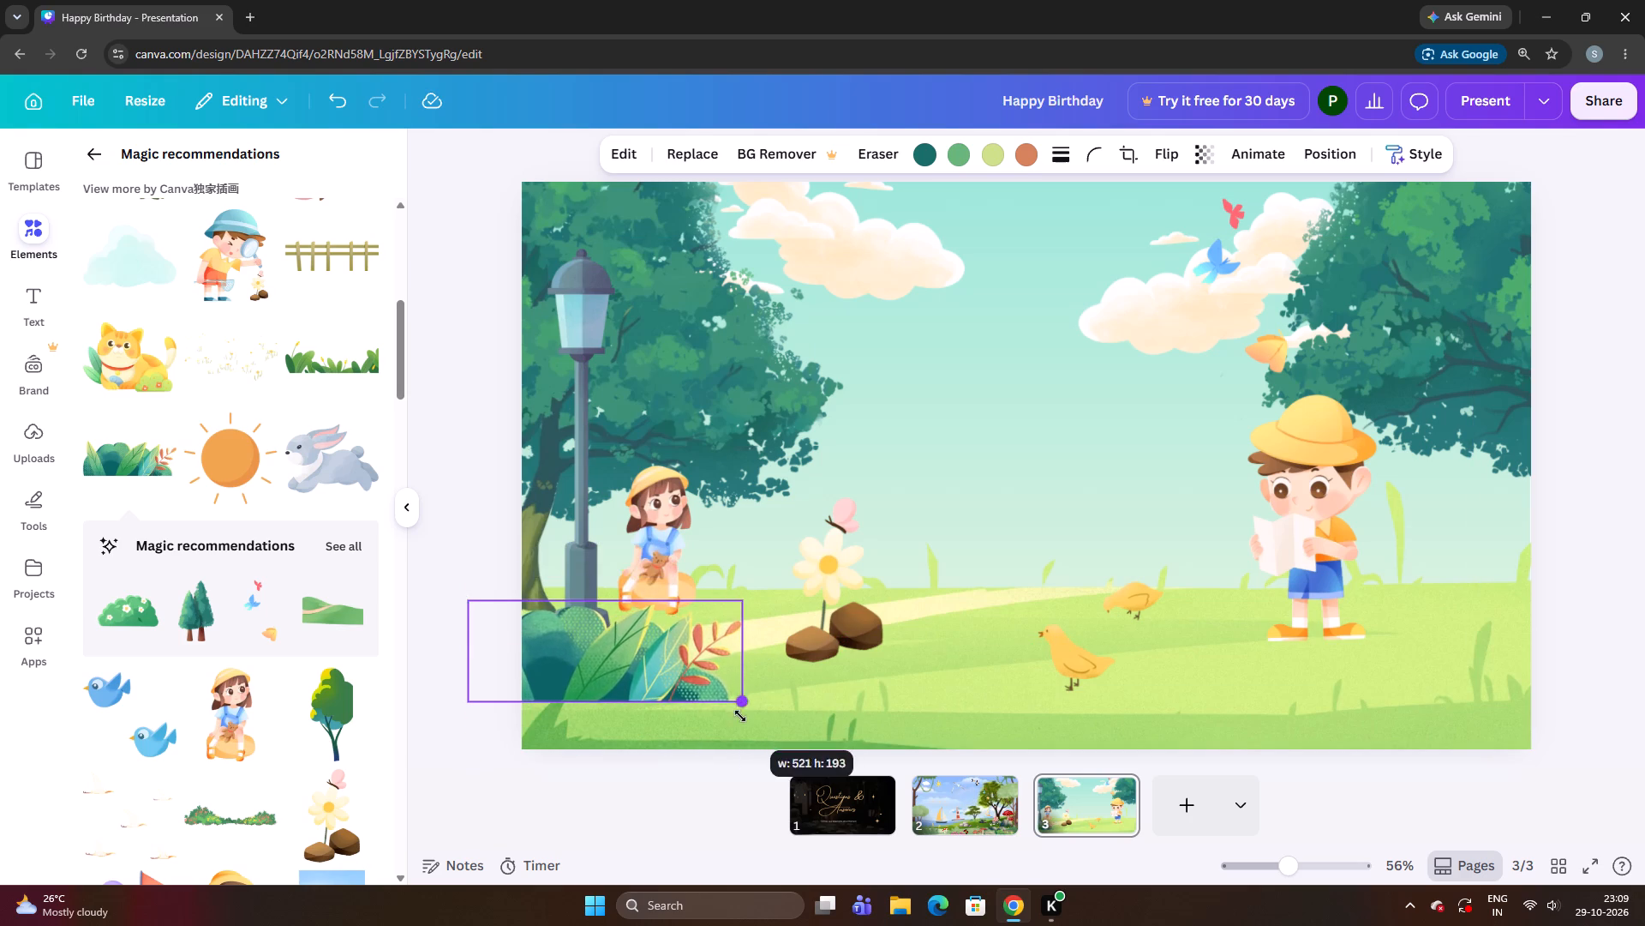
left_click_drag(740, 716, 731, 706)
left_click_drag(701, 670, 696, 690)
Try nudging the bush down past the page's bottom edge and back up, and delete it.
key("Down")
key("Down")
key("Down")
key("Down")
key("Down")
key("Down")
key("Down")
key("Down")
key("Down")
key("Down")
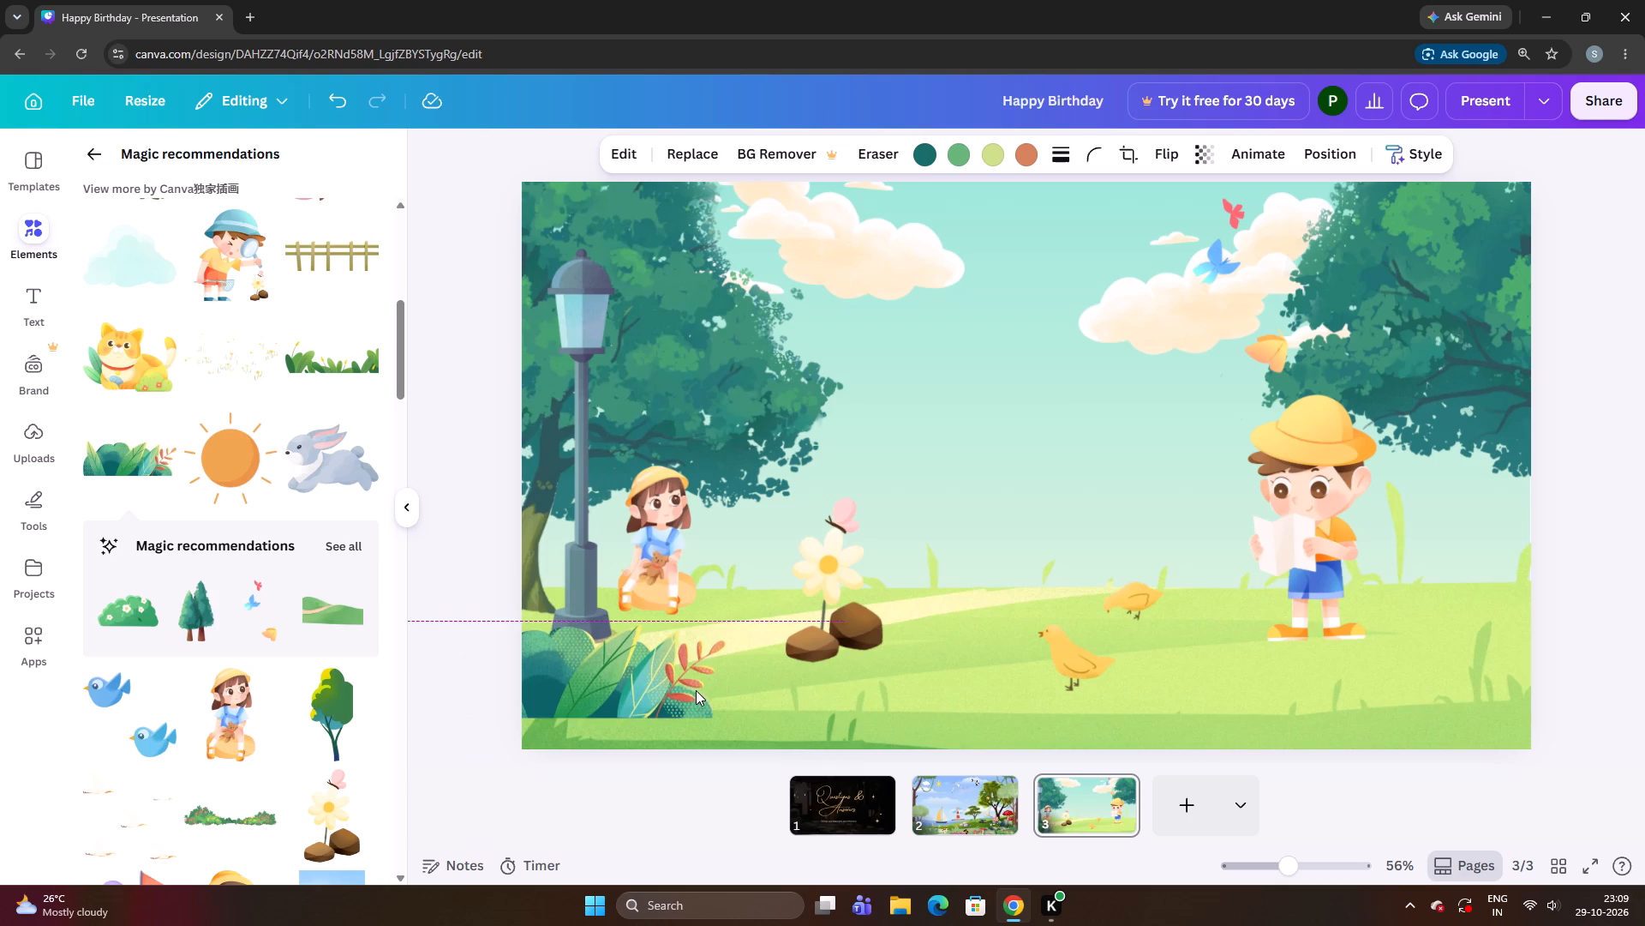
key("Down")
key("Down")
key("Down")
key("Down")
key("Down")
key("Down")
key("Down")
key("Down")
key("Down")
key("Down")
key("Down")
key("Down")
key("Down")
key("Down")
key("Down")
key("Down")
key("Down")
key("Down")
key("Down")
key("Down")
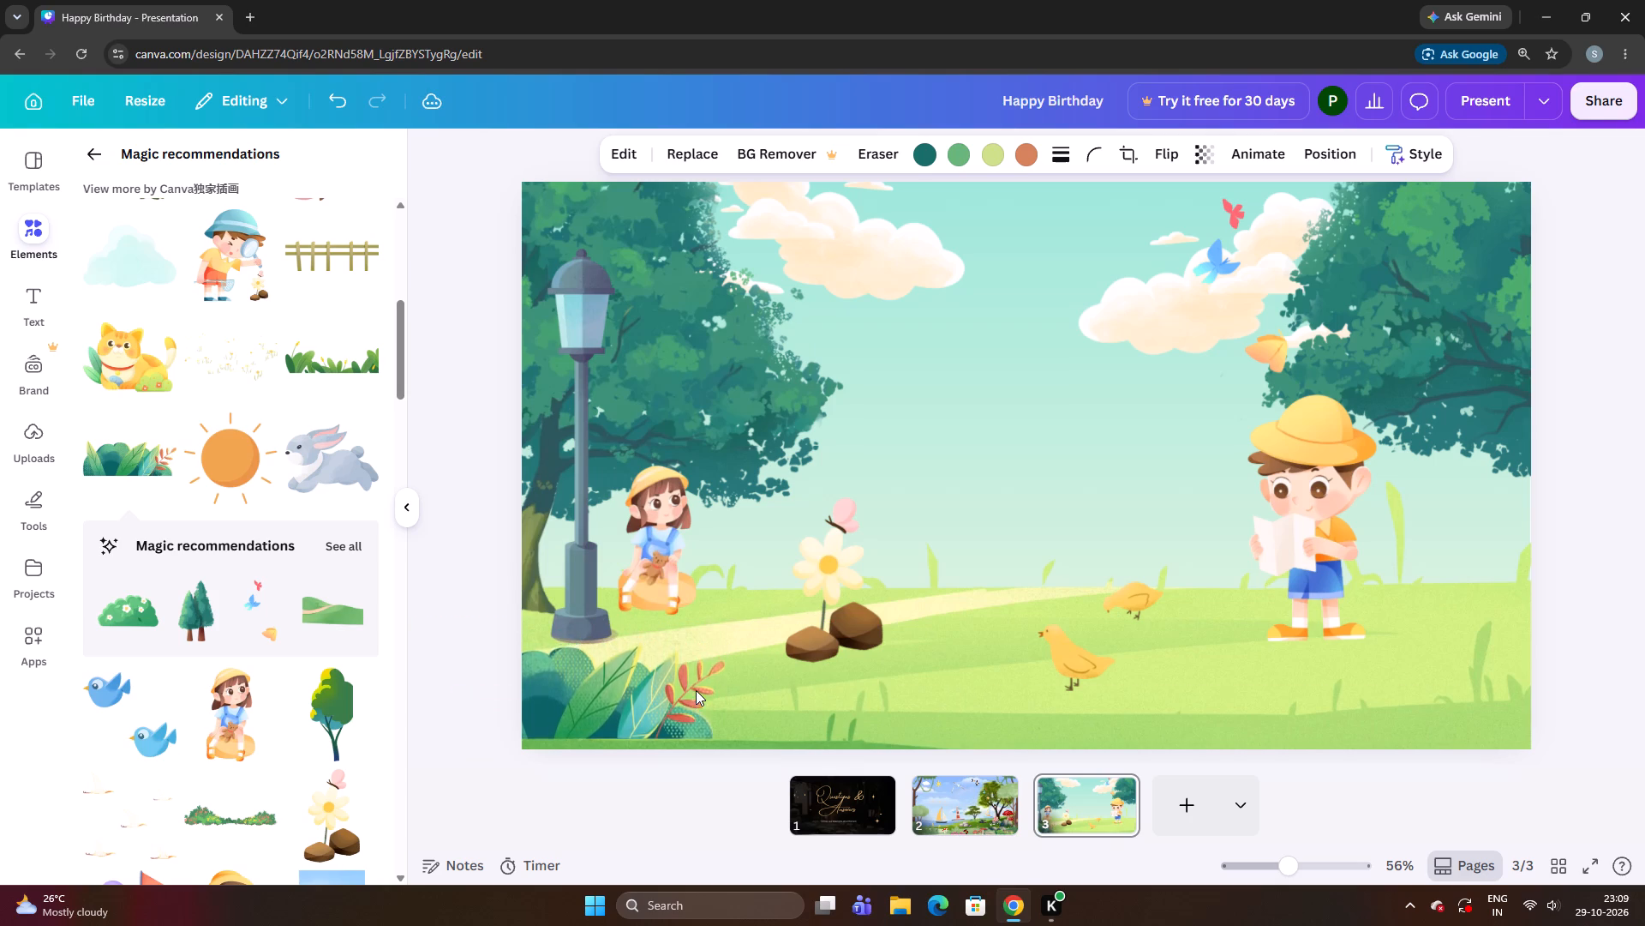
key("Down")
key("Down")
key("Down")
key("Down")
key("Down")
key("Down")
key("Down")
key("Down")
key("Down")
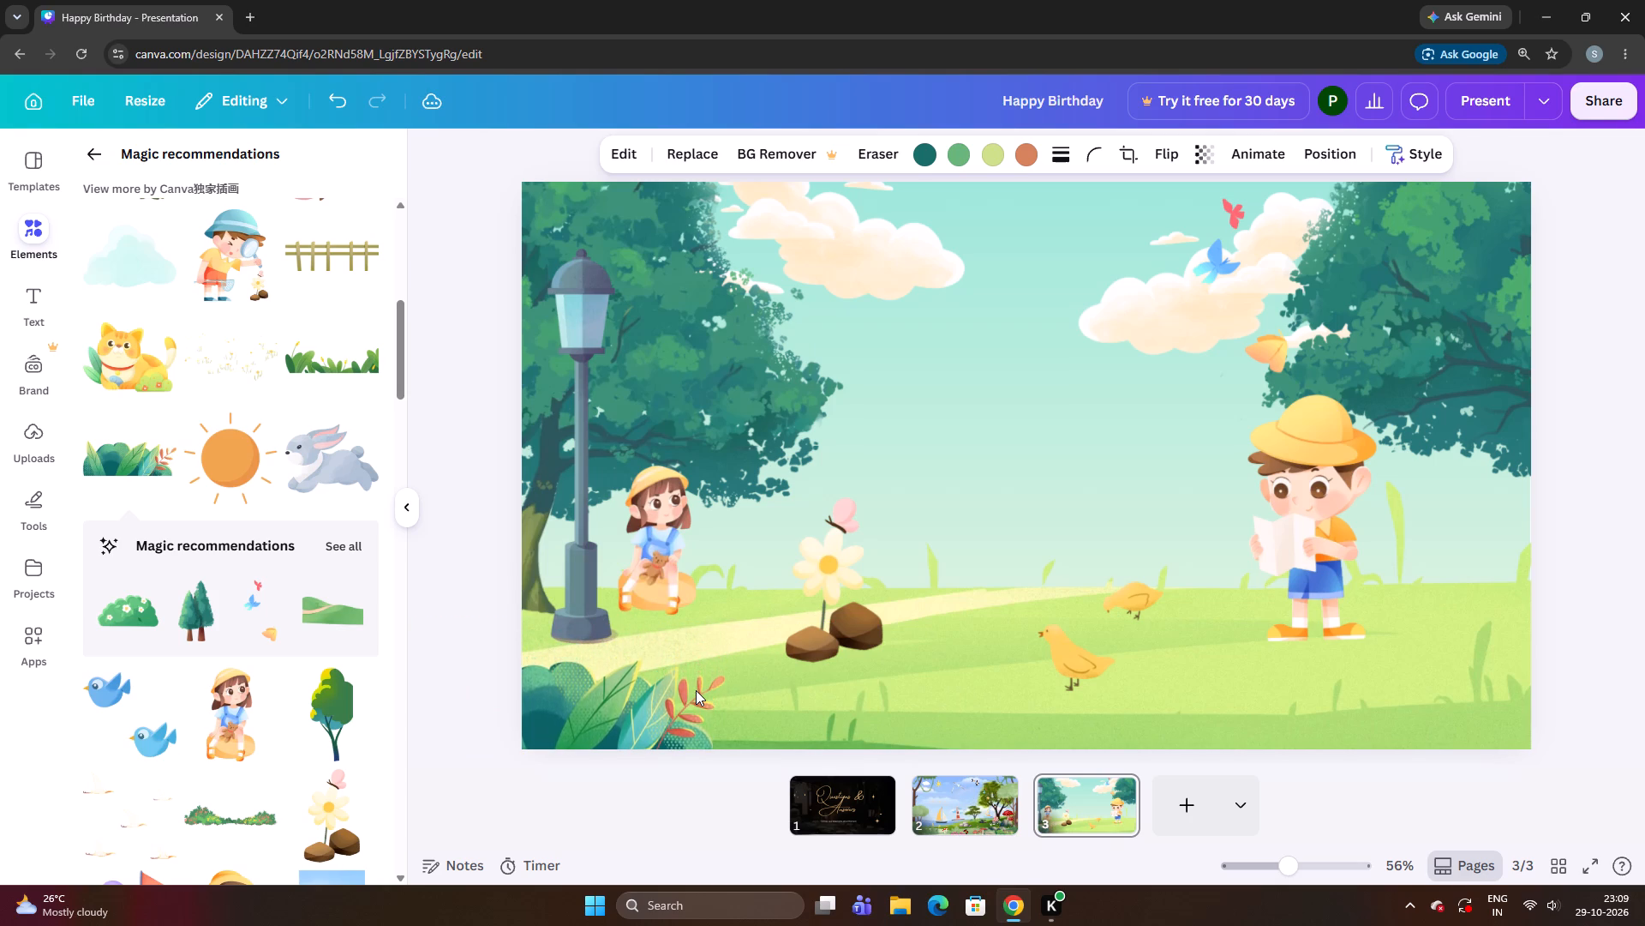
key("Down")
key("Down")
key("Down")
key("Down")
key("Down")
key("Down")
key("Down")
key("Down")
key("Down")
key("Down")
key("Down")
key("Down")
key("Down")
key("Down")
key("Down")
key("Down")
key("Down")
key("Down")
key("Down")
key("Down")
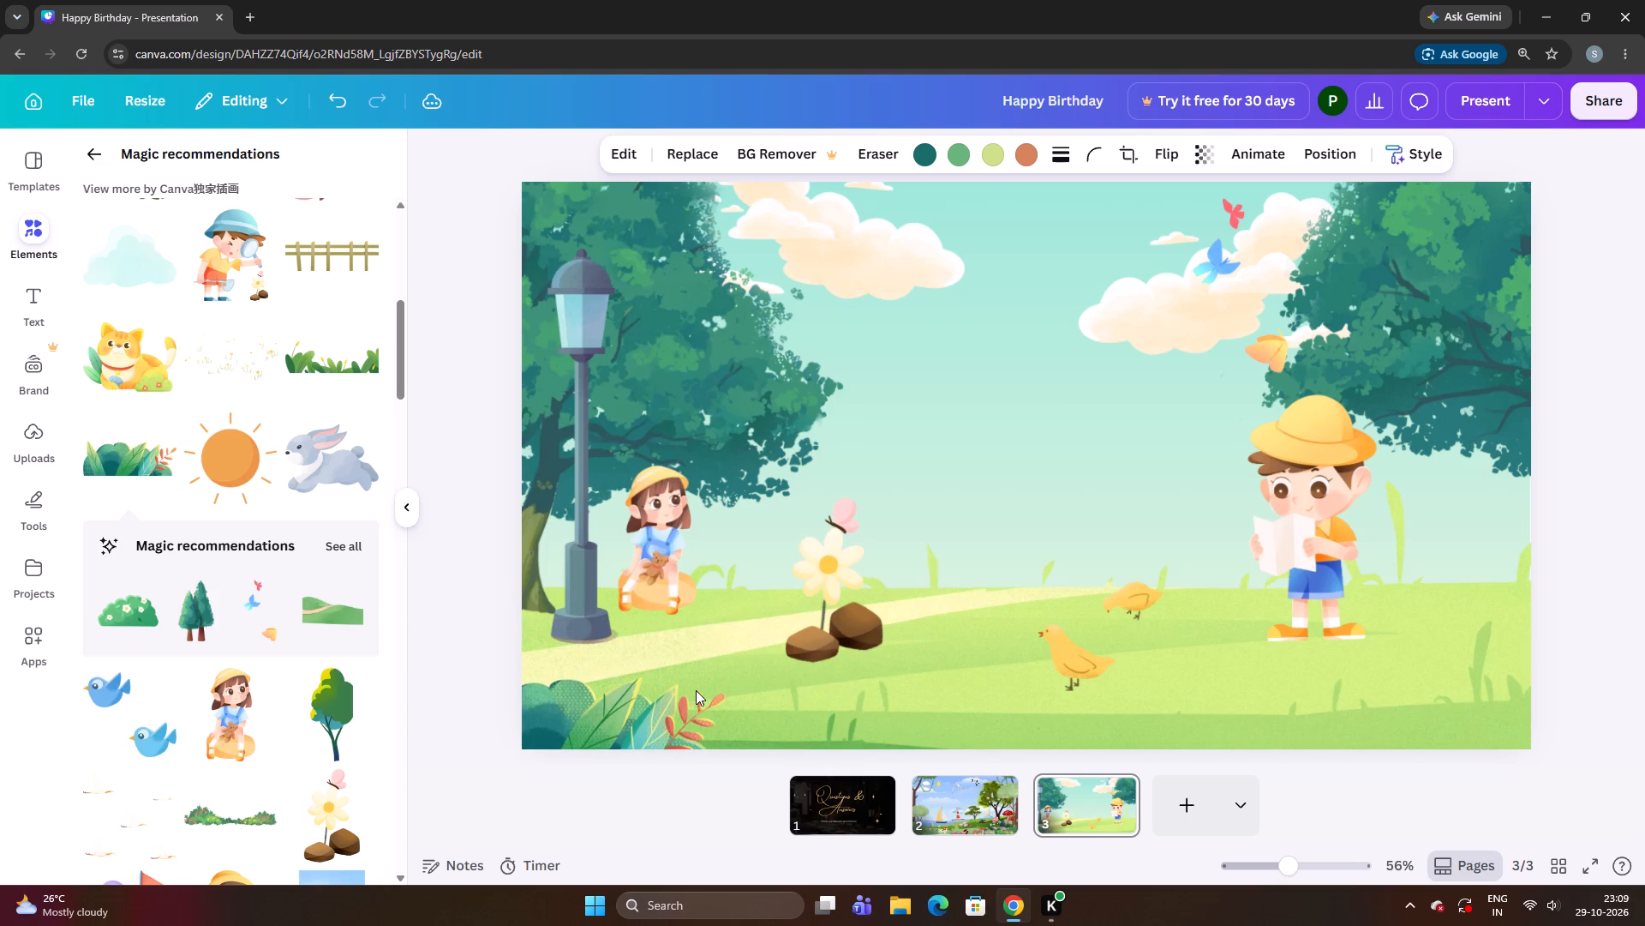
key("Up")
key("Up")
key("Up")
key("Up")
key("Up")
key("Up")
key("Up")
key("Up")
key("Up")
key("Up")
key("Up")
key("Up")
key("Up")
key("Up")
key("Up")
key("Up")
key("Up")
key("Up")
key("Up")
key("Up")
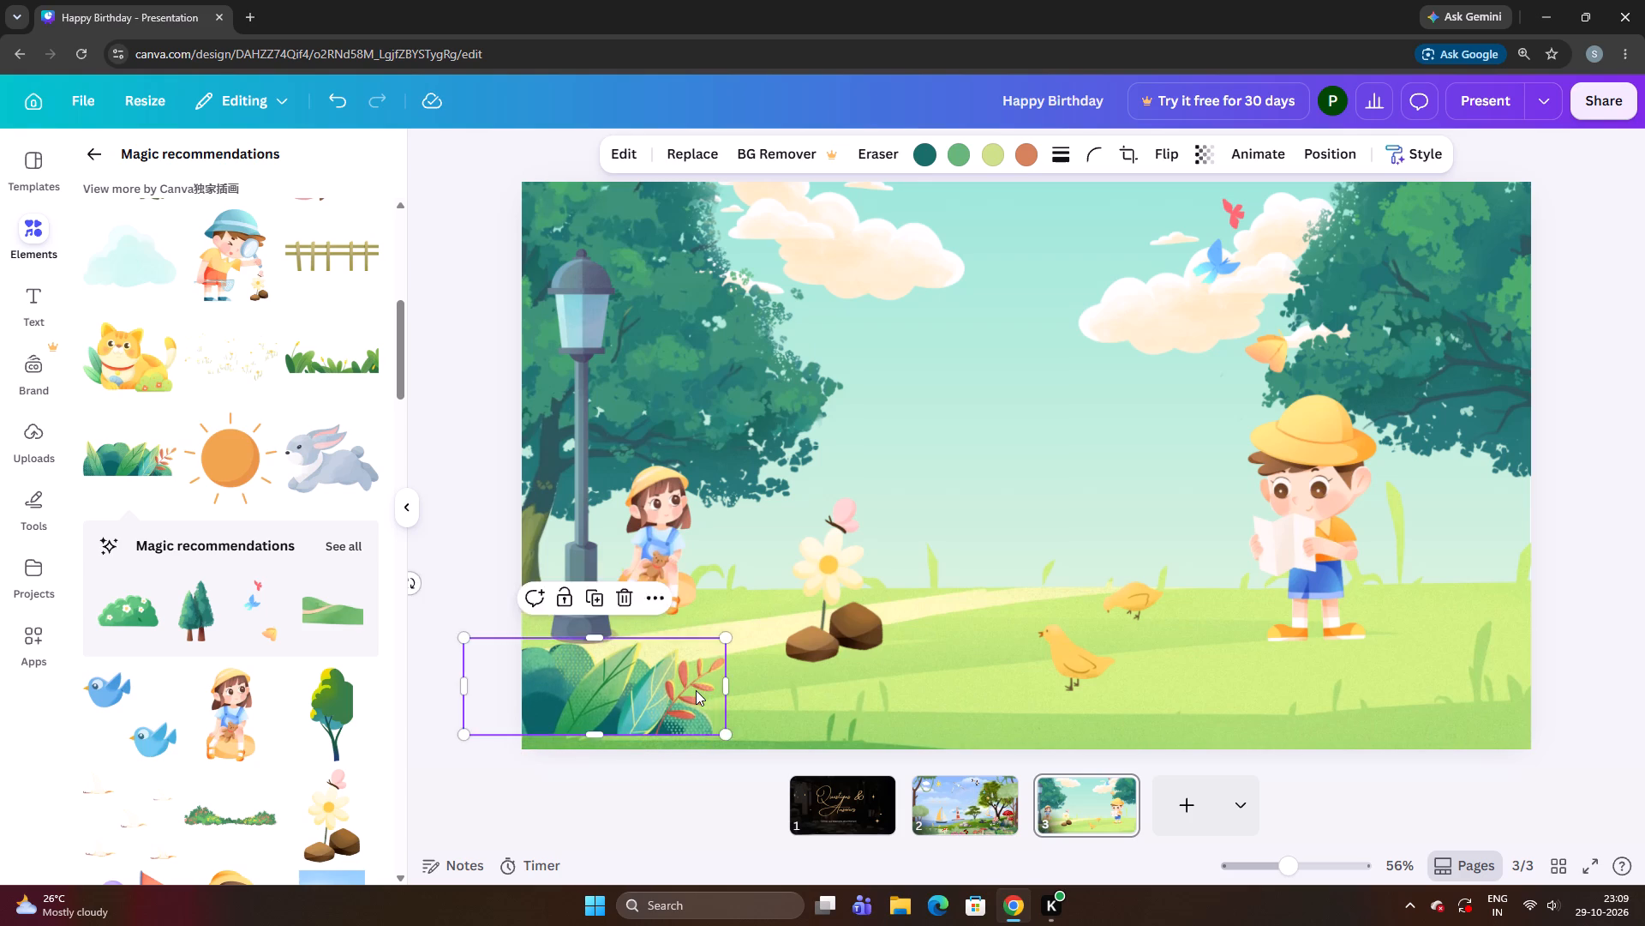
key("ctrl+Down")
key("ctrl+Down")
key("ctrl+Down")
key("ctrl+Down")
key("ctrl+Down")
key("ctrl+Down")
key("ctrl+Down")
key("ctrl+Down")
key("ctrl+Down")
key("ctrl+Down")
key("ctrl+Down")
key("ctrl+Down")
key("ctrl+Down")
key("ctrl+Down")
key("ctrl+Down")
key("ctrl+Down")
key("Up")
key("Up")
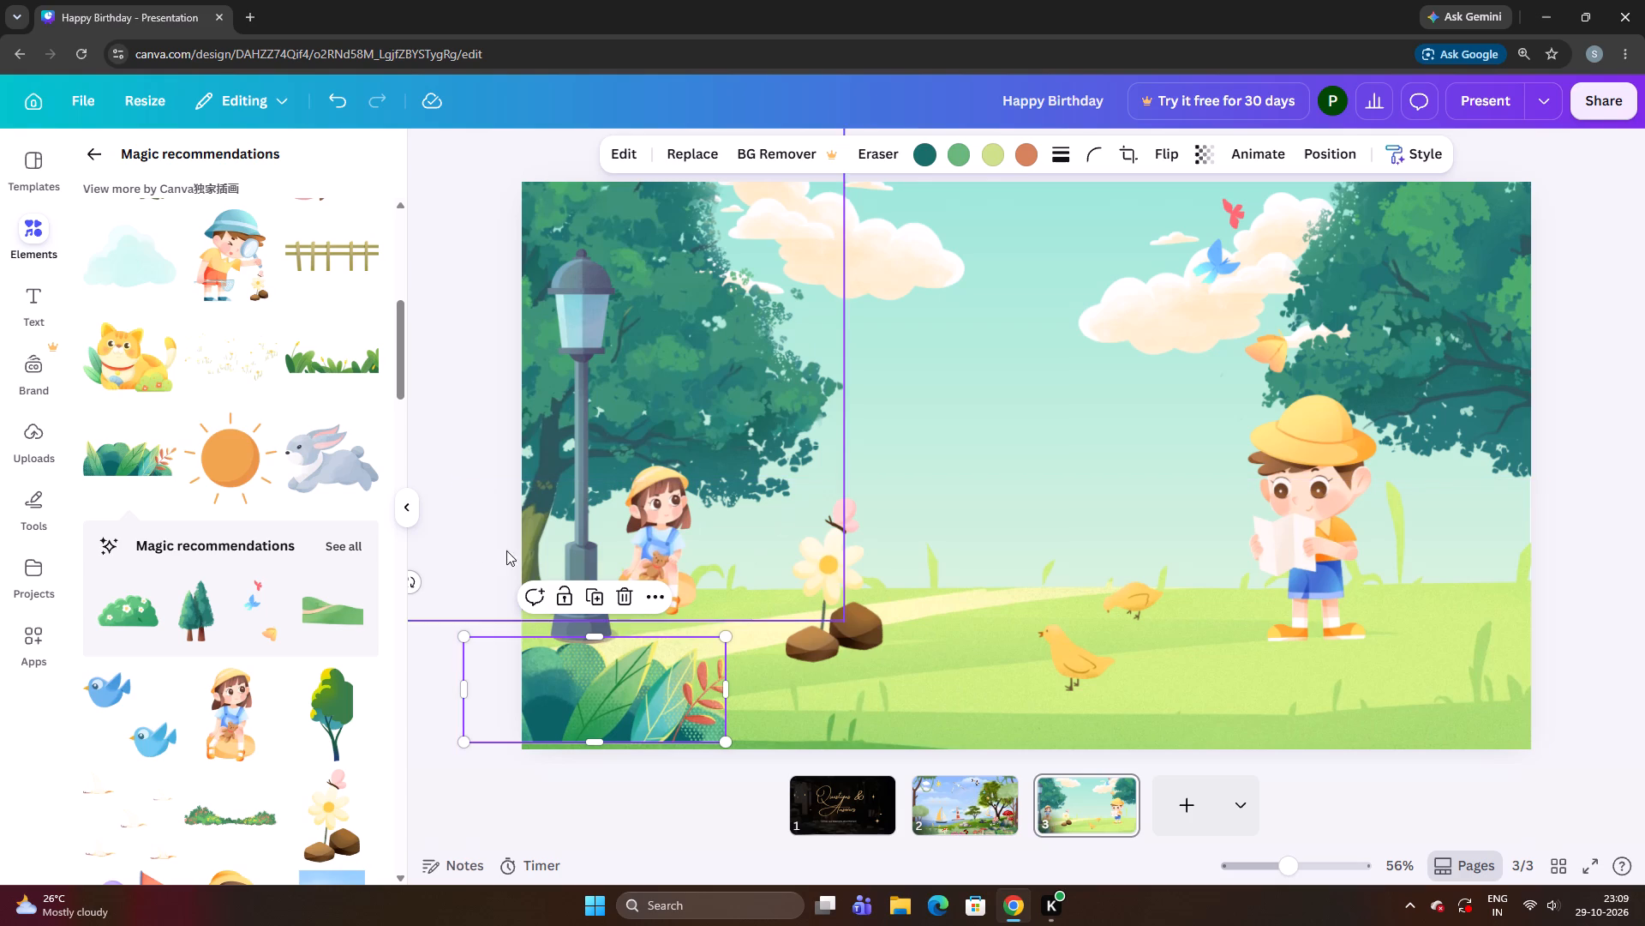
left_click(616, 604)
Add the leafy bush with the red sprig again and shrink it to about a quarter of the page width.
left_click(118, 449)
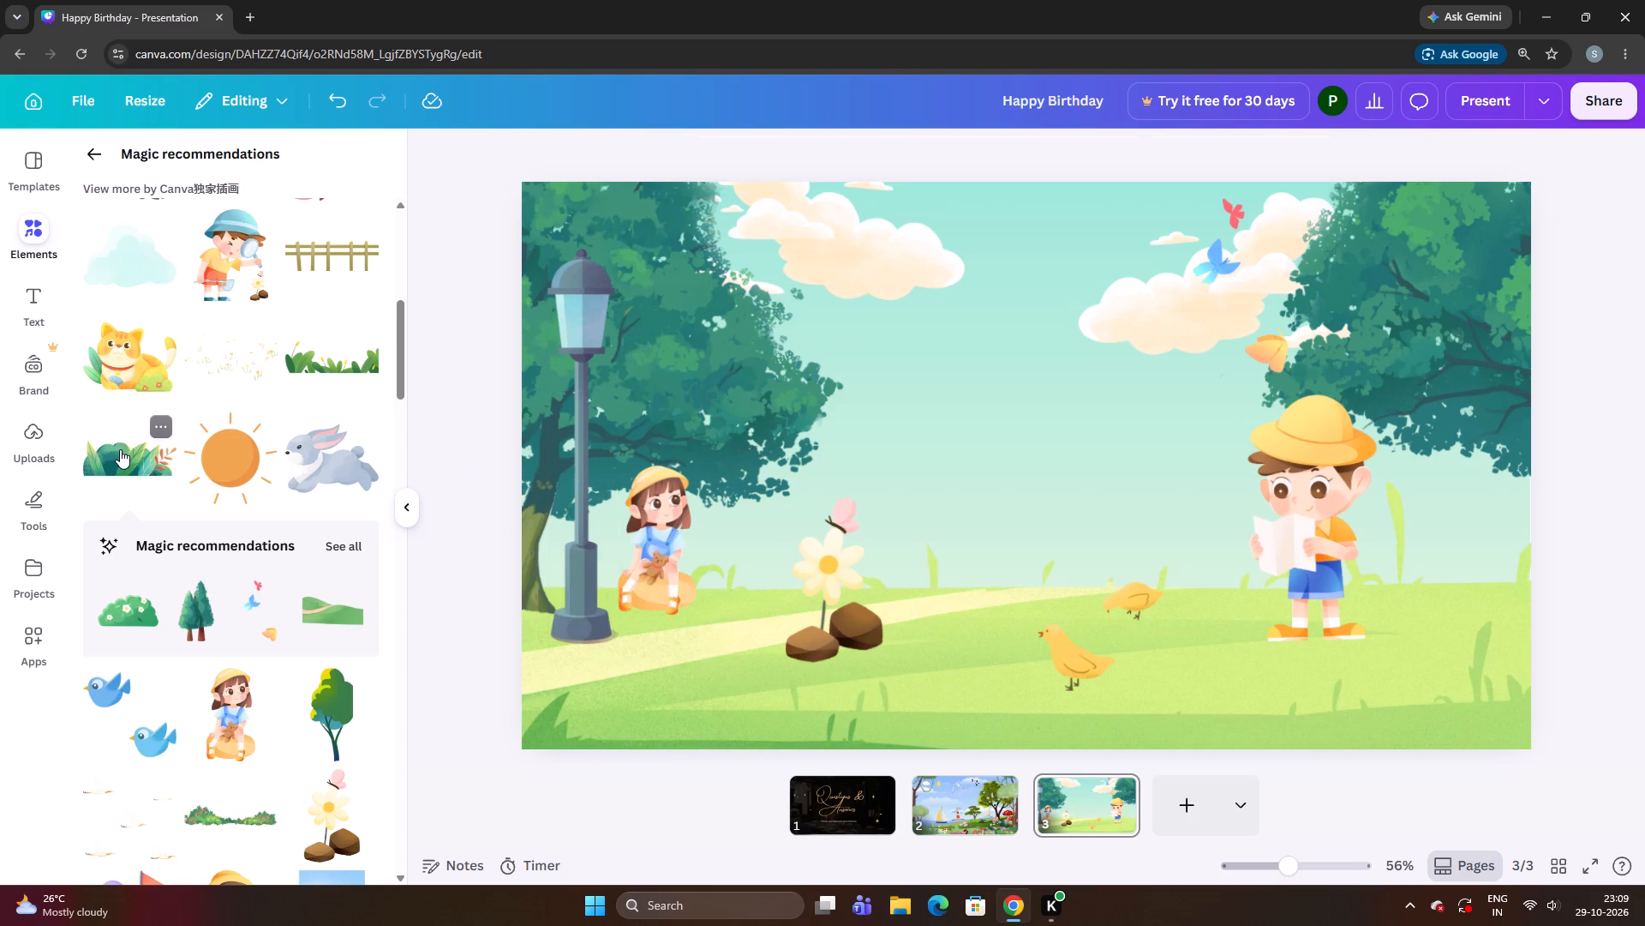
left_click_drag(1250, 470, 1202, 475)
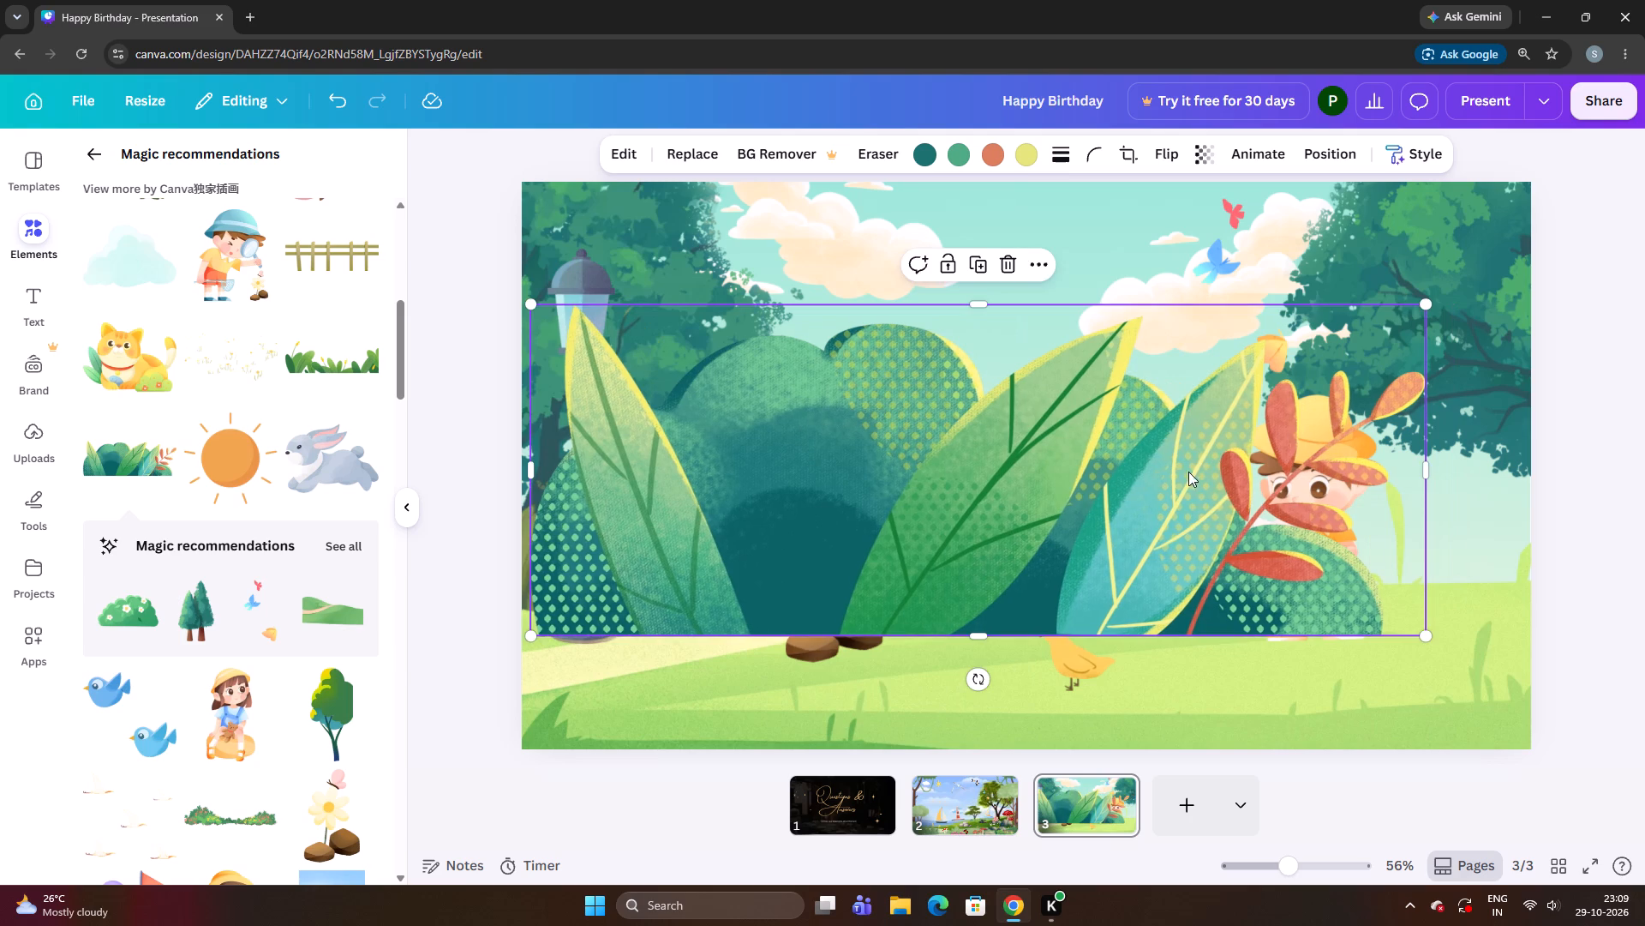
left_click_drag(1421, 632, 1122, 533)
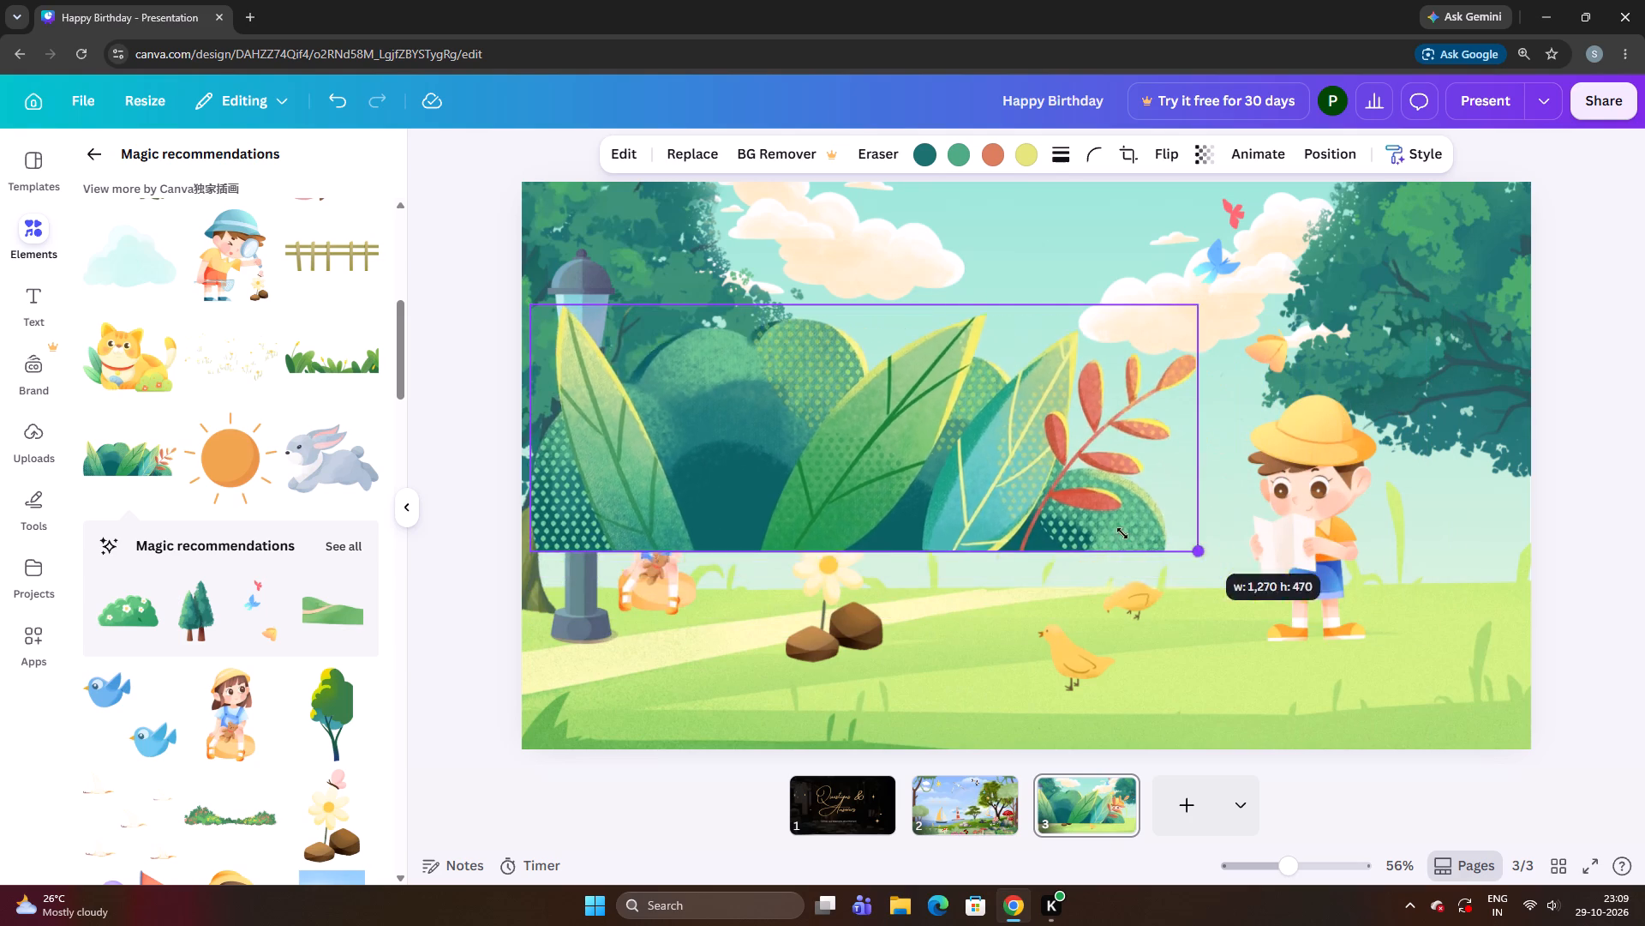
left_click_drag(1122, 533, 762, 502)
left_click_drag(697, 368, 711, 406)
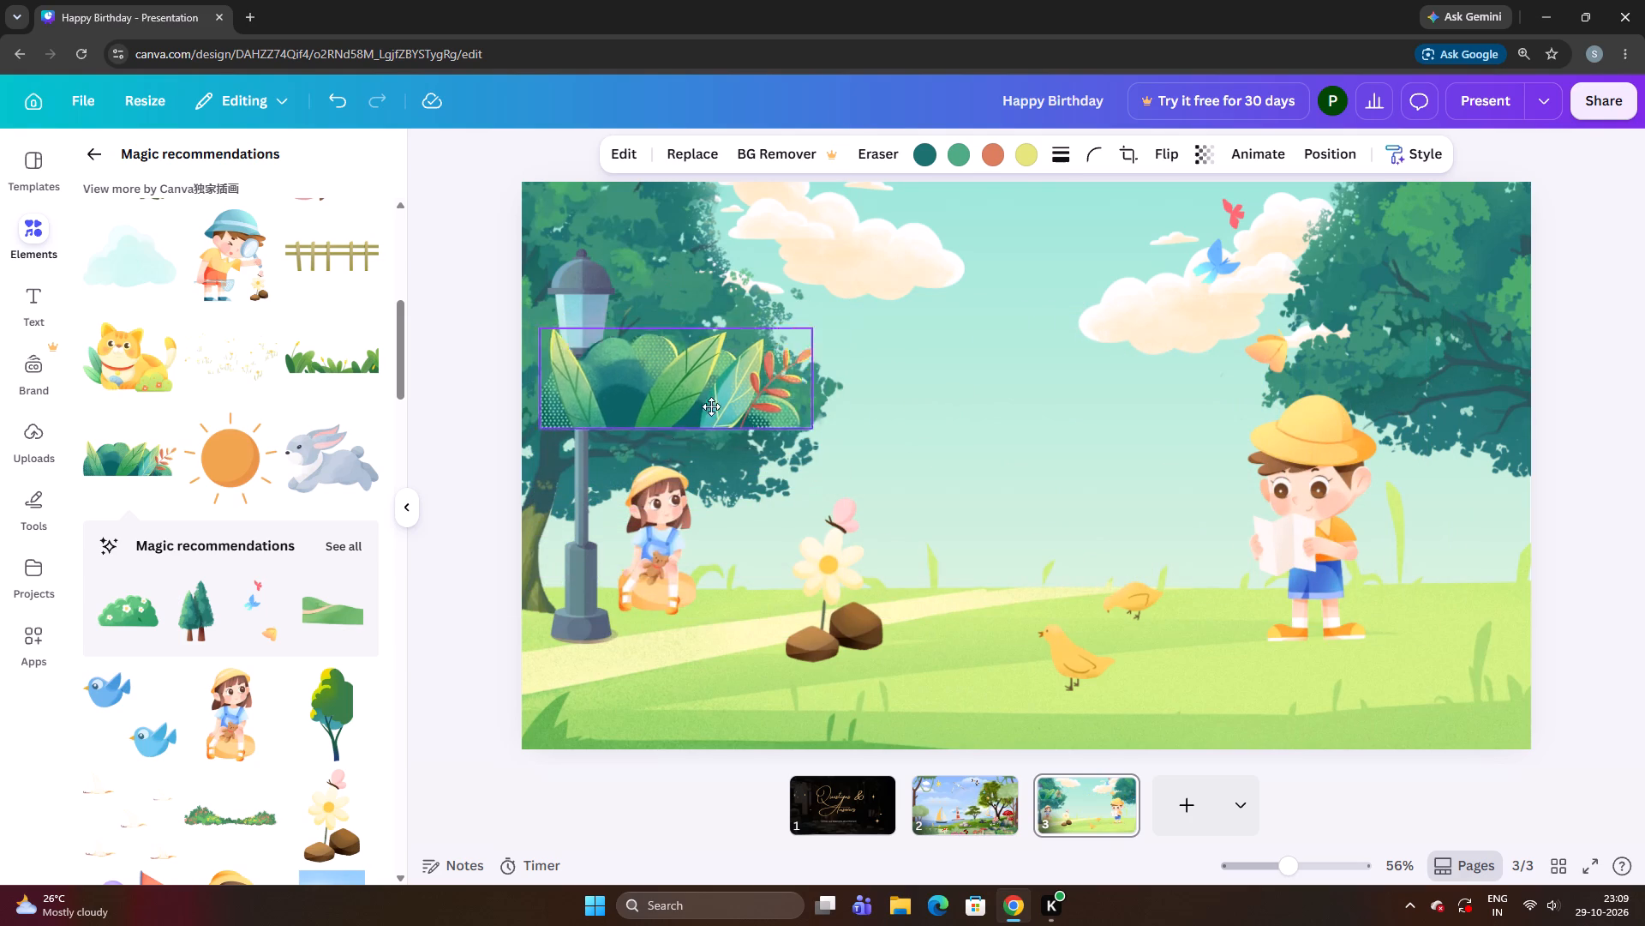
left_click_drag(711, 406, 714, 475)
left_click_drag(822, 515, 809, 509)
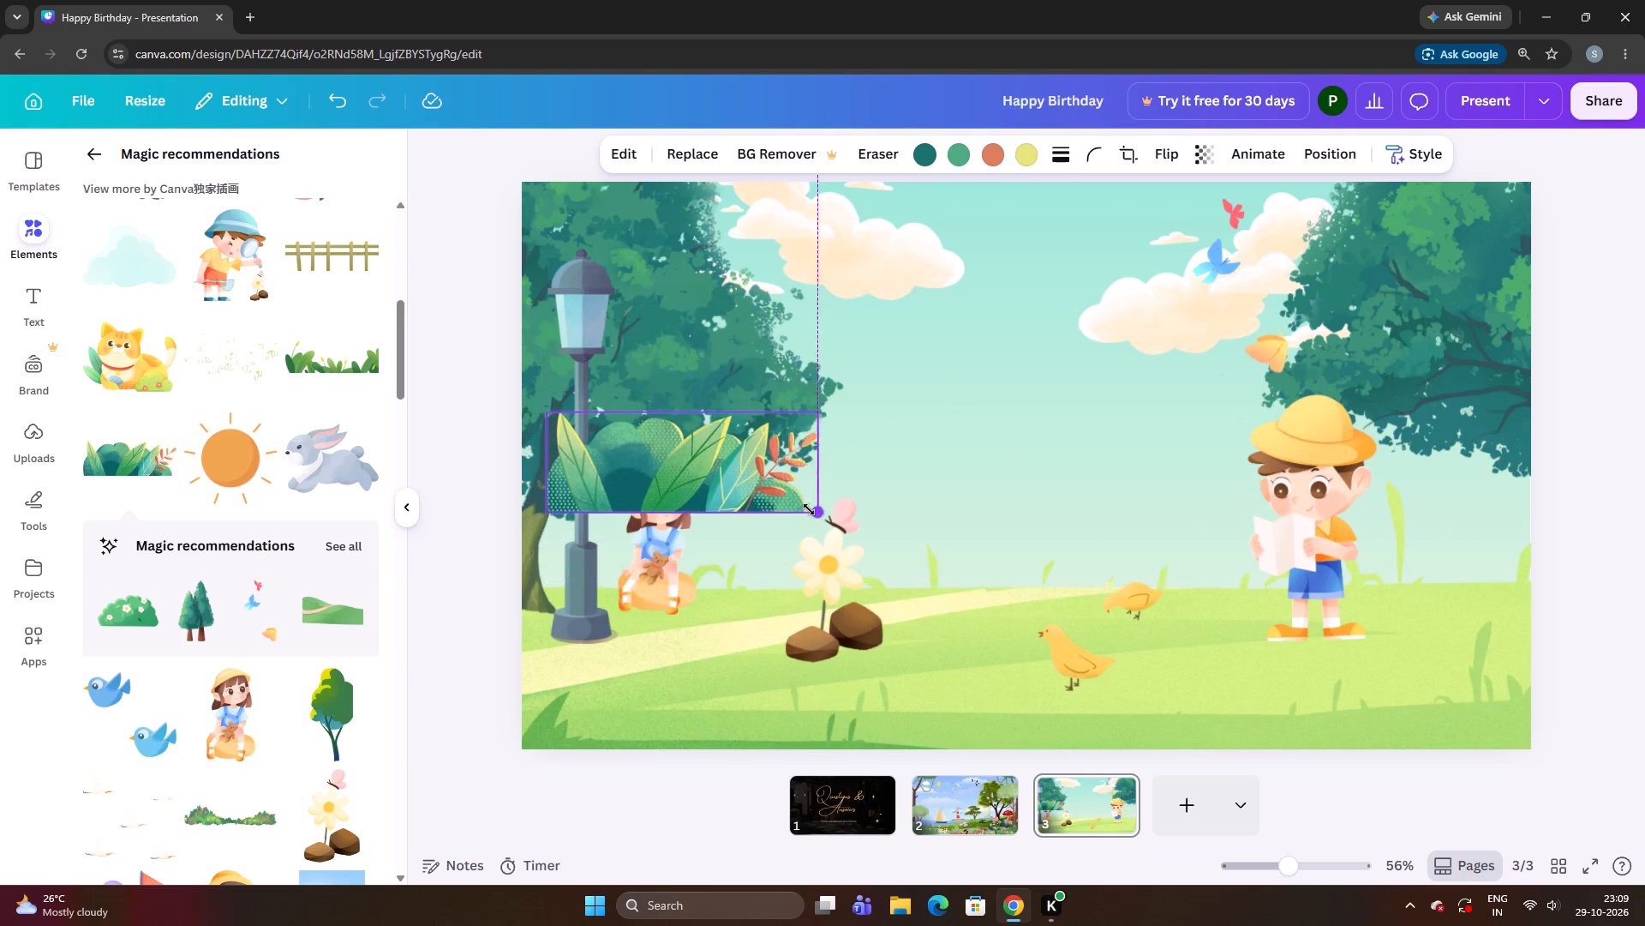
left_click_drag(809, 509, 789, 500)
Move the leafy bush with the red sprig into the page corner below the lamp post, down to the page's bottom edge.
left_click_drag(743, 475, 703, 622)
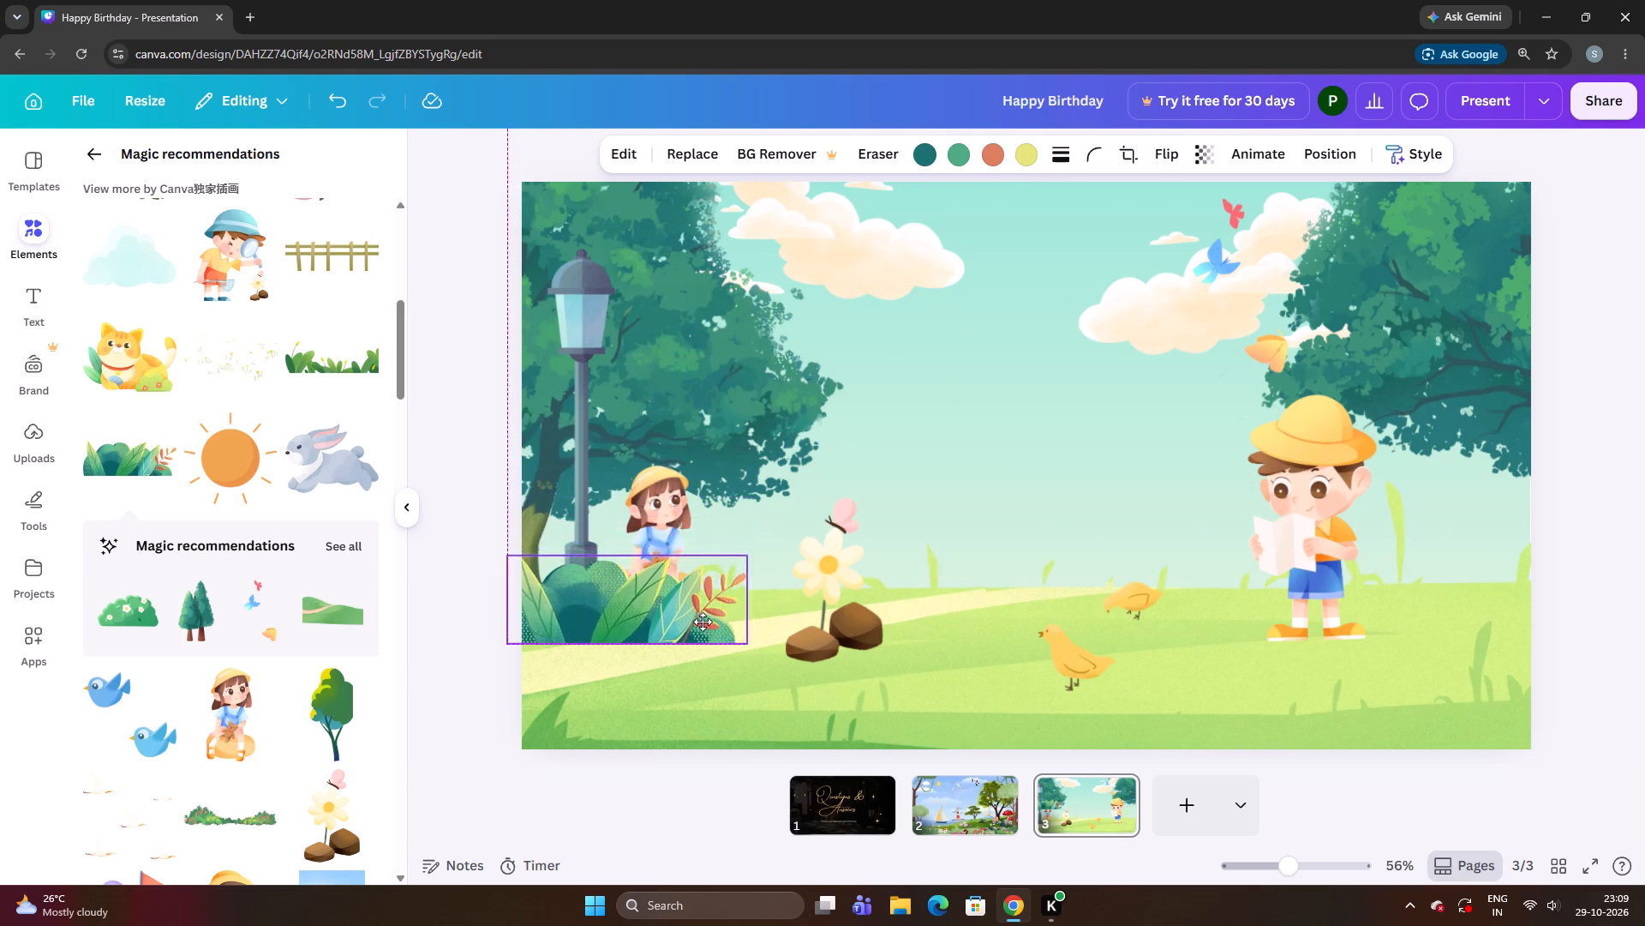
left_click_drag(703, 622, 701, 716)
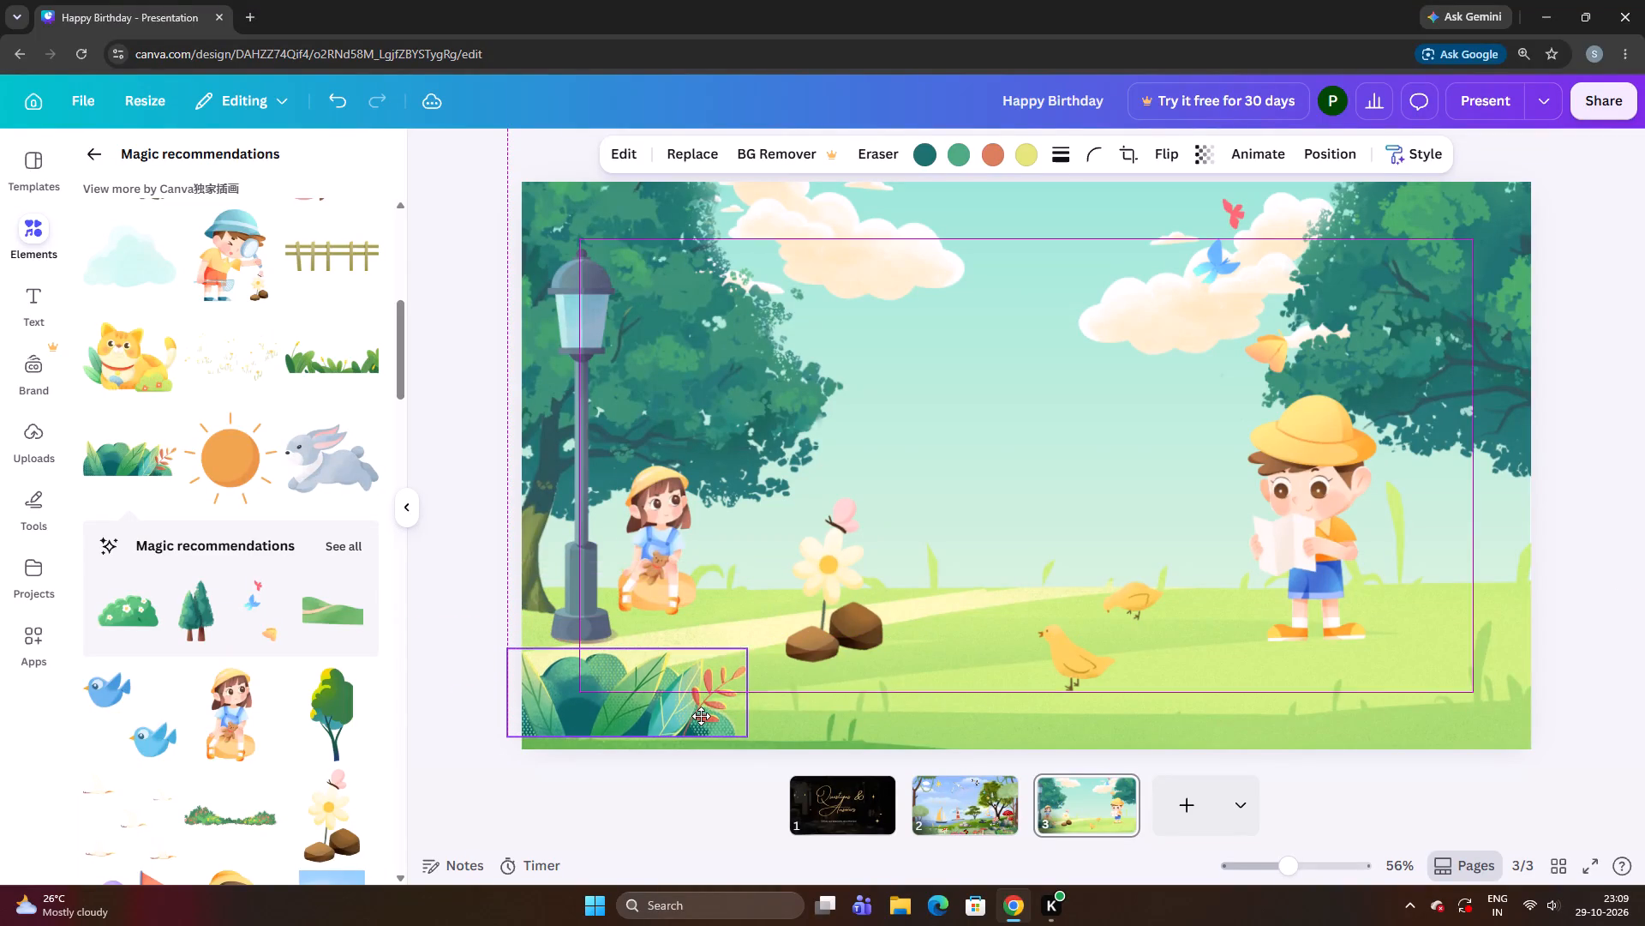
left_click_drag(701, 716, 701, 720)
left_click_drag(701, 720, 705, 686)
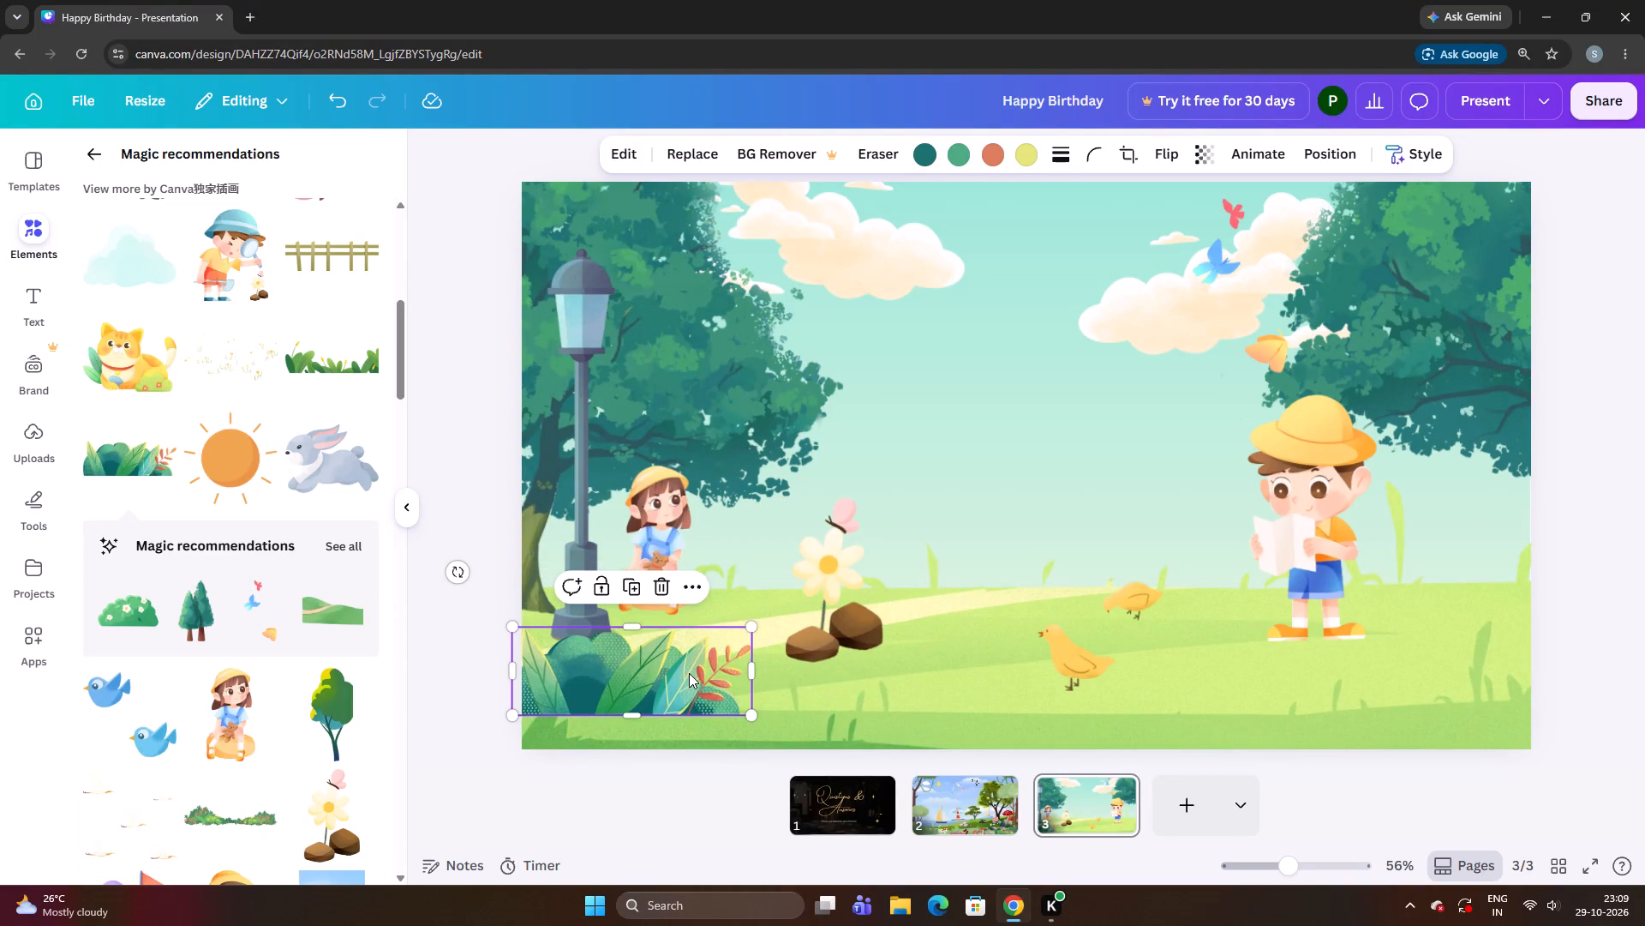
key("Down")
key("Down")
key("Down")
key("Down")
key("Down")
key("Down")
key("Down")
key("Down")
key("Down")
key("Down")
key("Down")
key("Down")
key("Down")
key("Down")
key("Down")
key("Down")
key("Down")
key("Down")
key("Down")
key("Down")
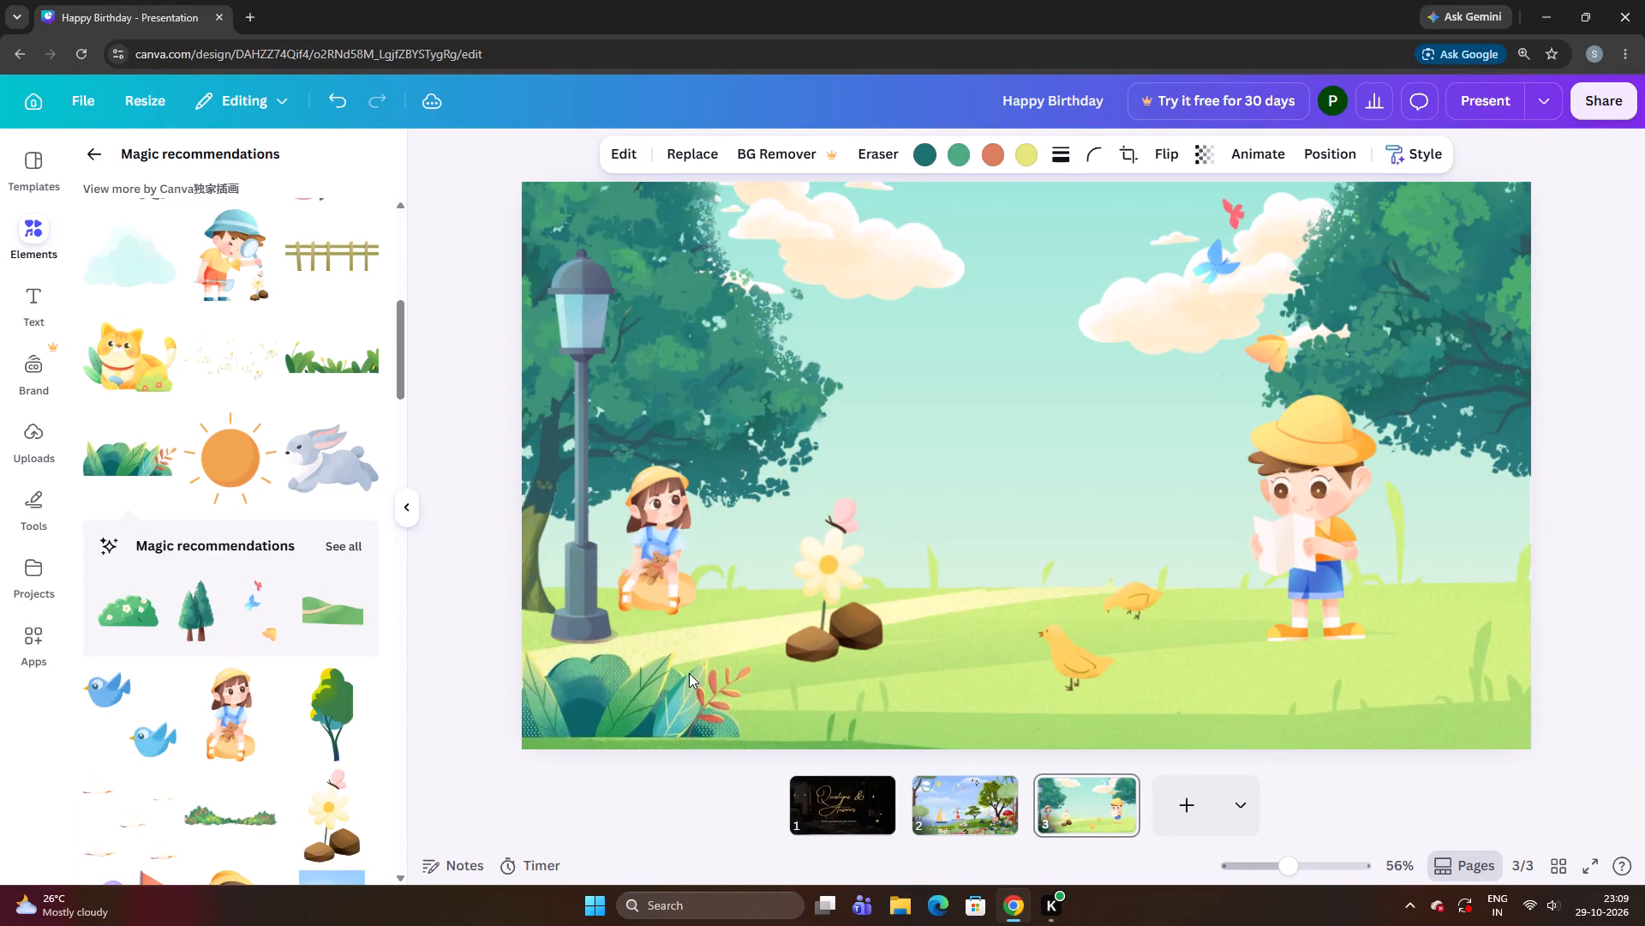
key("Down")
key("Down")
key("Down")
key("Down")
key("Down")
key("Down")
key("Down")
key("Down")
key("Down")
key("Down")
key("Down")
Shift the leafy bush left in small increments so it extends slightly past the page's side edge.
key("Left")
key("Left")
key("Left")
key("Left")
key("Left")
key("Left")
key("Left")
key("Left")
key("Left")
key("Left")
key("Left")
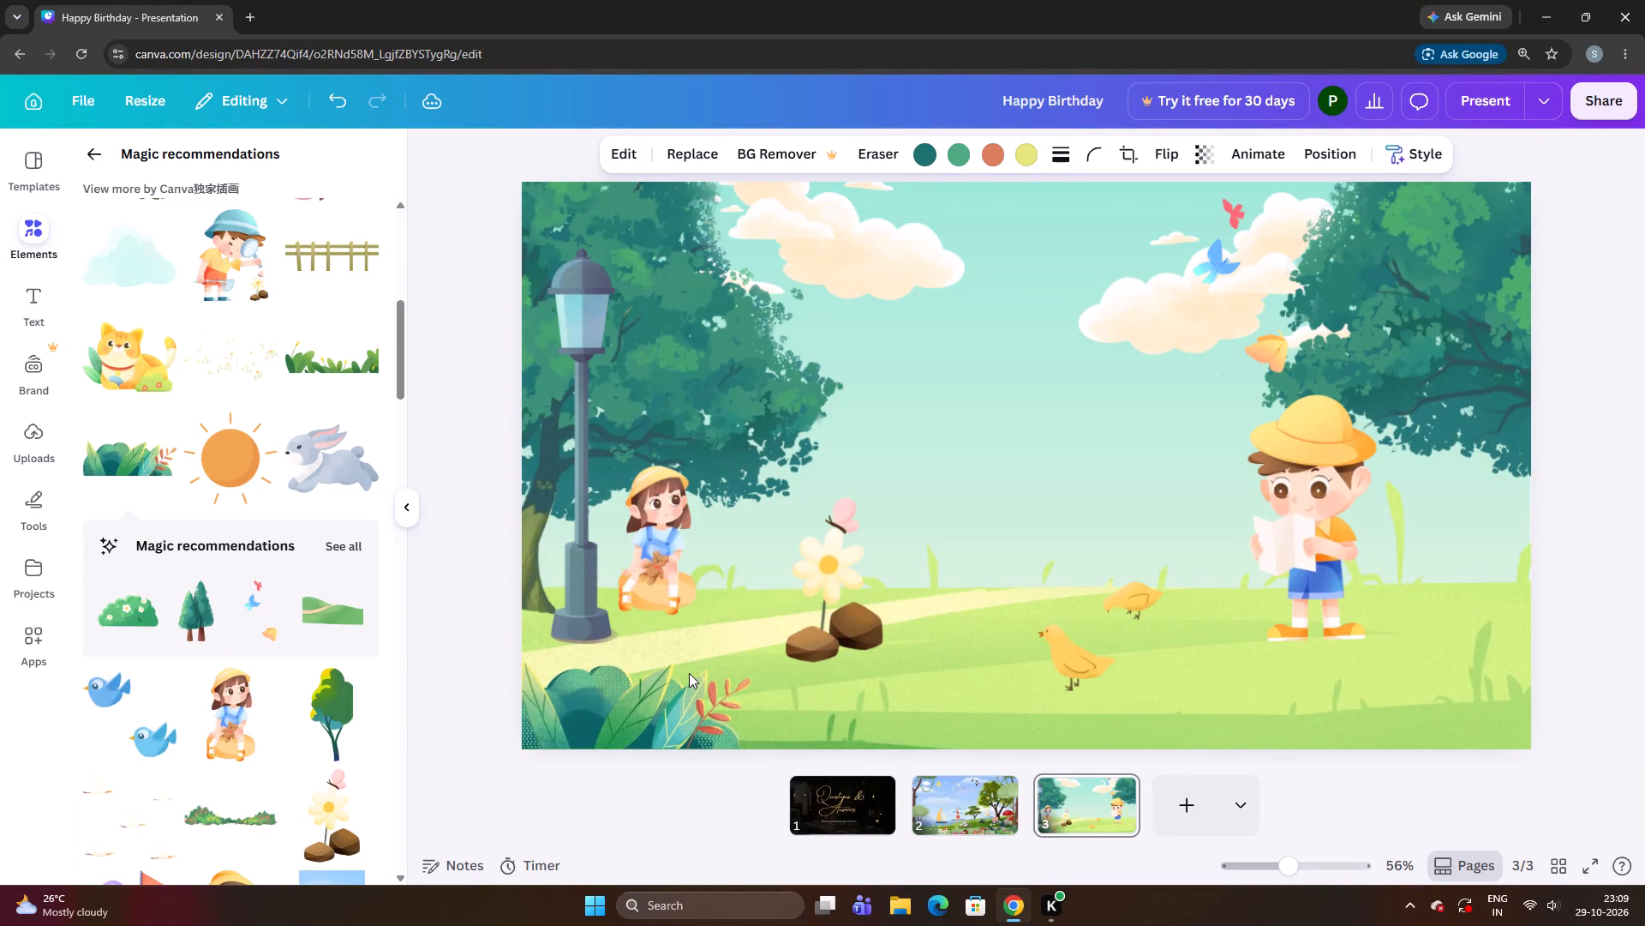
key("Down")
key("Left")
key("Up")
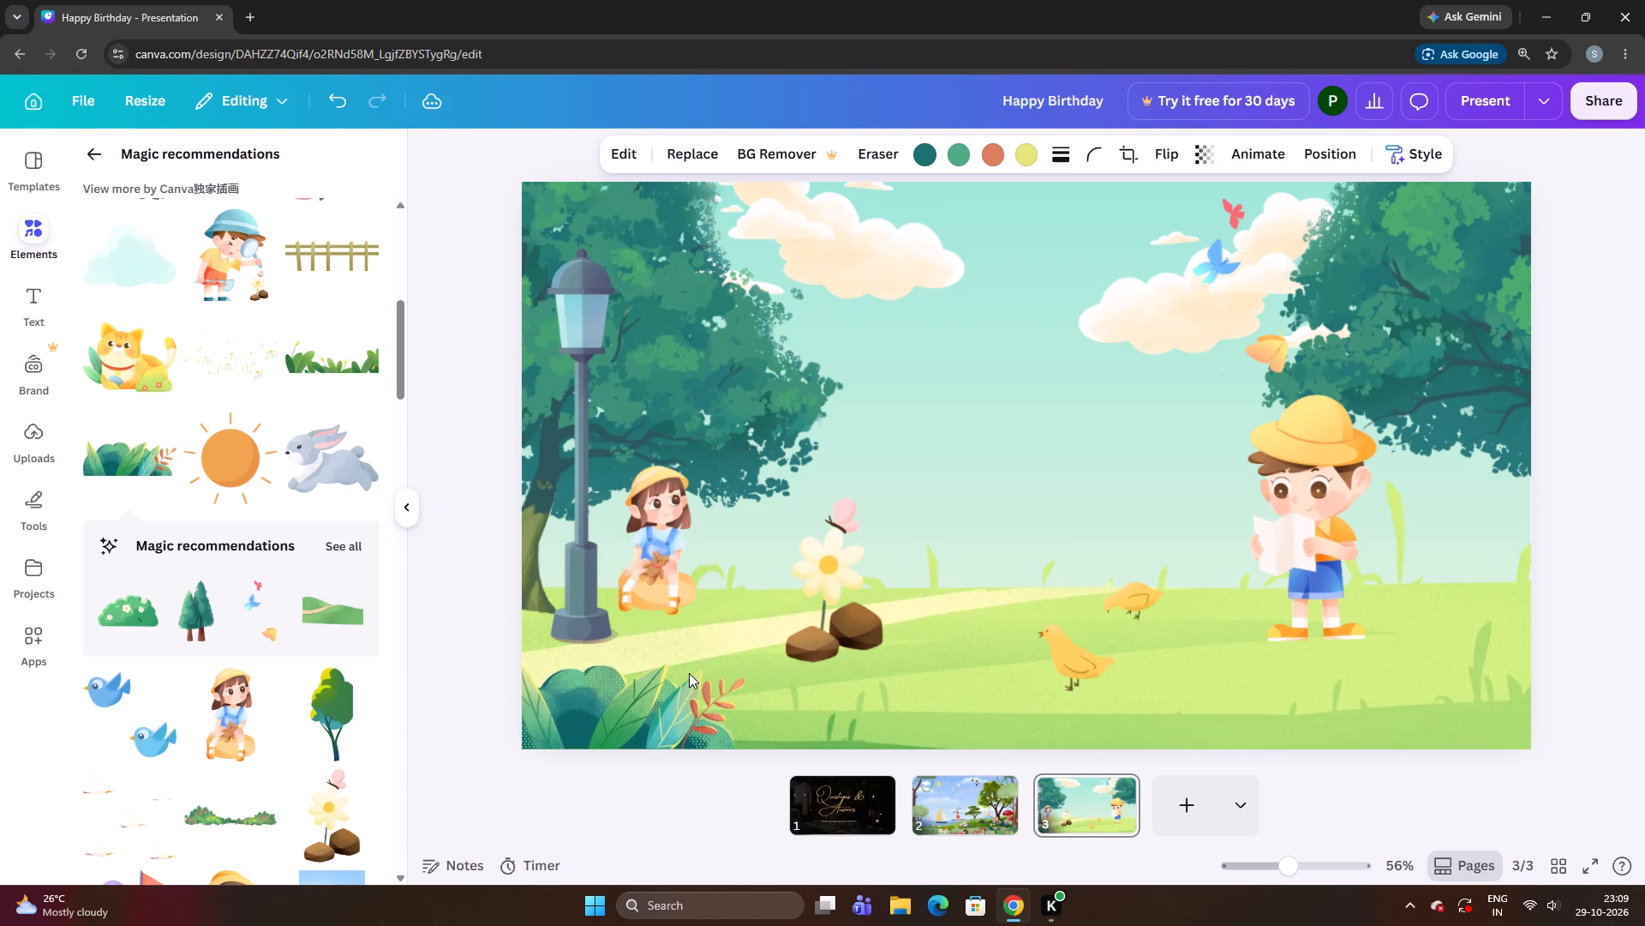
key("Left")
key("Left")
key("Left")
key("Left")
key("Left")
key("Left")
key("Left")
key("Left")
key("Left")
key("Left")
key("Left")
key("Left")
key("Left")
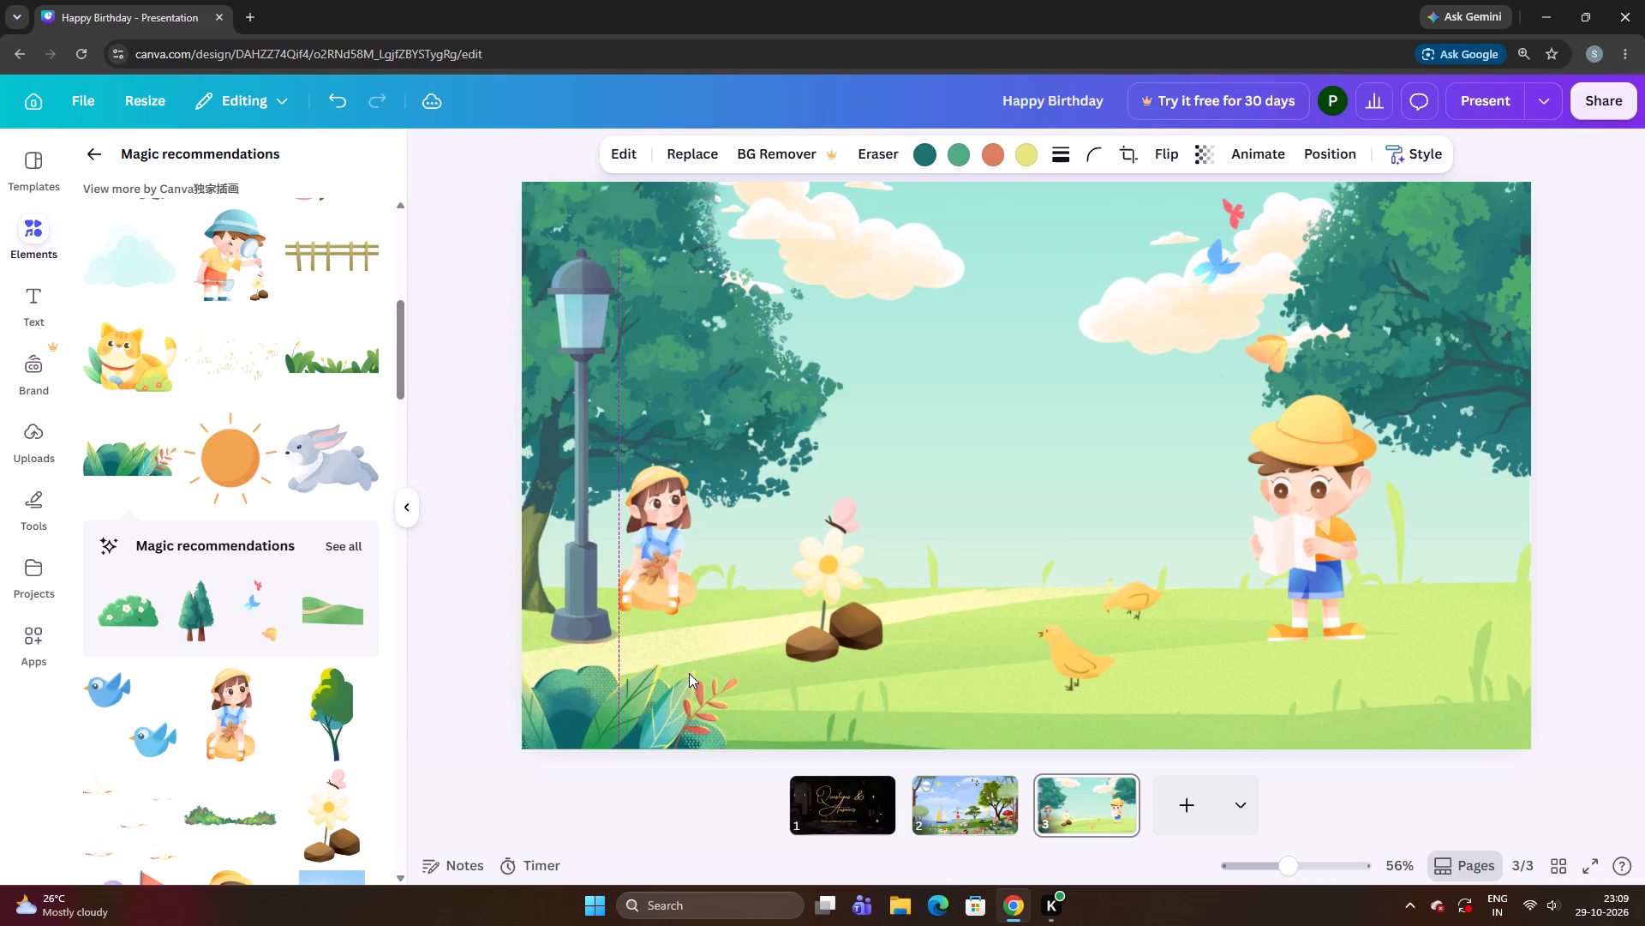
key("Left")
key("Left")
key("Left")
key("Left")
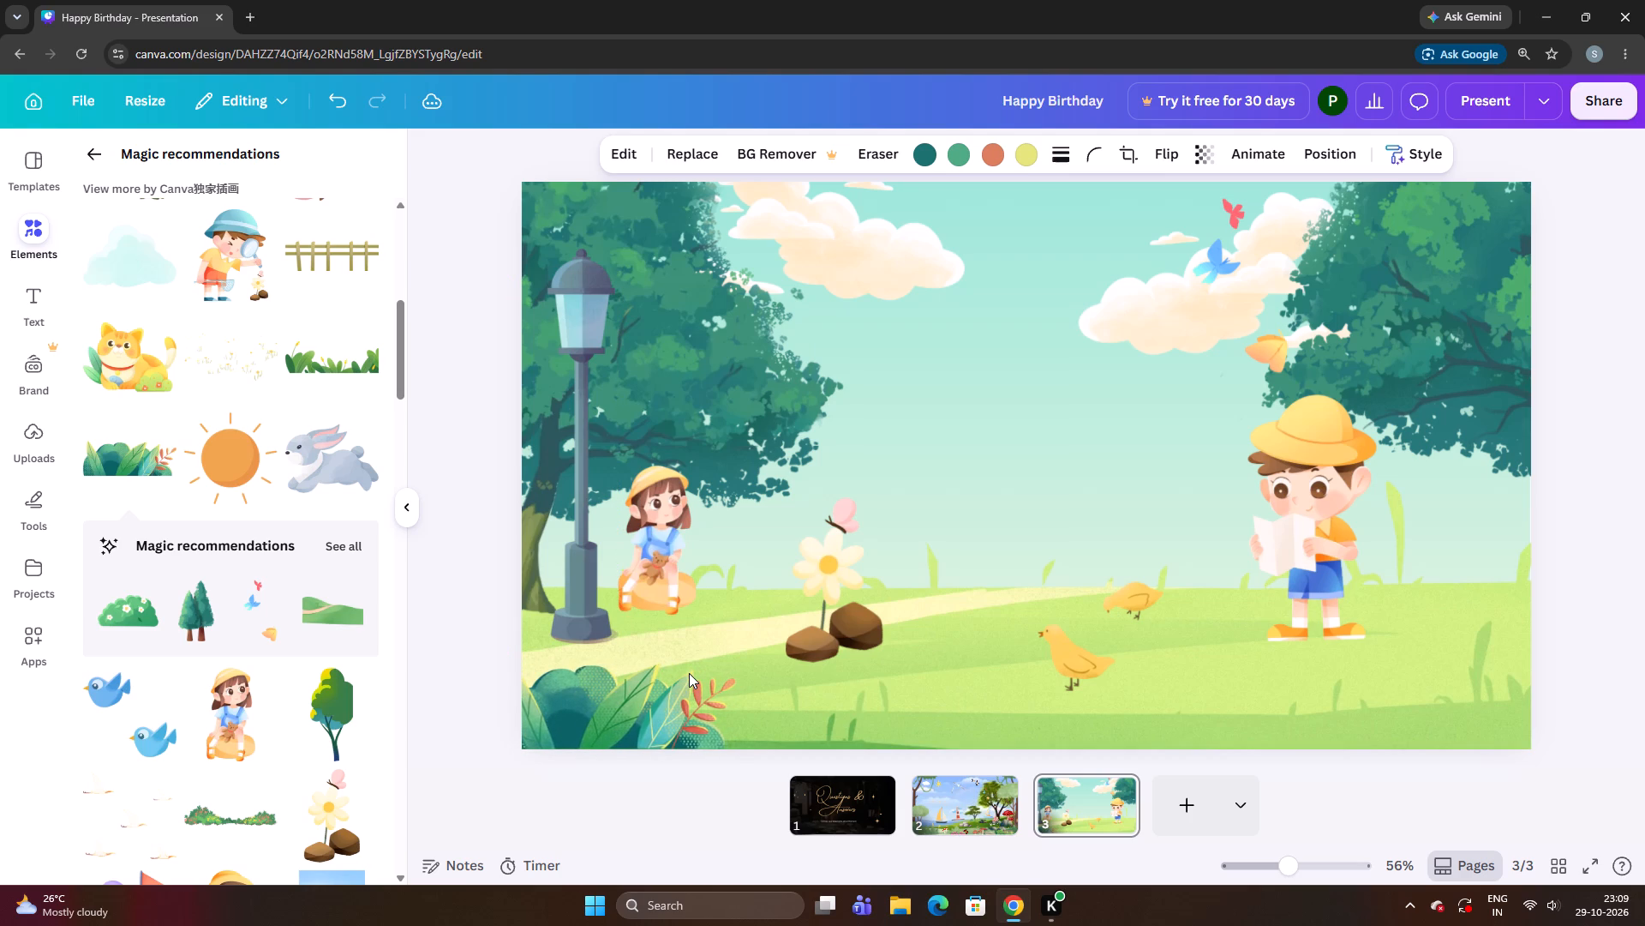
Fine-tune the leafy bush's height in small increments so its base meets the page's bottom edge.
key("Up")
key("Up")
key("Up")
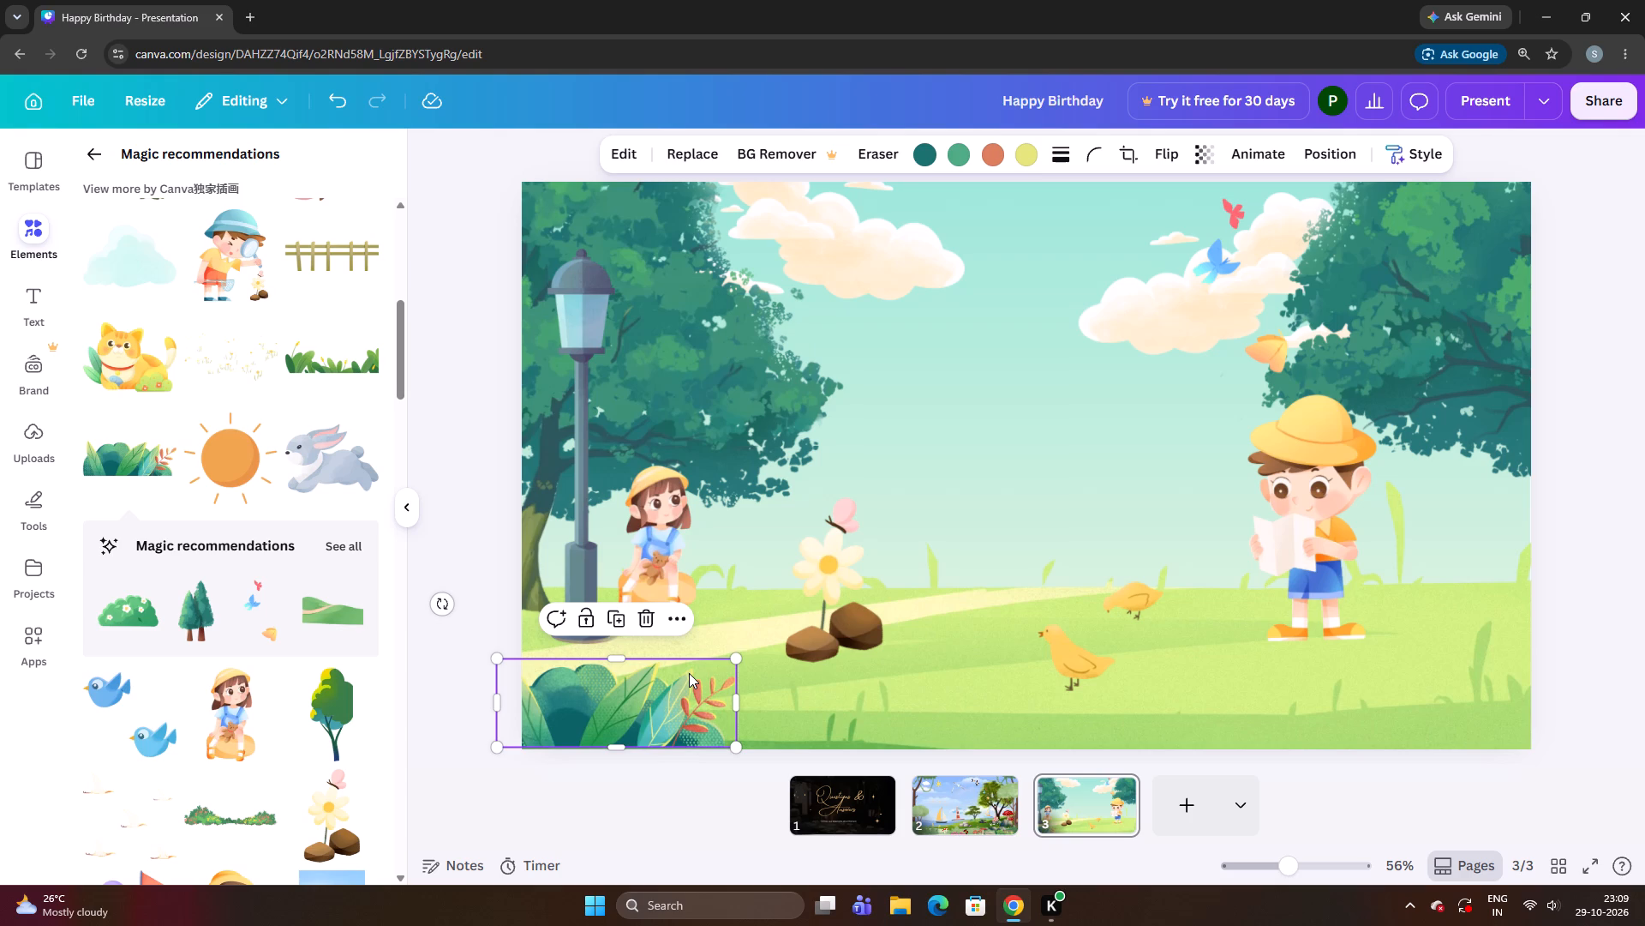
key("Down")
key("Down")
key("Up")
key("Up")
key("Up")
key("Up")
key("Up")
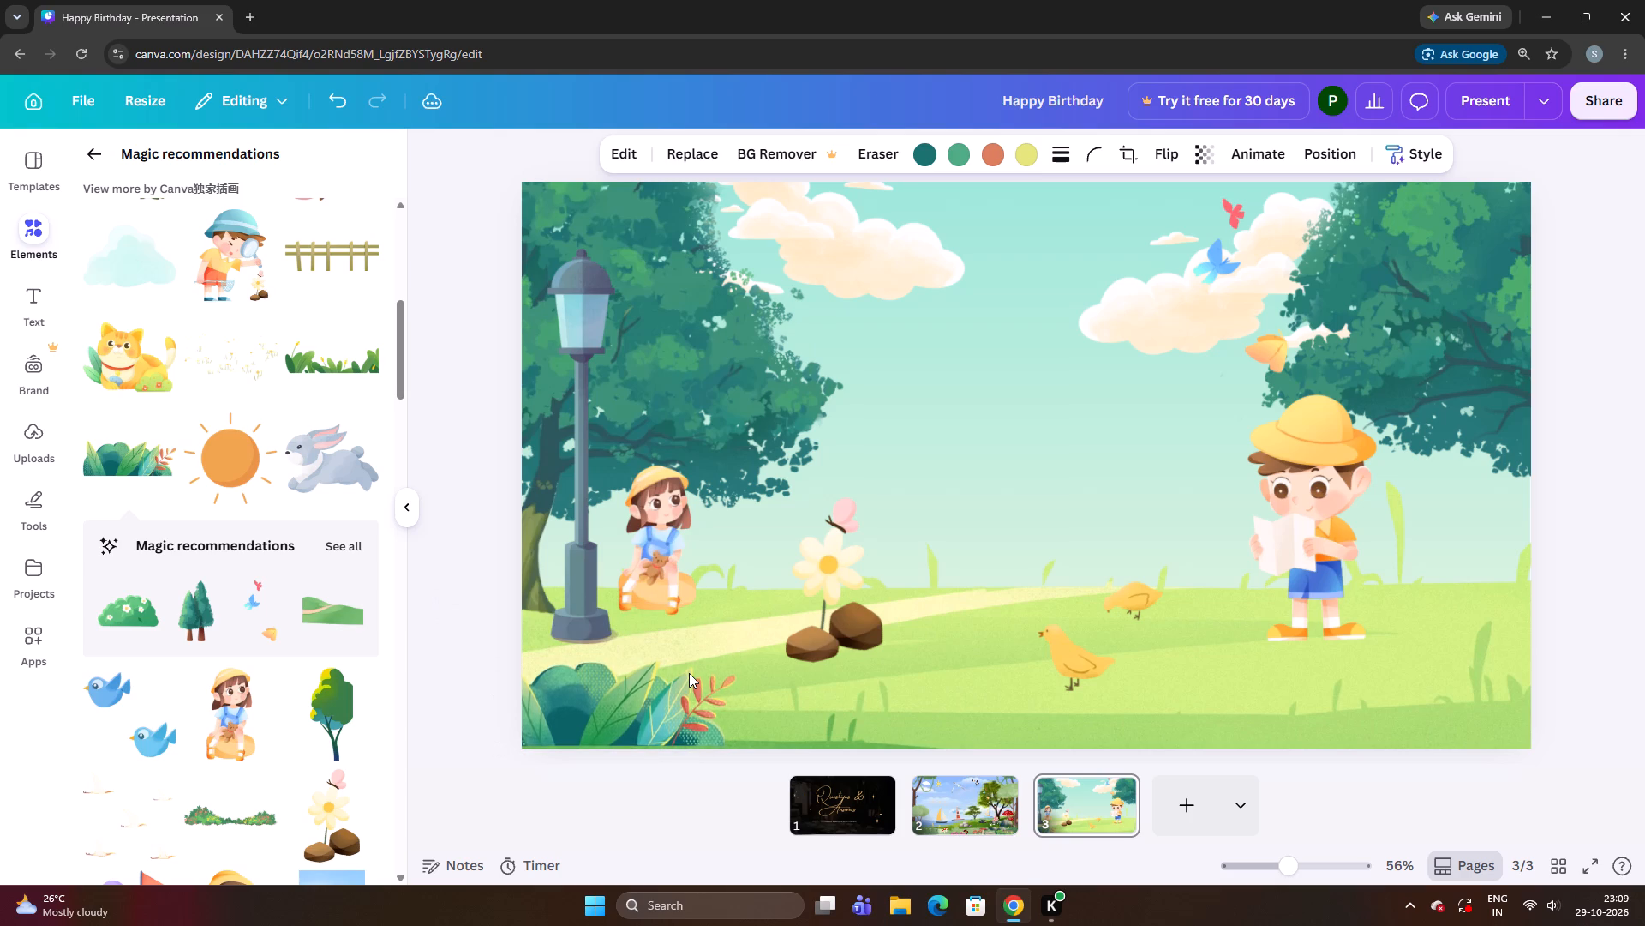
key("Up")
key("Down")
key("Left")
key("Left")
key("Down")
key("Down")
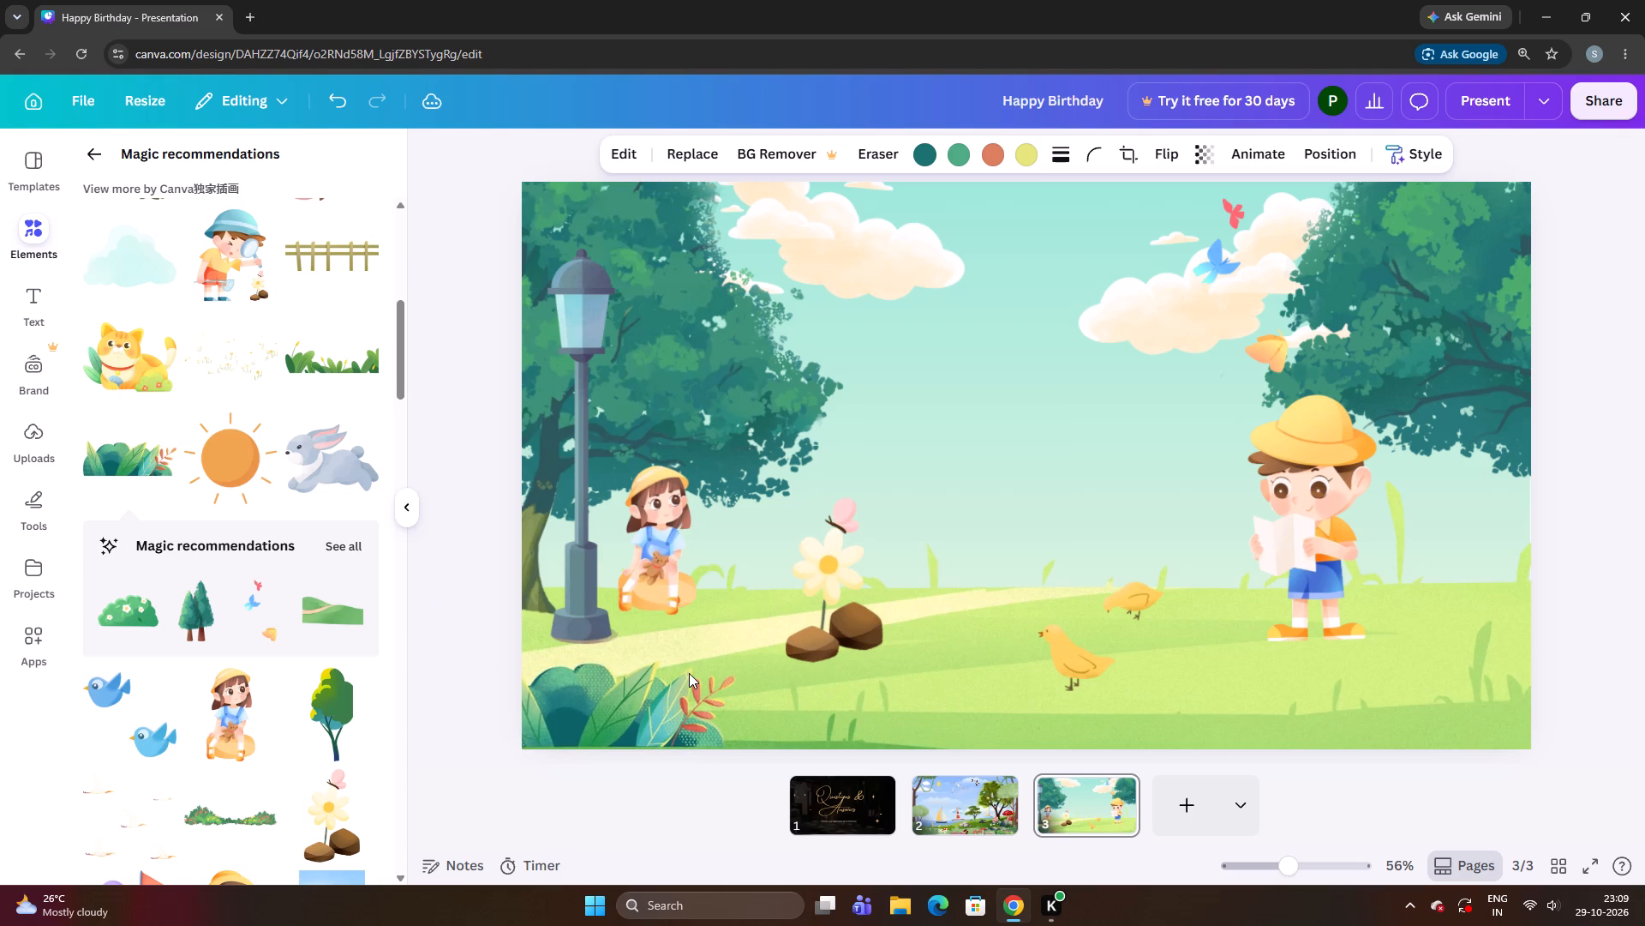
key("Down")
key("Down")
key("Down")
key("Down")
key("Down")
key("Down")
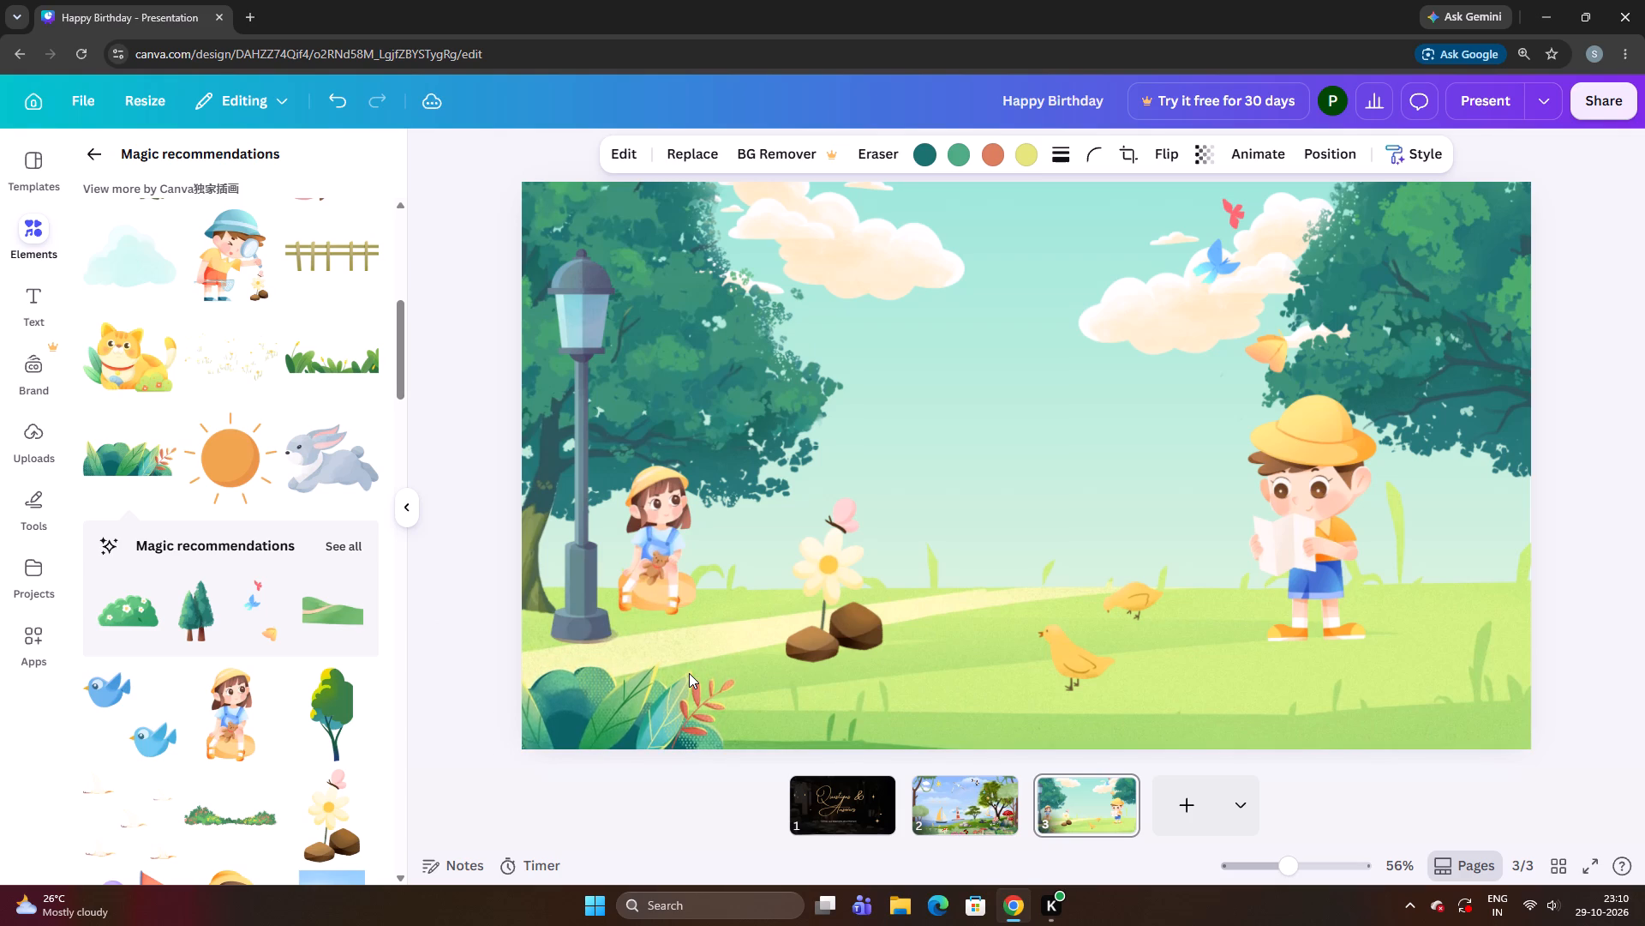
key("Down")
key("Down")
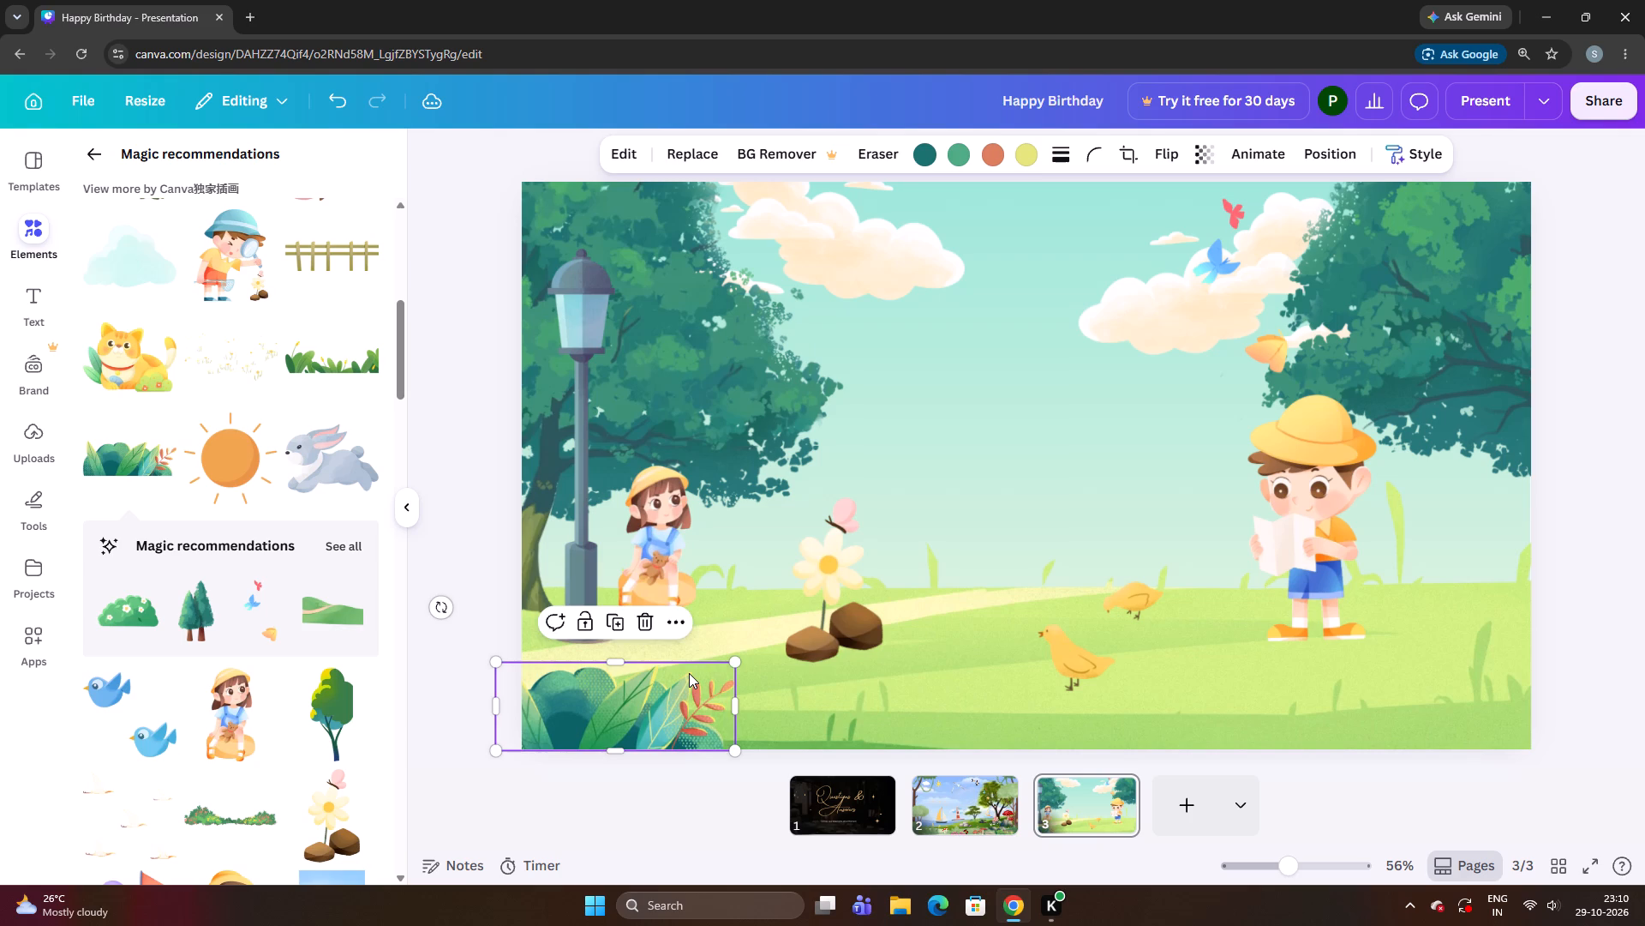
Enlarge the leafy bush slightly and seat it in the page's bottom corner below the lamp post, flush with the bottom edge.
left_click_drag(657, 686, 639, 647)
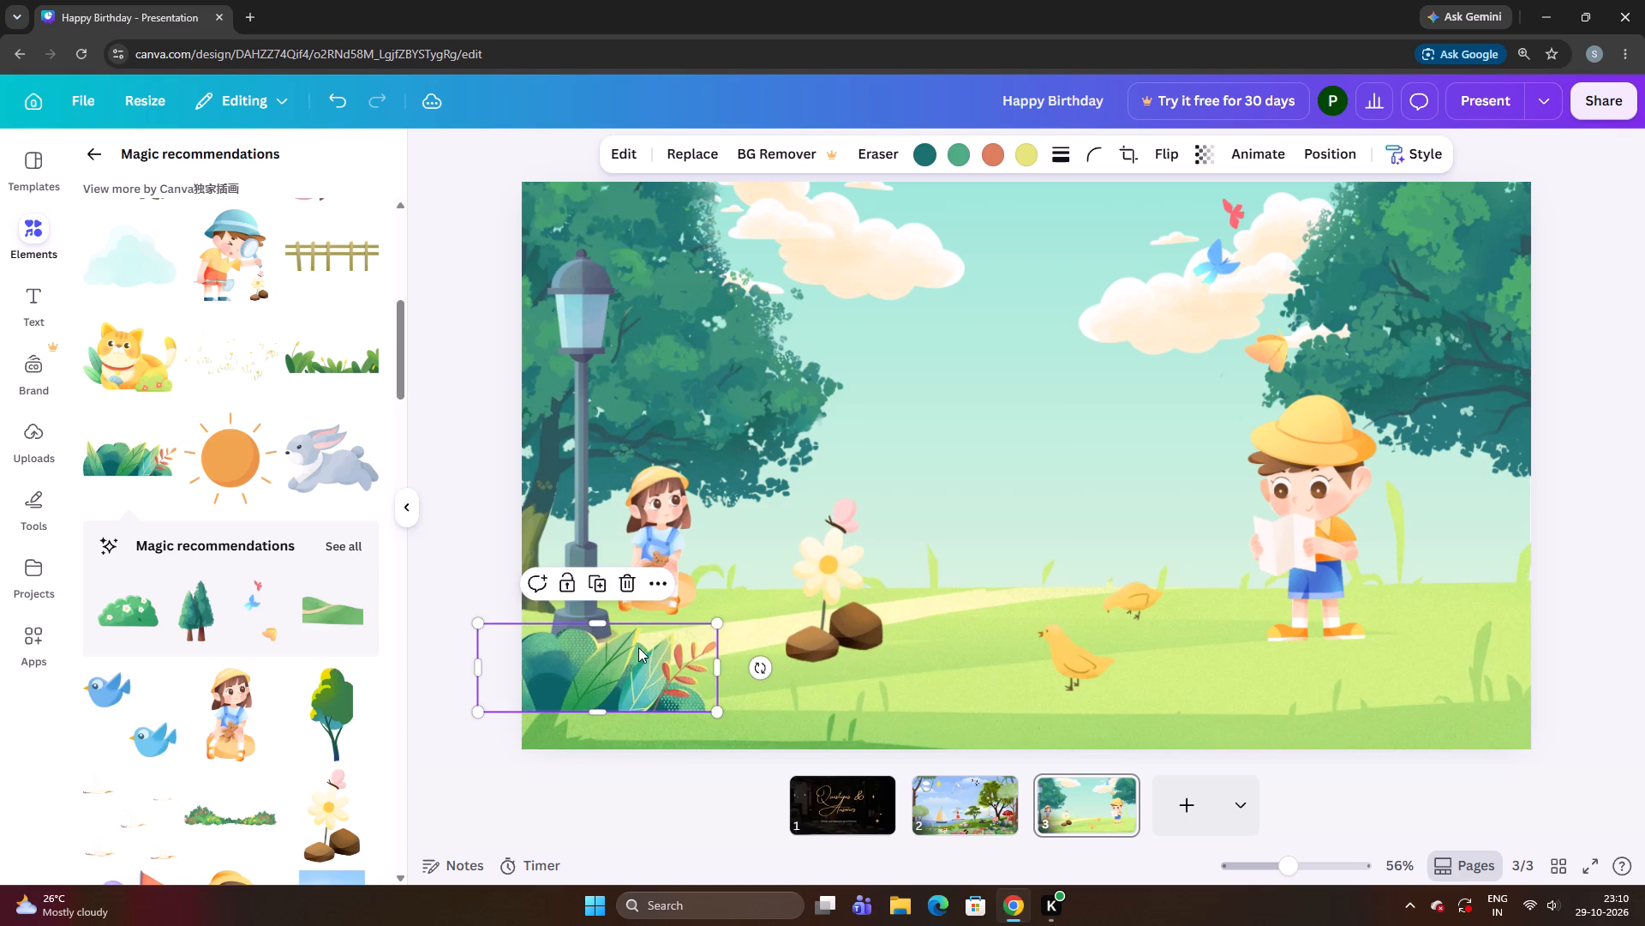
left_click_drag(712, 713, 732, 725)
left_click_drag(698, 678, 700, 707)
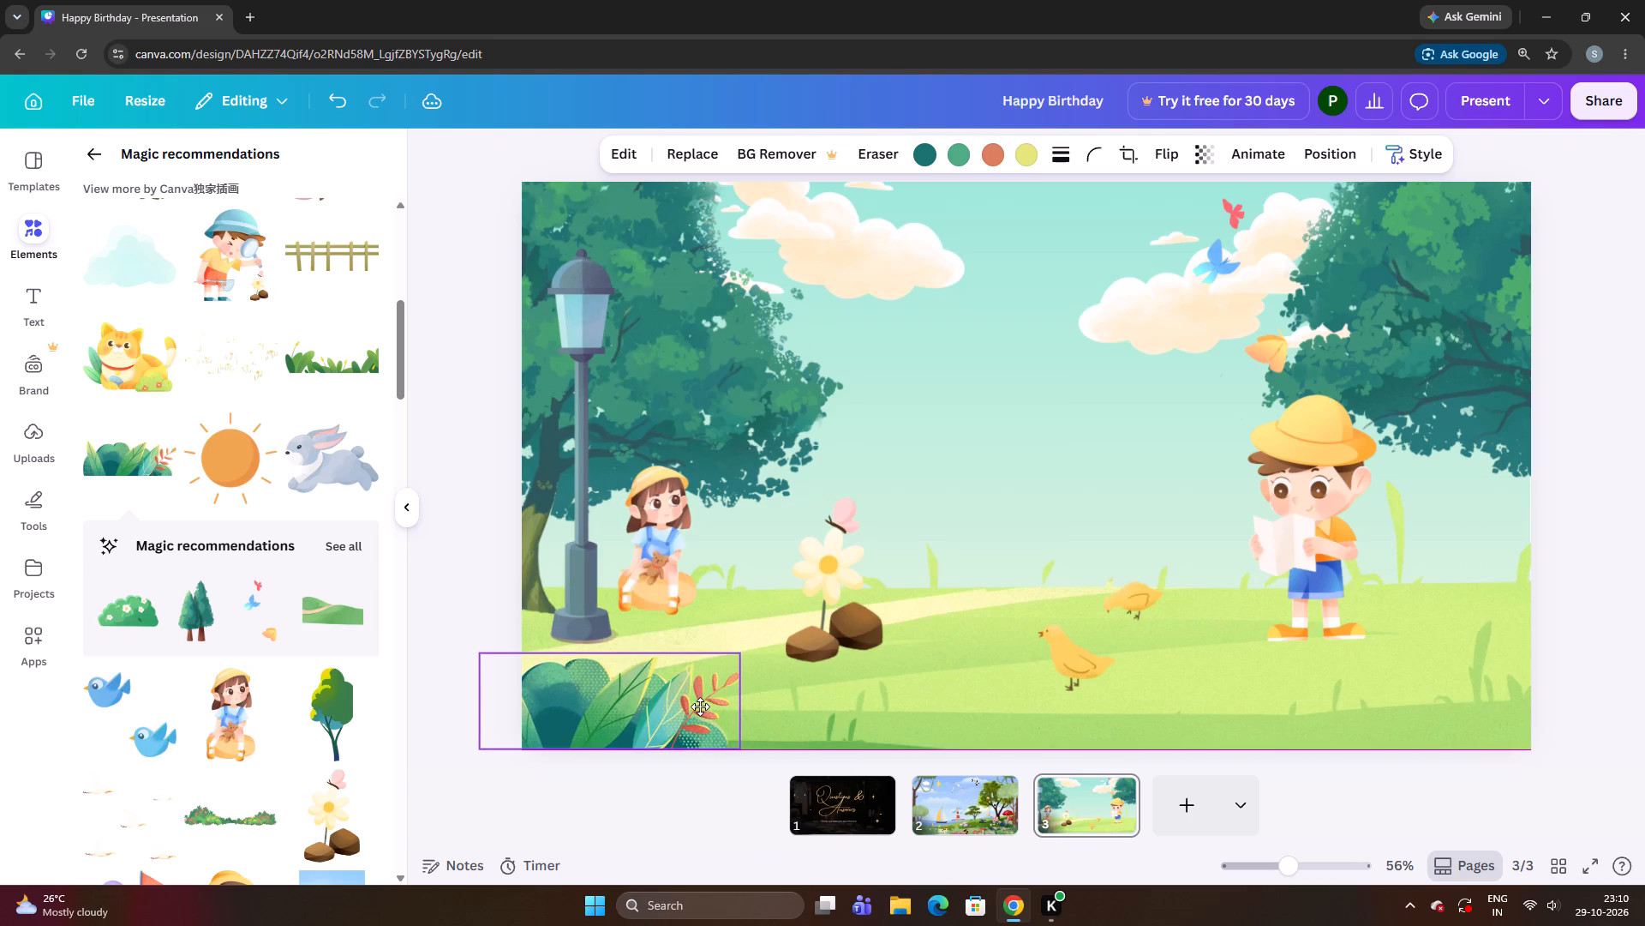
left_click_drag(700, 707, 700, 709)
key("Down")
key("Down")
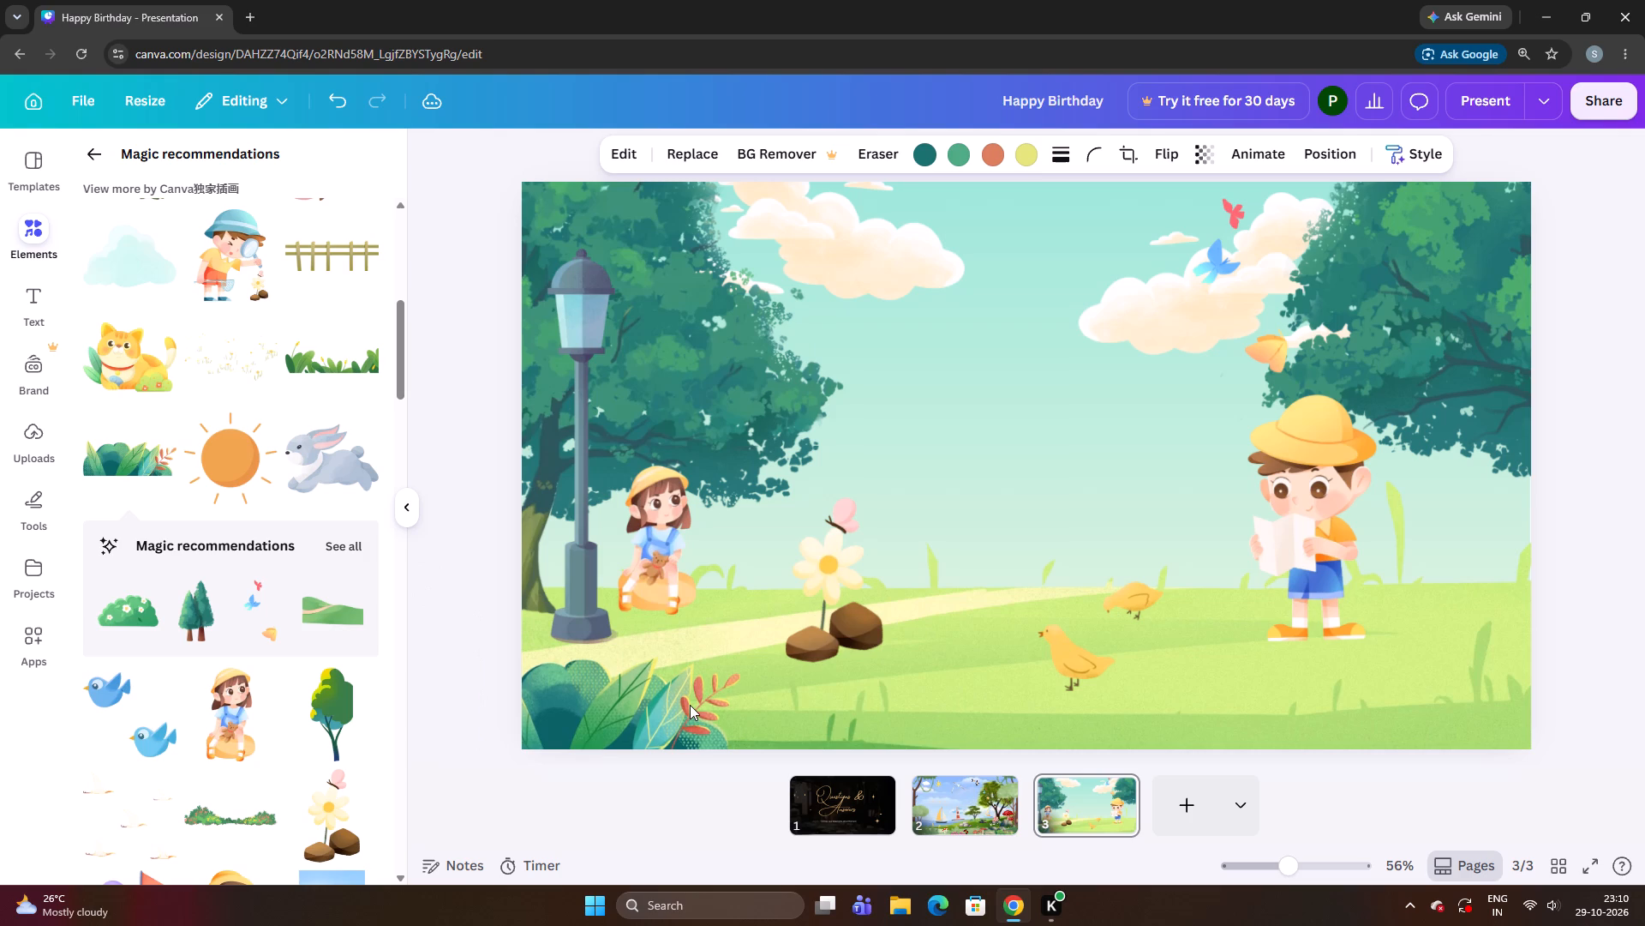
key("Down")
key("Up")
key("Up")
key("Up")
key("Left")
key("Left")
key("Left")
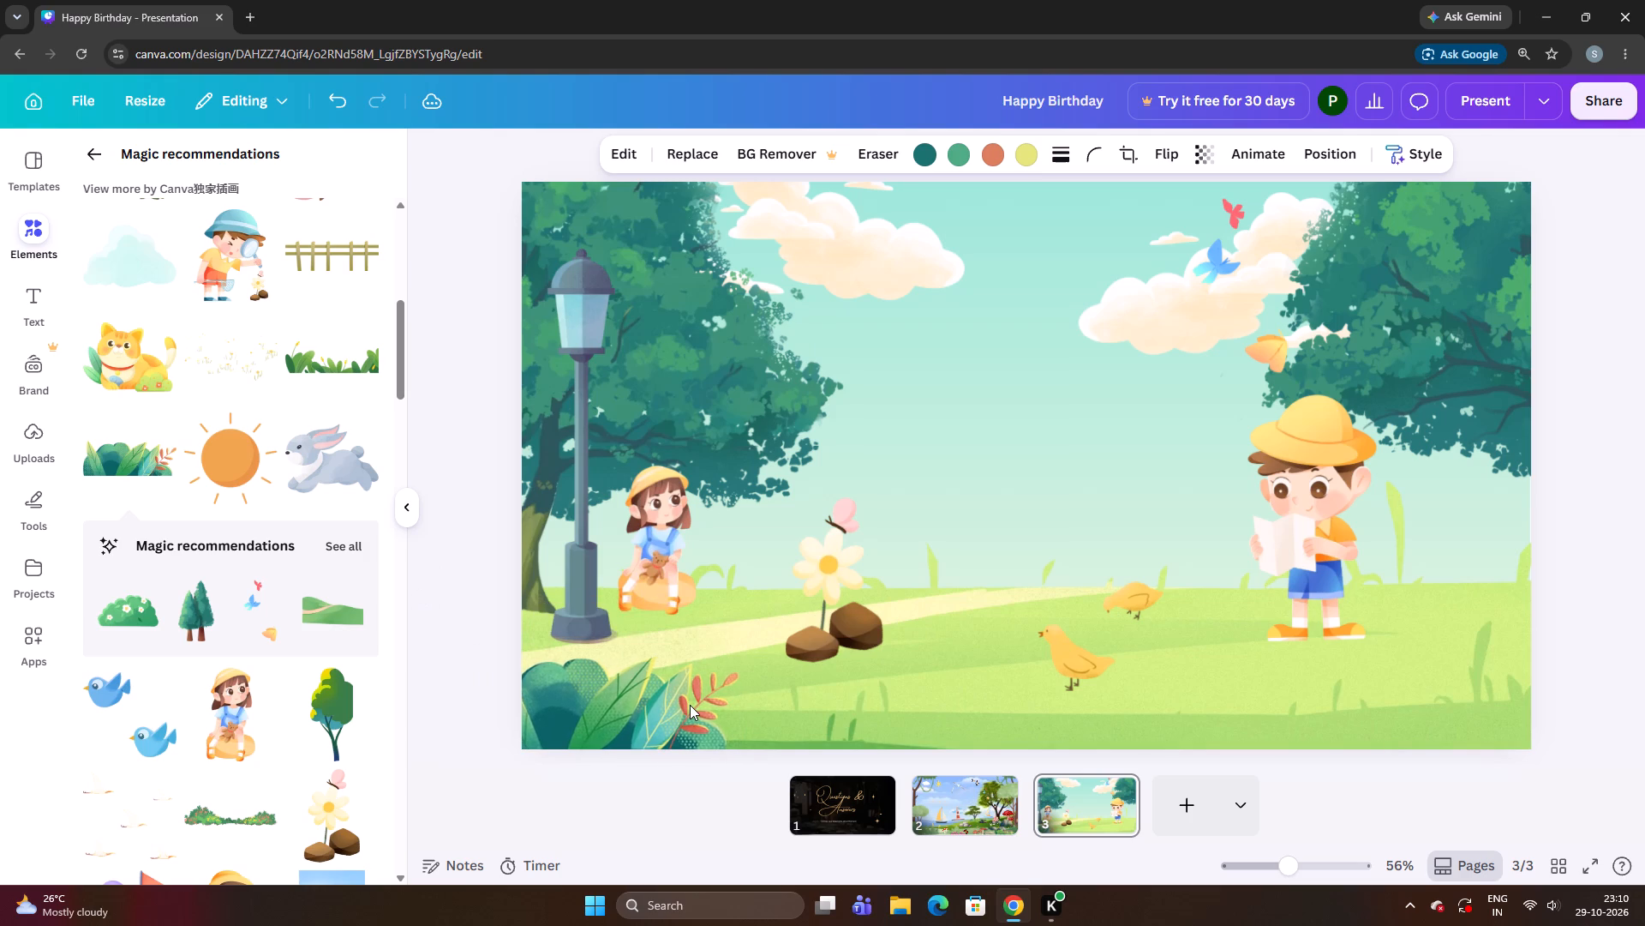
key("Up")
key("Up")
key("Down")
key("Right")
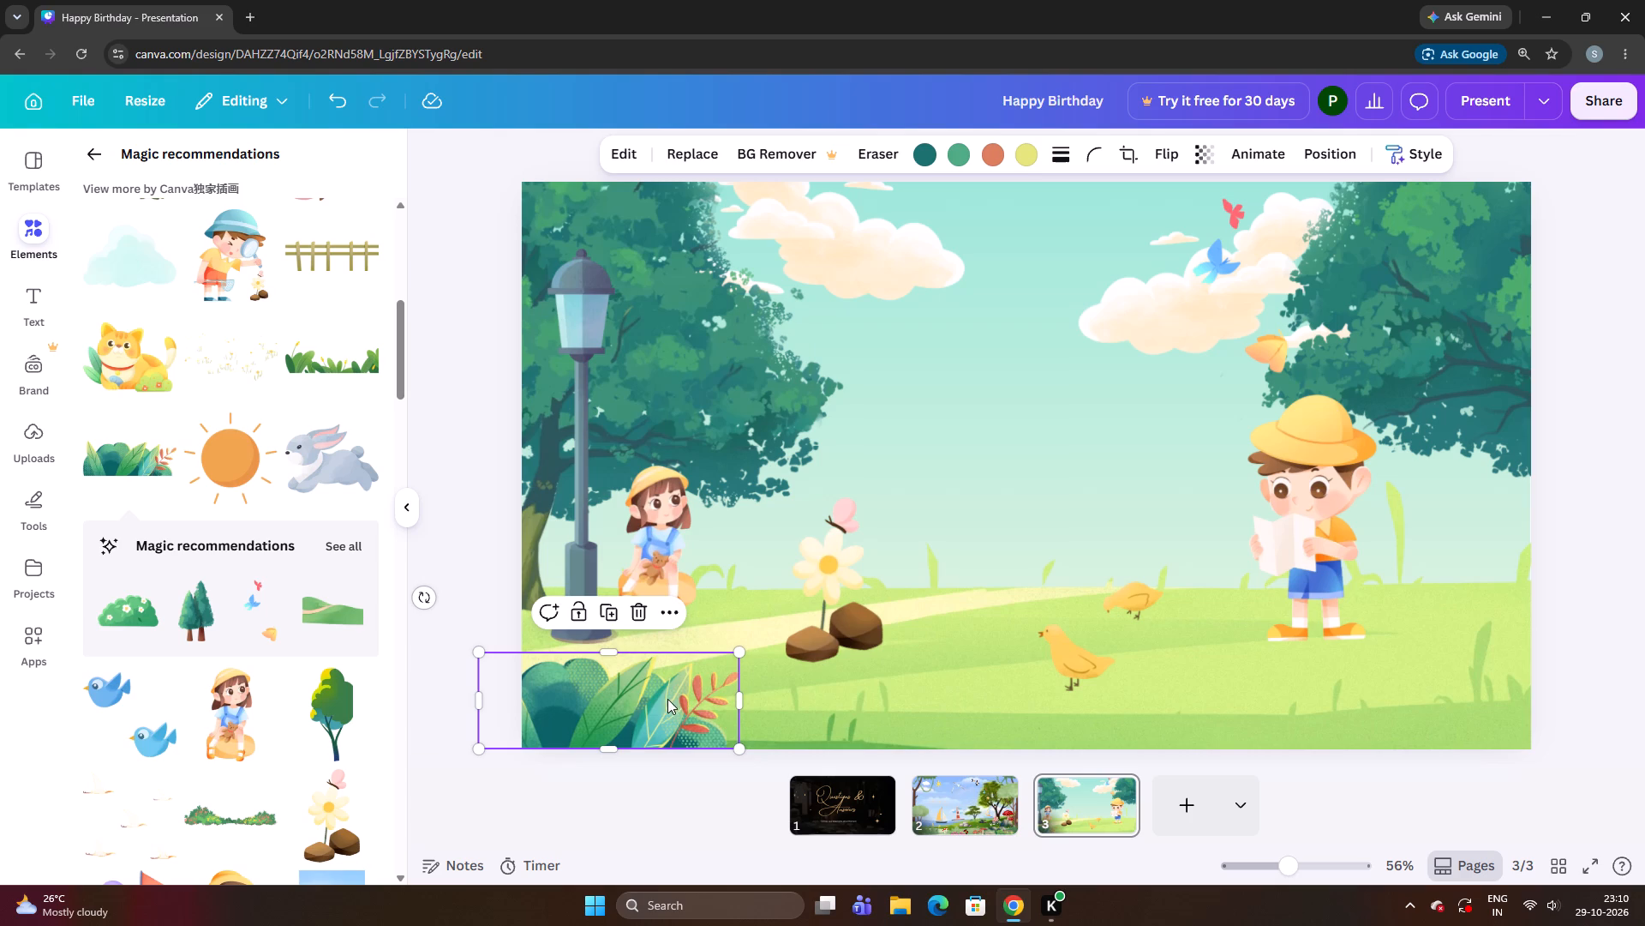
Add the yellow tulips with long leaves, shrink them to about a tenth of the page width, and place them beside the white flower.
scroll(197, 615, "down", 4)
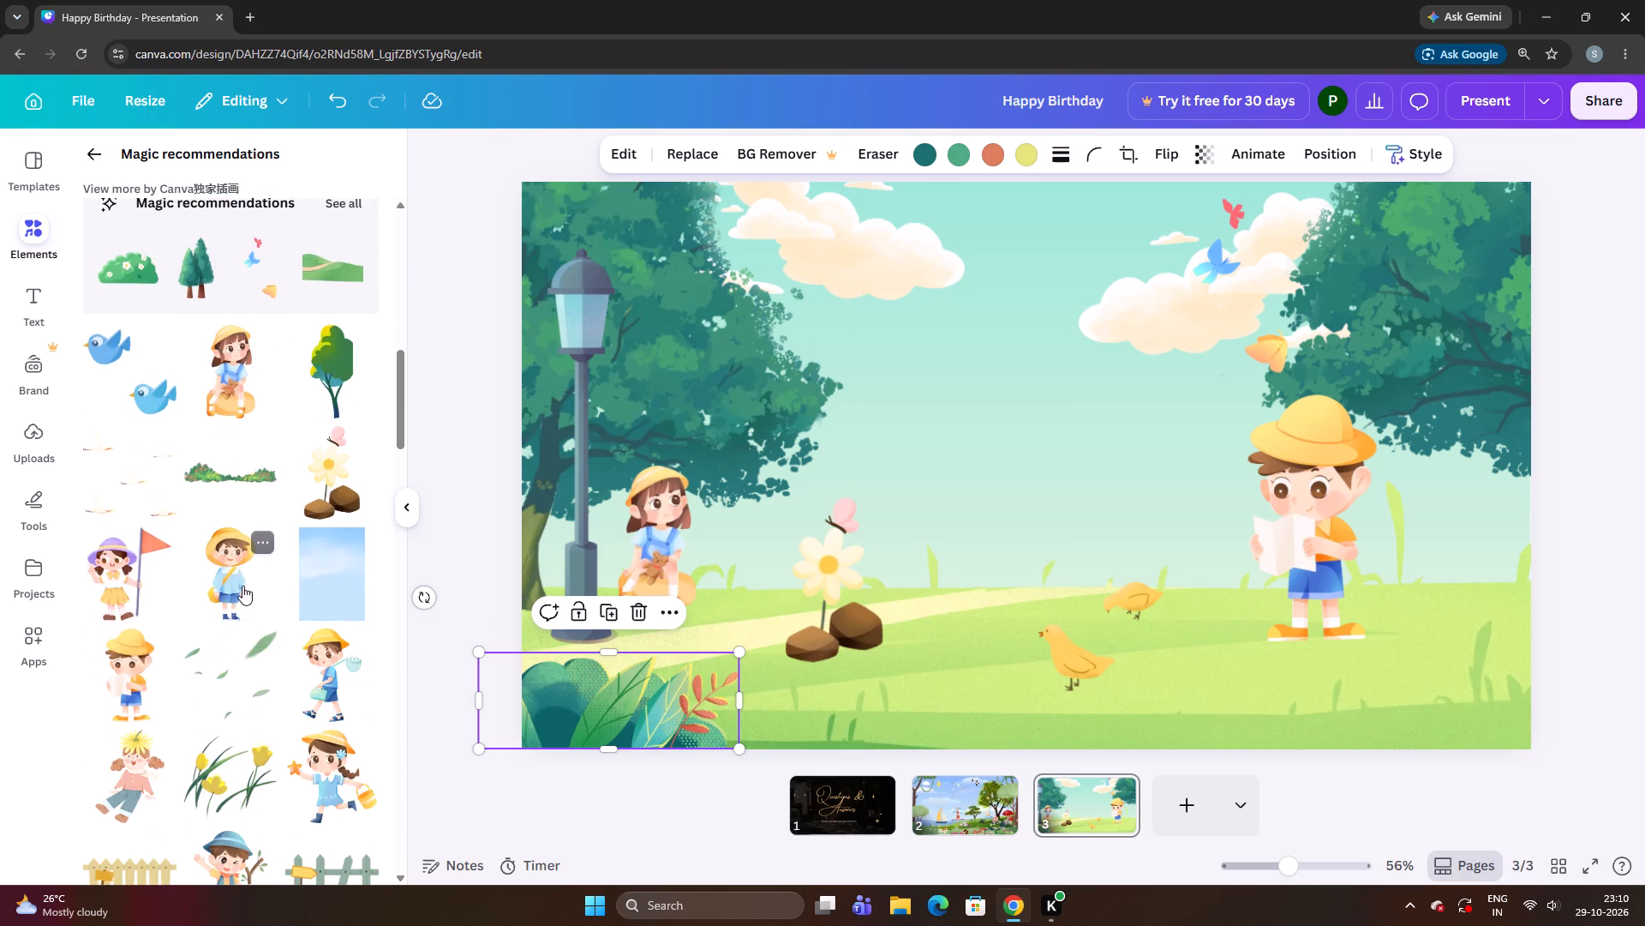
scroll(242, 586, "down", 1)
scroll(213, 695, "down", 1)
left_click(220, 629)
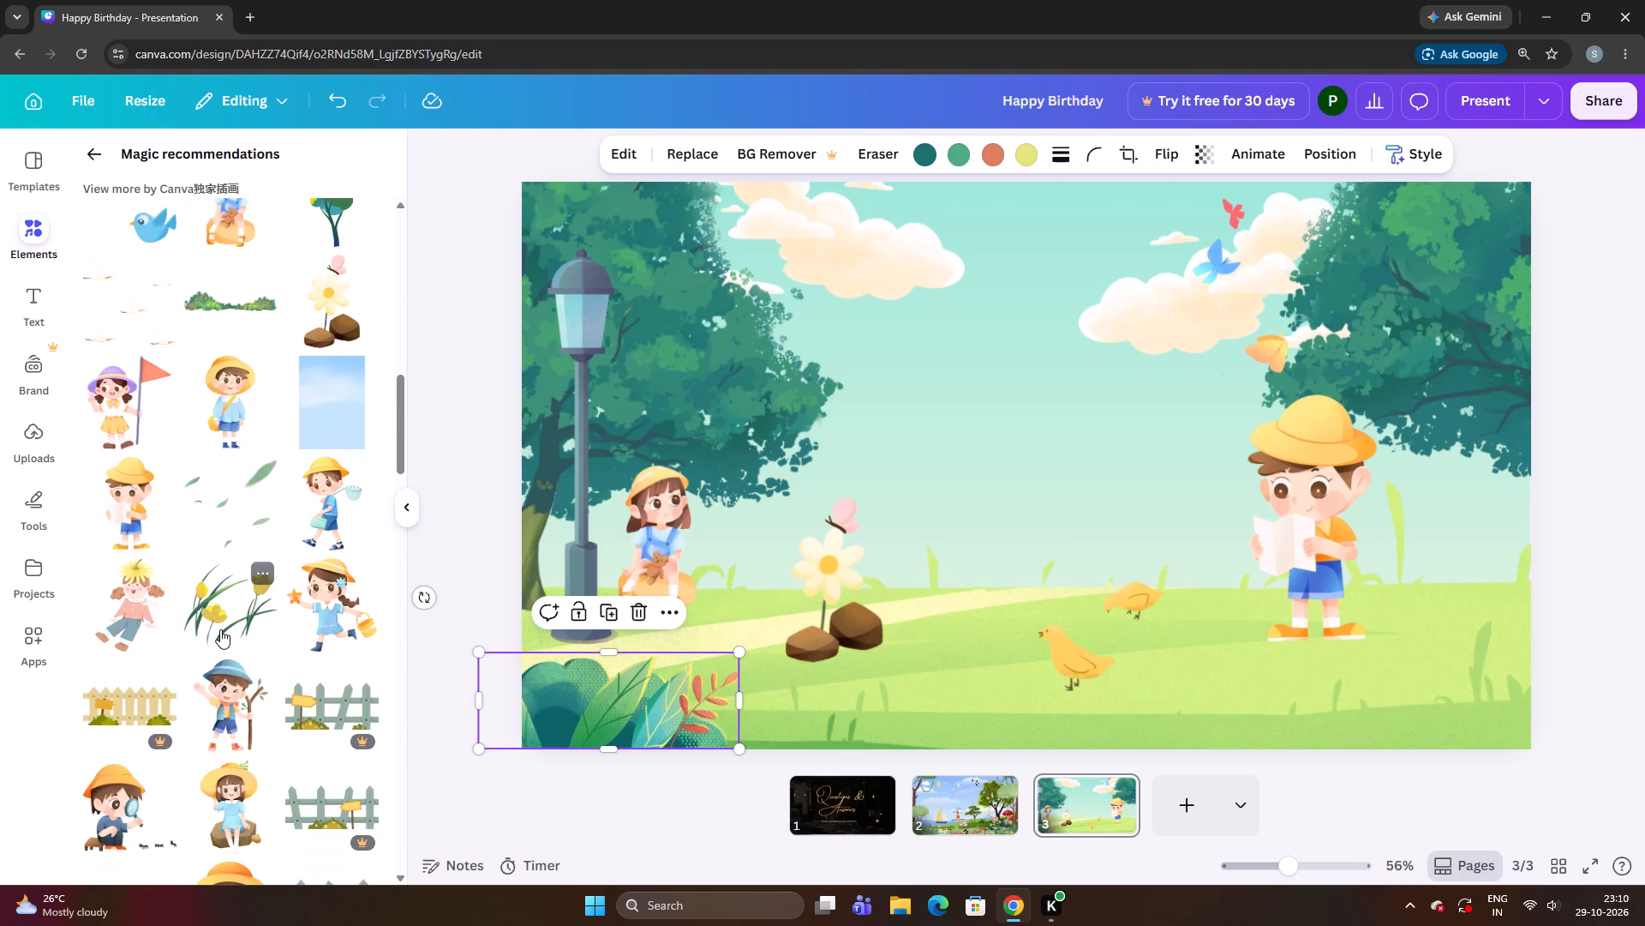
left_click_drag(1009, 628, 942, 622)
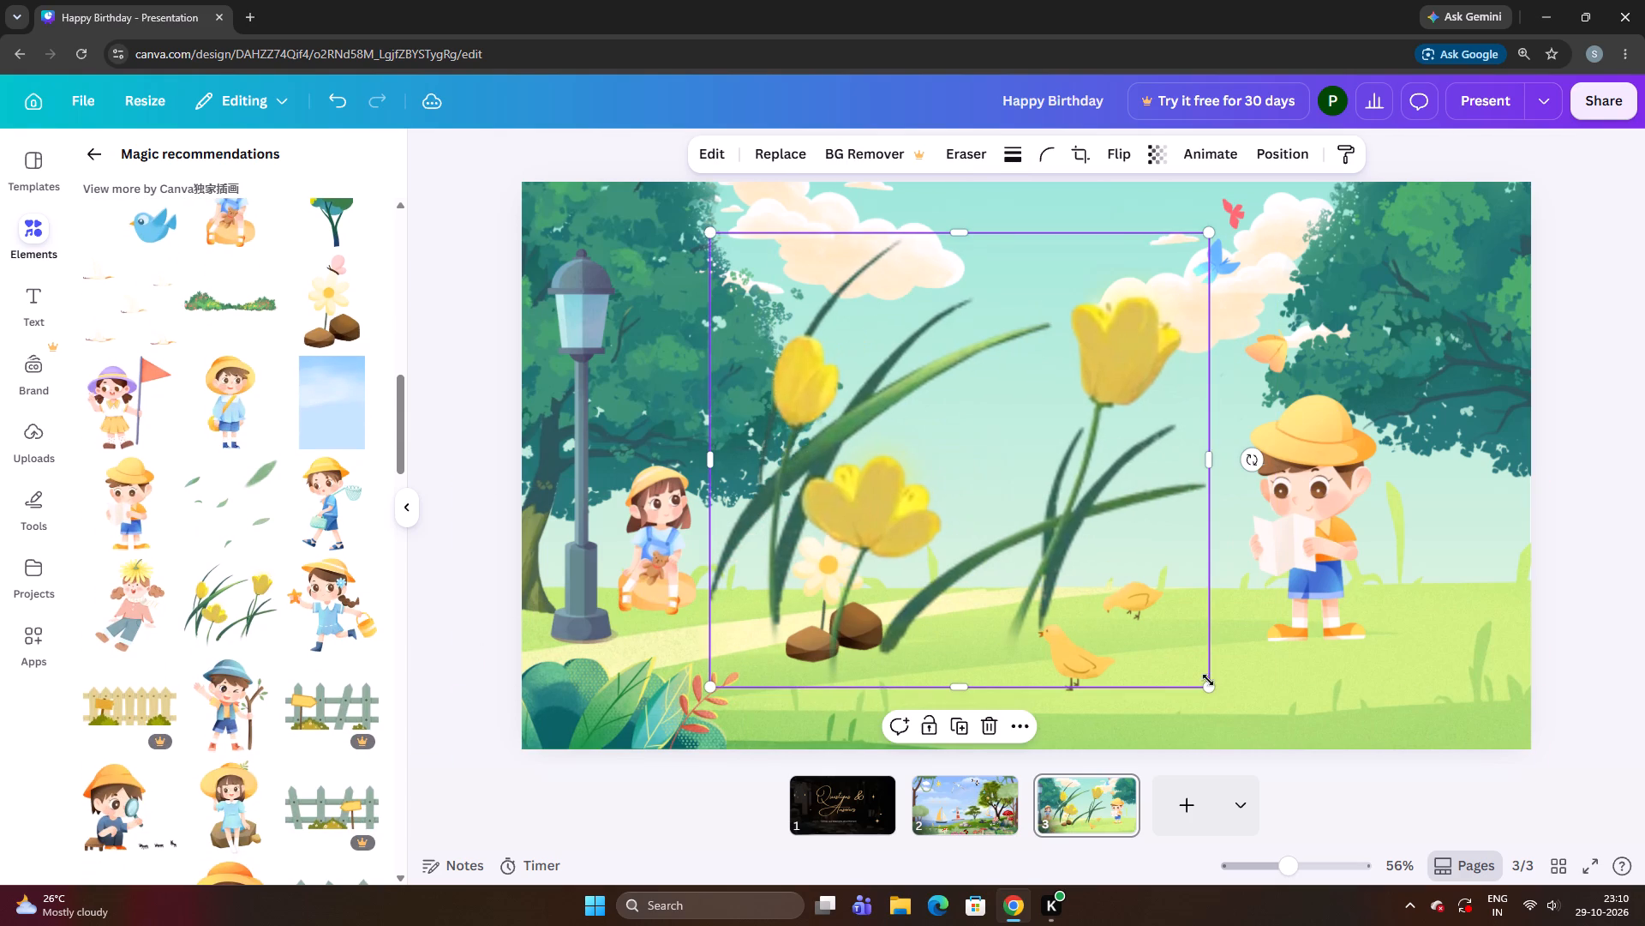
left_click_drag(1211, 682, 864, 445)
left_click_drag(828, 365, 876, 592)
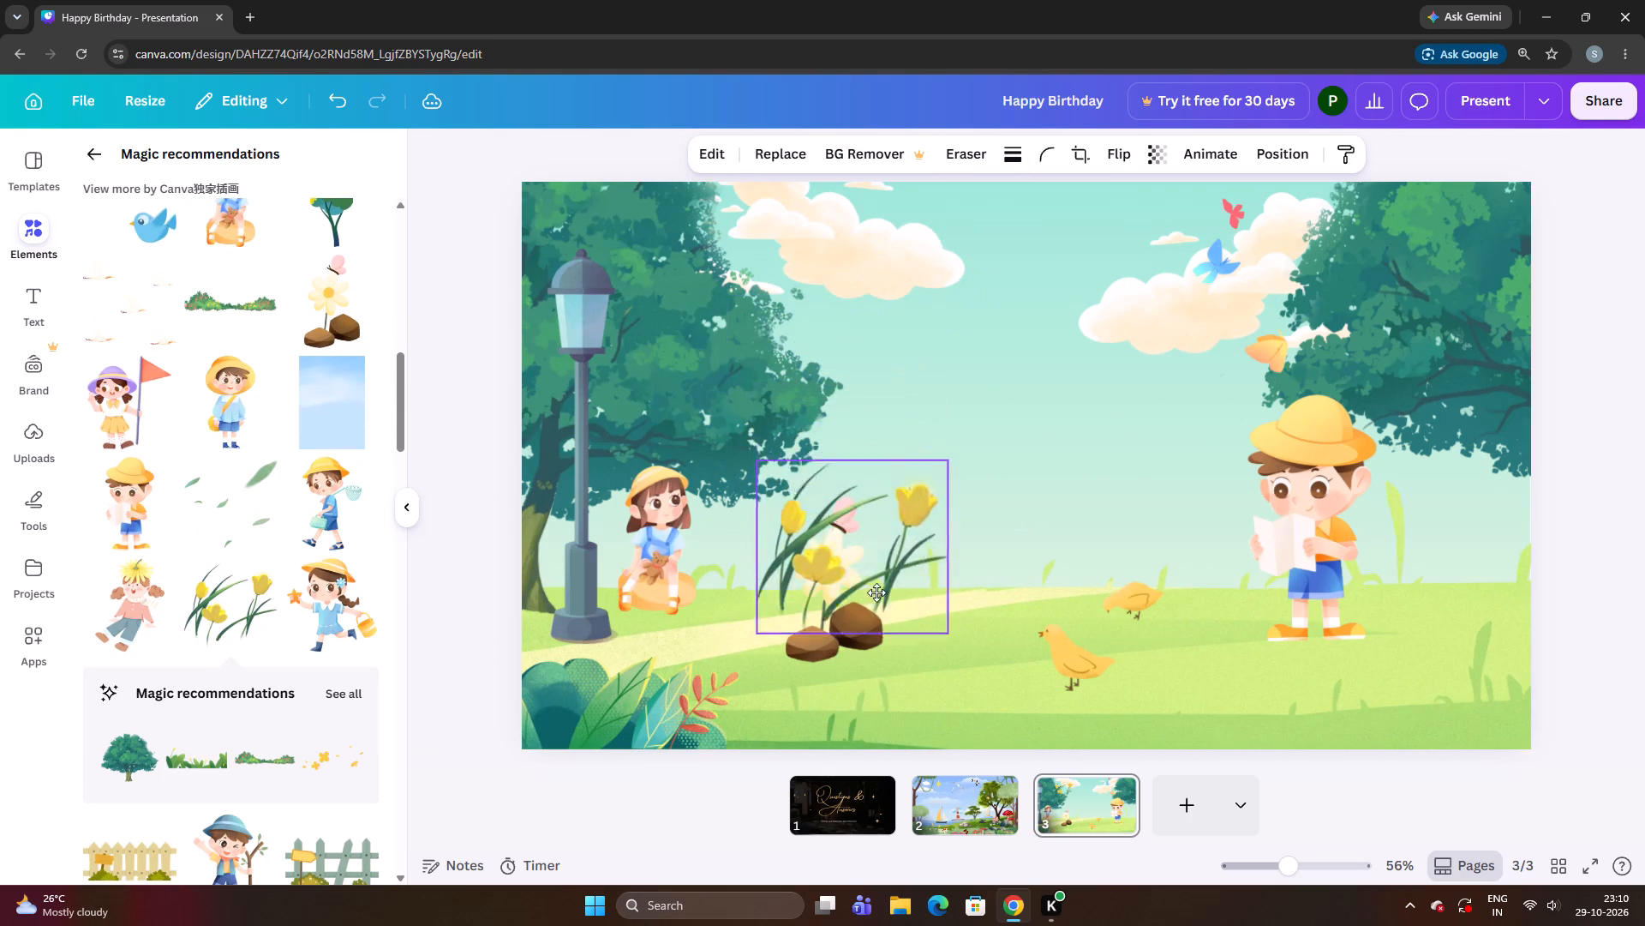
left_click_drag(876, 592, 790, 682)
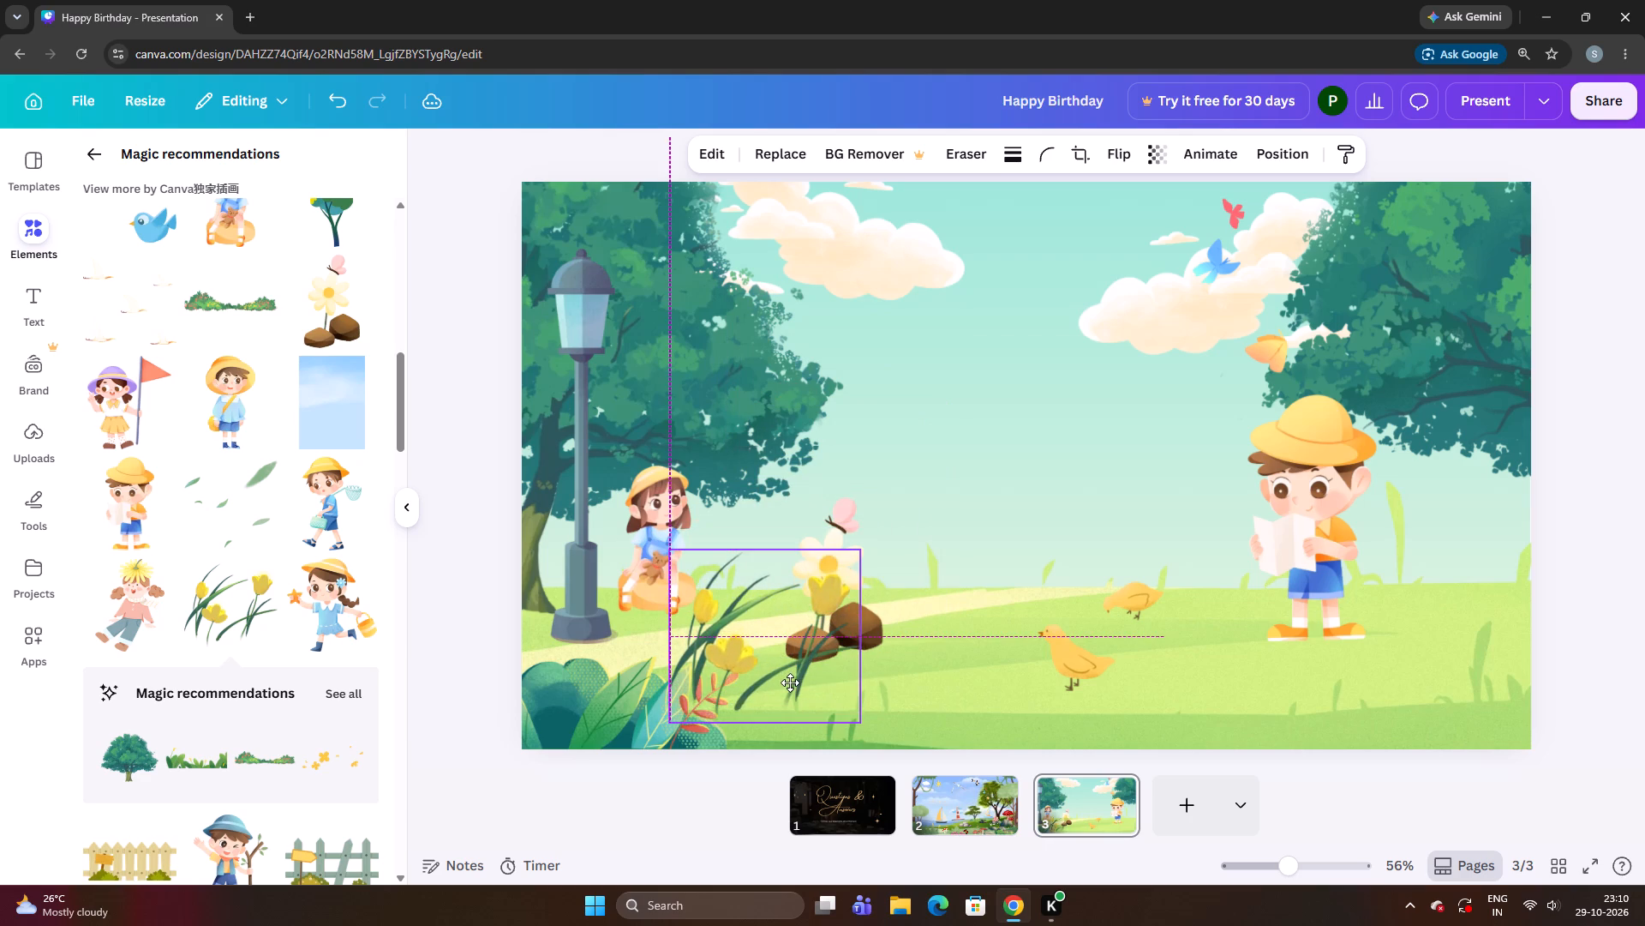
left_click_drag(790, 682, 1009, 550)
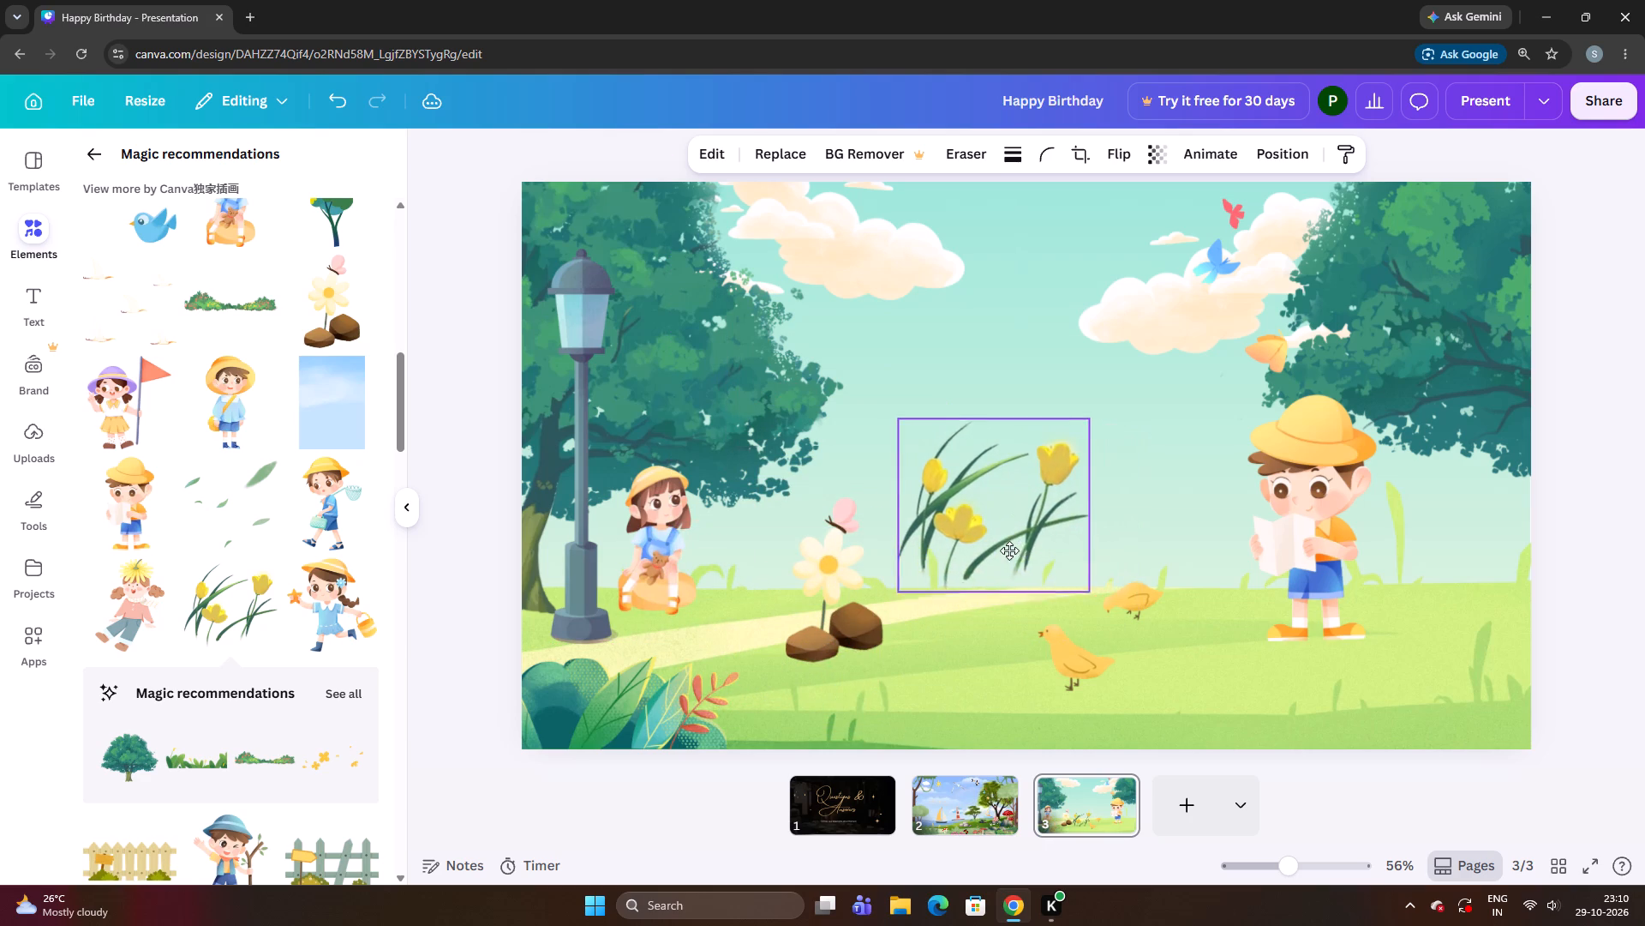
left_click_drag(1009, 550, 996, 550)
left_click_drag(1068, 589, 973, 543)
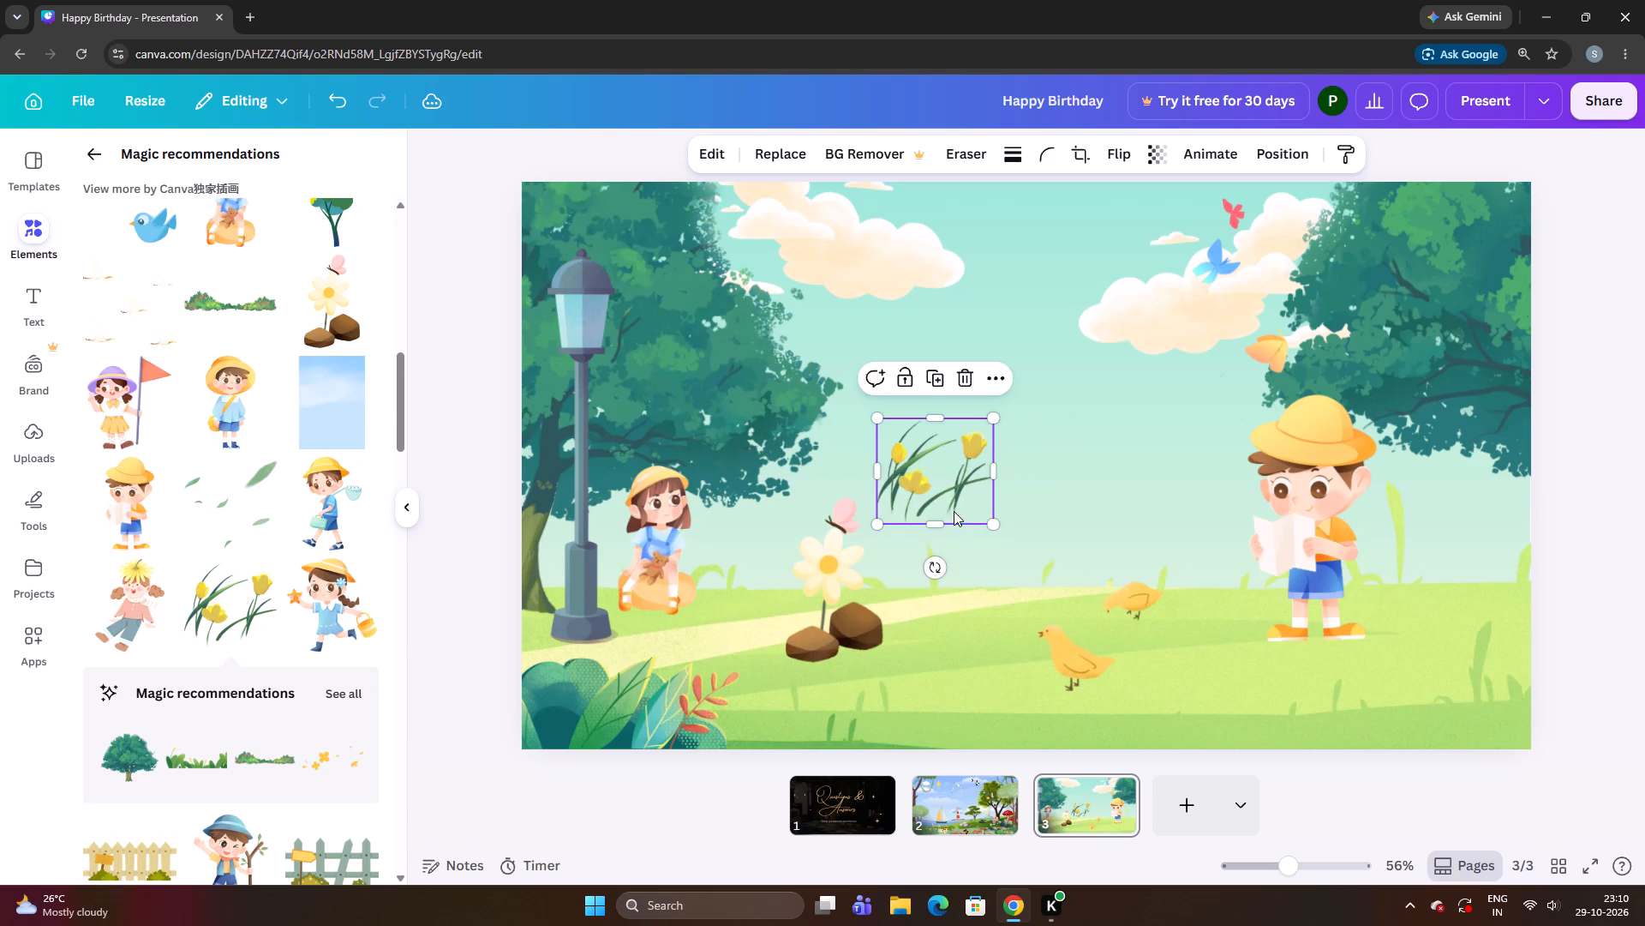
left_click_drag(951, 505, 930, 571)
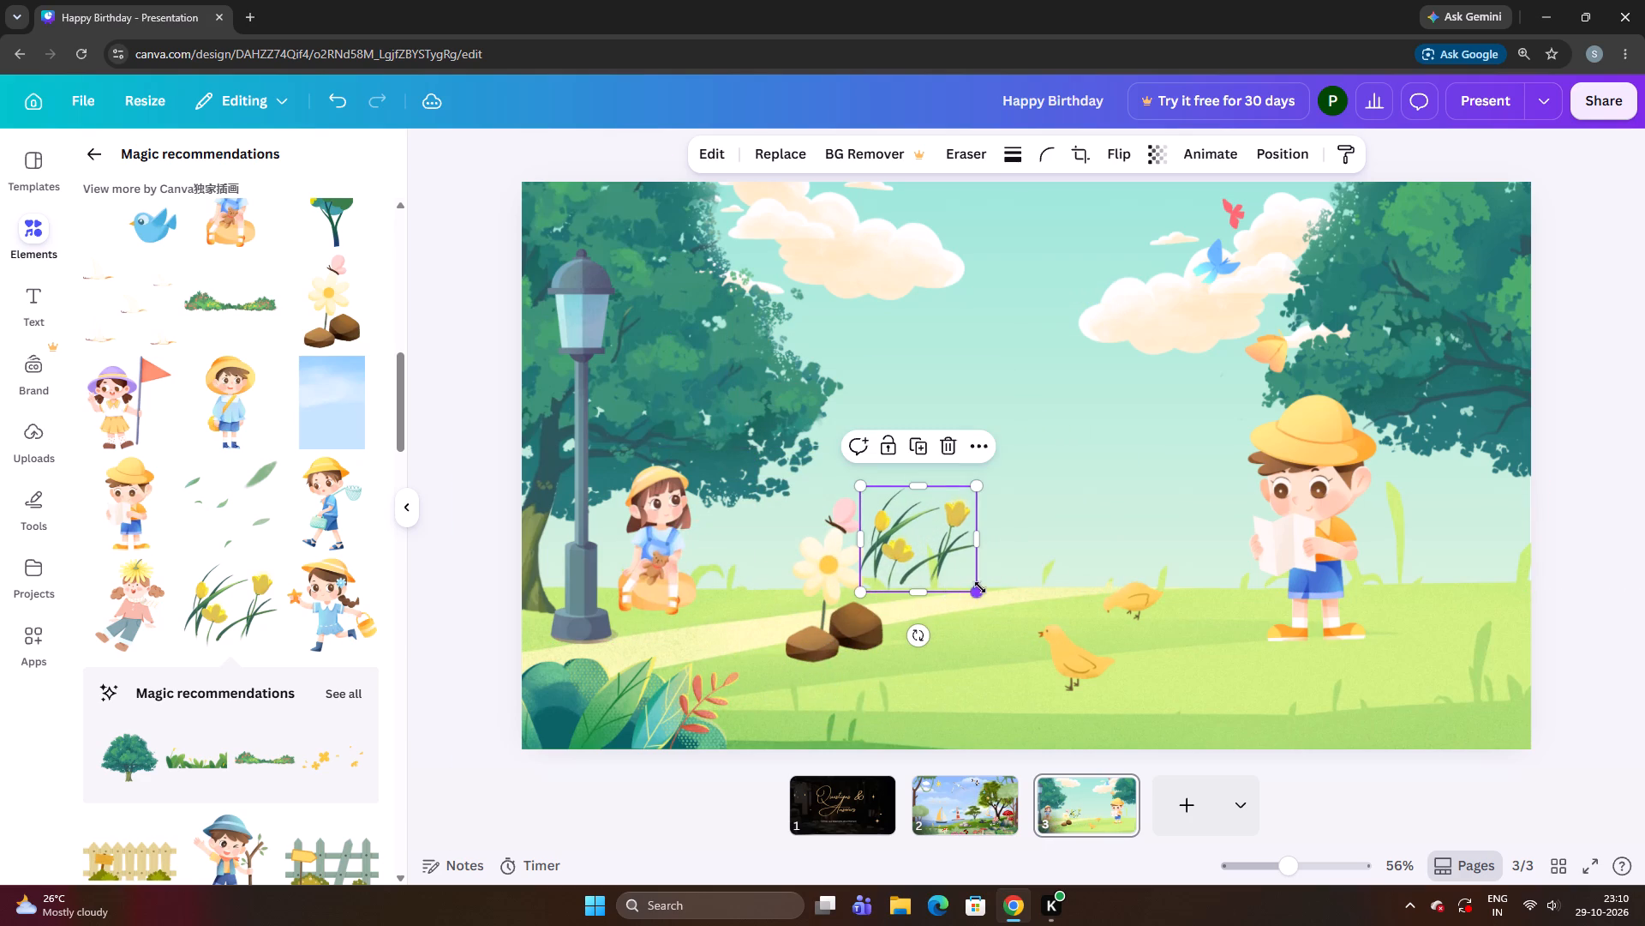
left_click_drag(980, 588, 954, 565)
left_click_drag(930, 536, 927, 571)
Move the white flower with rocks and butterfly to the grass beside the boy at the page edge, and shrink it.
left_click_drag(827, 585, 1035, 598)
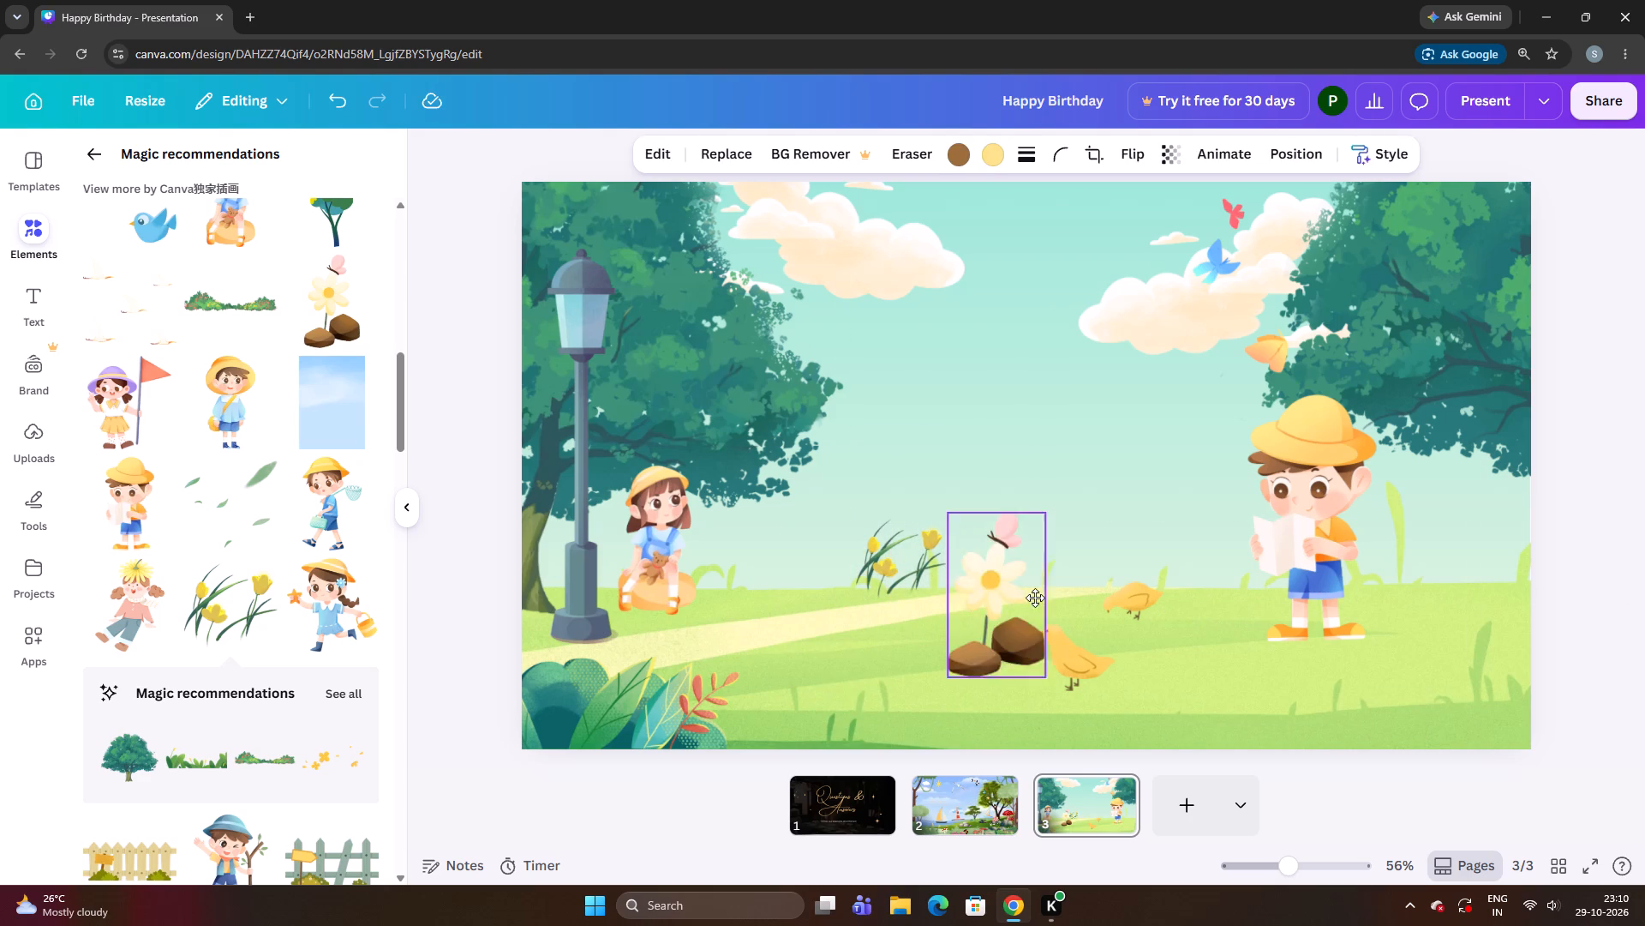
left_click_drag(1035, 598, 1459, 556)
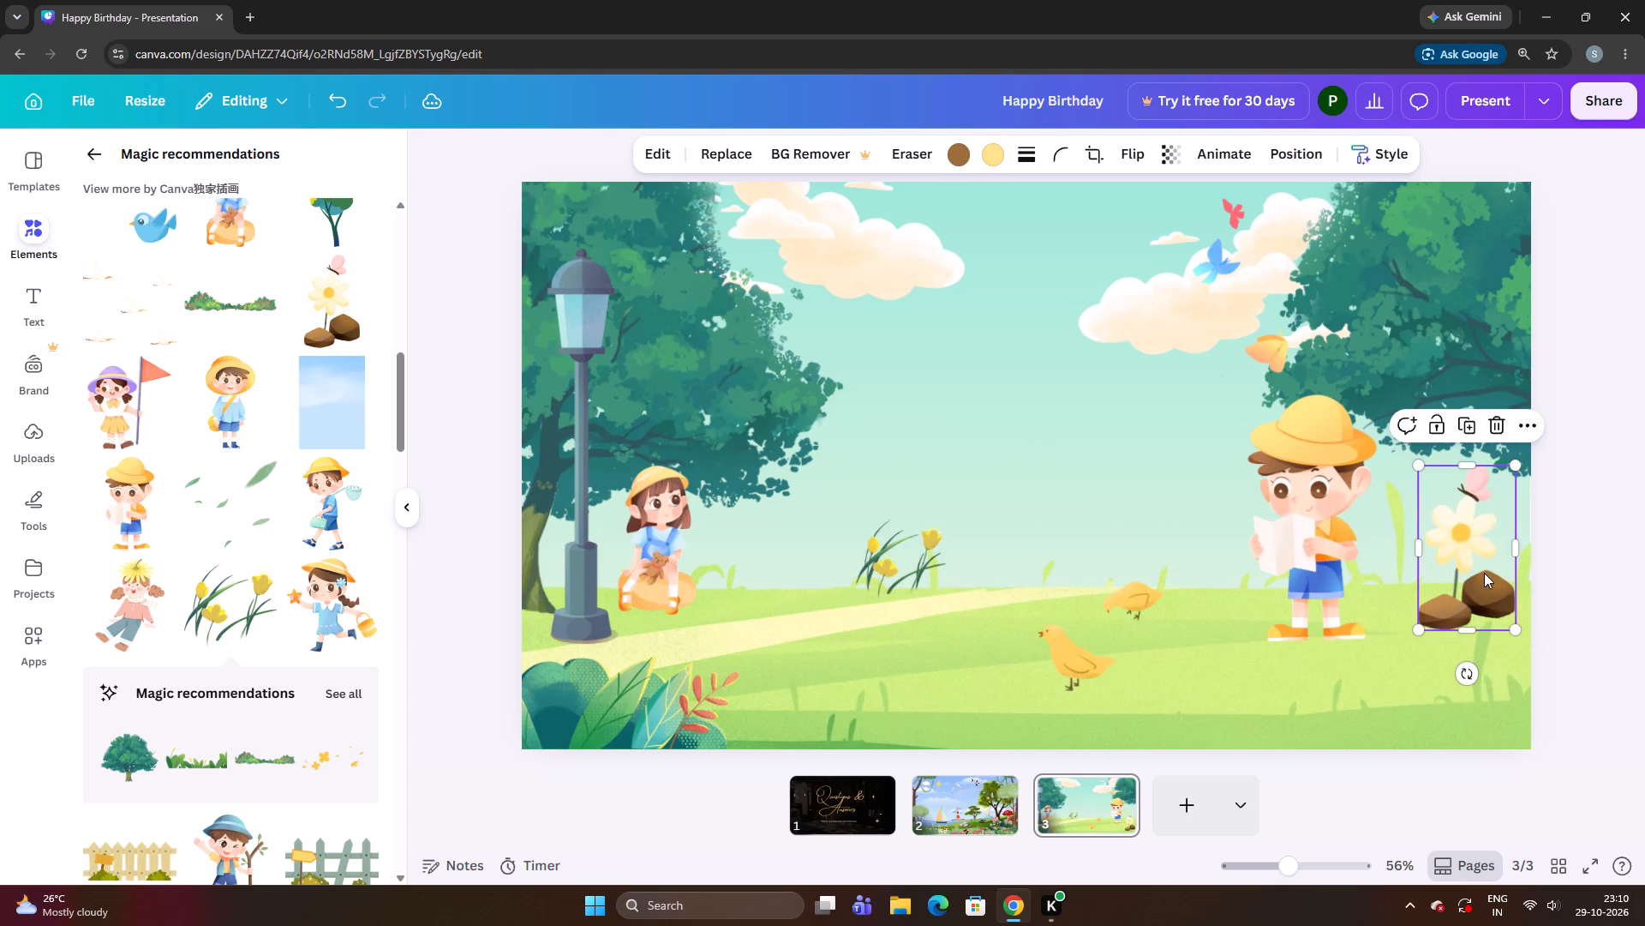
left_click_drag(1512, 627, 1483, 580)
left_click_drag(1464, 552, 1492, 587)
Send the yellow tulips back one layer behind the grassy ground and nudge them slightly on the page.
left_click(883, 567)
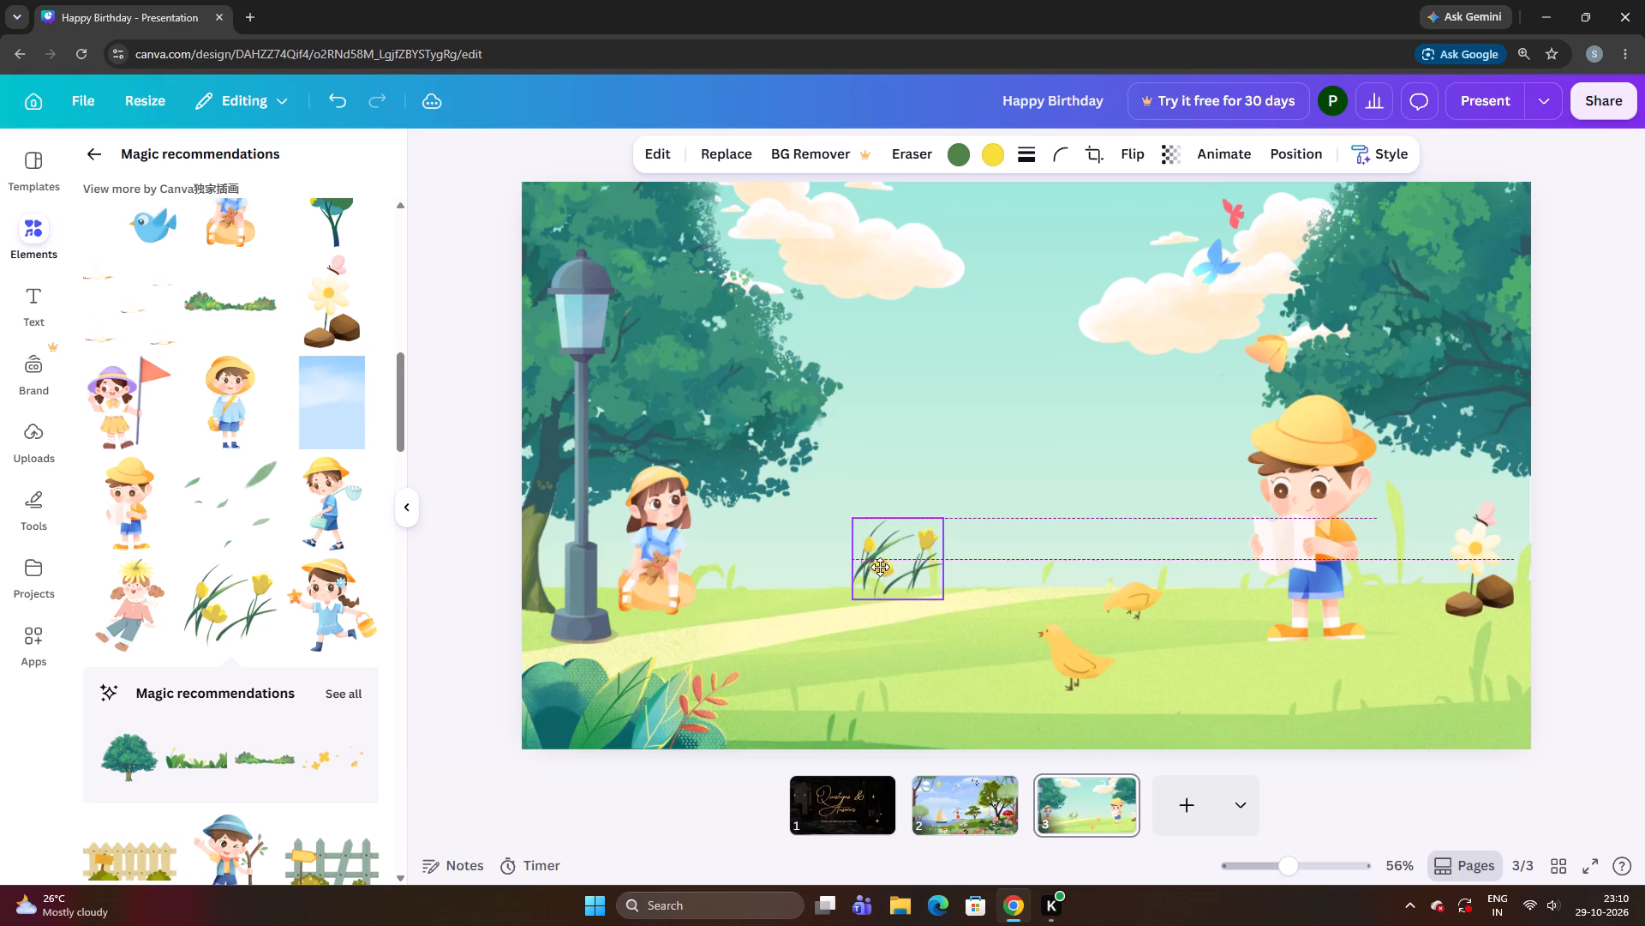
right_click(880, 568)
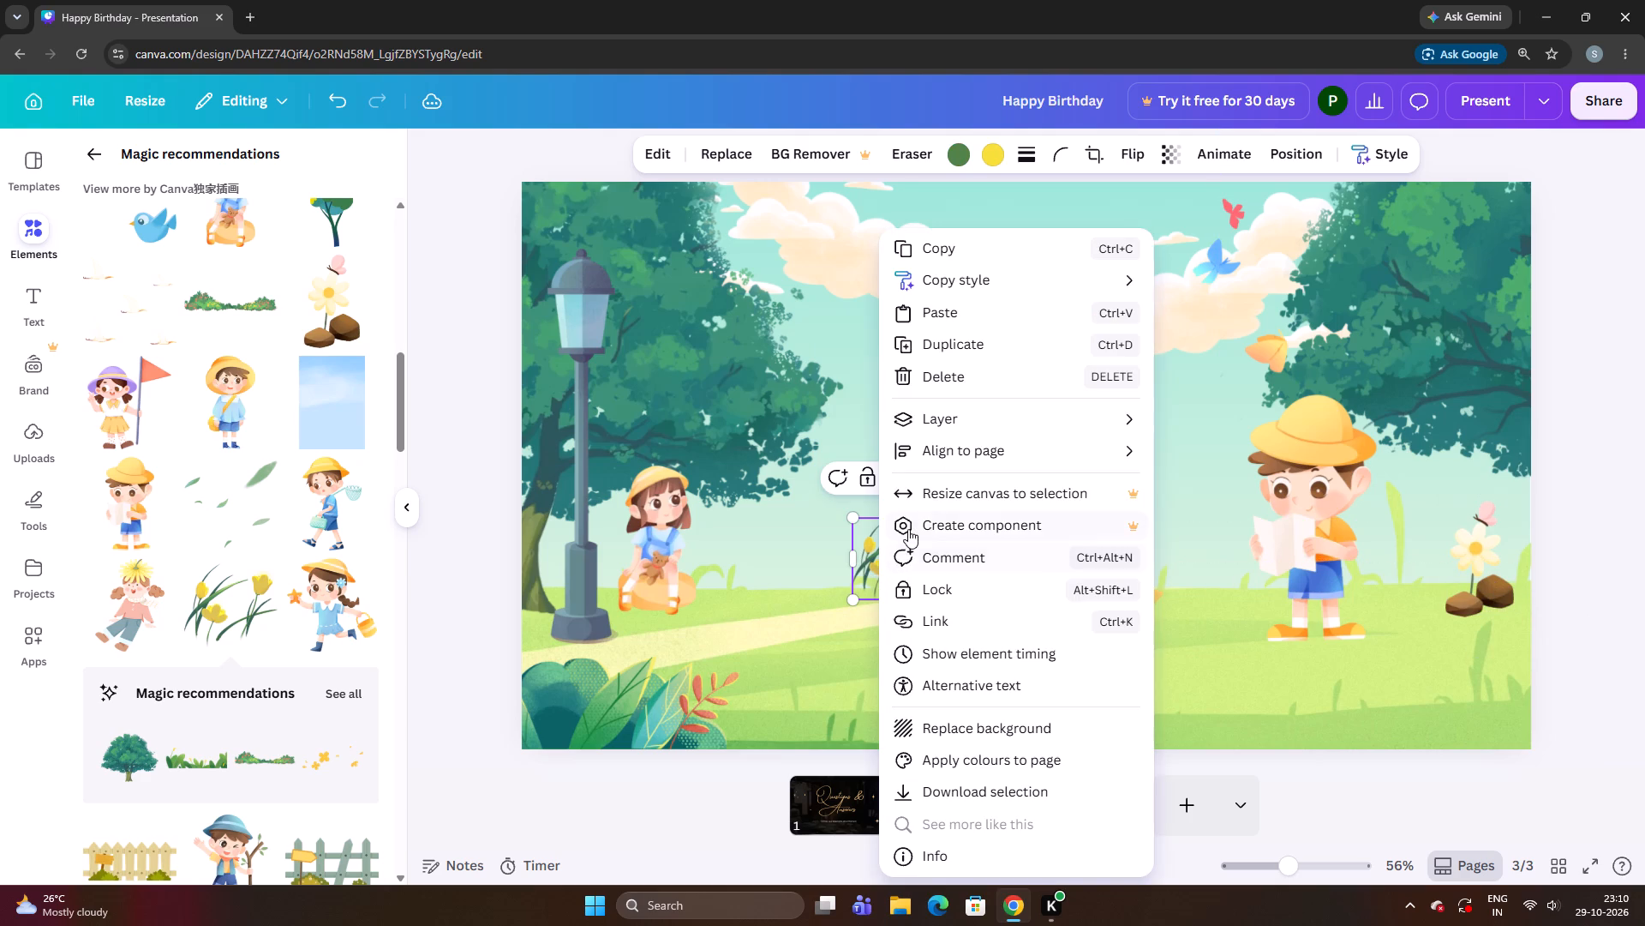
left_click(1032, 421)
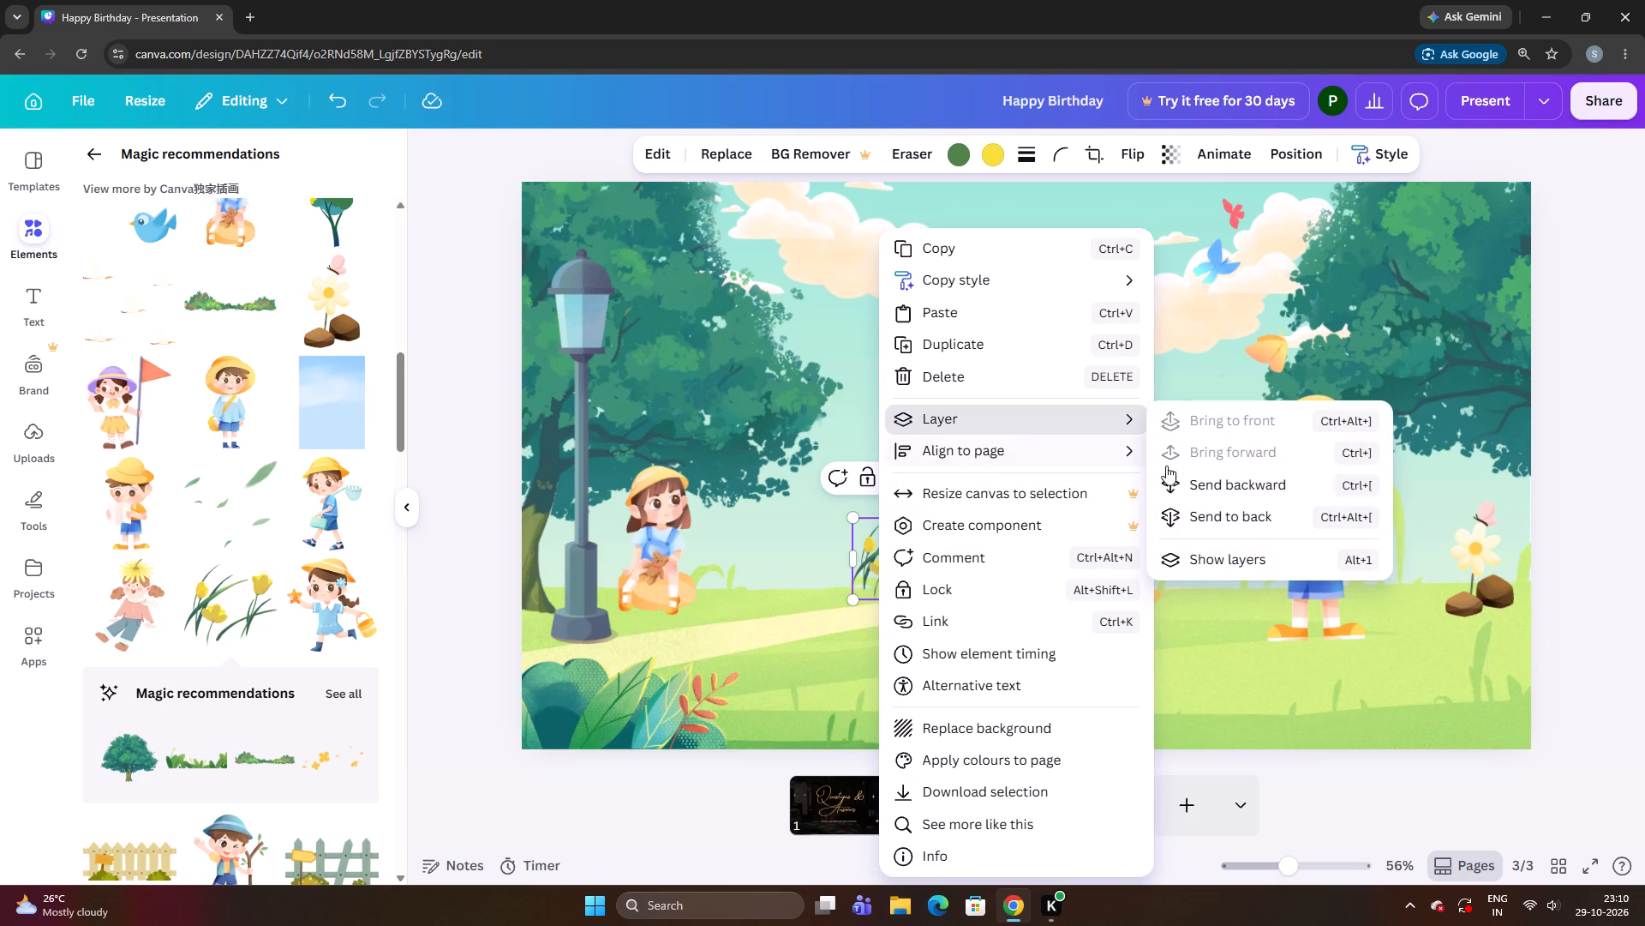
left_click(1179, 475)
left_click(778, 562)
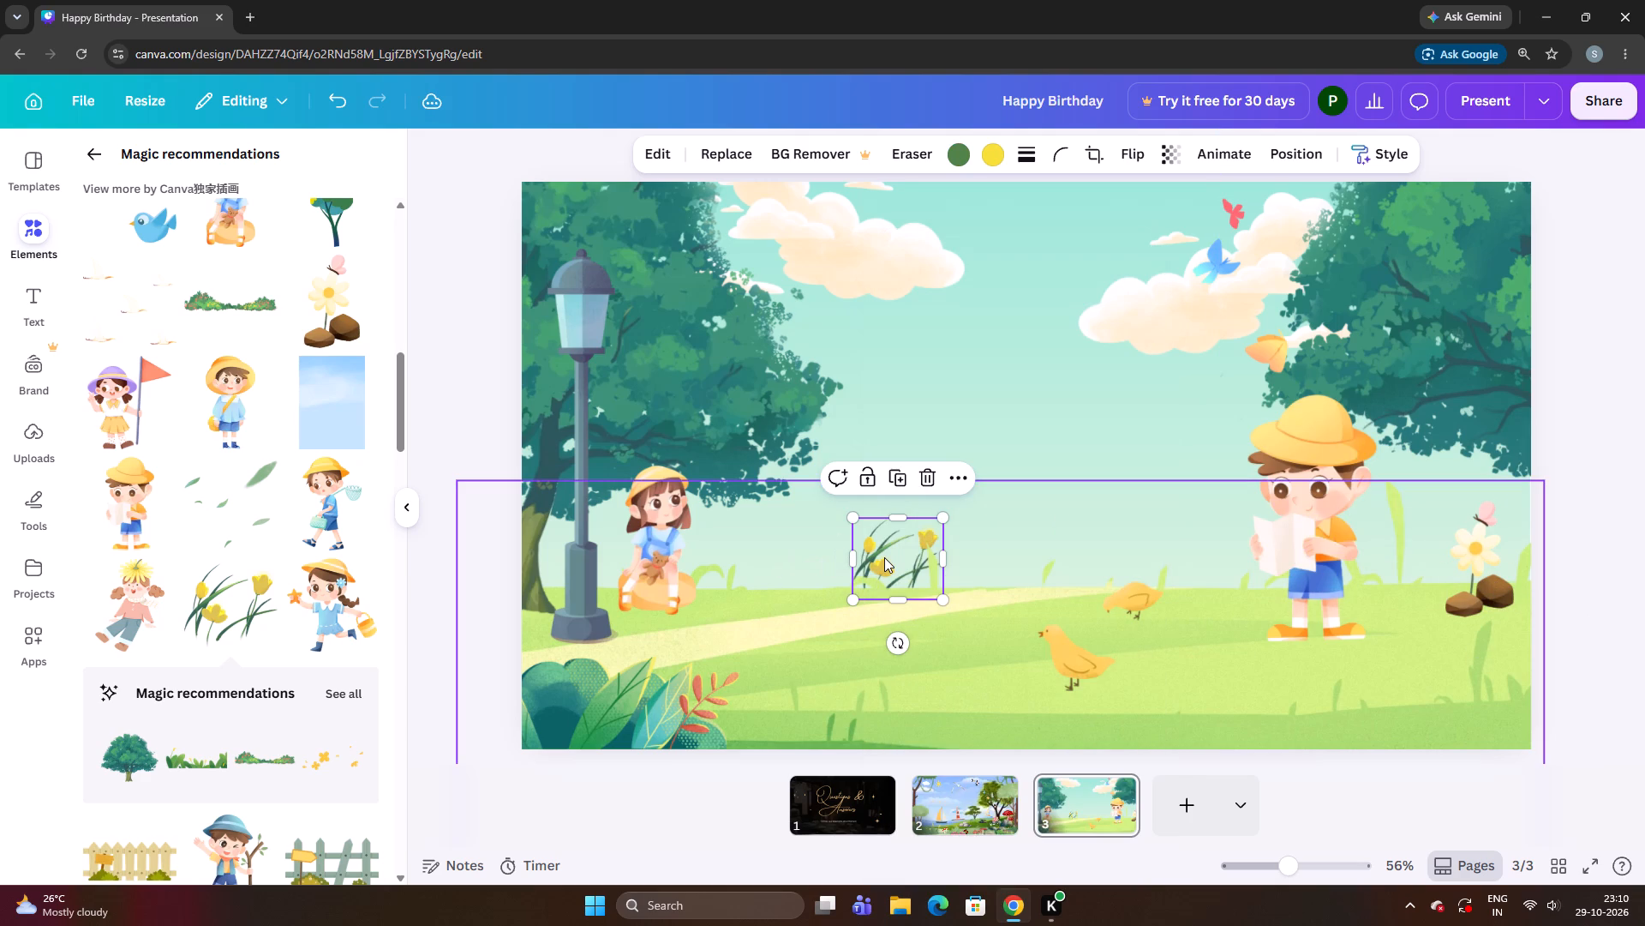
key("Down")
key("Right")
key("Right")
left_click(905, 407)
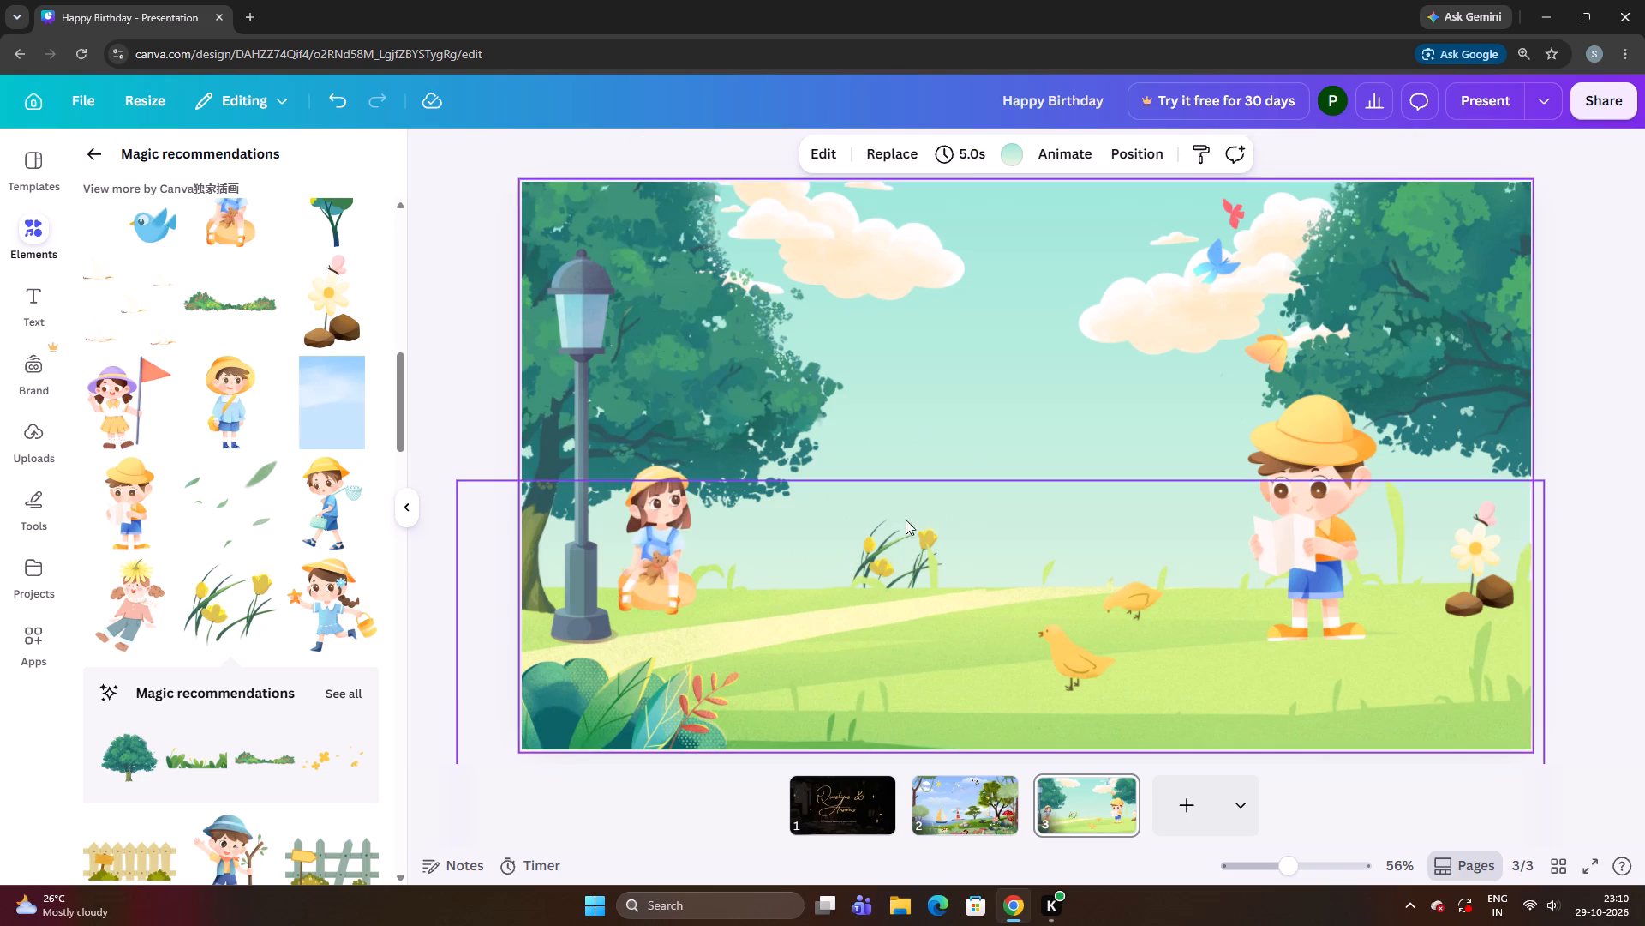
left_click(906, 545)
left_click(900, 559)
left_click(968, 289)
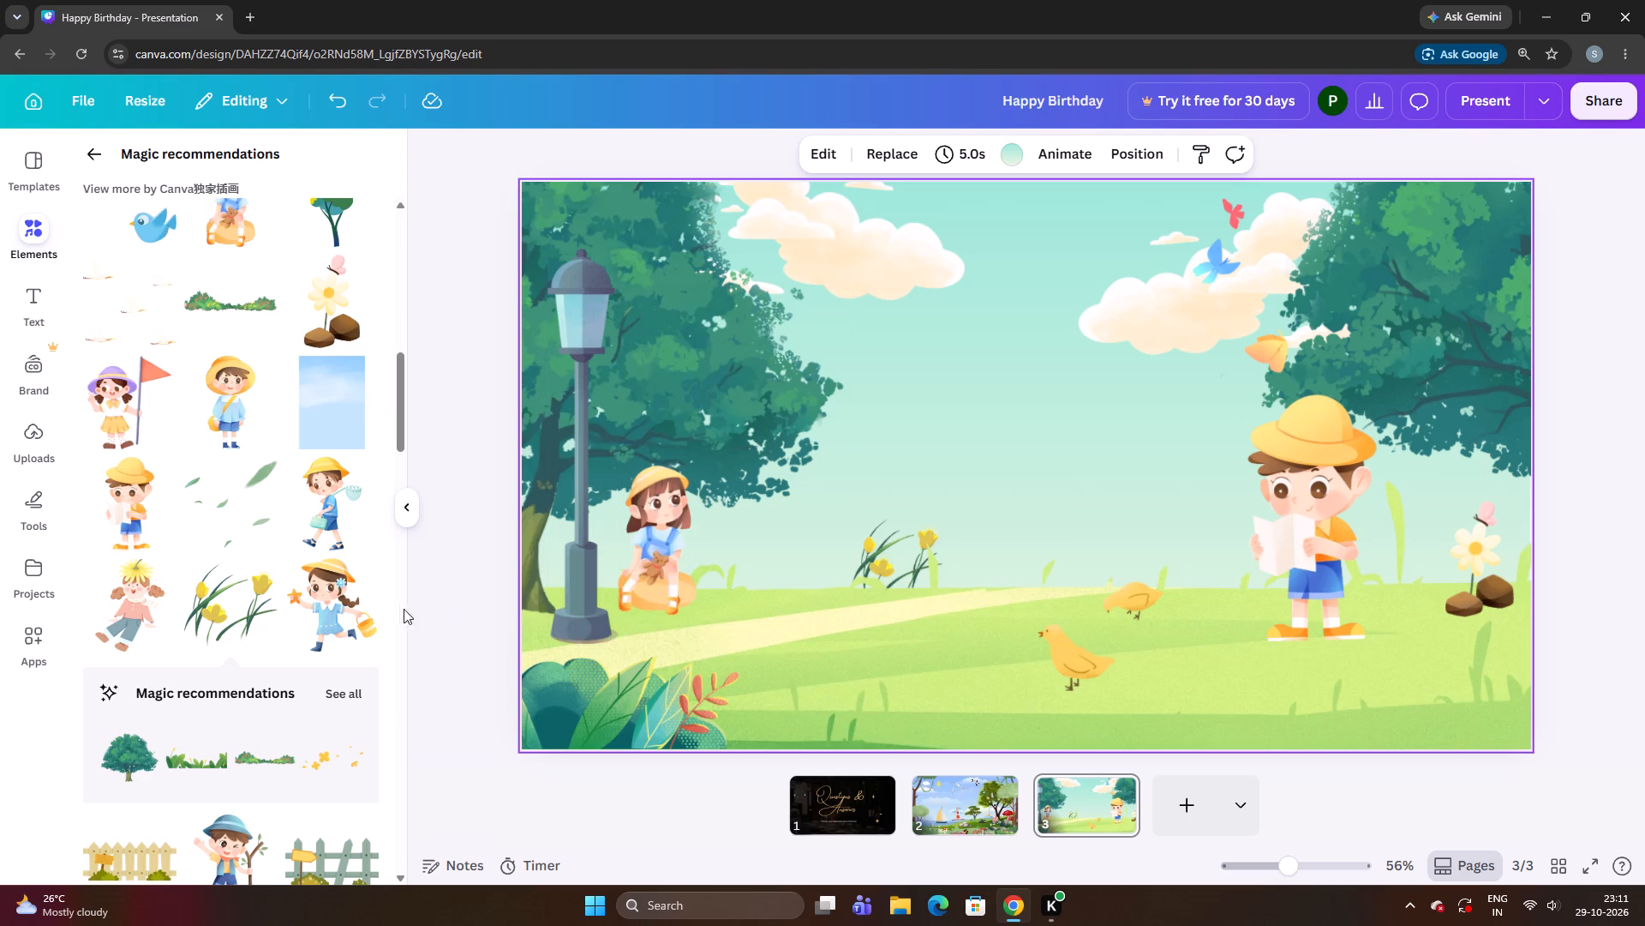
Add the running girl with starfish and basket, shrink her to about an eighth of the page width, and place her beside the yellow tulips.
left_click(355, 616)
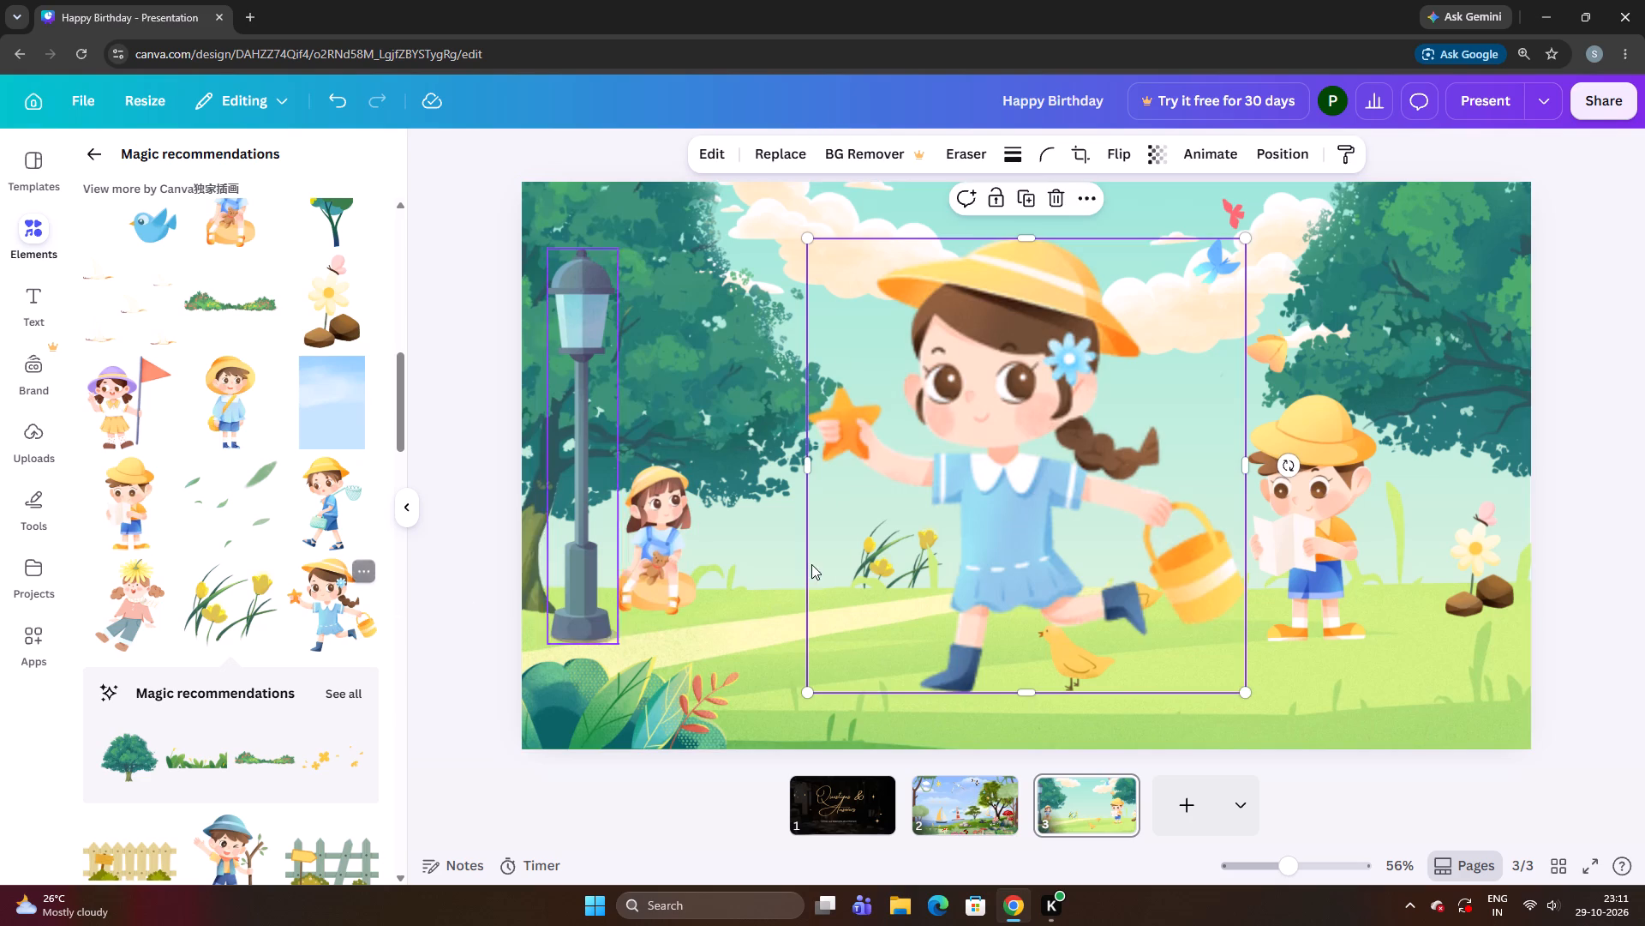
left_click_drag(1084, 522, 1074, 524)
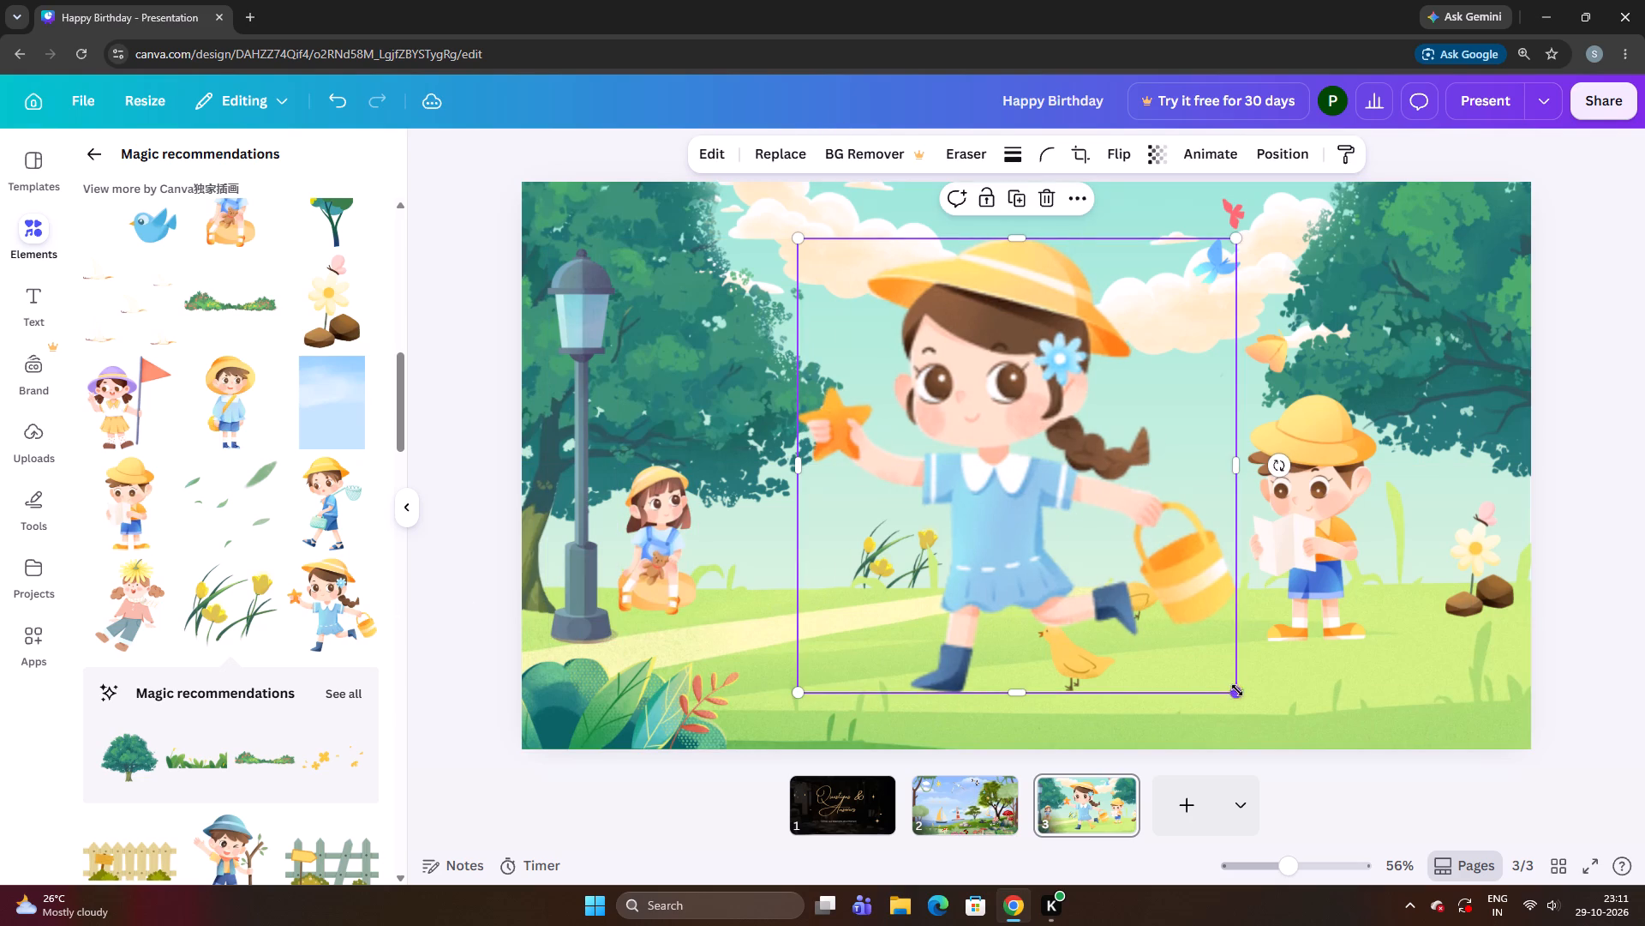
left_click_drag(1235, 693, 947, 430)
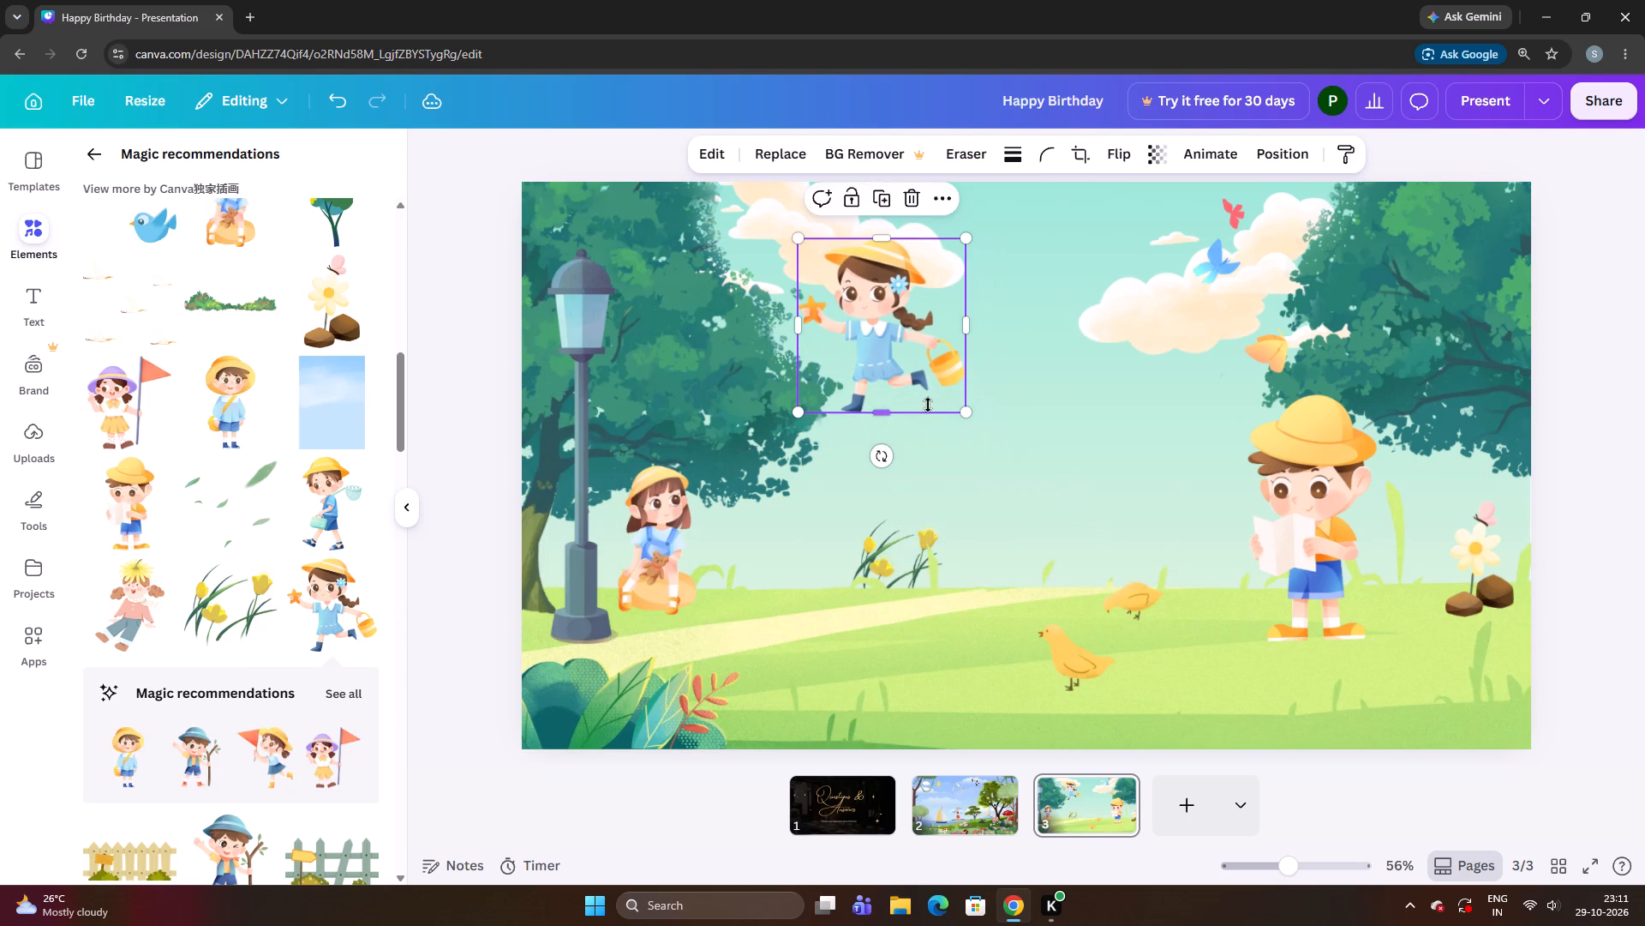
left_click_drag(923, 378, 949, 572)
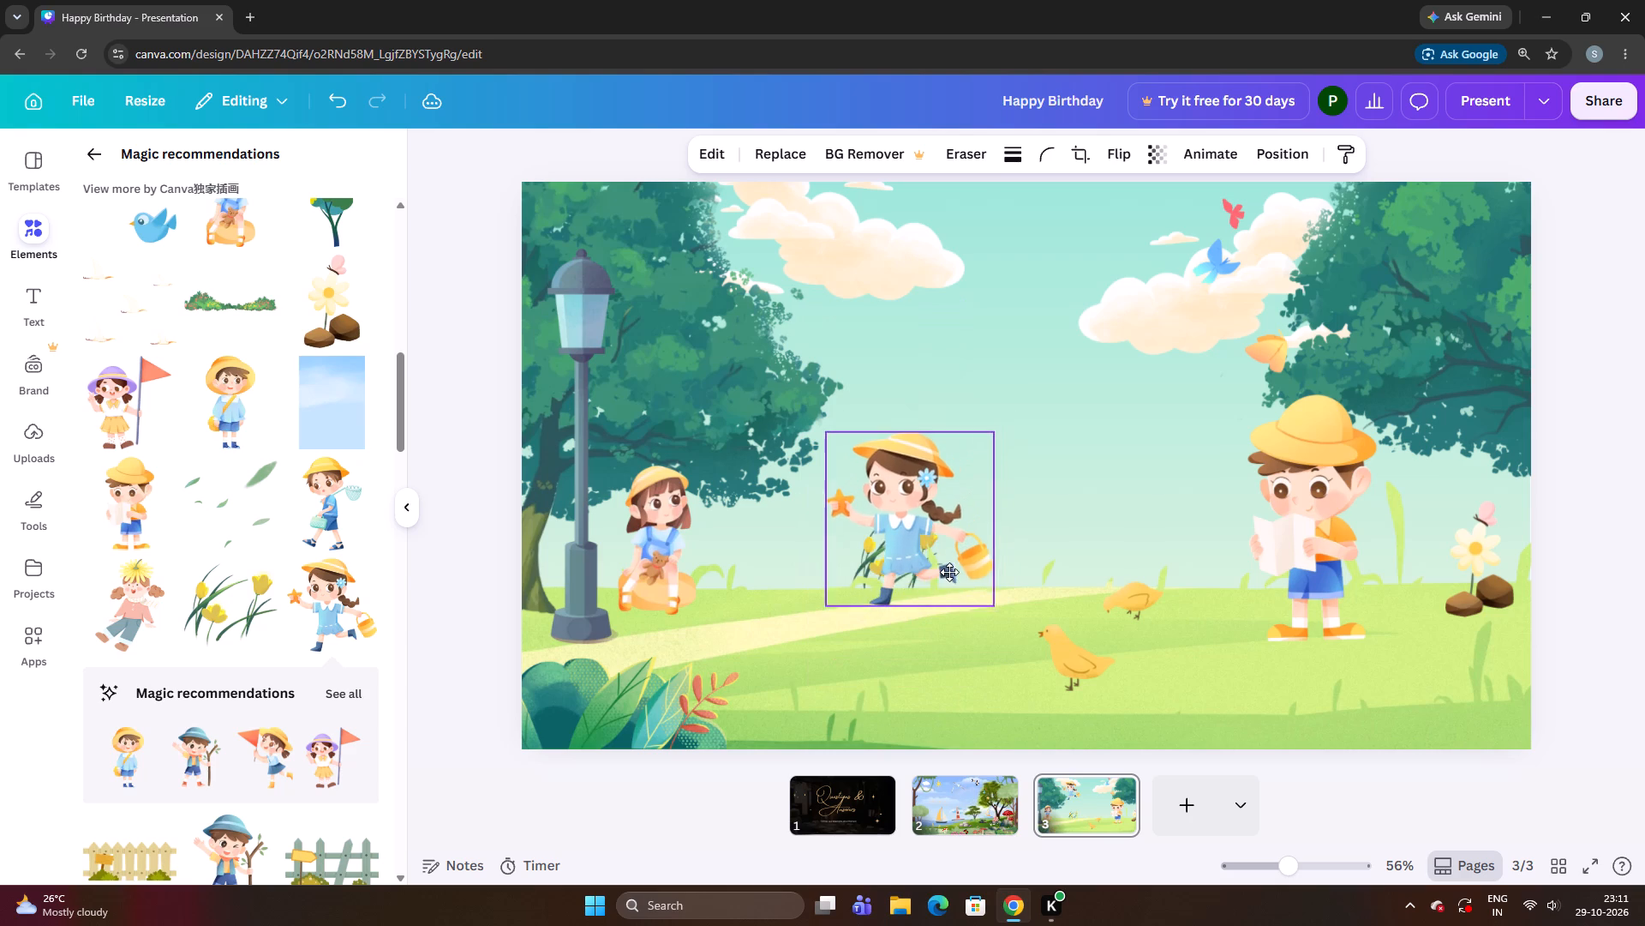
left_click_drag(949, 572, 936, 585)
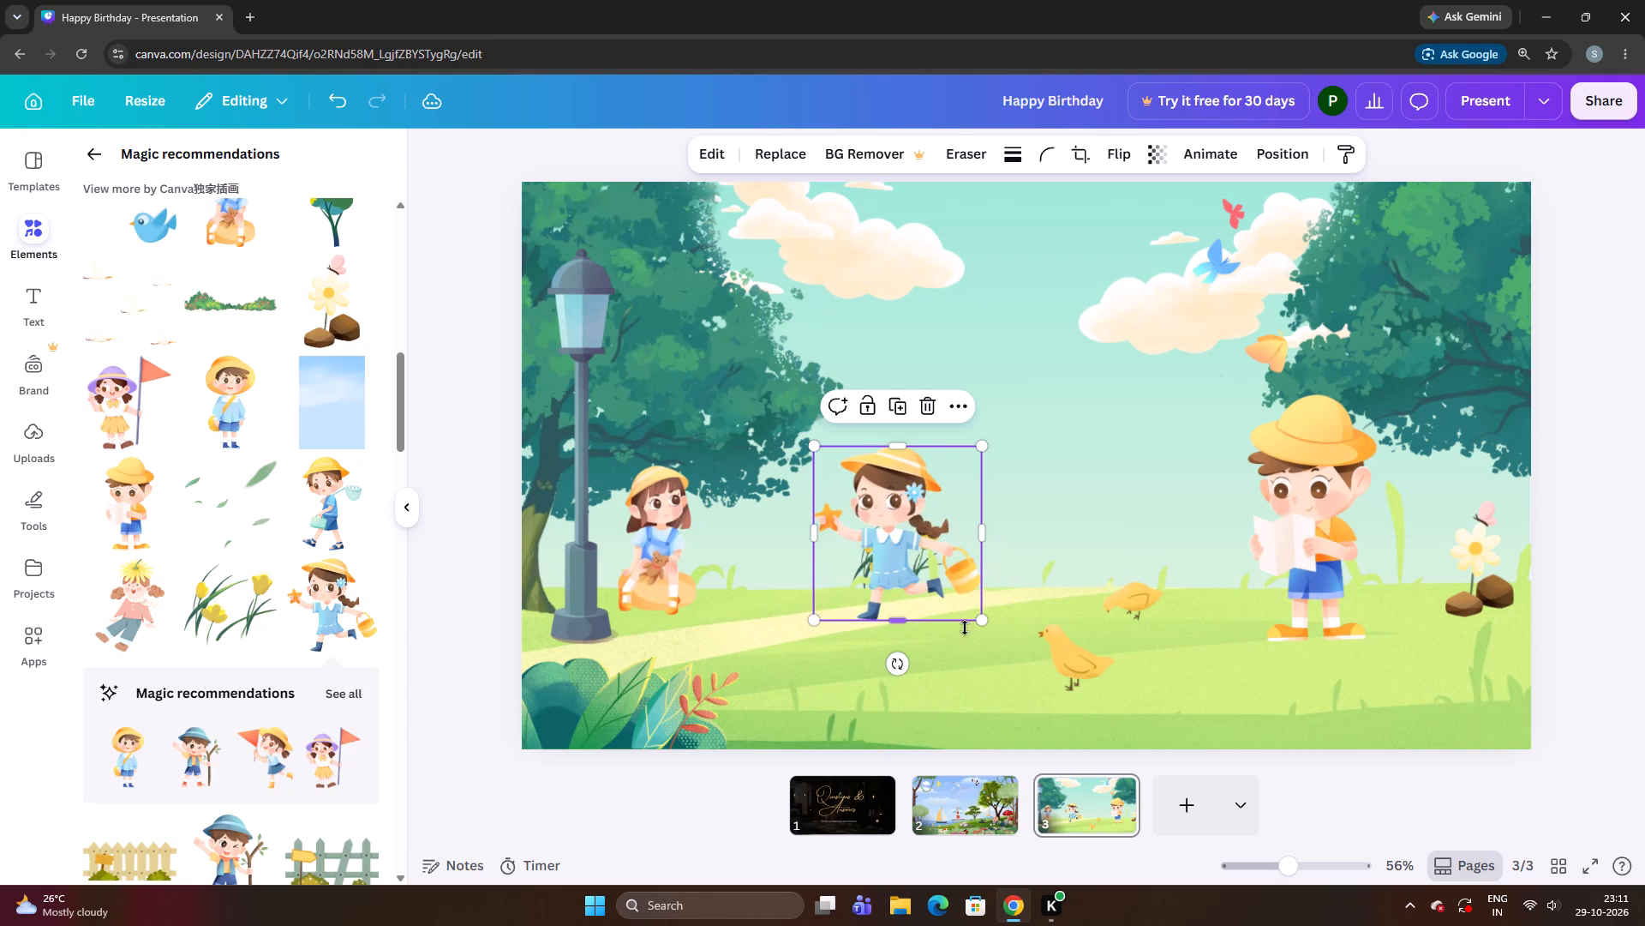
left_click_drag(985, 622, 942, 570)
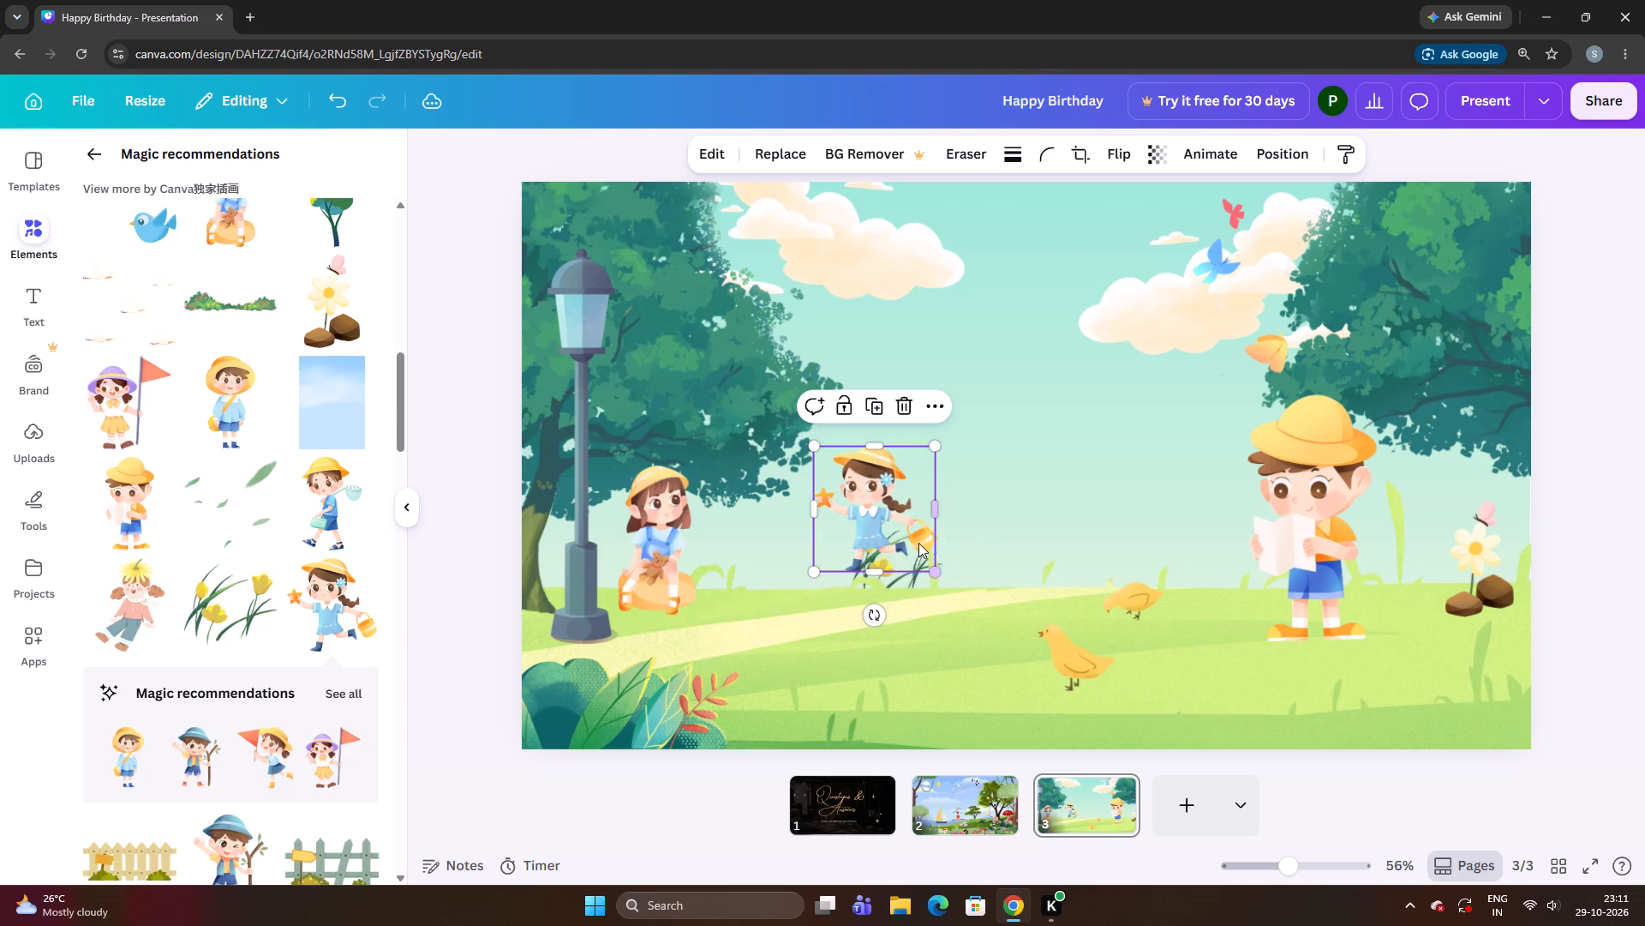
left_click_drag(911, 532, 995, 571)
left_click(839, 658)
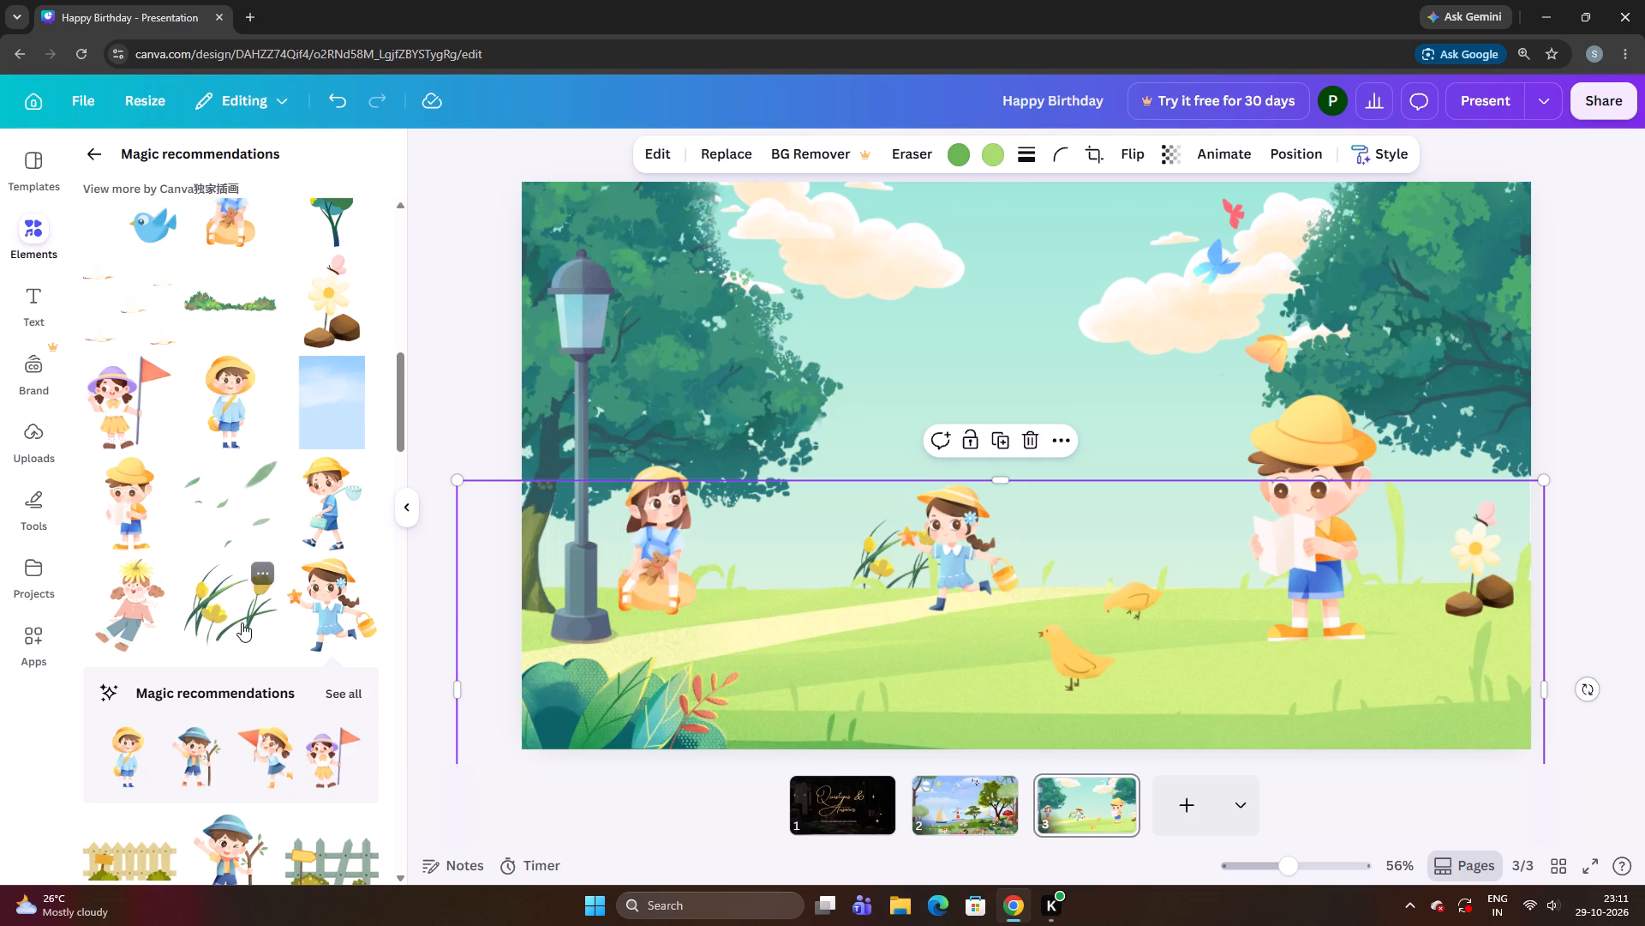
Browse further through the recommended elements, including the fences and child figures, for more scene items.
scroll(208, 629, "down", 3)
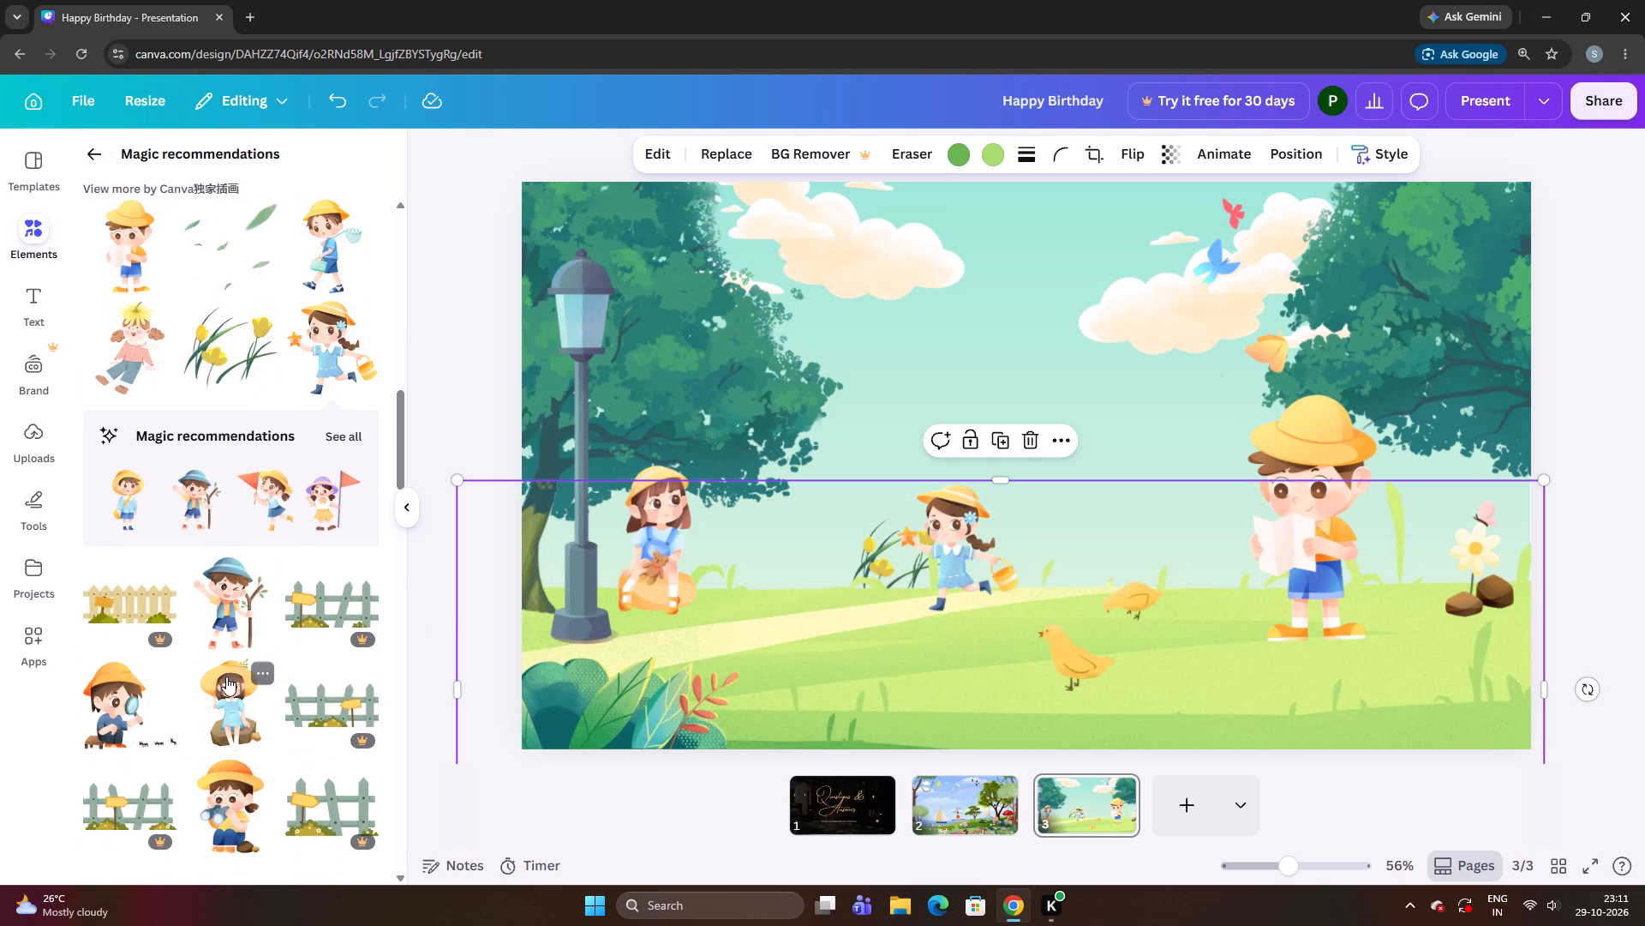
scroll(200, 725, "down", 2)
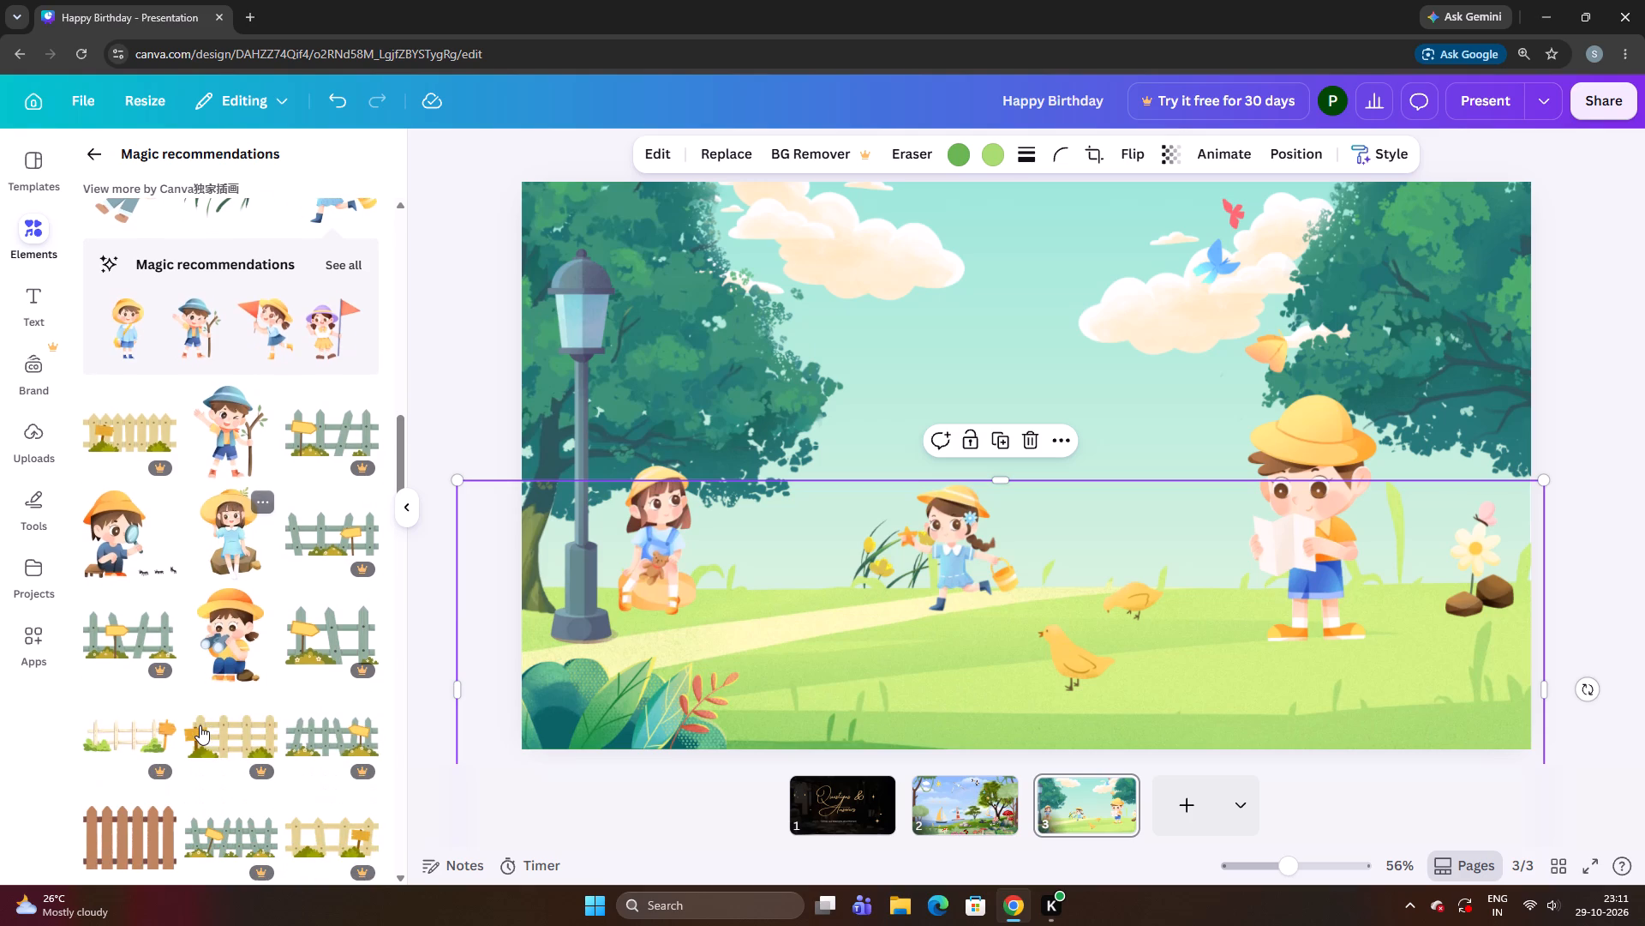
scroll(200, 725, "down", 4)
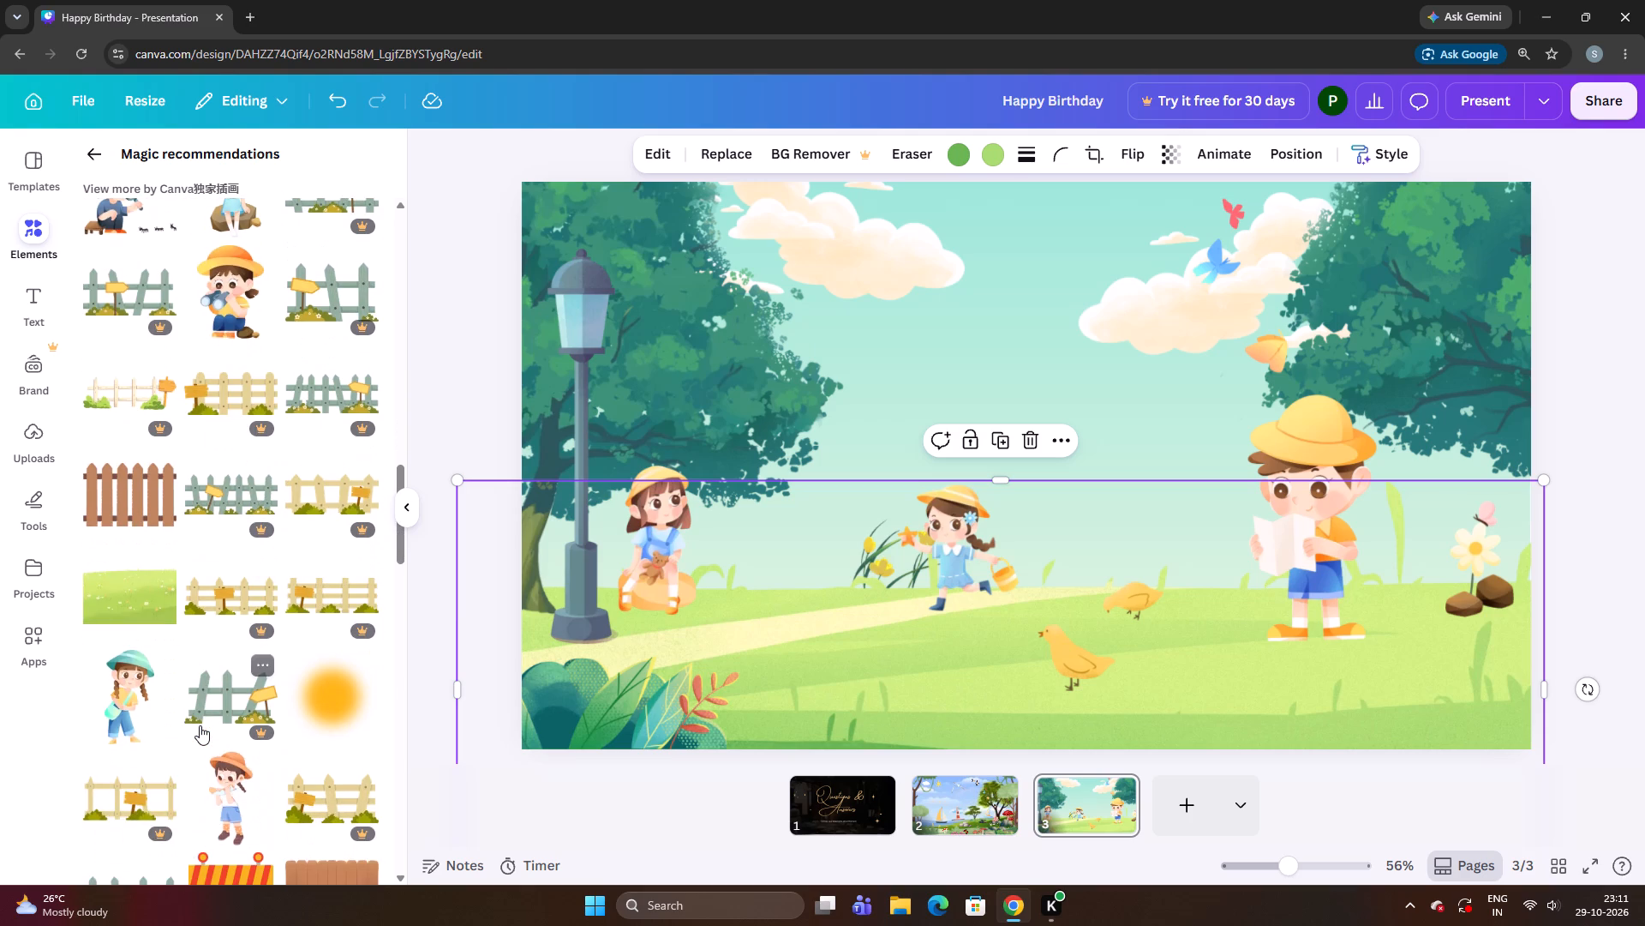
scroll(200, 725, "down", 3)
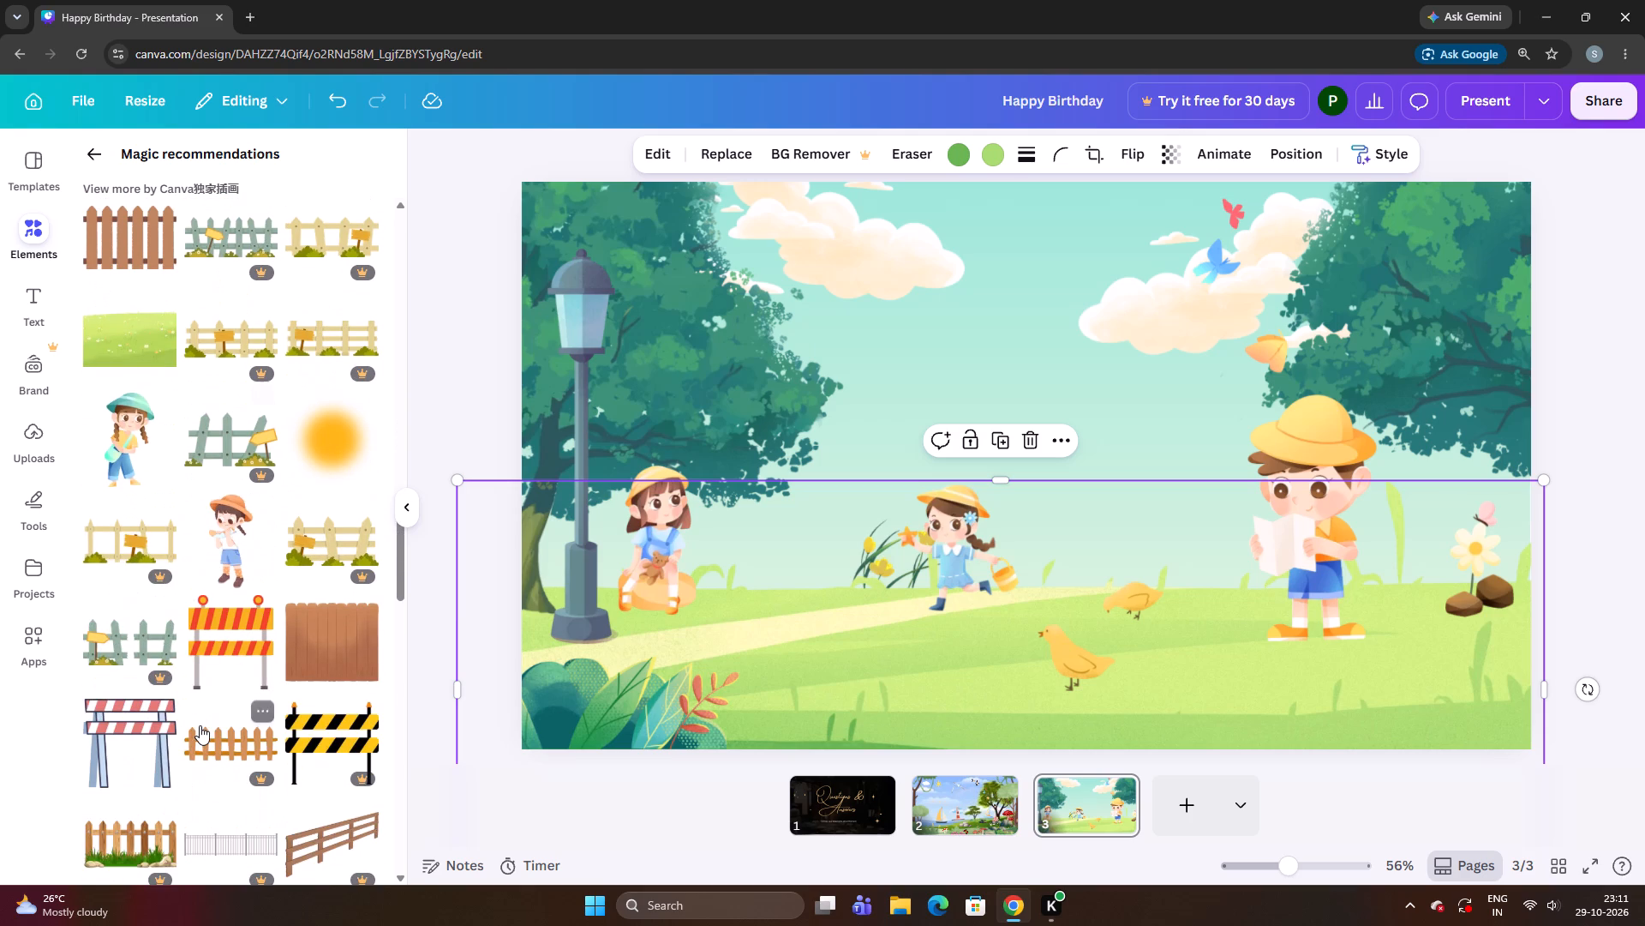
scroll(200, 725, "down", 3)
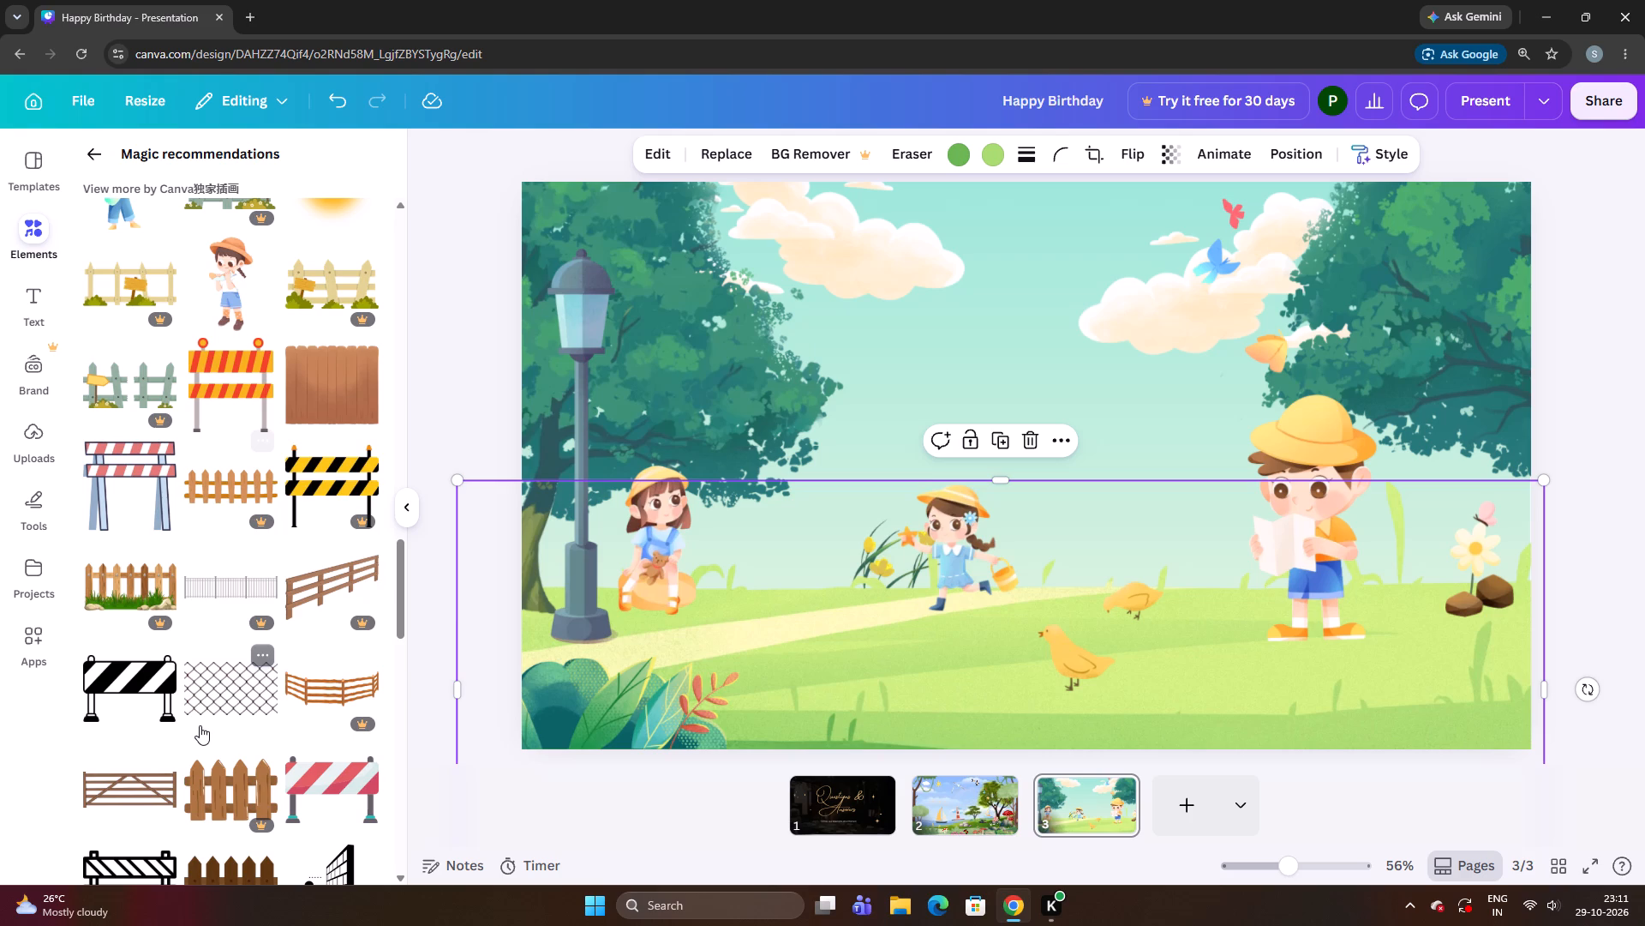
scroll(200, 725, "down", 2)
Add the pair of blue birds, shrink them to about 7% of the page width, and place them in the sky between the large clouds.
scroll(200, 725, "up", 8)
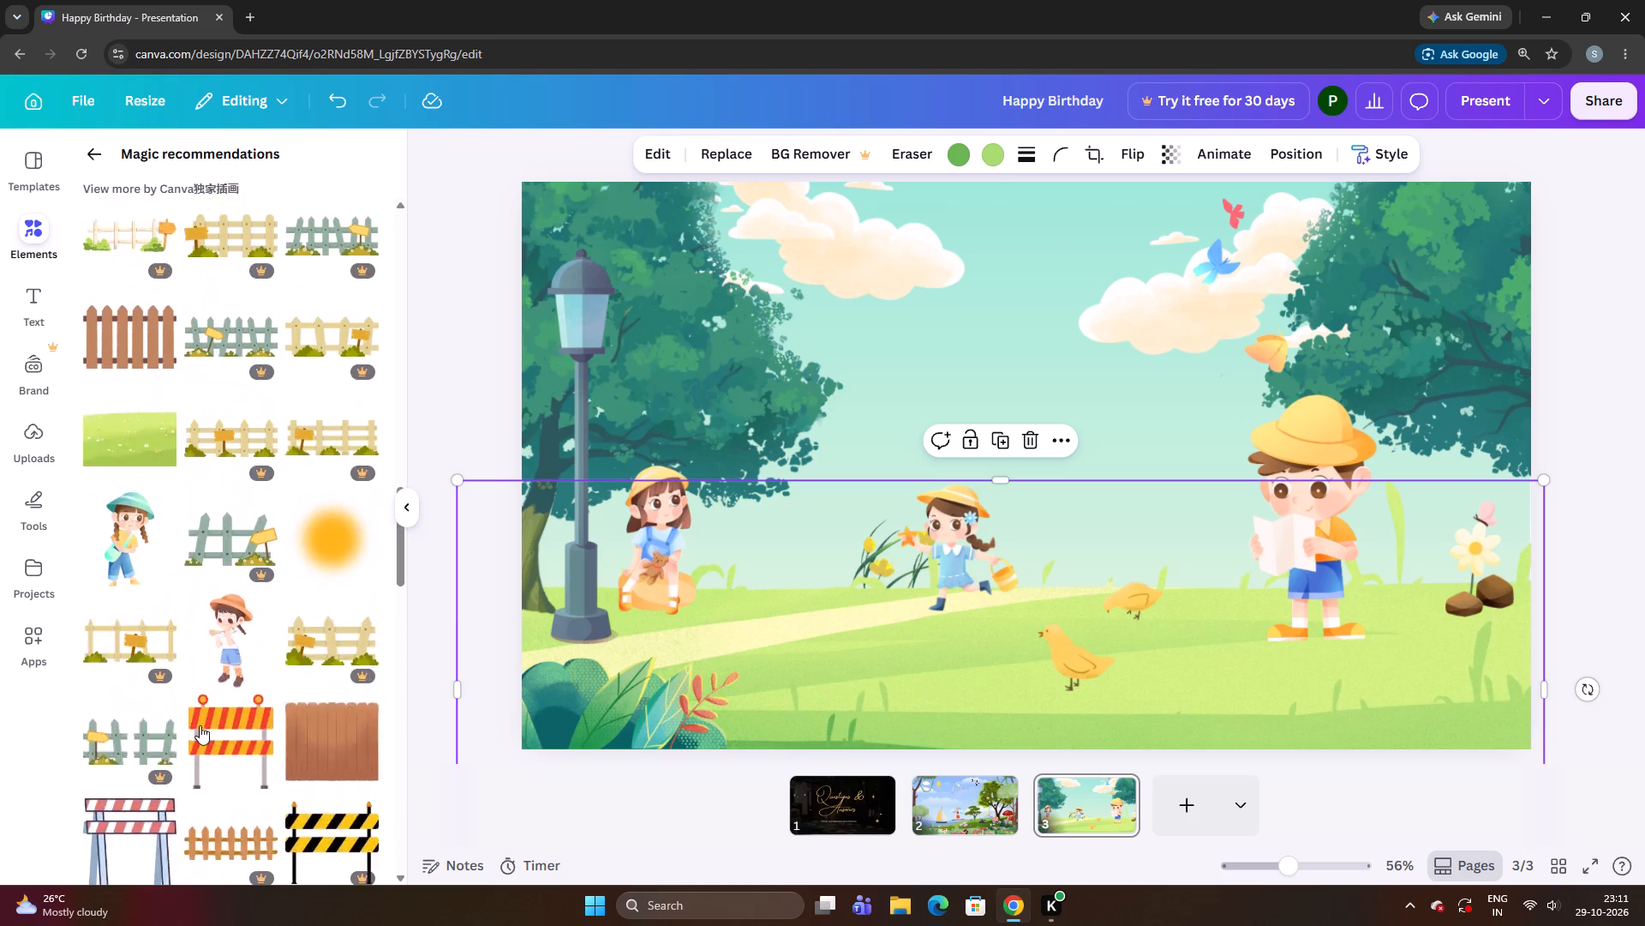
scroll(200, 725, "up", 19)
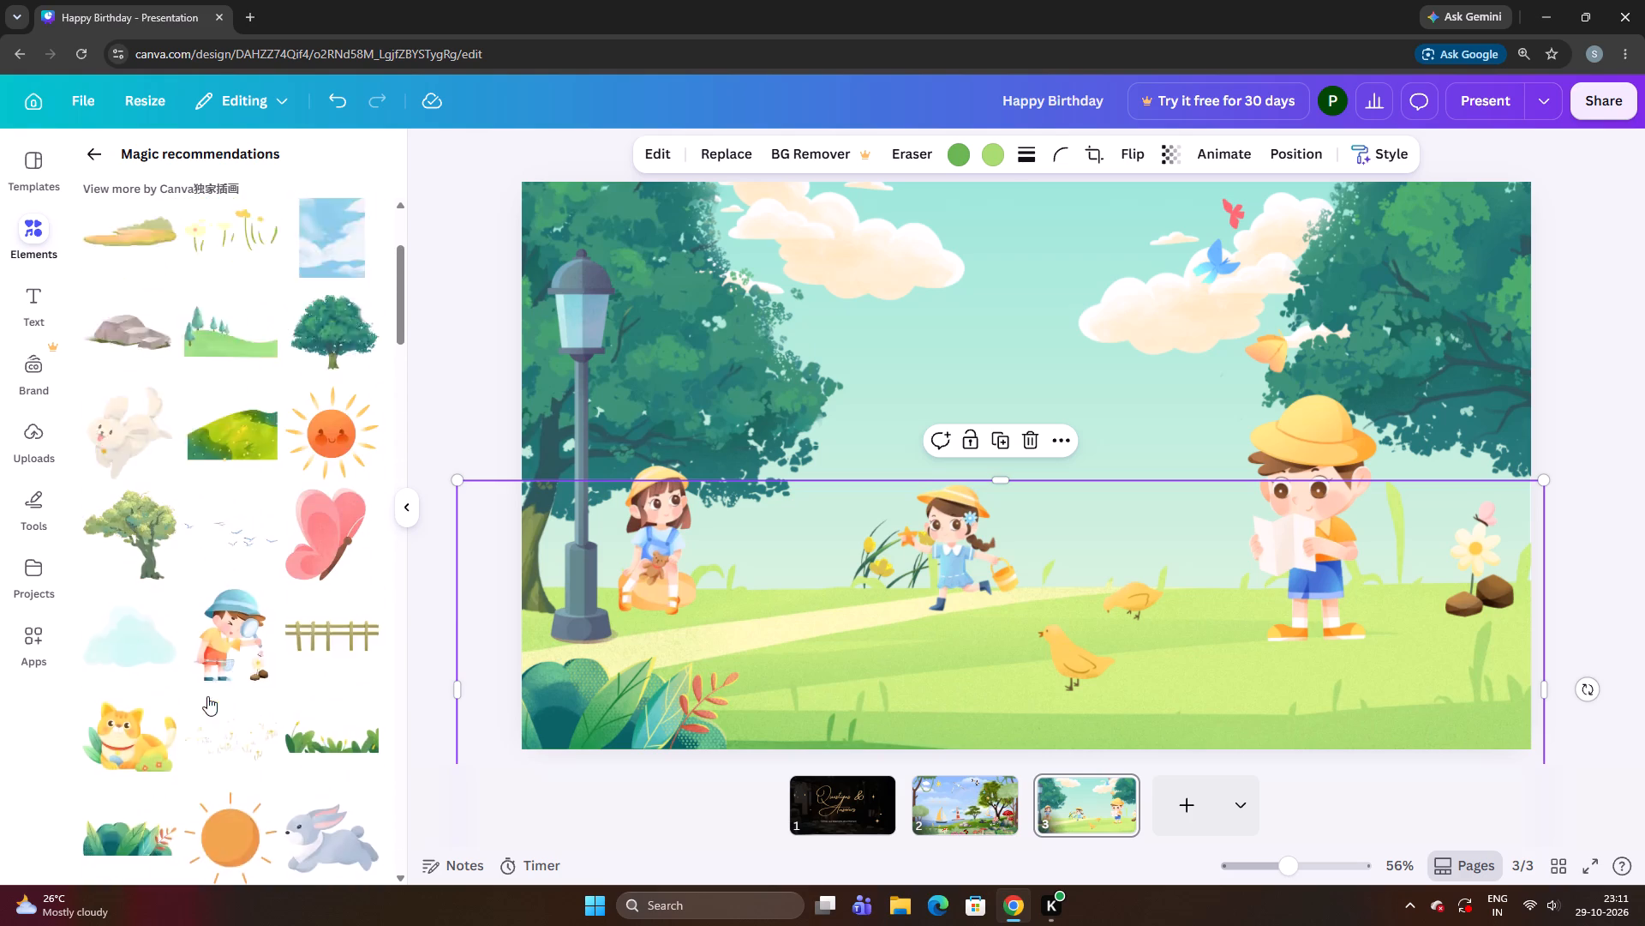
scroll(207, 696, "up", 1)
scroll(207, 696, "down", 5)
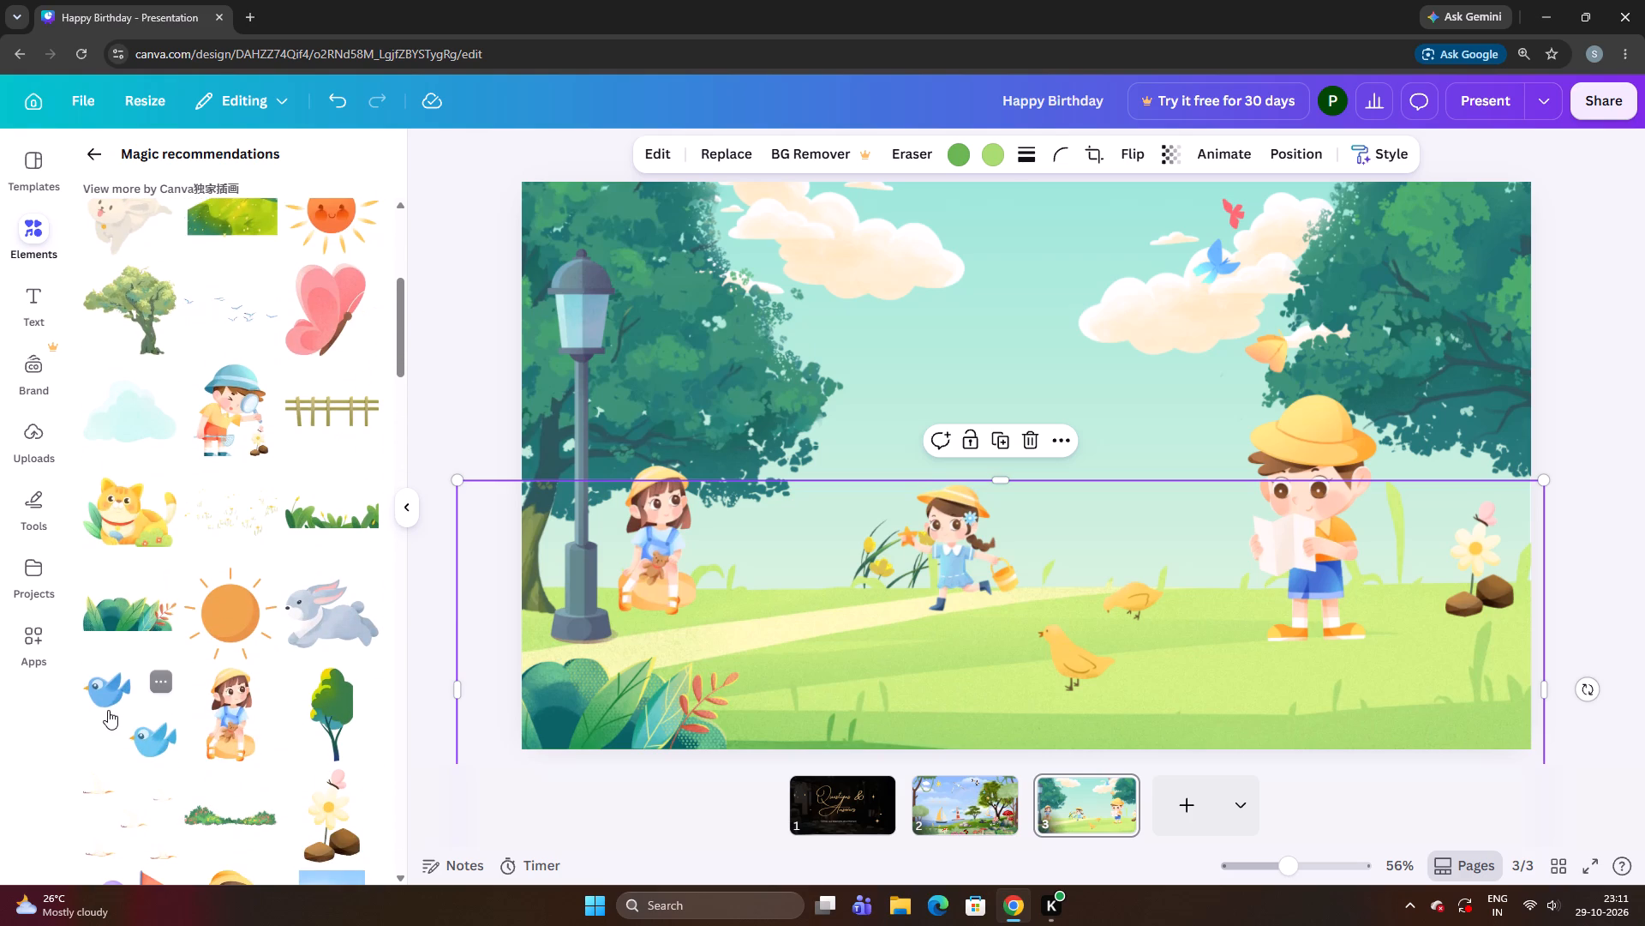
left_click(108, 710)
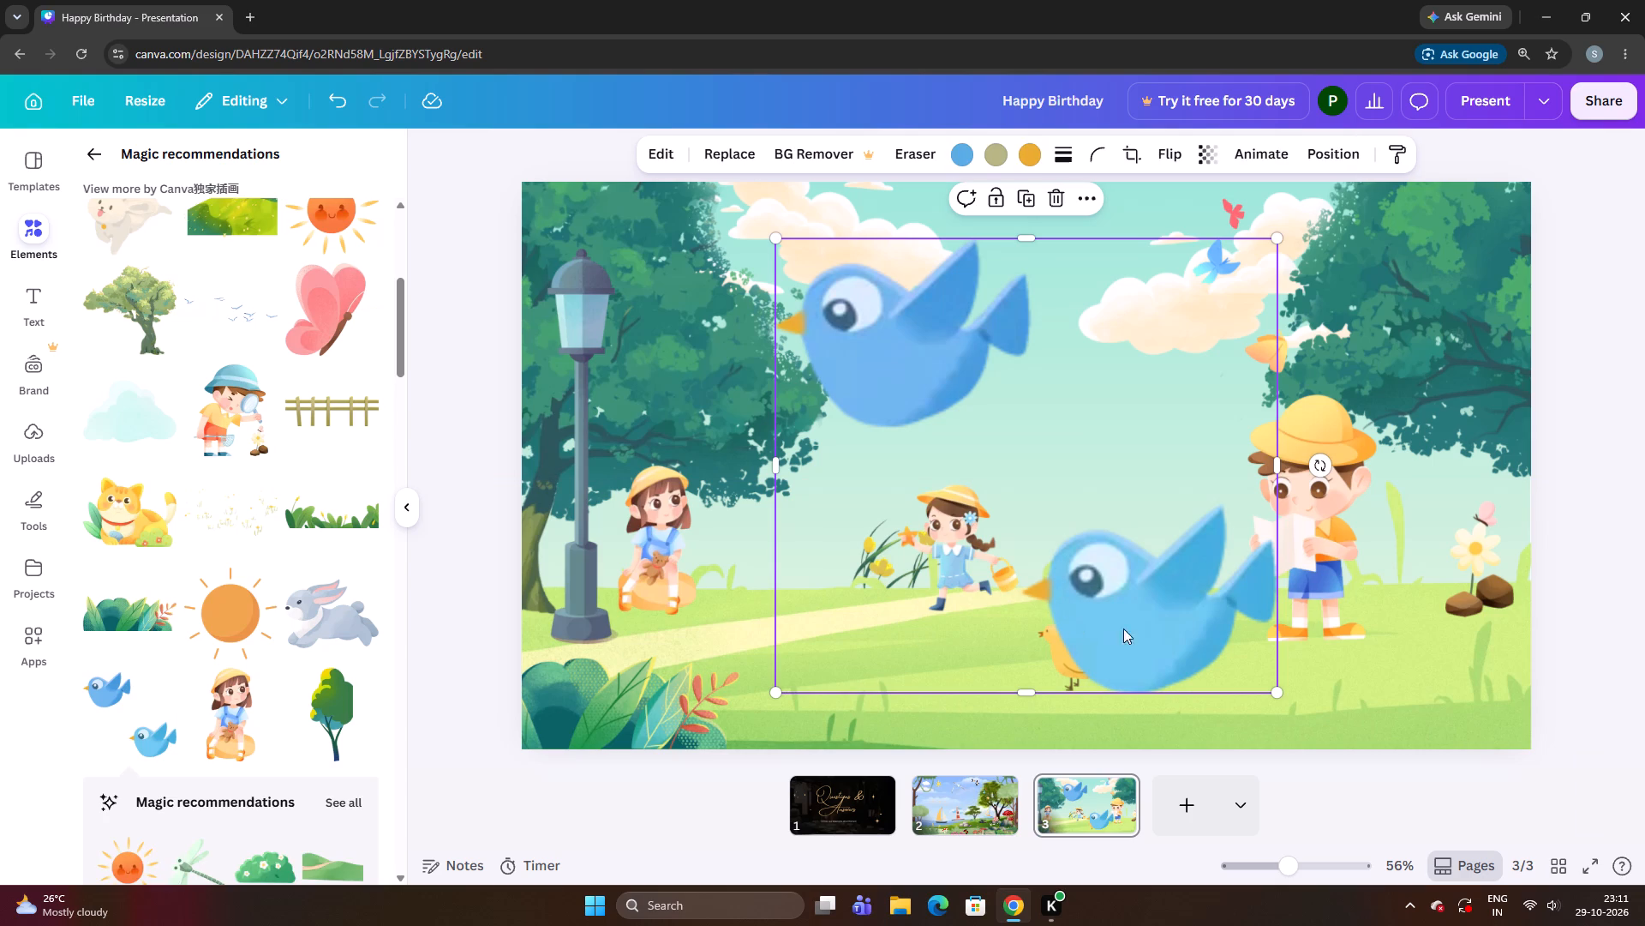
left_click_drag(1134, 631, 1106, 542)
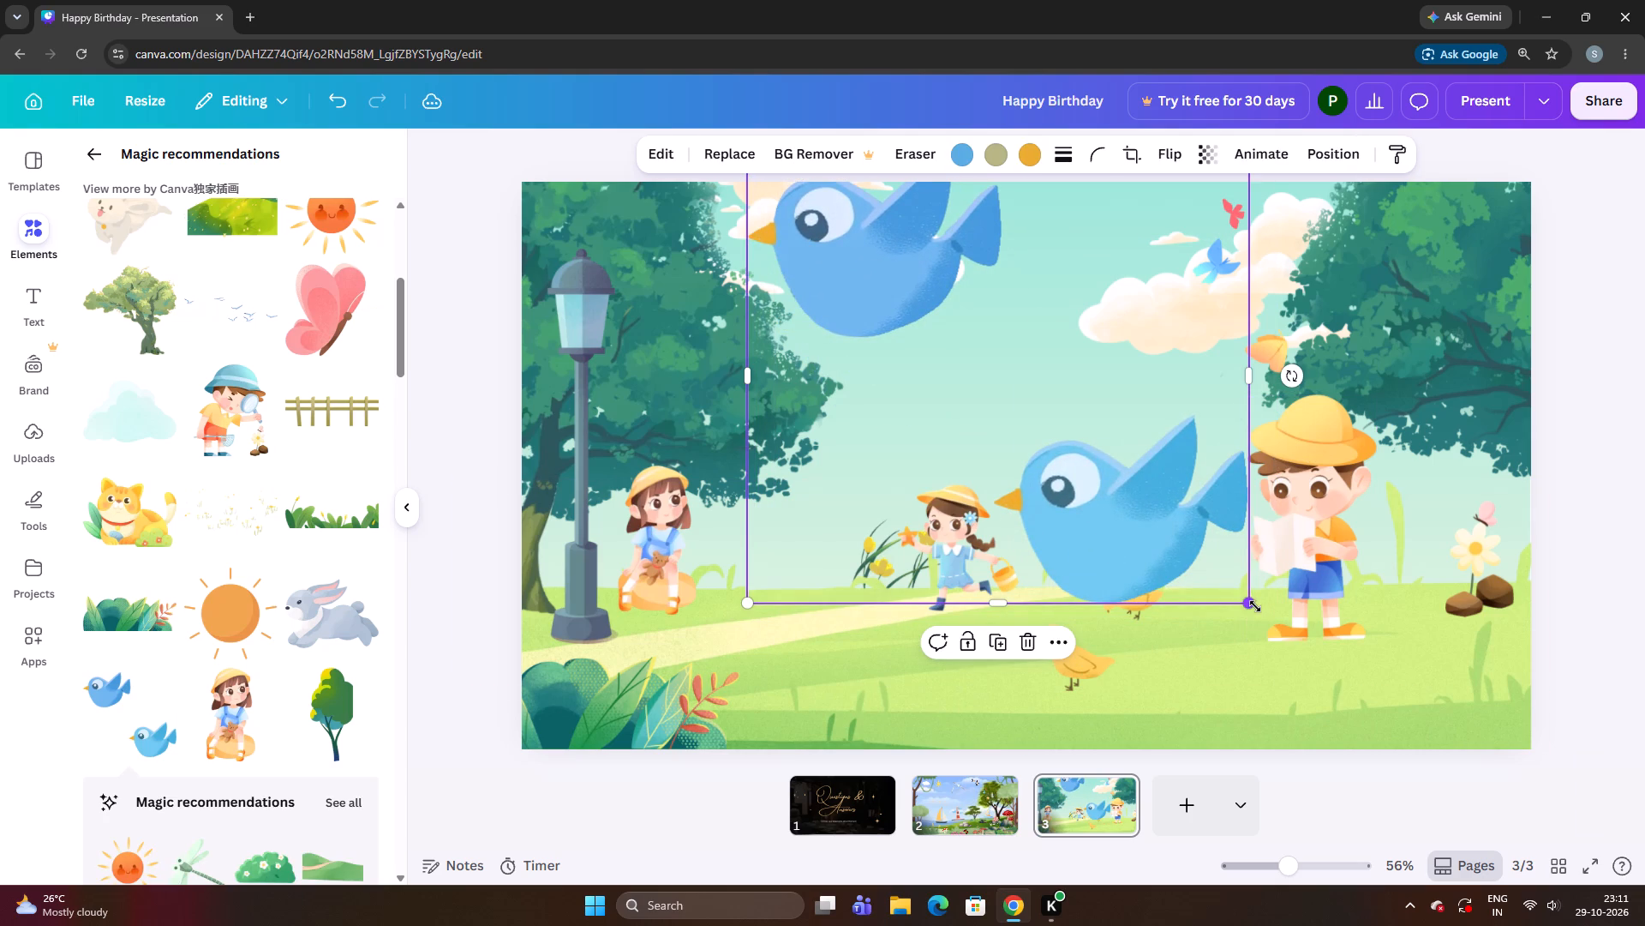
left_click_drag(1254, 606, 902, 304)
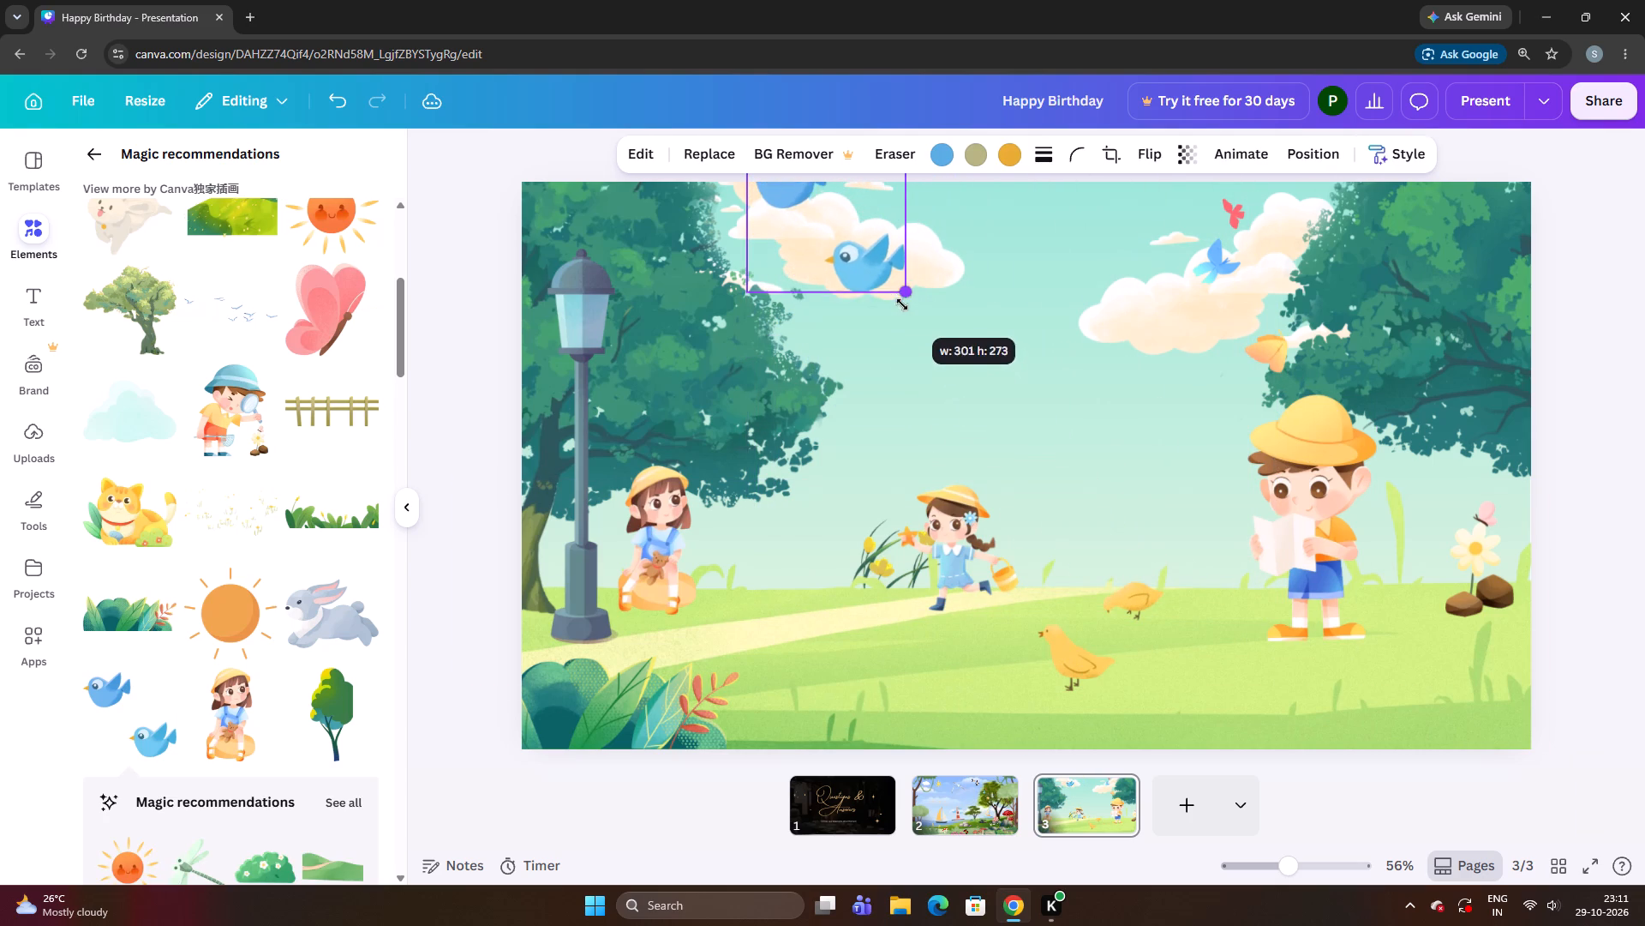
left_click_drag(902, 304, 883, 257)
left_click_drag(848, 215, 897, 254)
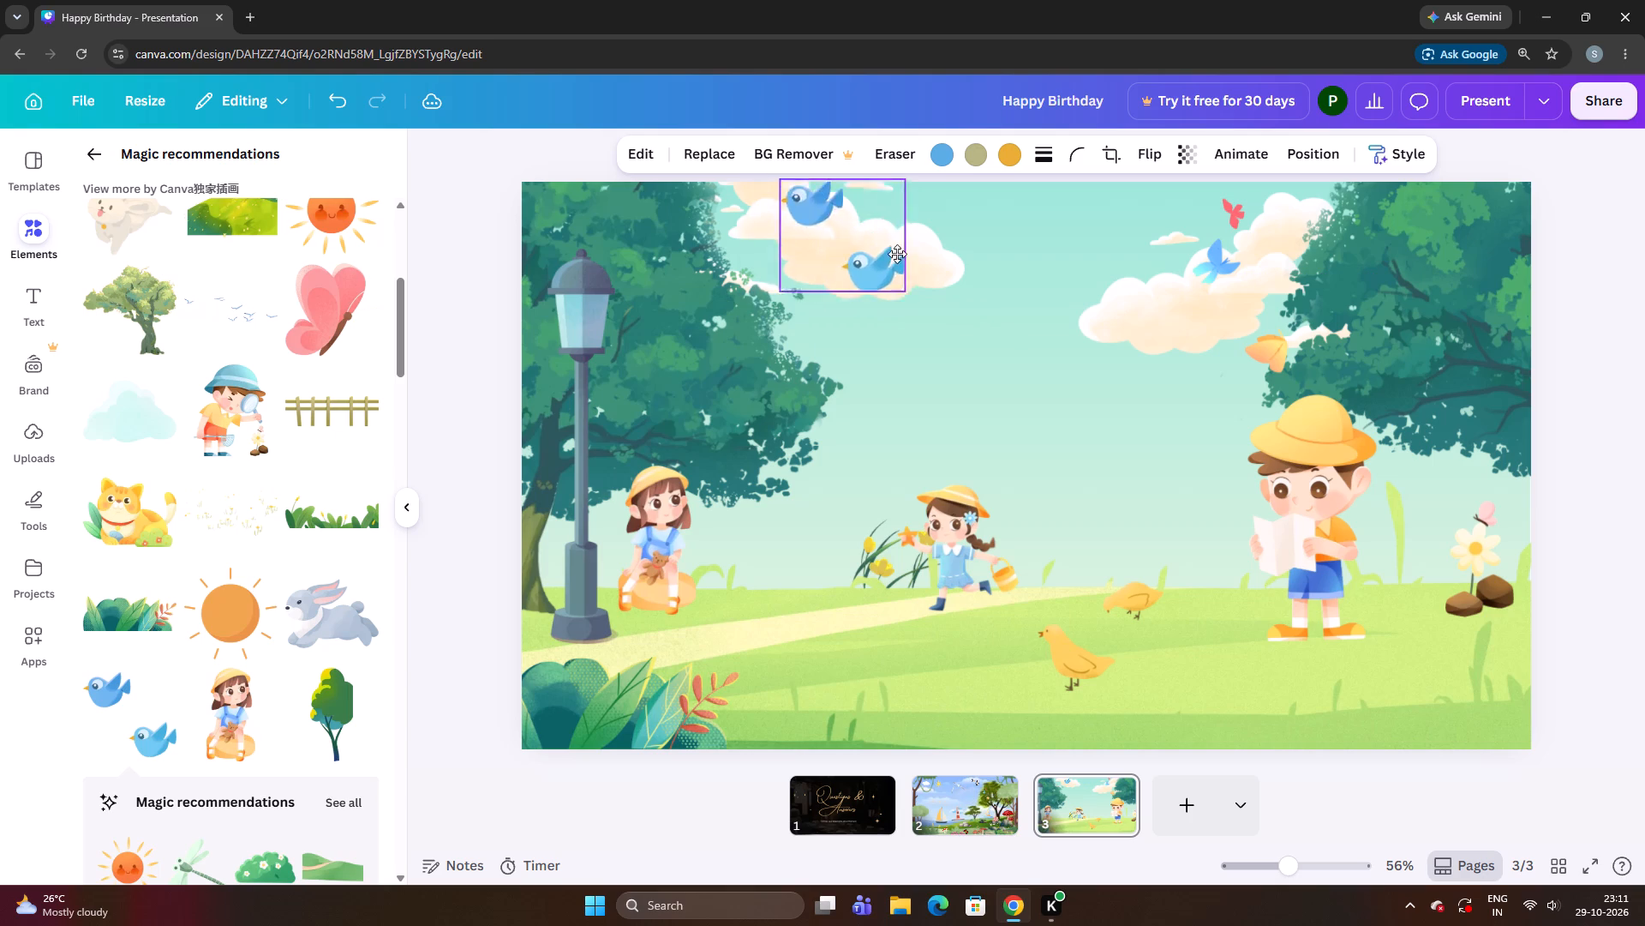
left_click_drag(897, 254, 1032, 358)
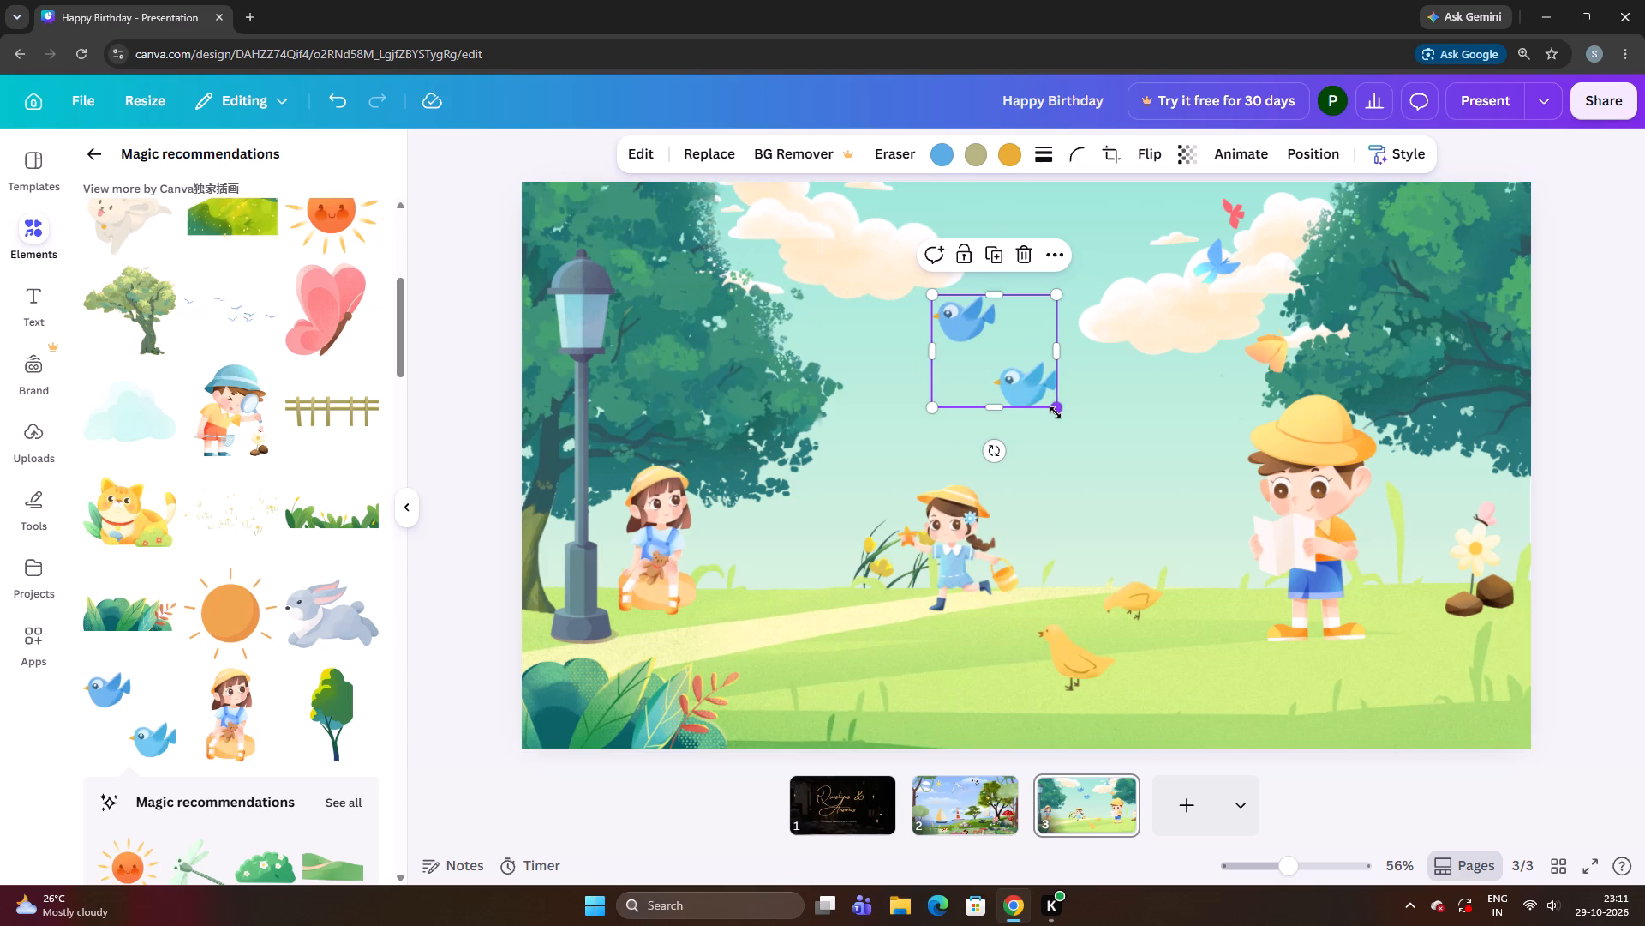
left_click_drag(1056, 412, 1008, 354)
left_click_drag(979, 346, 1032, 284)
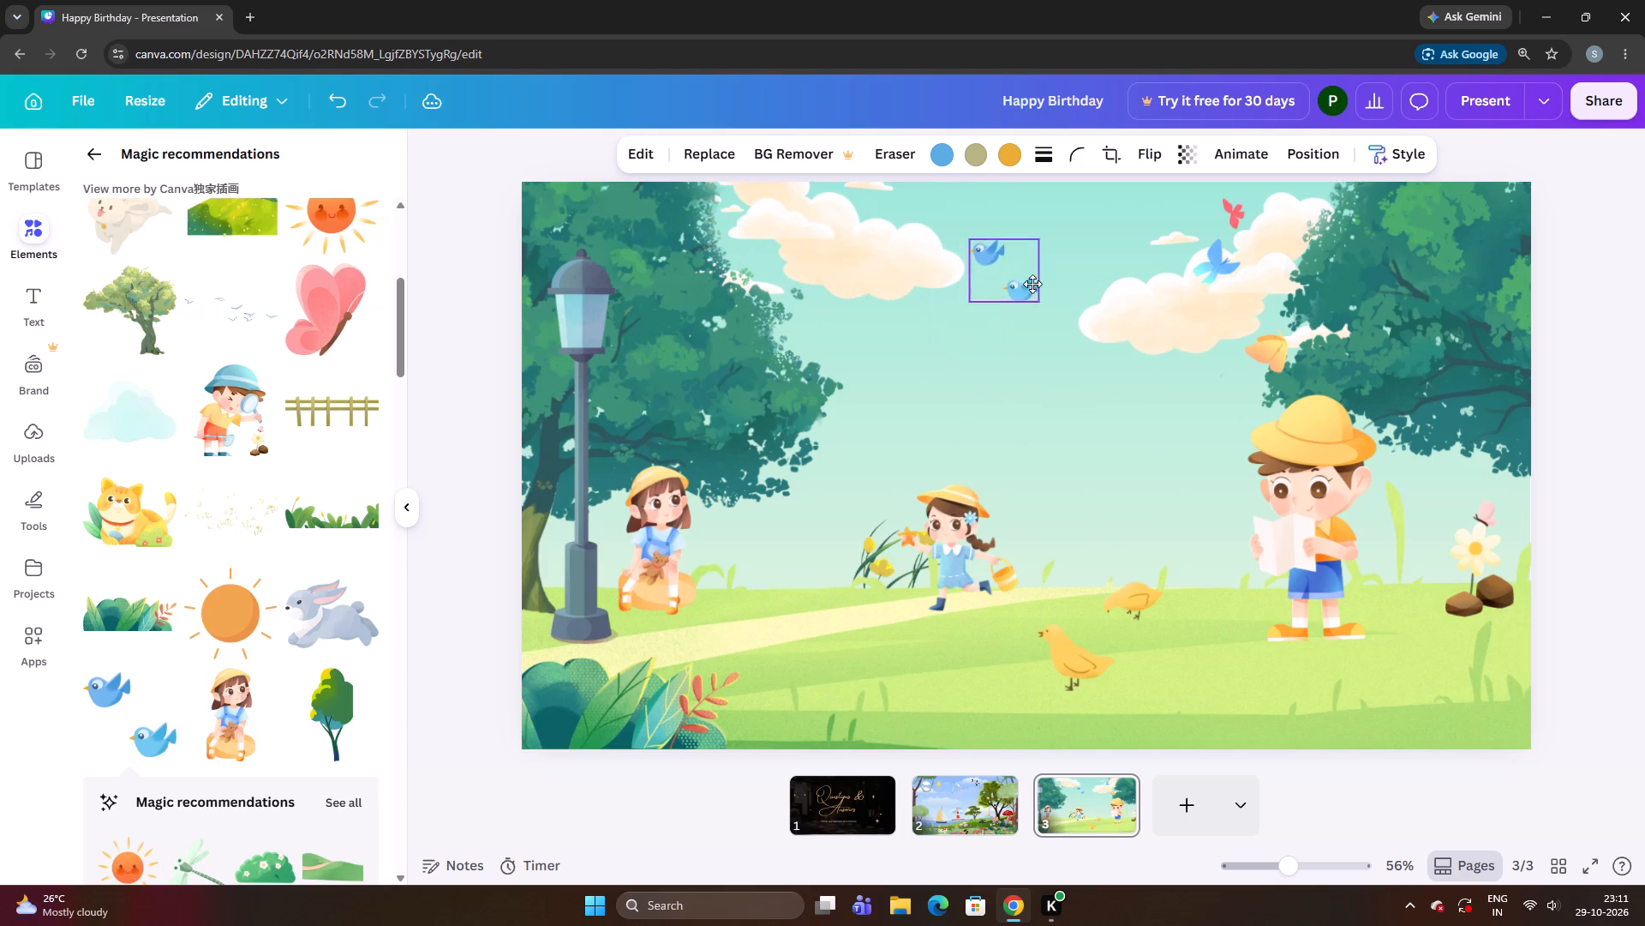
left_click_drag(1032, 284, 1075, 257)
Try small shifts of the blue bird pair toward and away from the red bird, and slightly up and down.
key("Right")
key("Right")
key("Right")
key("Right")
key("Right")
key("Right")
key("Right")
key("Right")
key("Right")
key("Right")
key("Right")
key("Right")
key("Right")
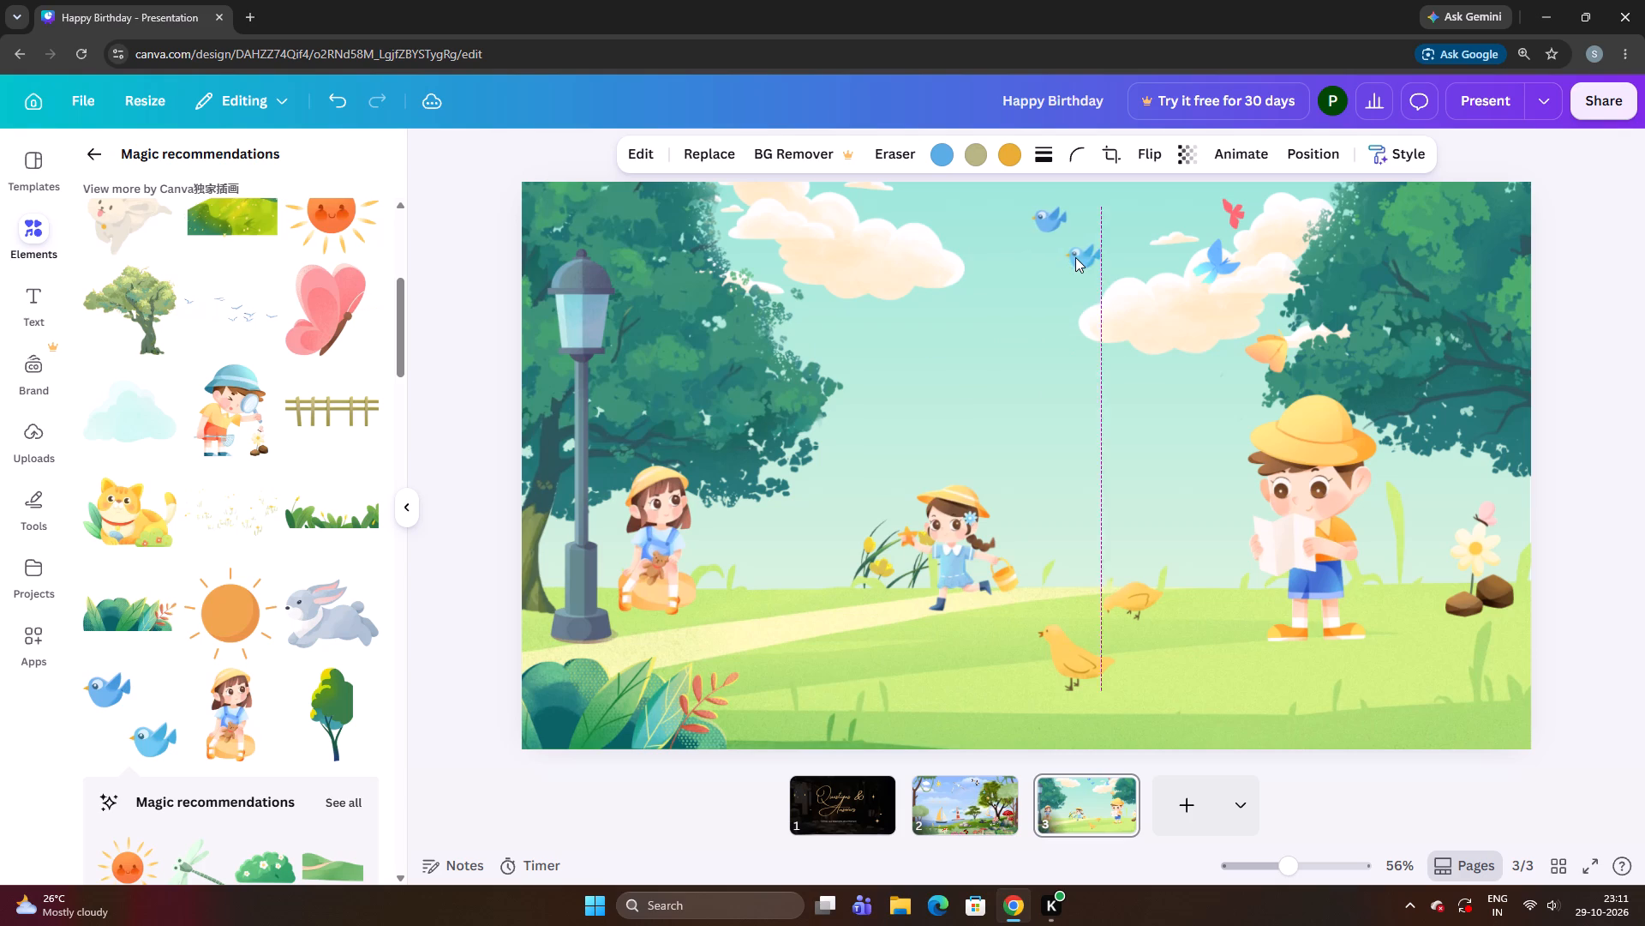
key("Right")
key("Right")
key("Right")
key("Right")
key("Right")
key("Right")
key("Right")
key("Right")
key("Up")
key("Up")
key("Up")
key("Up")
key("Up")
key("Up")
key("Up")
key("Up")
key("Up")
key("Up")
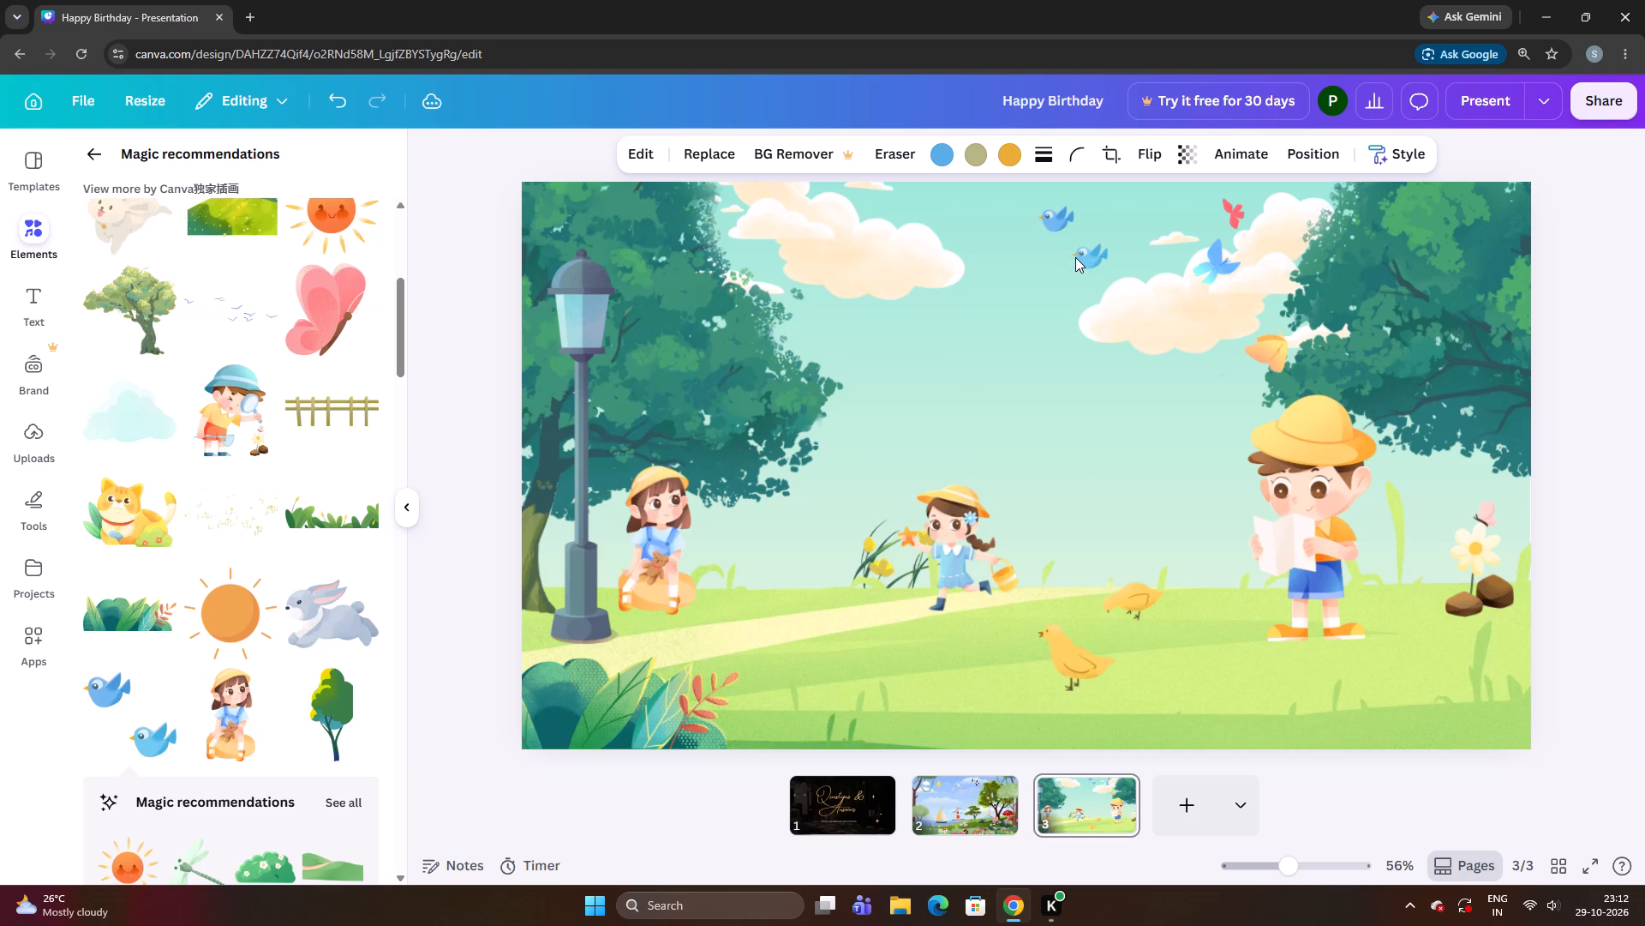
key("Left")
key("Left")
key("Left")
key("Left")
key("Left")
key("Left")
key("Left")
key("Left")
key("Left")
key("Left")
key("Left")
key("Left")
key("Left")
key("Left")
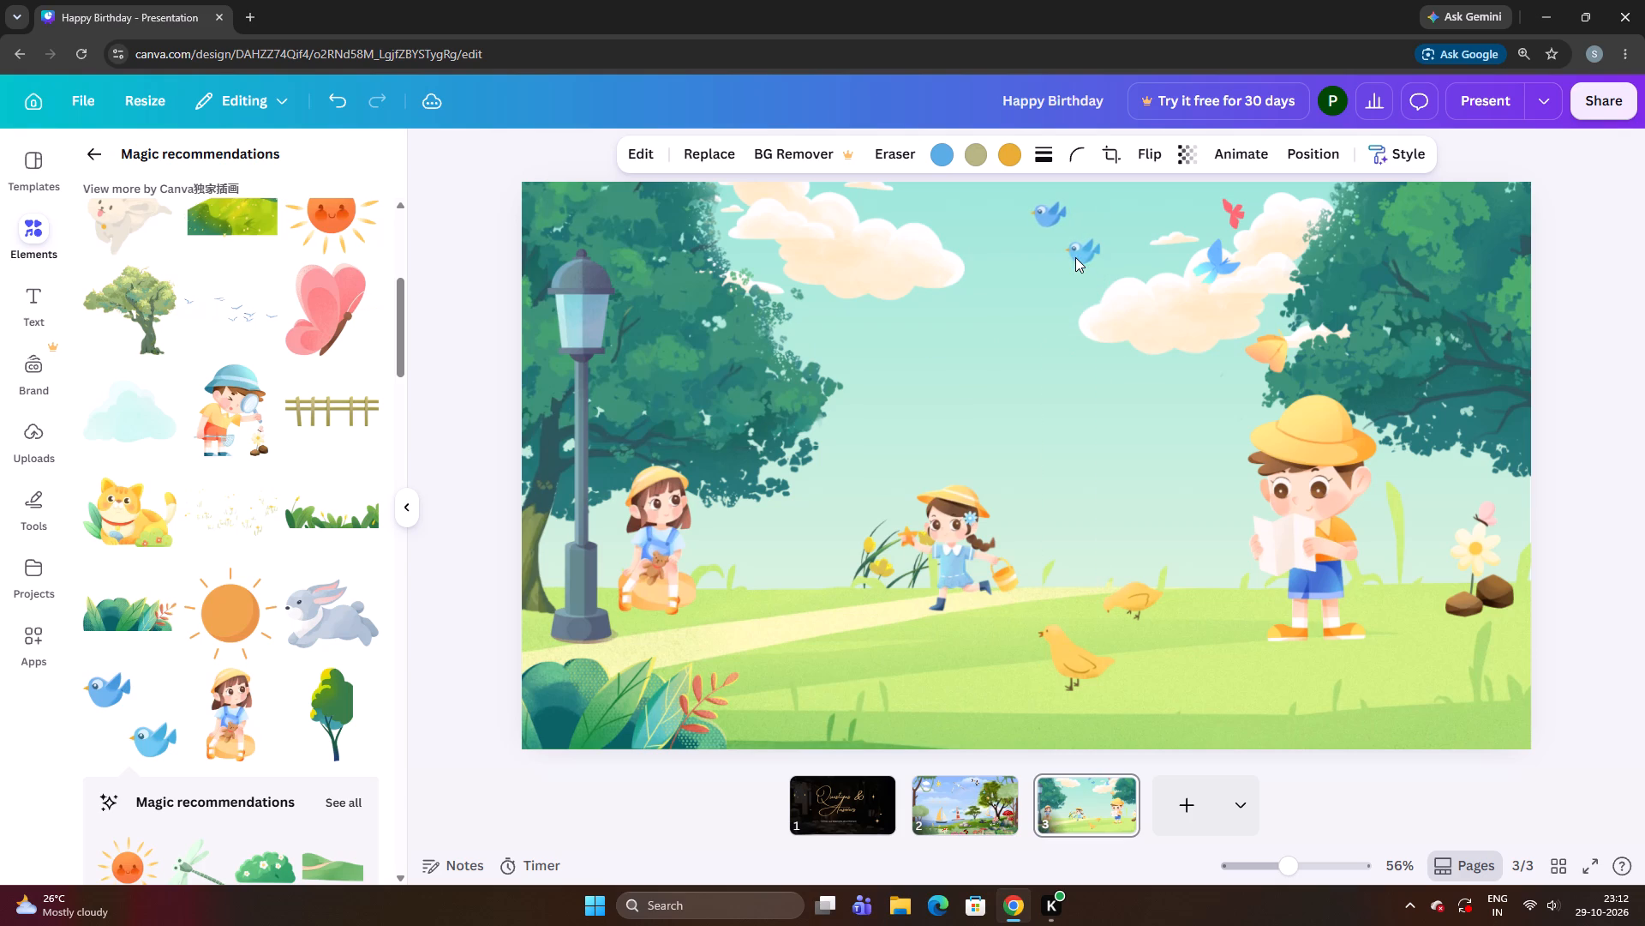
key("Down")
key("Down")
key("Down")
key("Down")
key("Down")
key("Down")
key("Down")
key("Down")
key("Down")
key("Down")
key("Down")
Nudge the blue bird pair in small increments slightly farther from the red bird and a little higher in the sky.
key("Left")
key("Left")
key("Left")
key("Left")
key("Left")
key("Left")
key("Left")
key("Left")
key("Left")
key("Left")
key("Left")
key("Left")
key("Left")
key("Left")
key("Left")
key("Left")
key("Left")
key("Left")
key("Left")
key("Left")
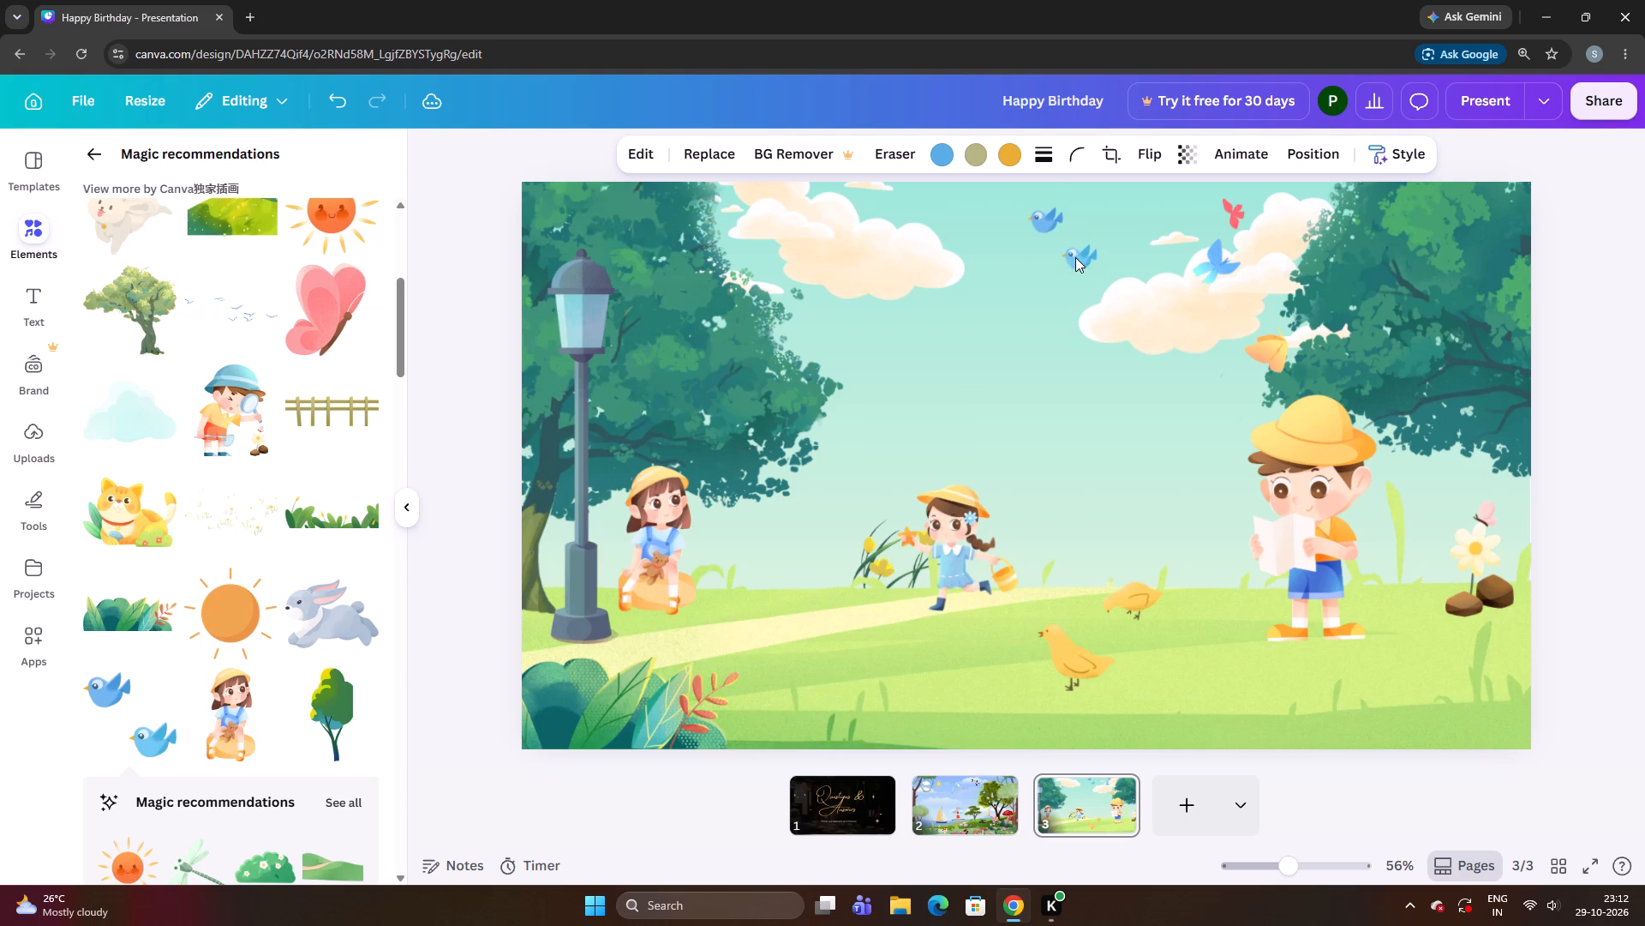
key("Up")
key("Up")
key("Up")
key("Up")
key("Up")
key("Up")
key("Up")
key("Up")
key("Up")
key("Up")
key("Left")
key("Left")
key("Left")
key("Left")
key("Left")
key("Left")
key("Left")
key("Left")
key("Left")
key("Left")
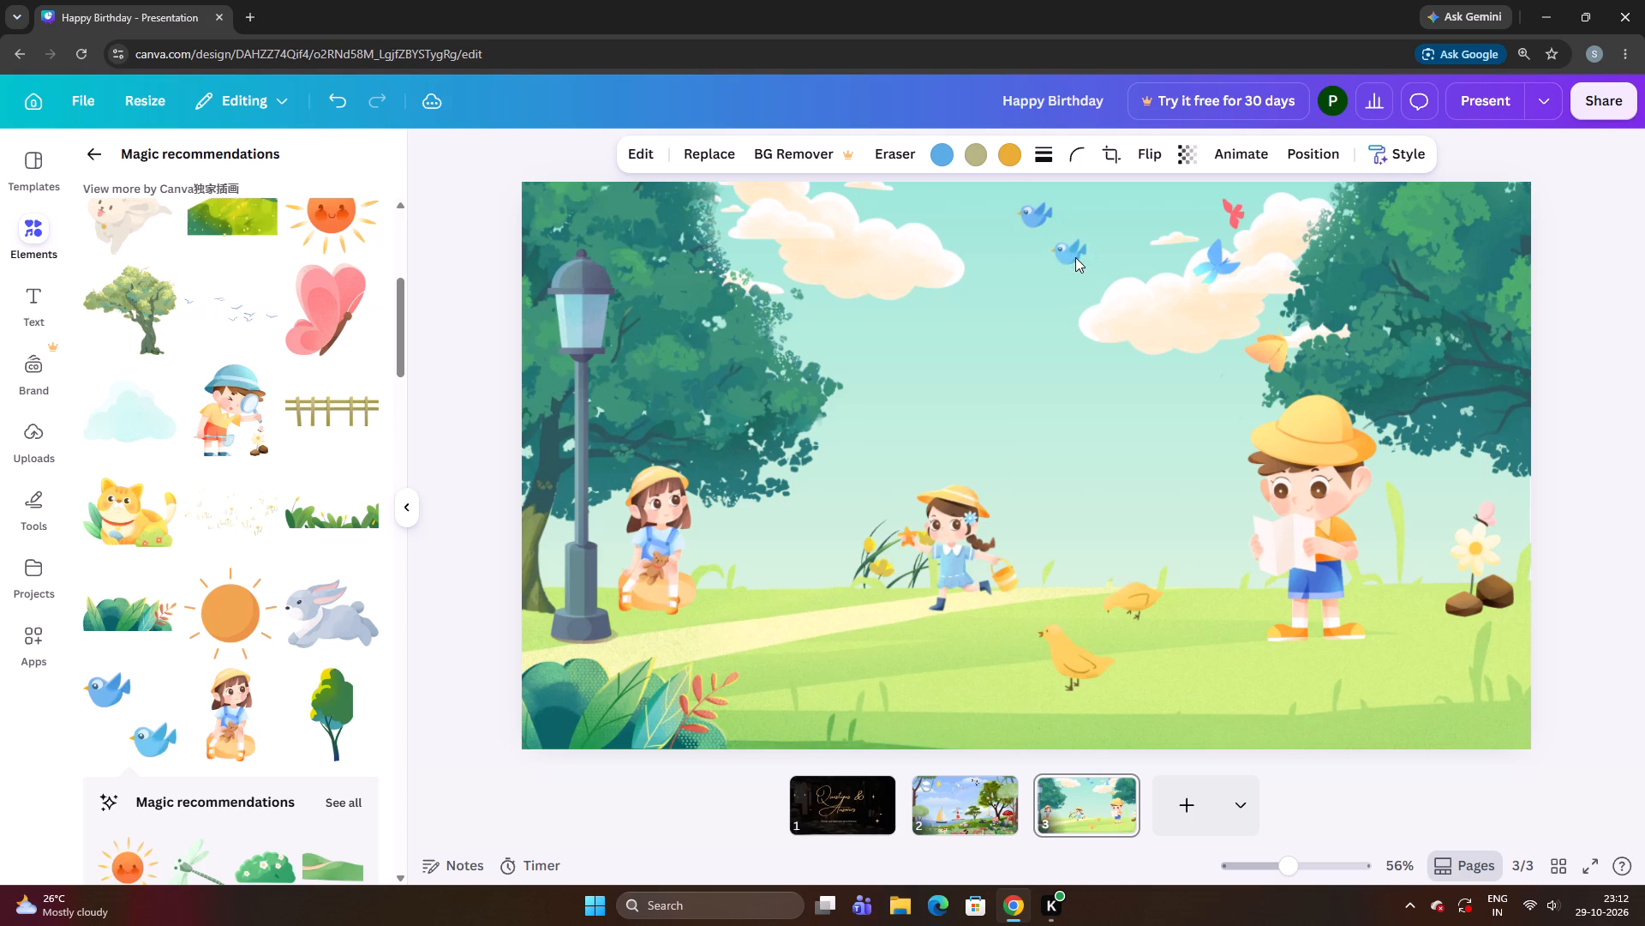
key("Left")
key("Up")
key("Up")
key("Up")
key("Up")
key("Up")
key("Up")
key("Up")
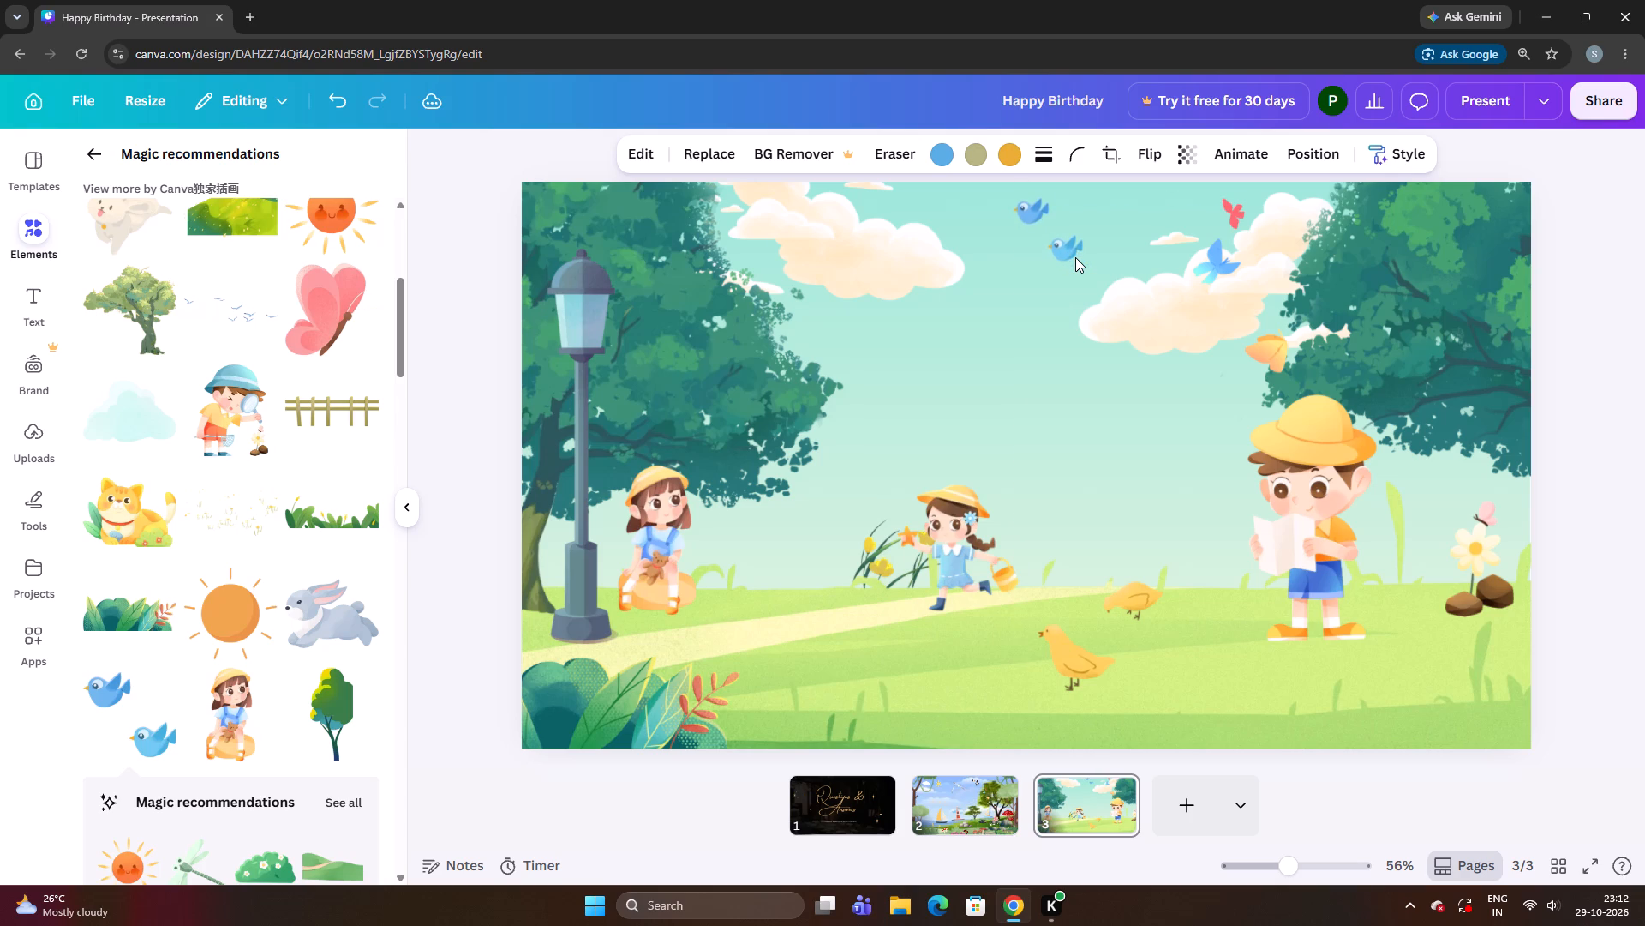
Nudge the blue bird pair slightly away from the red bird, toward the large cloud near the lamp-post tree.
key("Left")
key("Left")
key("Left")
key("Left")
key("Left")
key("Left")
key("Left")
key("Left")
key("Left")
key("Left")
key("Left")
key("Left")
key("Left")
key("Left")
key("Down")
key("Down")
key("Down")
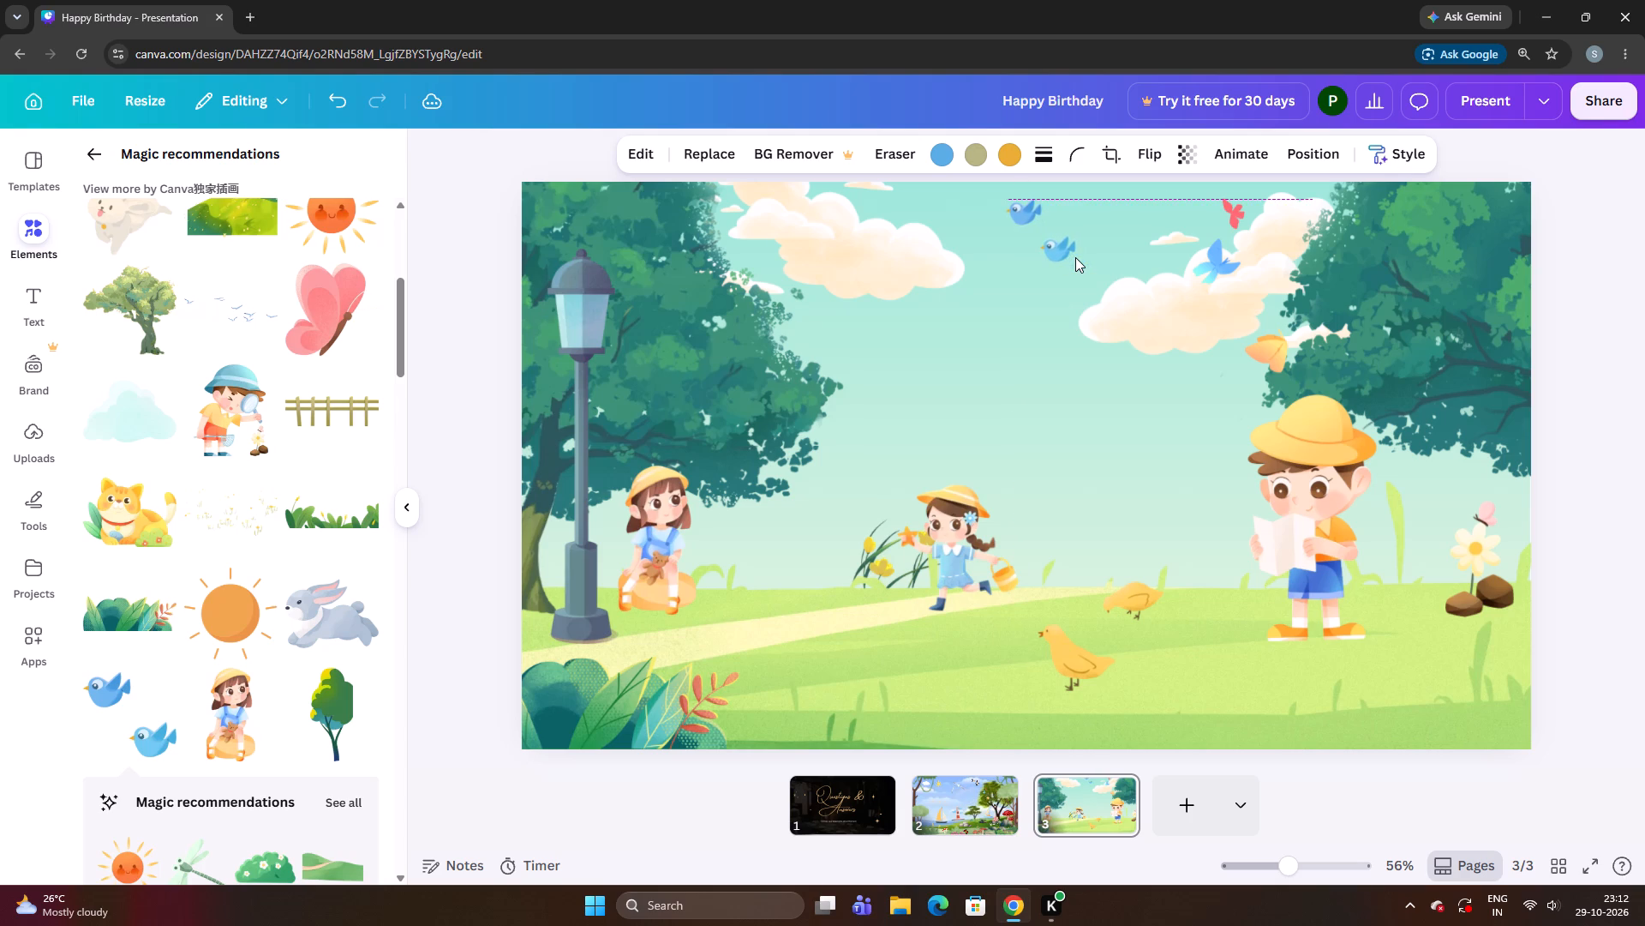
key("Left")
key("Left")
key("Left")
key("Left")
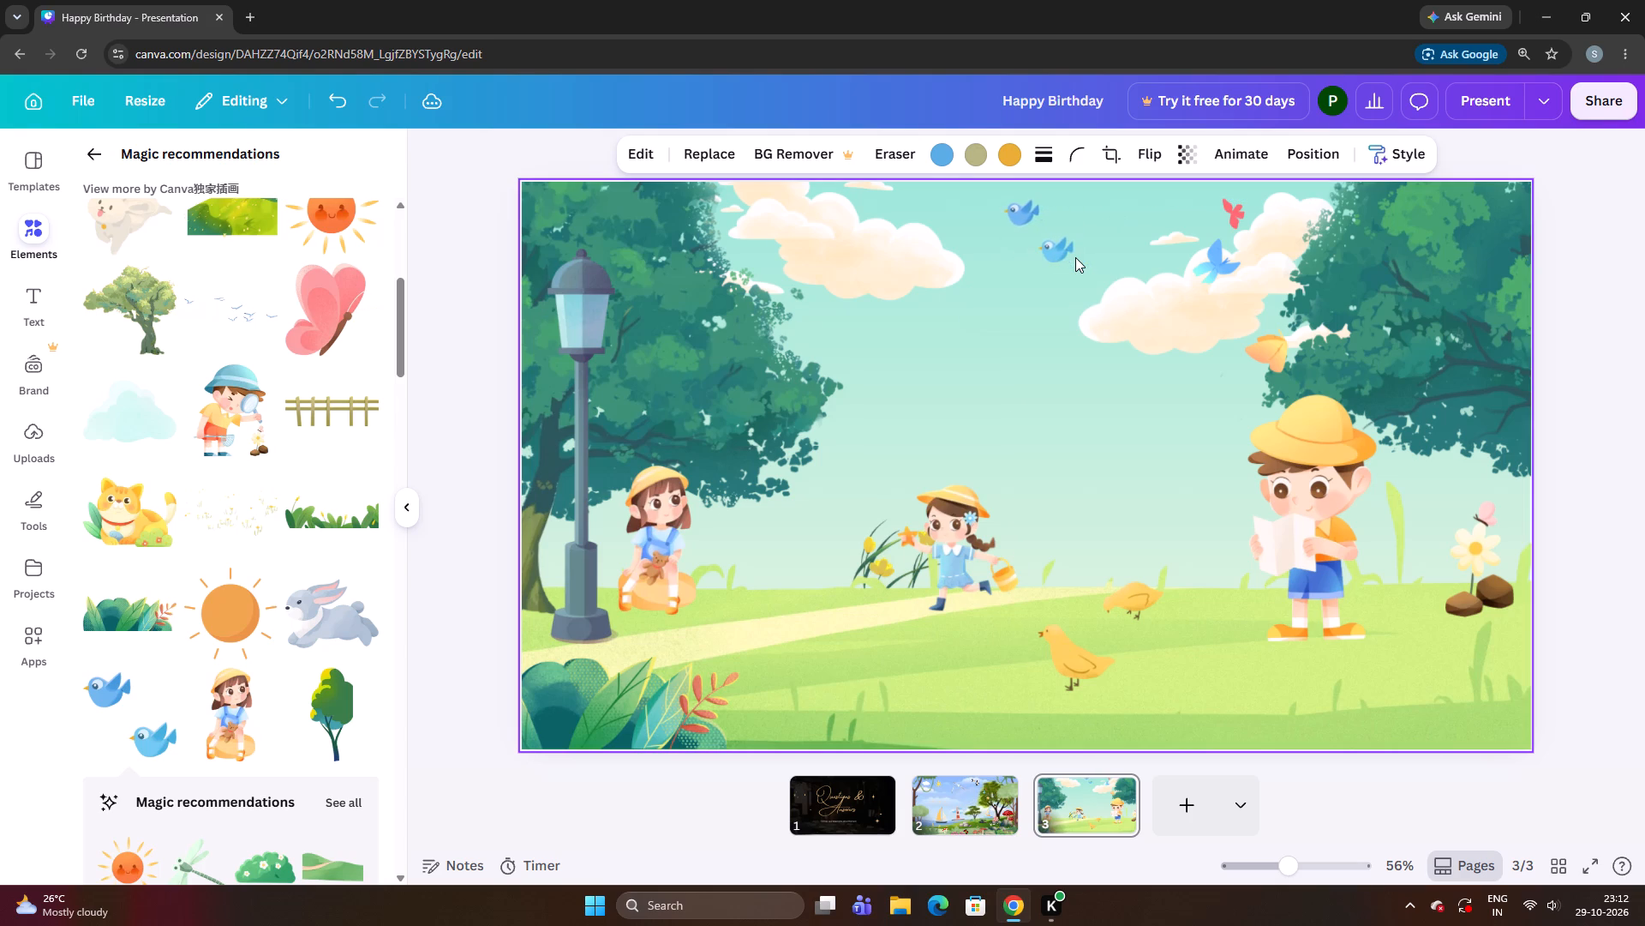
key("Left")
key("Up")
key("Up")
key("Down")
key("Down")
Lower the blue bird pair slightly in the sky and shift it a little closer to the large cloud near the lamp post.
key("Right")
key("Right")
key("Down")
key("Down")
key("Down")
key("Down")
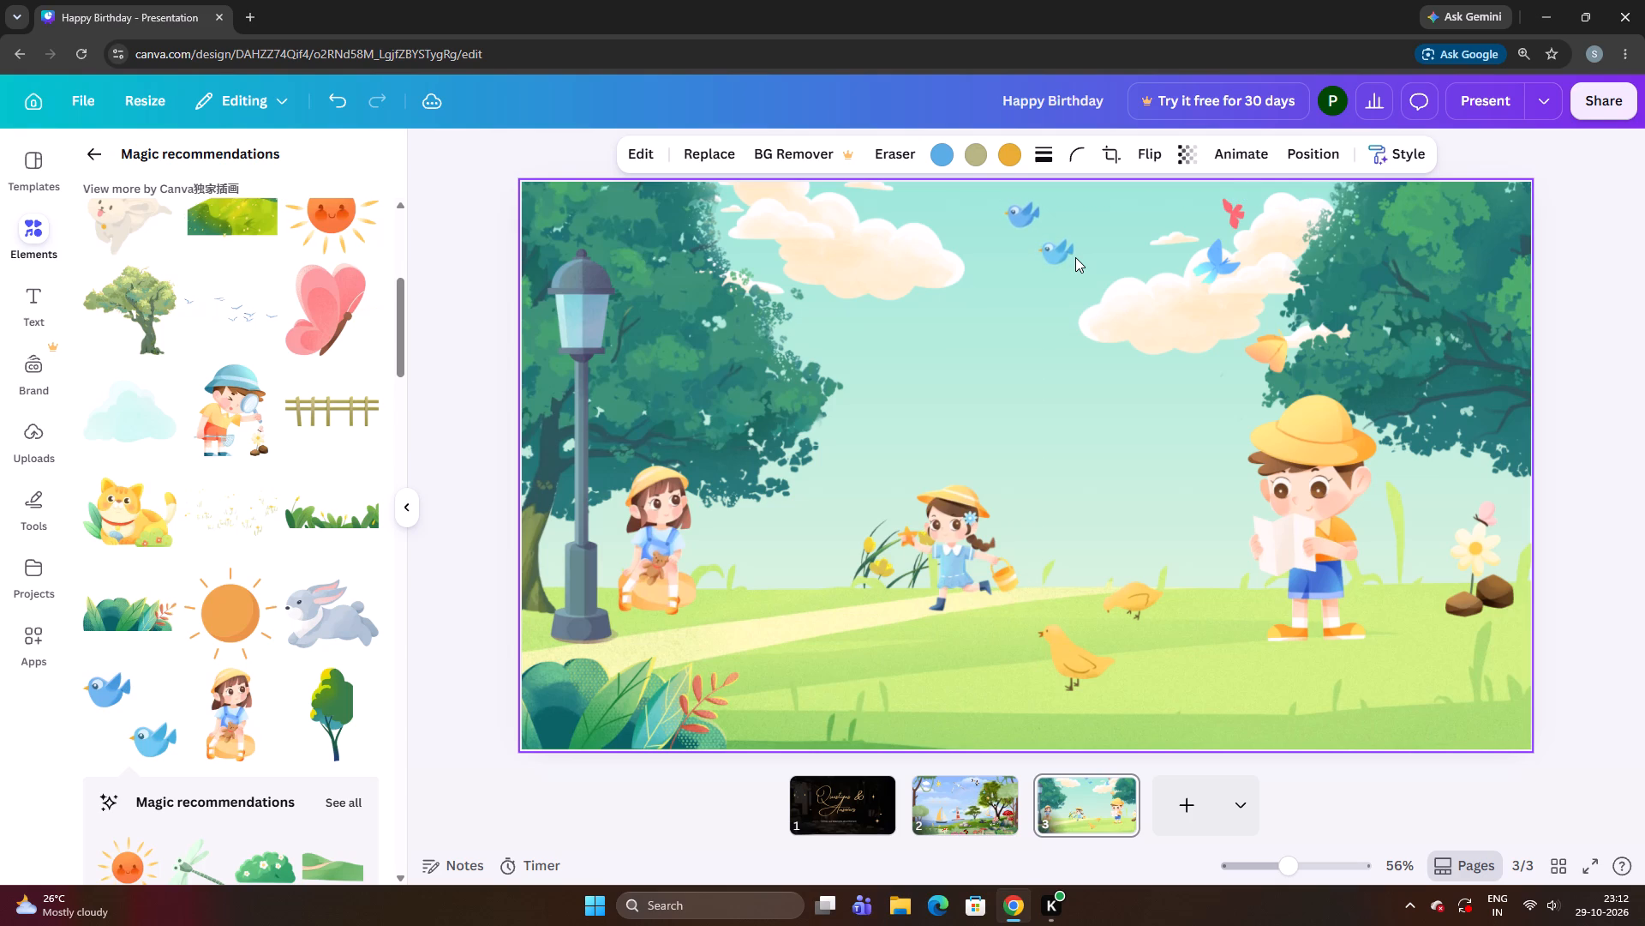
key("Down")
key("Down")
key("Down")
key("Down")
key("Down")
key("Left")
key("Left")
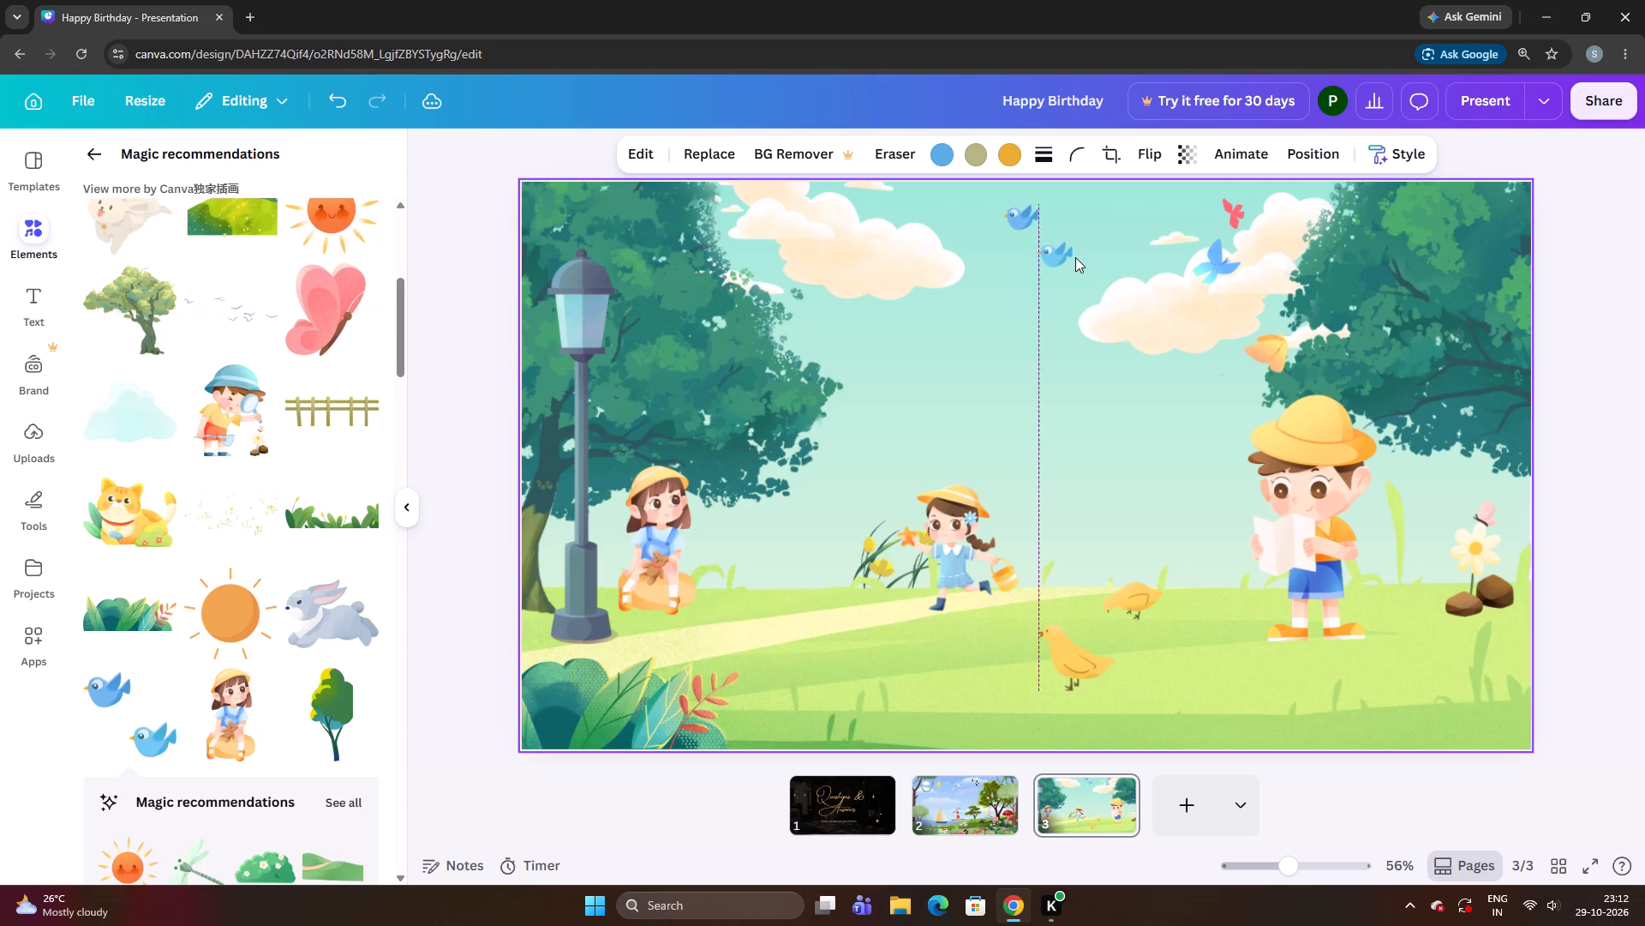
key("Left")
key("Left")
key("Left")
key("Left")
key("Left")
key("Left")
key("Left")
key("Left")
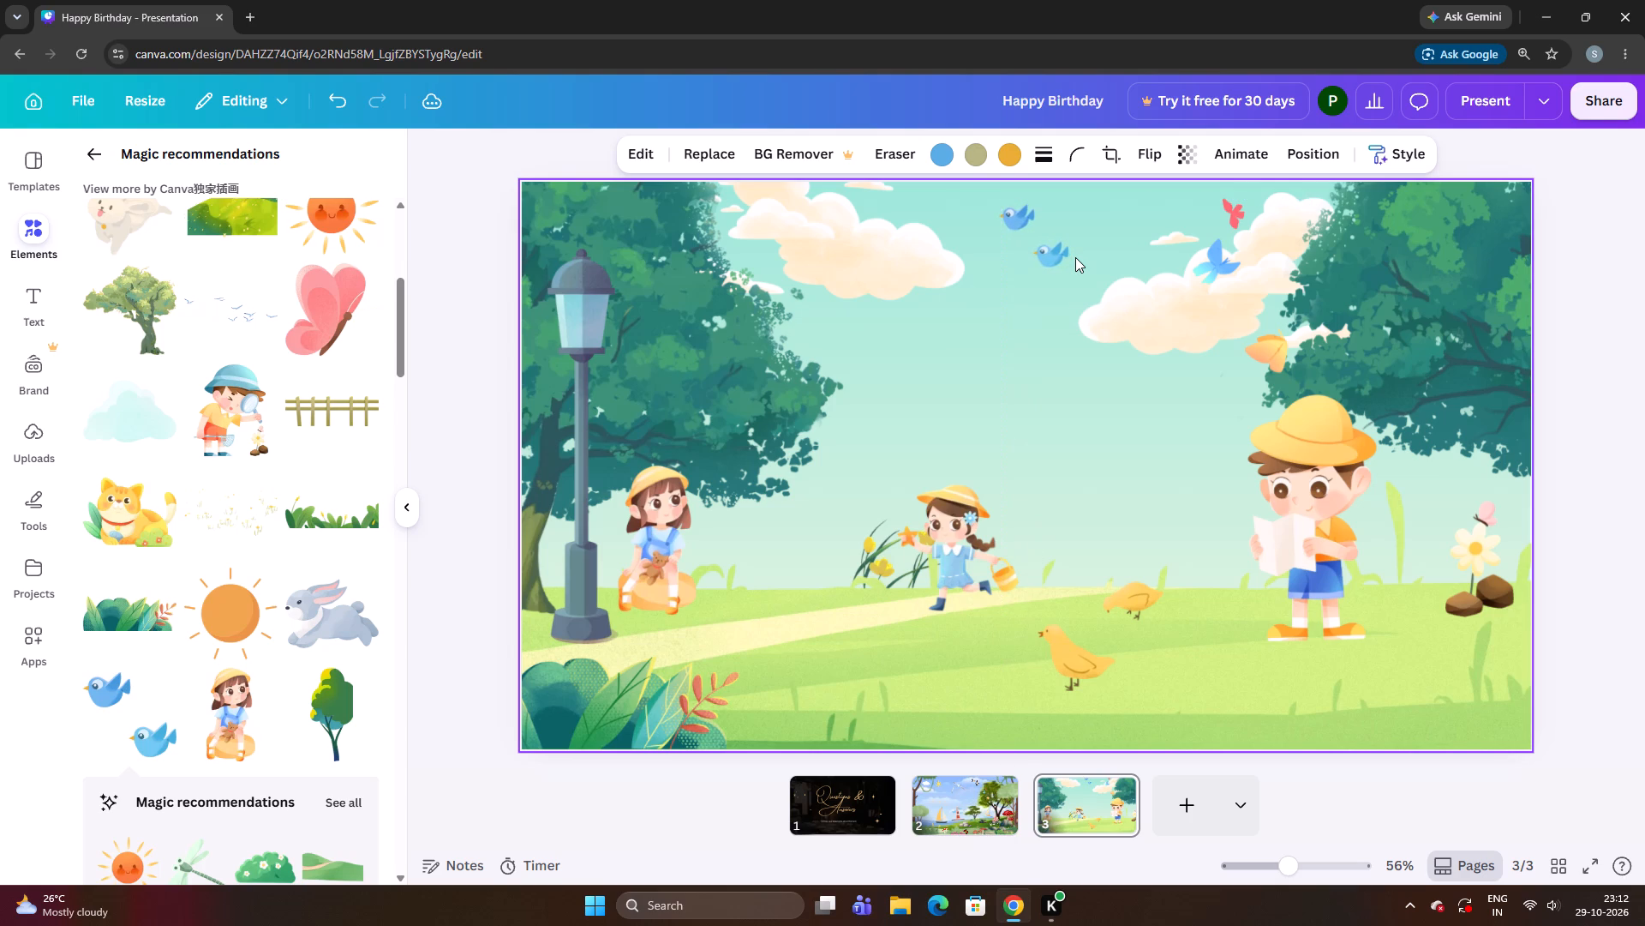
key("Left")
key("Left")
key("Left")
key("Left")
Fine-tune the blue bird pair slightly higher and closer to the lamp-side cloud, and deselect it.
key("Up")
key("Up")
key("Left")
key("Left")
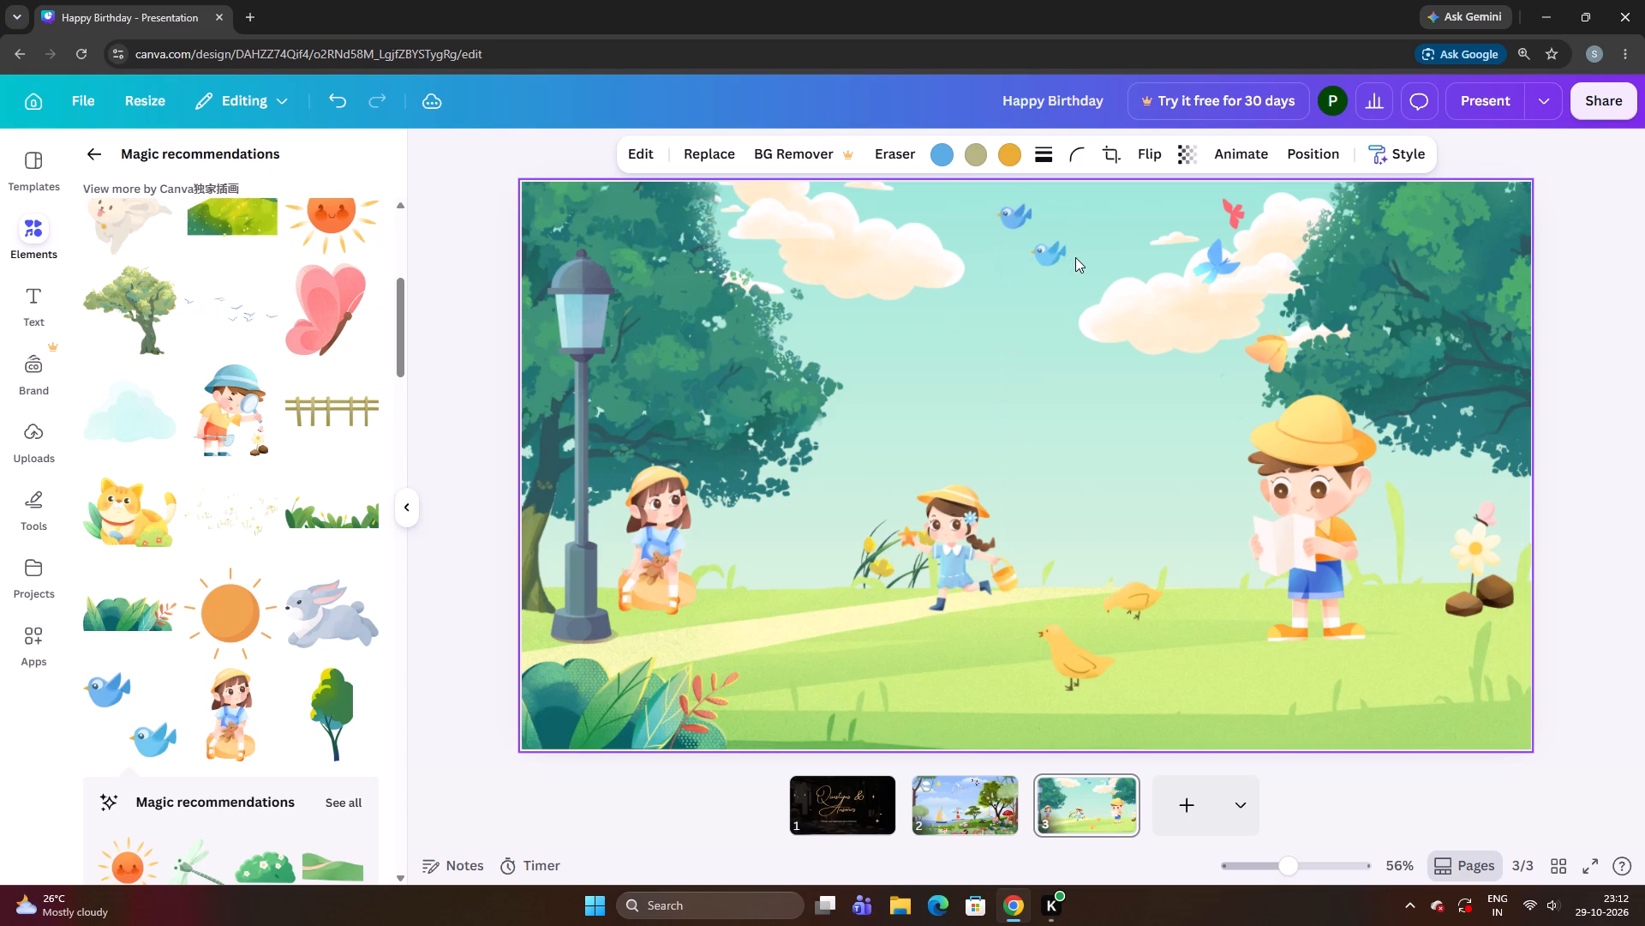
key("Left")
key("Up")
key("Up")
key("Up")
key("Up")
key("Left")
key("Left")
key("Left")
key("Up")
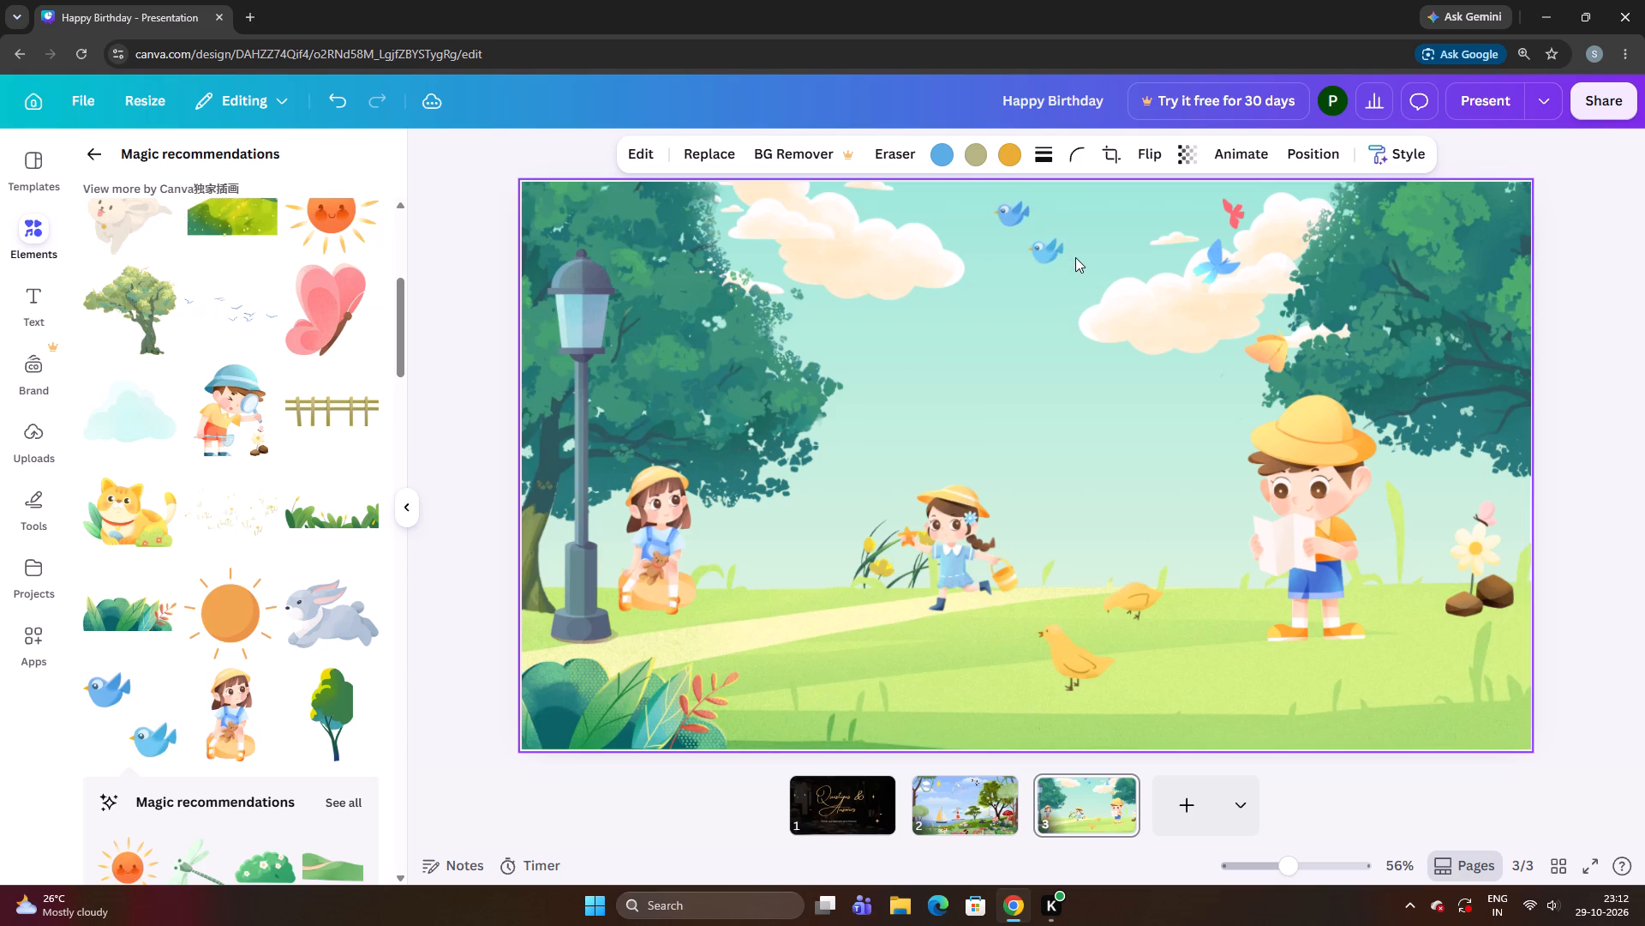
key("Up")
key("Right")
key("Right")
key("Down")
key("Up")
key("Left")
key("Left")
key("Down")
key("Down")
key("Up")
key("Up")
key("Down")
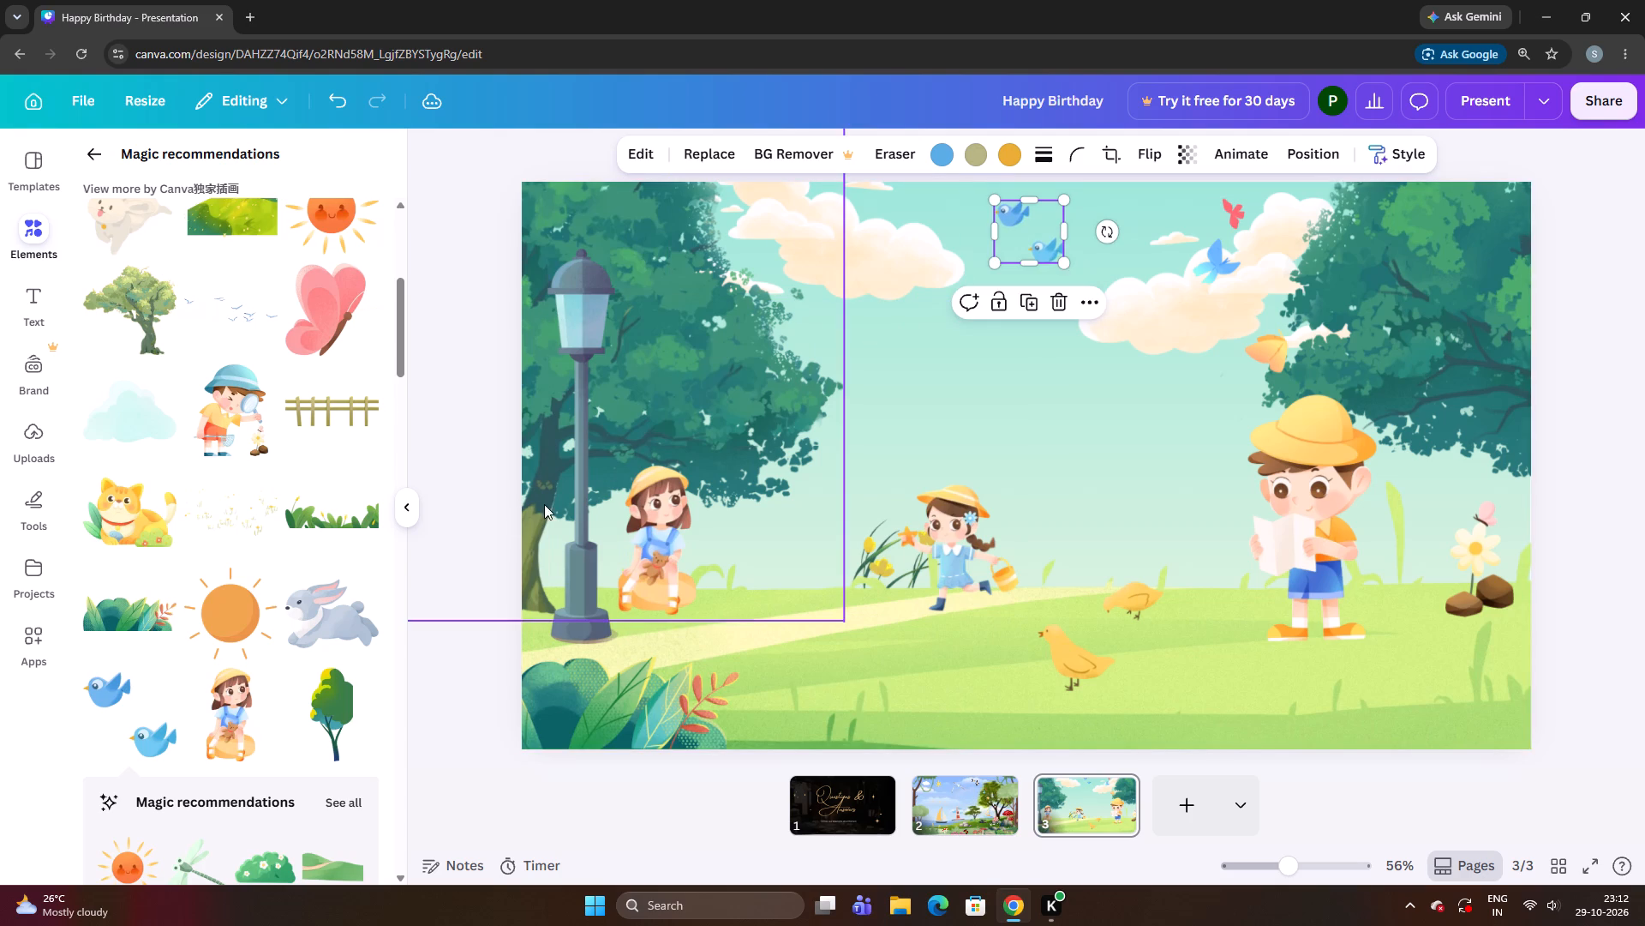
left_click(505, 525)
Add the leafy grass strip with yellow buds, enlarge it to about a third of the page width, and place it in the page's lower corner below the boy.
scroll(196, 649, "down", 3)
scroll(196, 649, "up", 1)
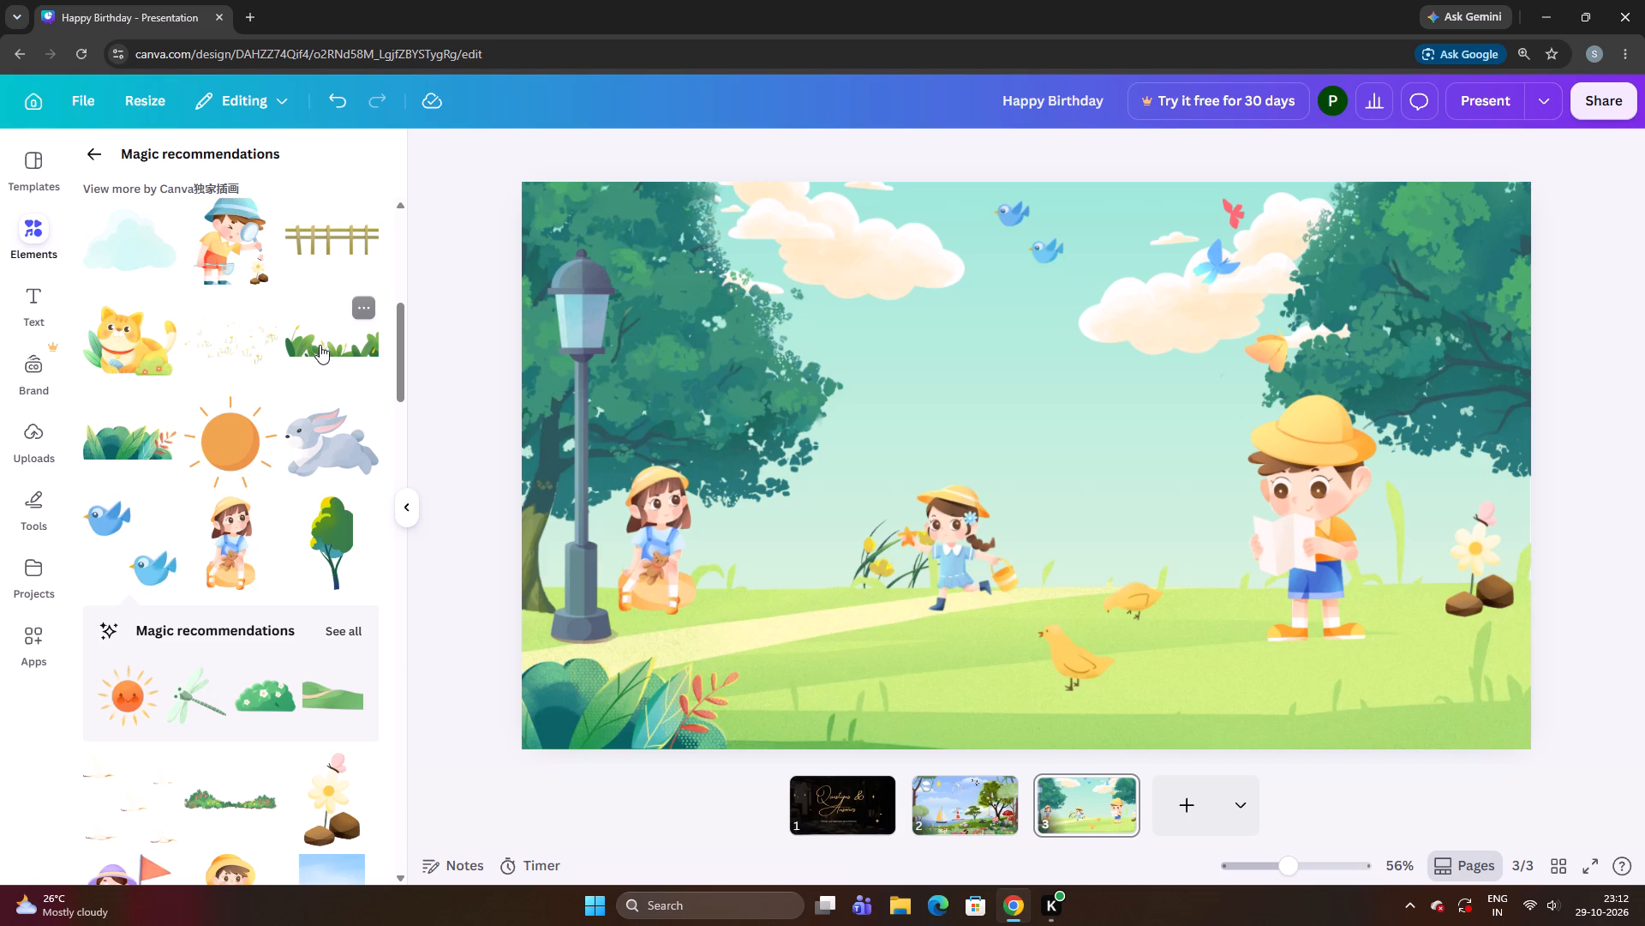
left_click(346, 349)
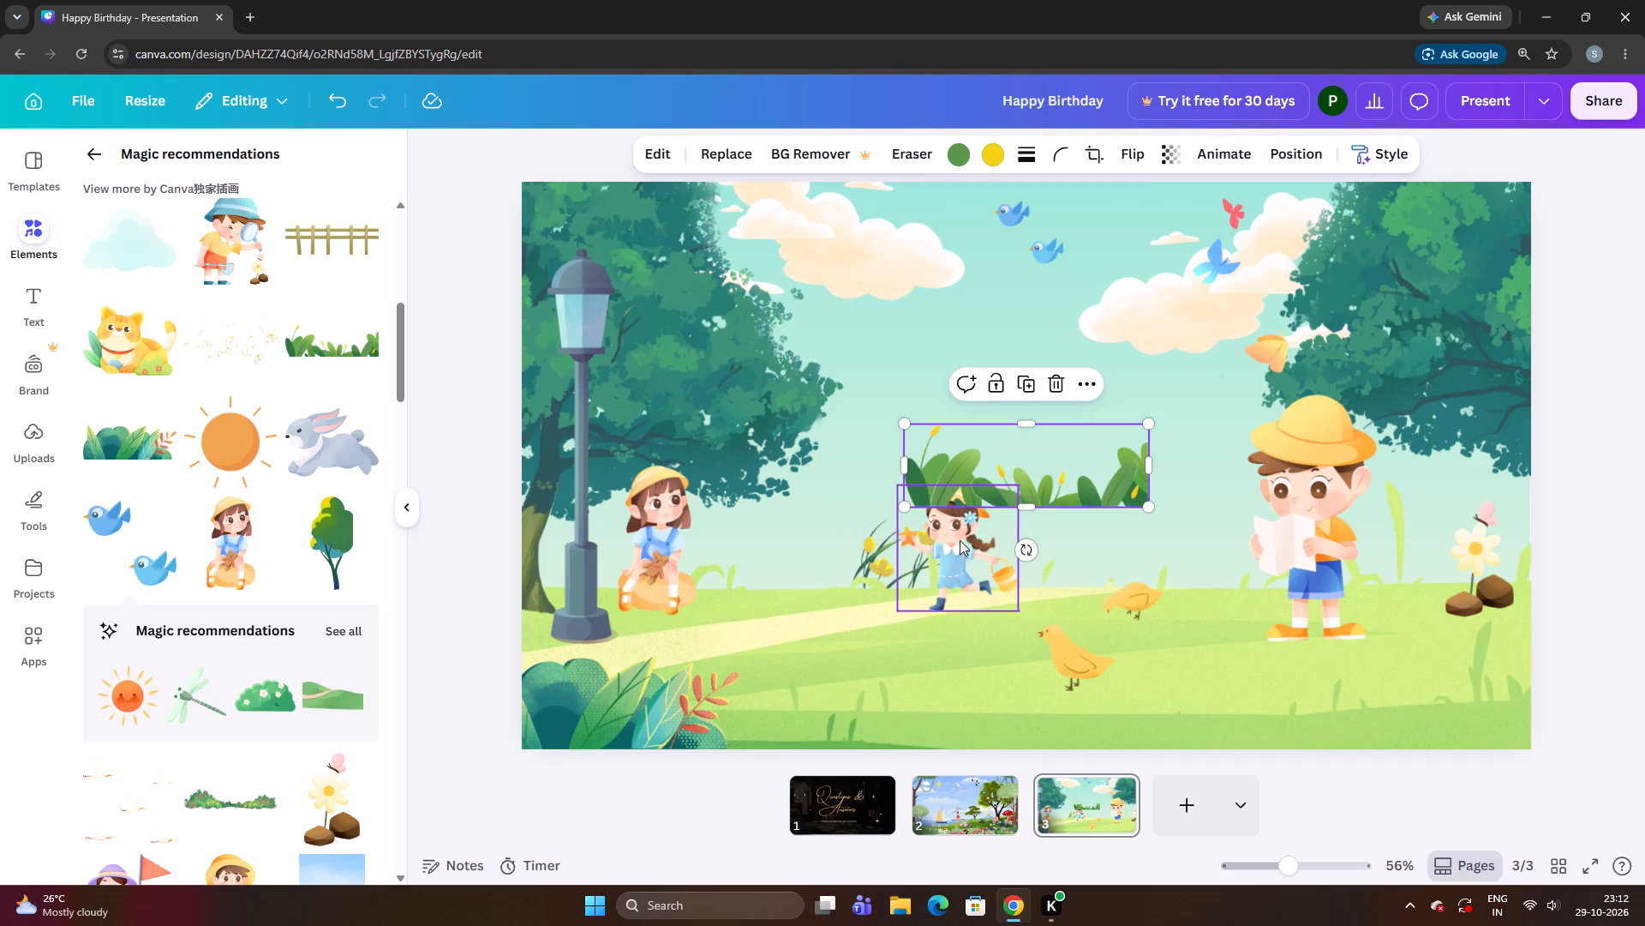
left_click_drag(996, 501, 1299, 634)
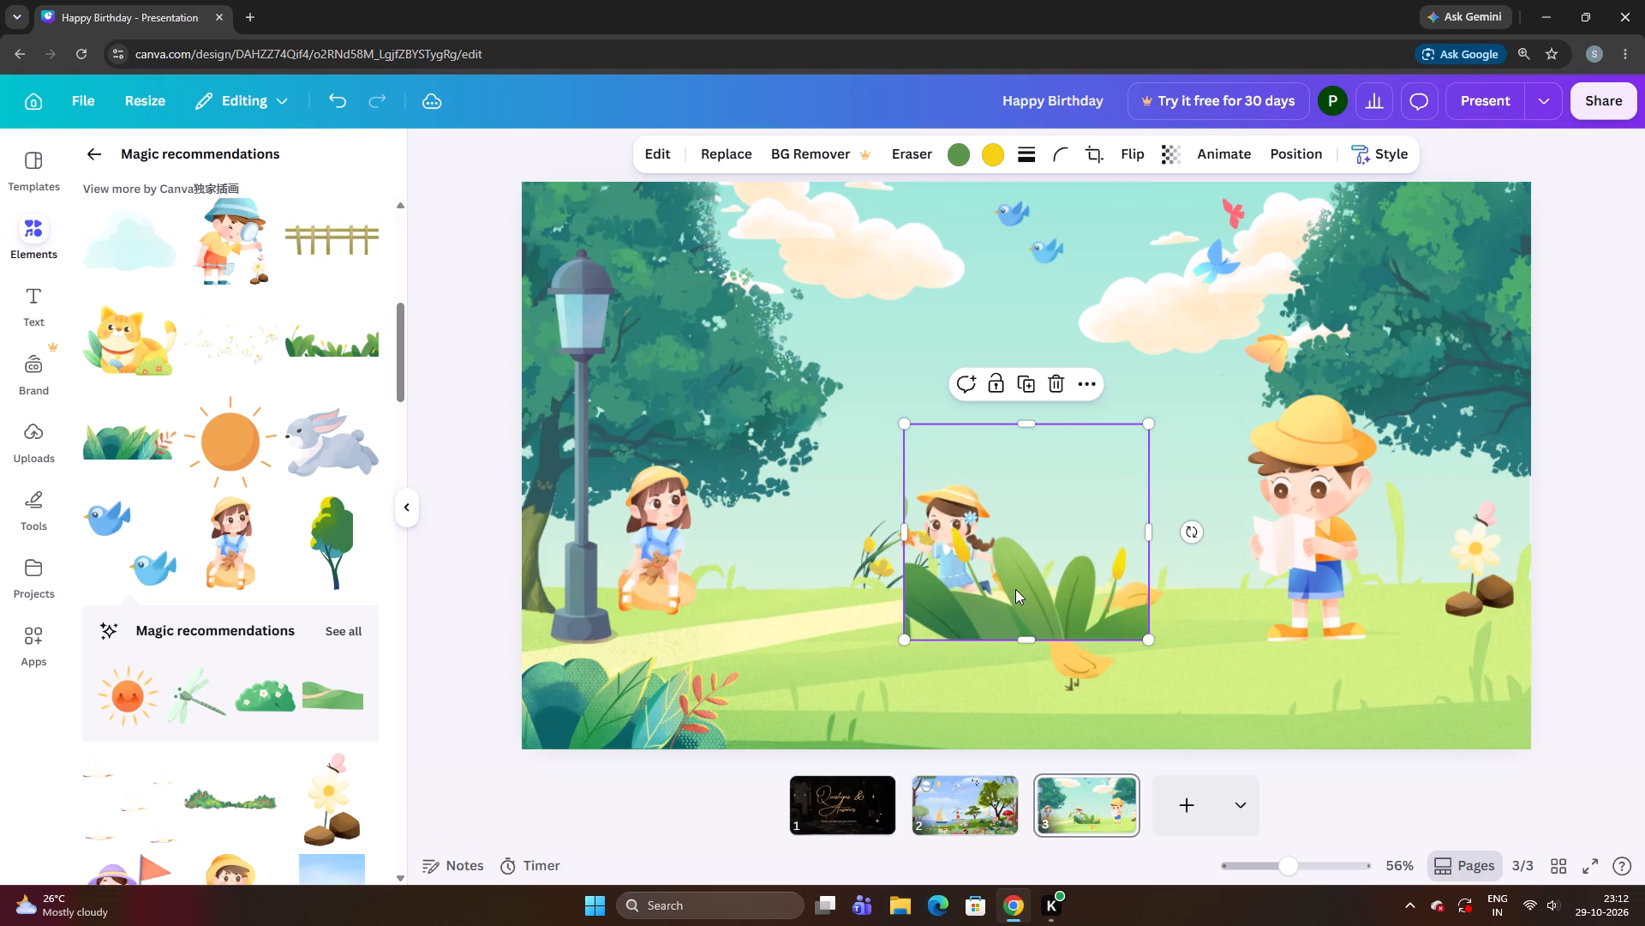
key("ctrl+z")
left_click_drag(1059, 495, 1206, 562)
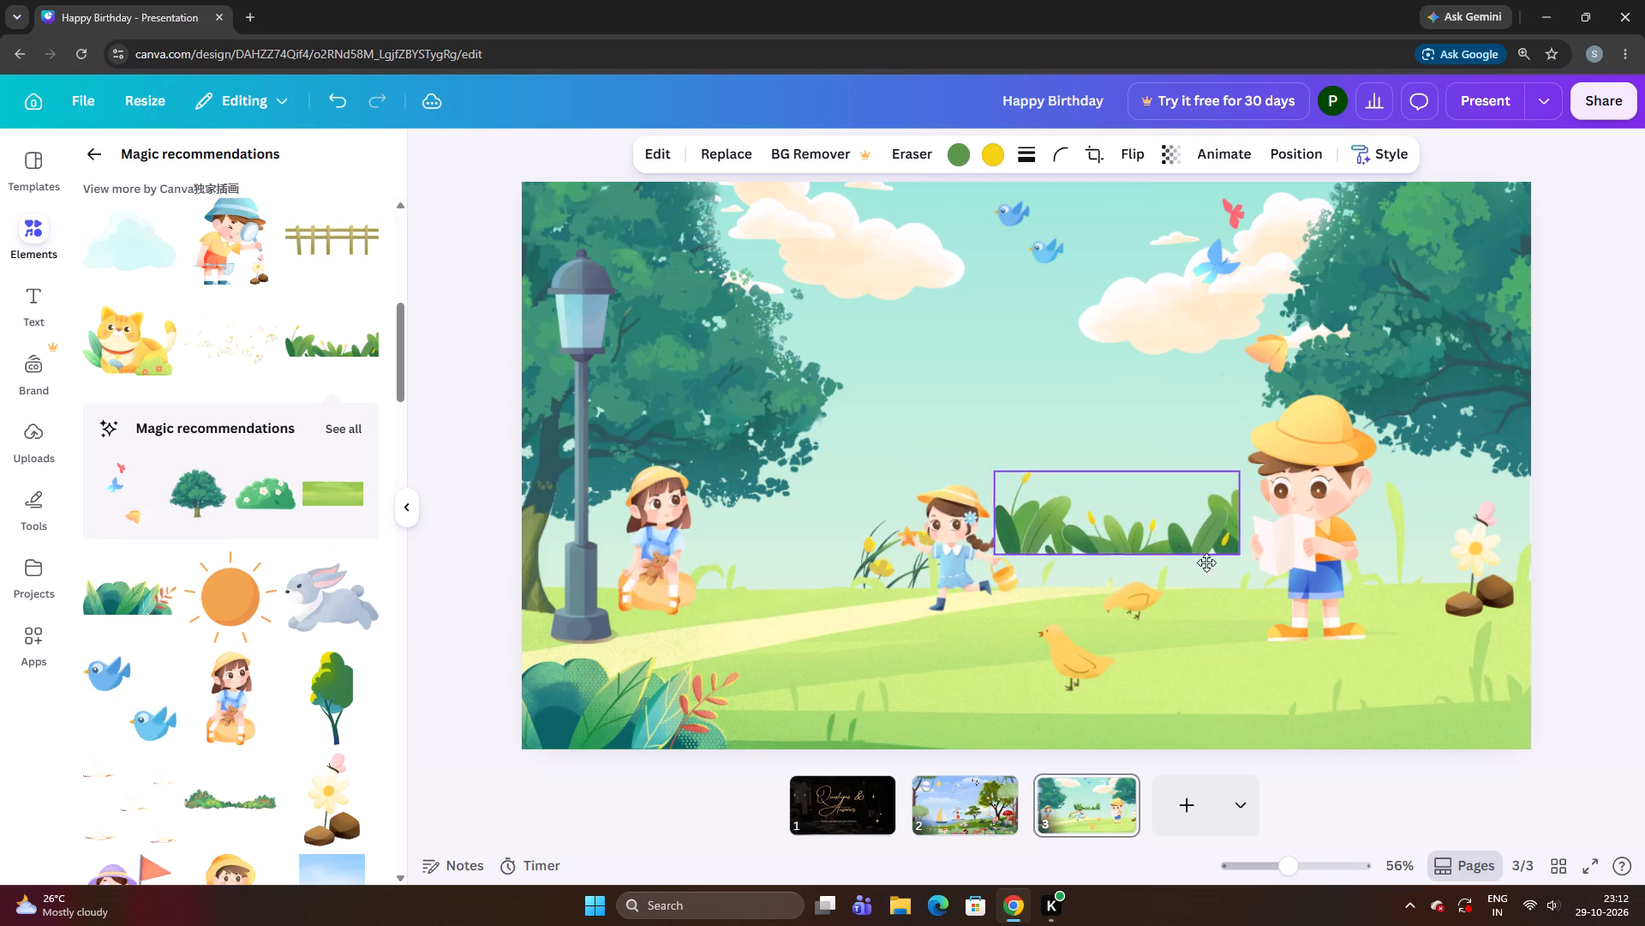
left_click_drag(1206, 562, 1335, 676)
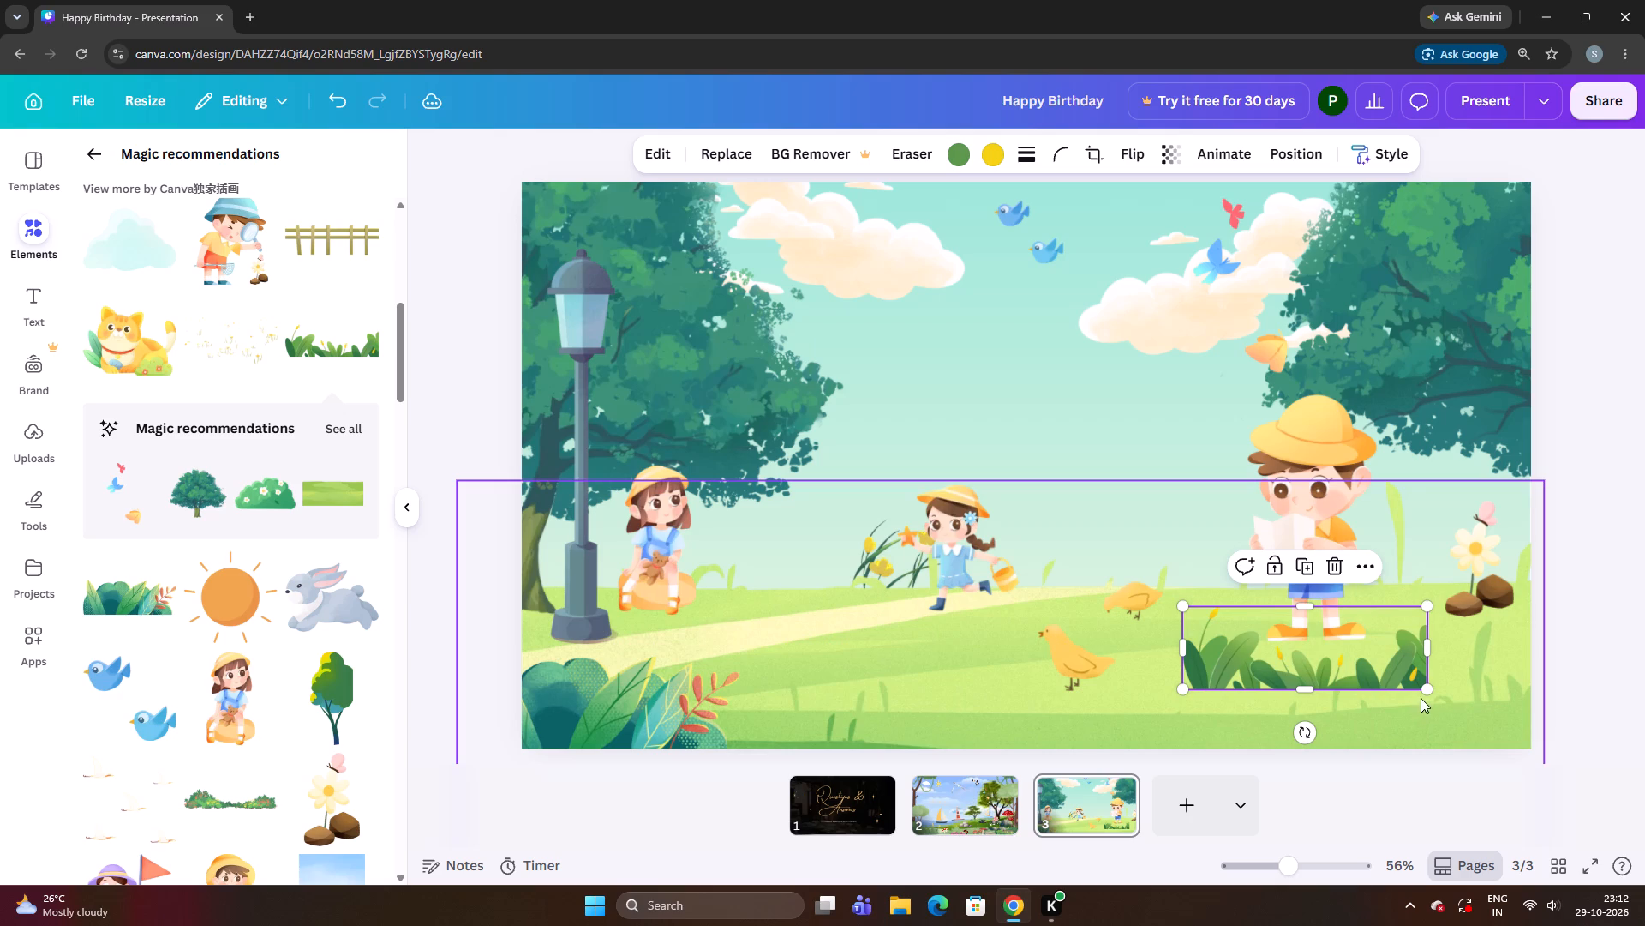
left_click_drag(1424, 692, 1506, 725)
left_click_drag(1367, 683, 1438, 718)
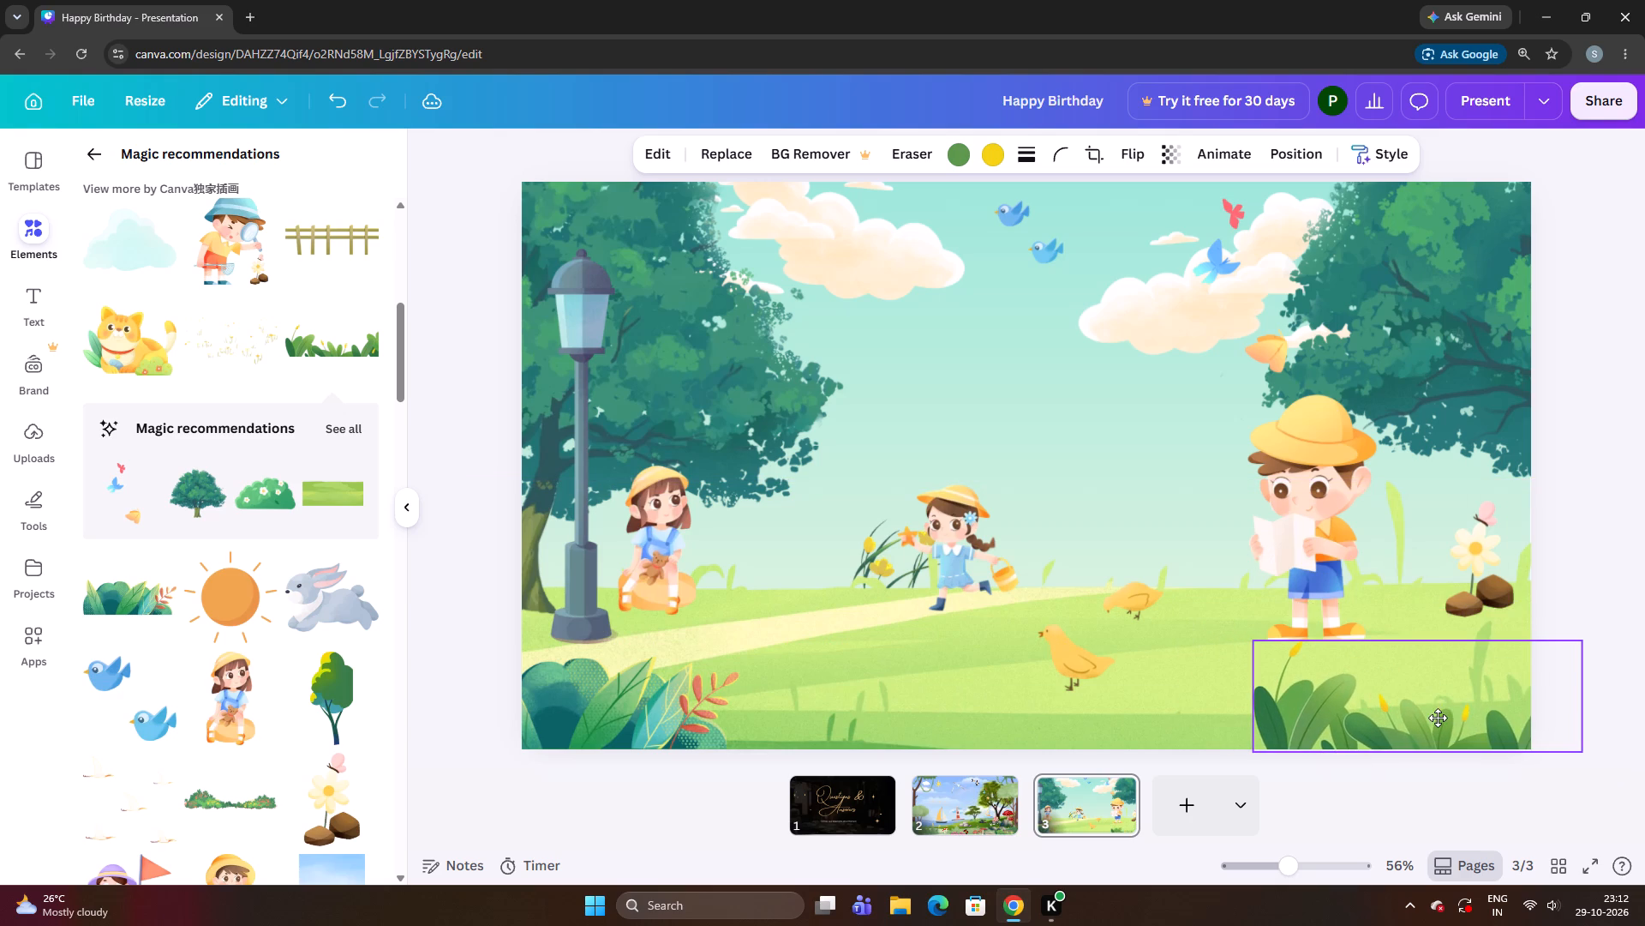
left_click_drag(1438, 718, 1449, 721)
Nudge the leafy grass strip slightly outward, further past the page's side edge near the flower and stones.
key("Right")
key("Right")
key("Right")
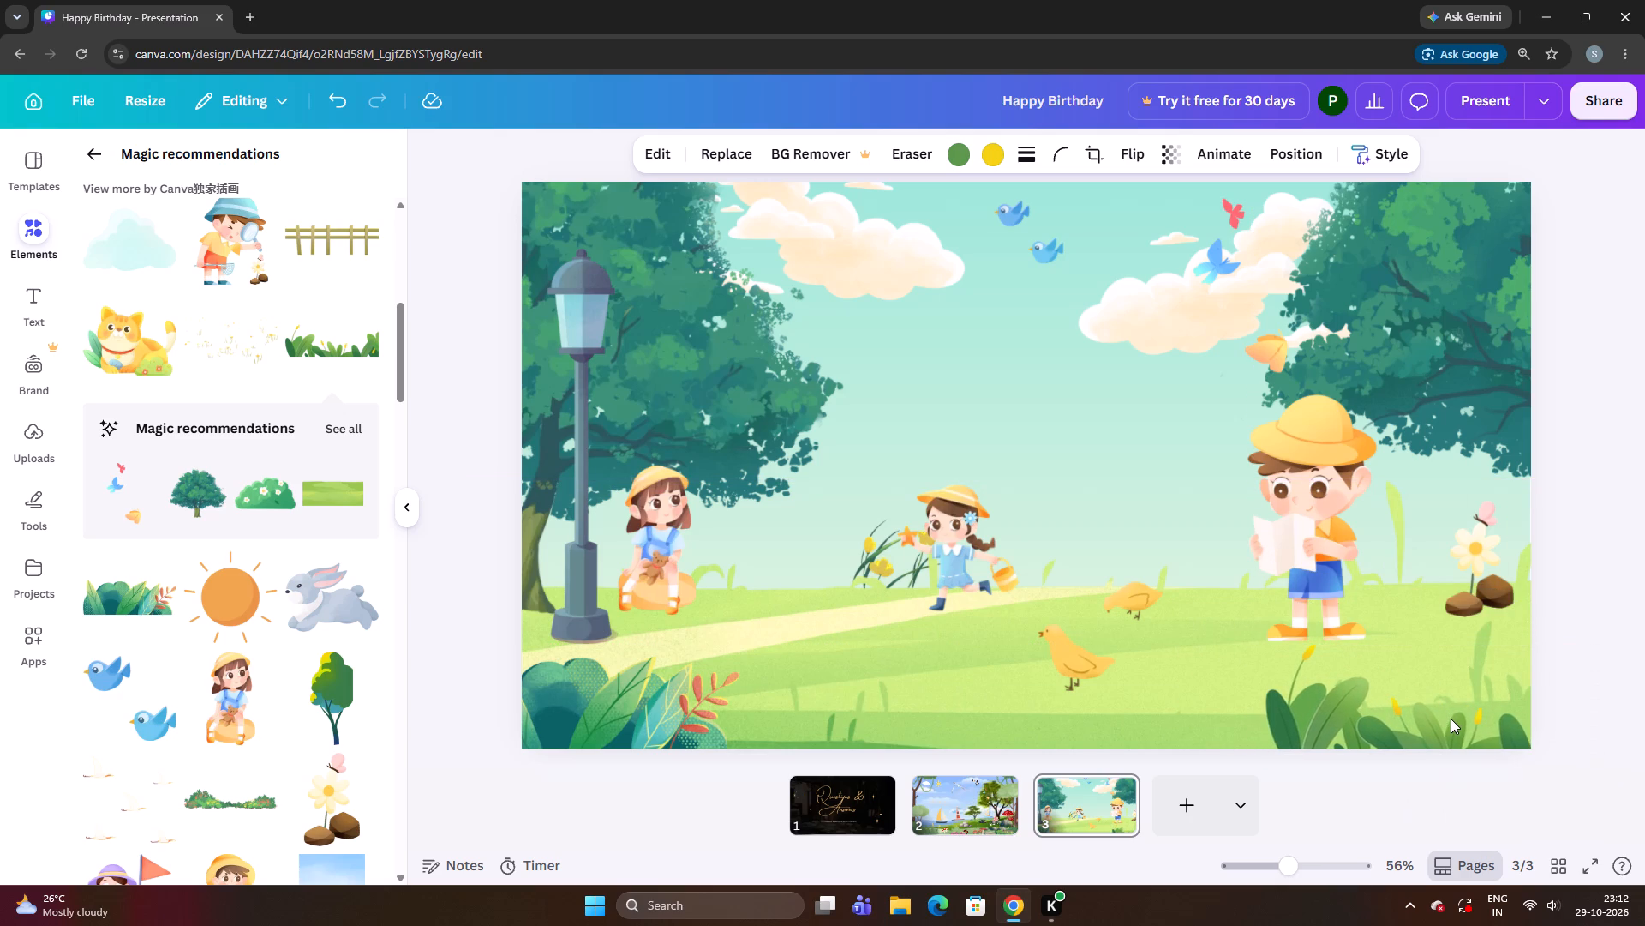
key("Right")
key("Right")
key("Right")
key("Right")
key("Right")
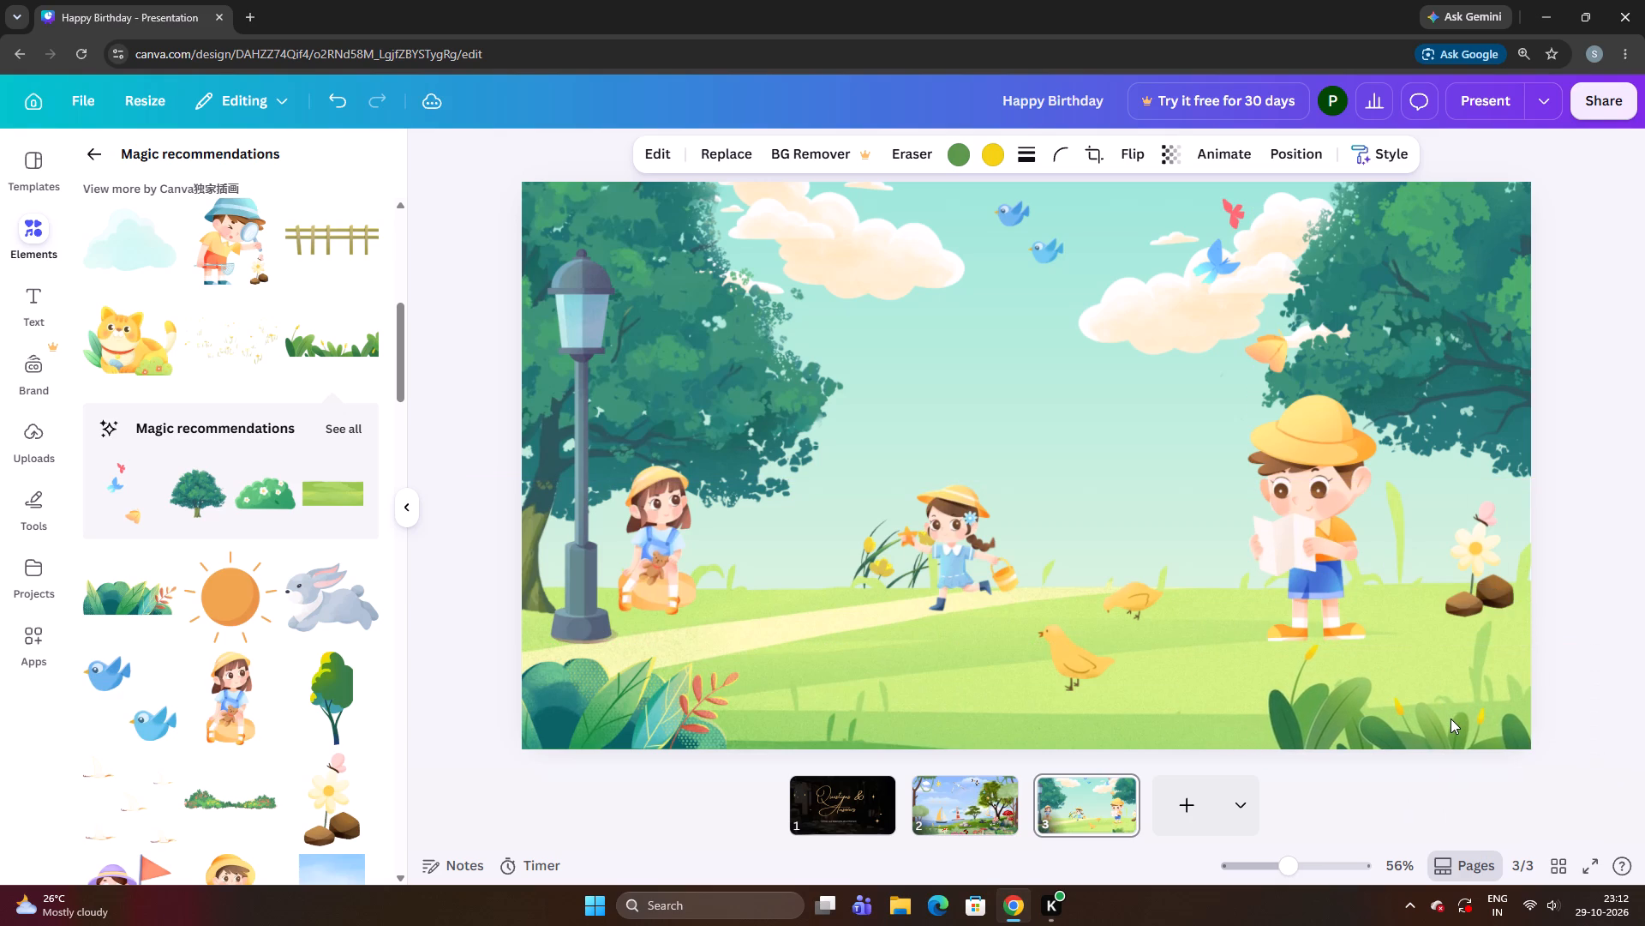
Nudge the leafy grass strip slightly lower so its base runs a little further past the page's bottom edge.
key("Up")
key("Up")
key("Down")
key("Down")
key("Down")
key("Down")
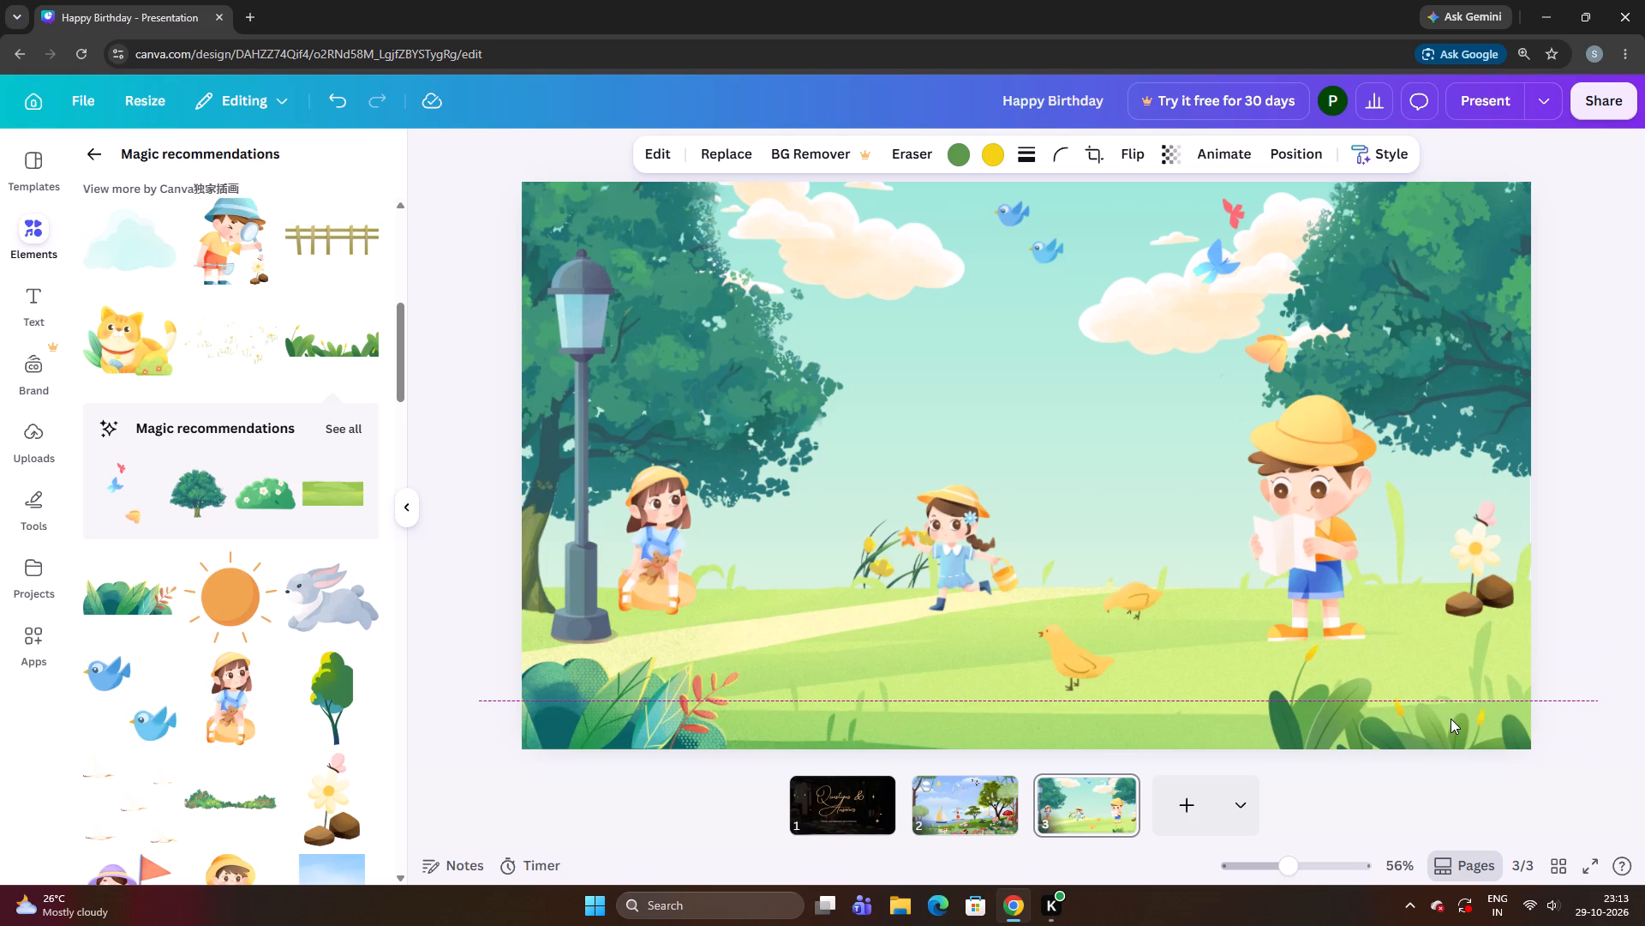
key("Right")
key("Down")
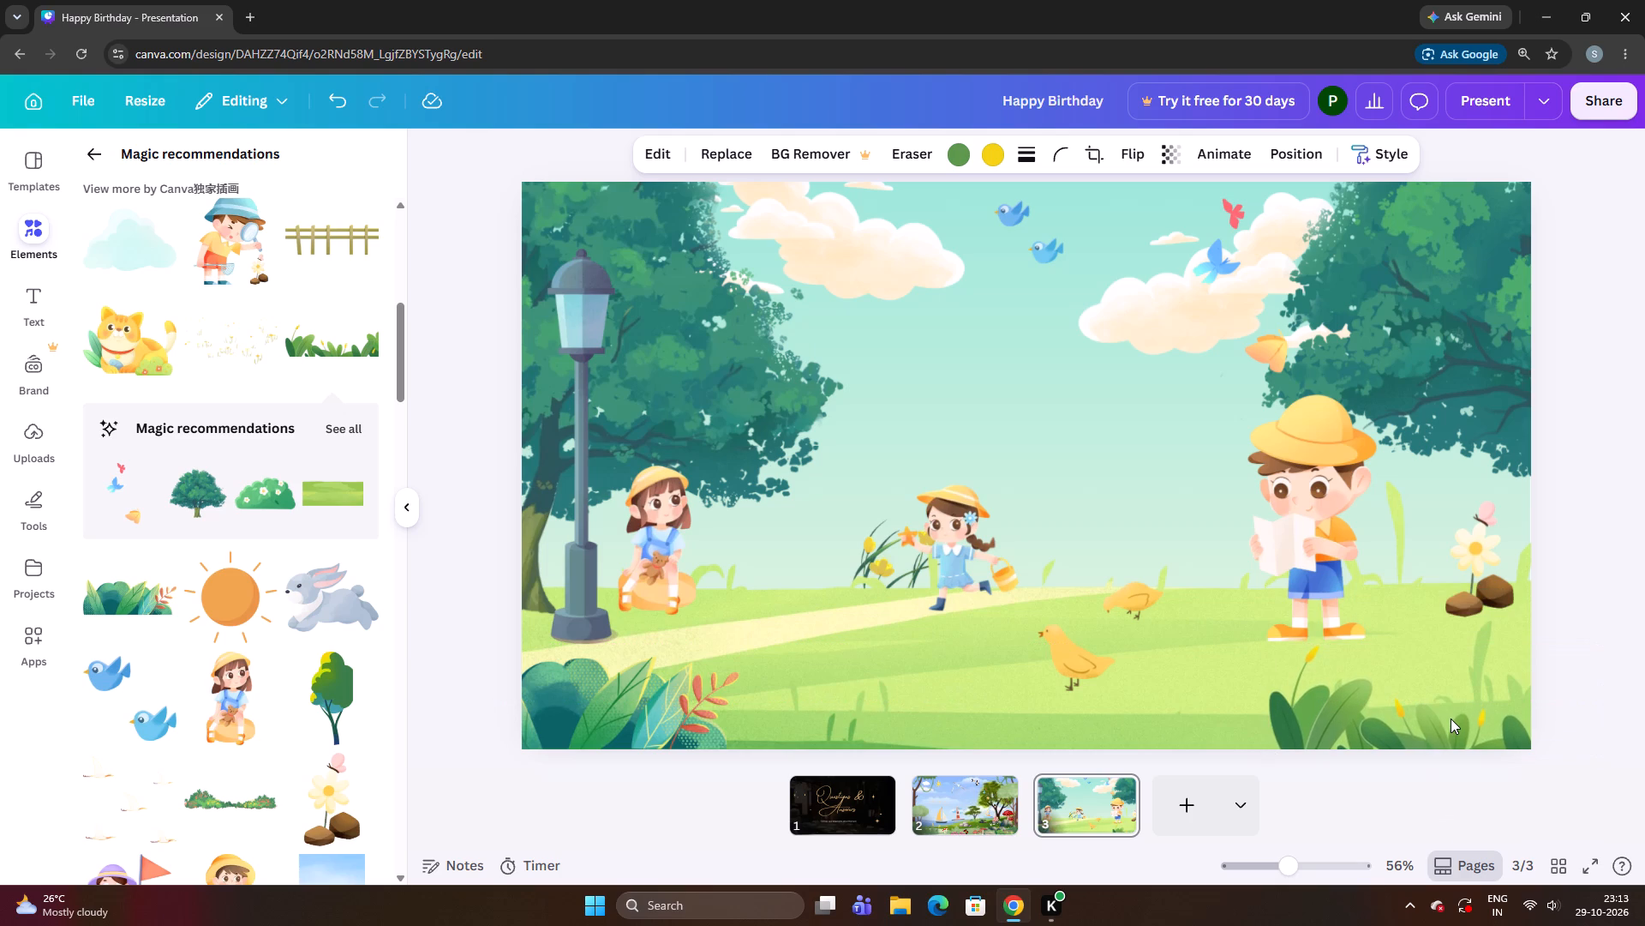
key("Down")
key("Down")
key("Down")
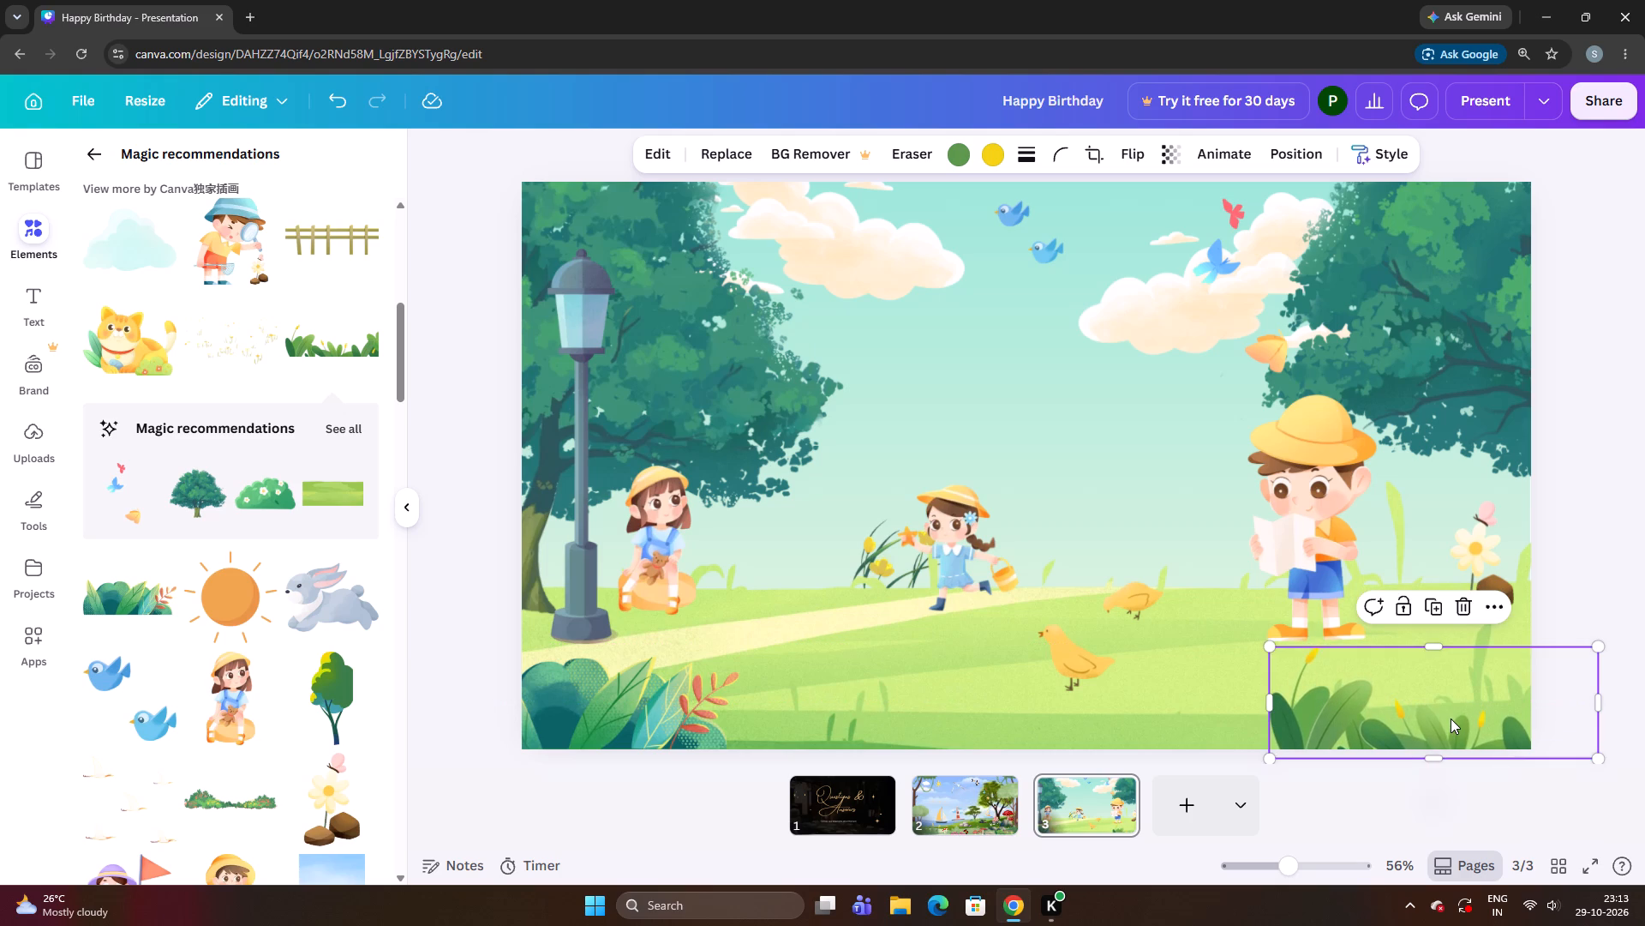
key("Down")
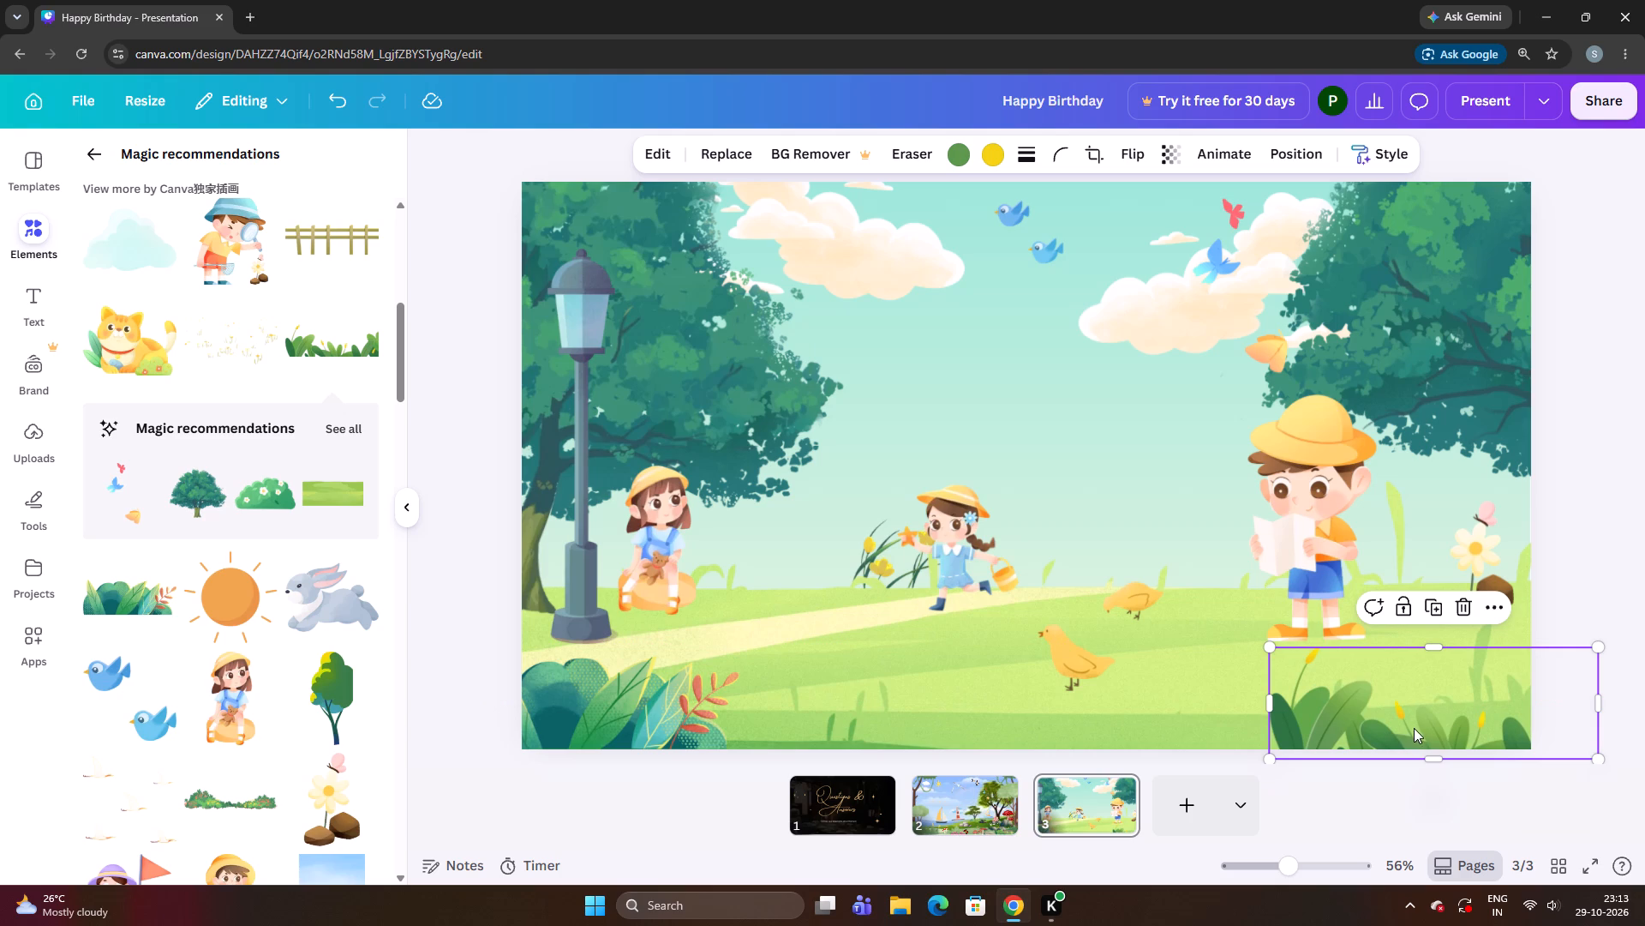
Shift the leafy grass strip slightly outward and raise it until its base sits just above the page's bottom edge.
key("Up")
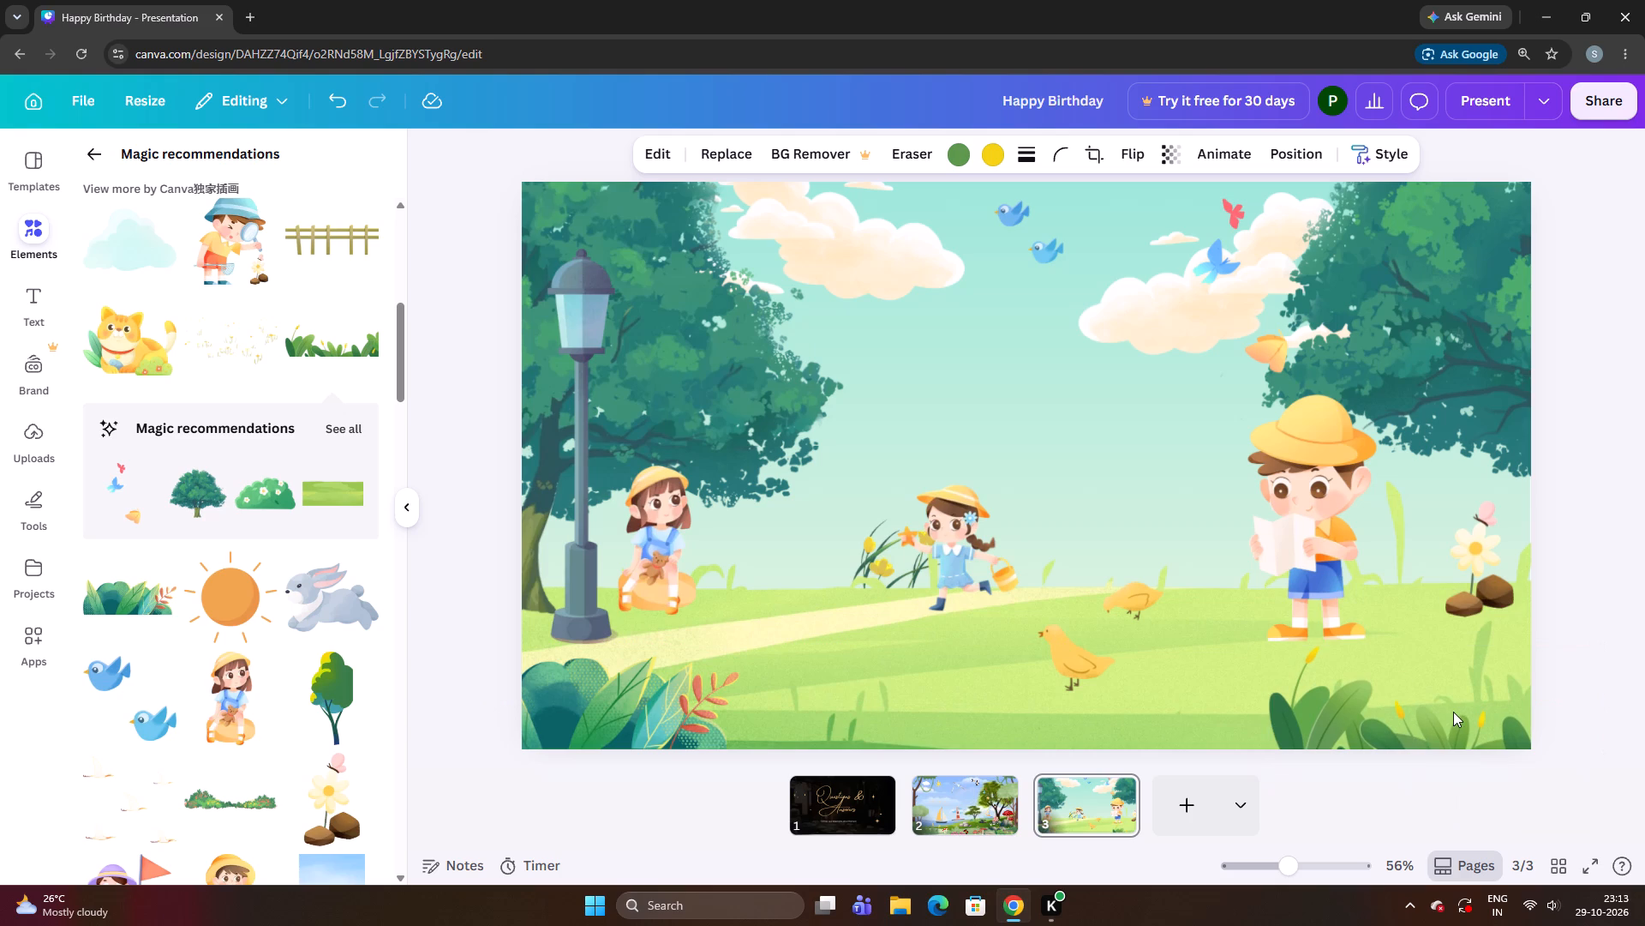
key("Right")
key("Right")
key("Right")
key("Up")
key("Up")
key("Up")
key("Up")
key("Up")
key("Up")
key("Up")
key("Up")
key("Up")
key("Up")
key("Up")
key("Up")
key("Up")
key("Up")
key("Up")
key("Up")
key("Up")
key("Up")
key("Up")
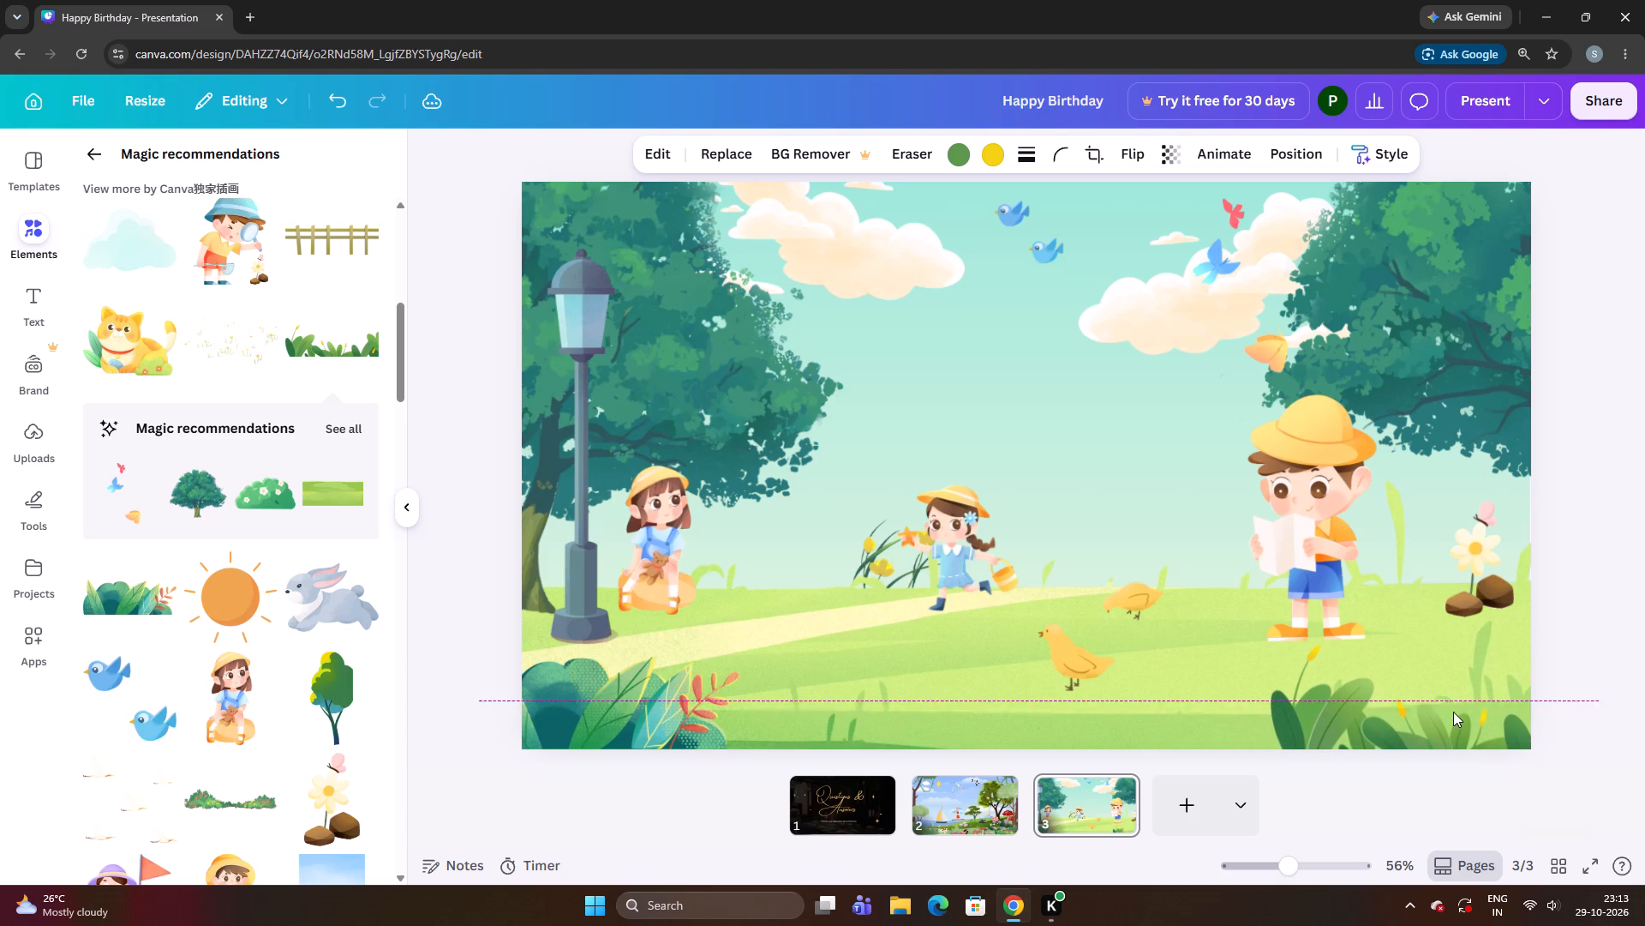
key("Up")
key("Up")
key("Up")
key("Up")
key("Up")
key("Up")
key("Up")
key("Up")
key("Up")
key("Up")
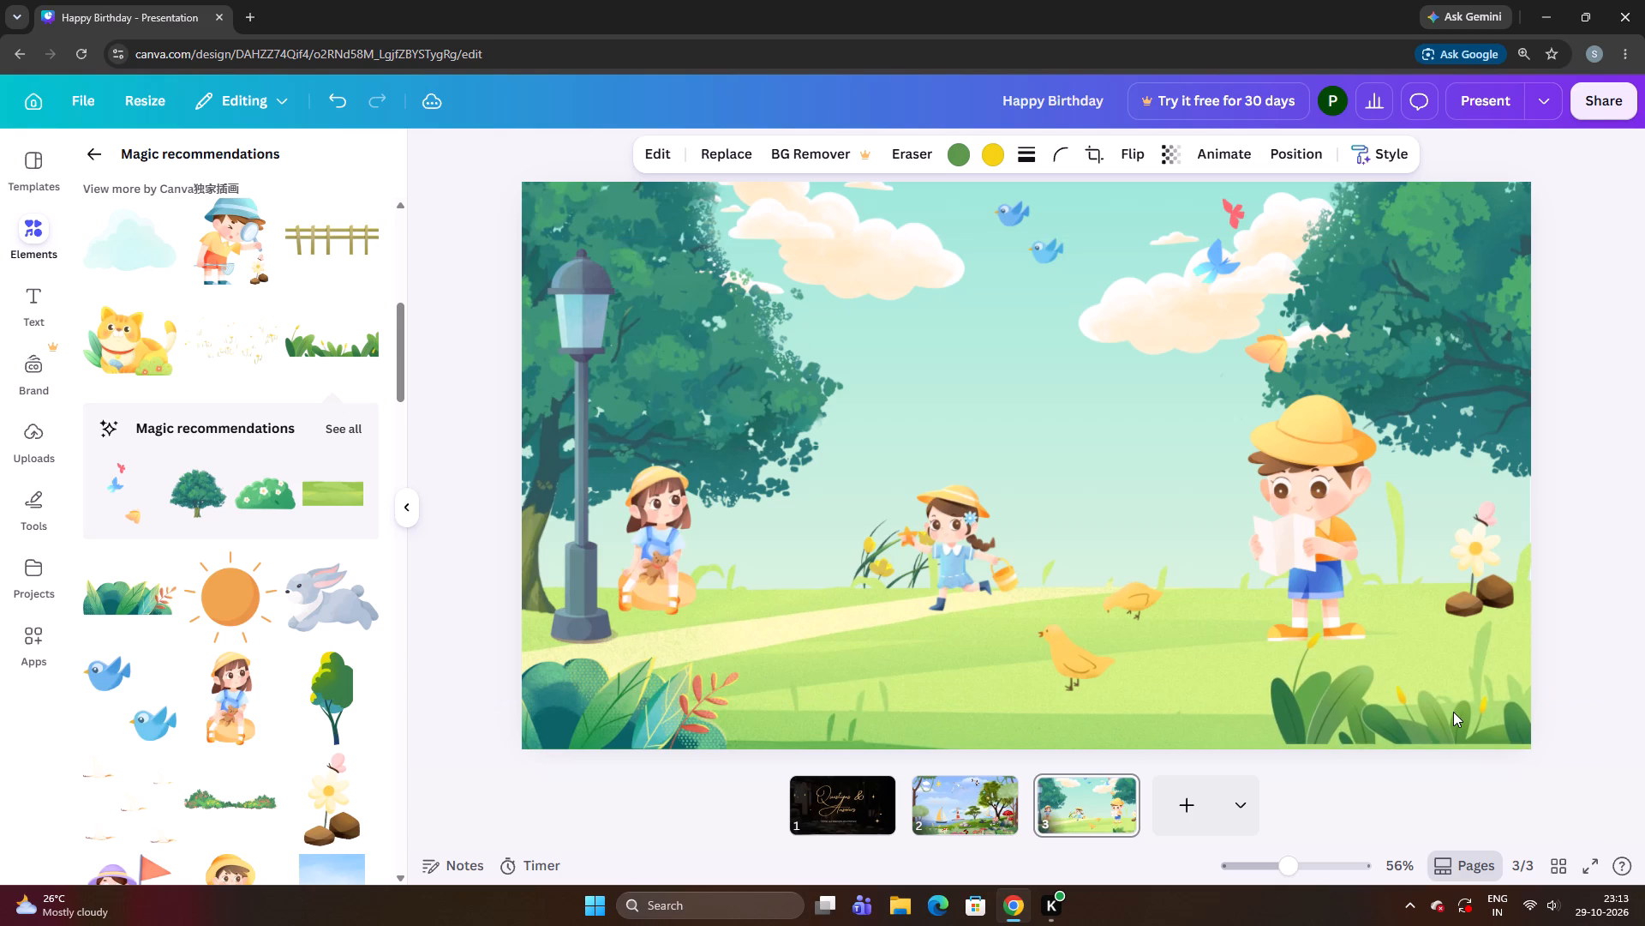
Lower the leafy grass strip a little so its base meets the page's bottom edge.
key("Down")
key("Down")
key("Down")
key("Down")
key("Down")
key("Down")
key("Down")
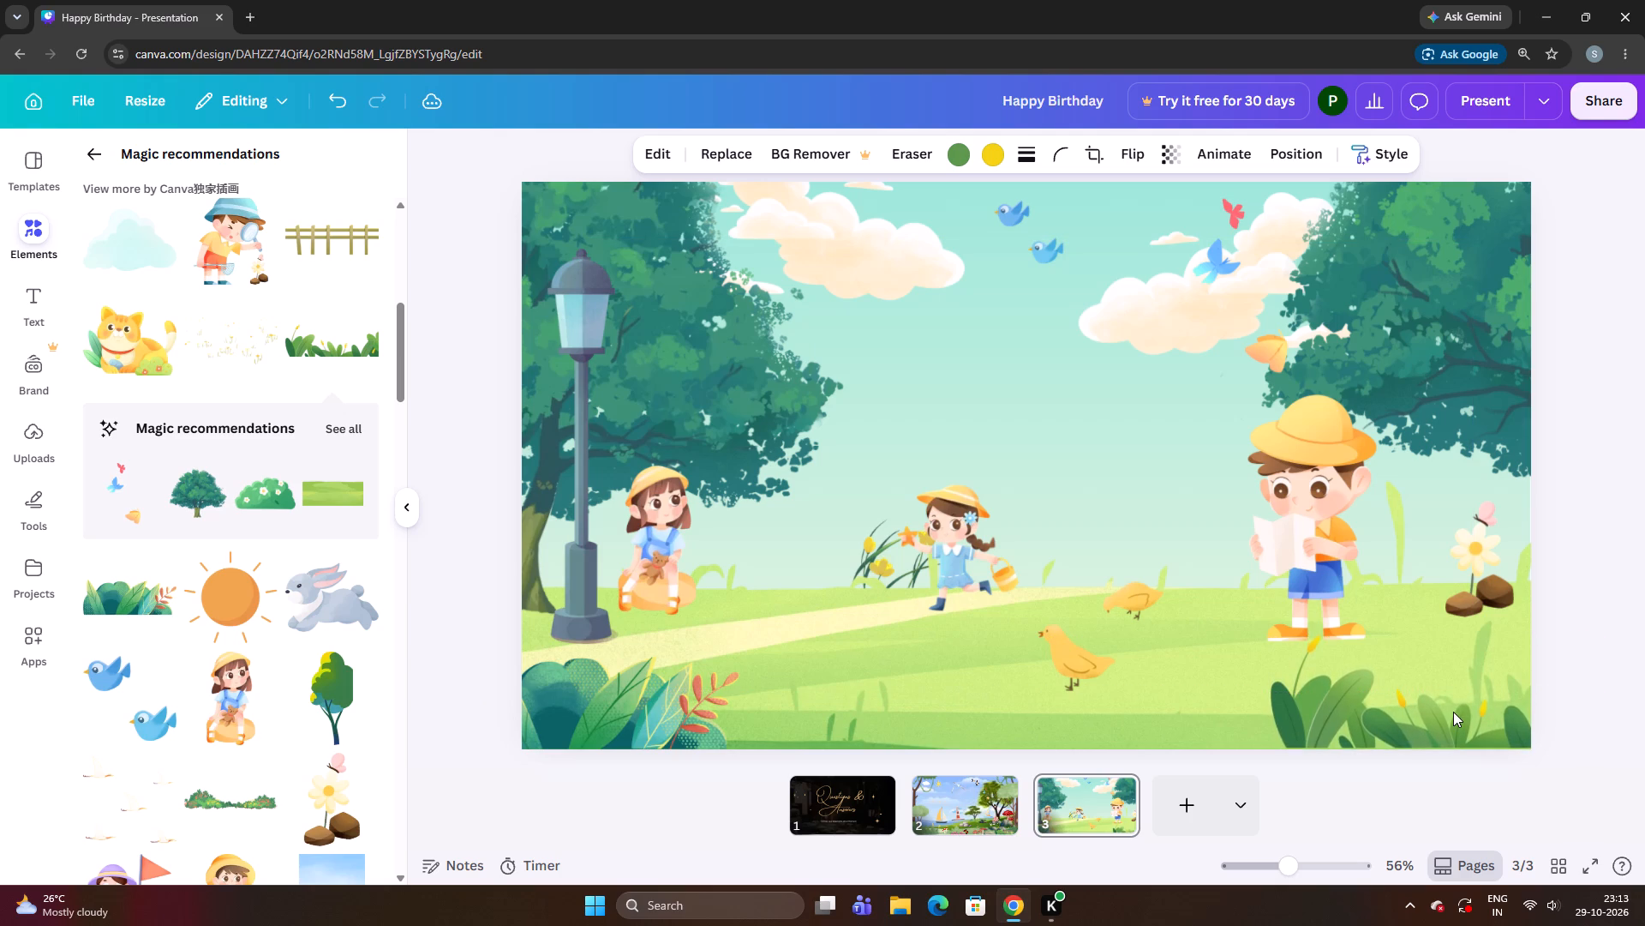
key("Down")
Fine-tune the leafy grass strip slightly outward toward the page's side edge and a touch lower.
key("Right")
key("Right")
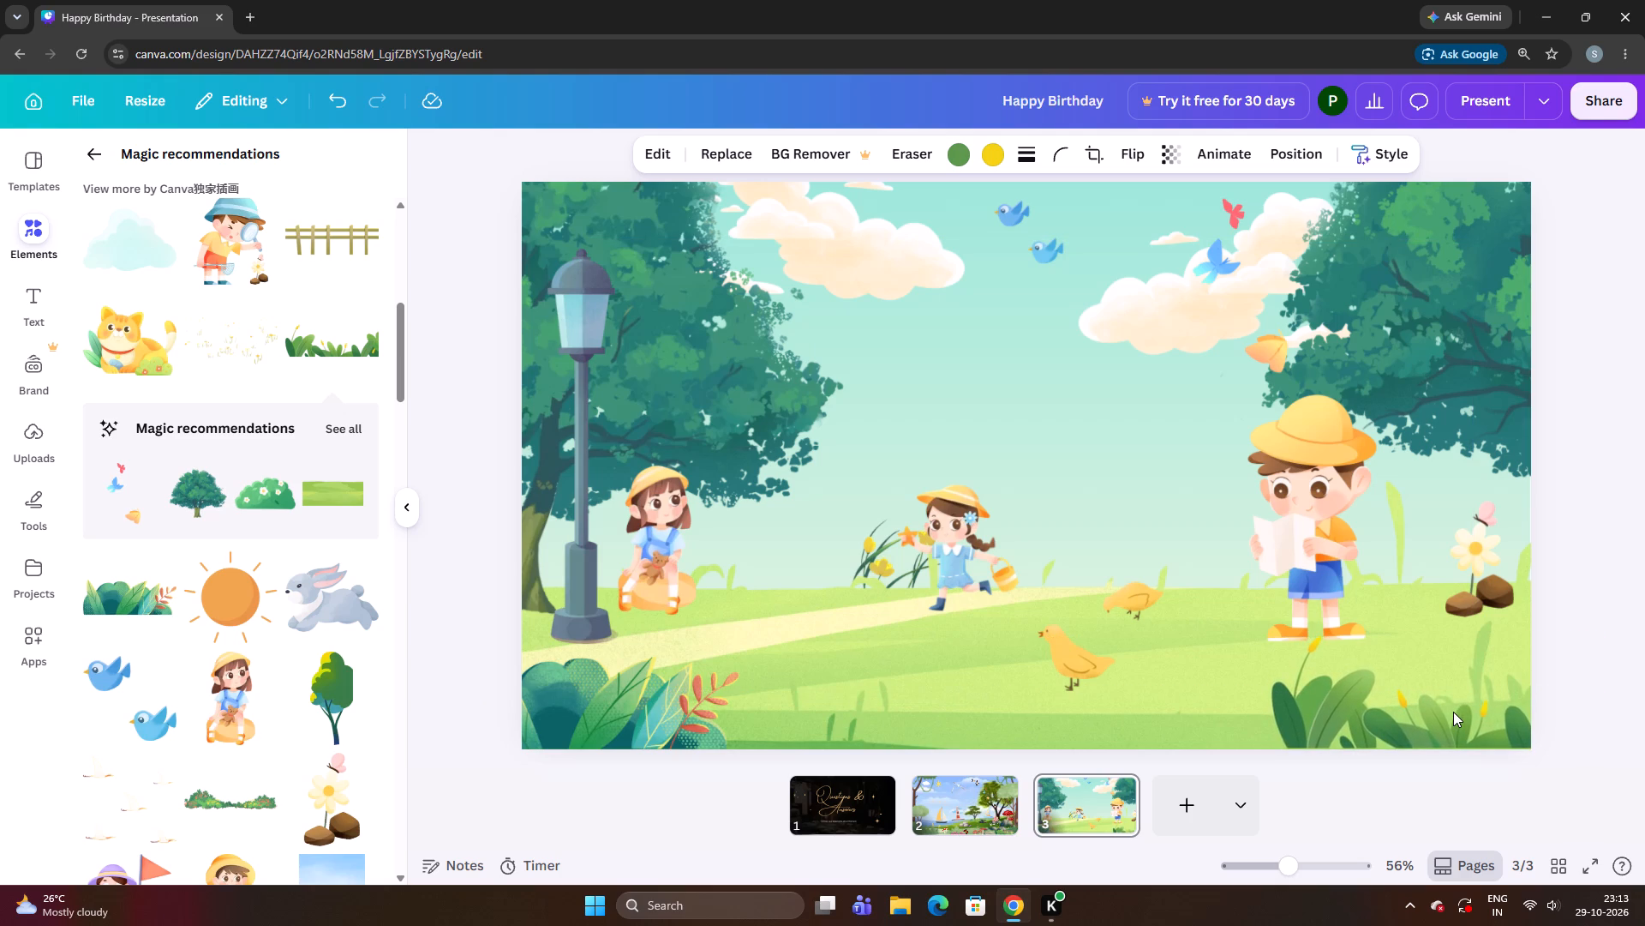
key("Right")
key("Down")
key("Up")
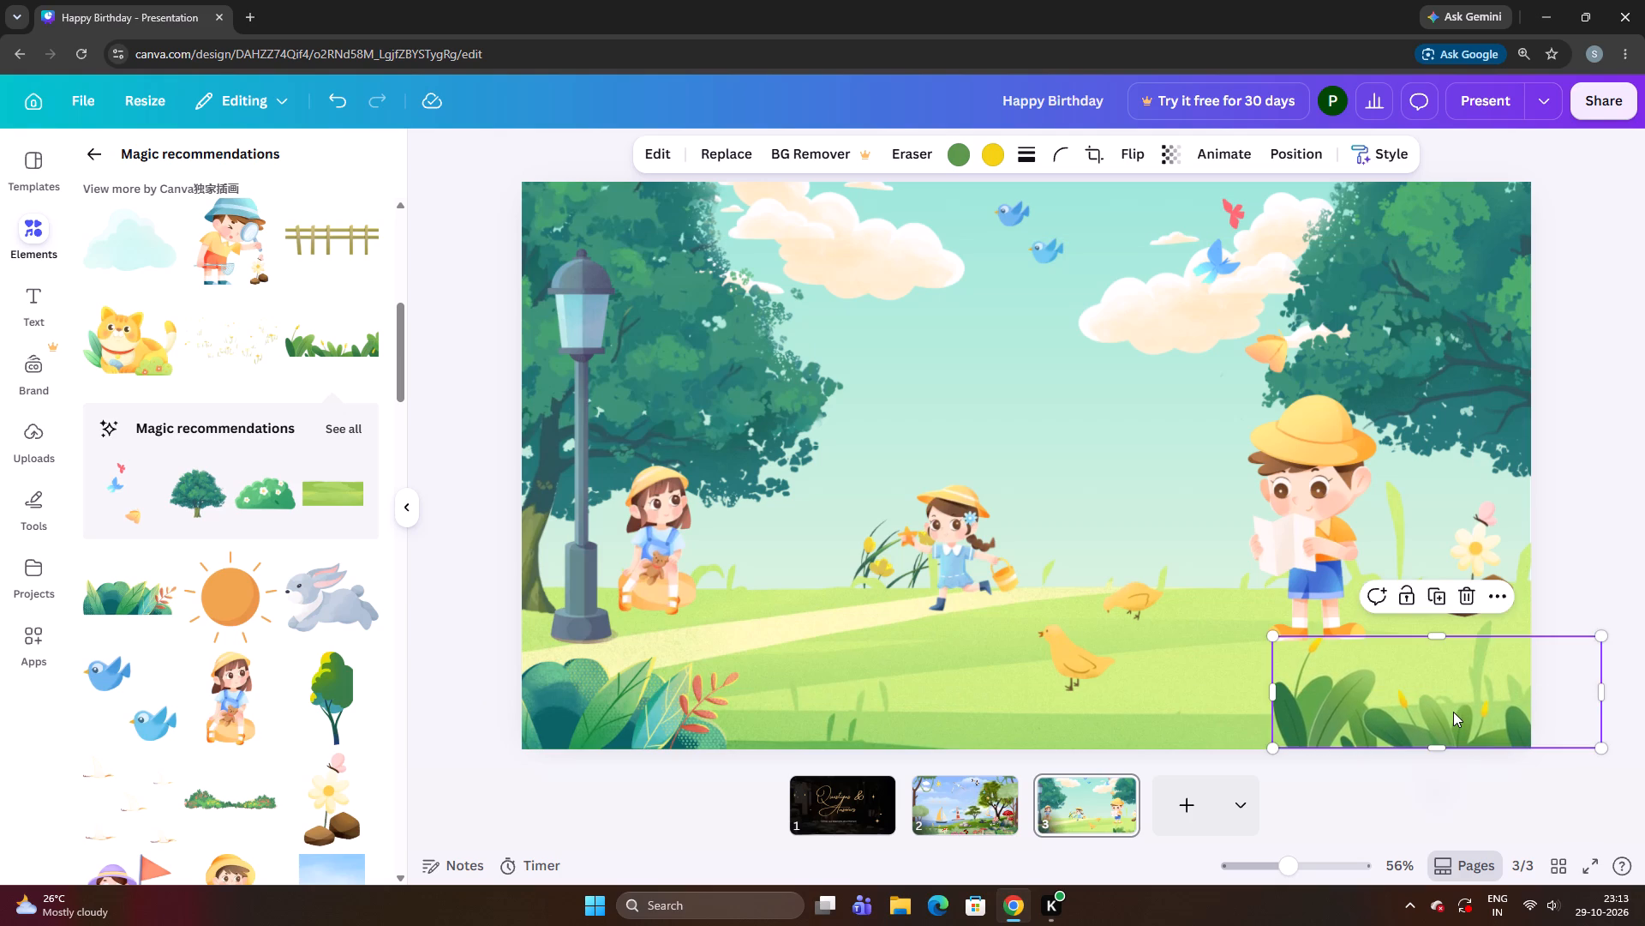
key("Down")
key("Right")
key("Right")
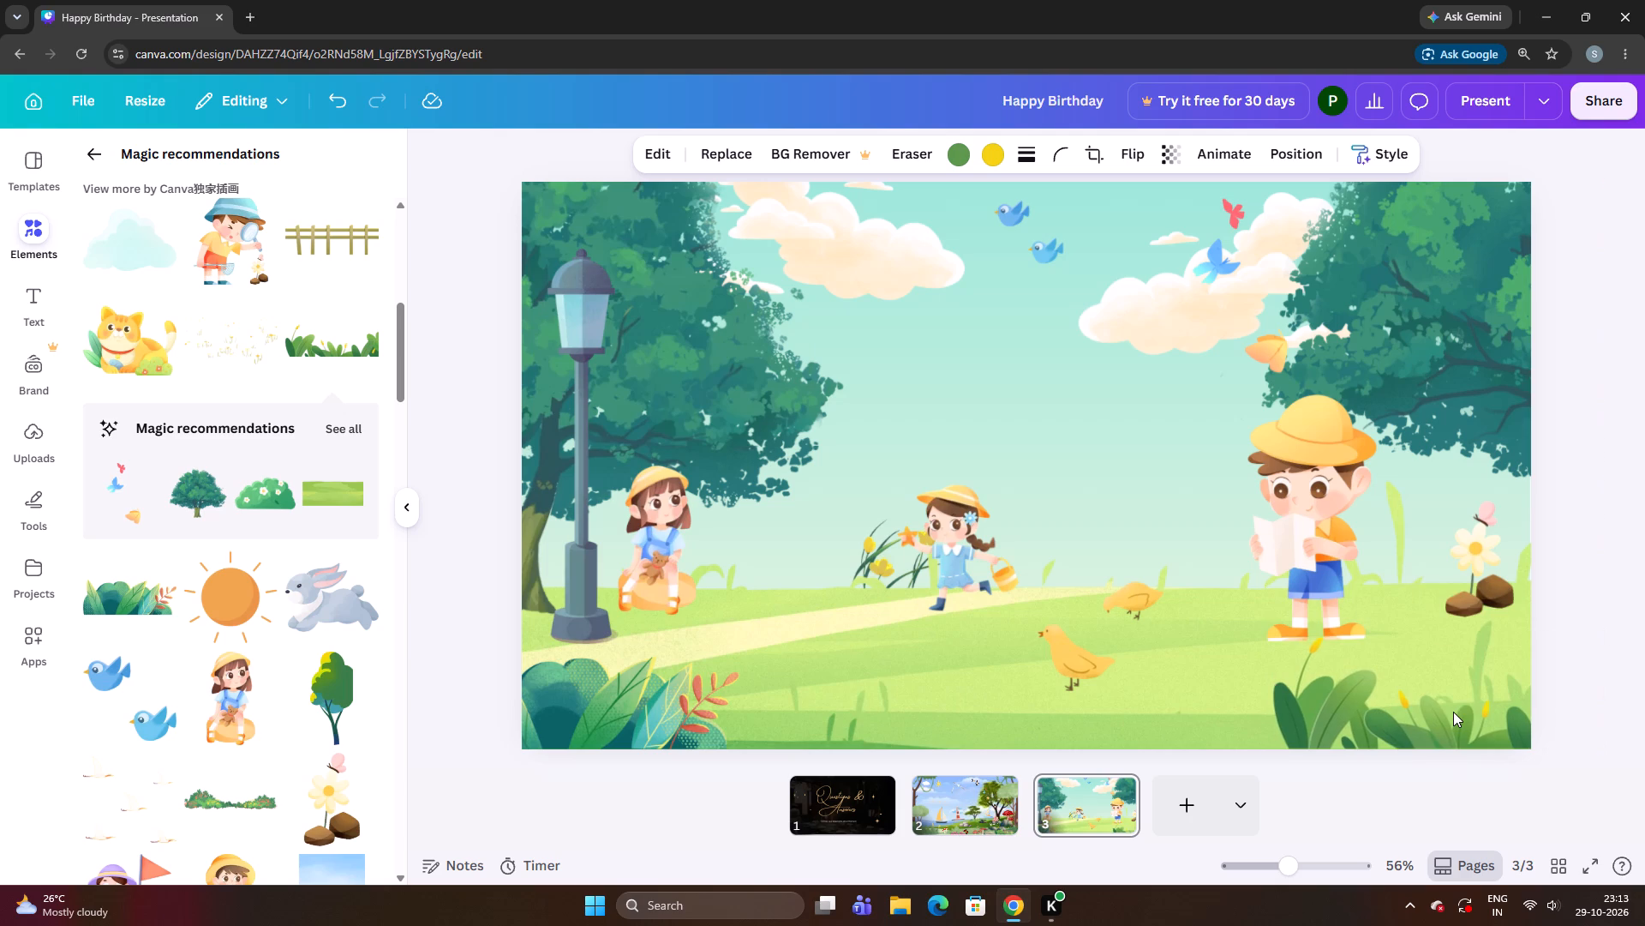
key("Right")
key("Right")
key("Down")
key("Right")
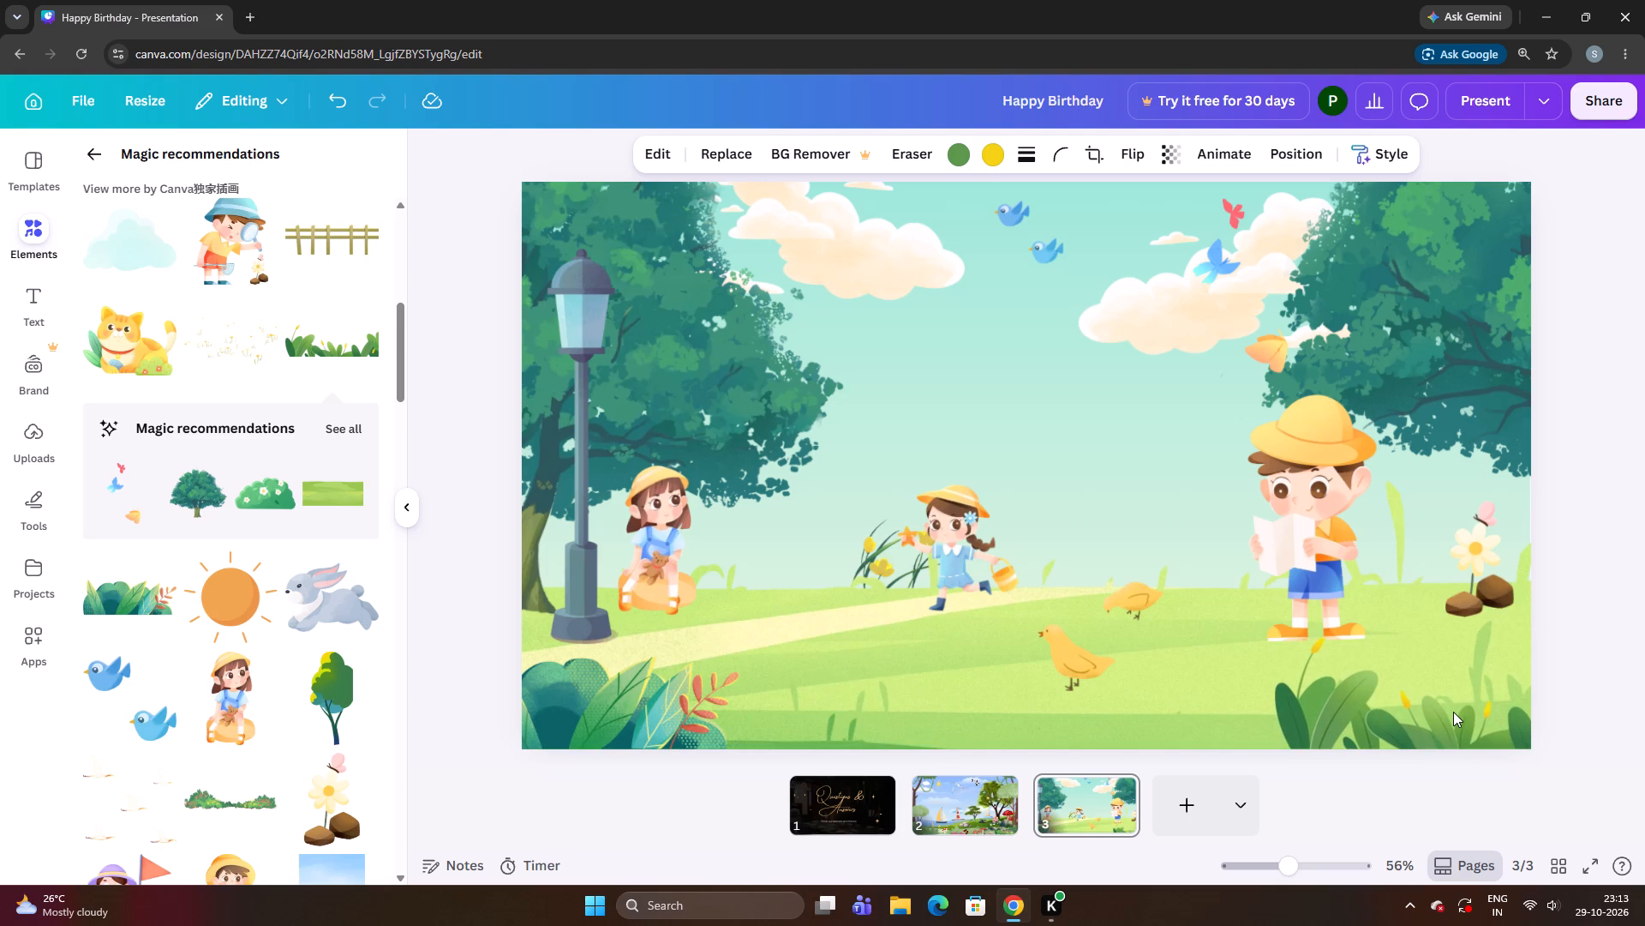
Nudge the leafy grass strip up by one small increment so it sits at the page's bottom edge, and deselect it.
key("Up")
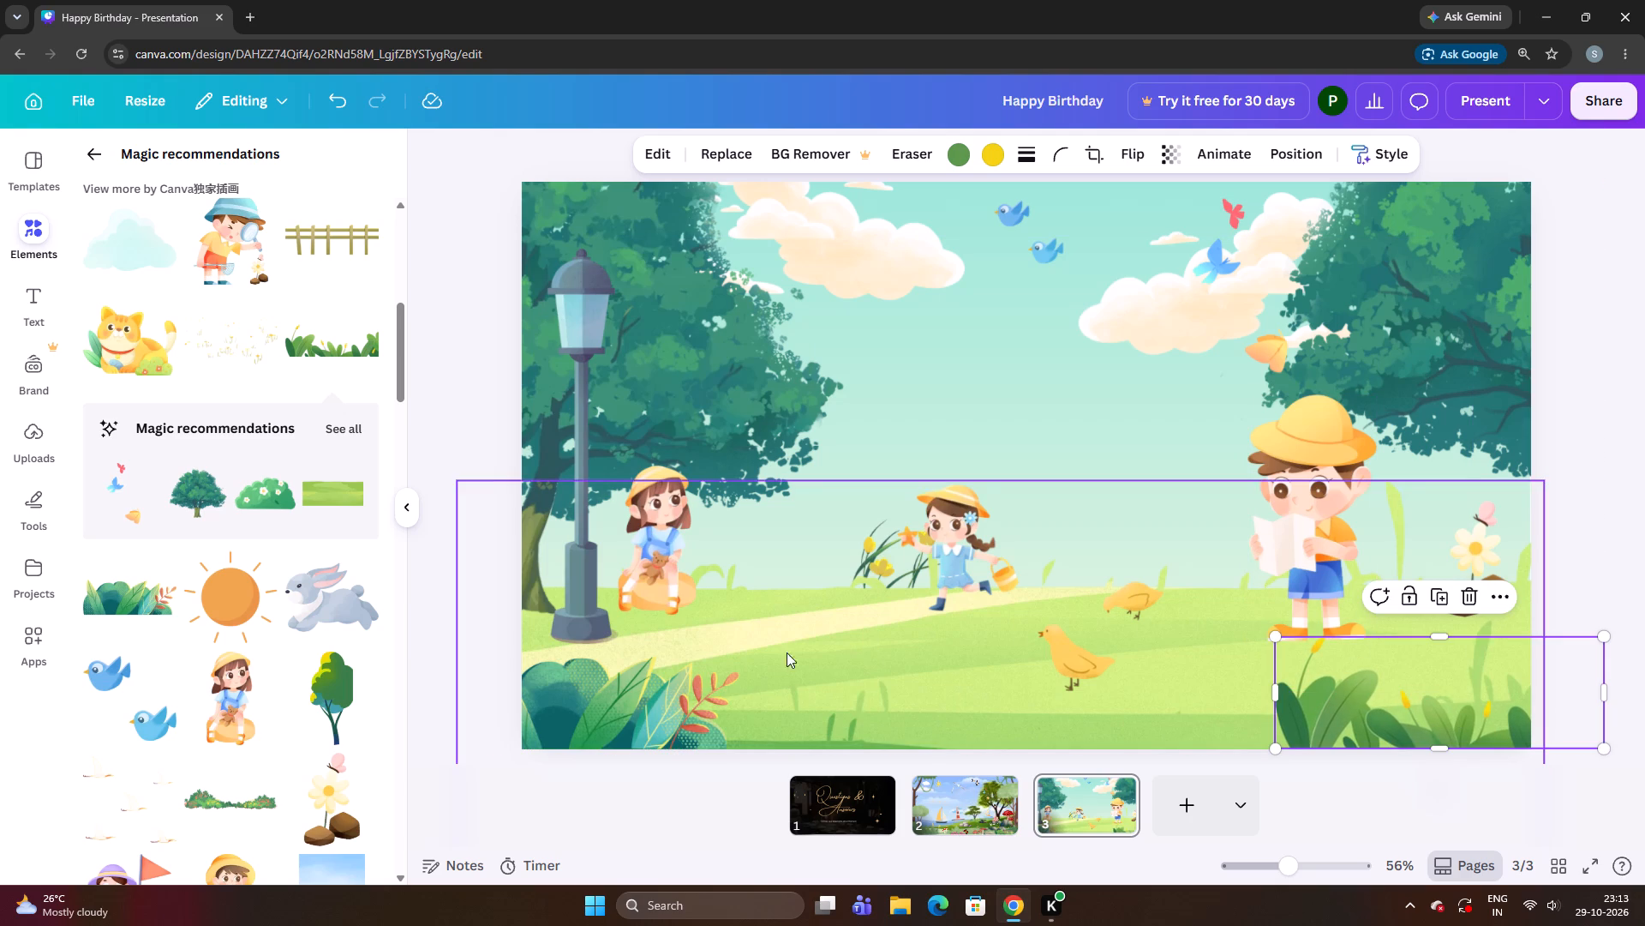
left_click(513, 707)
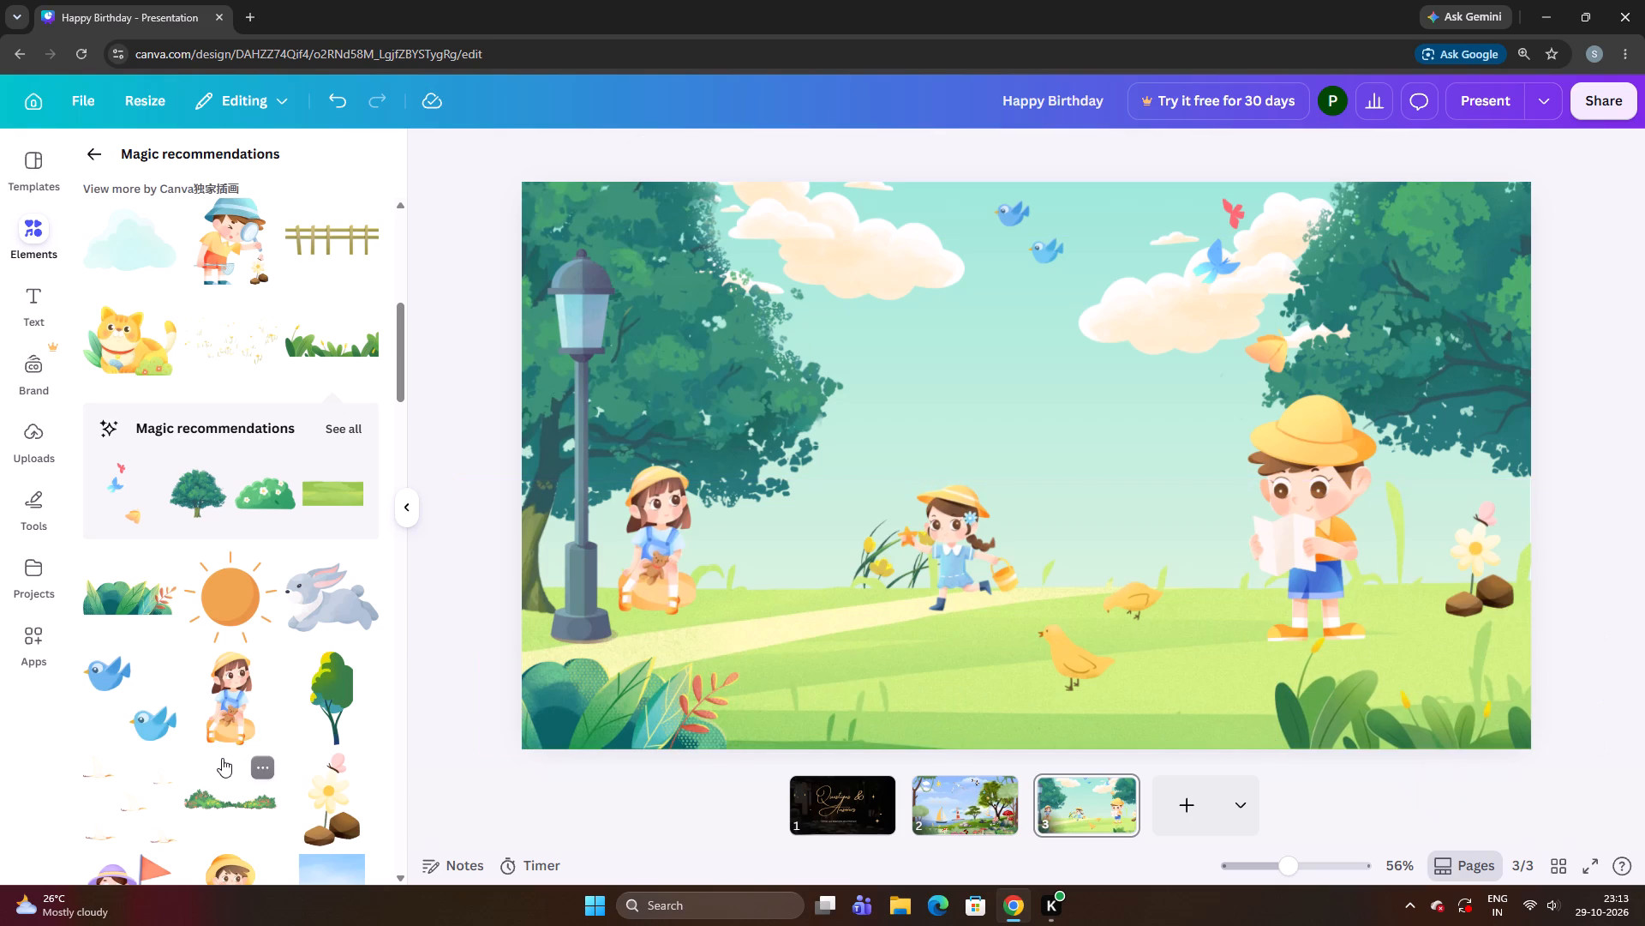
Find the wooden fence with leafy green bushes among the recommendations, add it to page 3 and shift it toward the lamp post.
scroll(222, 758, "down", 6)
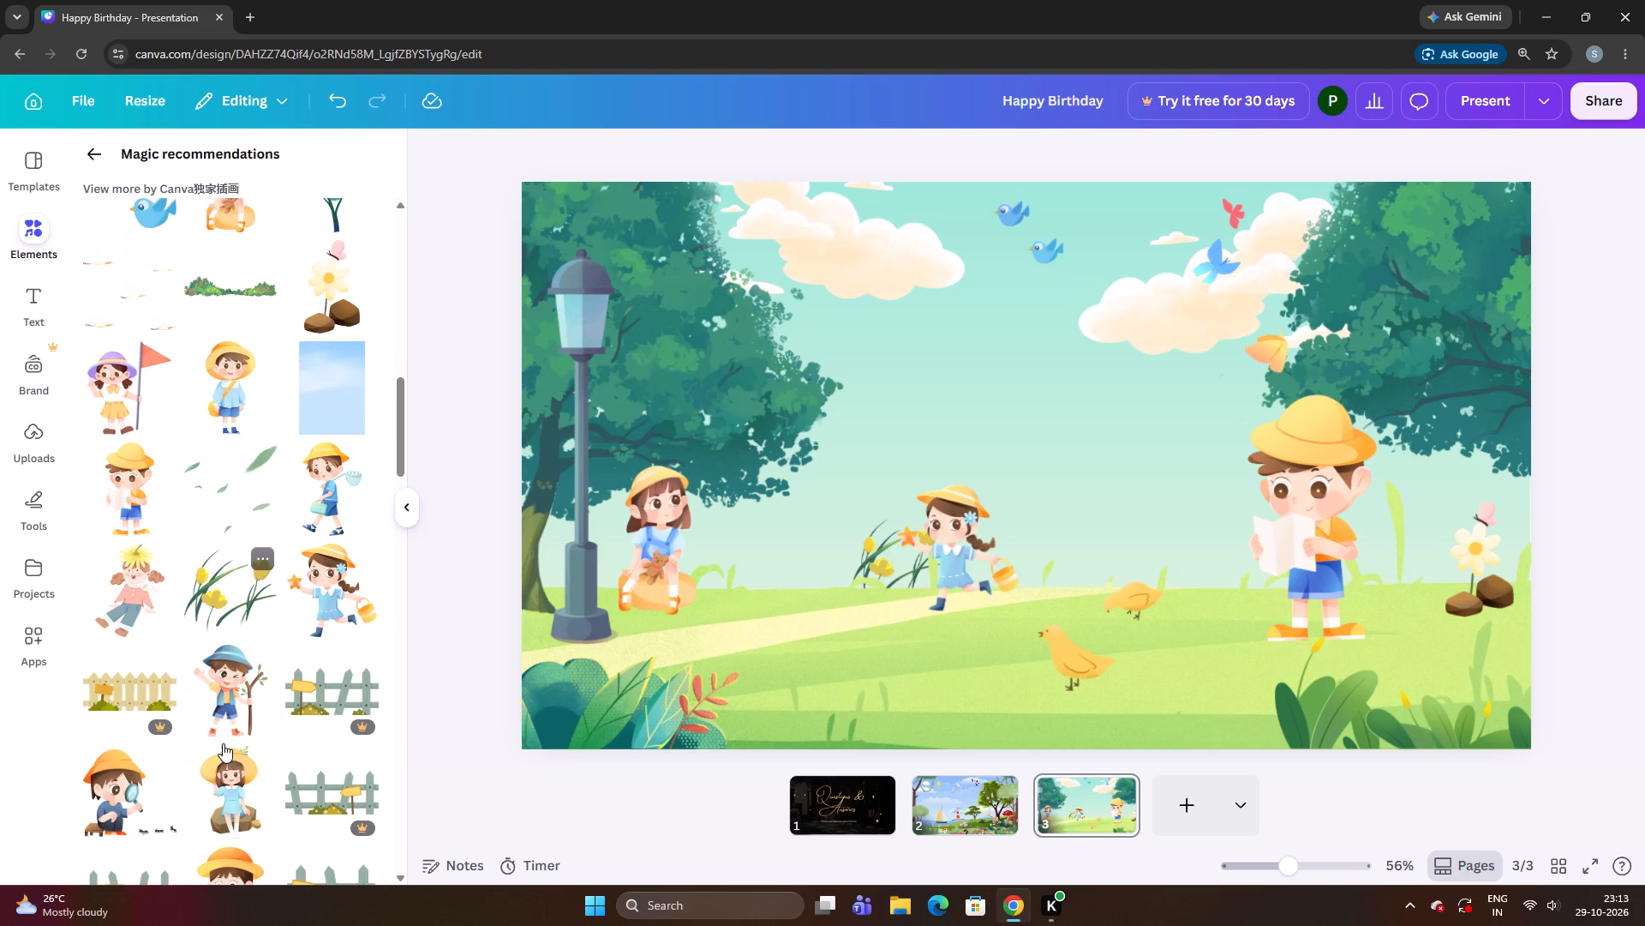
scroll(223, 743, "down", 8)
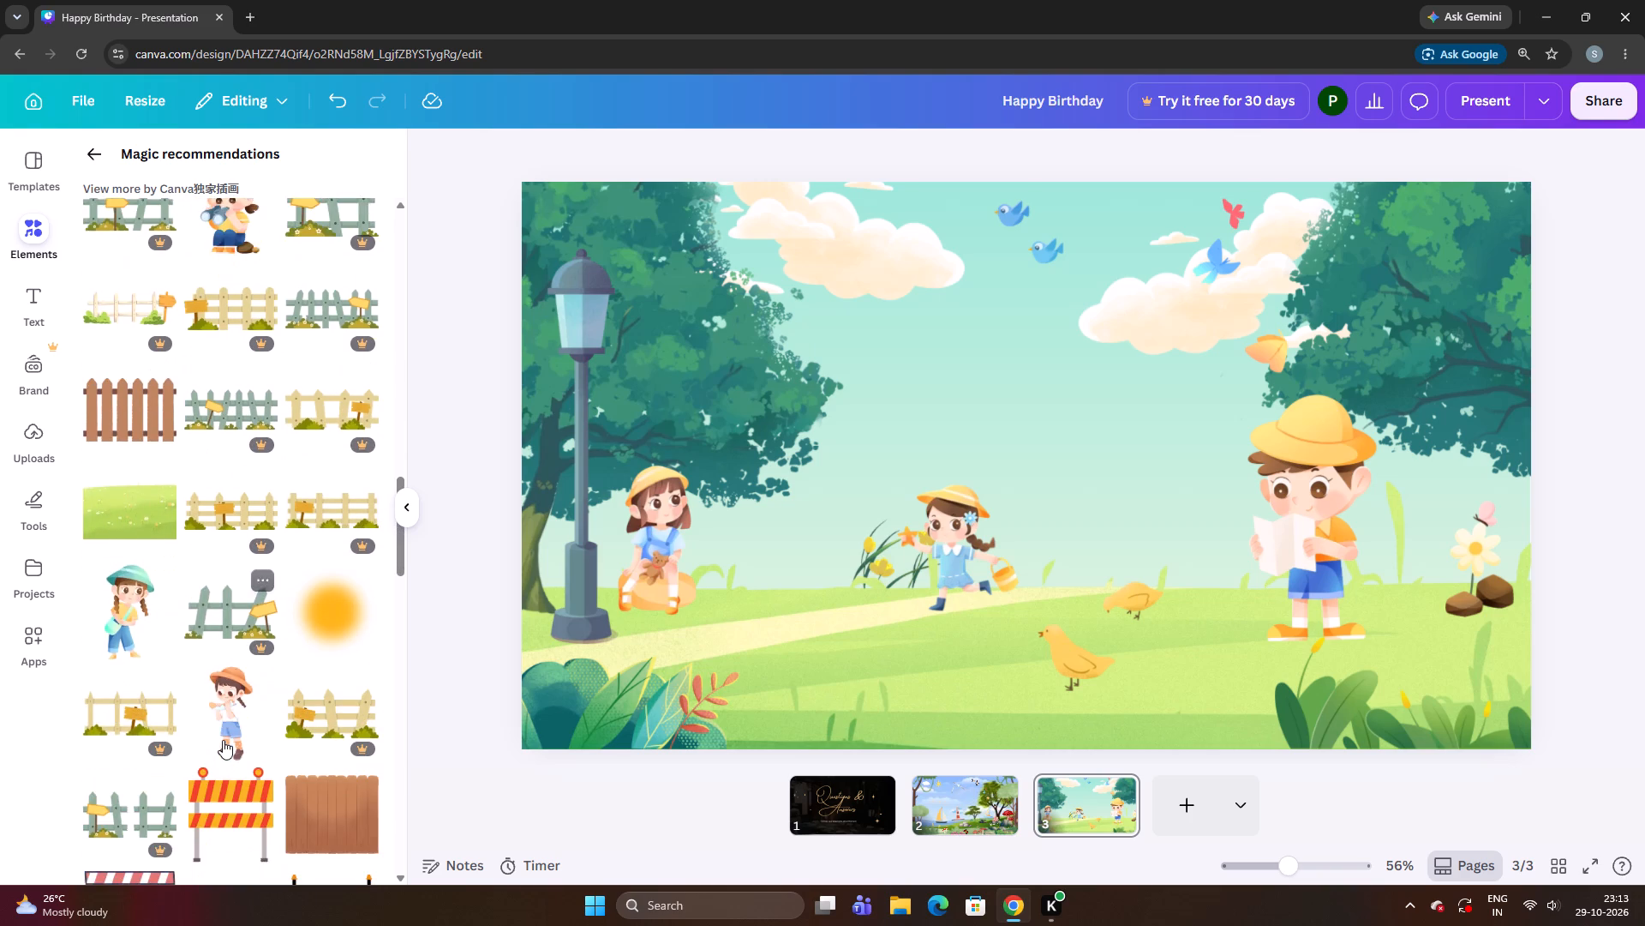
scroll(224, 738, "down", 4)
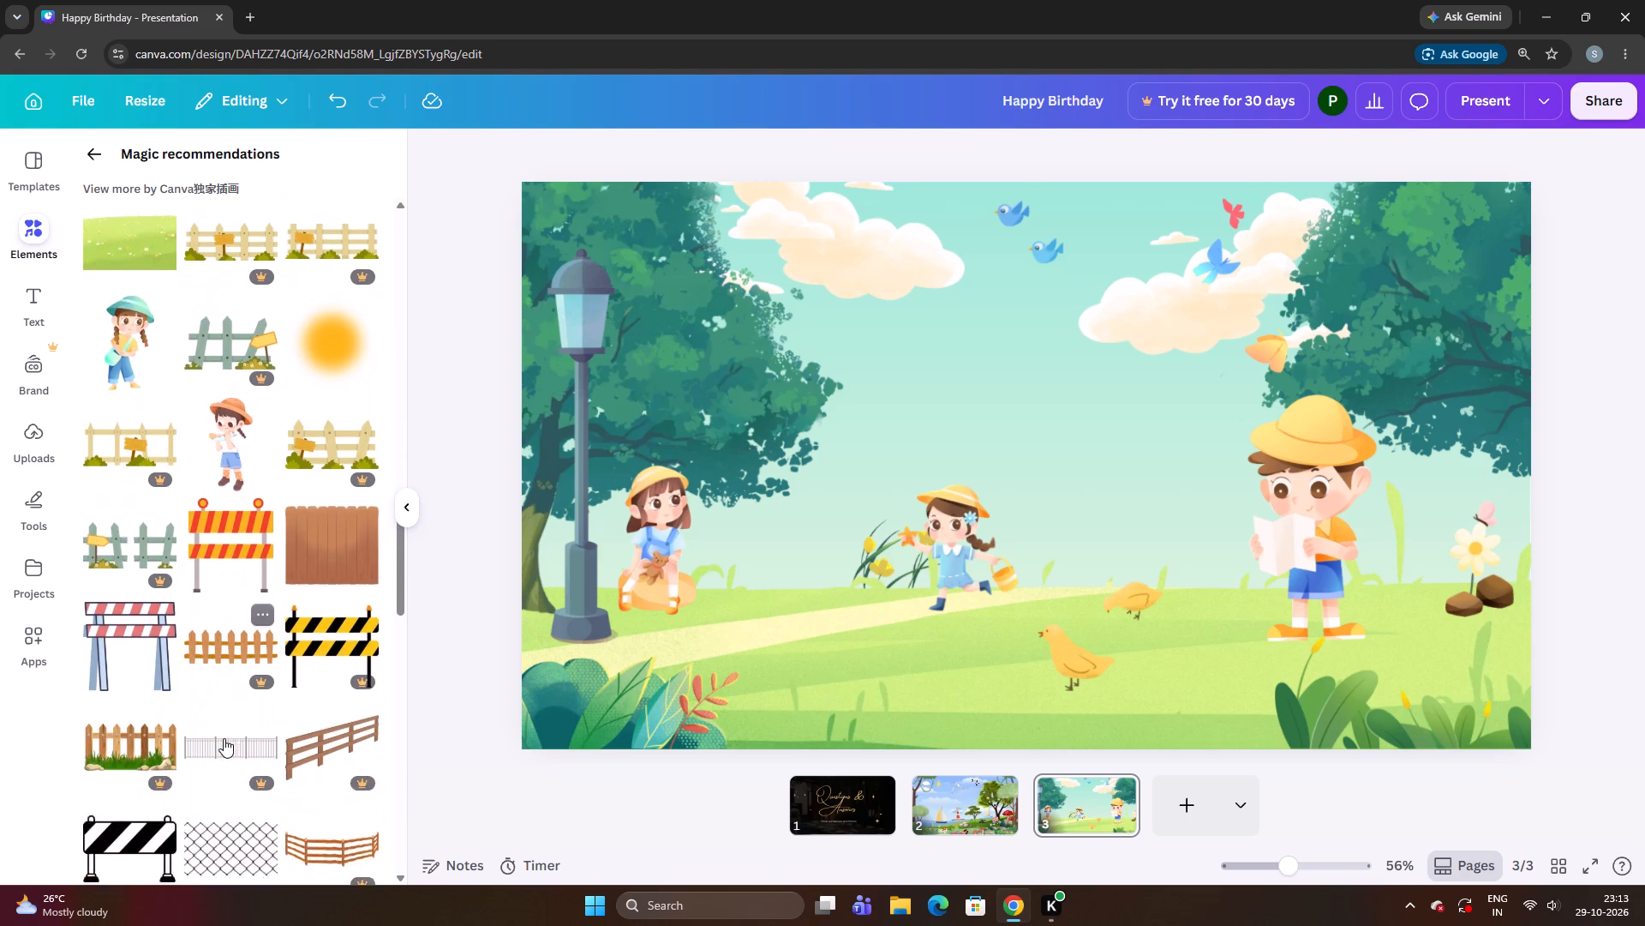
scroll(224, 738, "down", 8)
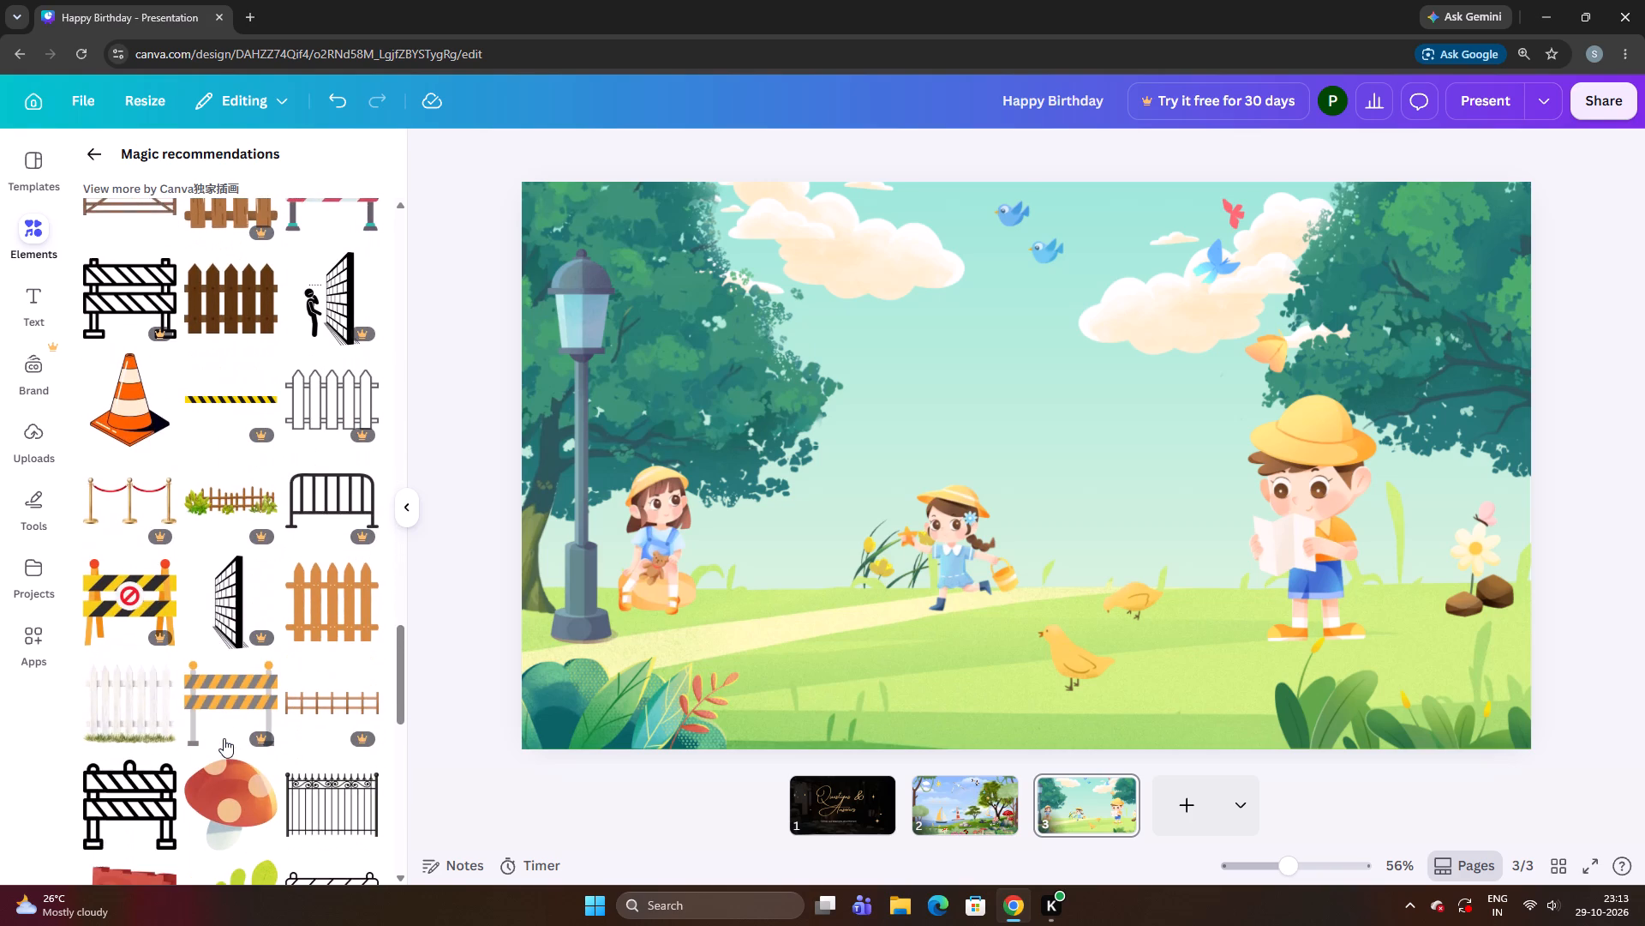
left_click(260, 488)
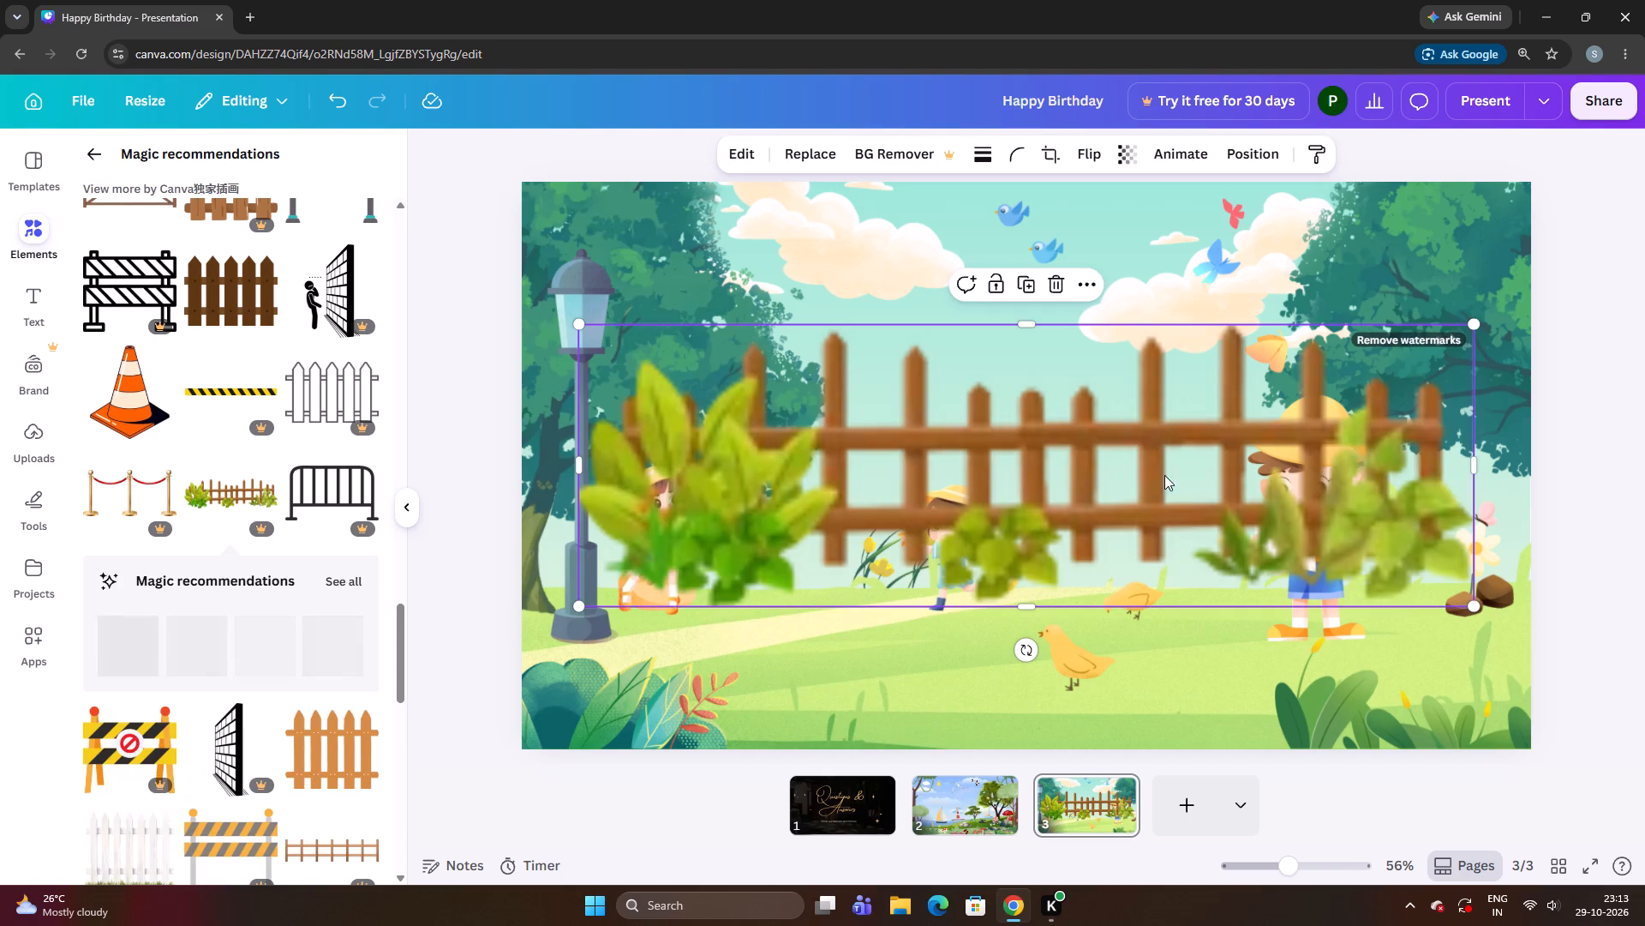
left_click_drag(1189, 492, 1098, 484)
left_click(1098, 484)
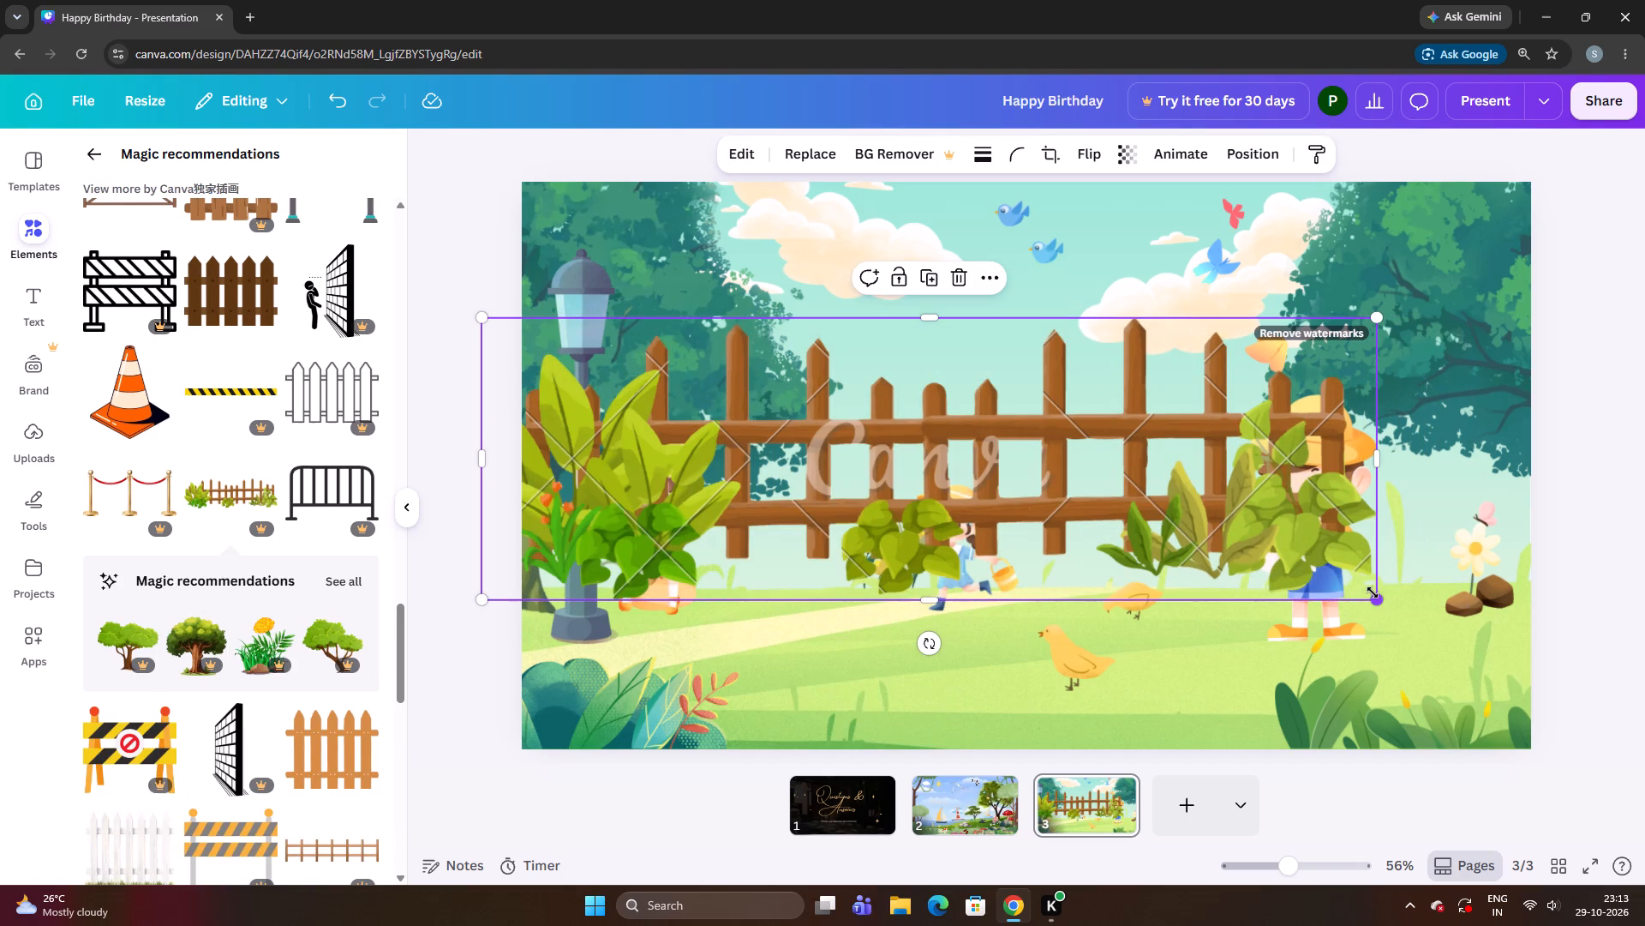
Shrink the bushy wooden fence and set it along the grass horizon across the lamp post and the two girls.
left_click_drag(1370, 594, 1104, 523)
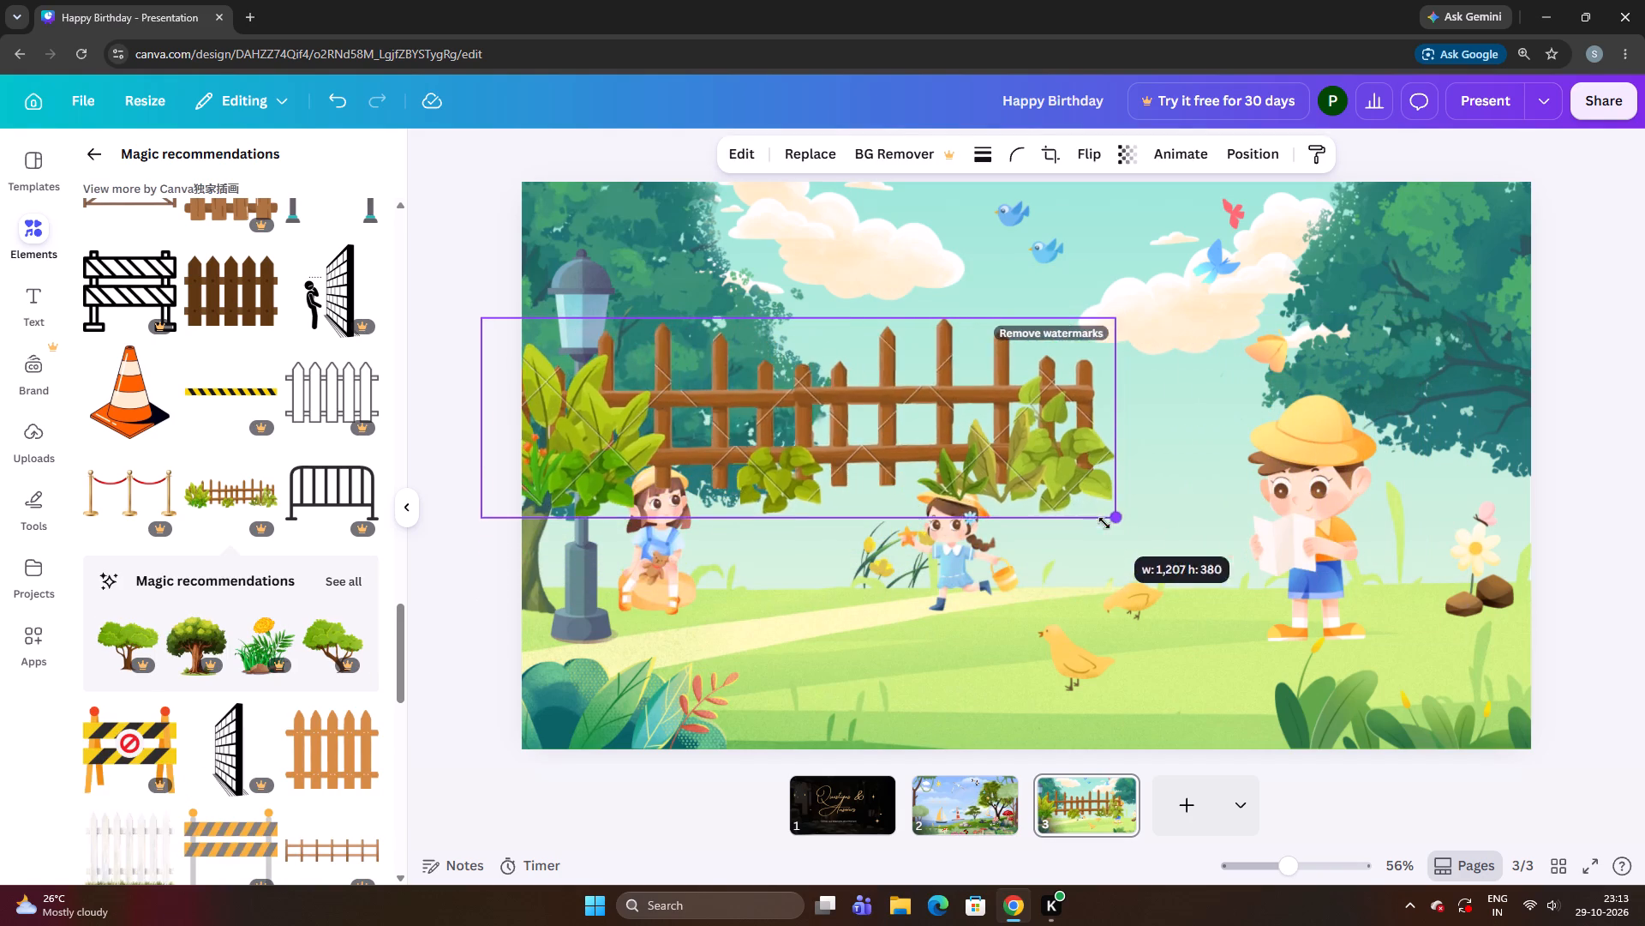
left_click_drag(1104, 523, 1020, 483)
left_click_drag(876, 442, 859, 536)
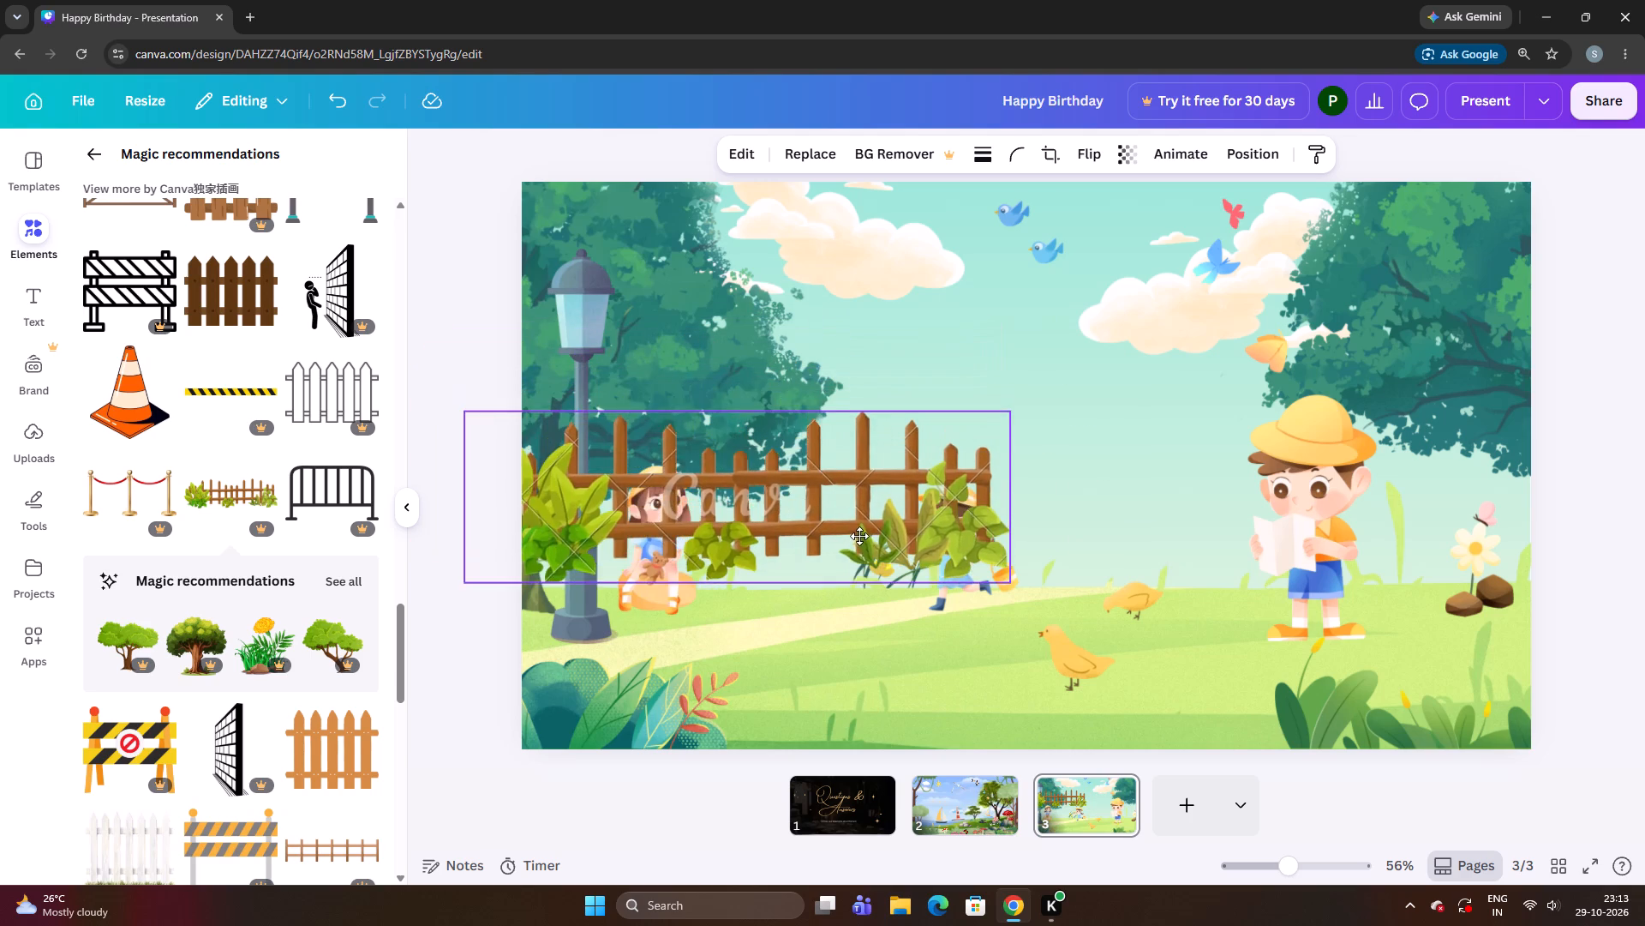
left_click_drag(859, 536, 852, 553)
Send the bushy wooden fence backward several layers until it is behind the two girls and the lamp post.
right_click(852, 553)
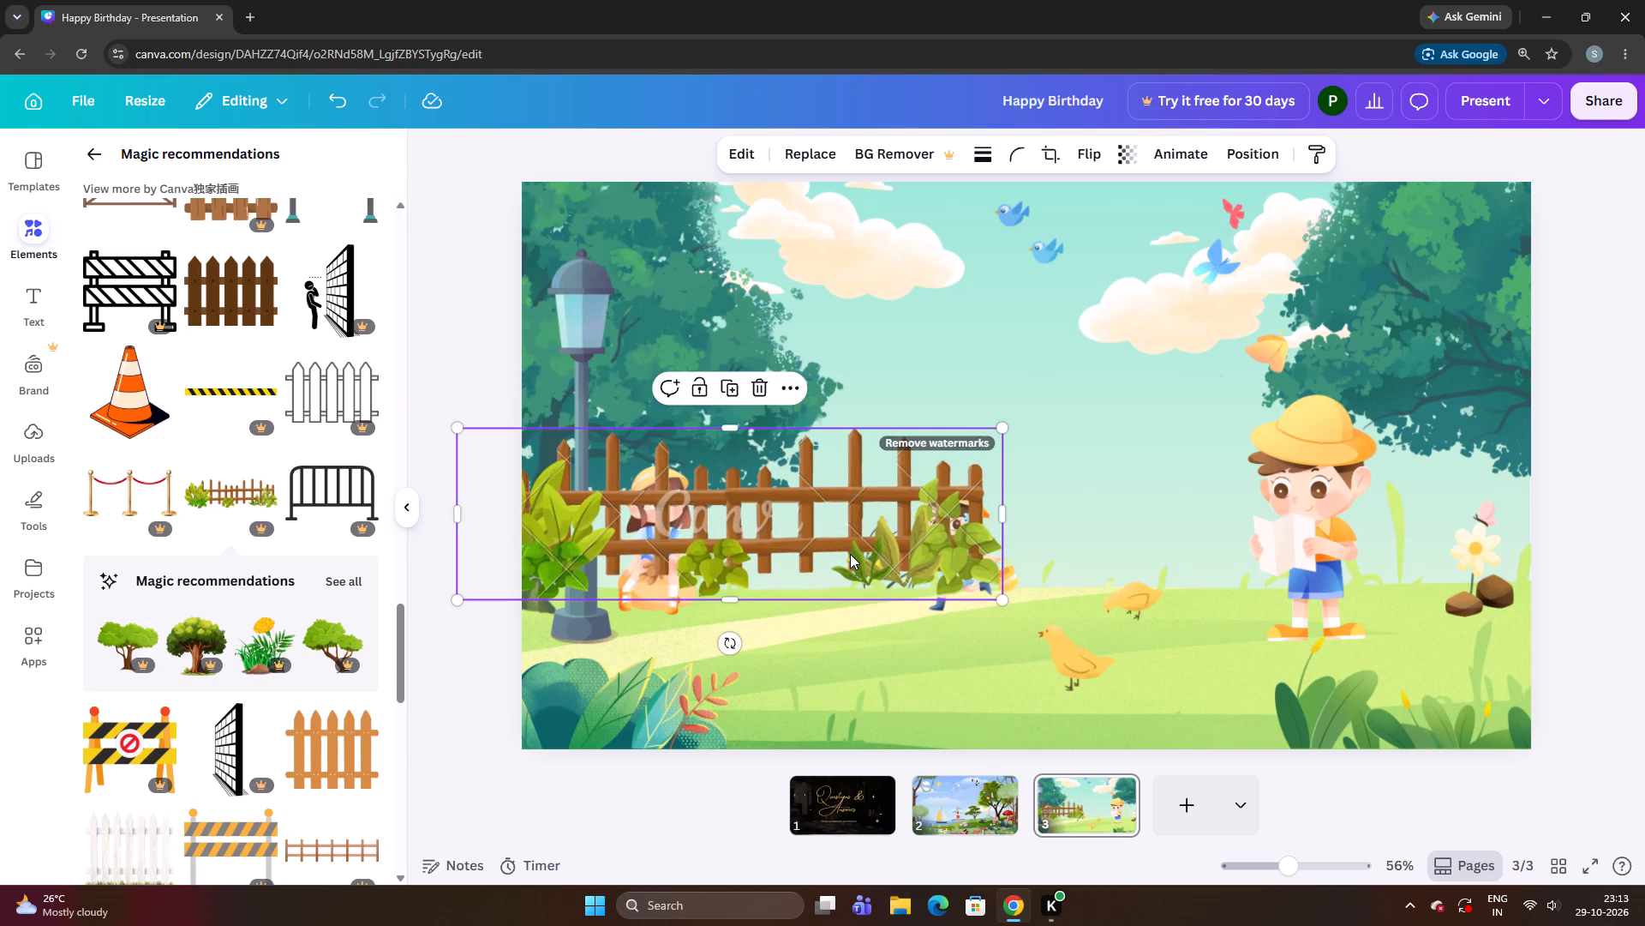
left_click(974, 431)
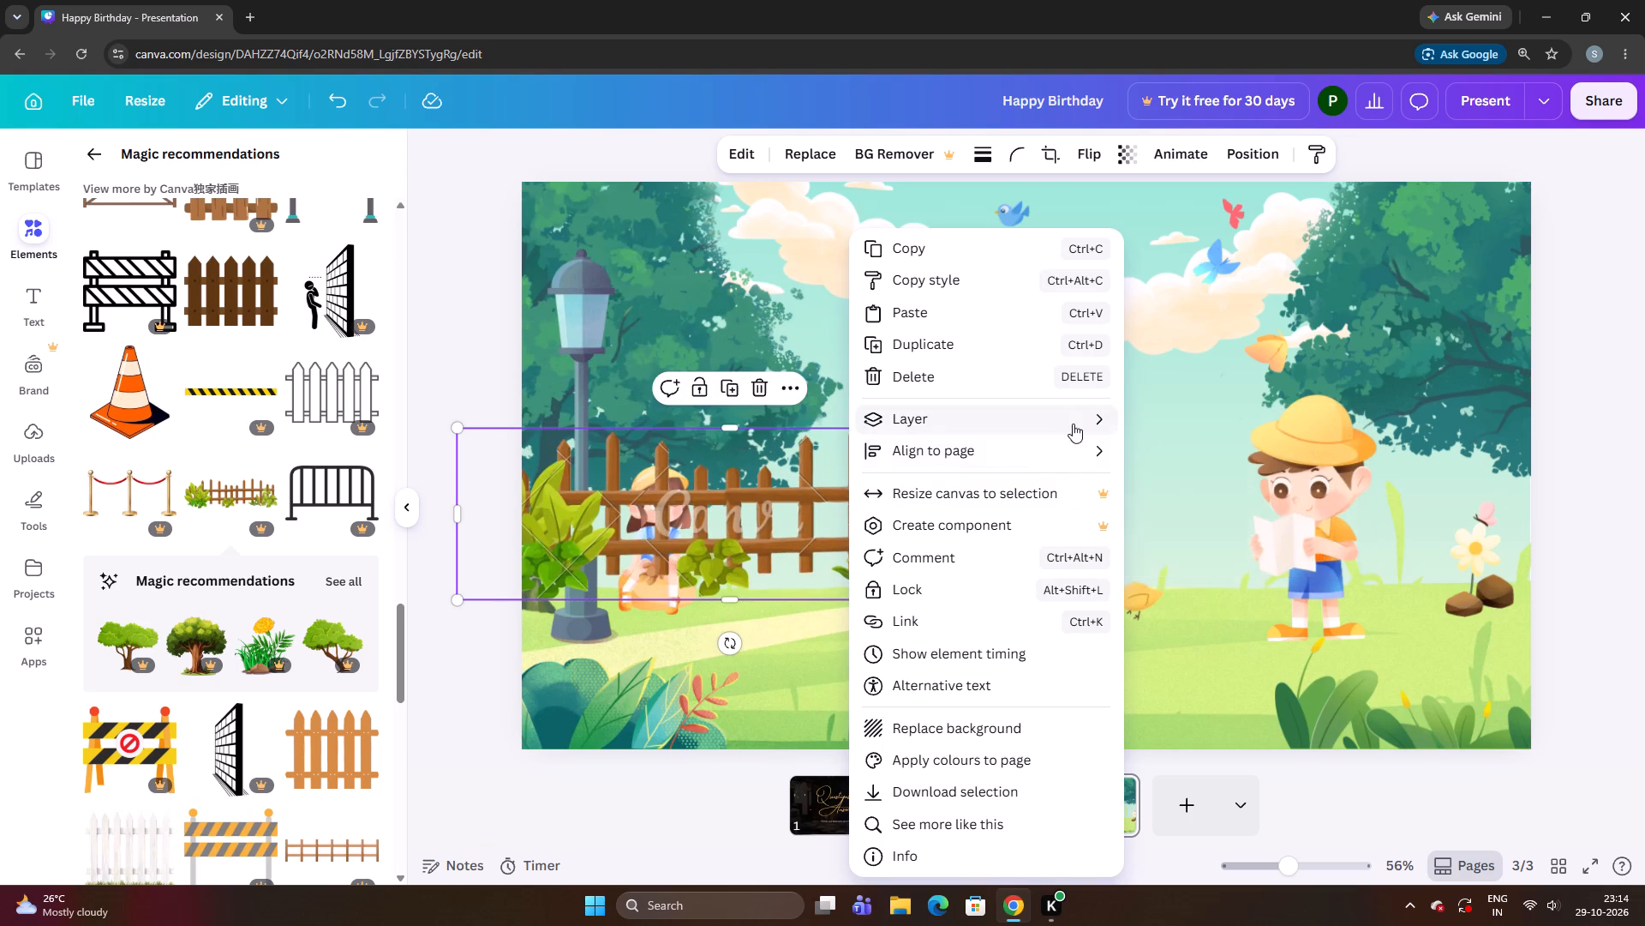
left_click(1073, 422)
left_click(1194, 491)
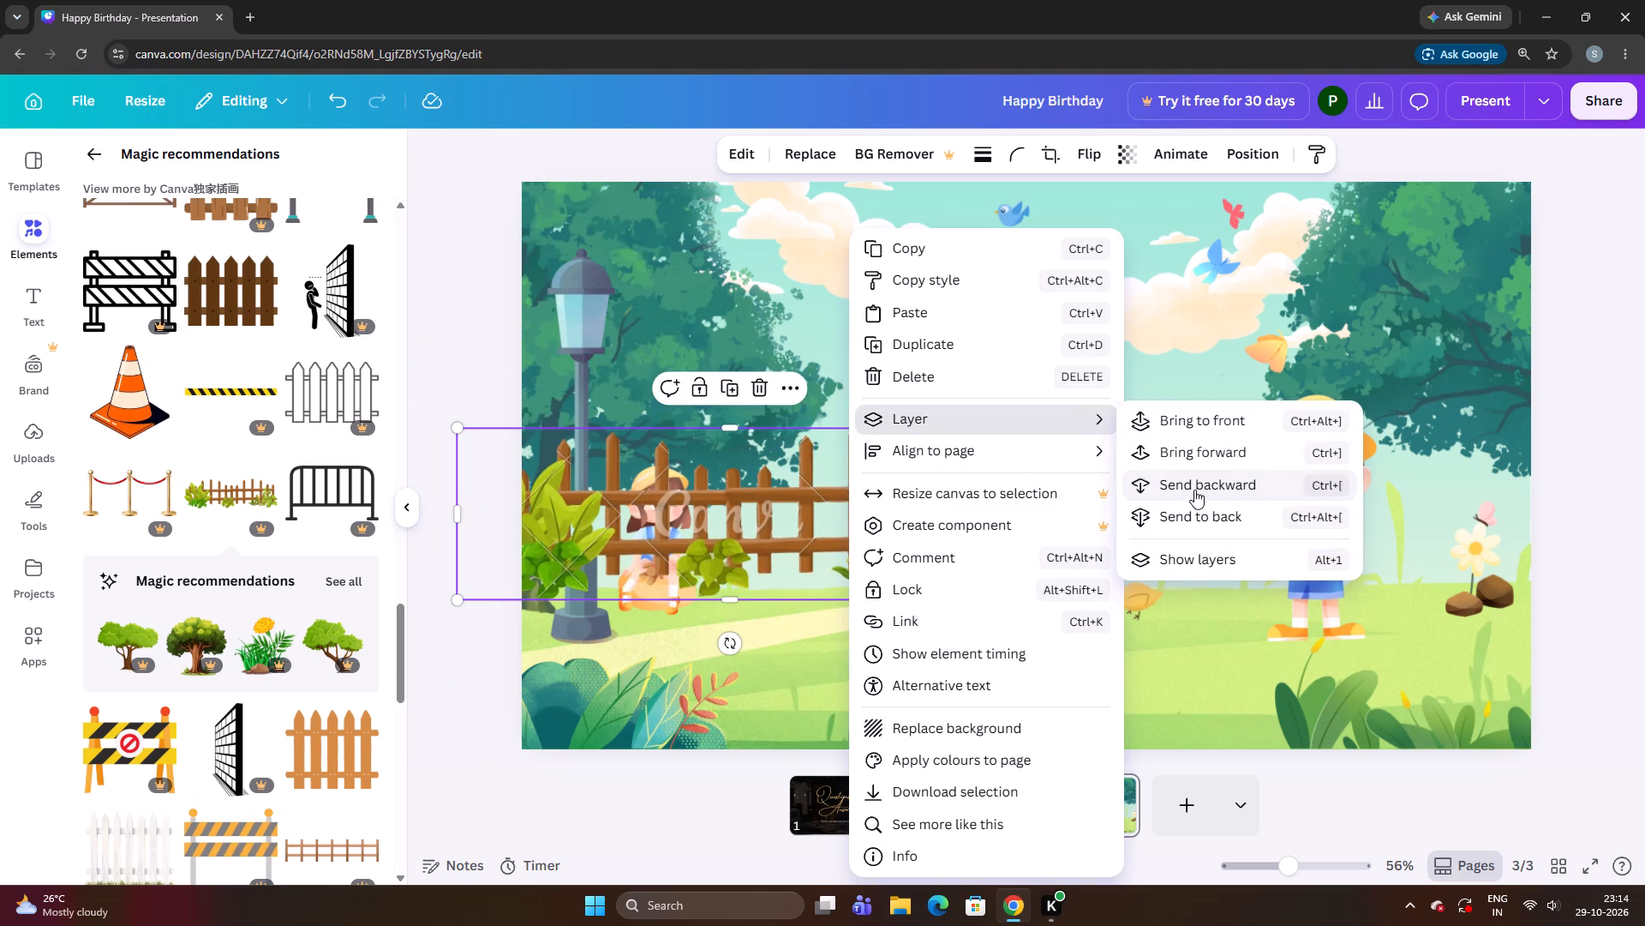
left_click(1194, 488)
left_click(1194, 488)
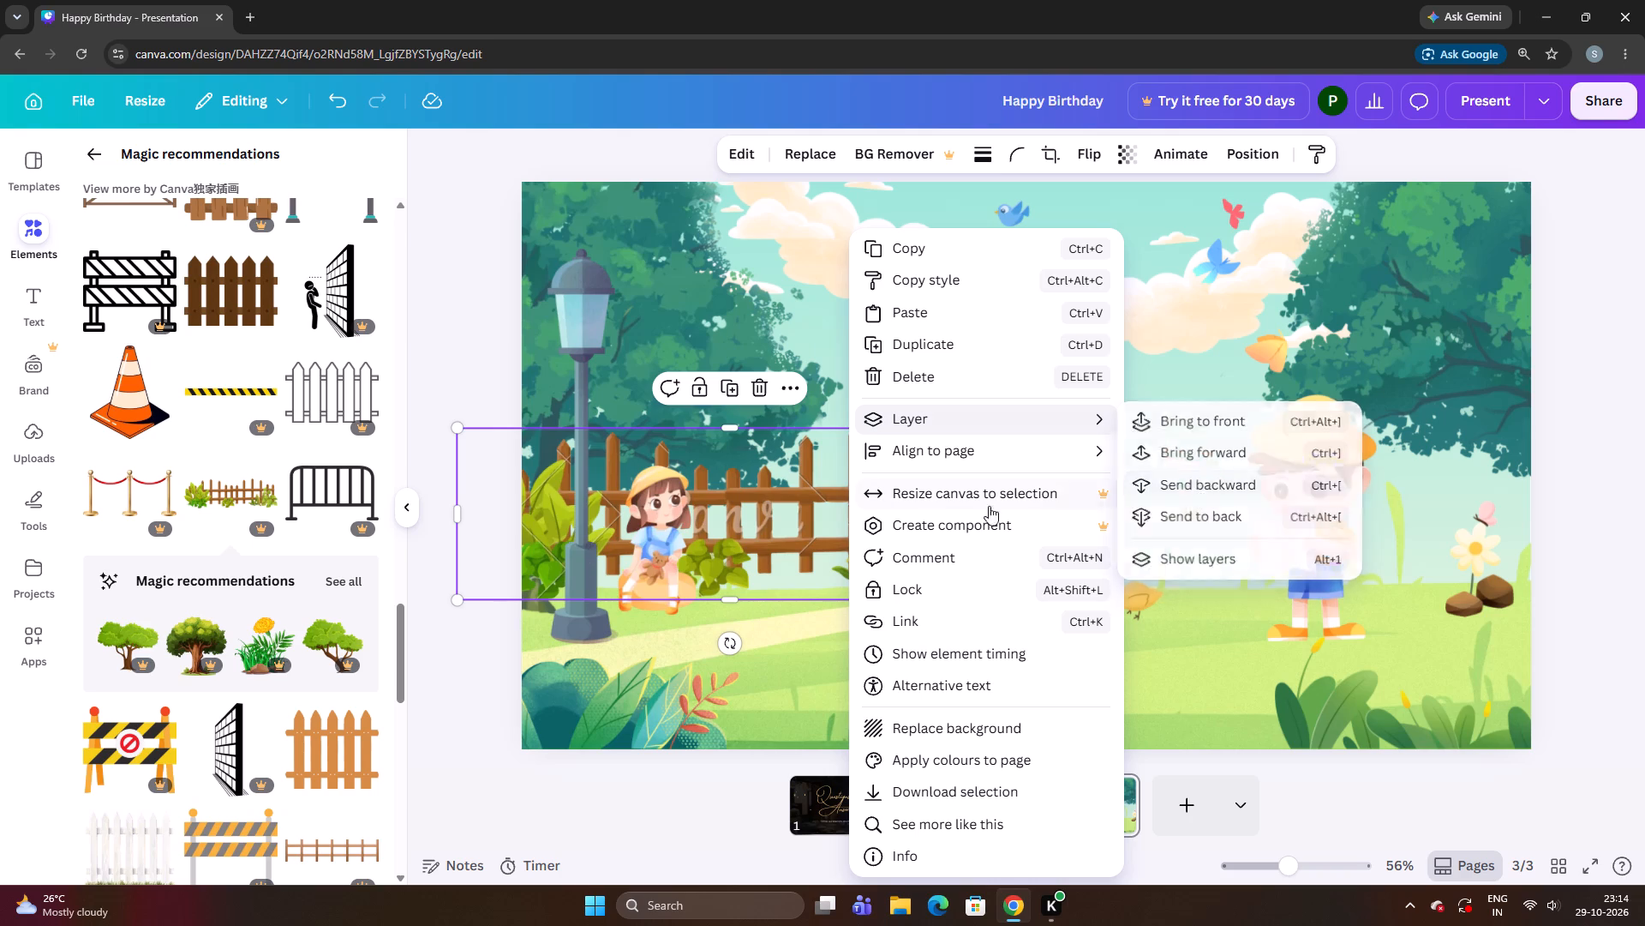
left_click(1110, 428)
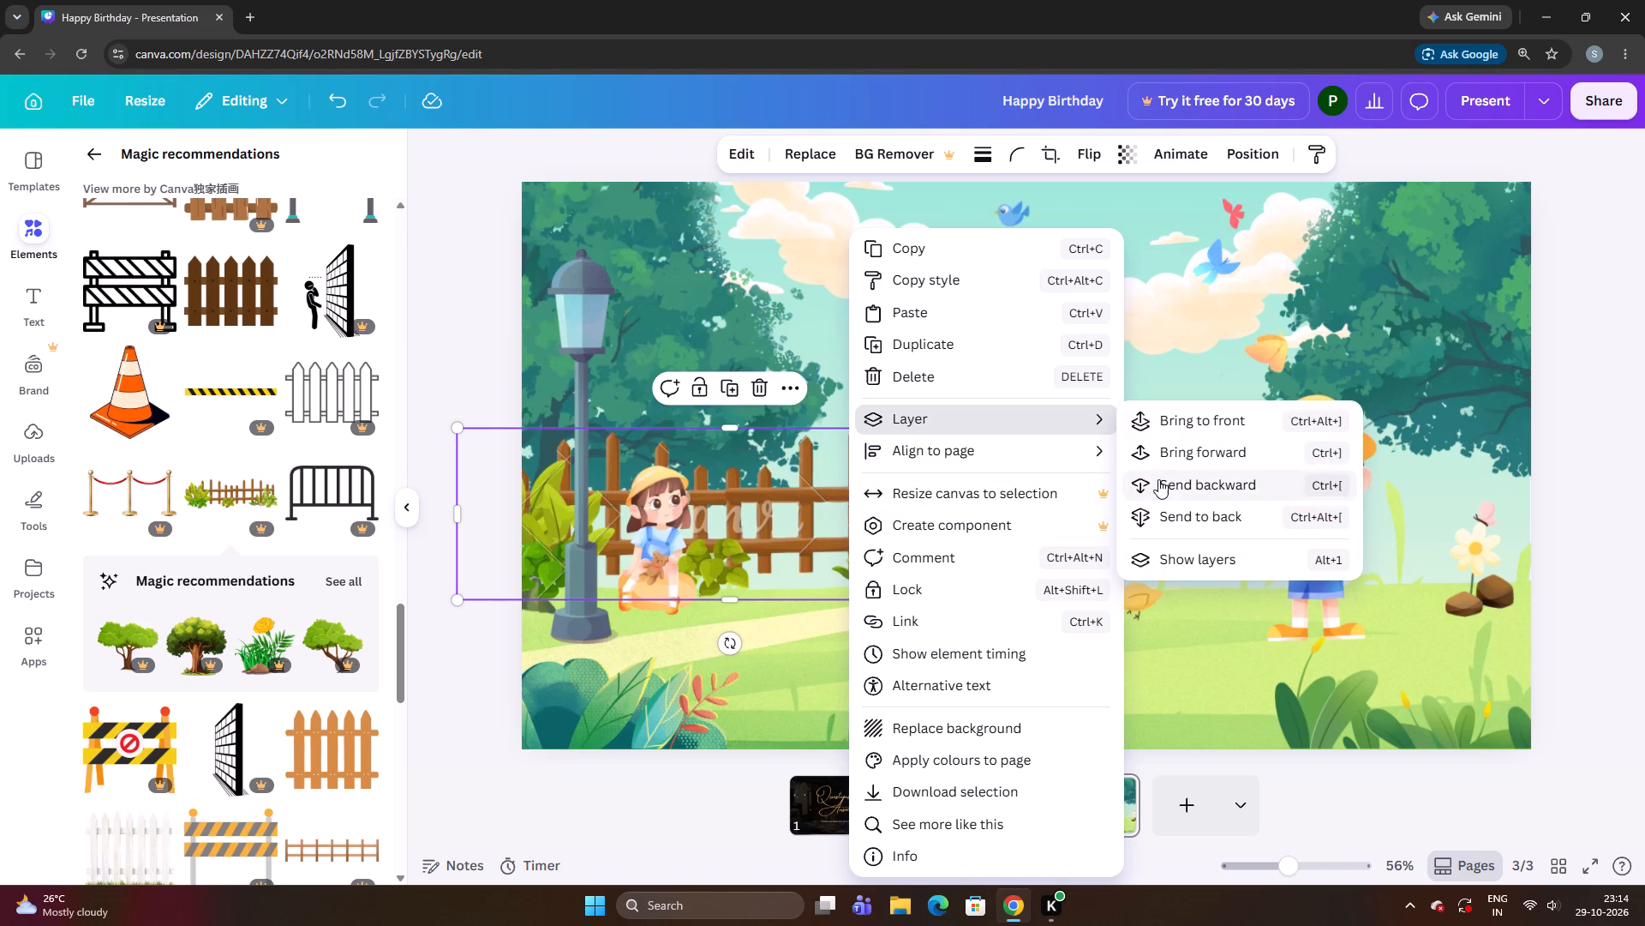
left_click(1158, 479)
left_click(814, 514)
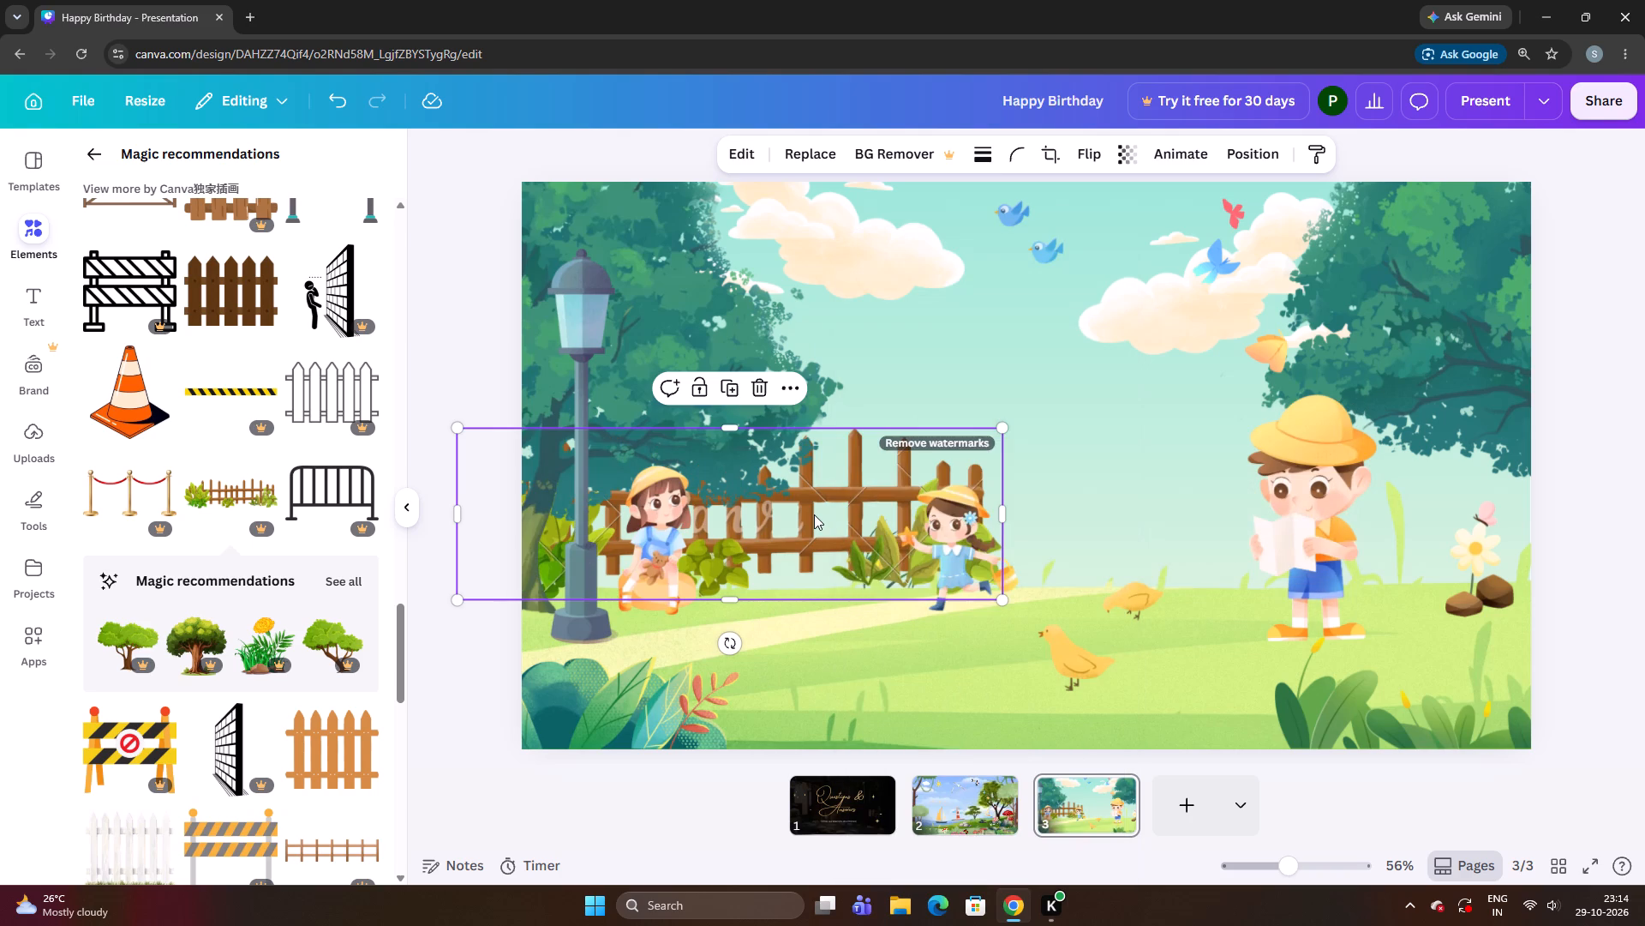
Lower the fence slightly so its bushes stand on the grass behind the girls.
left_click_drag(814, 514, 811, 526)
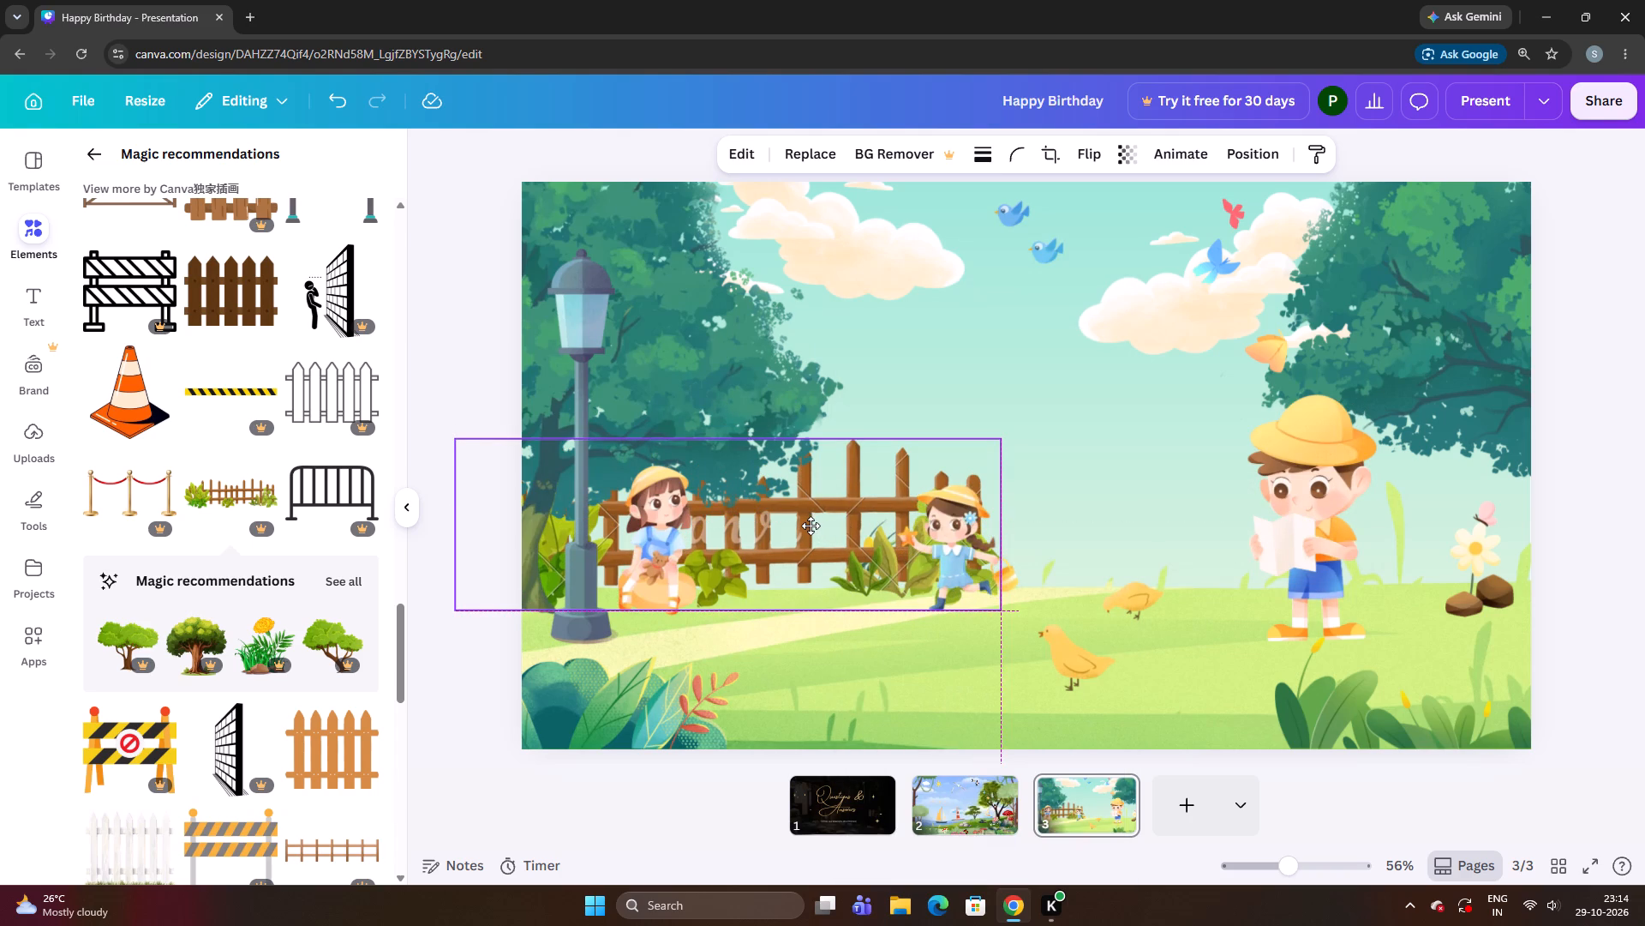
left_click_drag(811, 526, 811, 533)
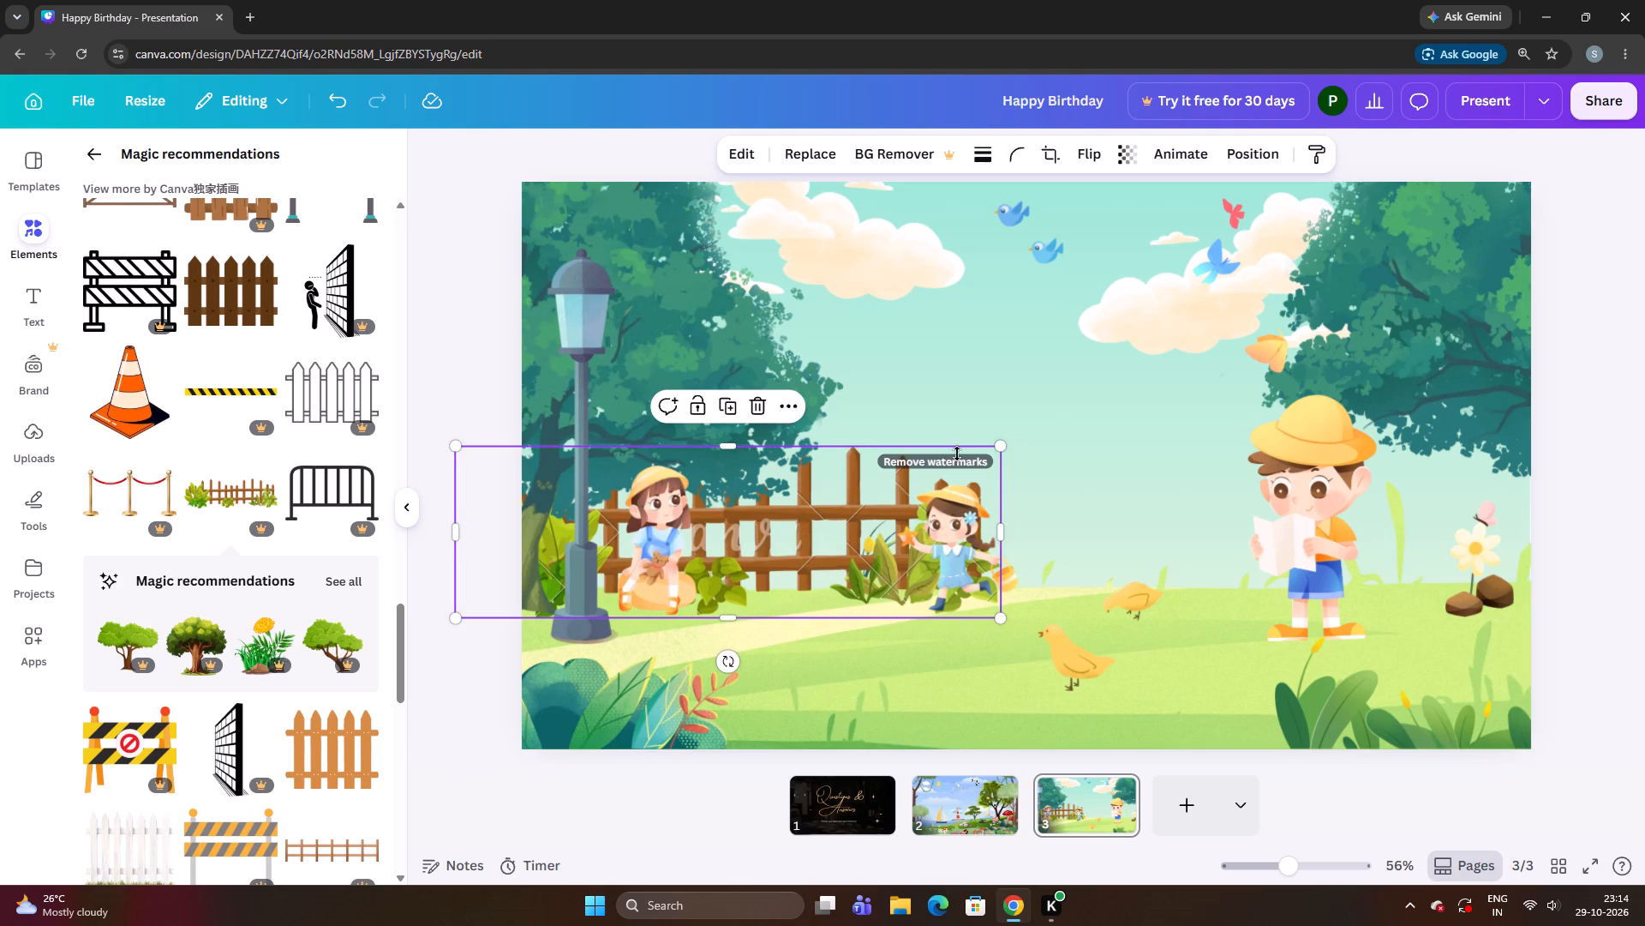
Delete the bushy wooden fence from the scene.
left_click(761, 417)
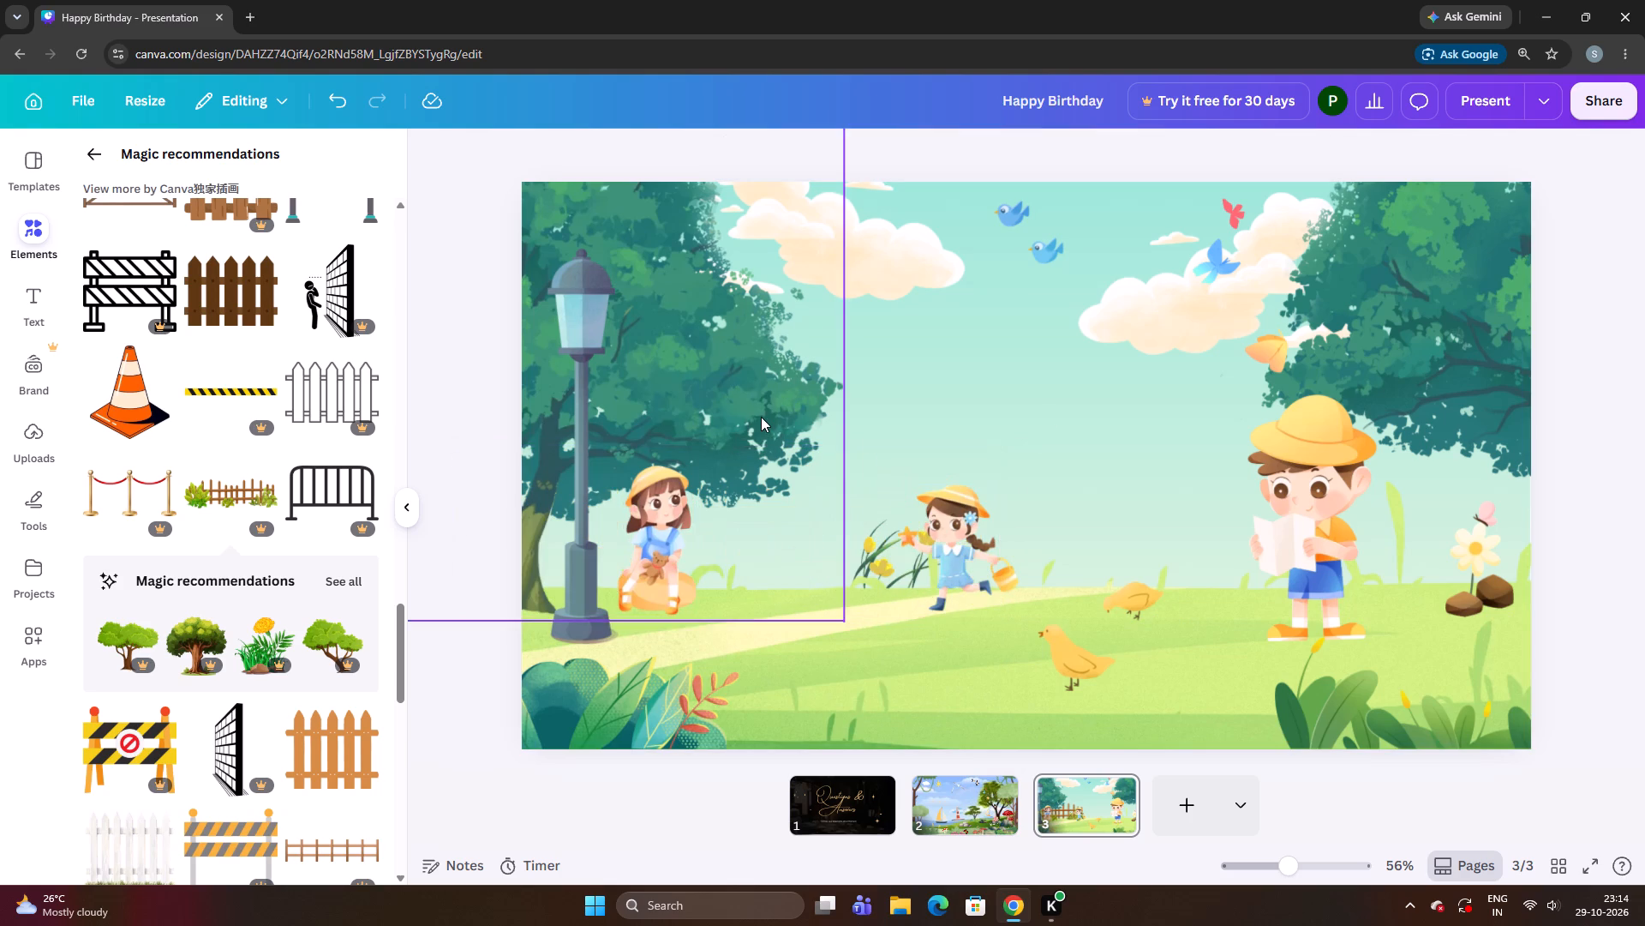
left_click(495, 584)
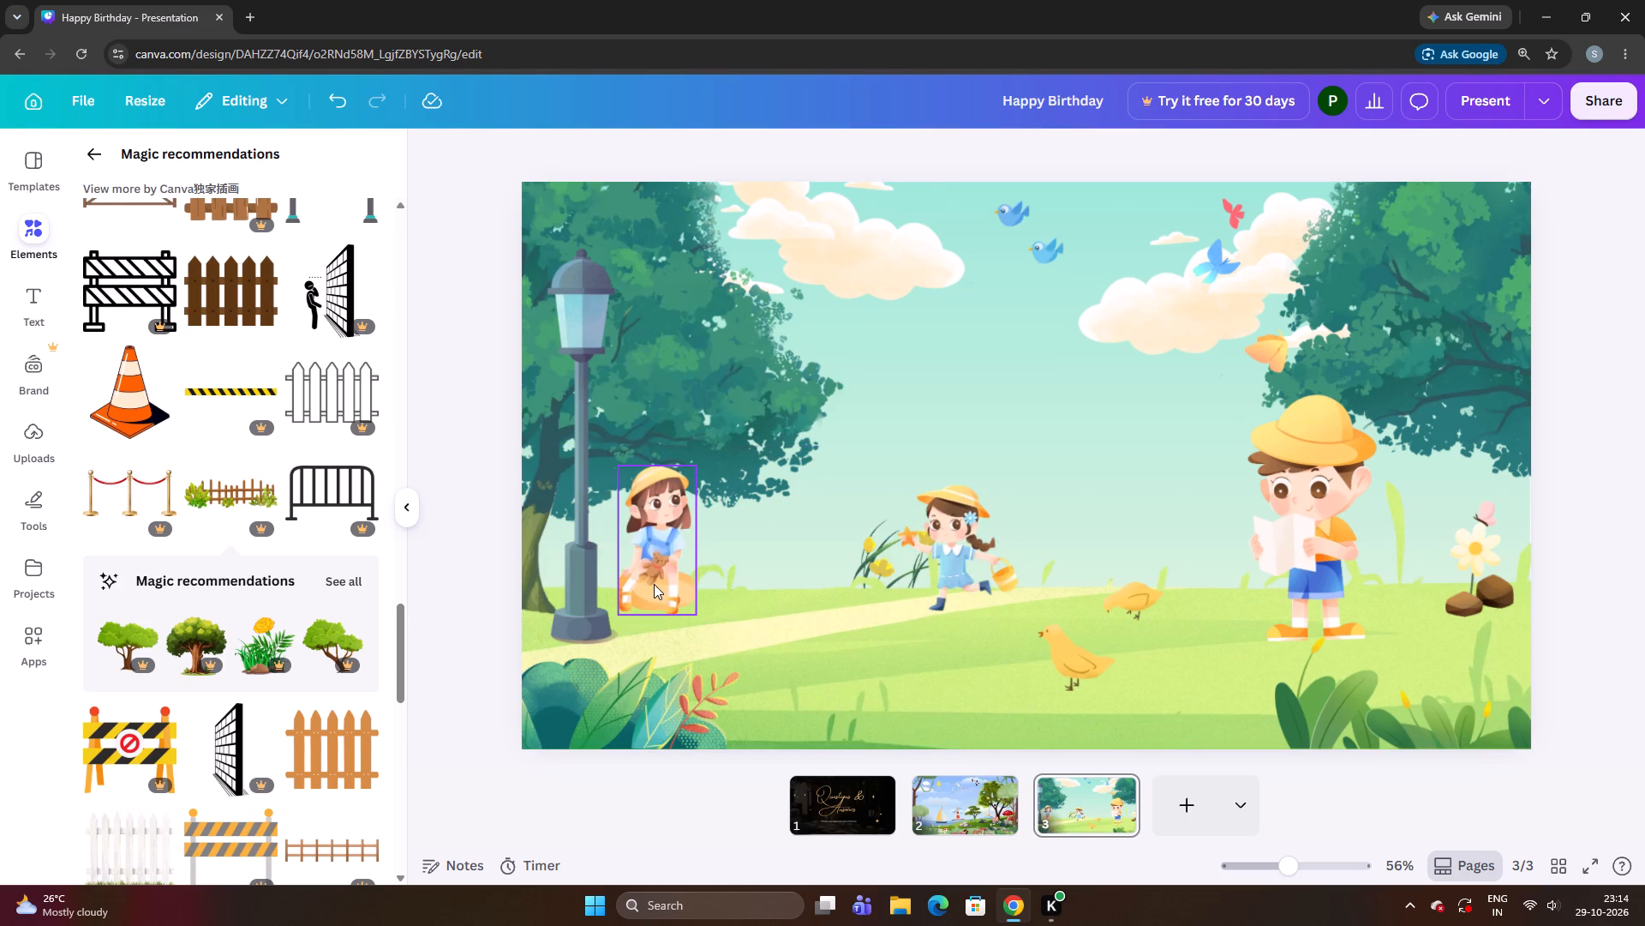
Nudge the seated girl beside the lamp post slightly lower and a touch closer to the post.
left_click(654, 584)
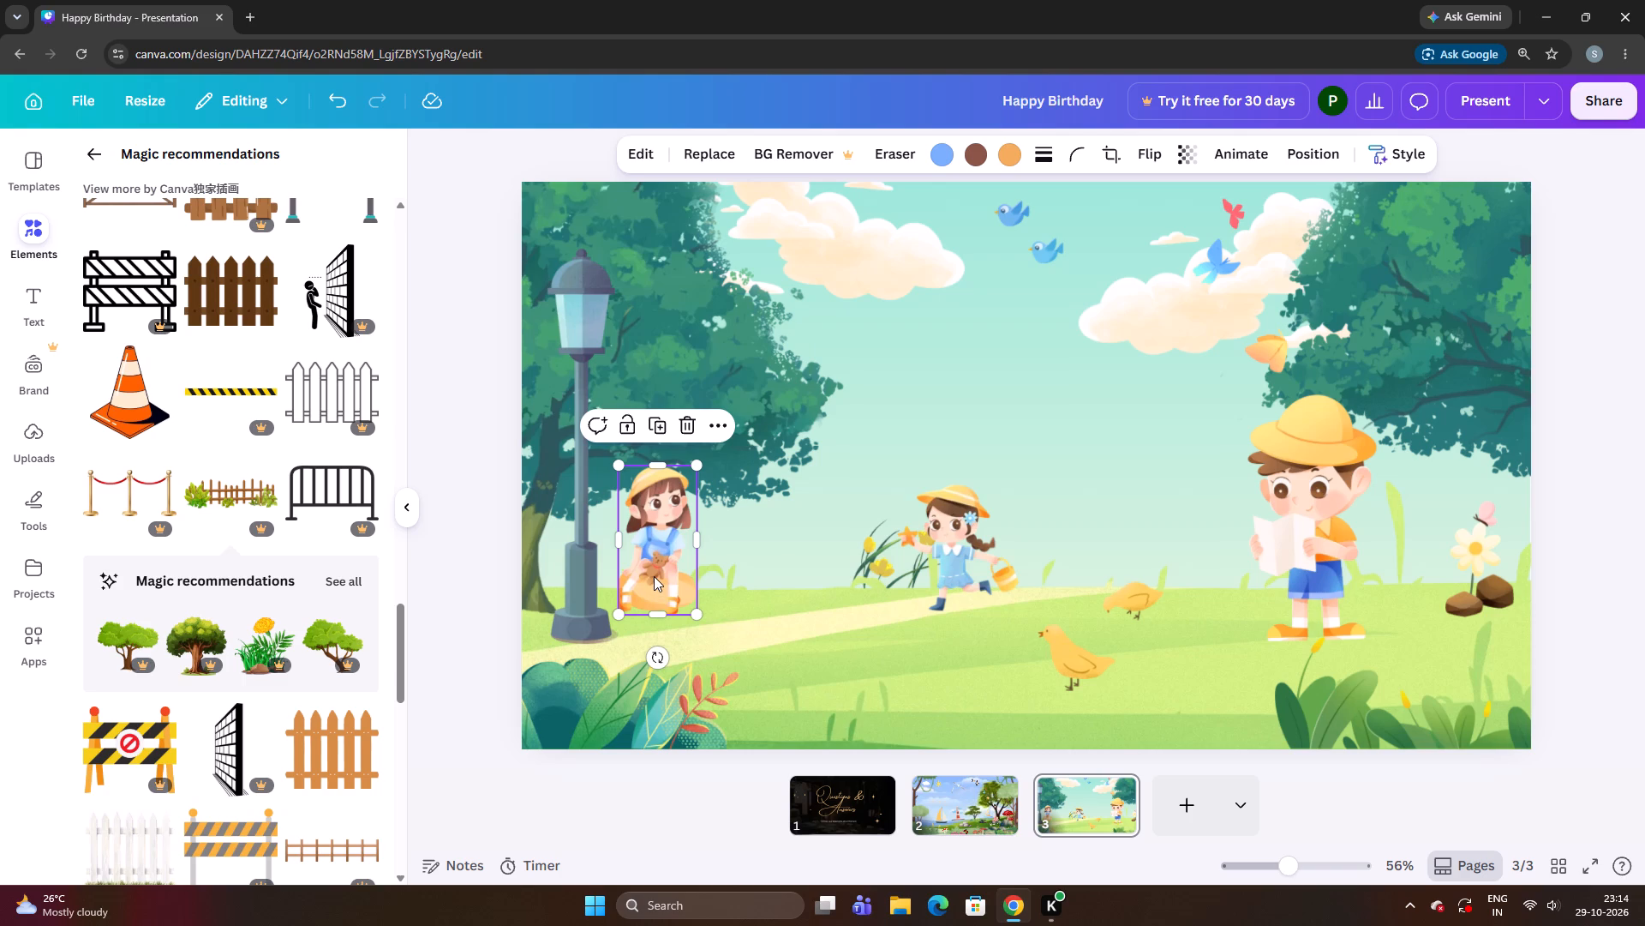
key("Down")
key("Down")
key("Down")
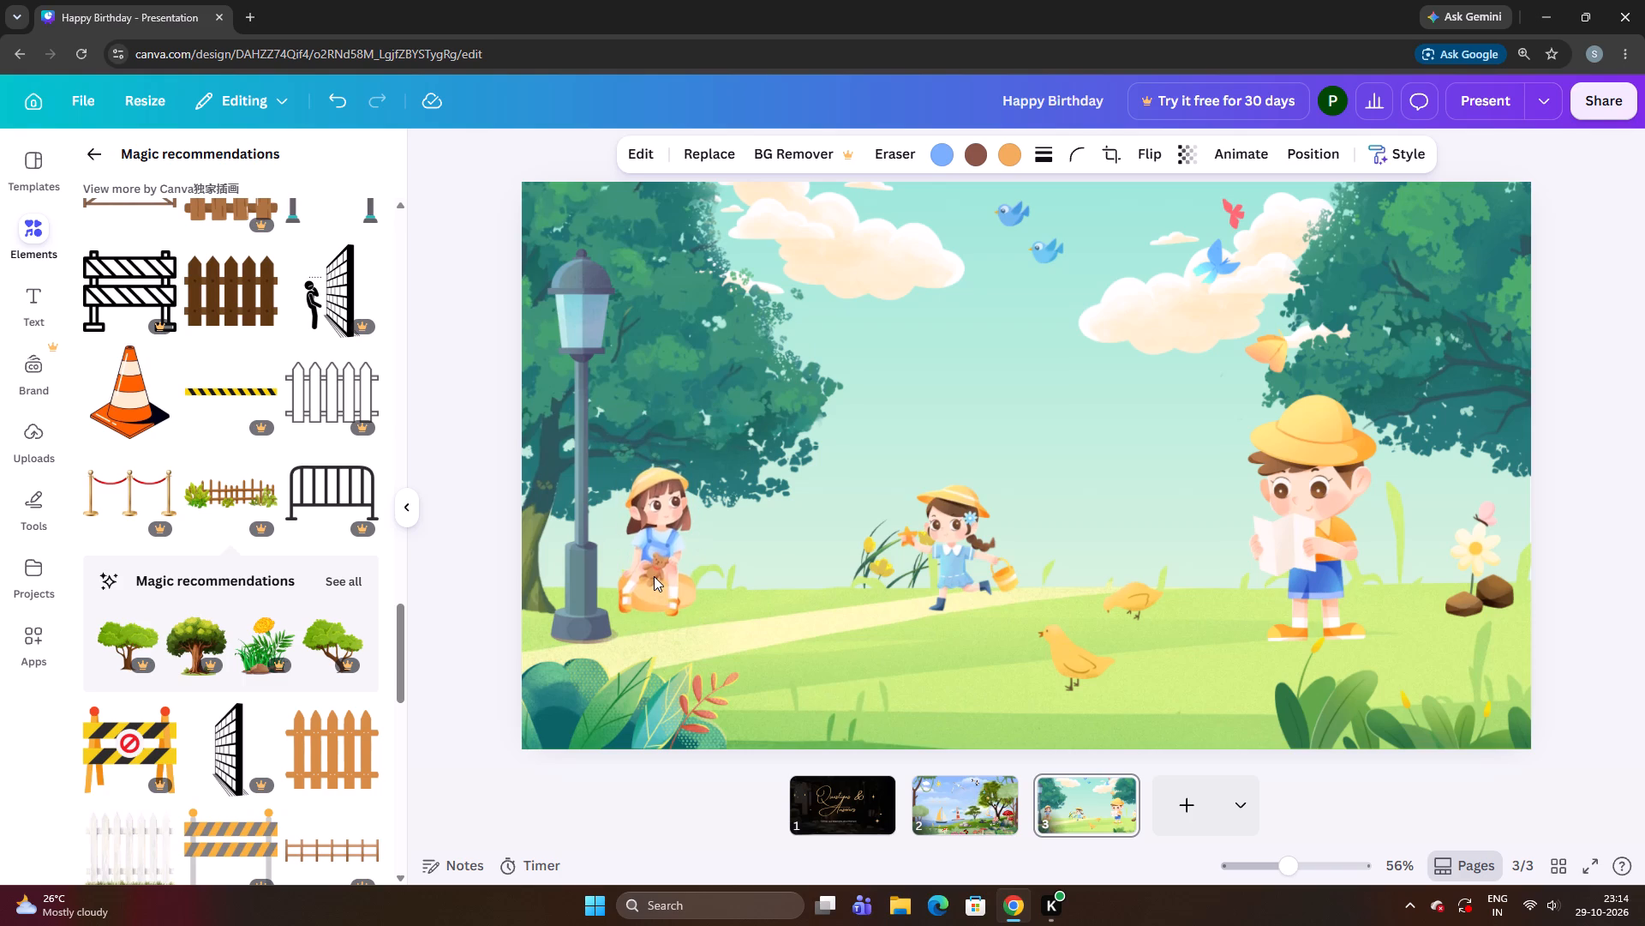
key("Down")
key("Left")
key("Left")
key("Left")
key("Left")
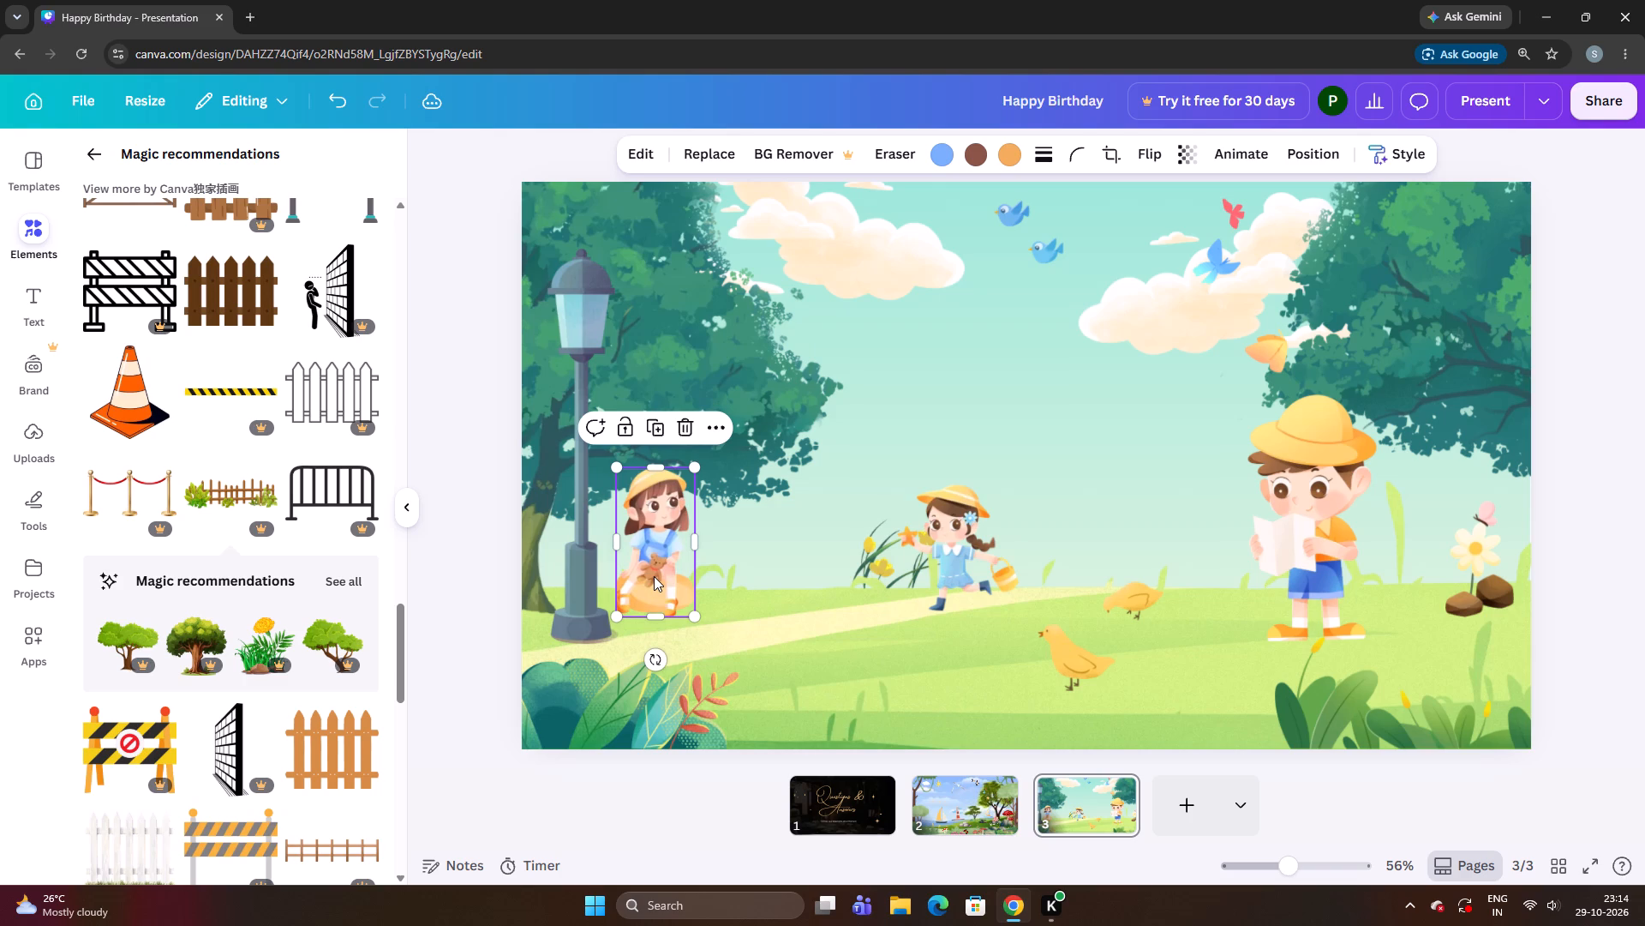
key("Down")
key("Down")
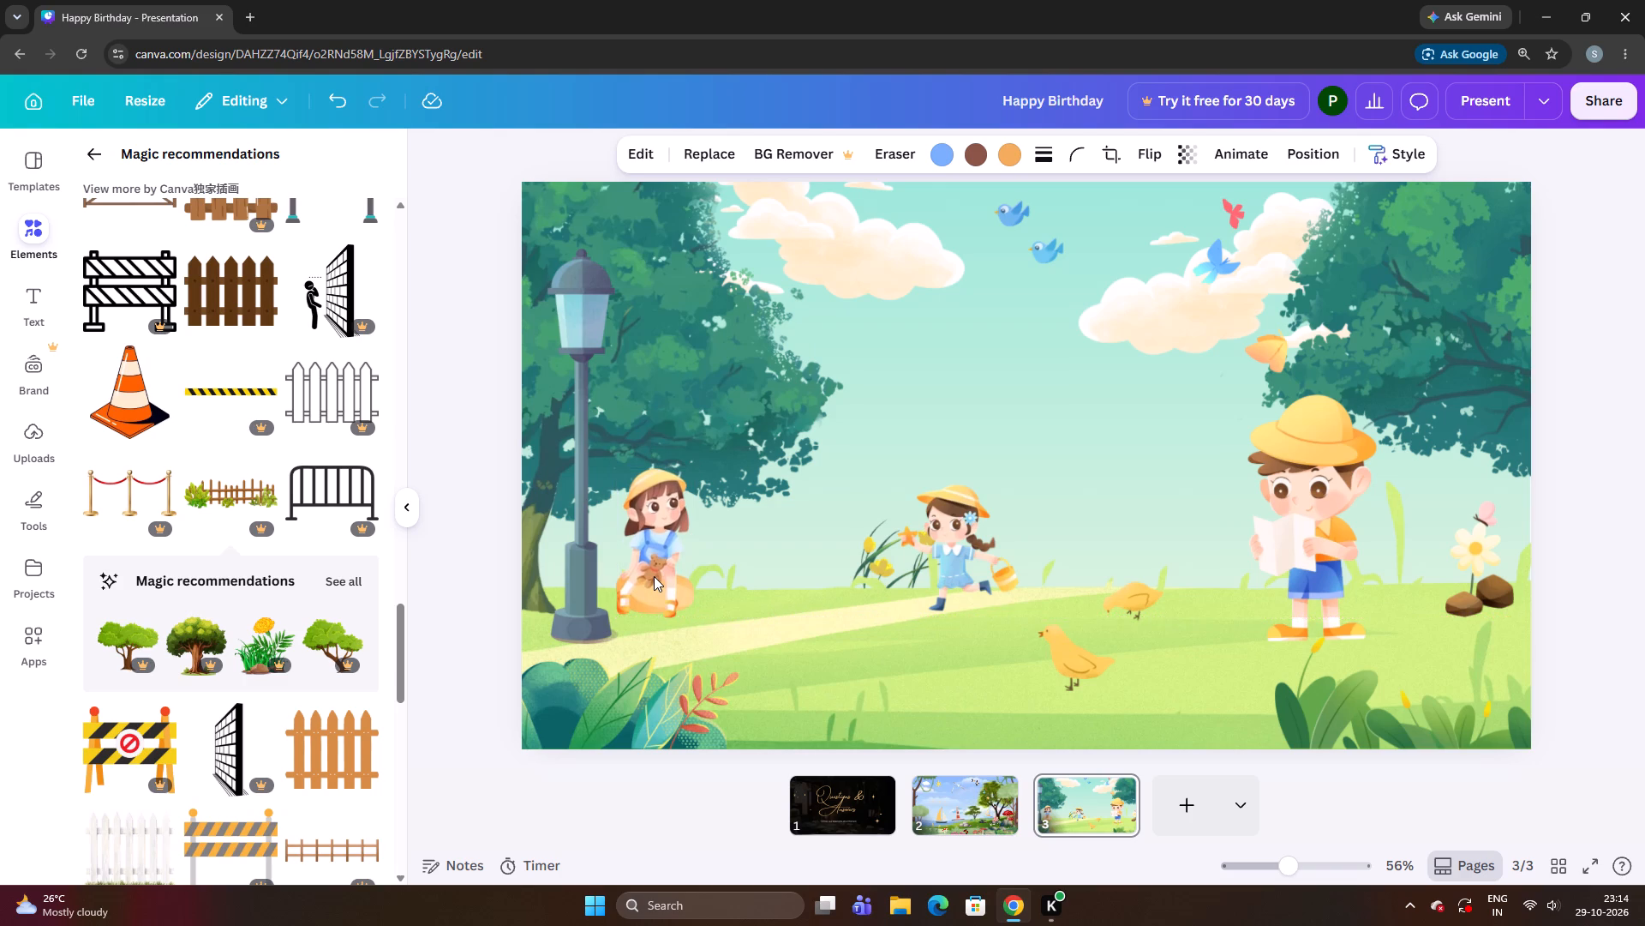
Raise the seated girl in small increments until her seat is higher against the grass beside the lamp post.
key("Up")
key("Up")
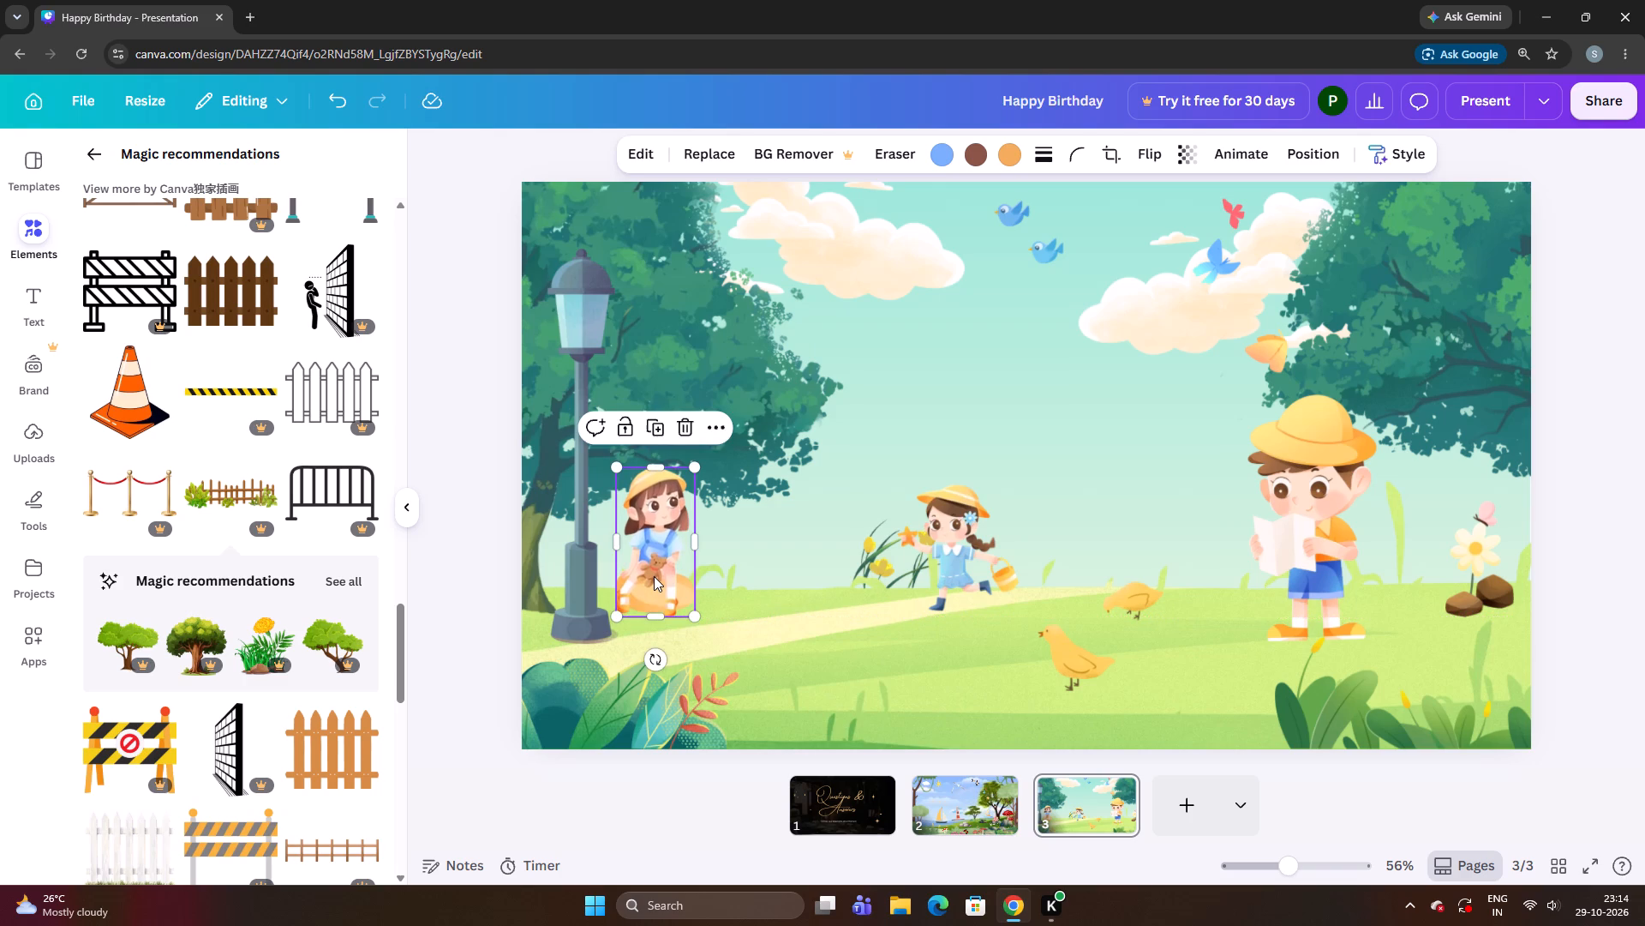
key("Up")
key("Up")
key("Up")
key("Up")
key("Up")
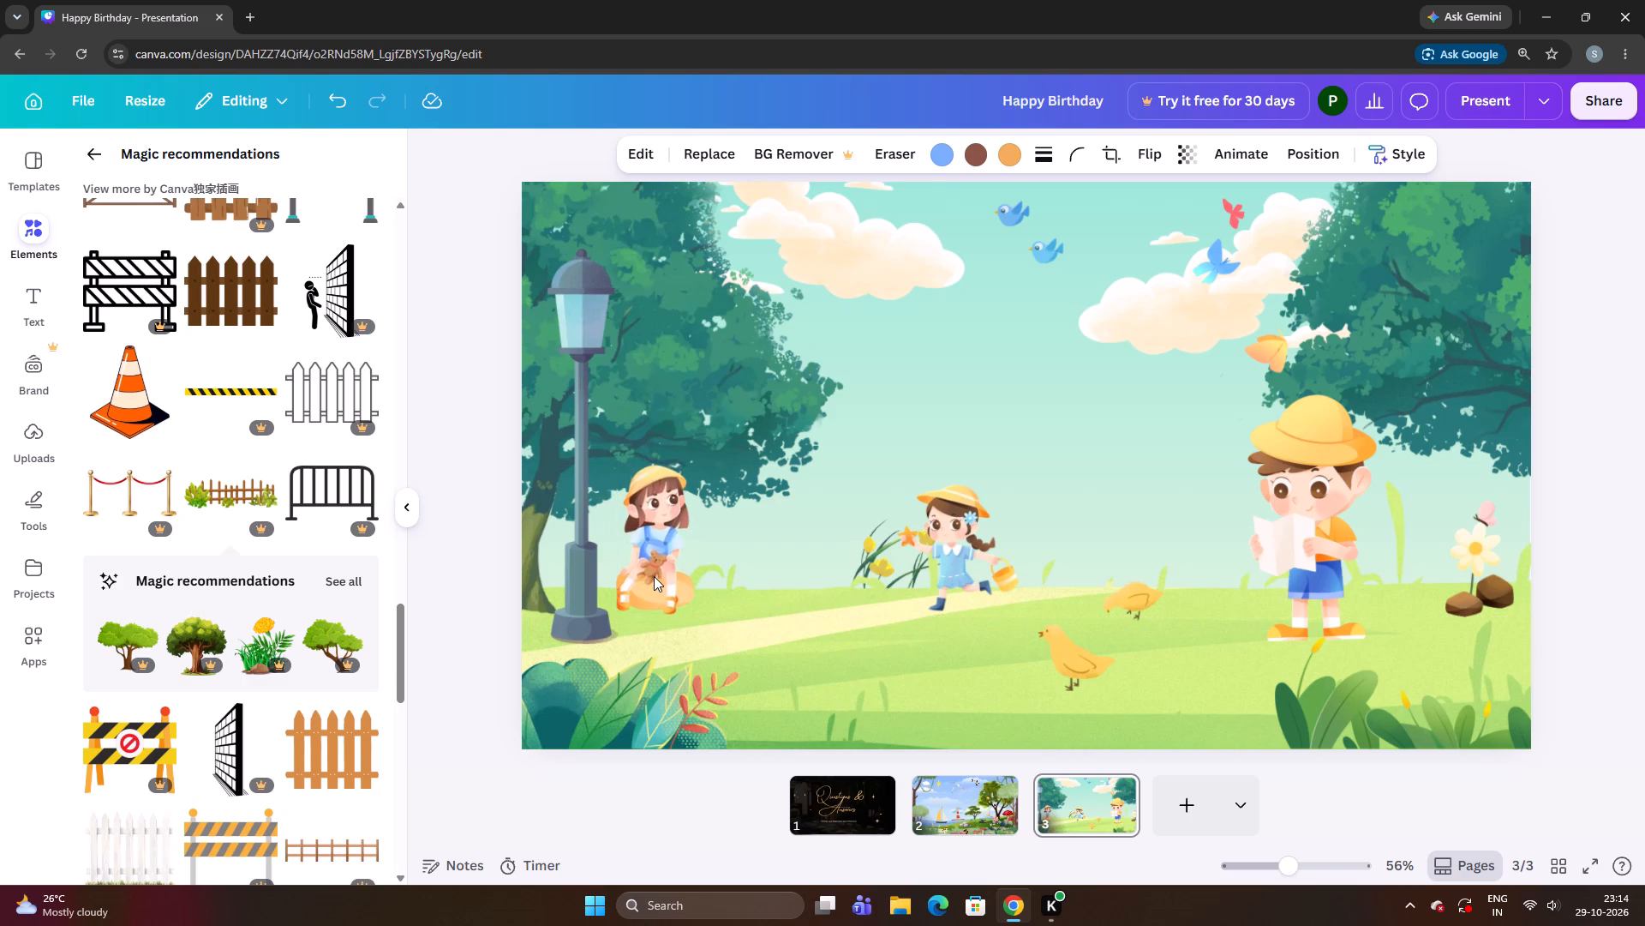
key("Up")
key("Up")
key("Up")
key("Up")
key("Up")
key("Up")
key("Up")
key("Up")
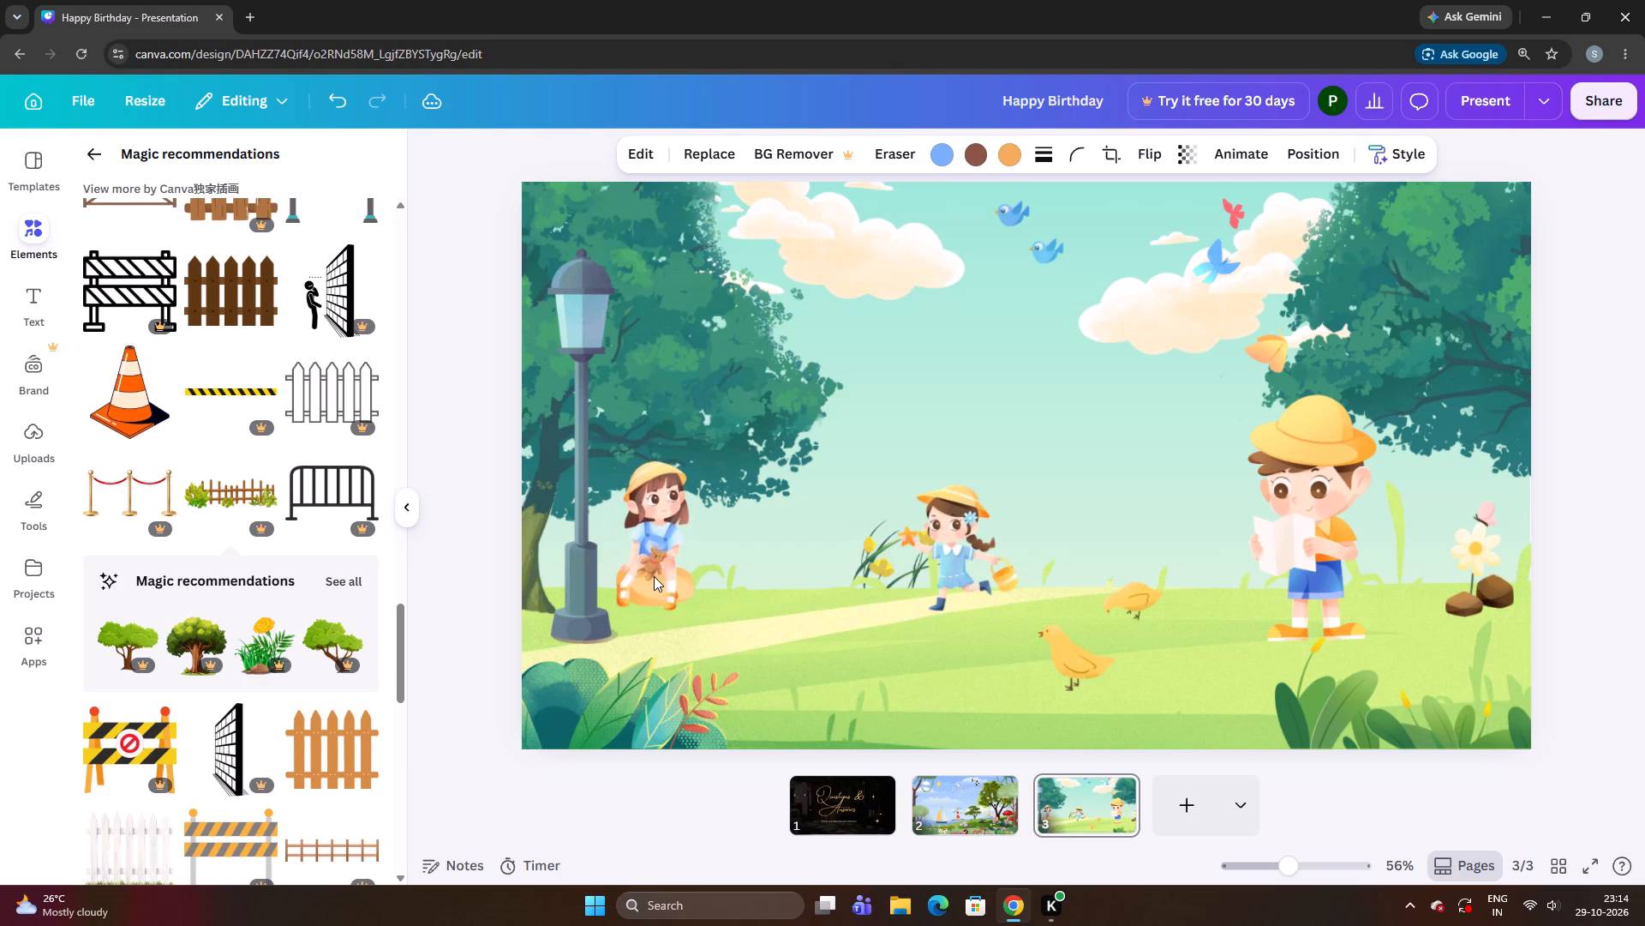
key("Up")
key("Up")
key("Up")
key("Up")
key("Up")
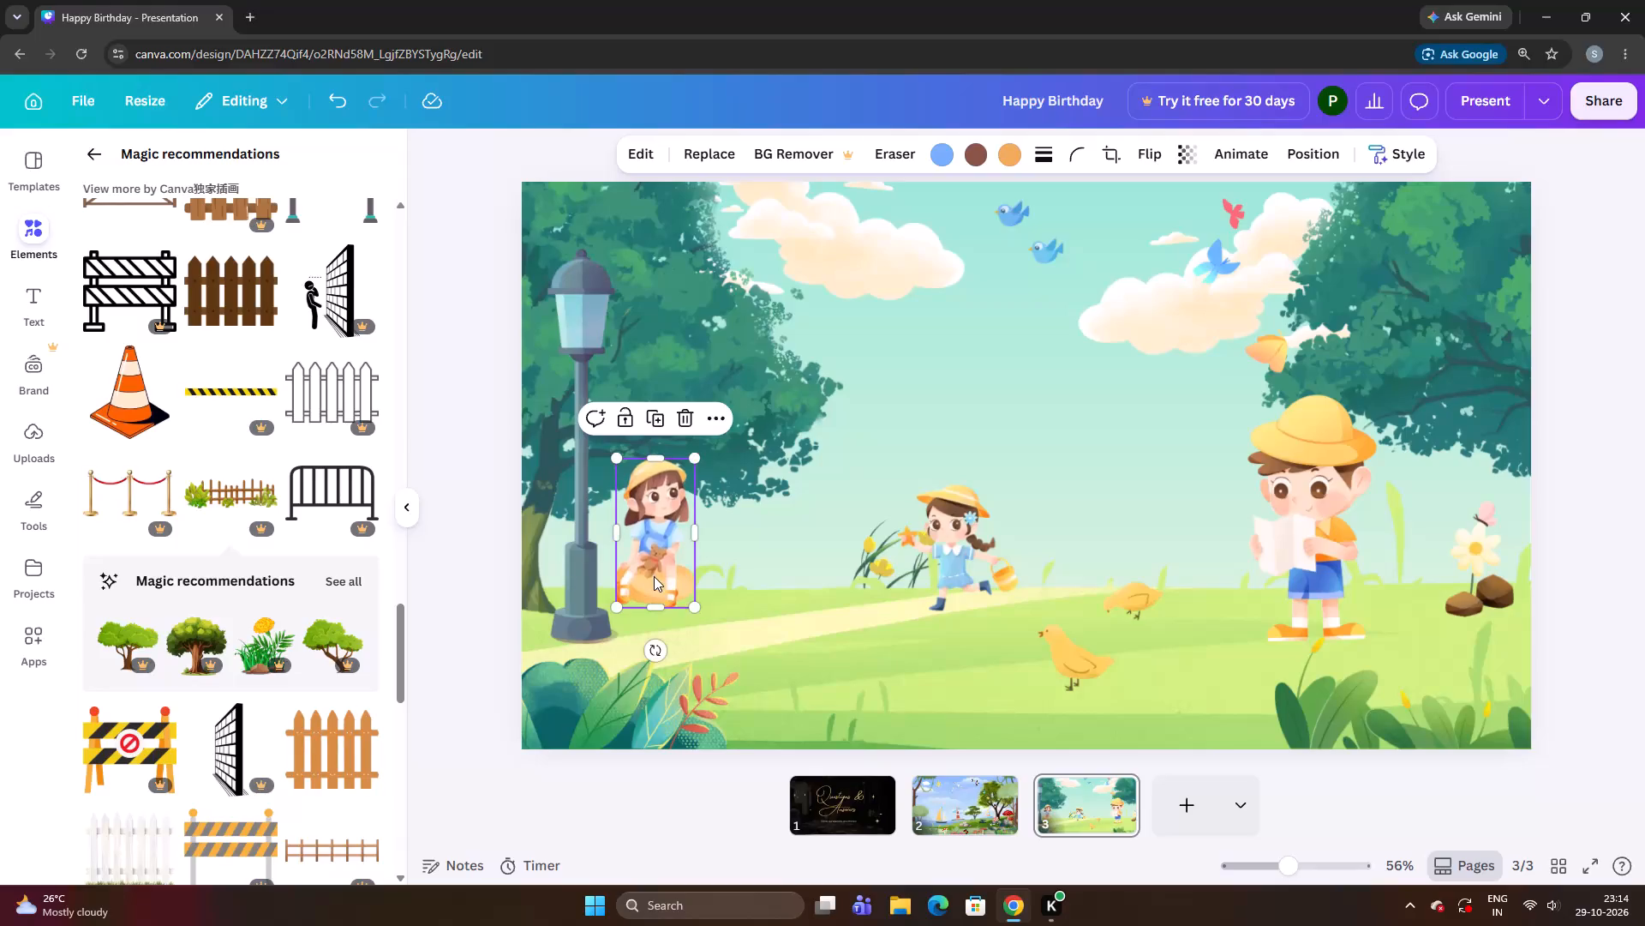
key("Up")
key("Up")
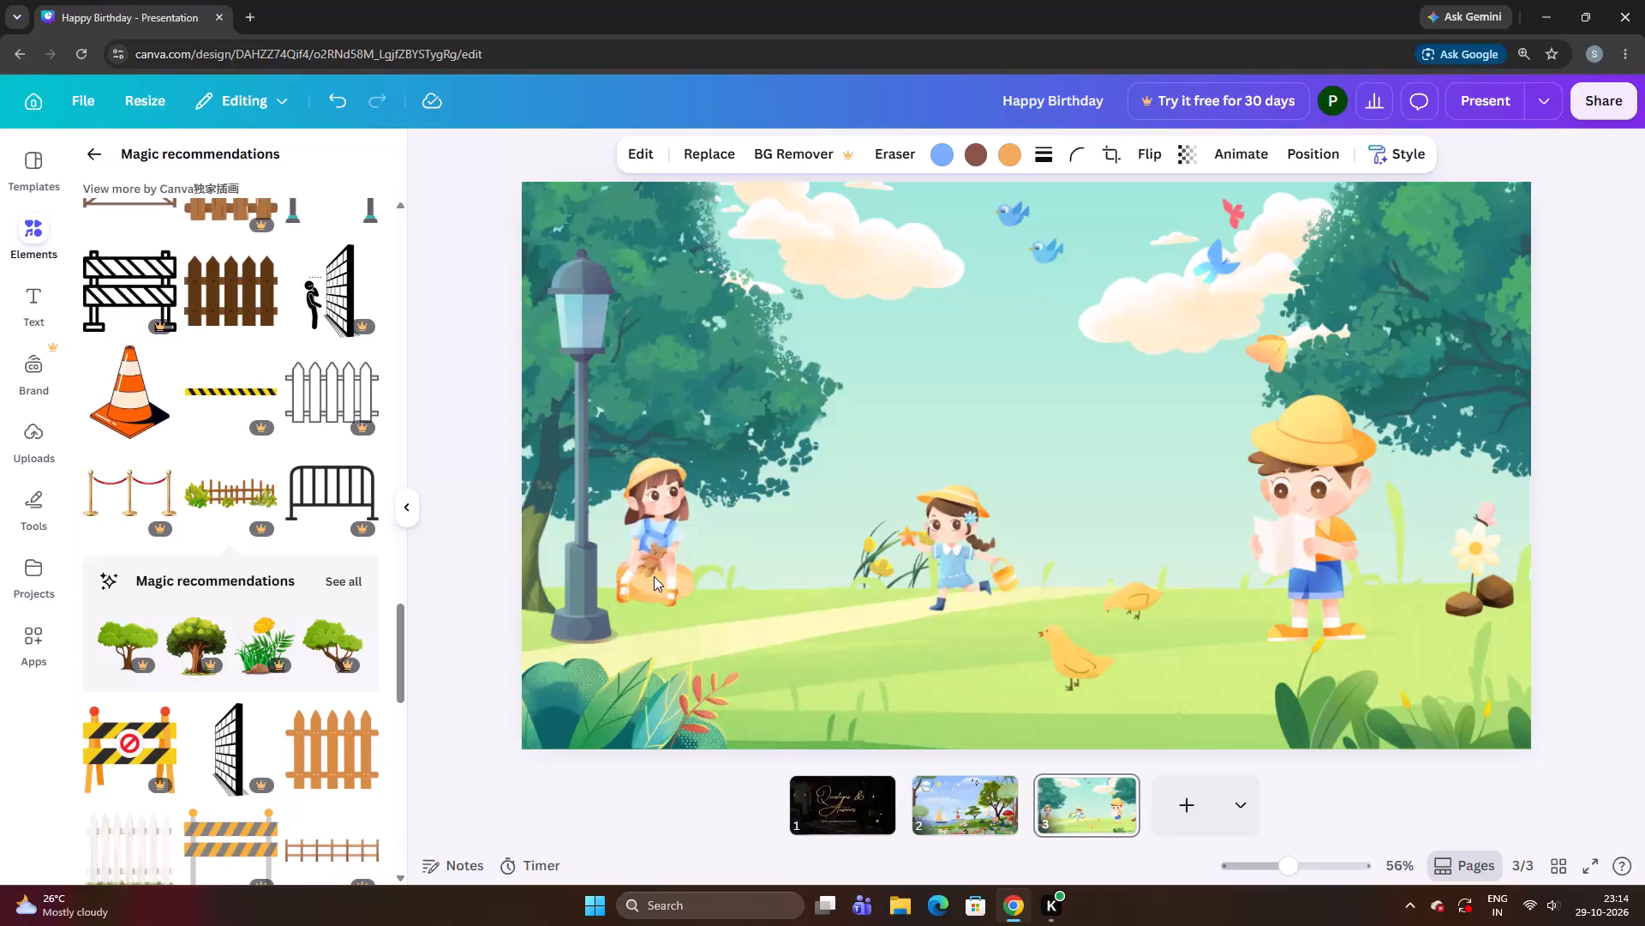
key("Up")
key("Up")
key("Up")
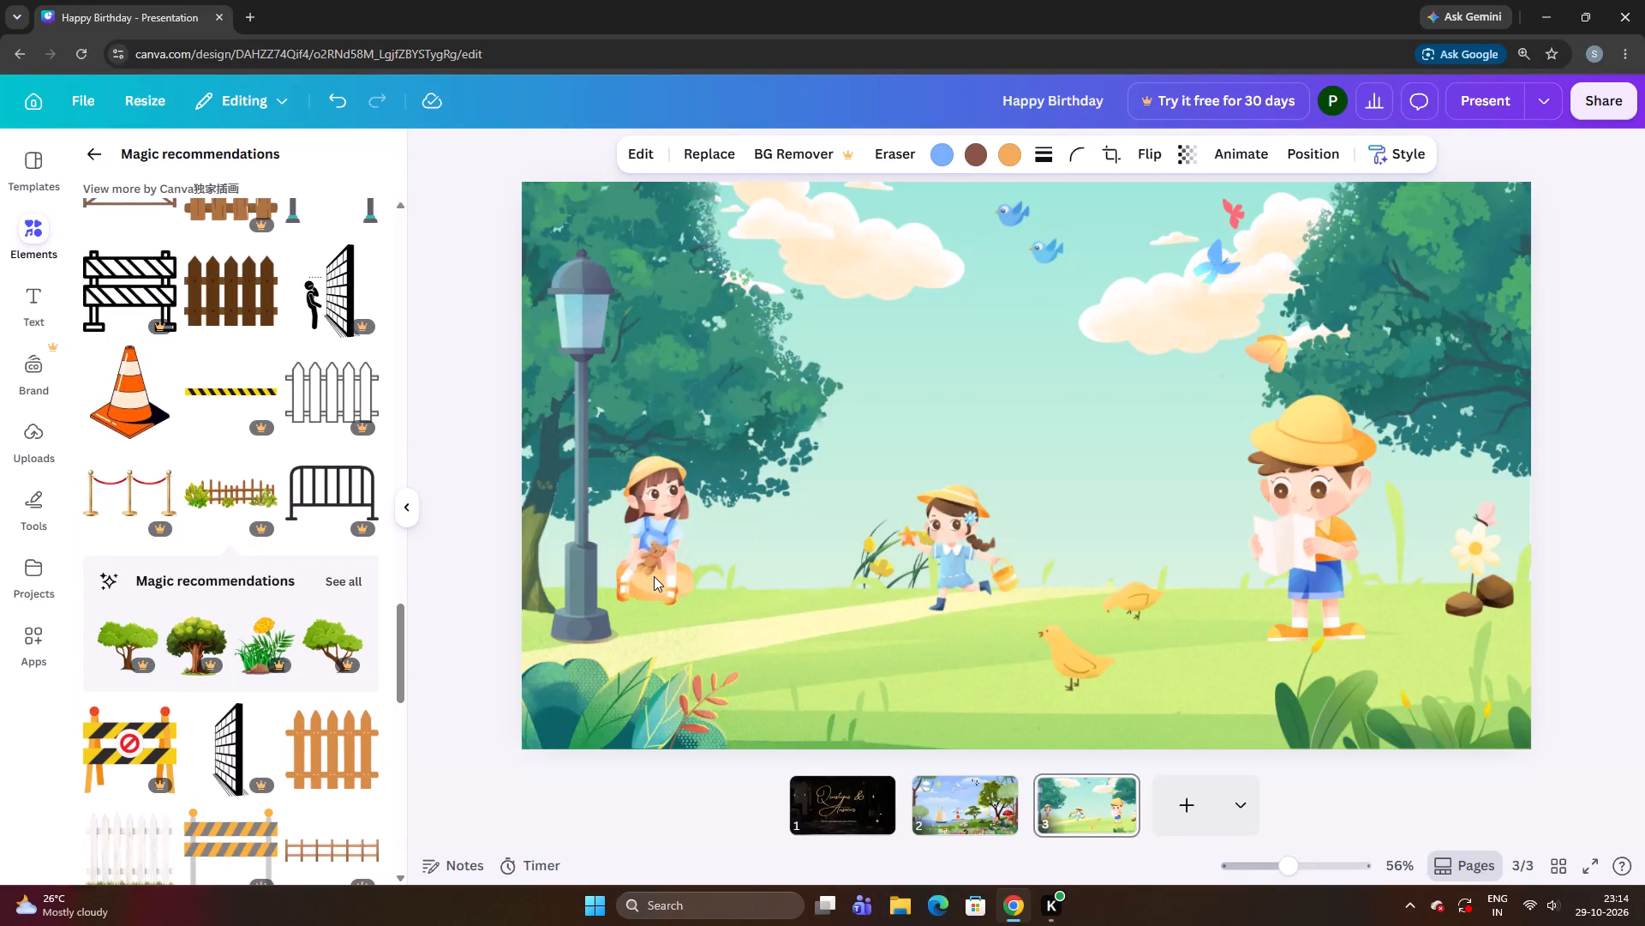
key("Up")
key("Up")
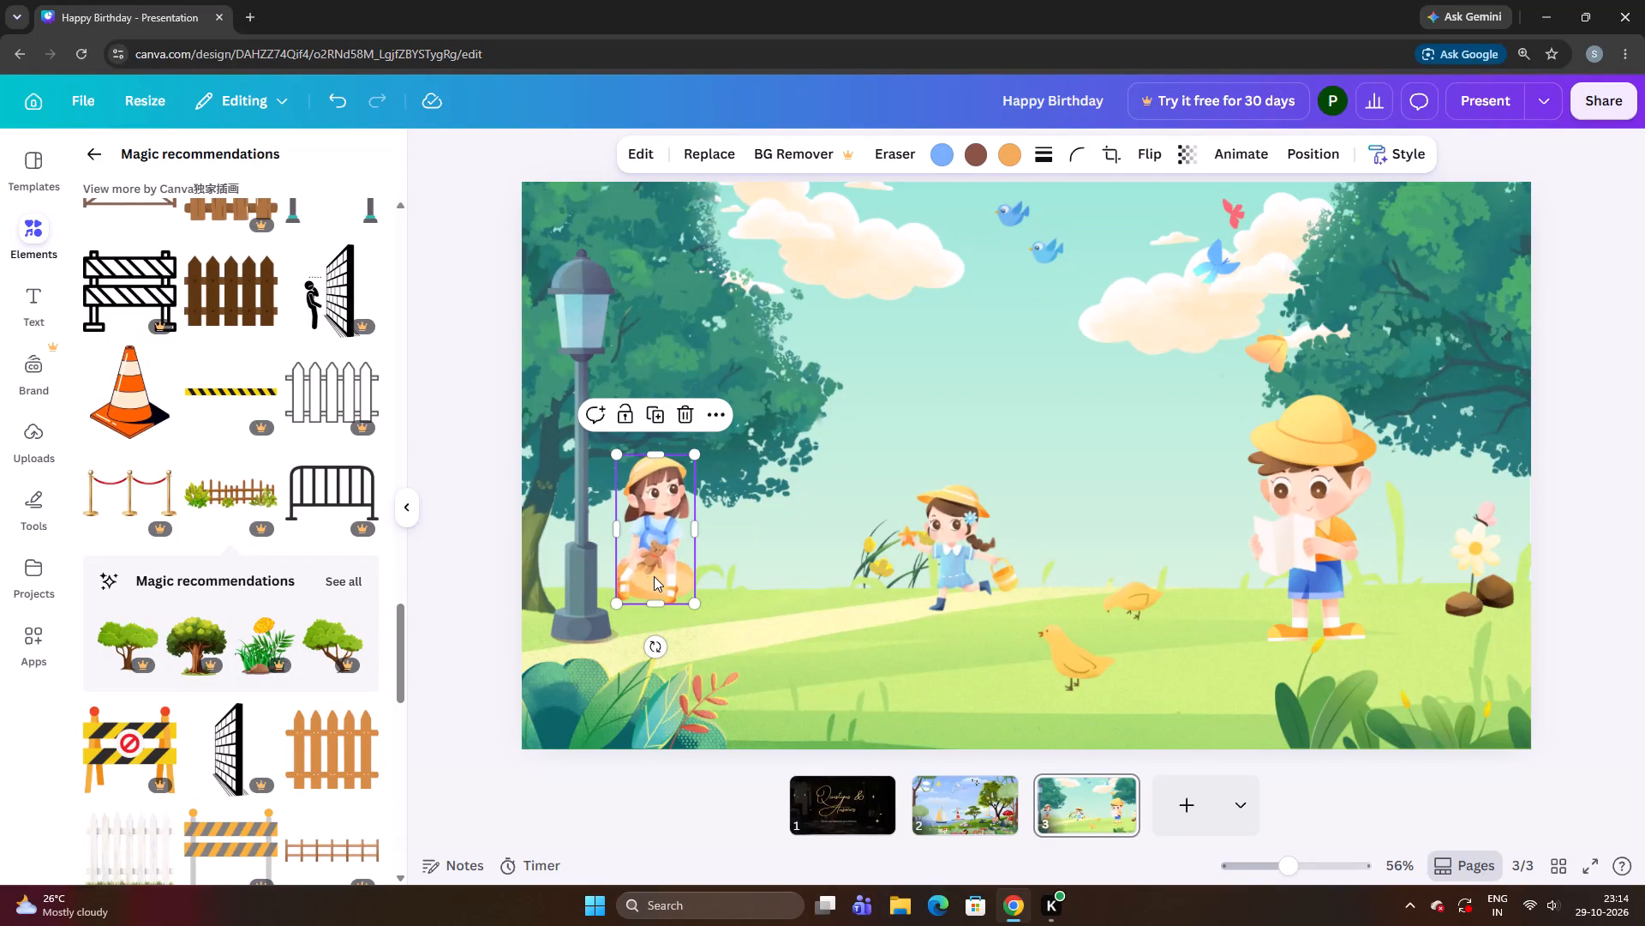
Shift the seated girl slightly away from the lamp post and lower her until her seat rests near the path.
key("Right")
key("Right")
key("Right")
key("Down")
key("Down")
key("Down")
key("Down")
key("Down")
key("Down")
key("Down")
key("Down")
key("Down")
key("Down")
key("Down")
key("Down")
key("Down")
key("Down")
key("Down")
key("Down")
key("Down")
key("Down")
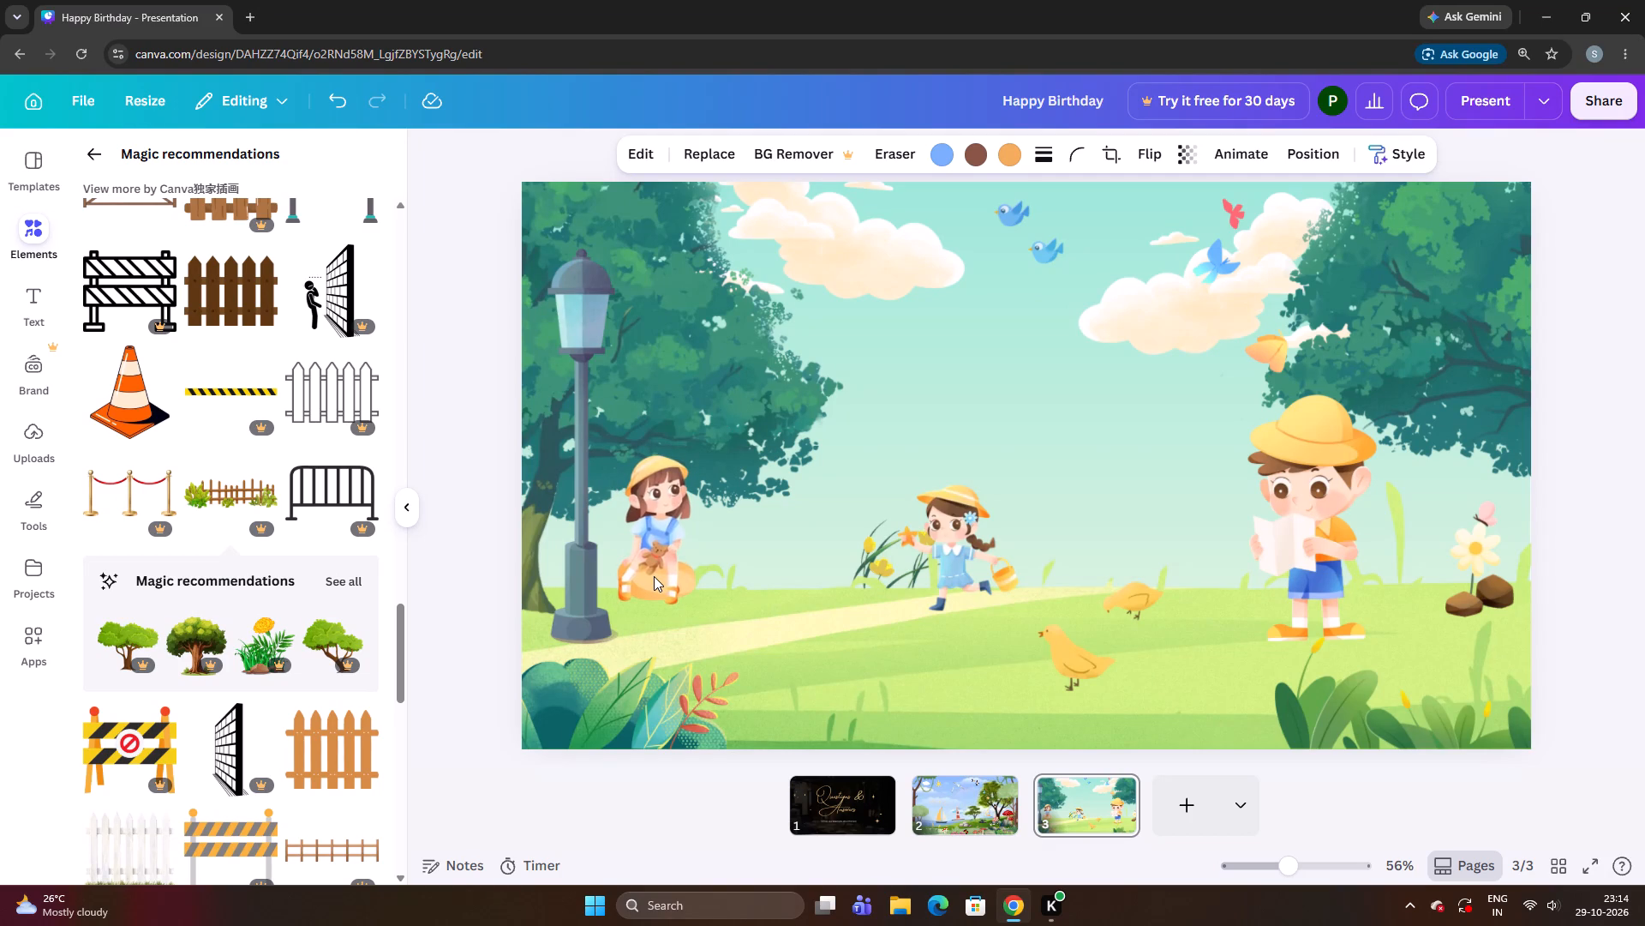
key("Down")
key("Down")
key("Down")
key("Down")
key("Down")
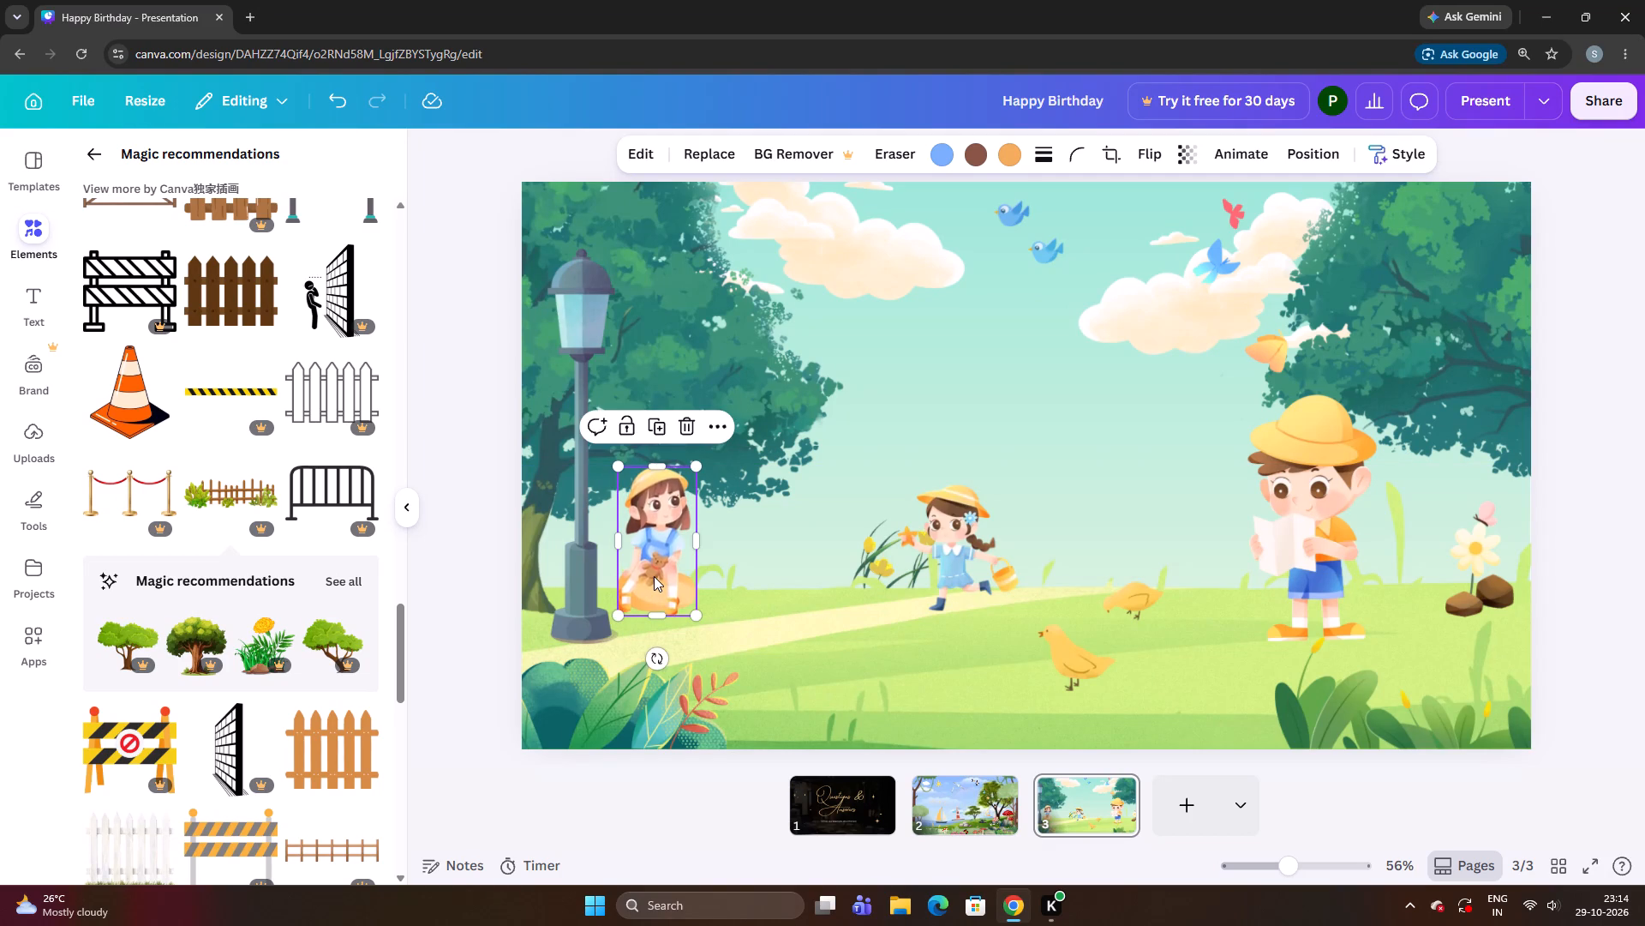
key("Down")
key("Down")
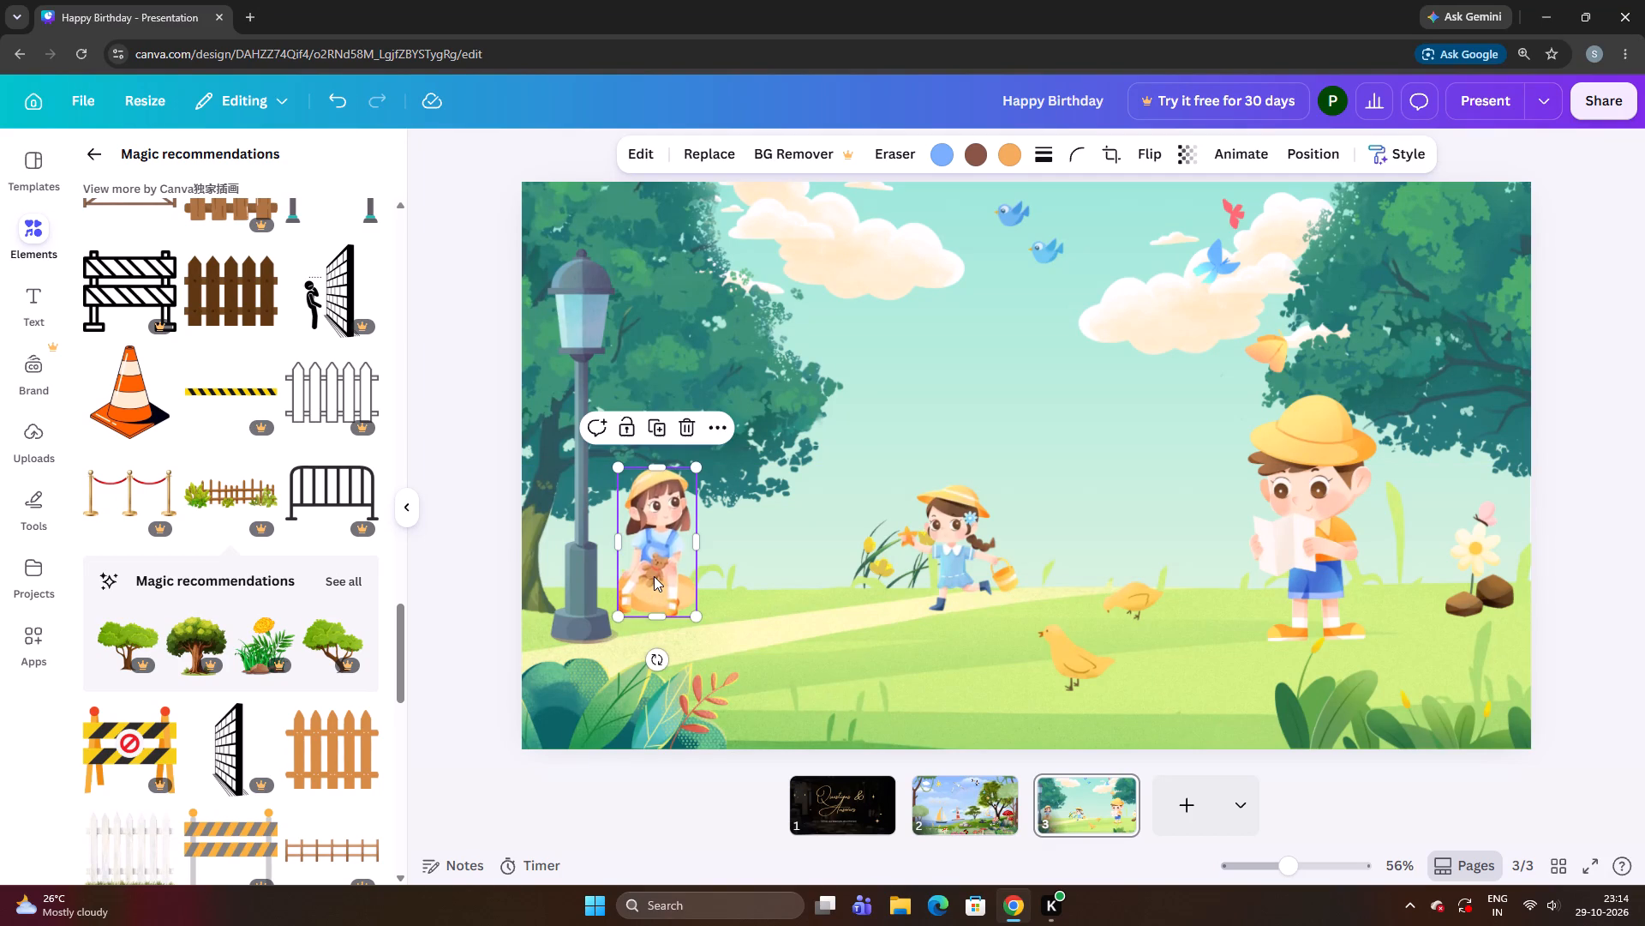
key("Down")
key("Down")
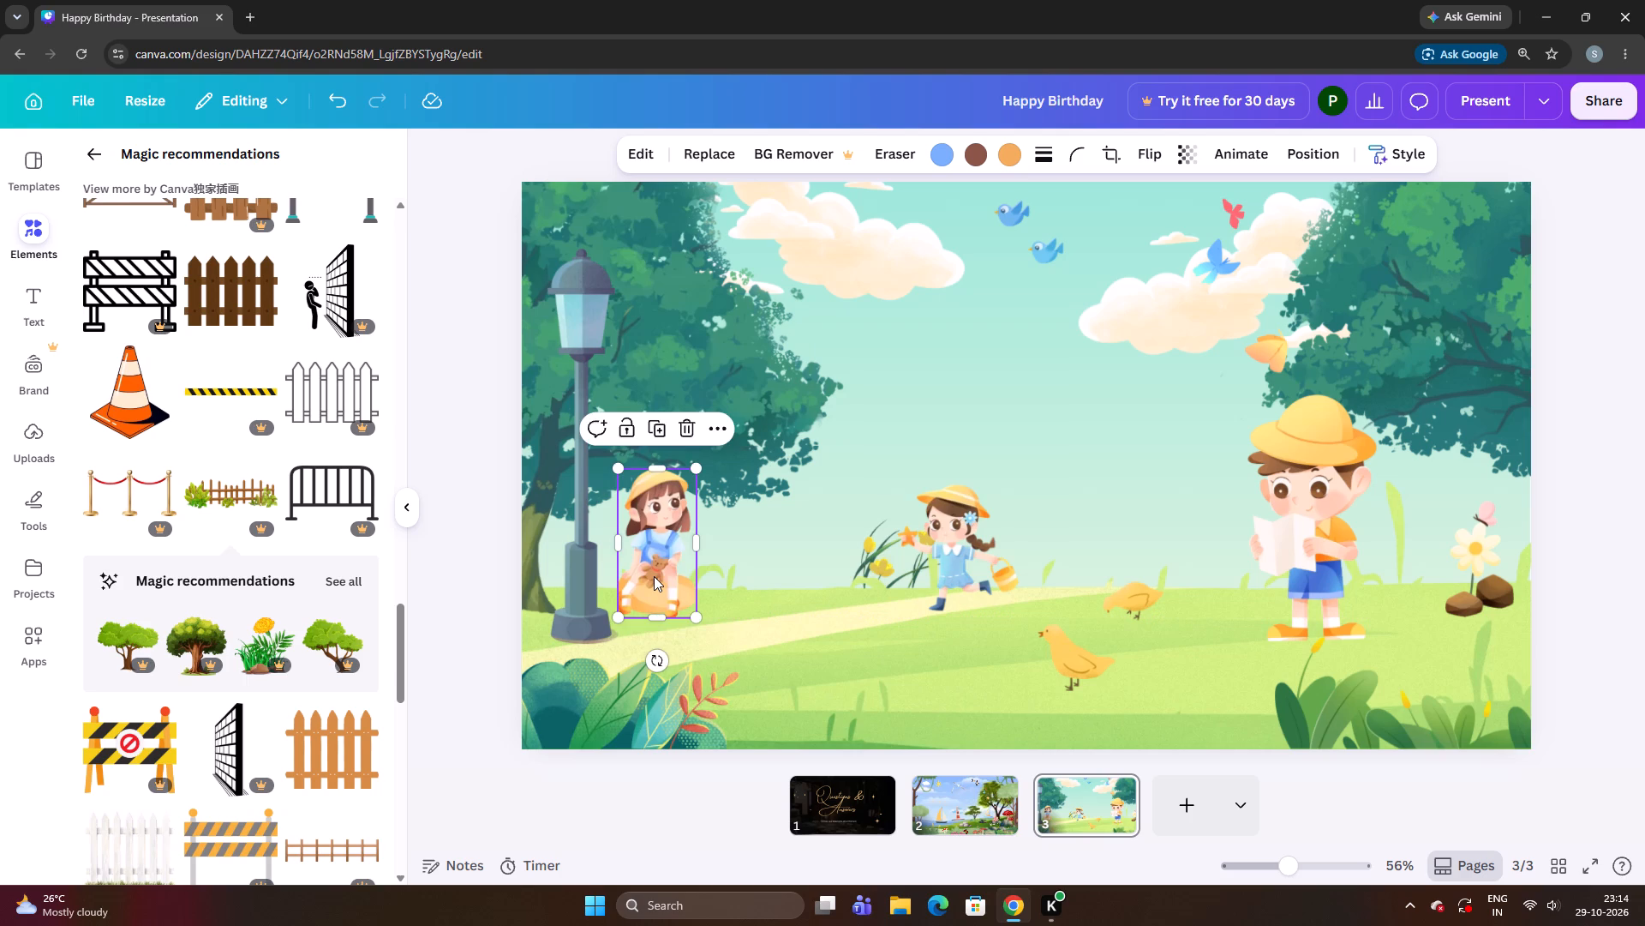
Lower the seated girl in small increments until her feet rest on the path near the lamp post's base.
key("Down")
key("Down")
key("Down")
key("Down")
key("Down")
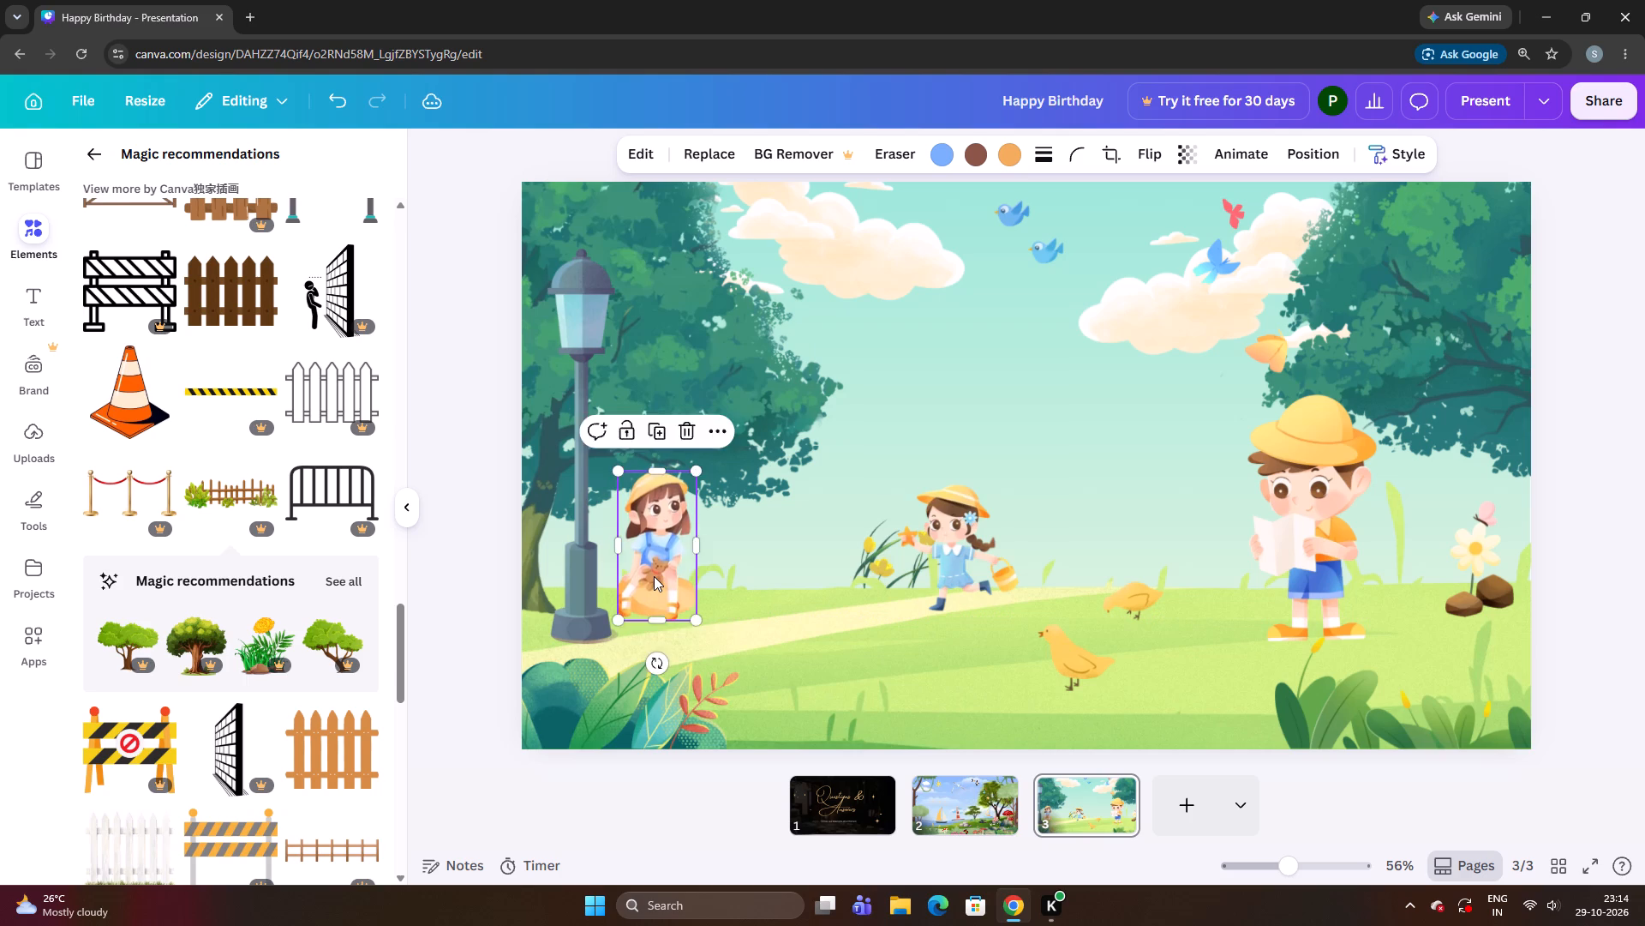
key("Down")
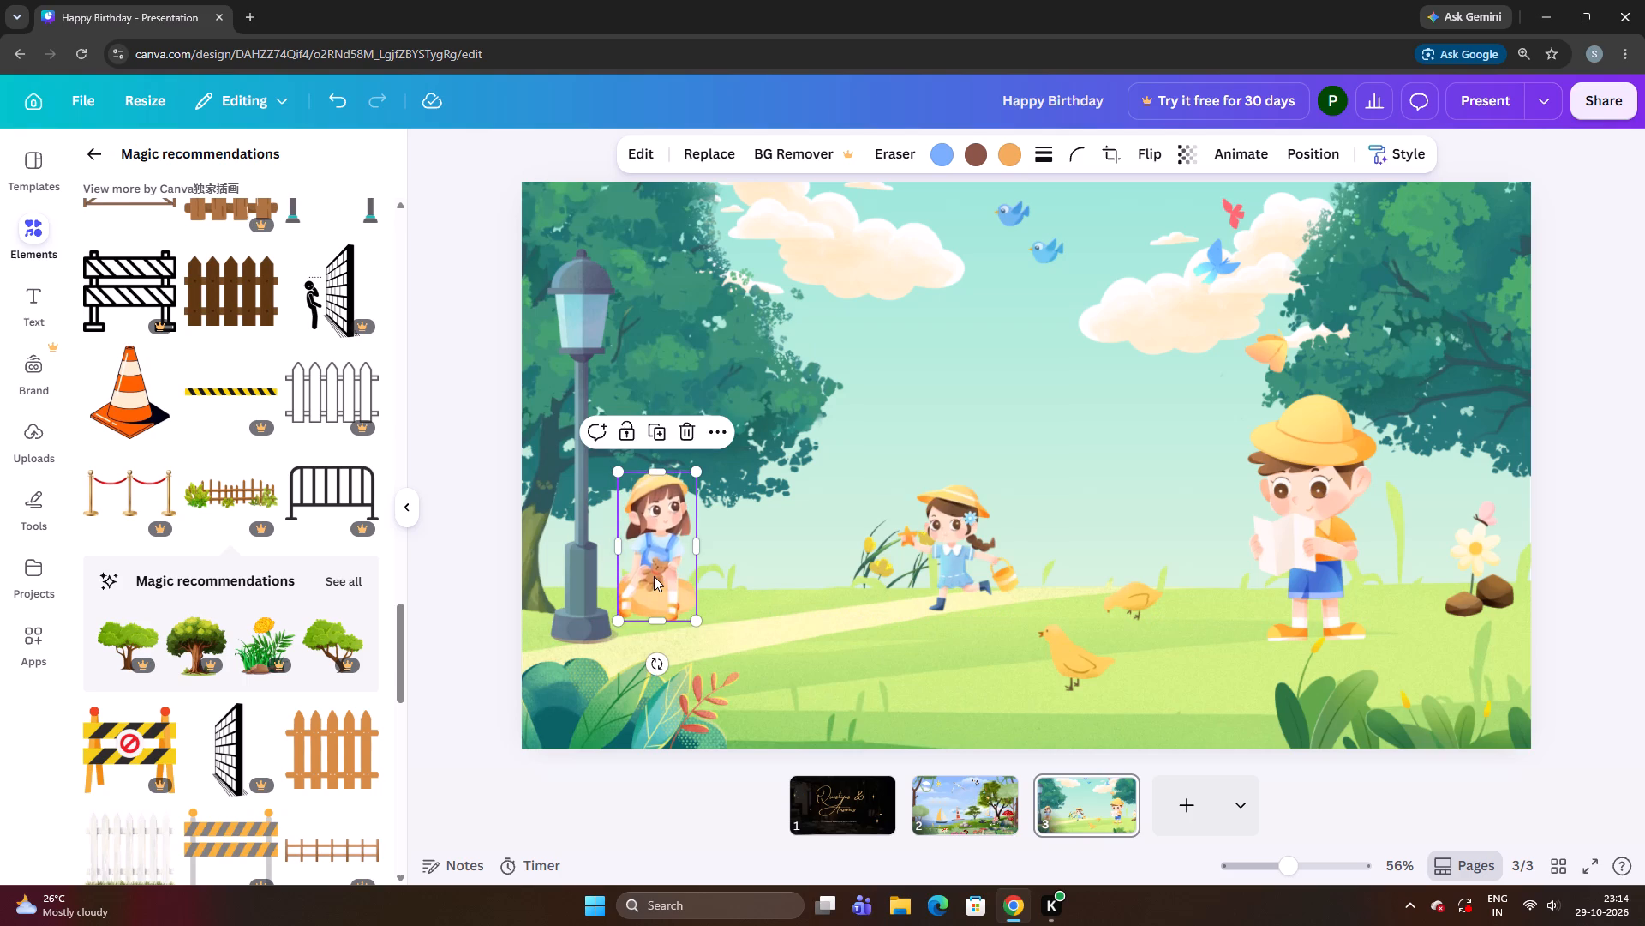
key("Down")
key("Down")
key("Down")
key("Down")
key("Down")
key("Down")
key("Down")
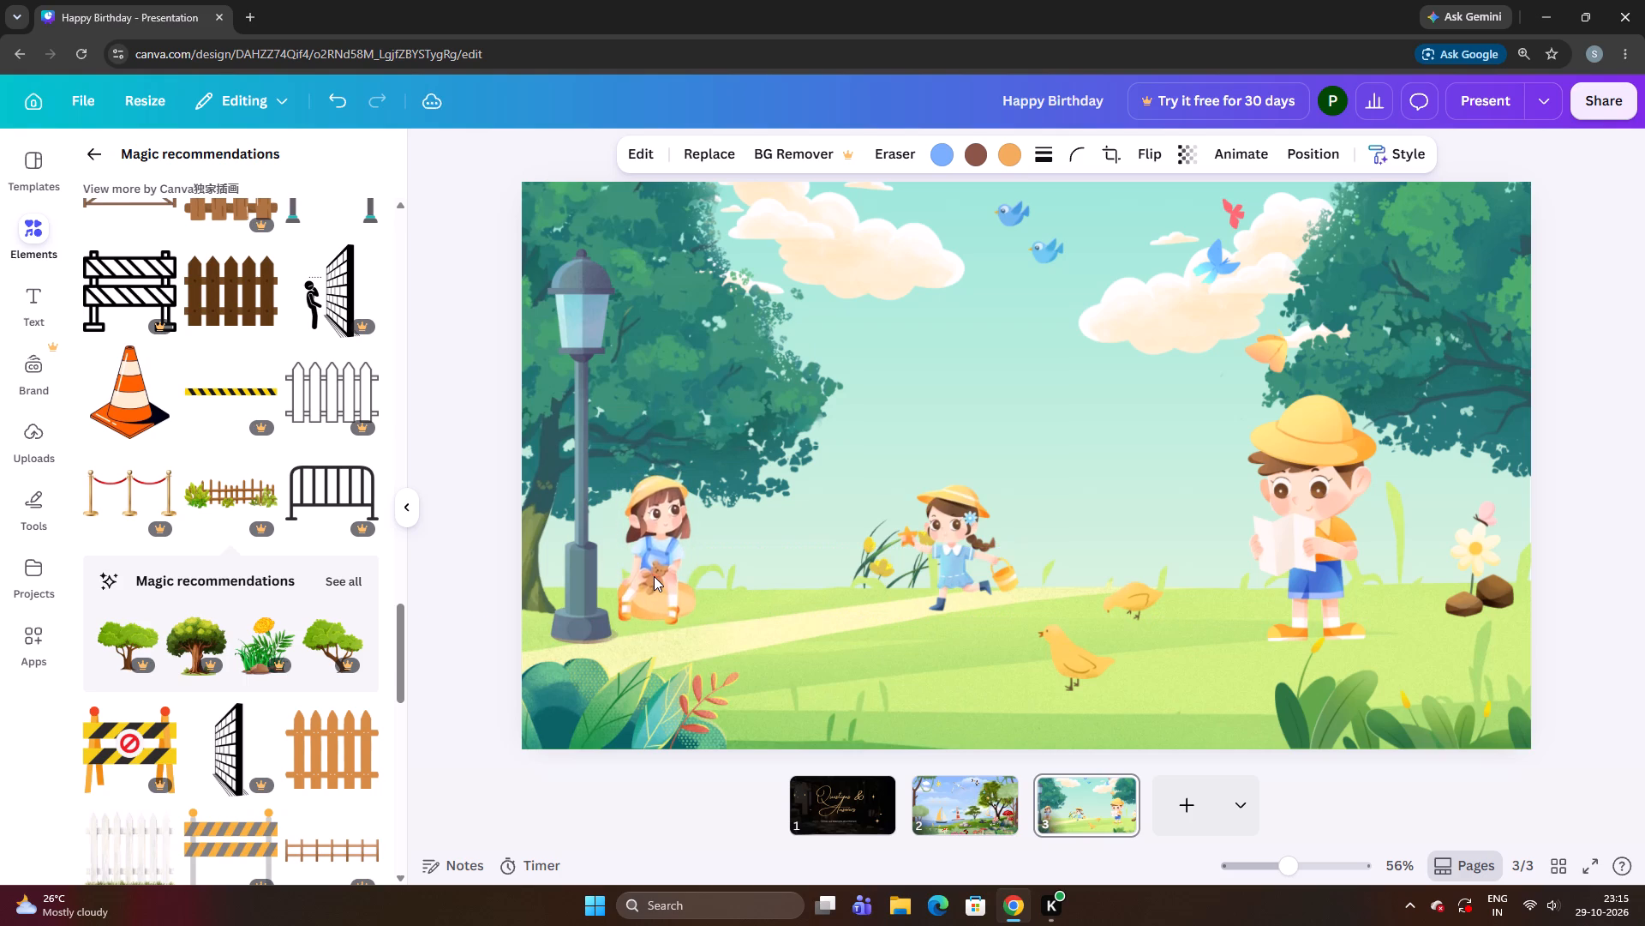
key("Down")
key("Down")
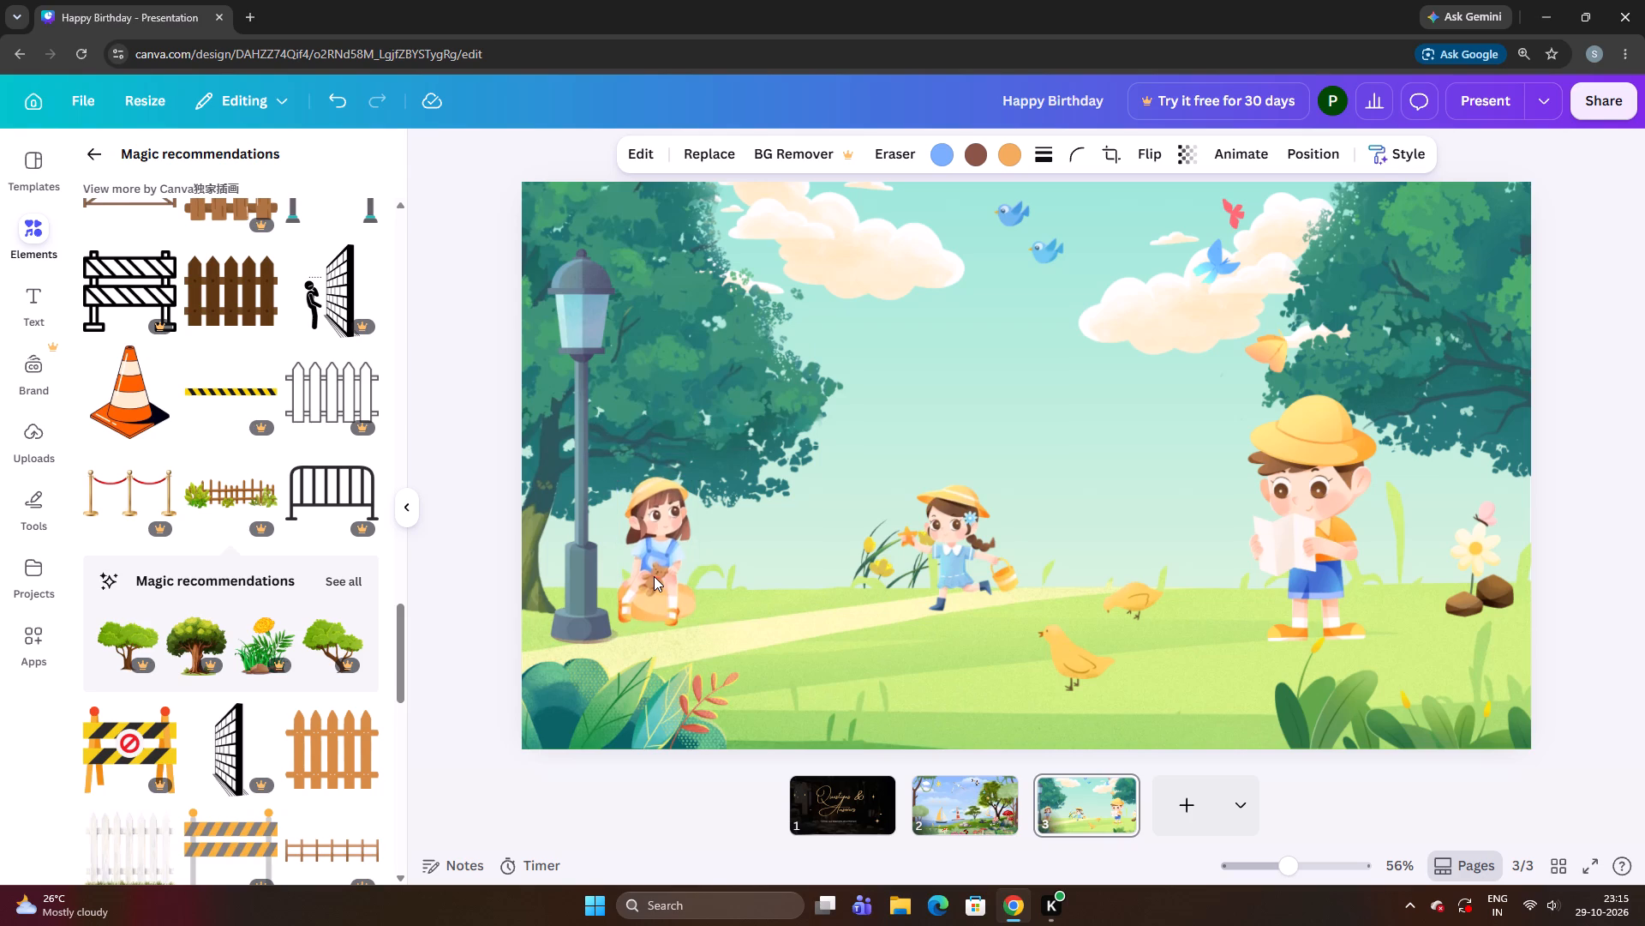
key("Down")
key("Down")
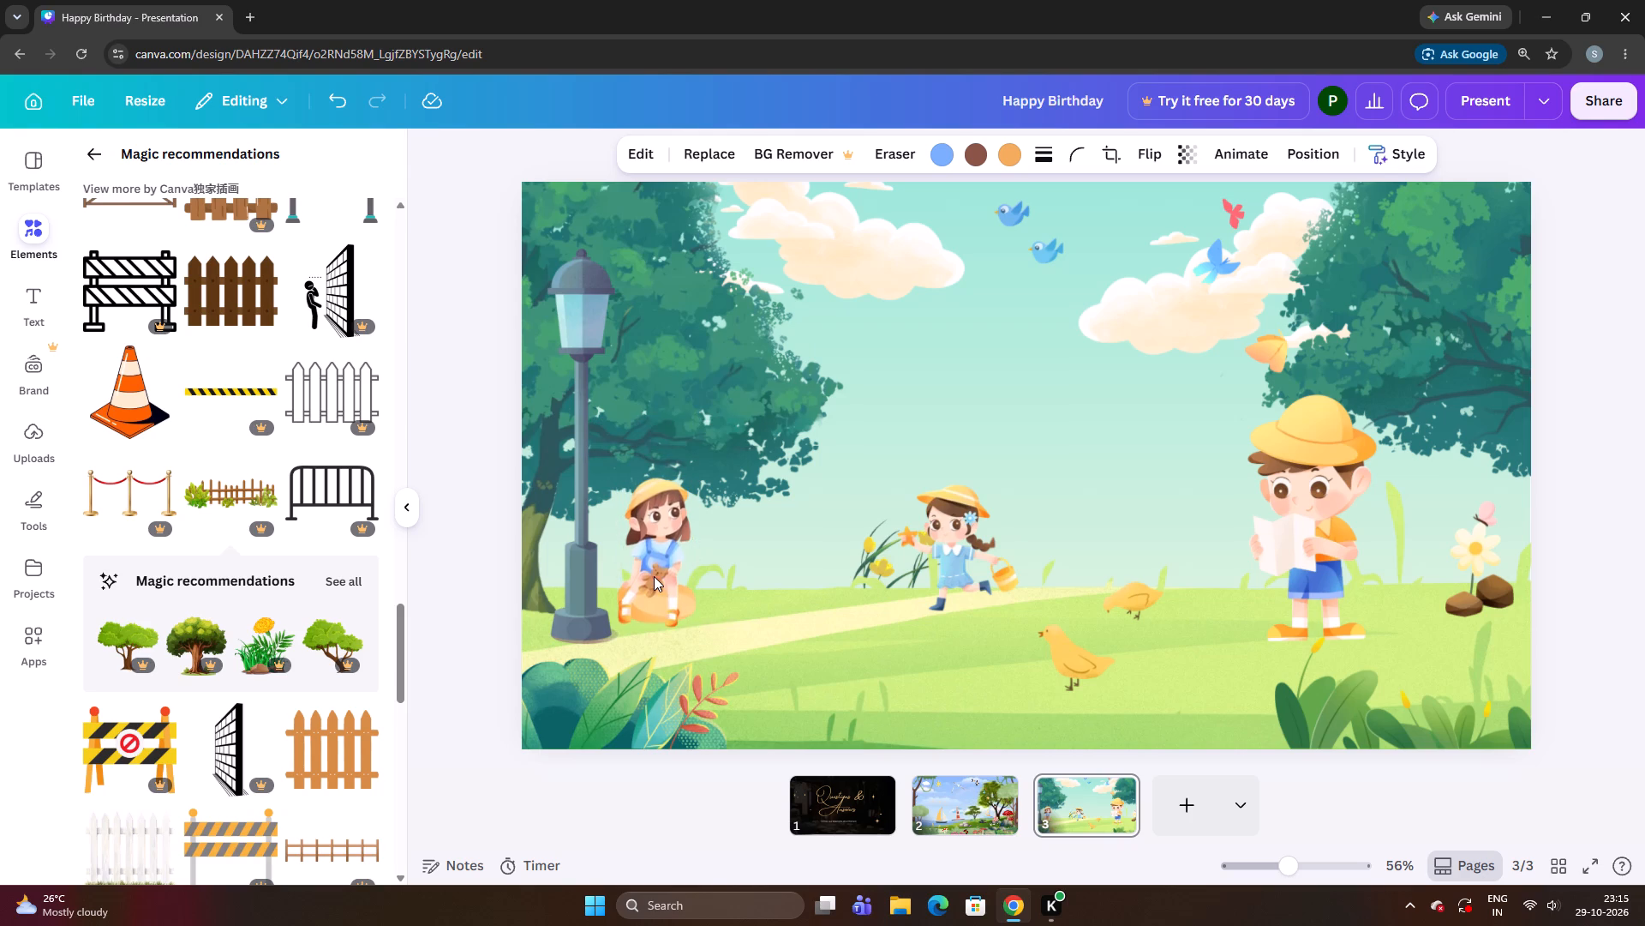
key("Down")
key("Down")
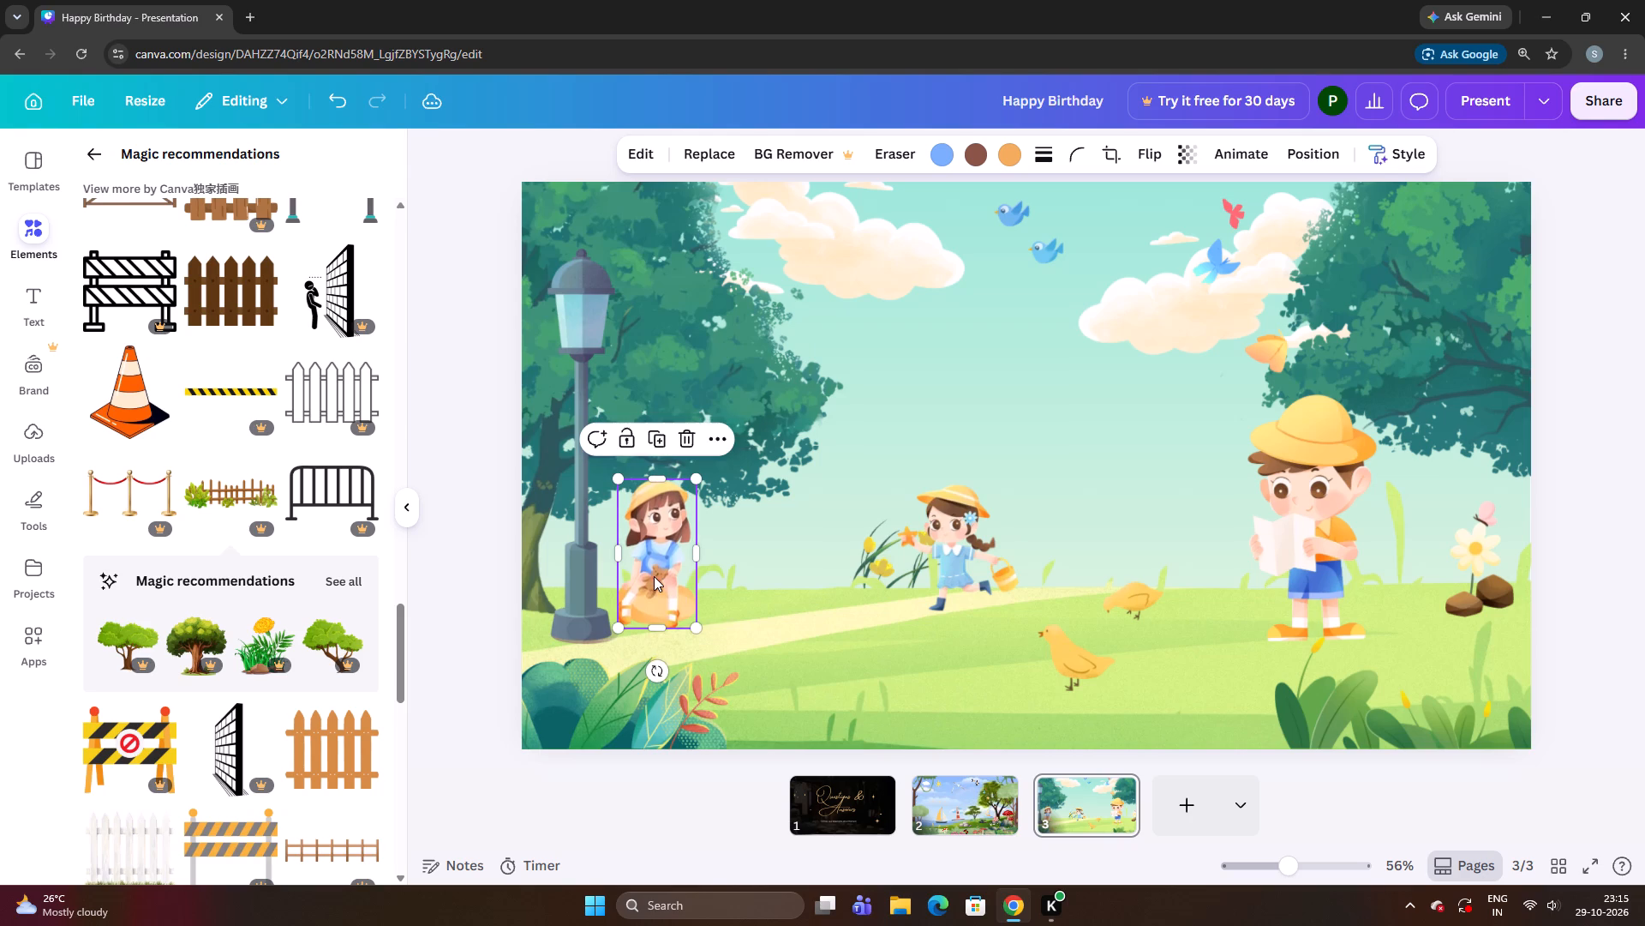
key("Down")
key("Down")
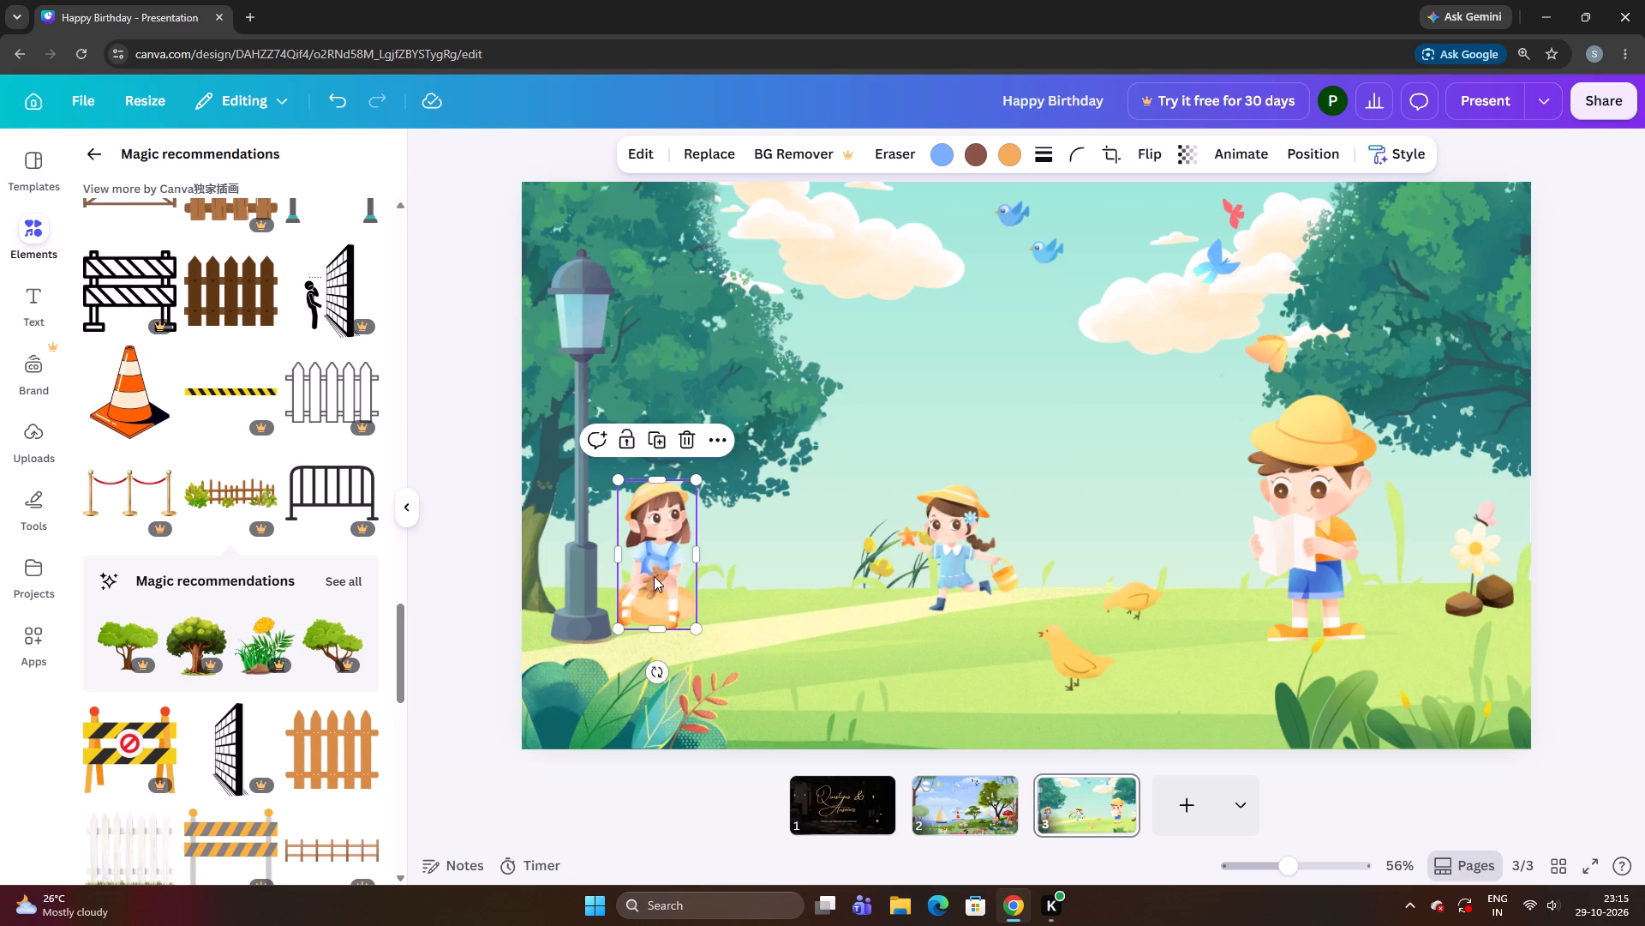
key("Down")
key("Down")
key("Down")
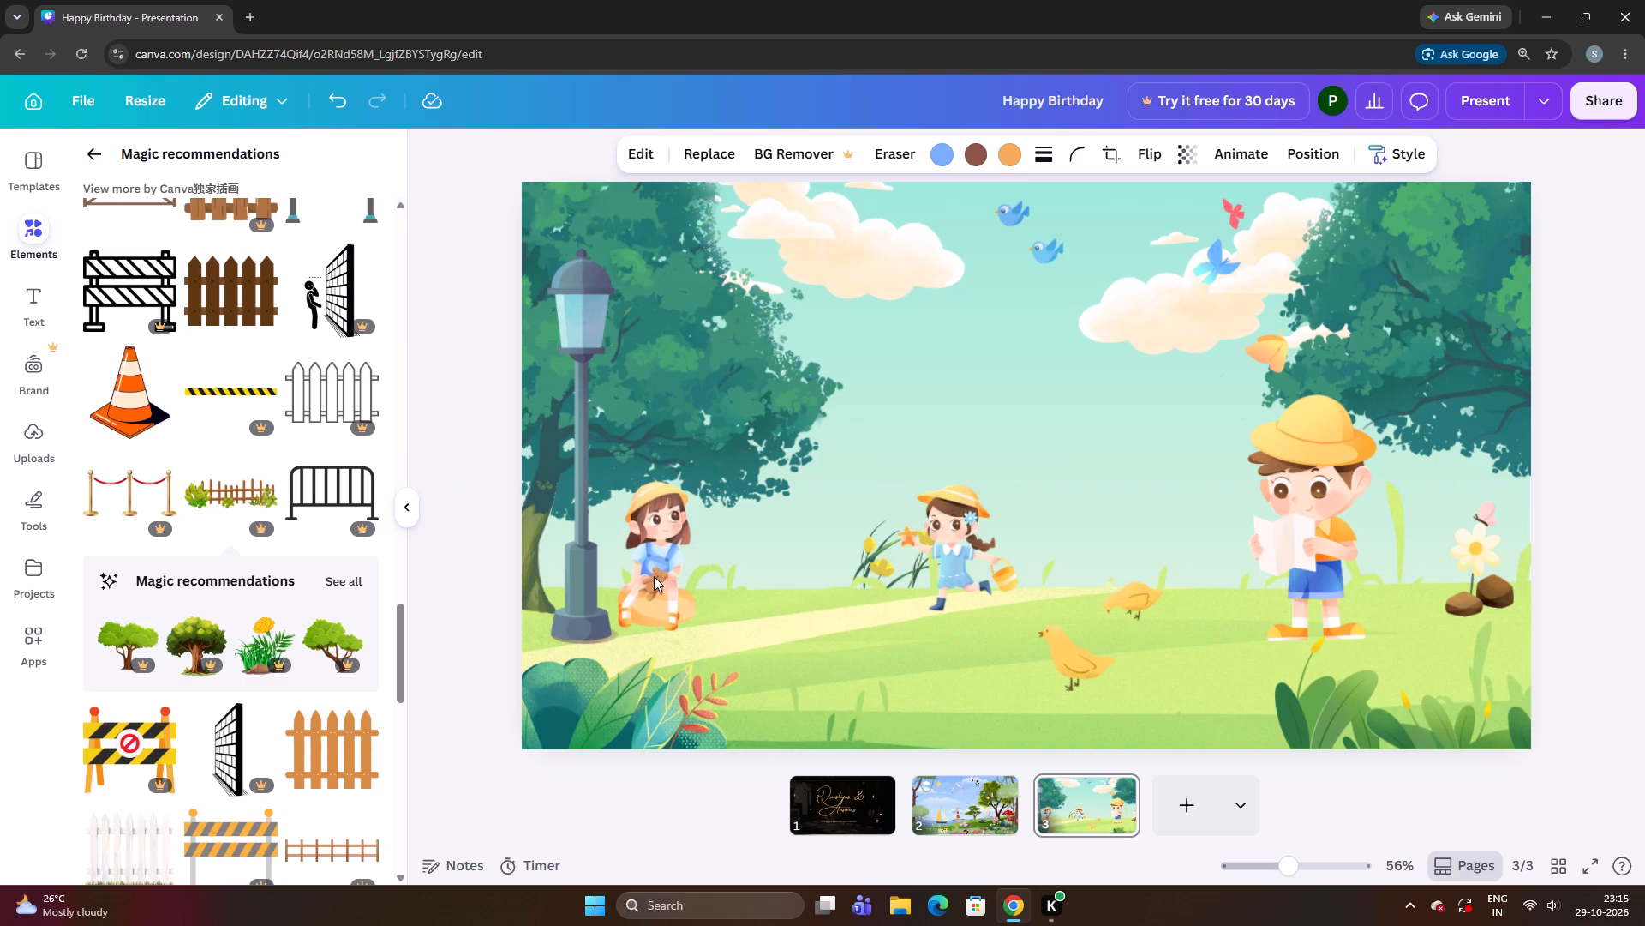
key("Down")
key("Down")
Nudge the seated girl slightly closer to the lamp post and raise her a little above the path.
key("Left")
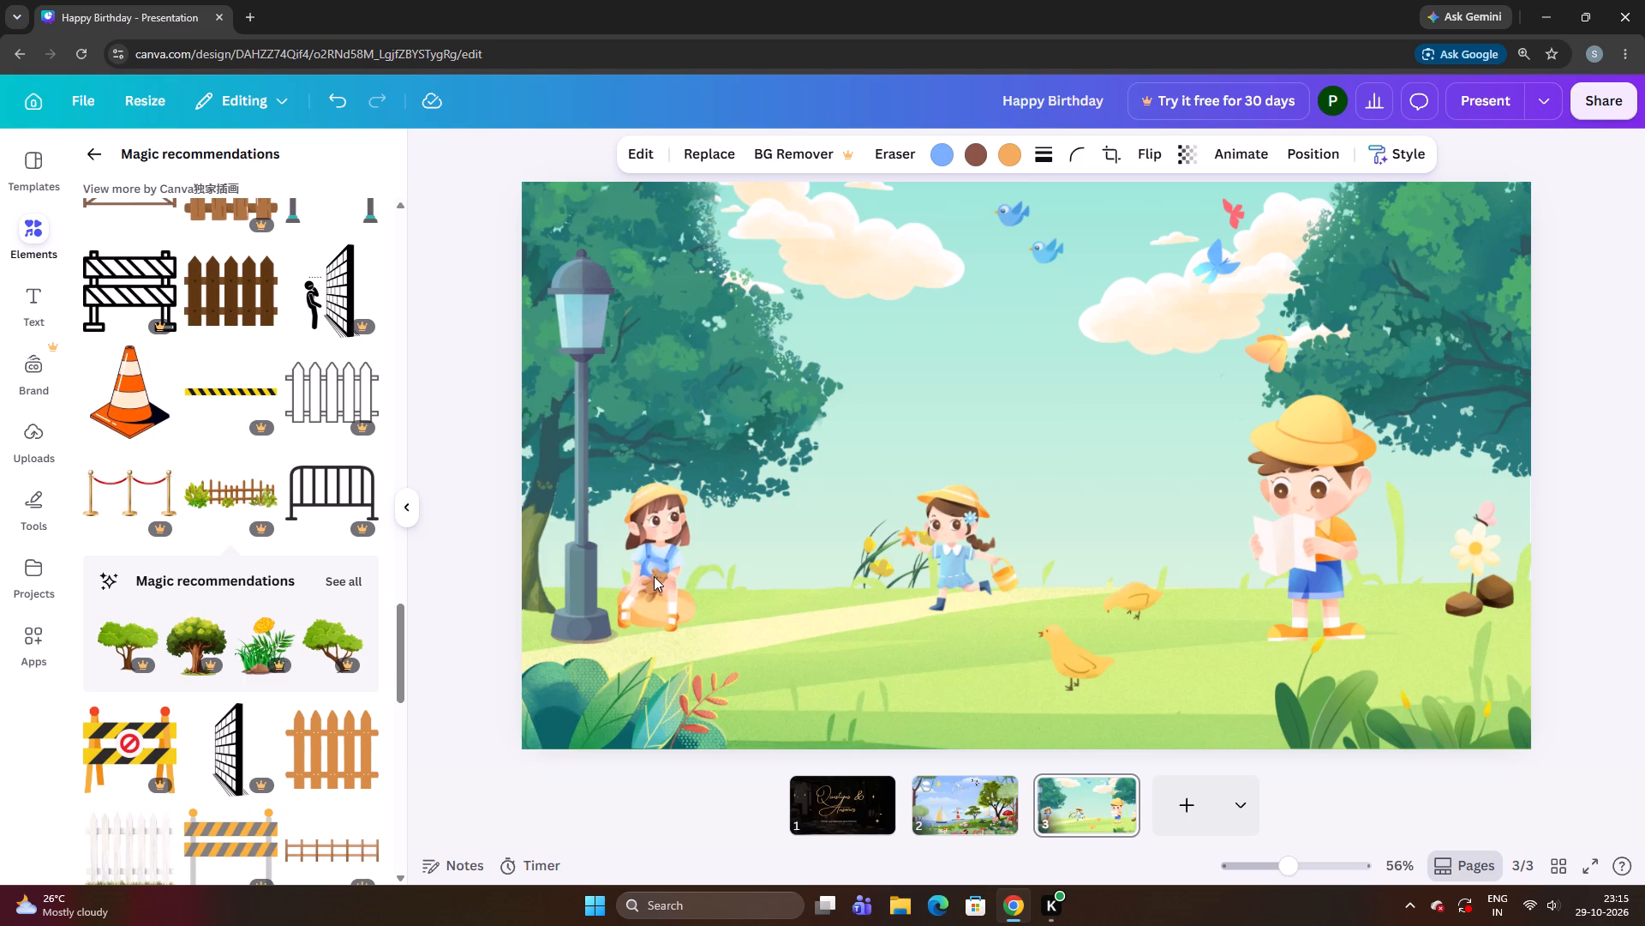
key("Up")
key("Up")
key("Left")
key("Left")
key("Left")
key("Left")
key("Left")
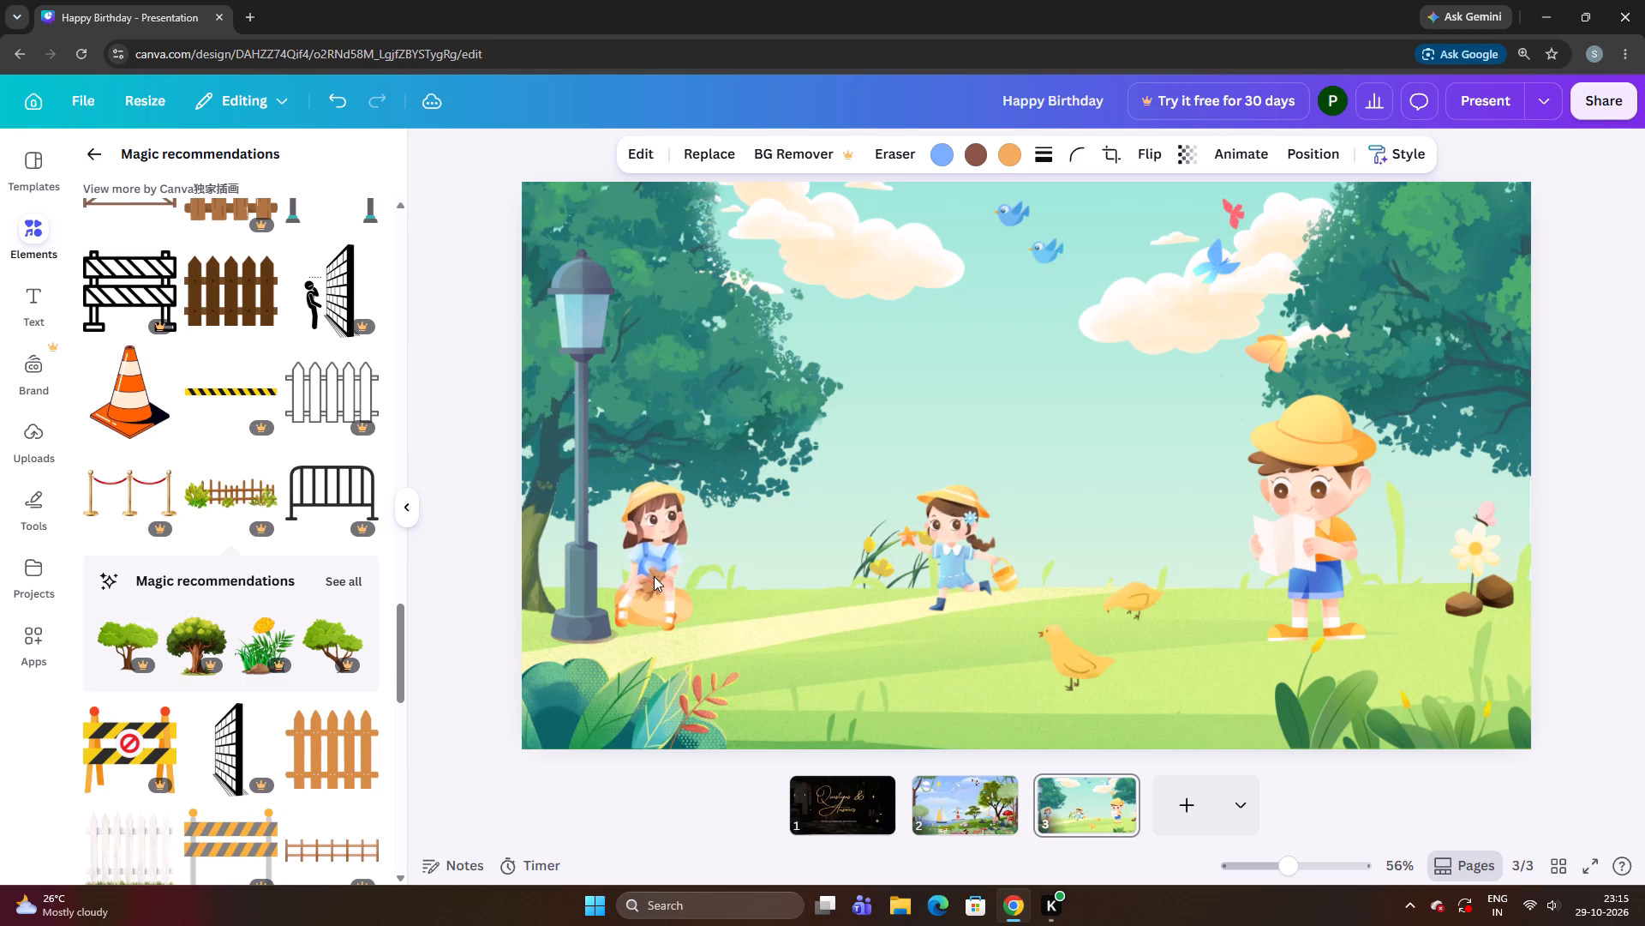
key("Up")
key("Left")
key("Up")
key("Up")
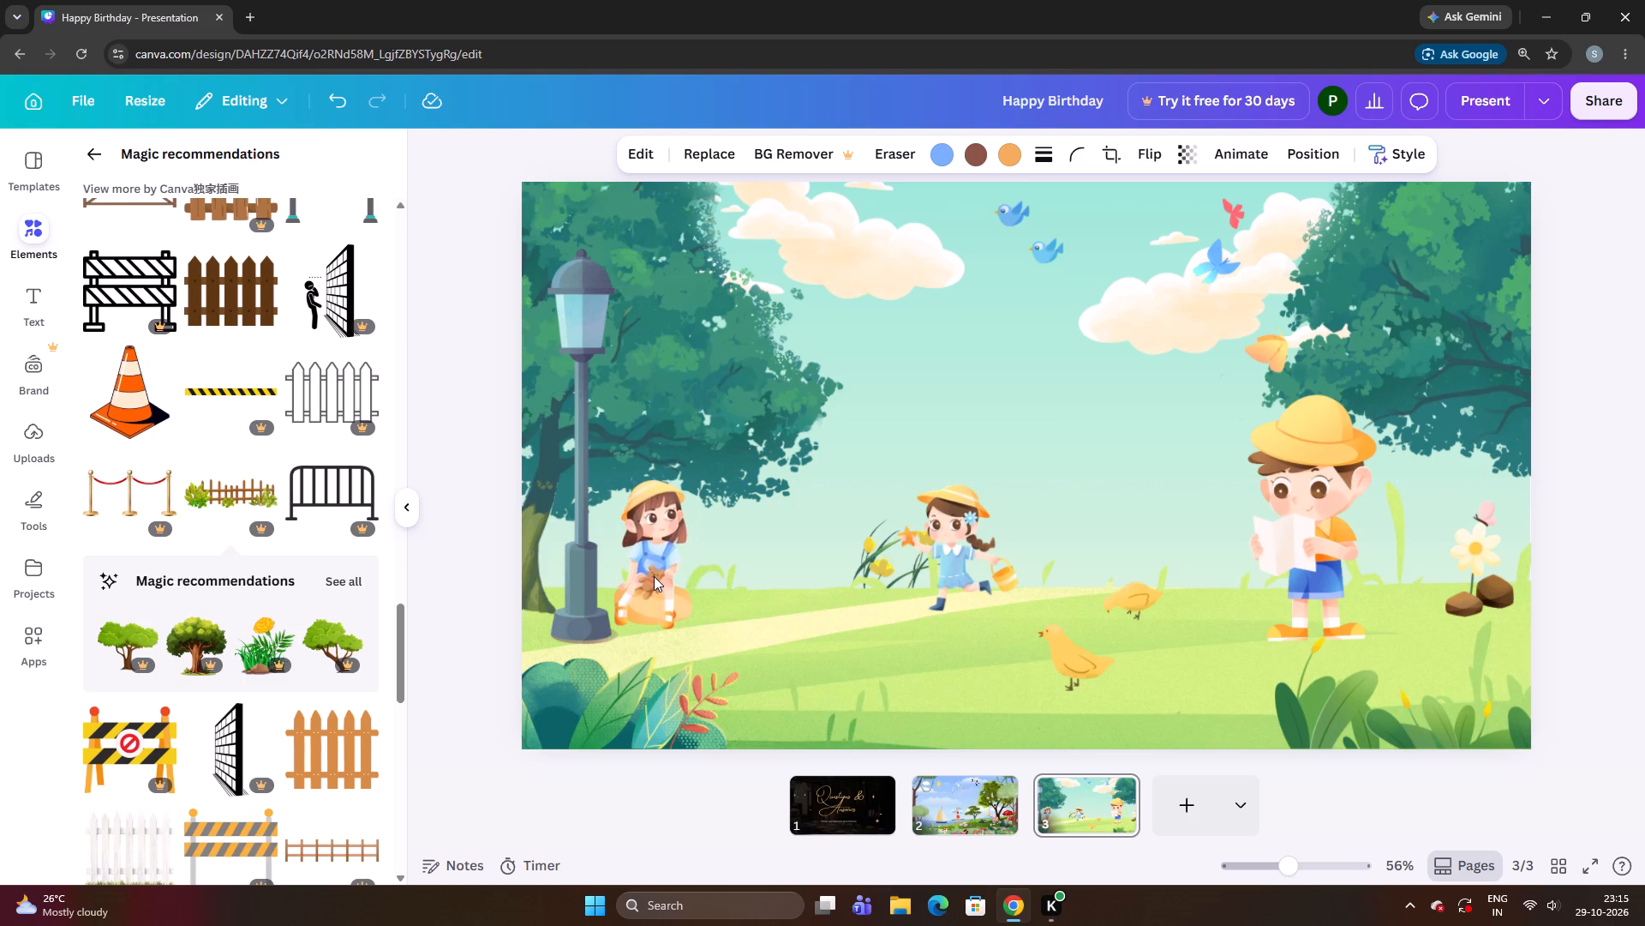
key("Up")
key("Up")
key("Up")
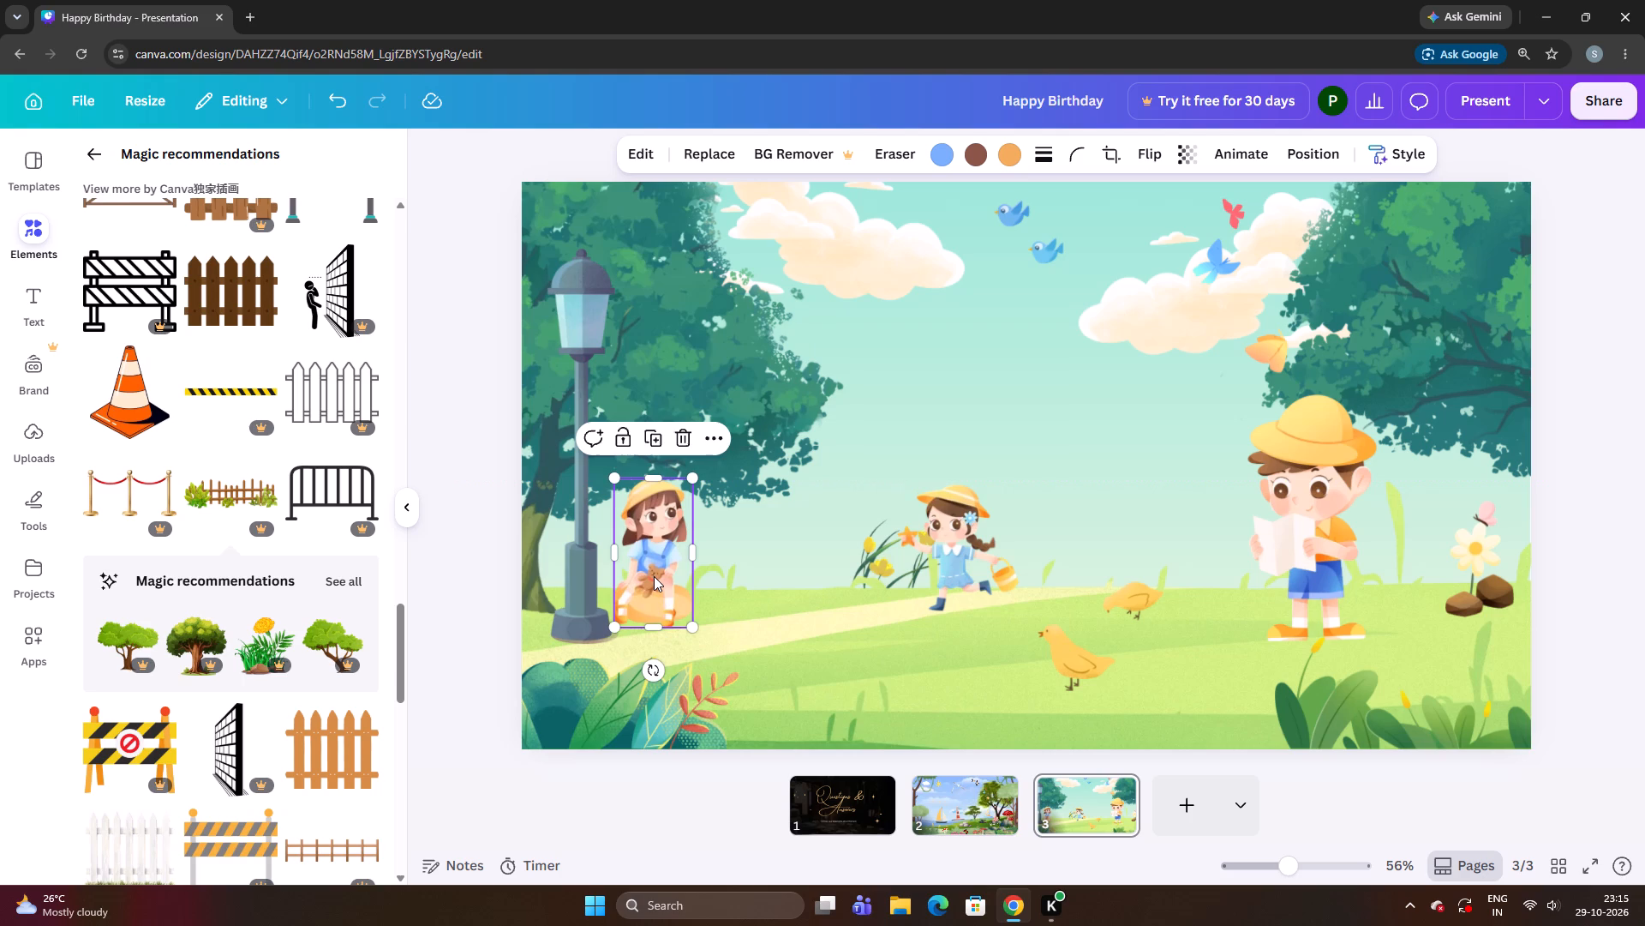
key("Up")
key("Up")
key("Up")
key("Up")
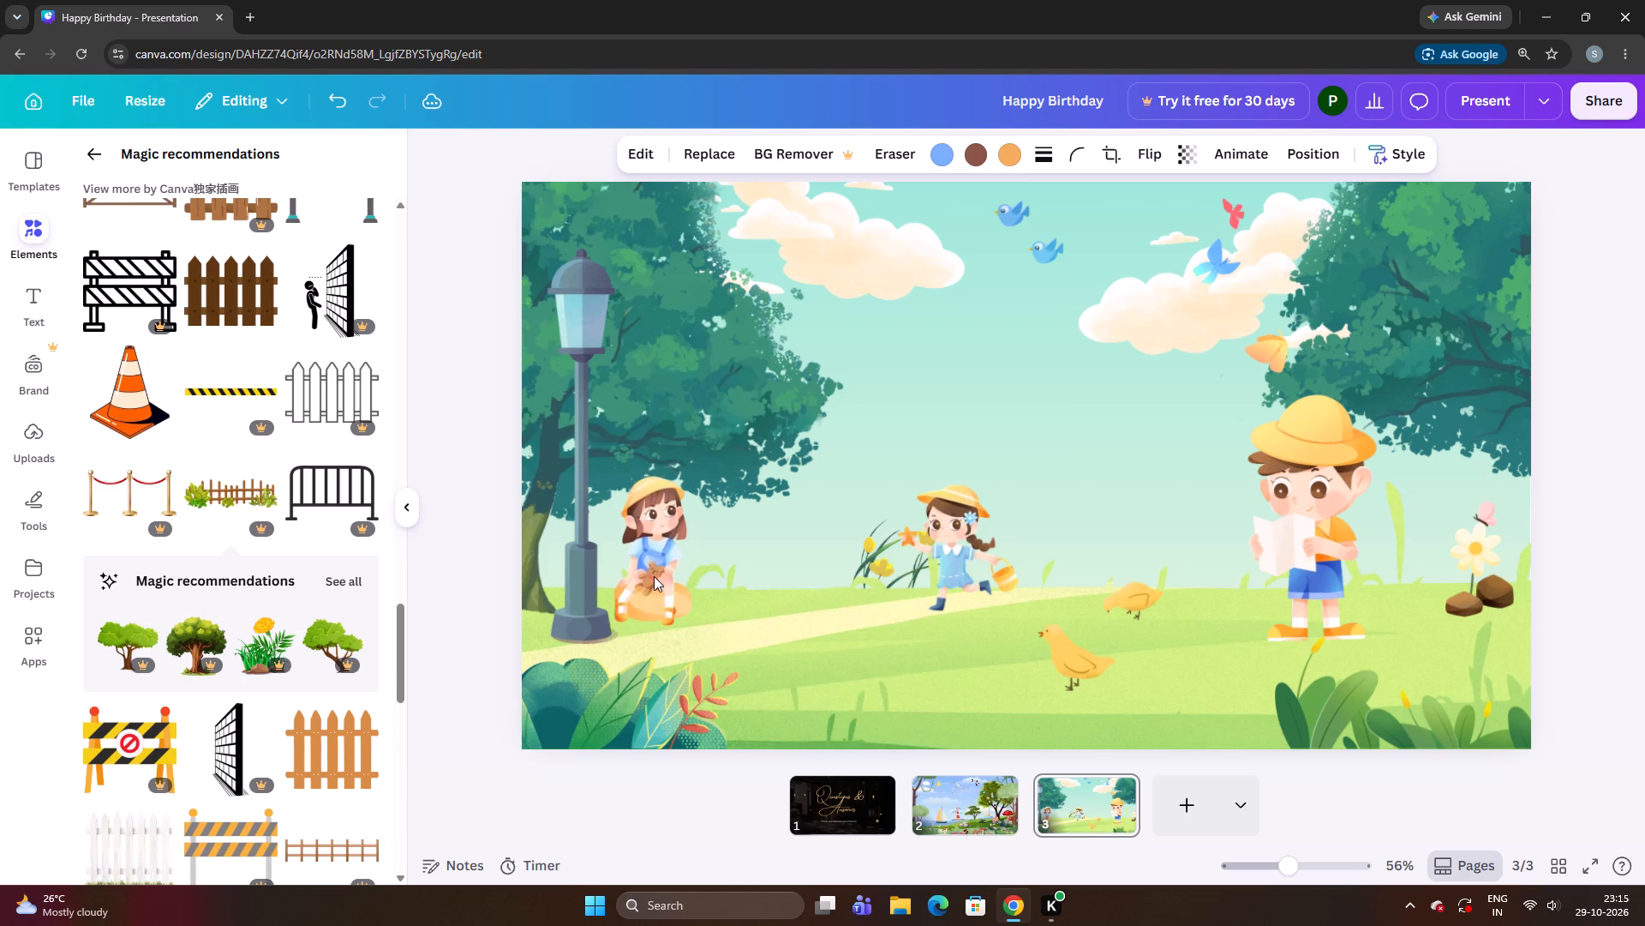
key("Up")
key("Up")
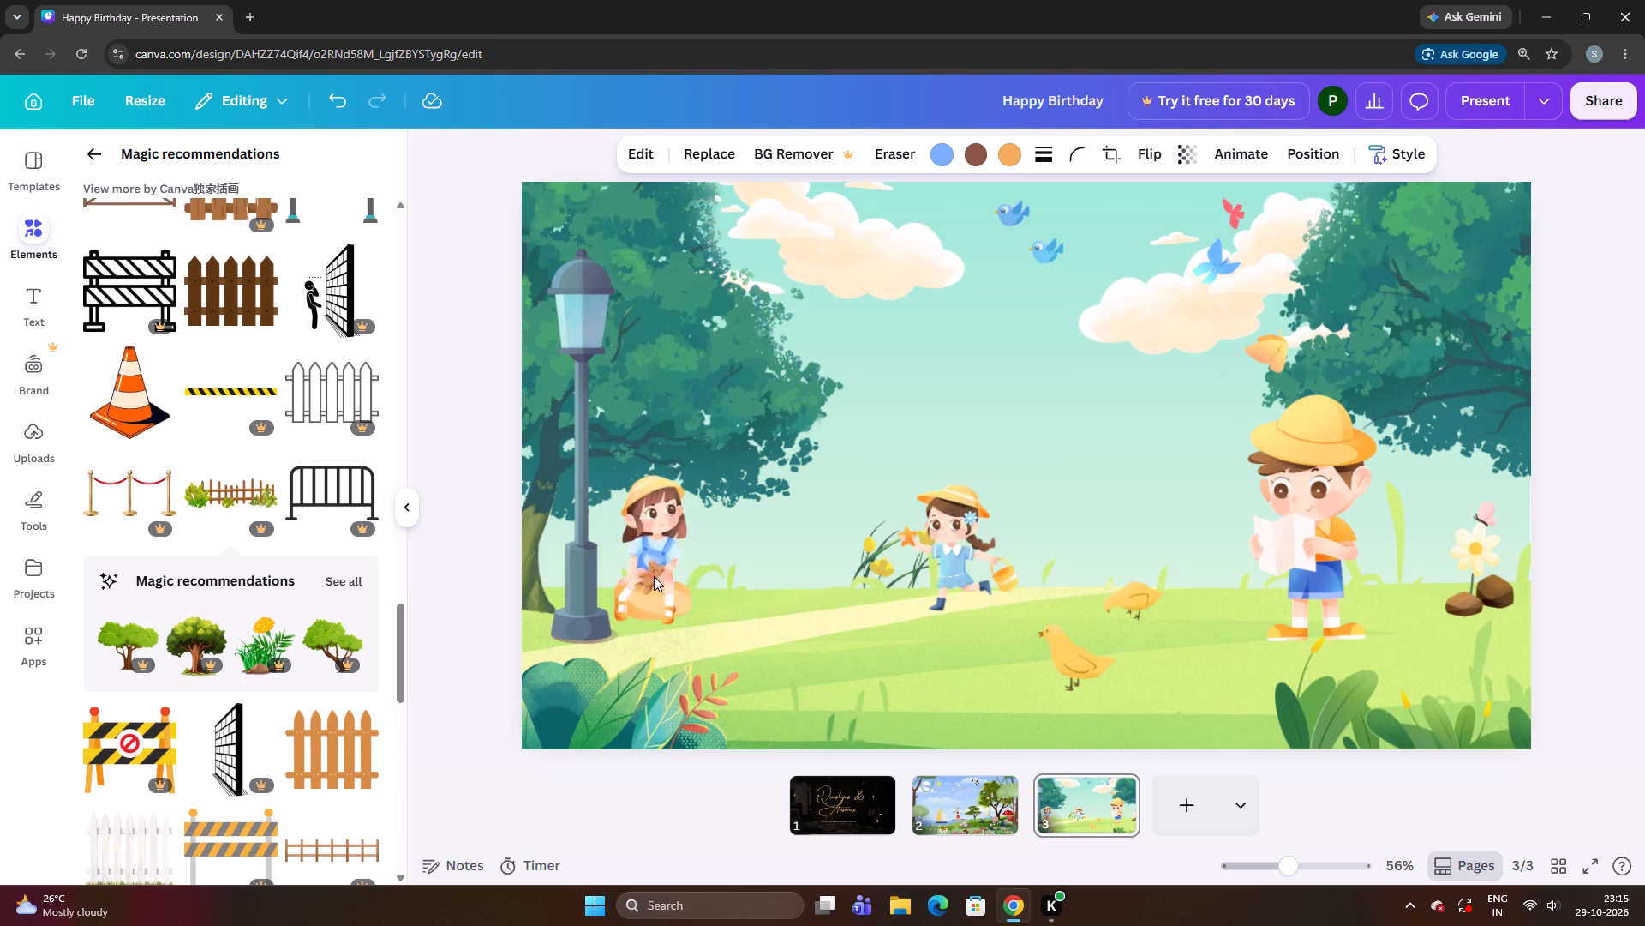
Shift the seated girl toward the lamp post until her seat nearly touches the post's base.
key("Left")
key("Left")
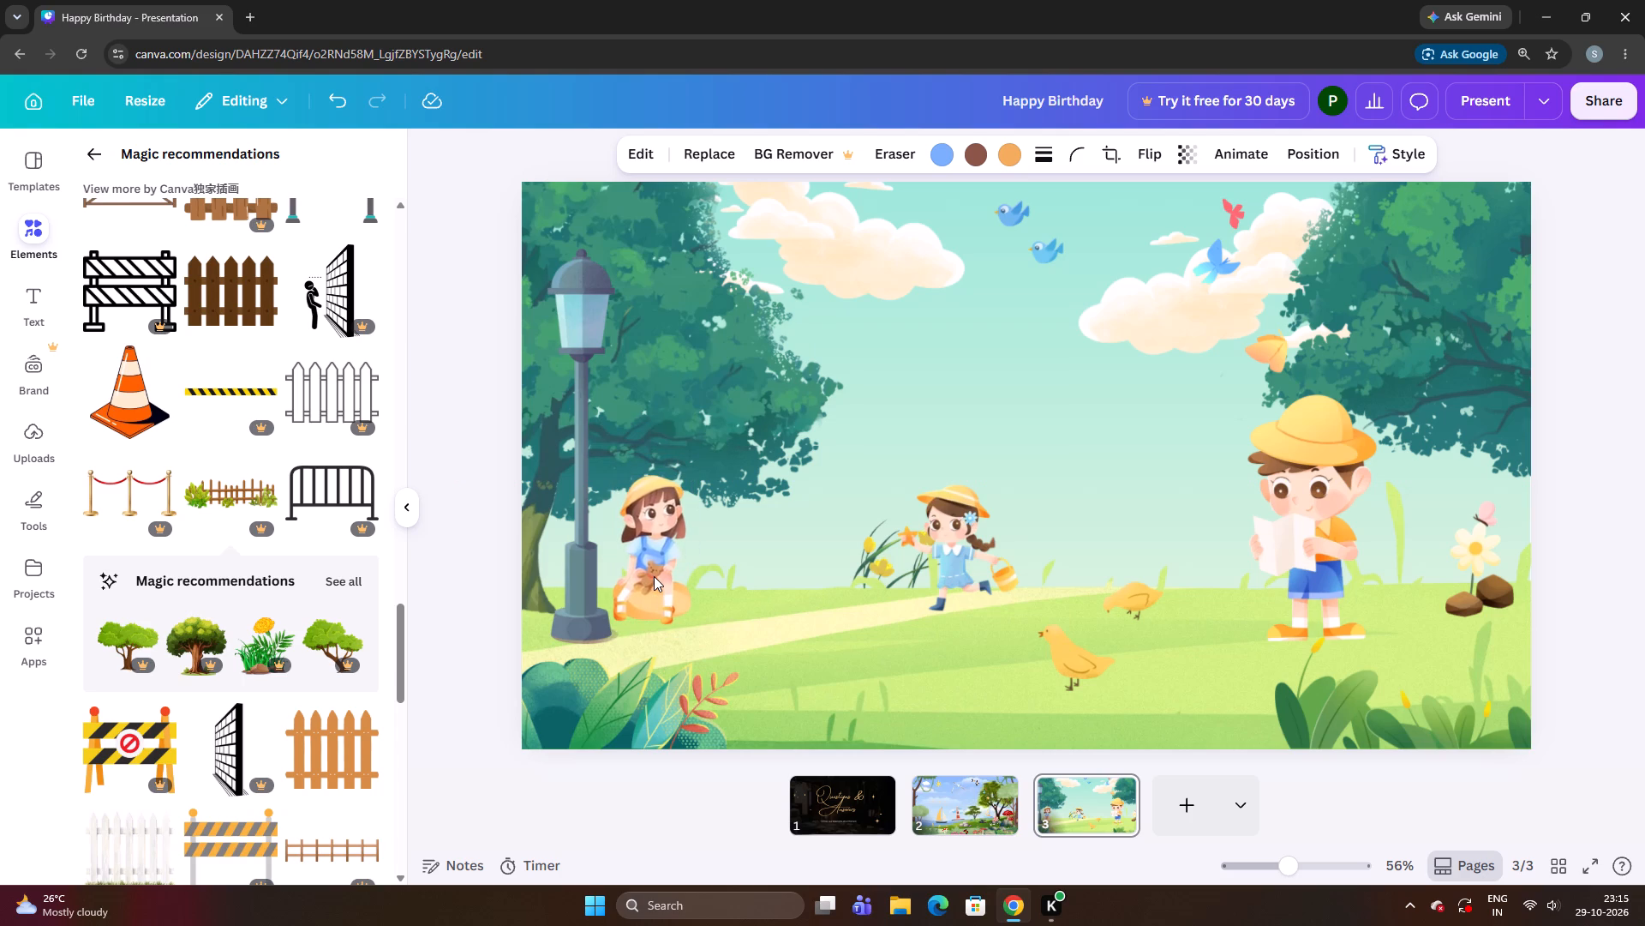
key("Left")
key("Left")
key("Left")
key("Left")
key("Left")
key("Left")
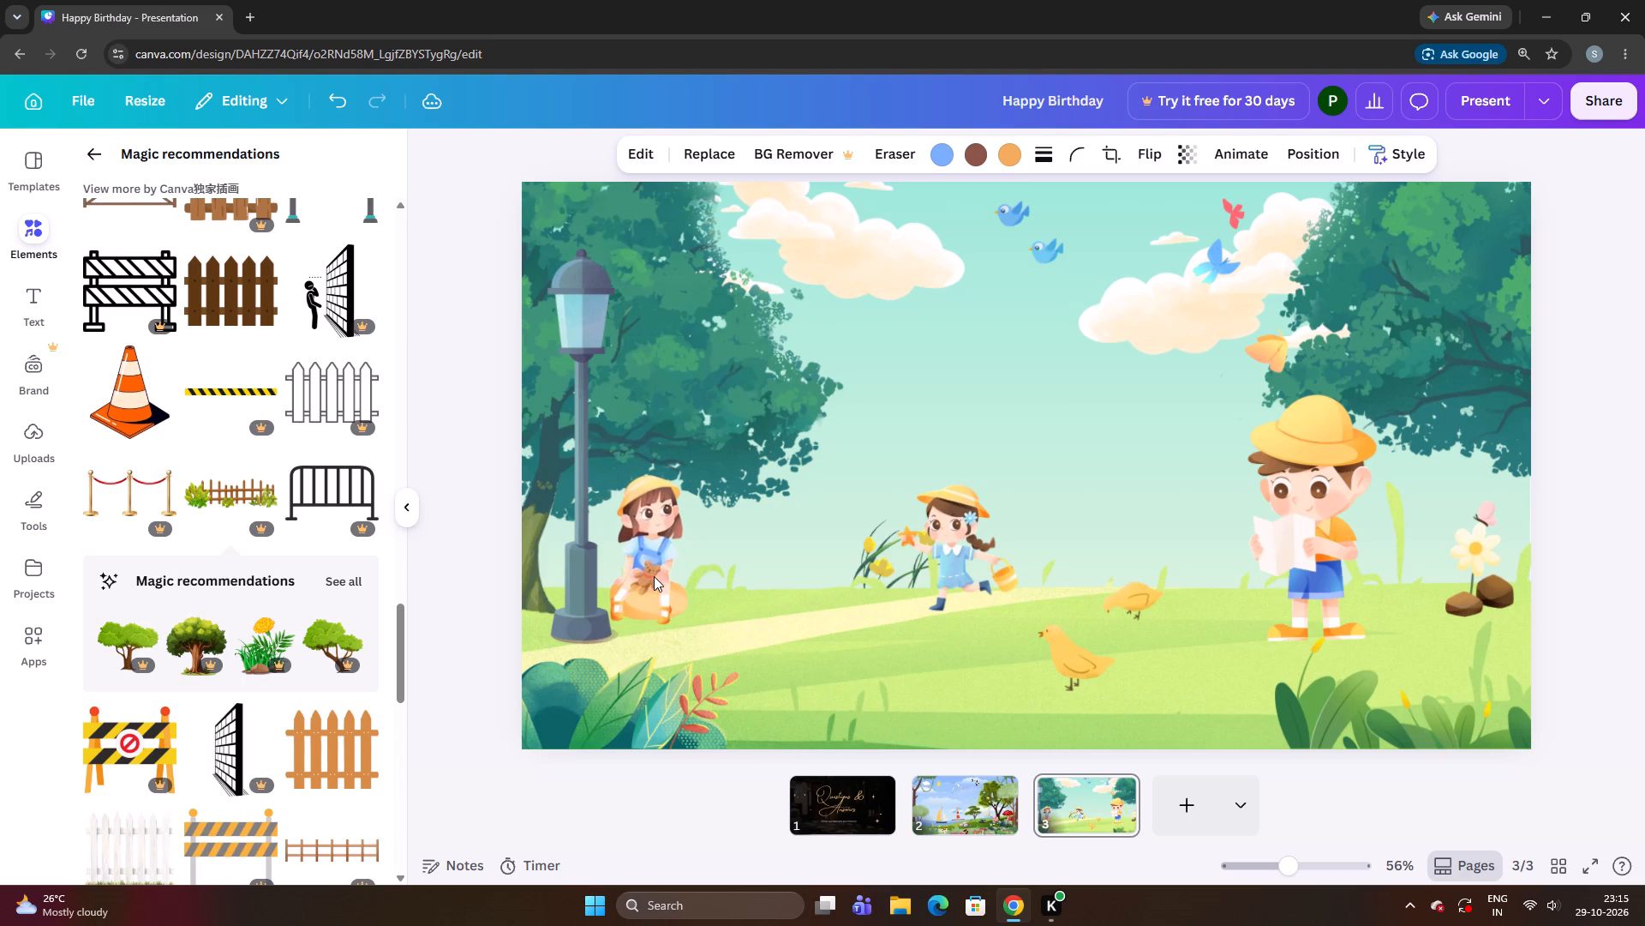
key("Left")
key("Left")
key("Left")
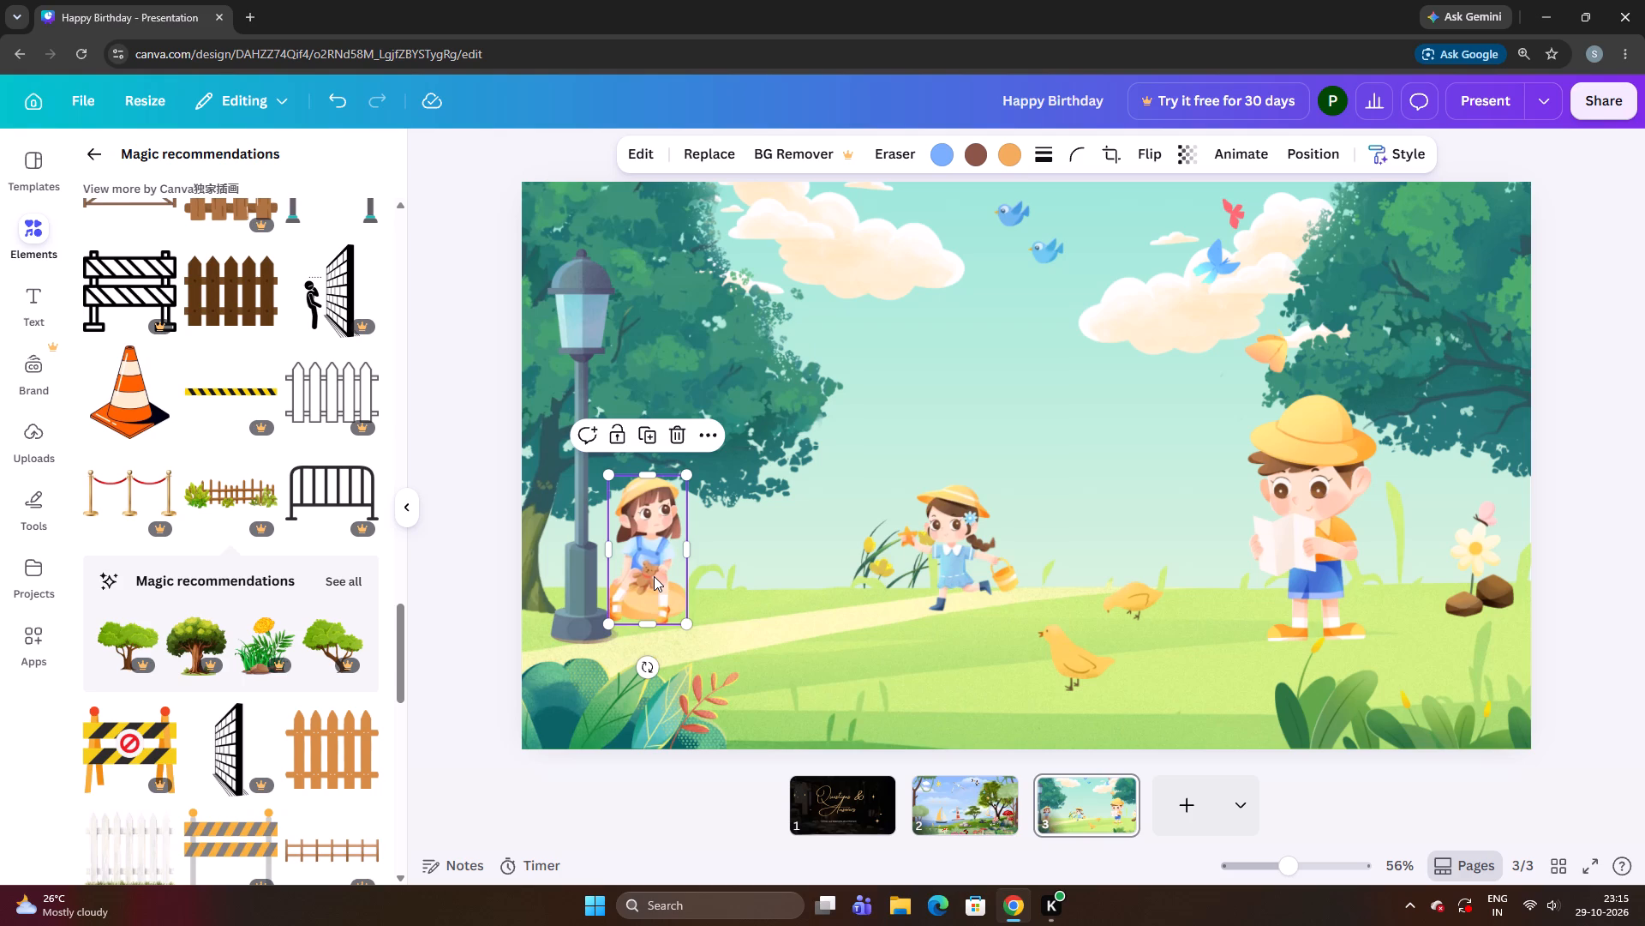
Move the seated girl away from the lamp post to leave a small gap, and lower her slightly.
key("Right")
key("Right")
key("Right")
key("Right")
key("Right")
key("Right")
key("Right")
key("Right")
key("Right")
key("Right")
key("Right")
key("Right")
key("Right")
key("Right")
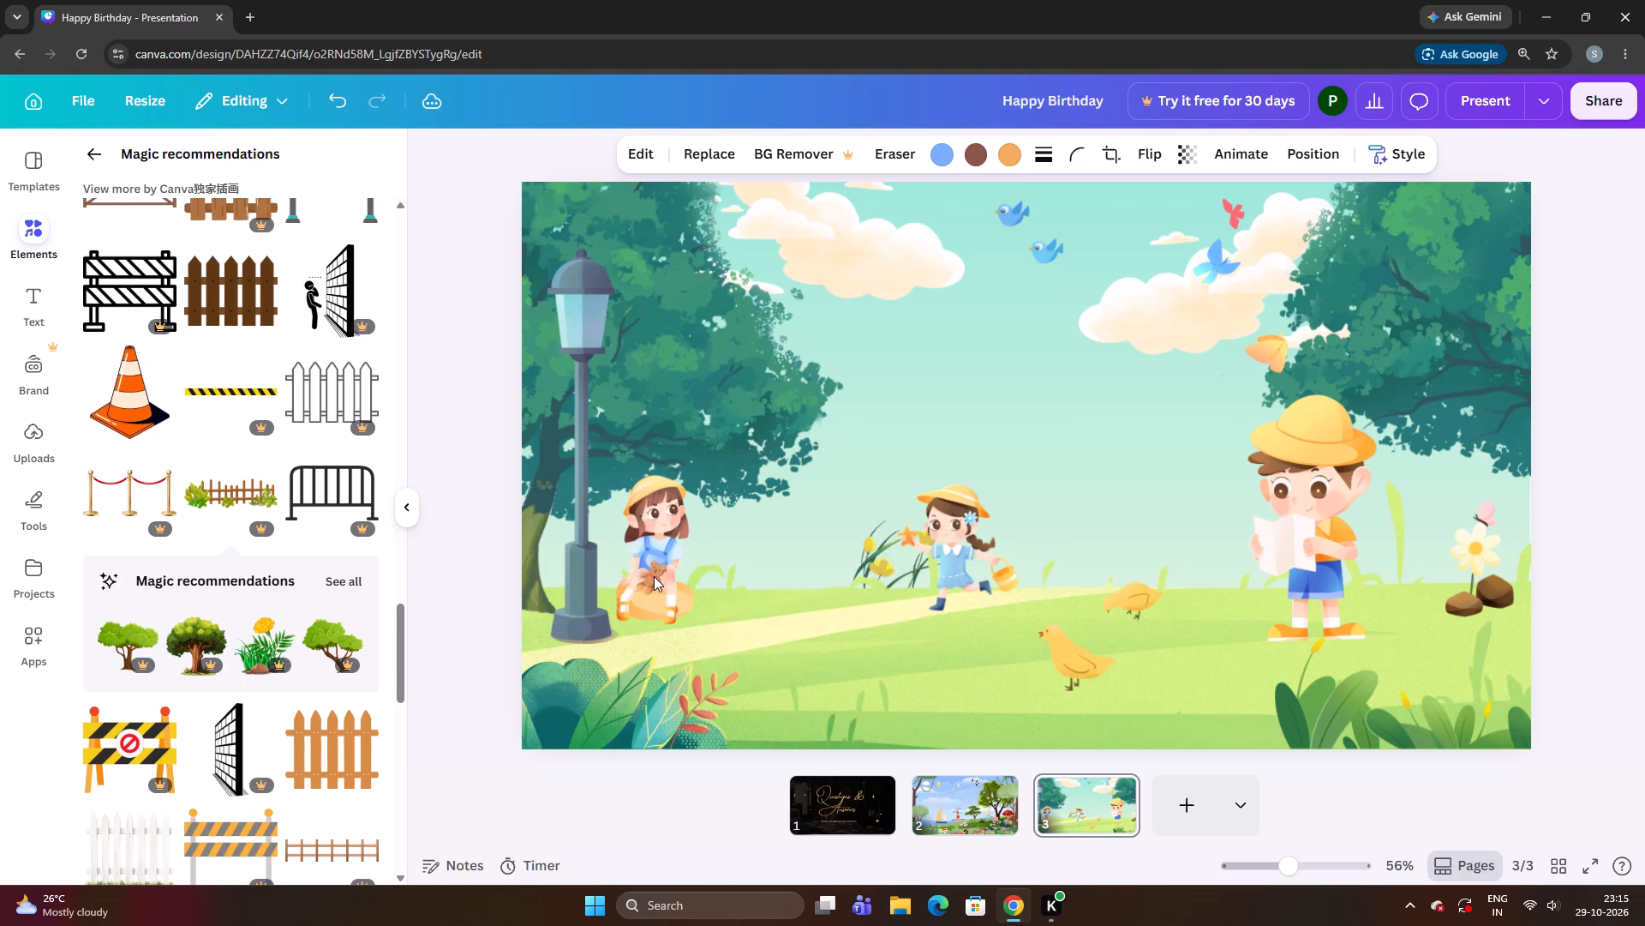
key("Right")
key("Right")
key("Right")
key("Right")
key("Right")
key("Right")
key("Right")
key("Right")
key("Down")
key("Down")
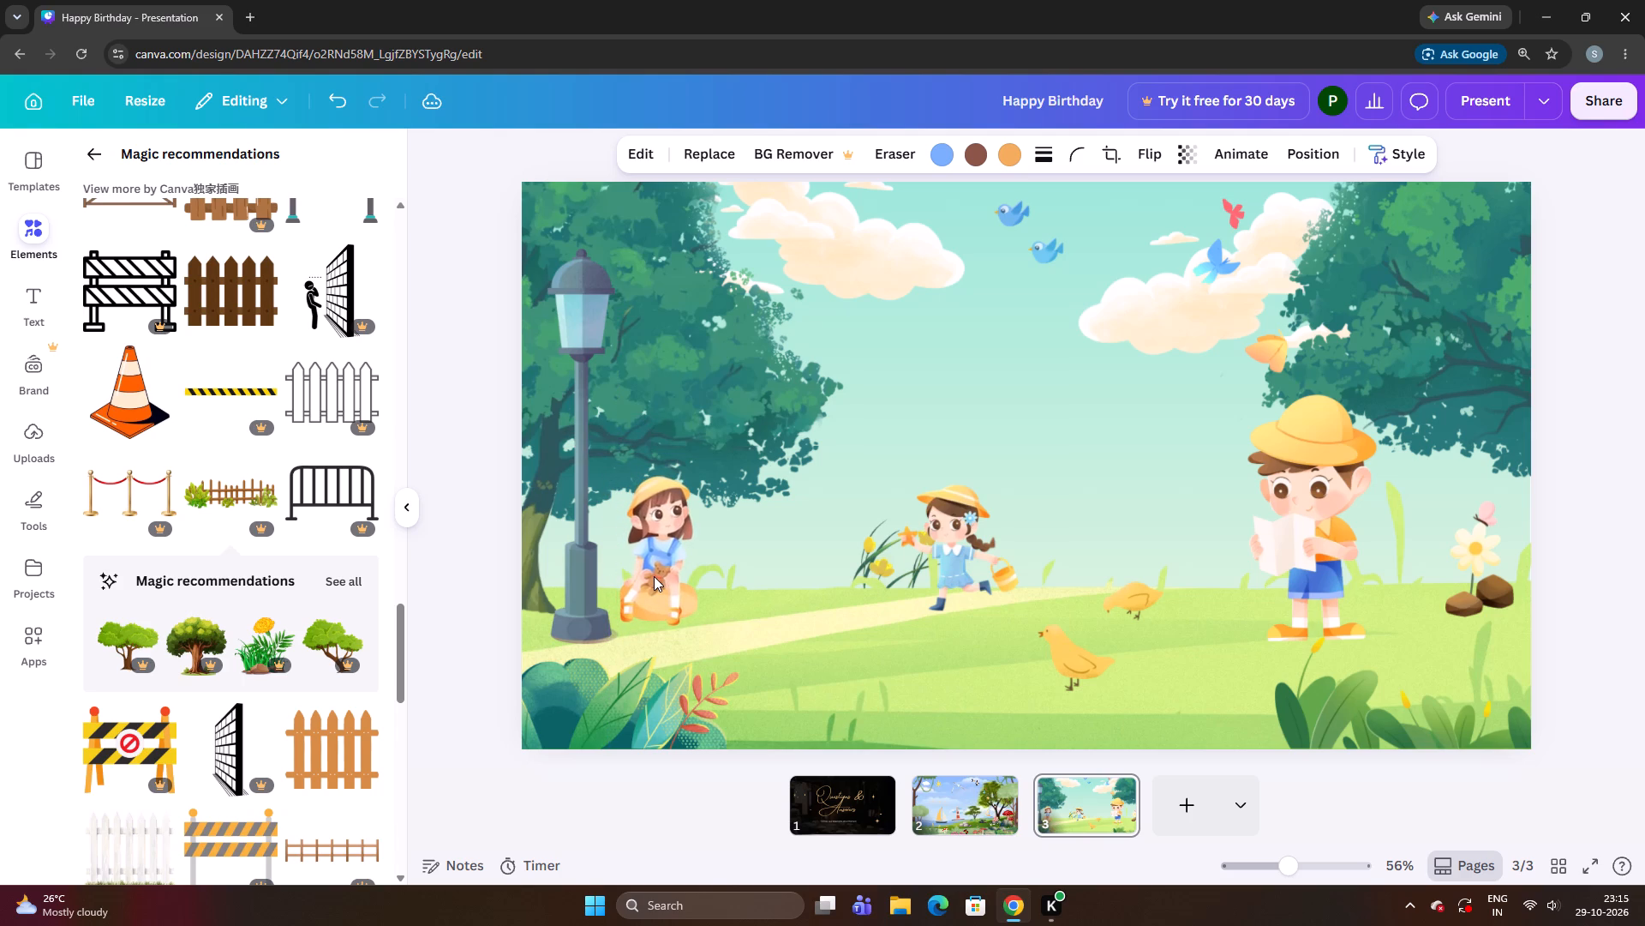
key("Down")
key("Down")
key("Down")
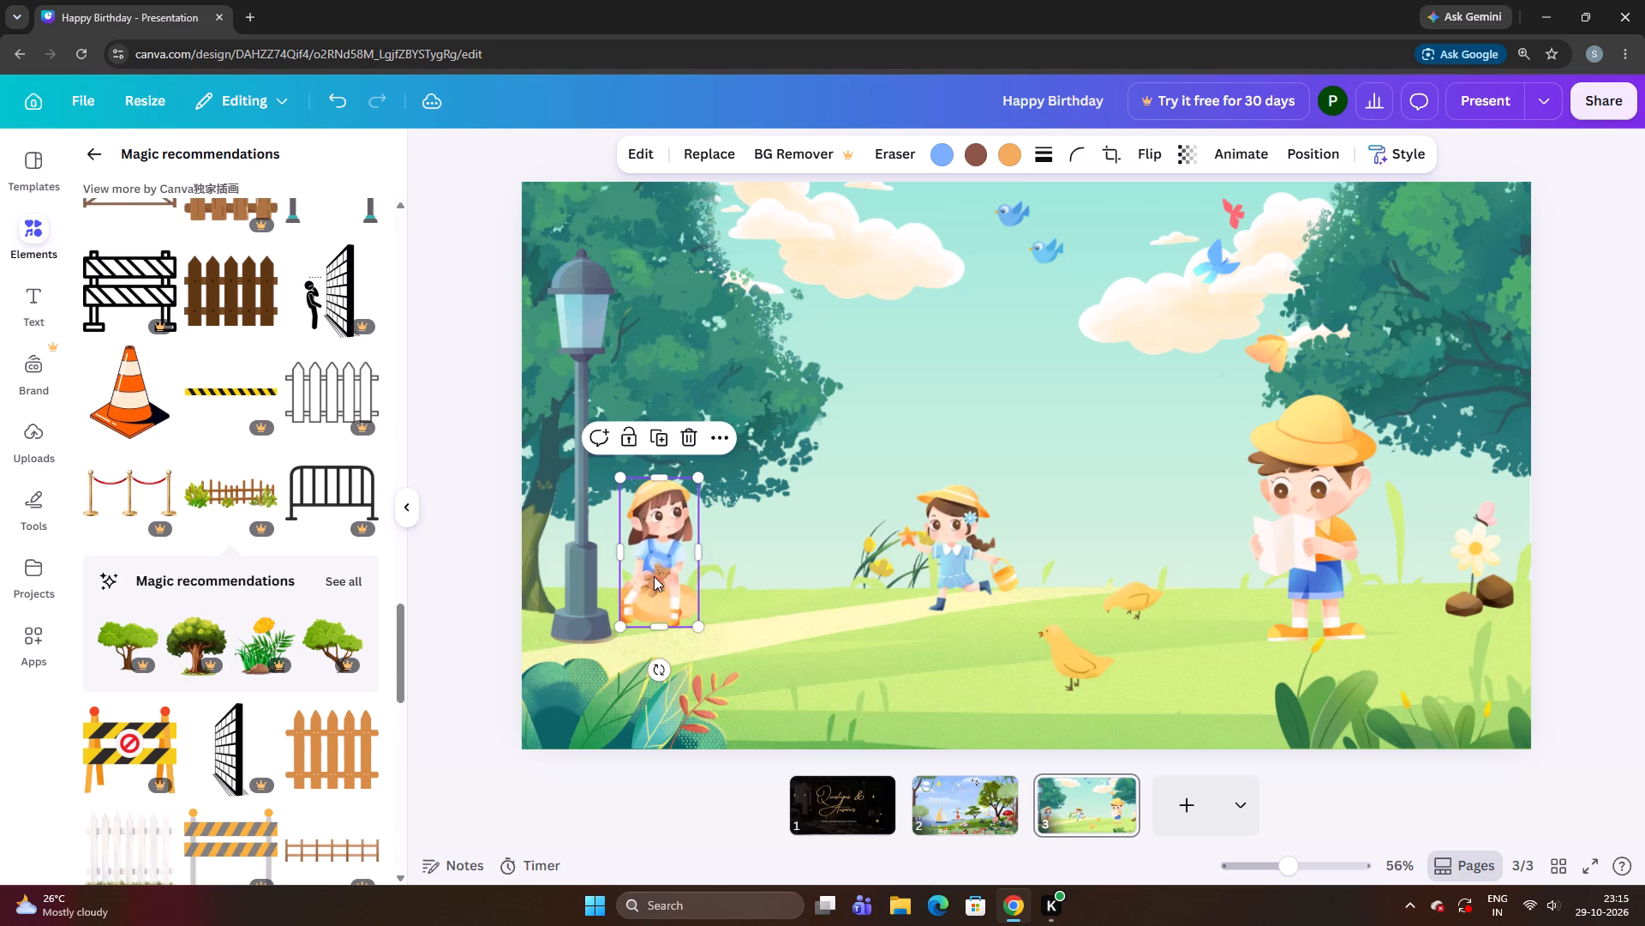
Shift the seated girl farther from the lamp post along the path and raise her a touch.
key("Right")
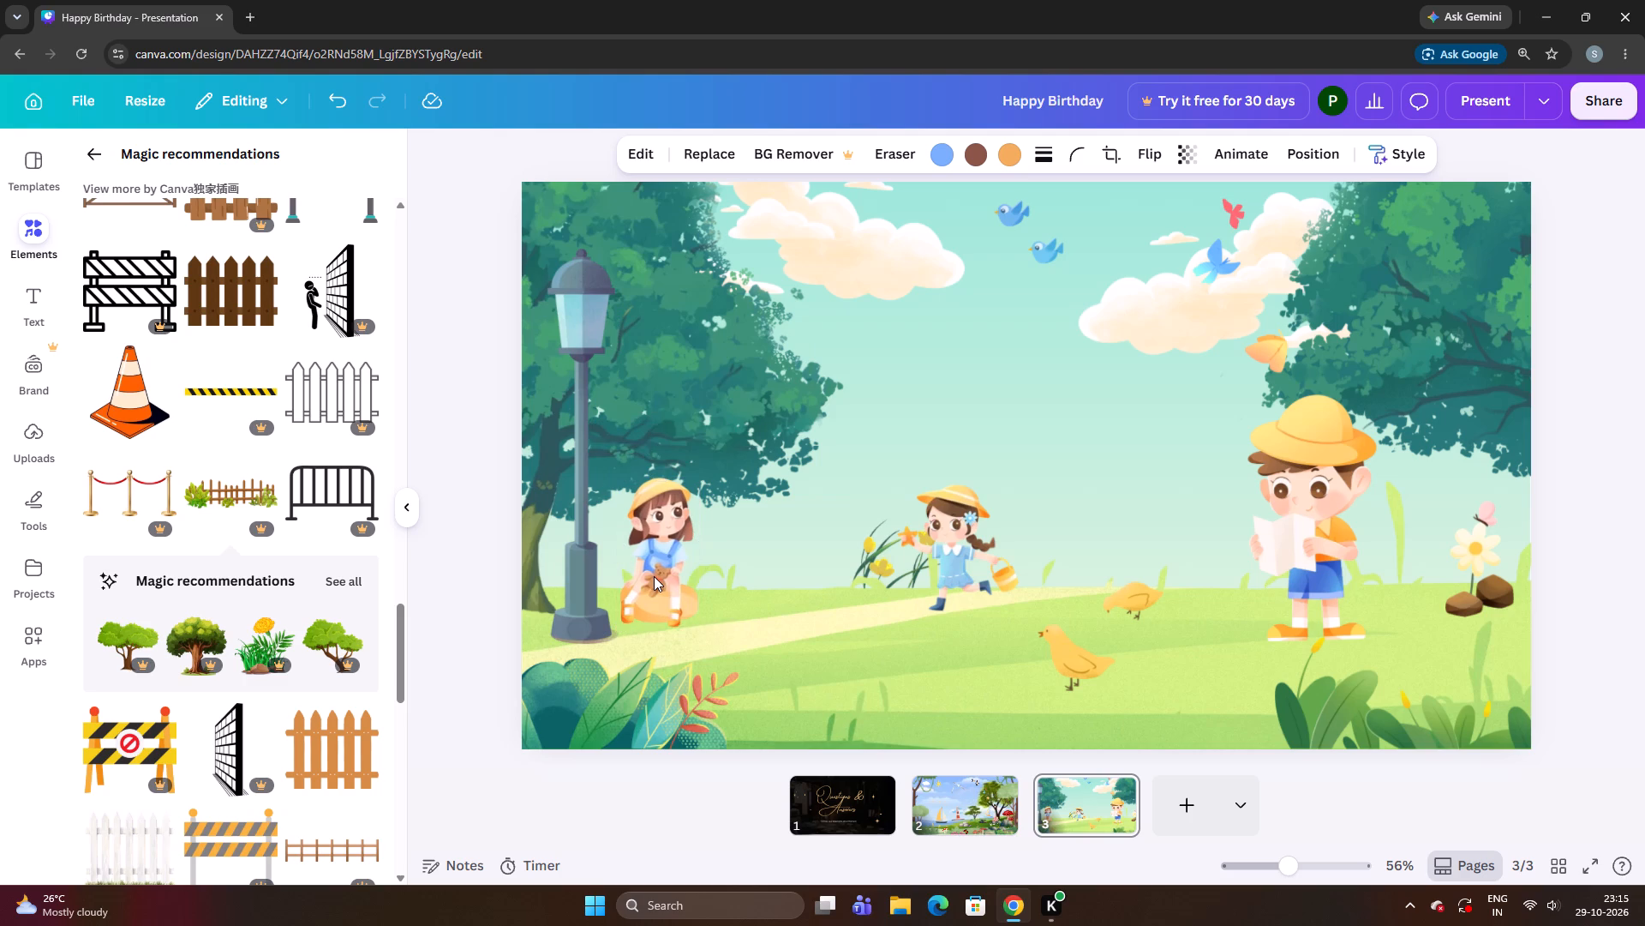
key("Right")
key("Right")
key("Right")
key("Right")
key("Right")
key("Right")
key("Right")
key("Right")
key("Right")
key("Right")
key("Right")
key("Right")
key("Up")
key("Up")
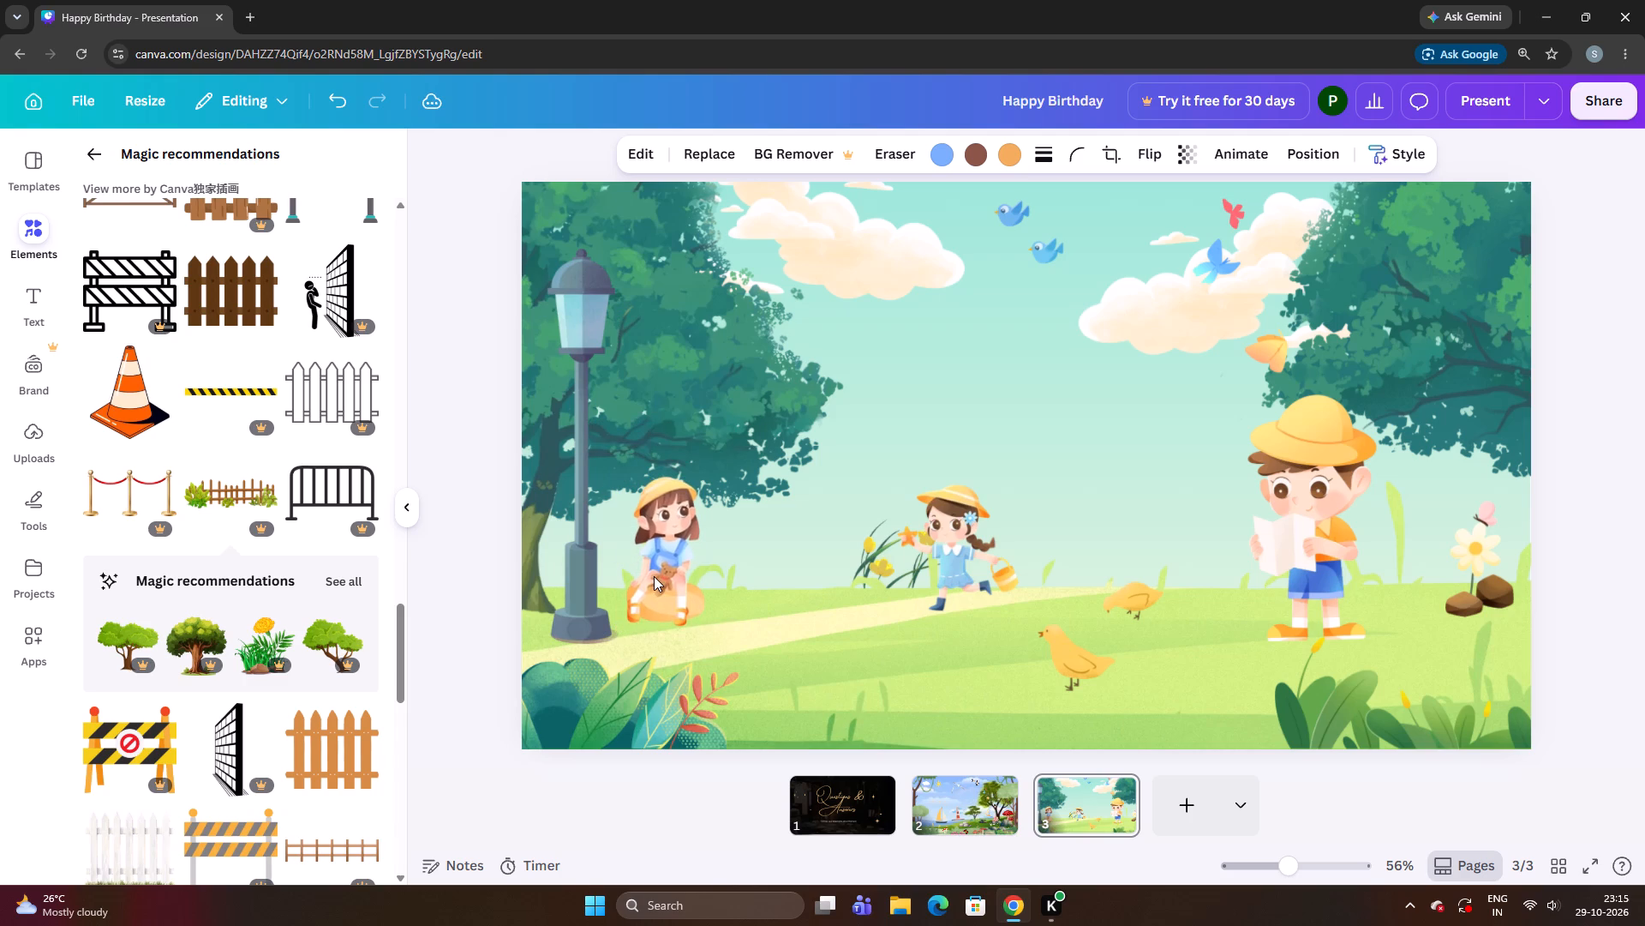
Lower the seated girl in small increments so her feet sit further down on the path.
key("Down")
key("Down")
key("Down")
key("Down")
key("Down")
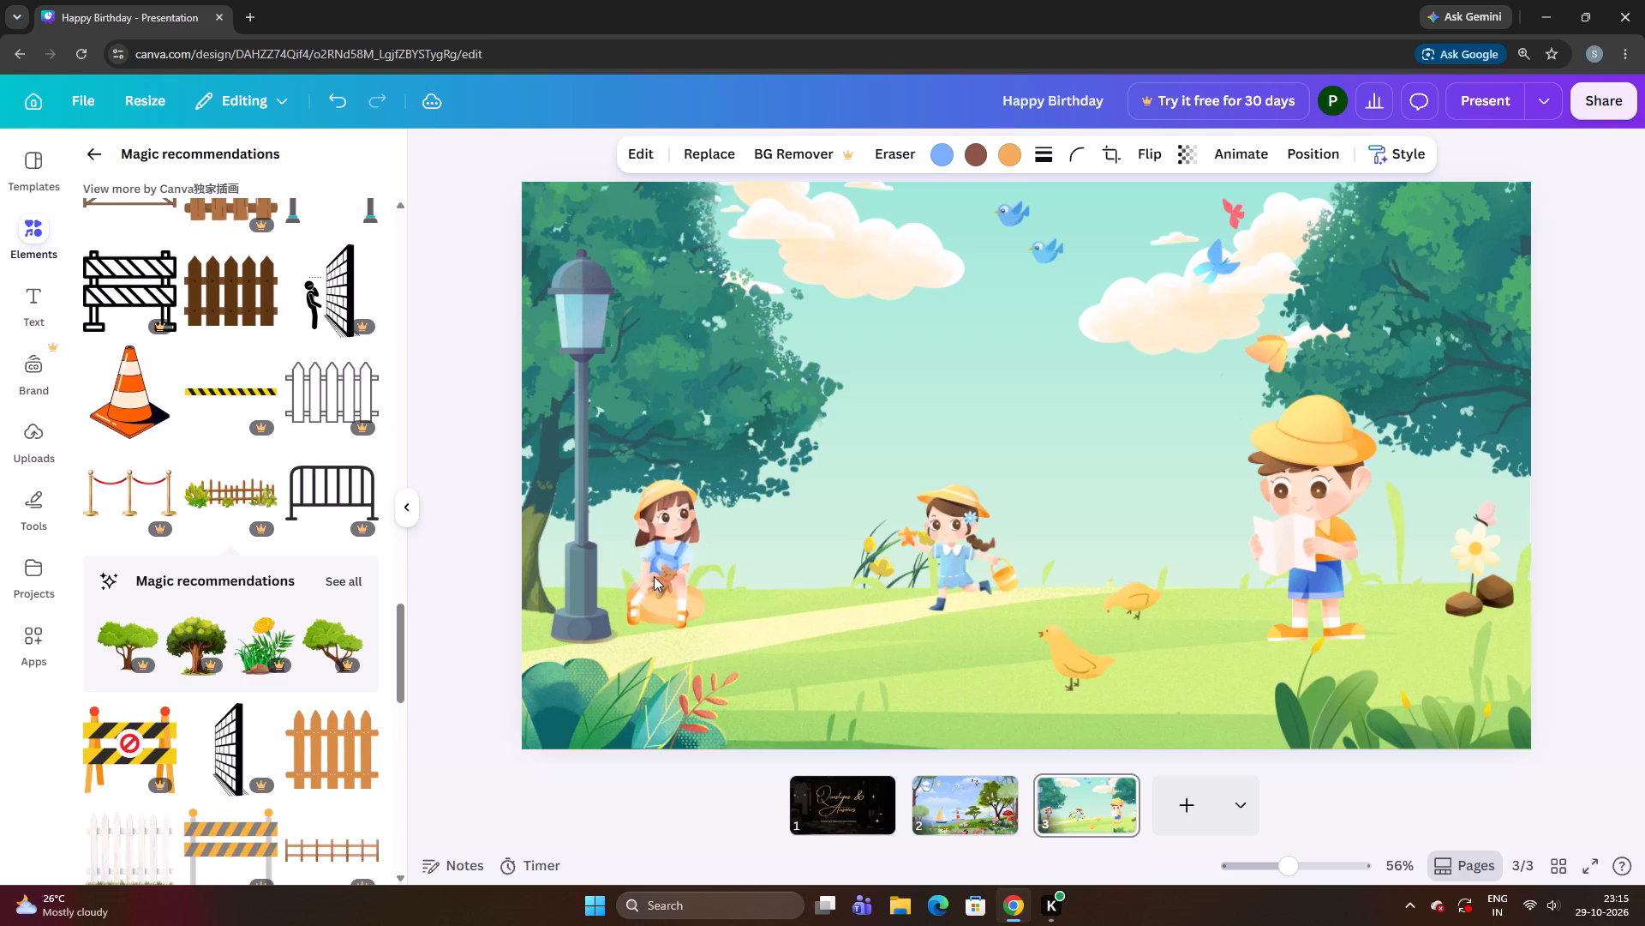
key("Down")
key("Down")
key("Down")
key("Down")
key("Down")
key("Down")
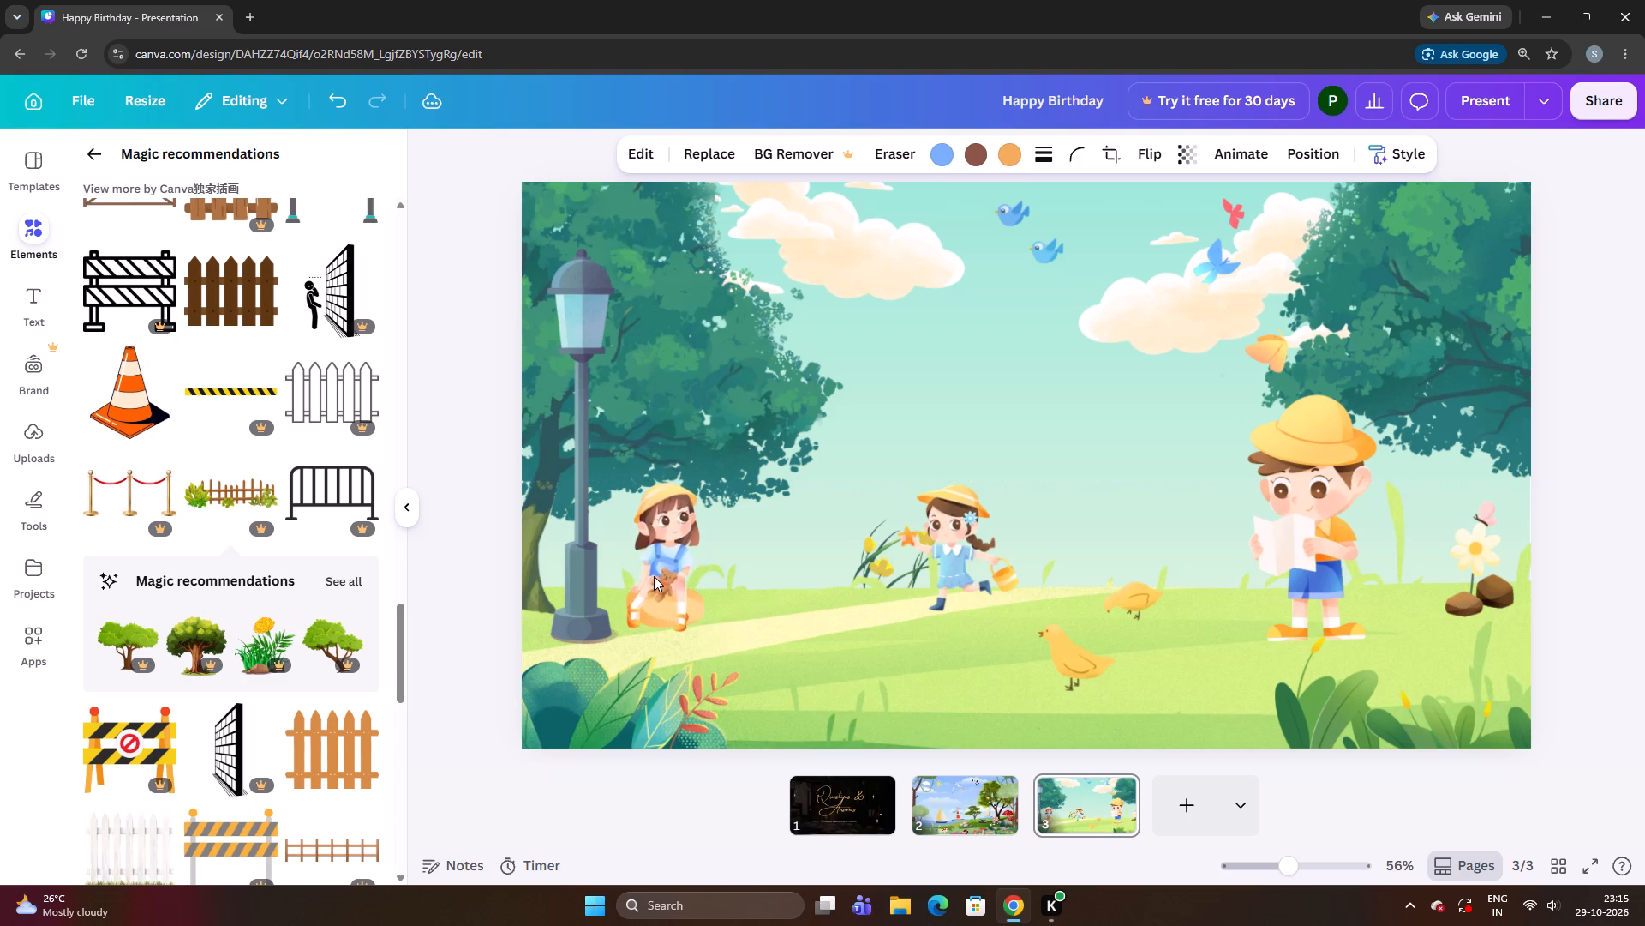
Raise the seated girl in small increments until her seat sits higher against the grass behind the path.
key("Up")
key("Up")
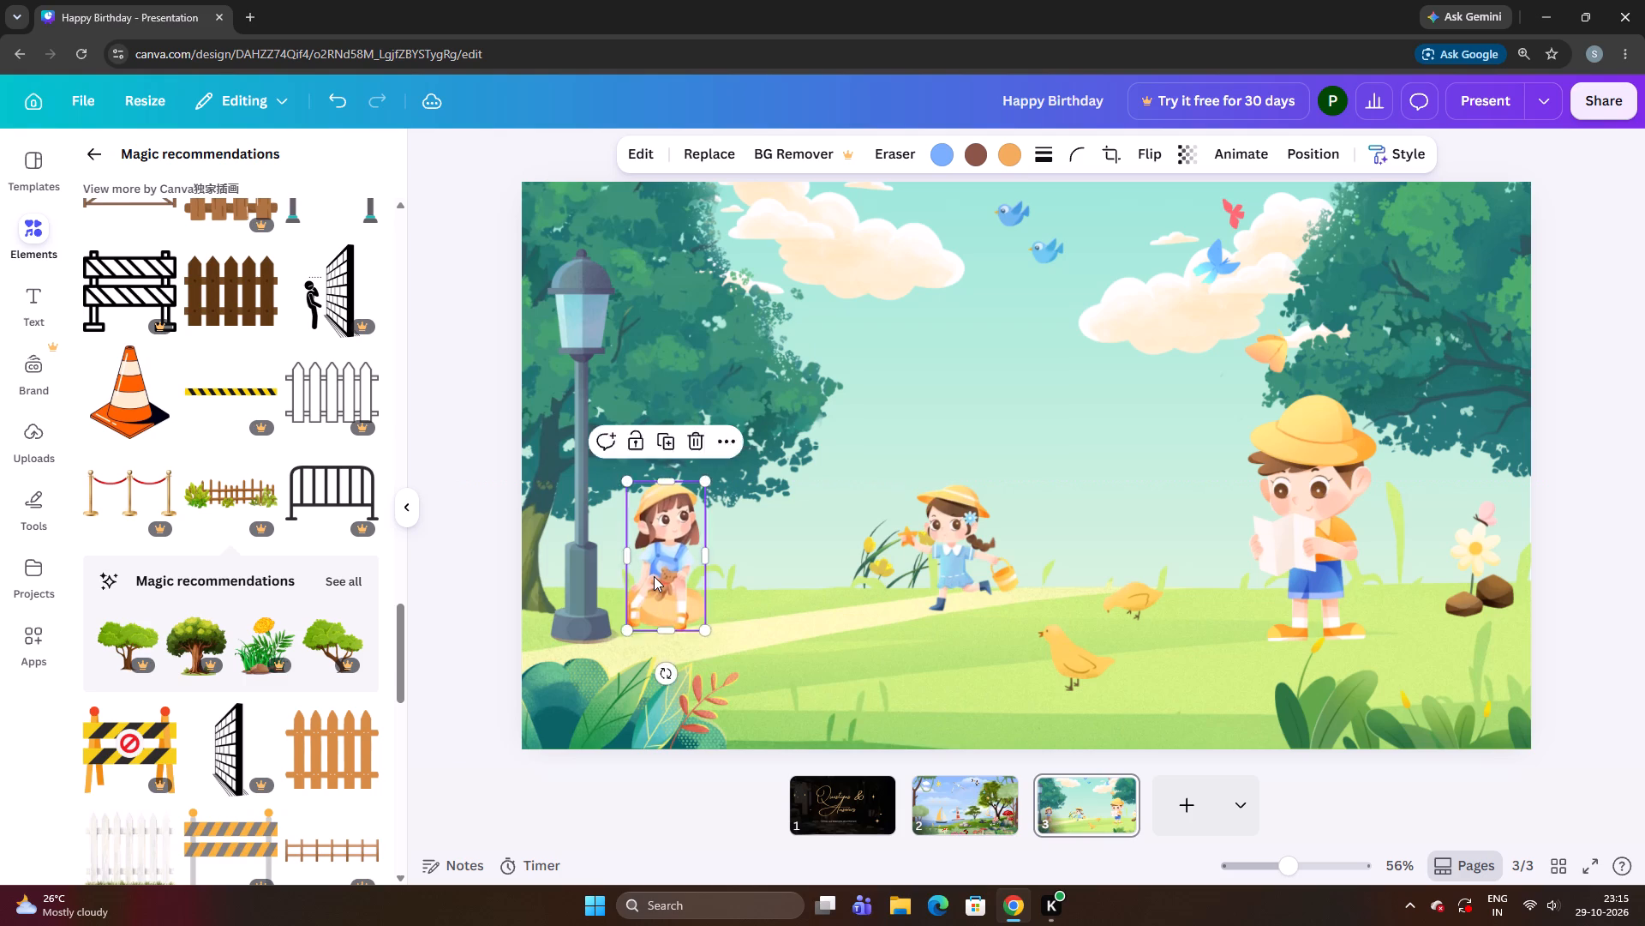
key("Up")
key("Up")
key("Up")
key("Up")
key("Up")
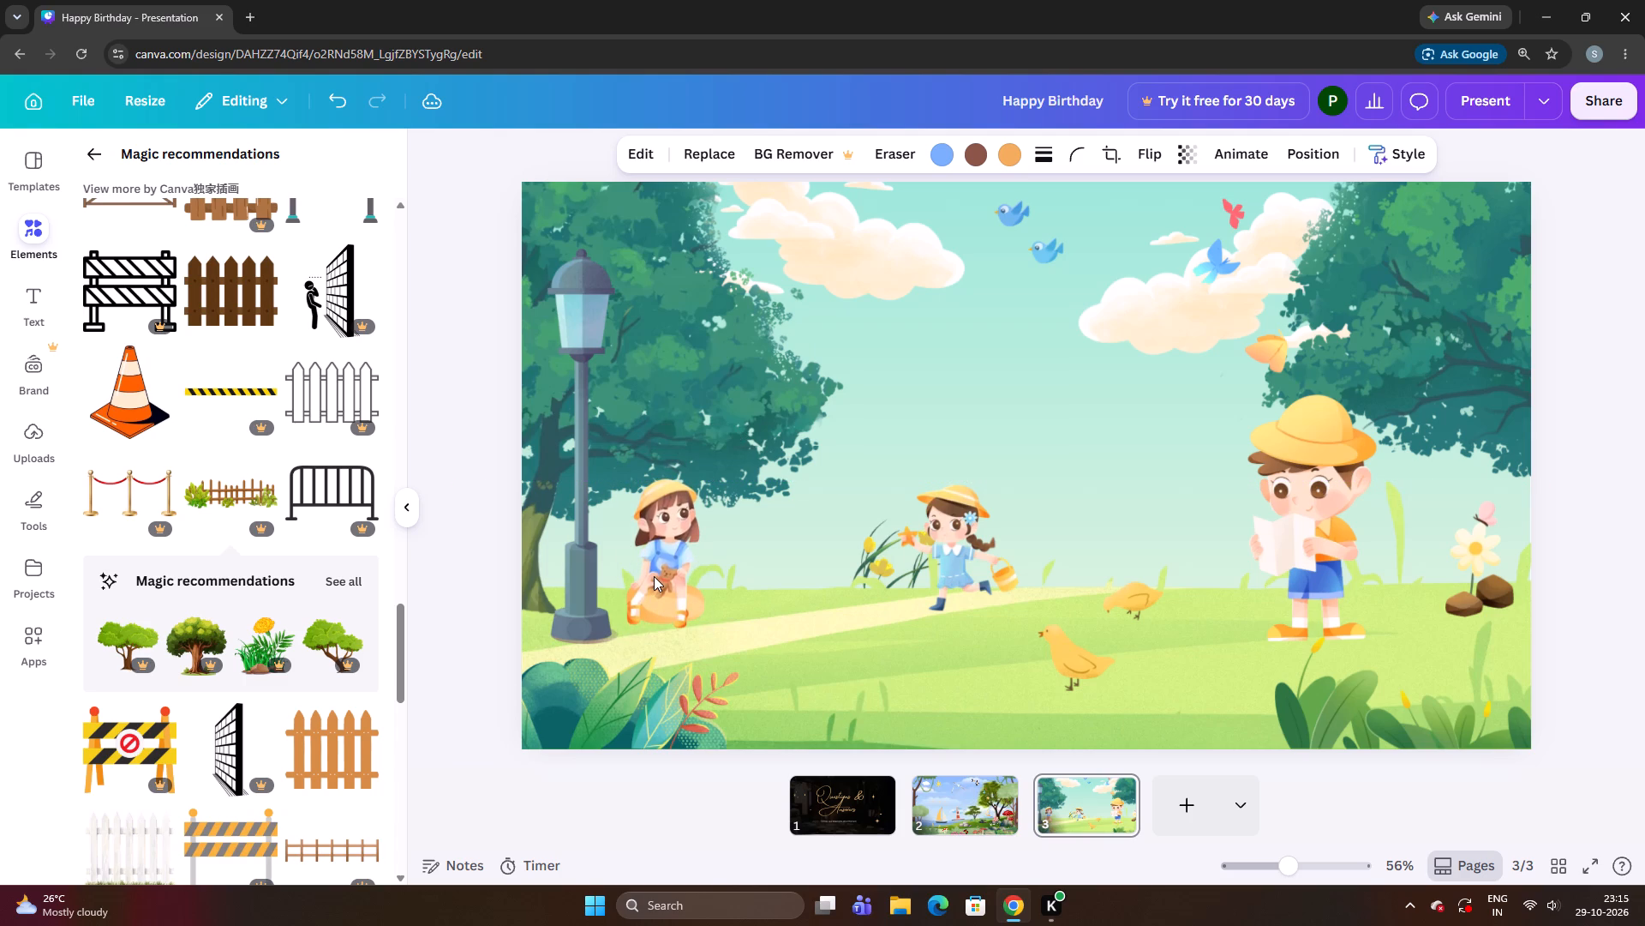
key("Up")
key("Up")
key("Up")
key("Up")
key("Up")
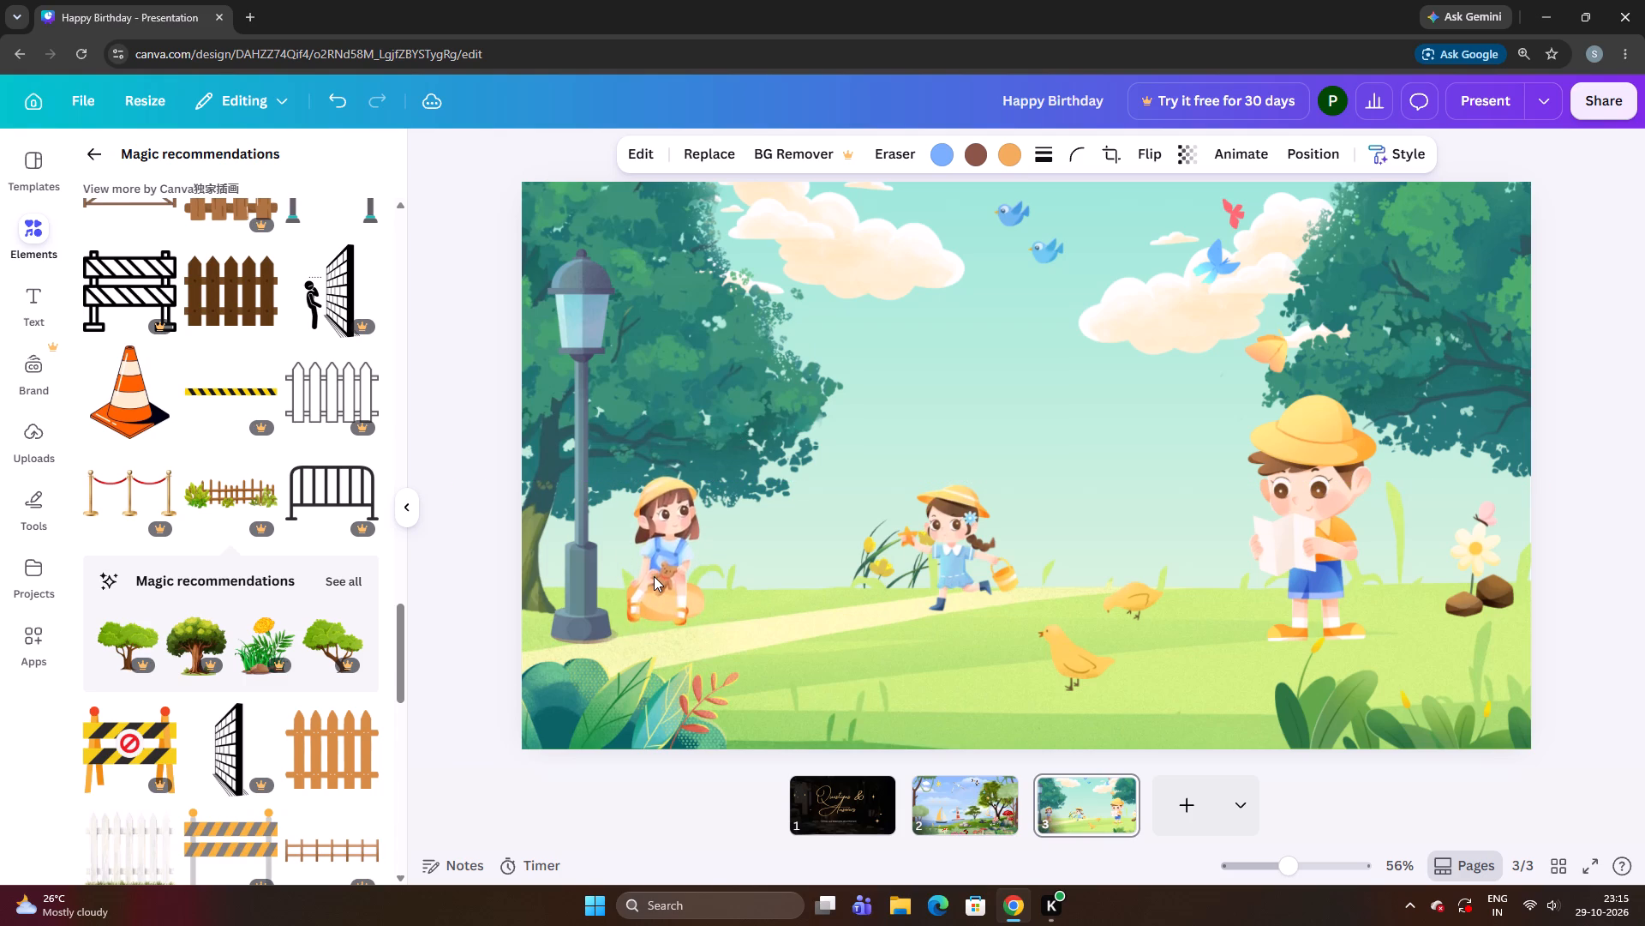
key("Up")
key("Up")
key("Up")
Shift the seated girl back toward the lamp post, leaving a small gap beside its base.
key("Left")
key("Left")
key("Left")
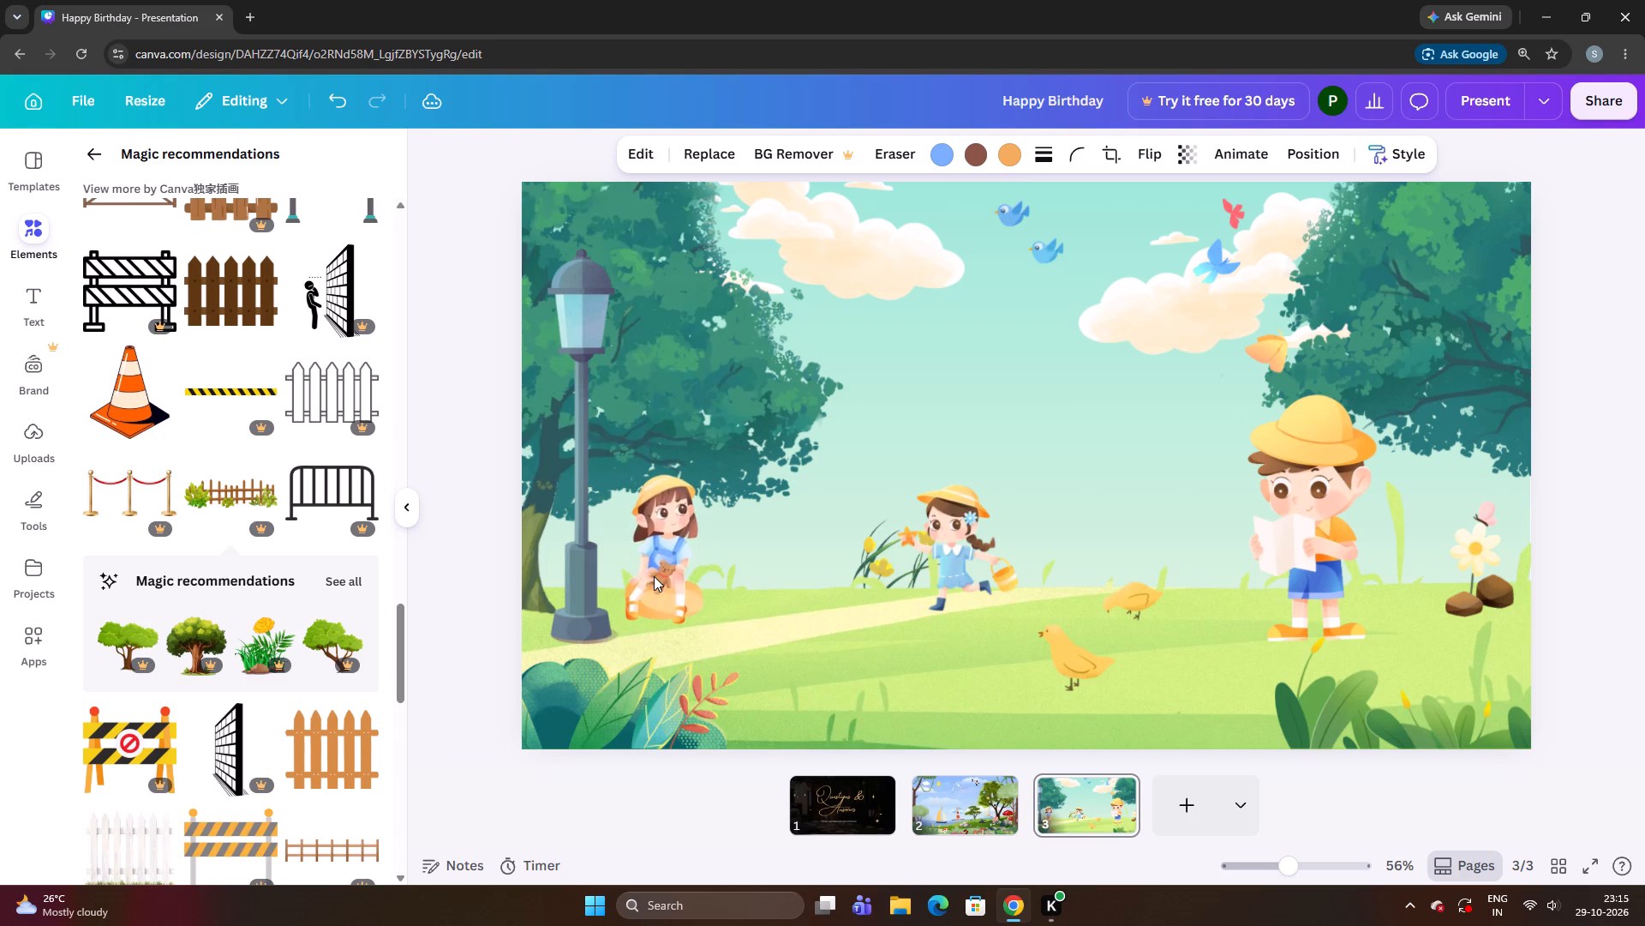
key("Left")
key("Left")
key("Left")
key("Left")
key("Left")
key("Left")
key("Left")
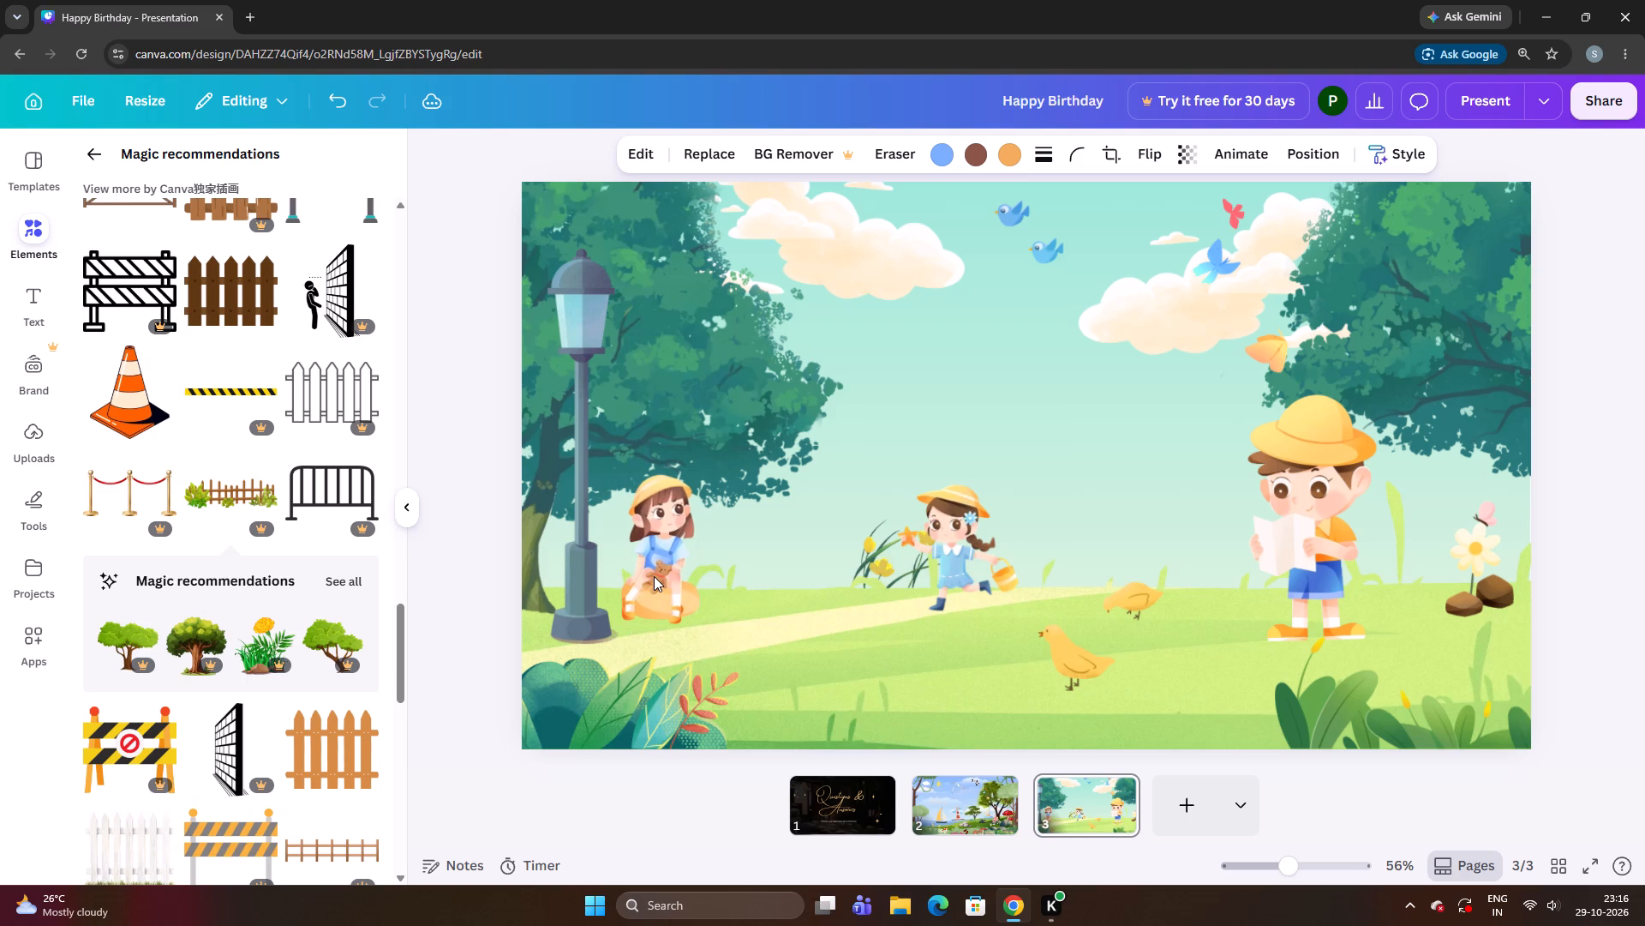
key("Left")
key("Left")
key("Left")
Lower the seated girl slightly so her seat and feet rest on the path beside the lamp post.
key("Down")
key("Down")
key("Down")
key("Down")
key("Down")
key("Down")
key("Down")
key("Down")
key("Down")
key("Down")
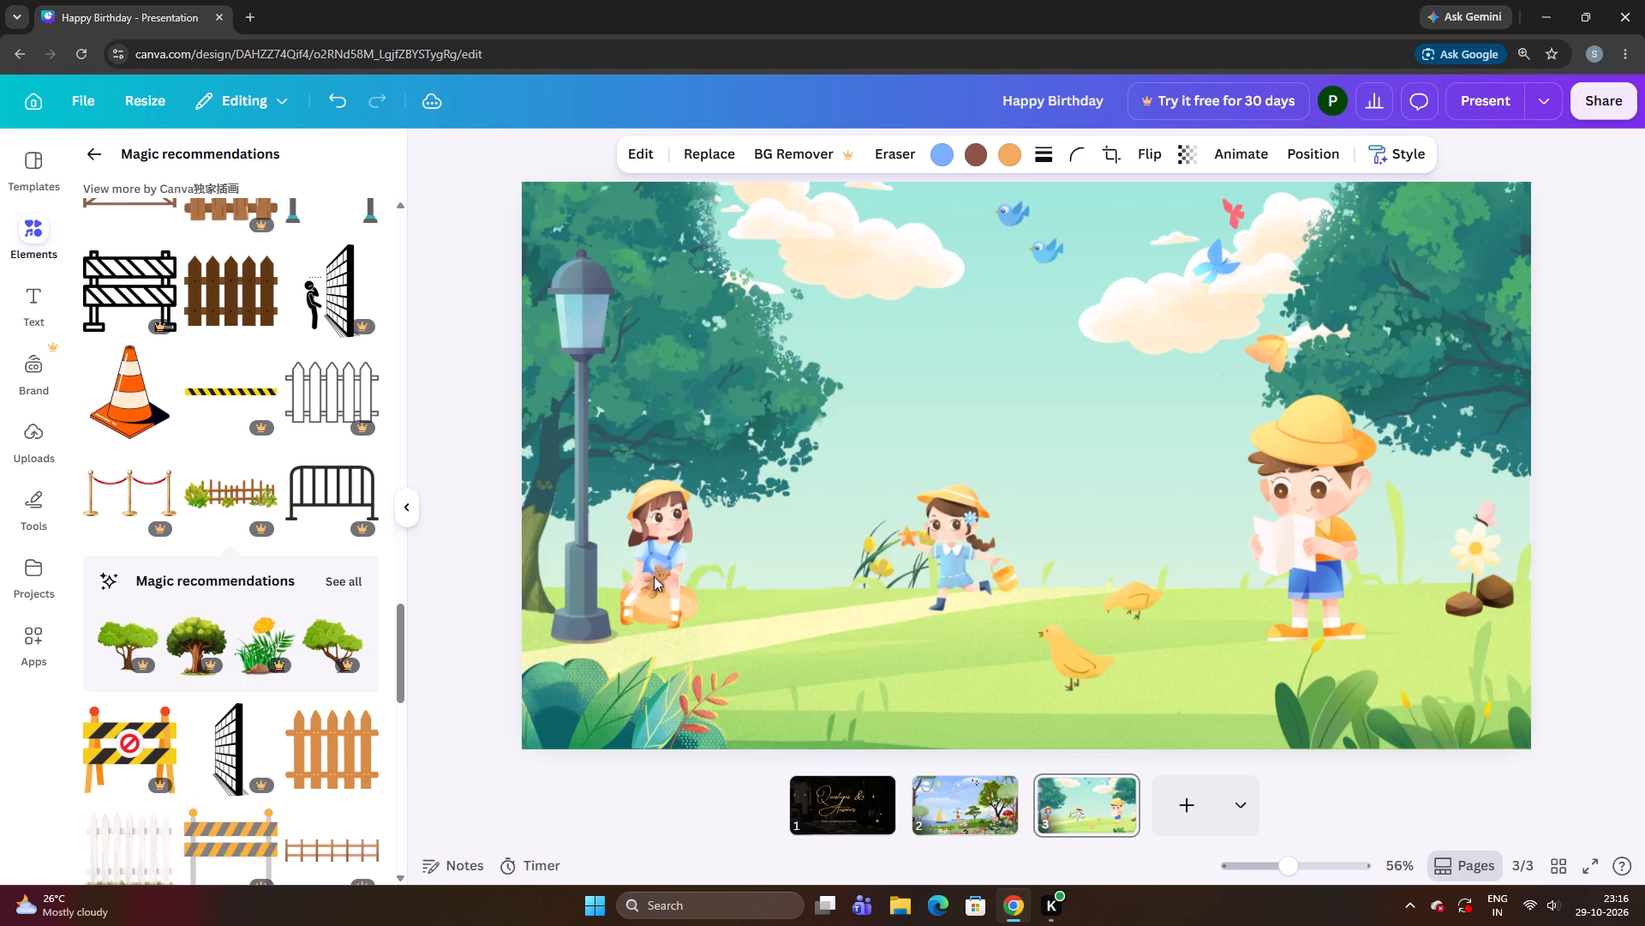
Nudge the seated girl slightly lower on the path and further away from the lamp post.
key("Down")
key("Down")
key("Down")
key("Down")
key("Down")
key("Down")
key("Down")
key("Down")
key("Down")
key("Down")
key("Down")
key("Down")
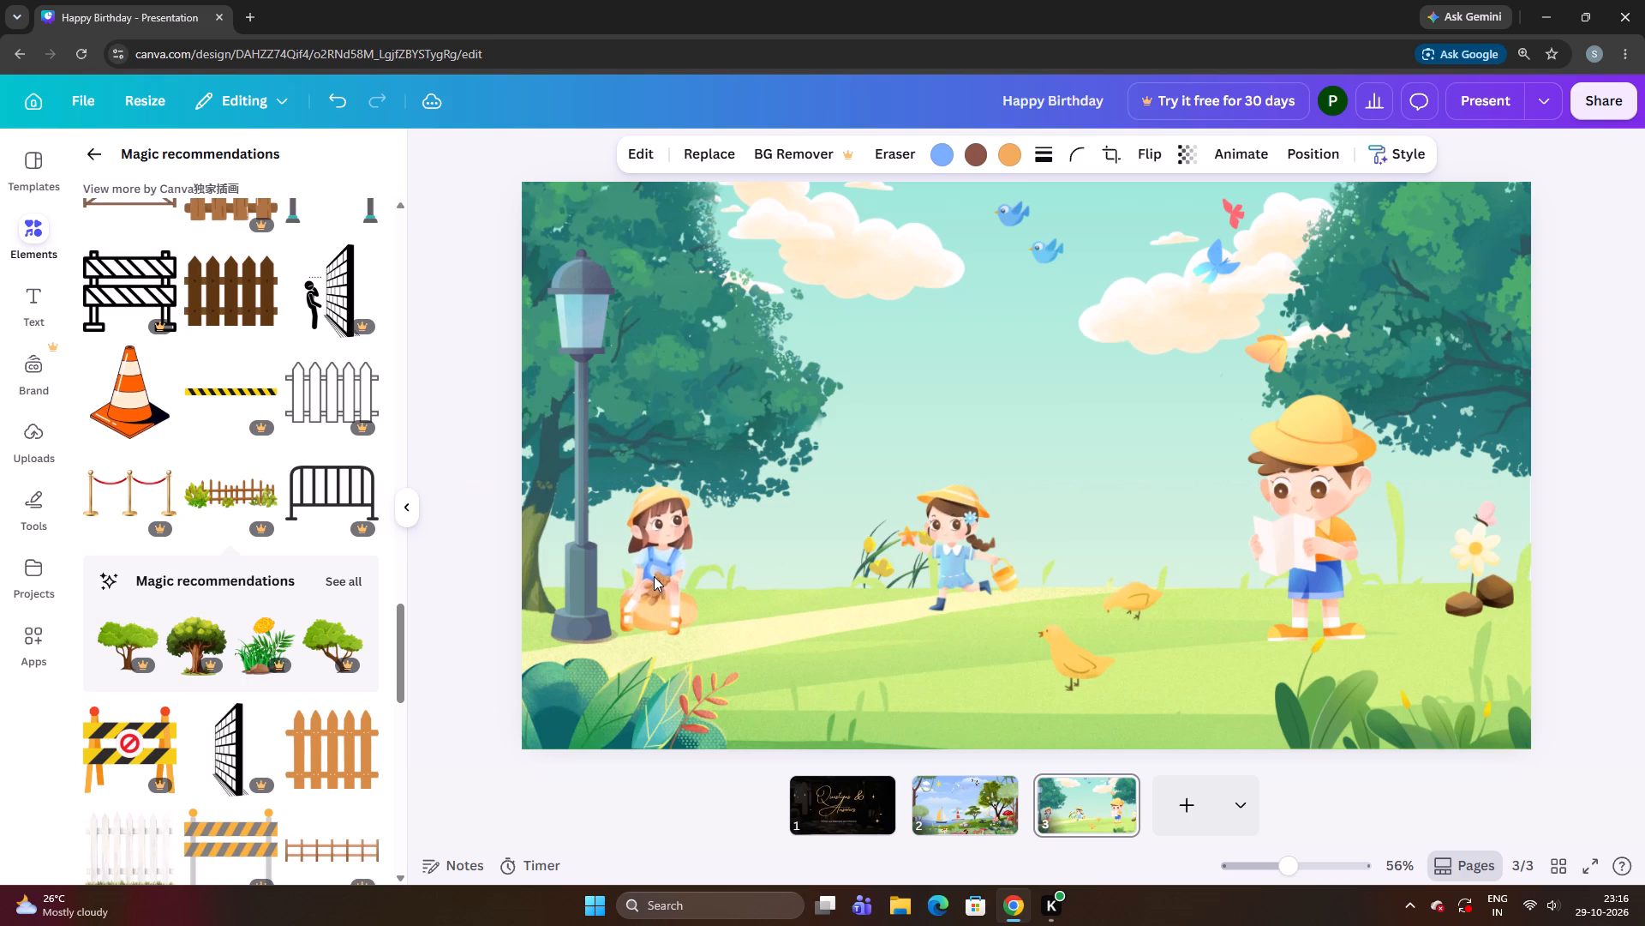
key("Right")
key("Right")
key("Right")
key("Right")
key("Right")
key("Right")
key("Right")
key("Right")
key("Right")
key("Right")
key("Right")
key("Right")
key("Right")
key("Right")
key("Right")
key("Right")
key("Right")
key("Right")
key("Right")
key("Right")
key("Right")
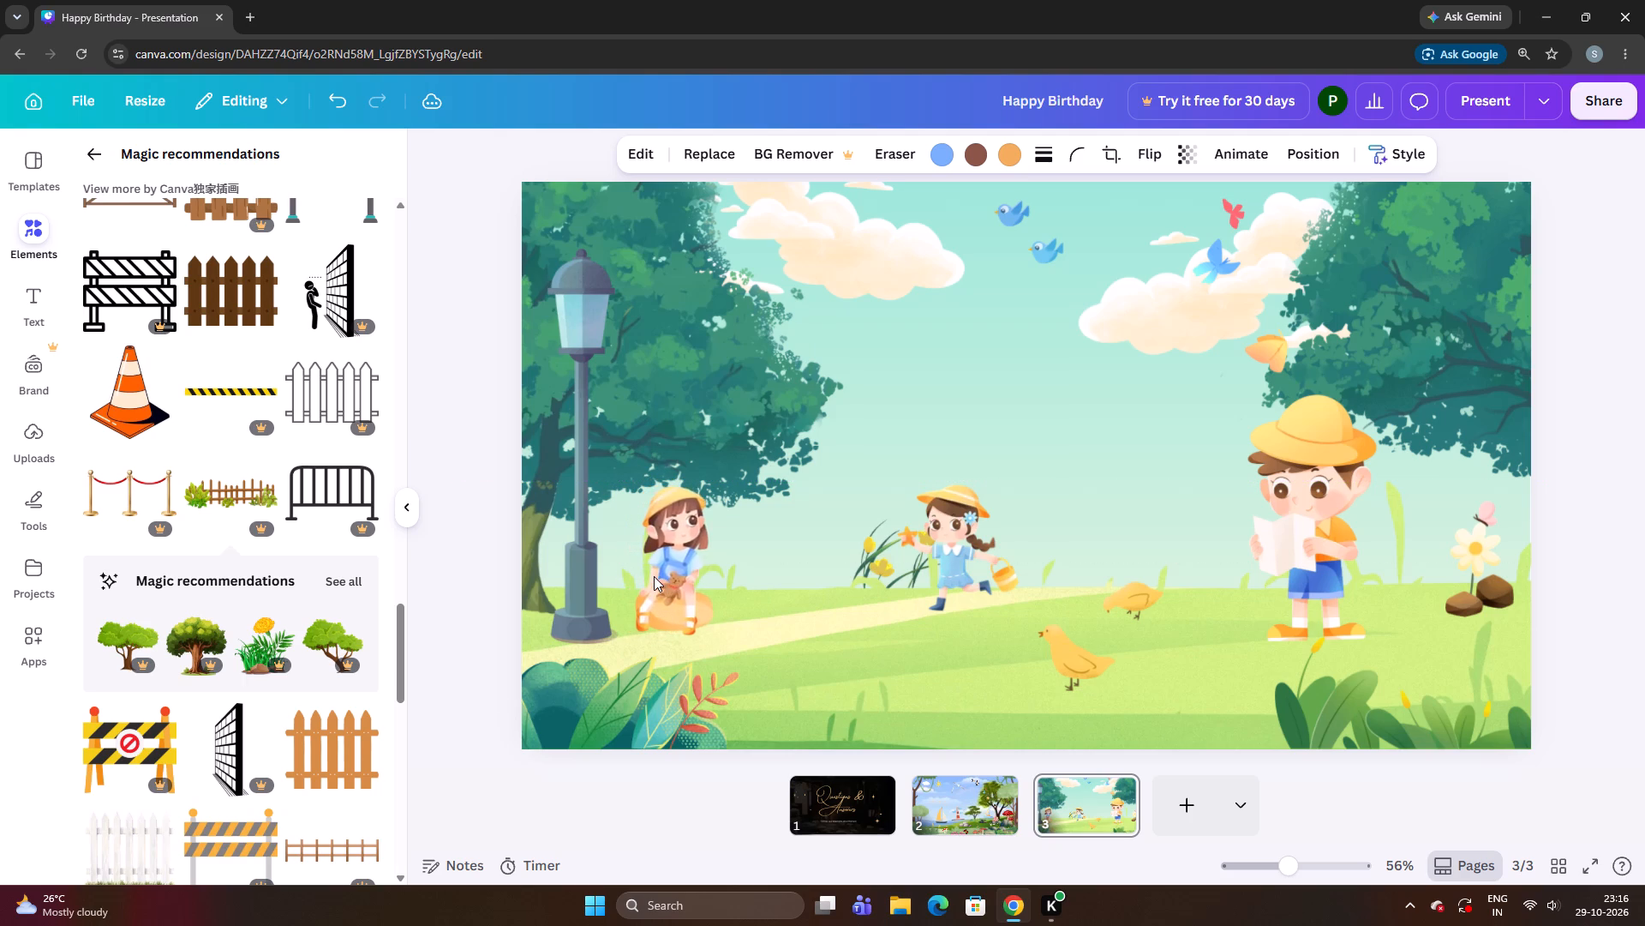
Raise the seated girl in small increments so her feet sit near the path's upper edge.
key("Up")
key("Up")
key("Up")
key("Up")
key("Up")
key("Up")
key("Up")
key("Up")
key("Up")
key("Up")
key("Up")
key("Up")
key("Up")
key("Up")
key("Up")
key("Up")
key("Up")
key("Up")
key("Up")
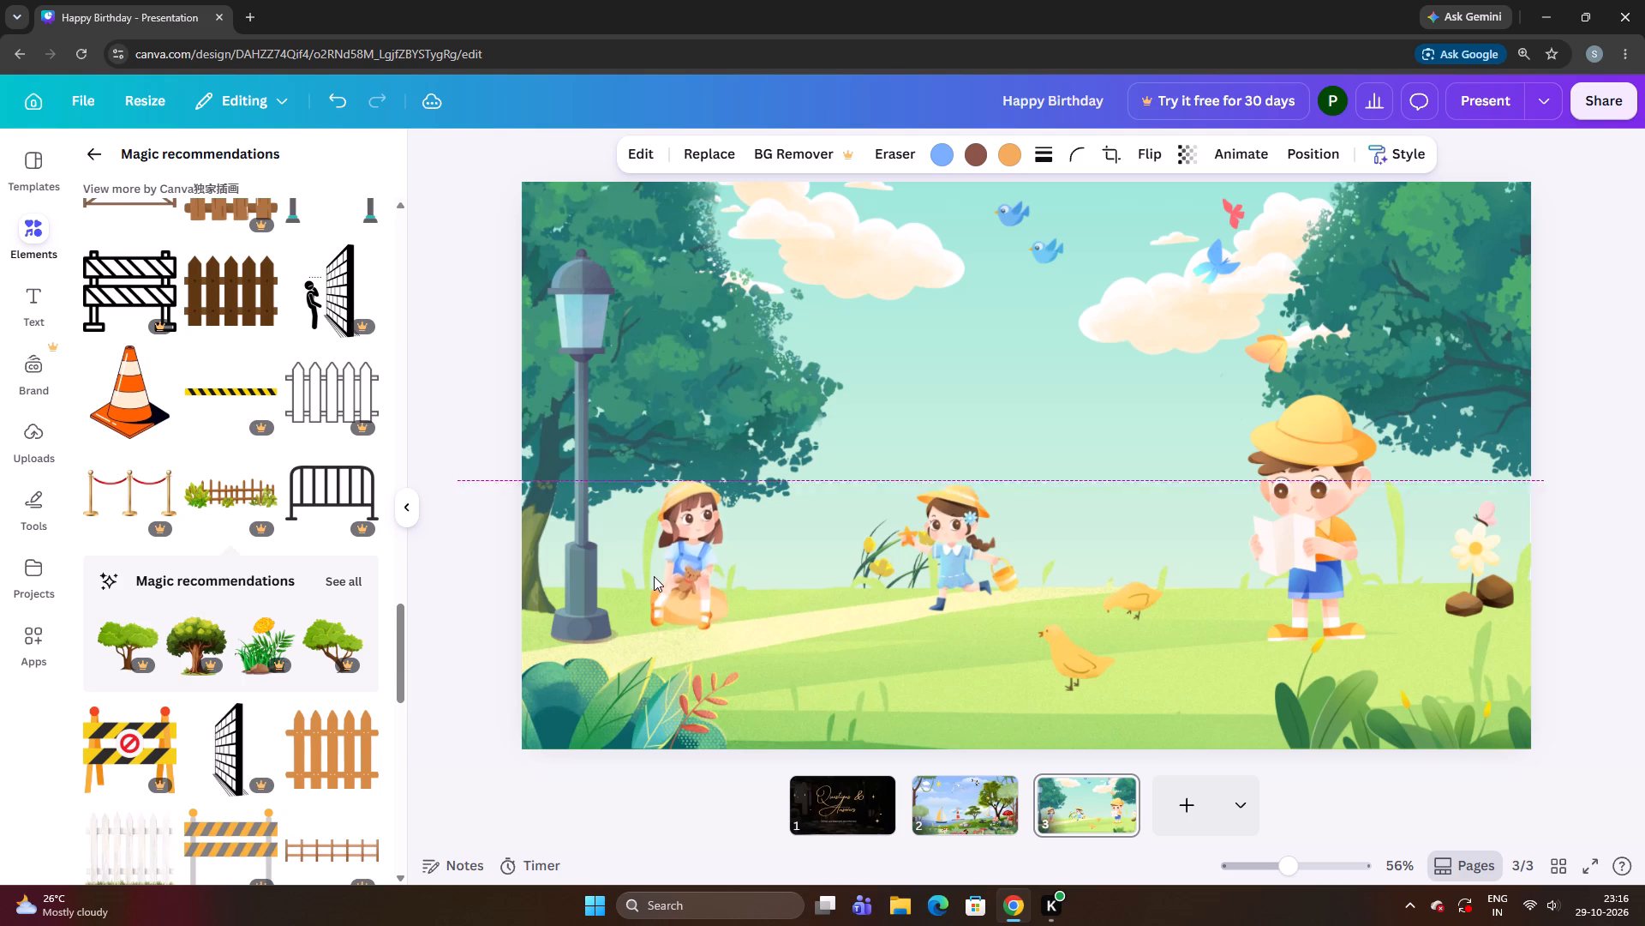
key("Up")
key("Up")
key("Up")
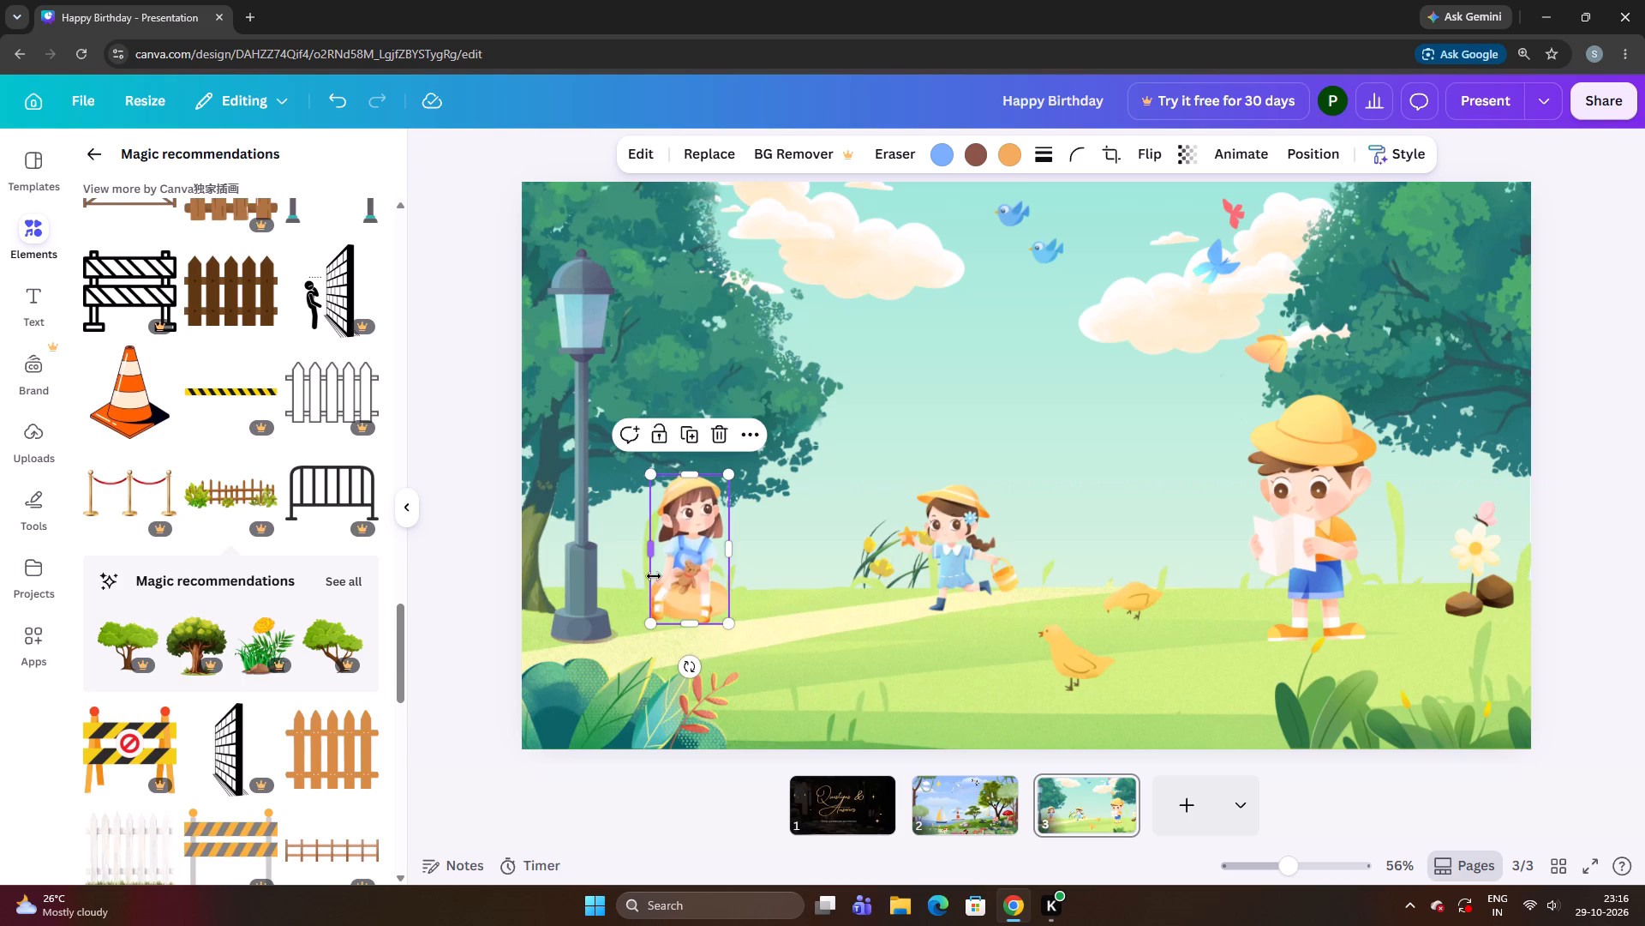
Bring the seated girl back beside the lamp post, shrink her slightly and seat her on the path just beside its base.
left_click_drag(679, 586, 652, 583)
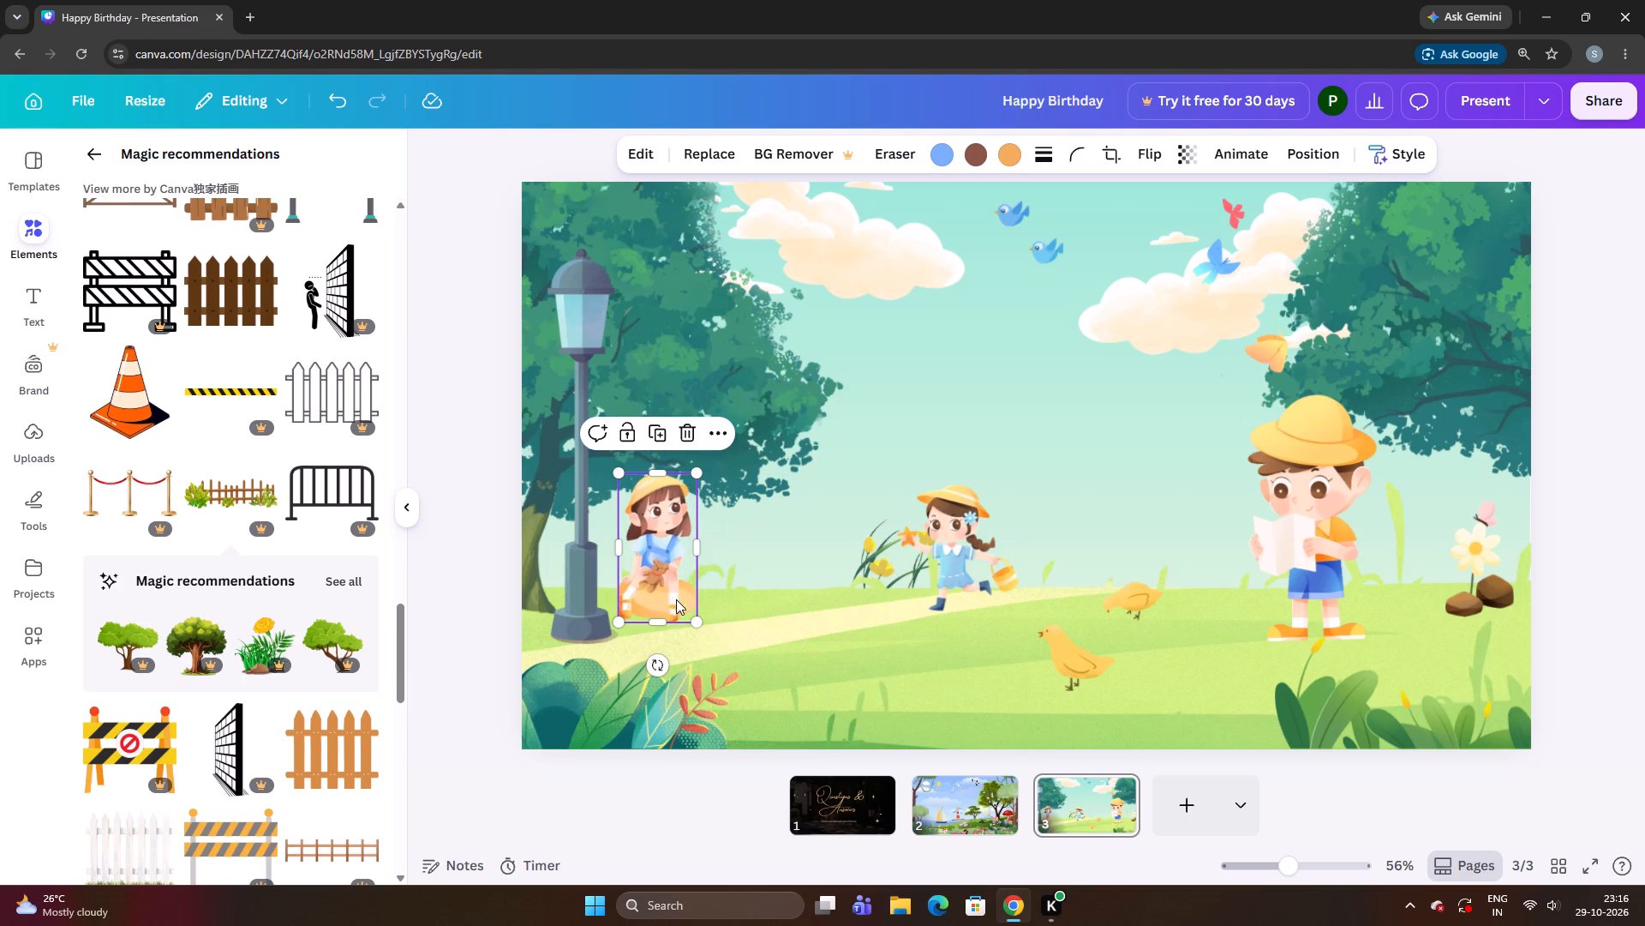
left_click_drag(700, 622, 682, 608)
left_click_drag(667, 574, 663, 588)
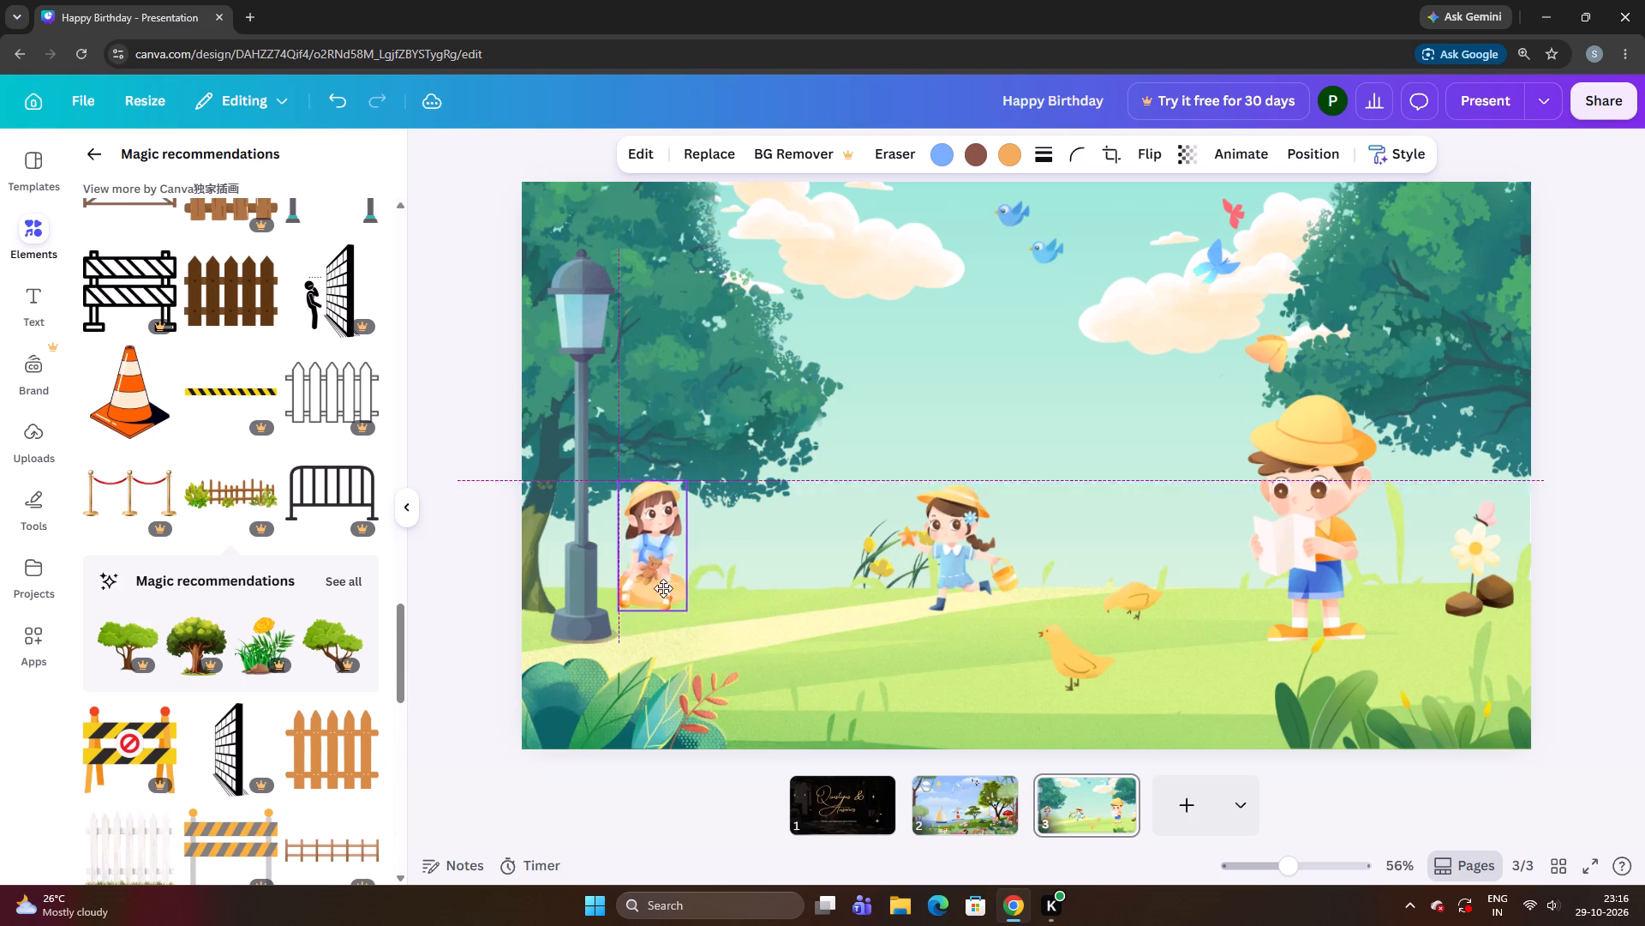
left_click_drag(663, 588, 671, 601)
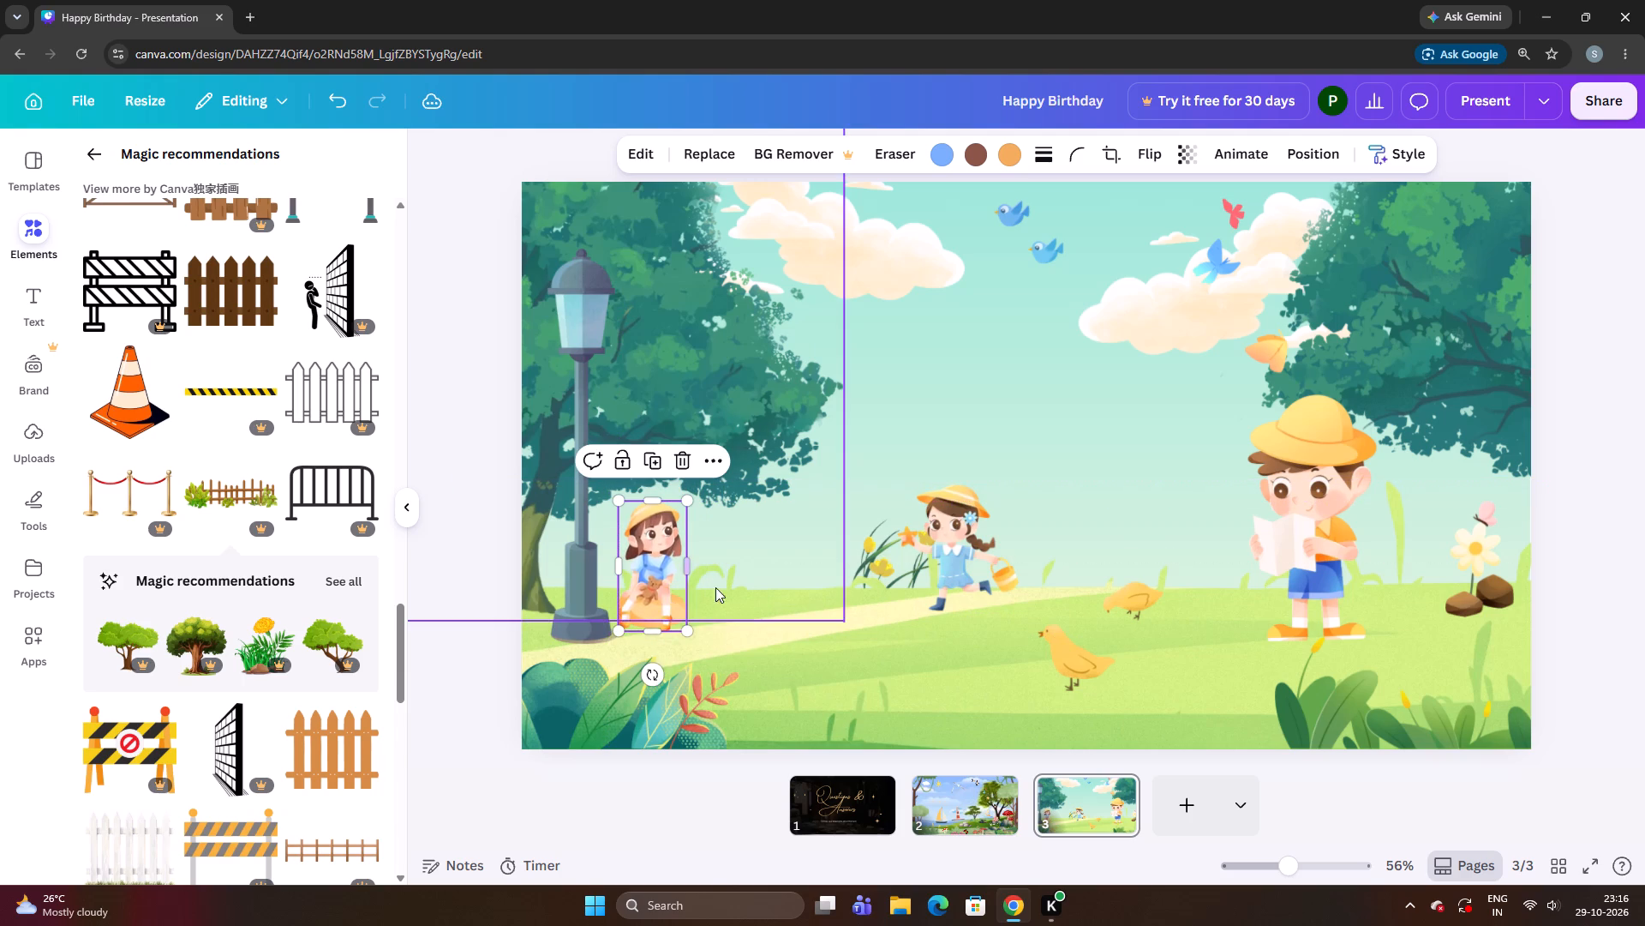
left_click(633, 592)
left_click(648, 591)
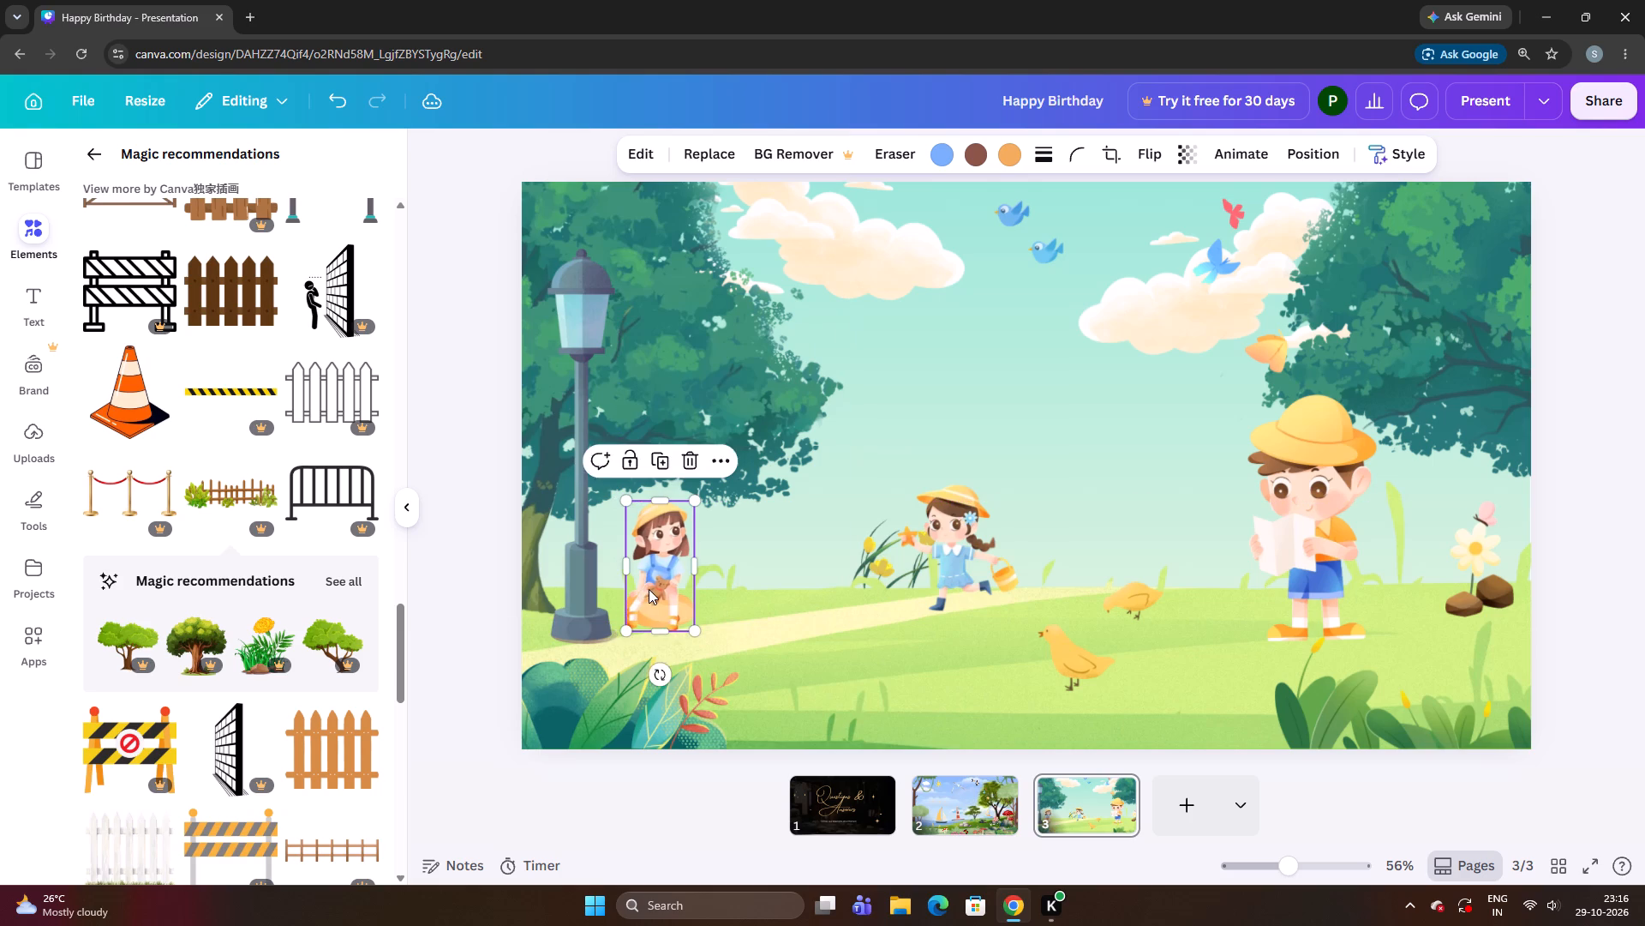
left_click(716, 601)
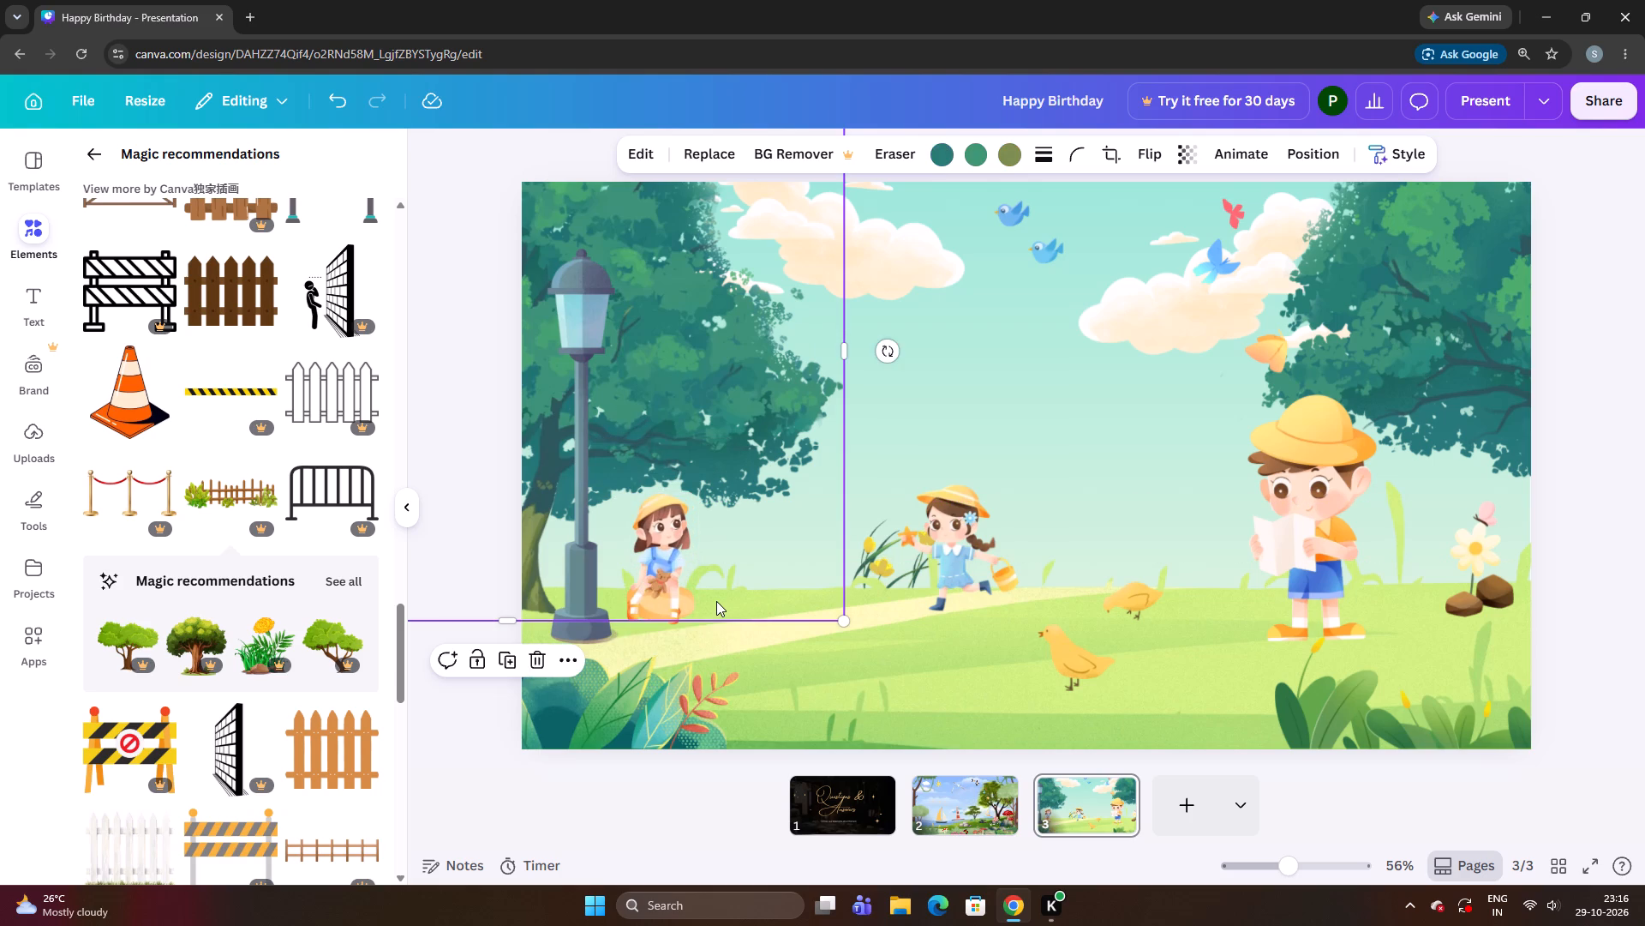
left_click(743, 646)
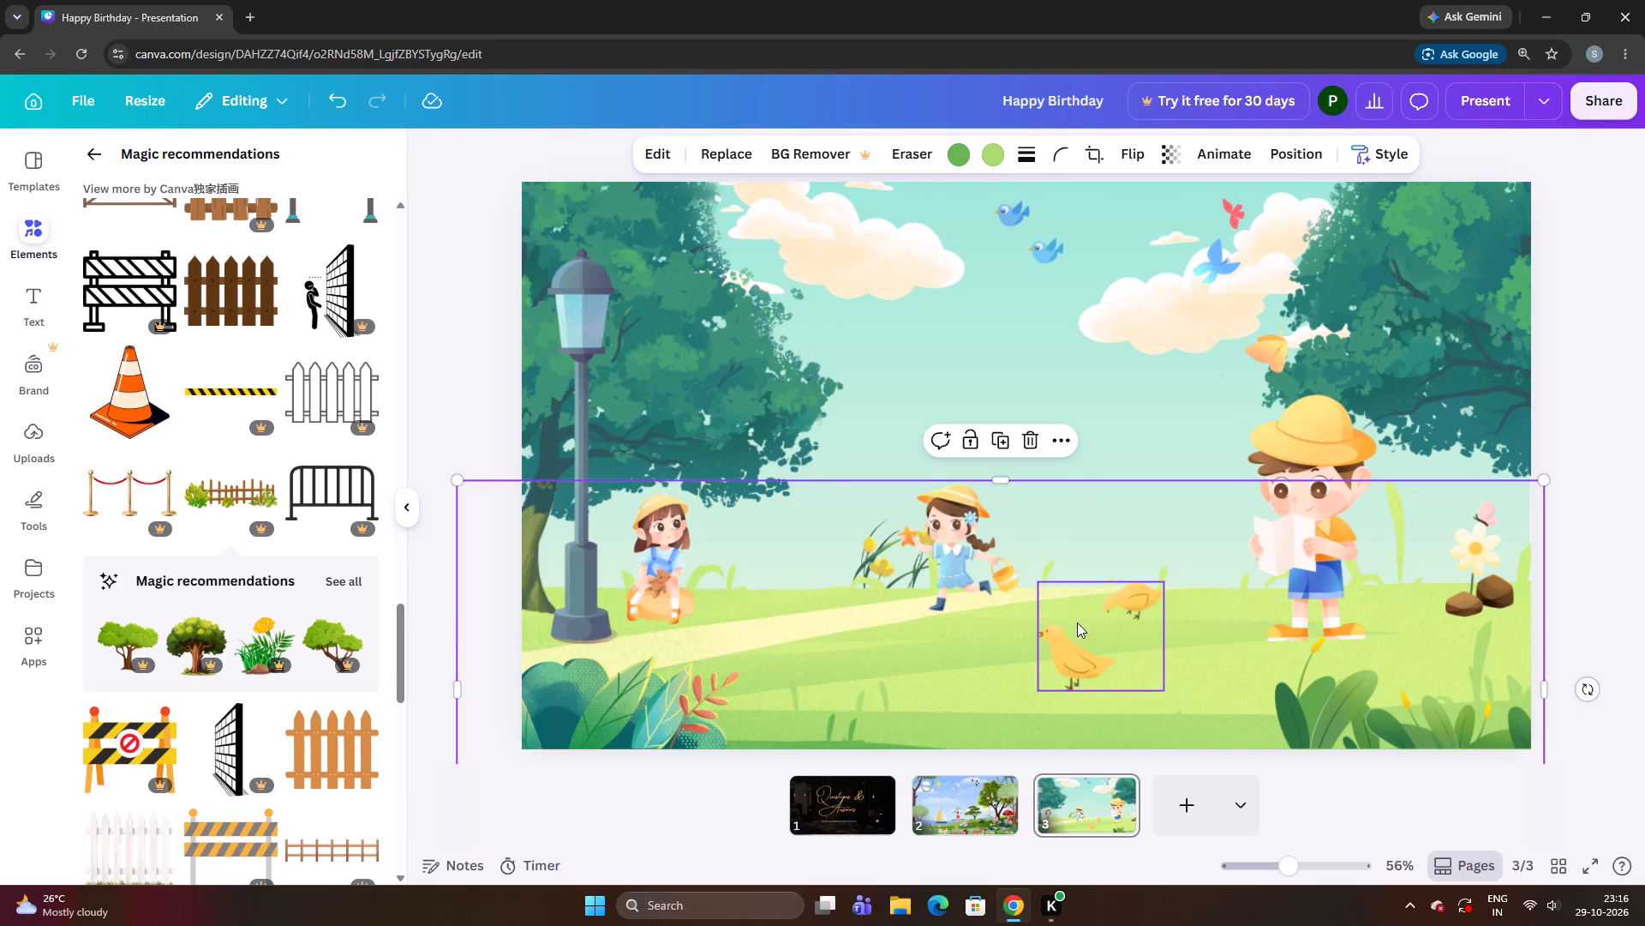
left_click(1072, 625)
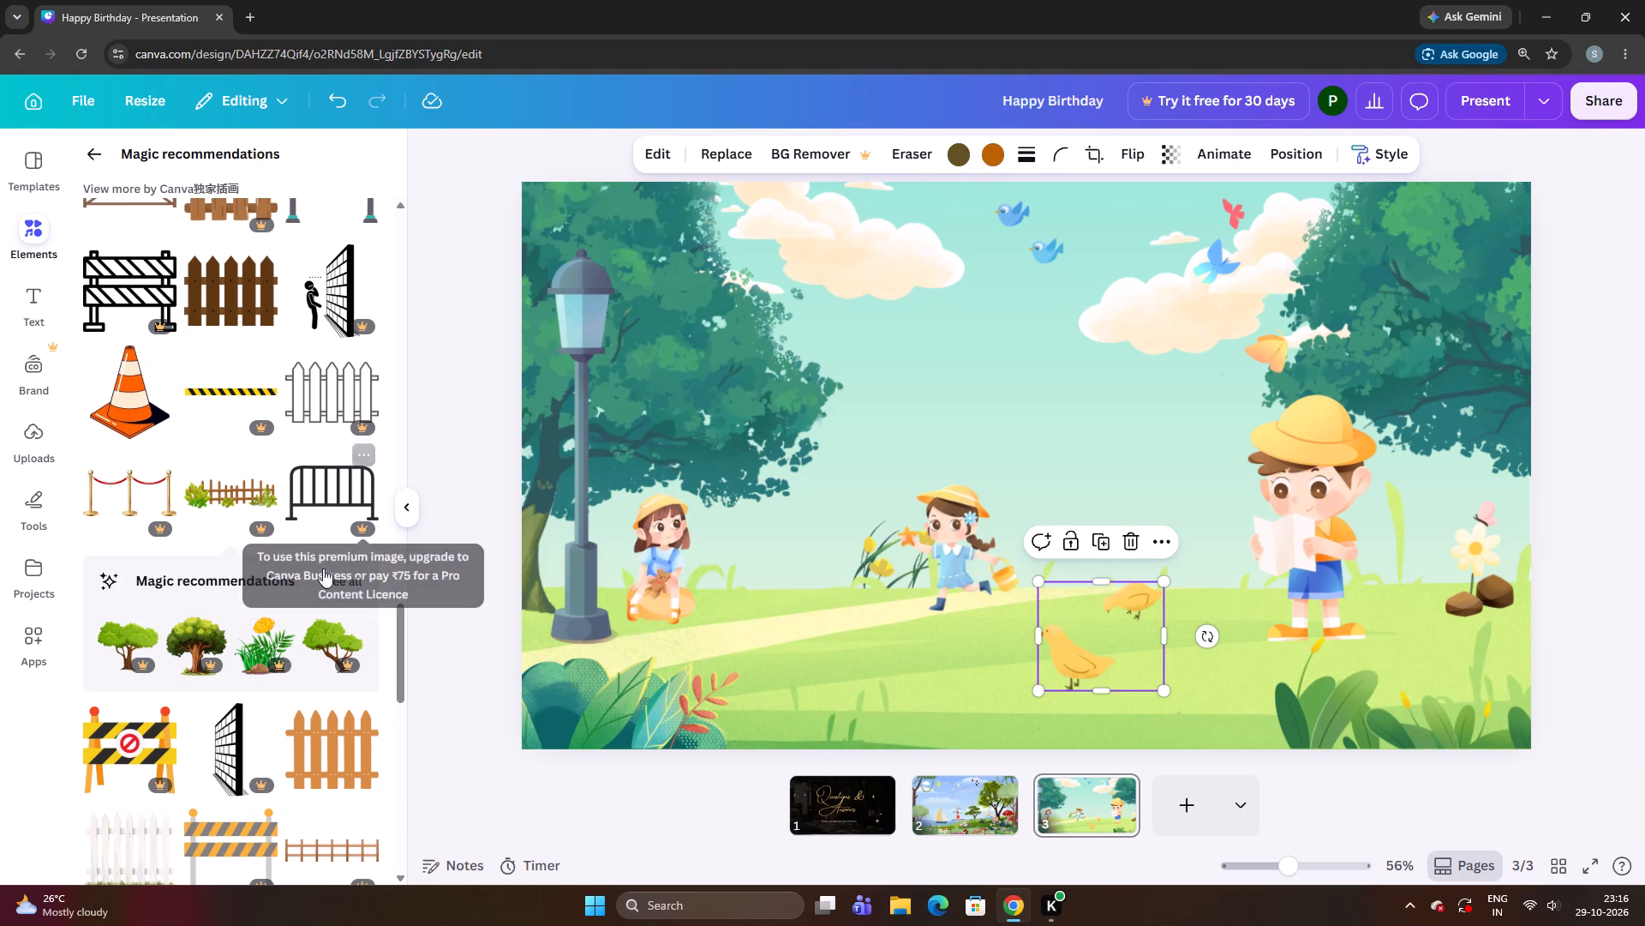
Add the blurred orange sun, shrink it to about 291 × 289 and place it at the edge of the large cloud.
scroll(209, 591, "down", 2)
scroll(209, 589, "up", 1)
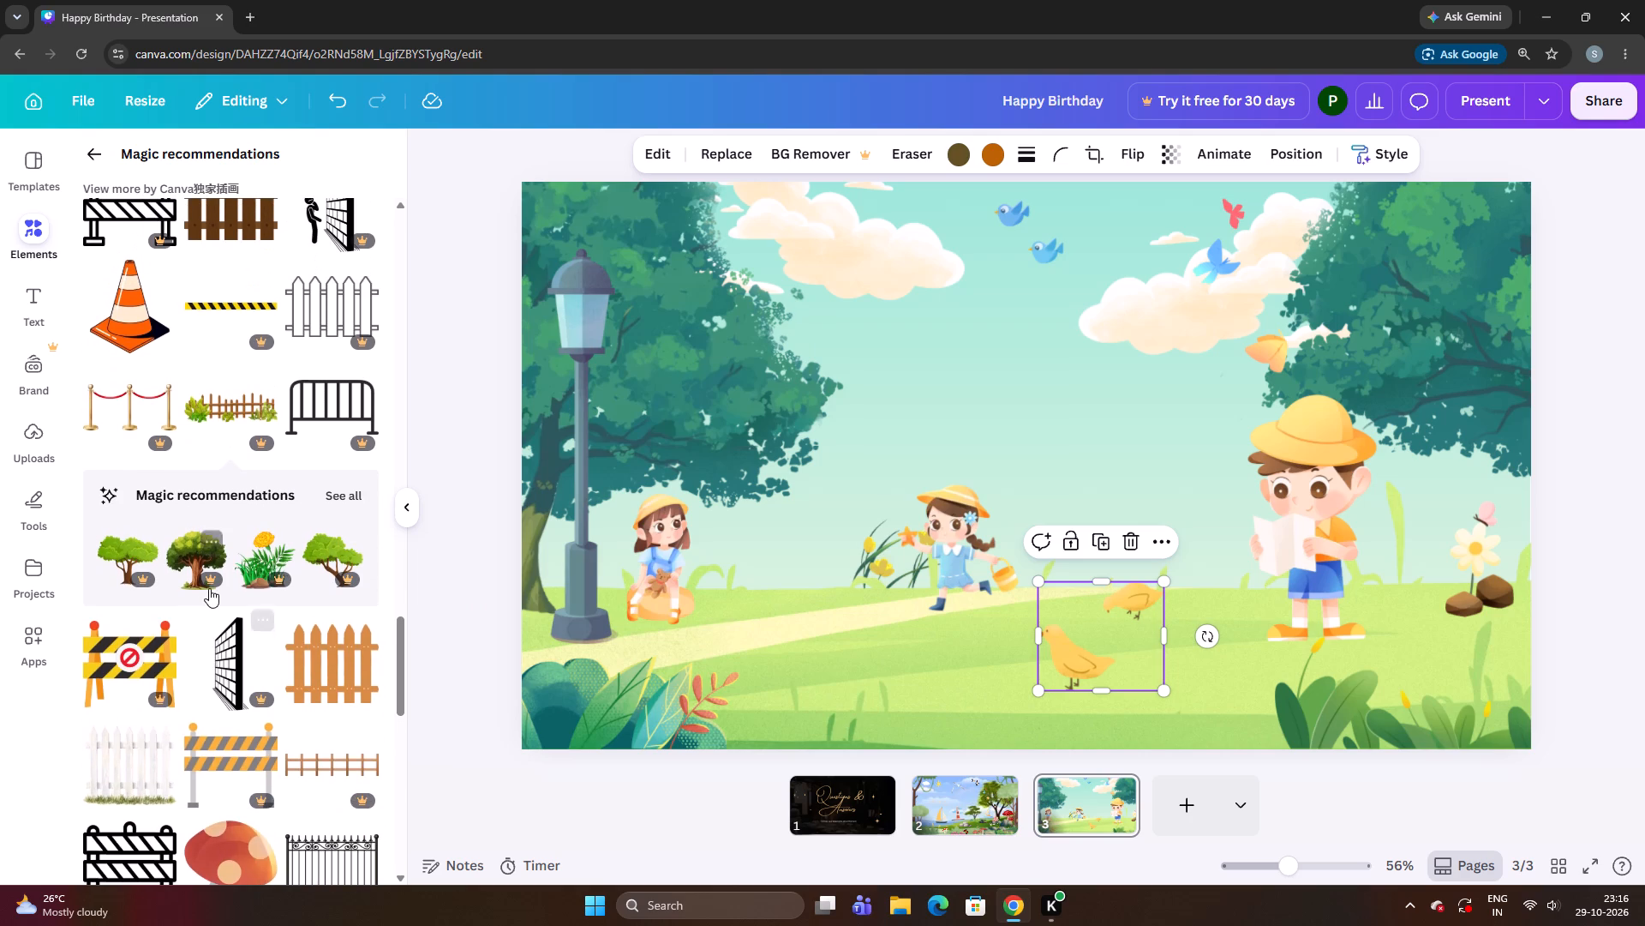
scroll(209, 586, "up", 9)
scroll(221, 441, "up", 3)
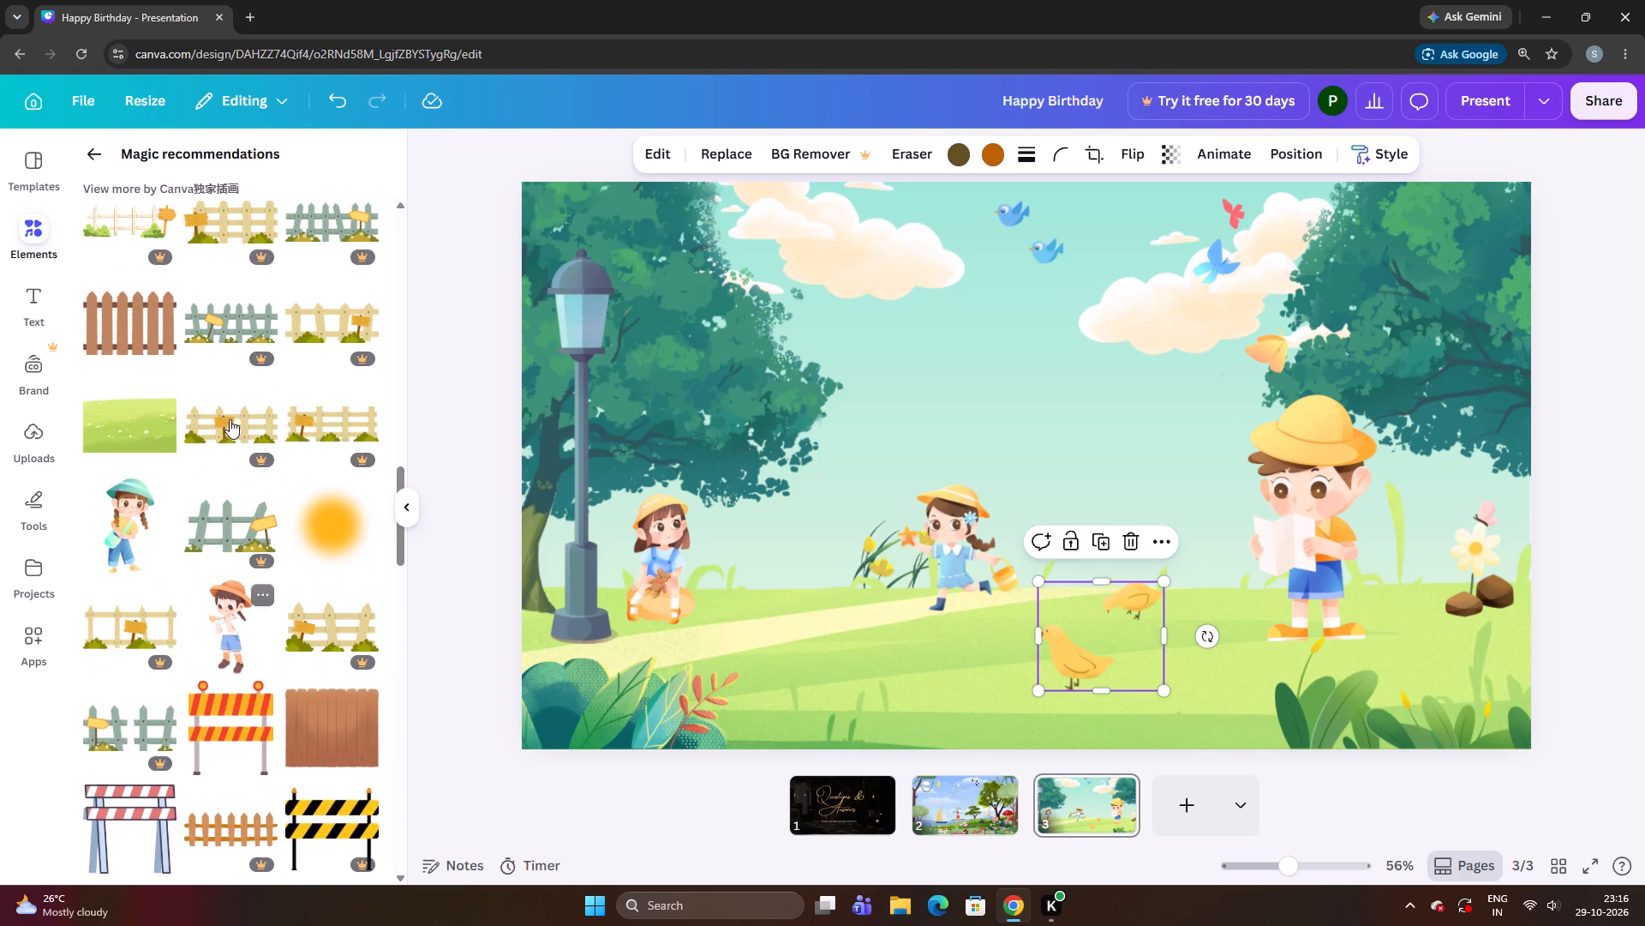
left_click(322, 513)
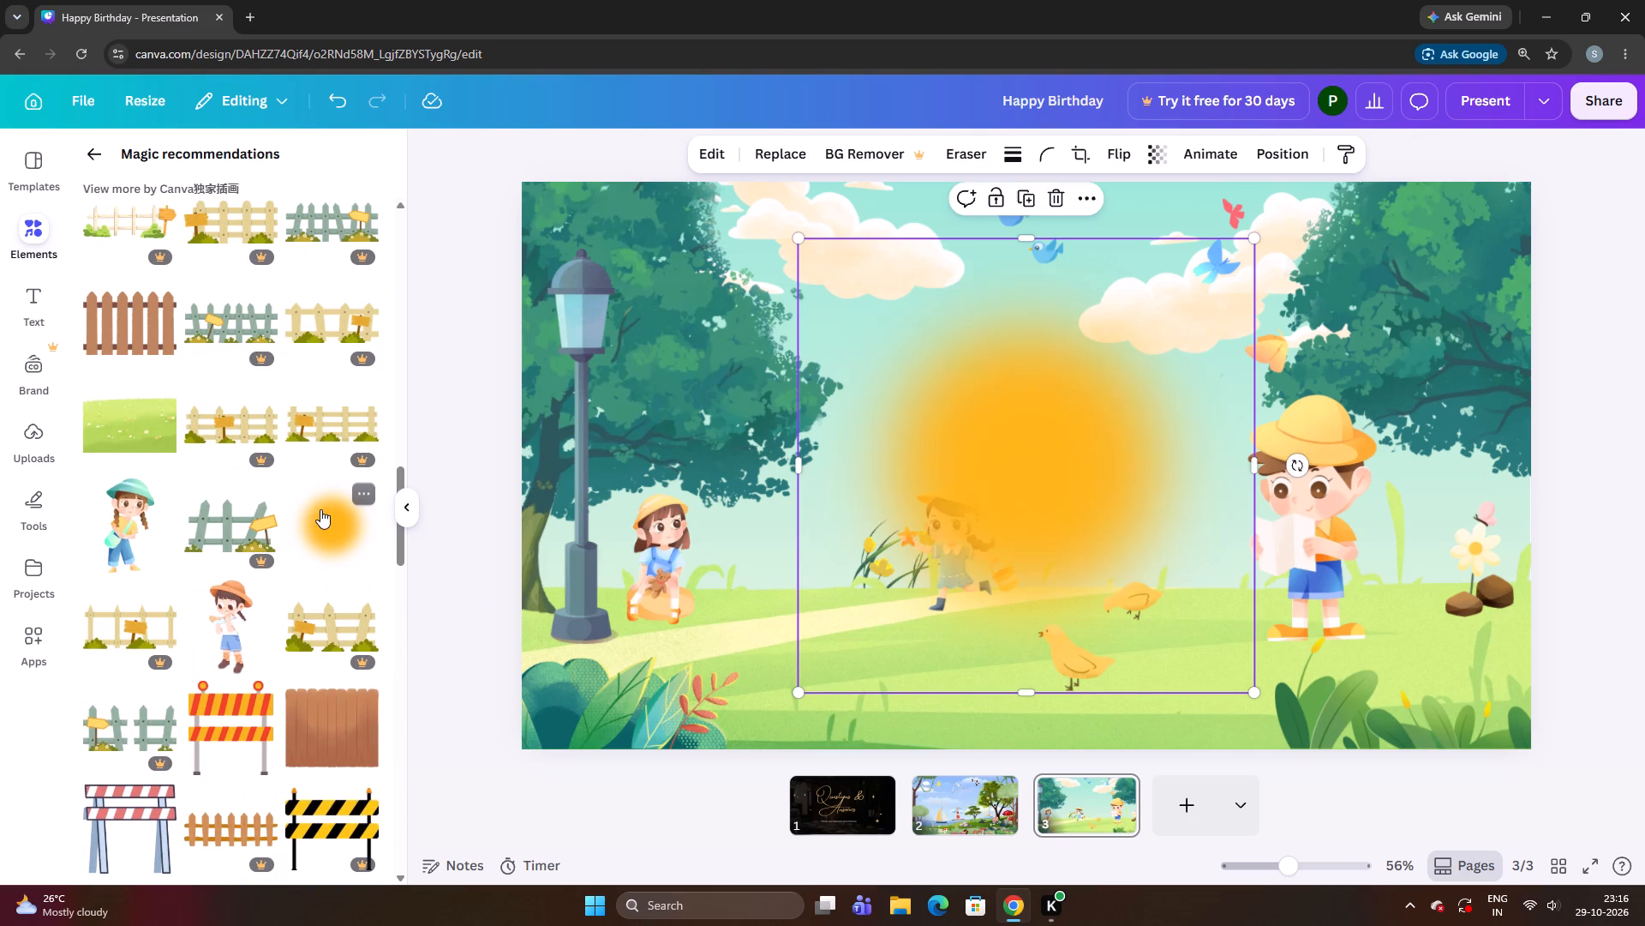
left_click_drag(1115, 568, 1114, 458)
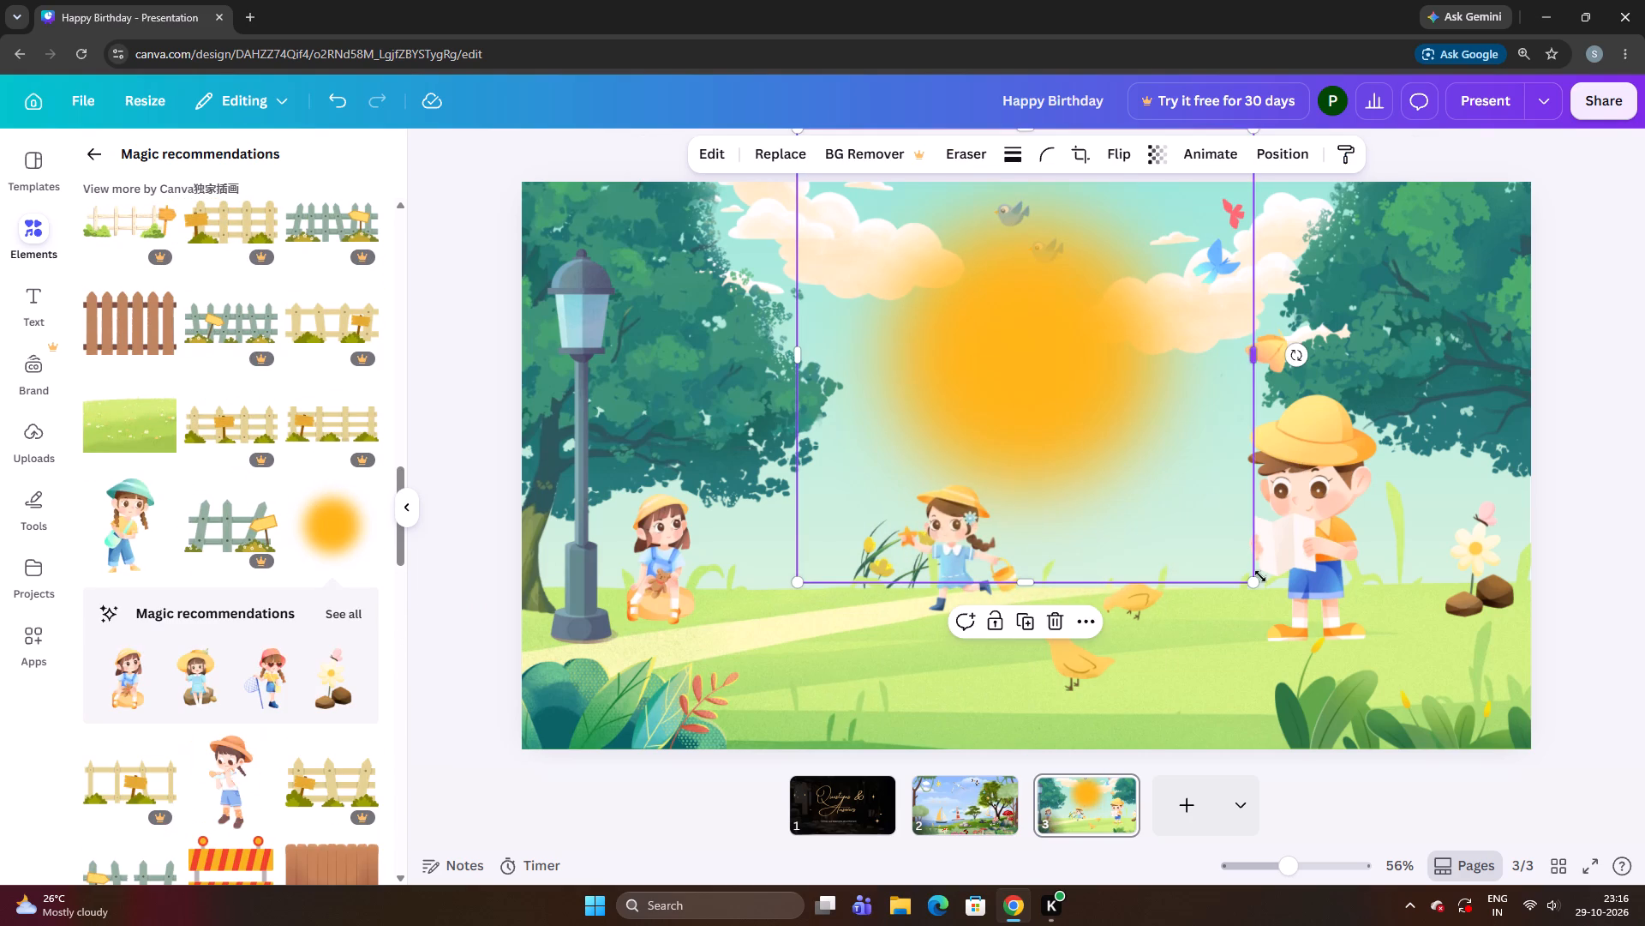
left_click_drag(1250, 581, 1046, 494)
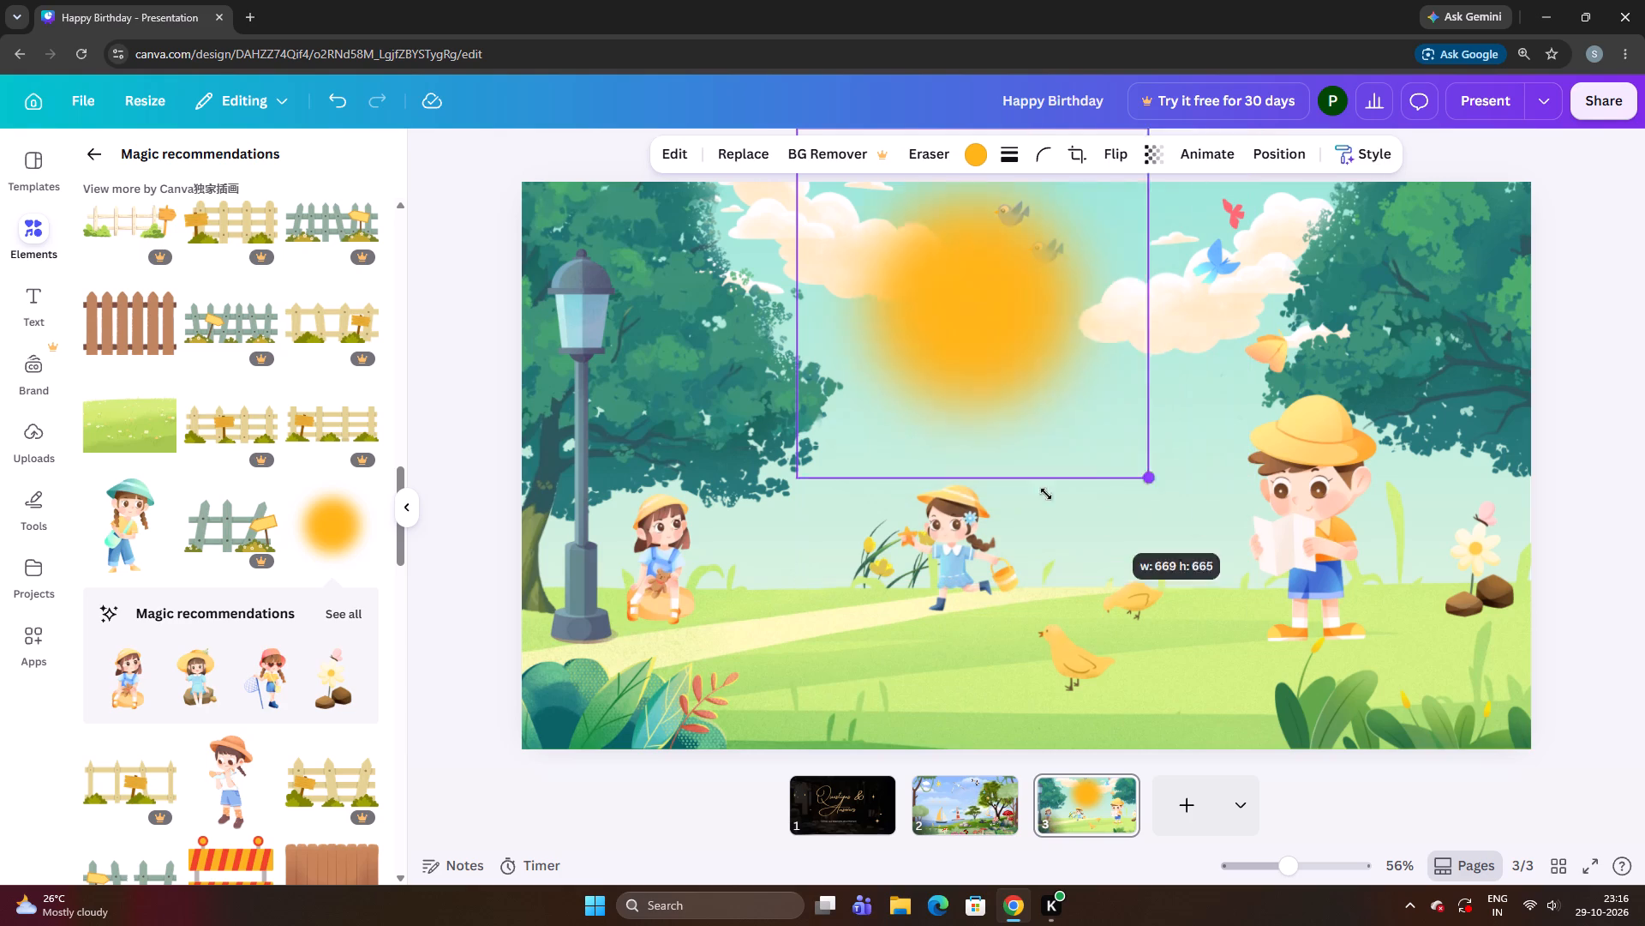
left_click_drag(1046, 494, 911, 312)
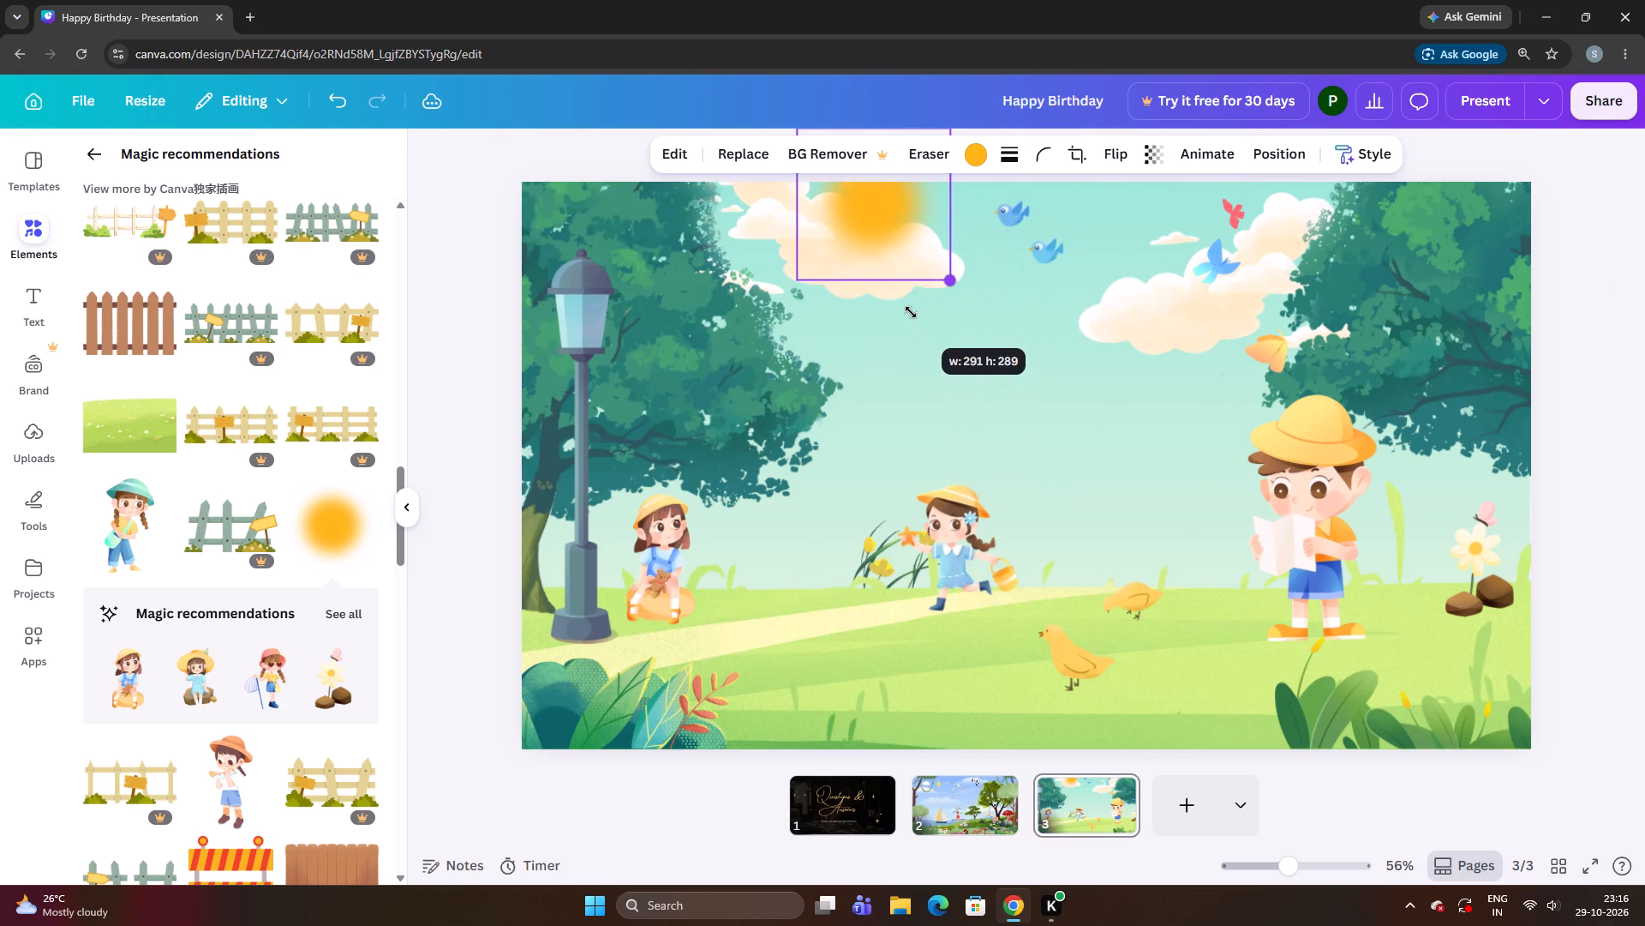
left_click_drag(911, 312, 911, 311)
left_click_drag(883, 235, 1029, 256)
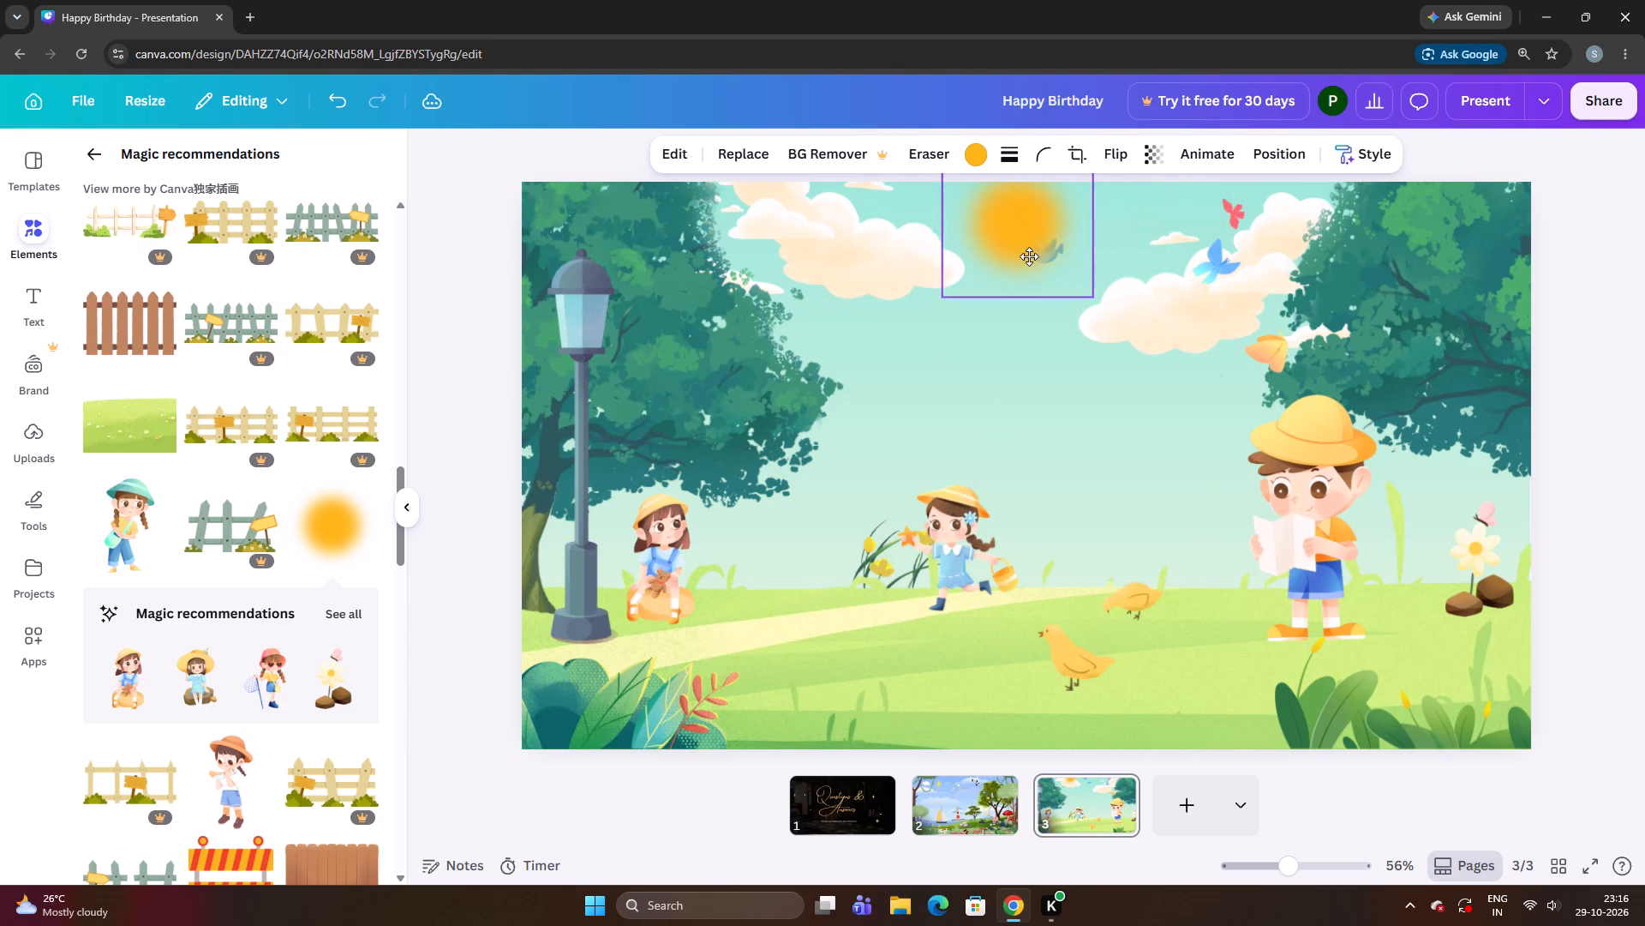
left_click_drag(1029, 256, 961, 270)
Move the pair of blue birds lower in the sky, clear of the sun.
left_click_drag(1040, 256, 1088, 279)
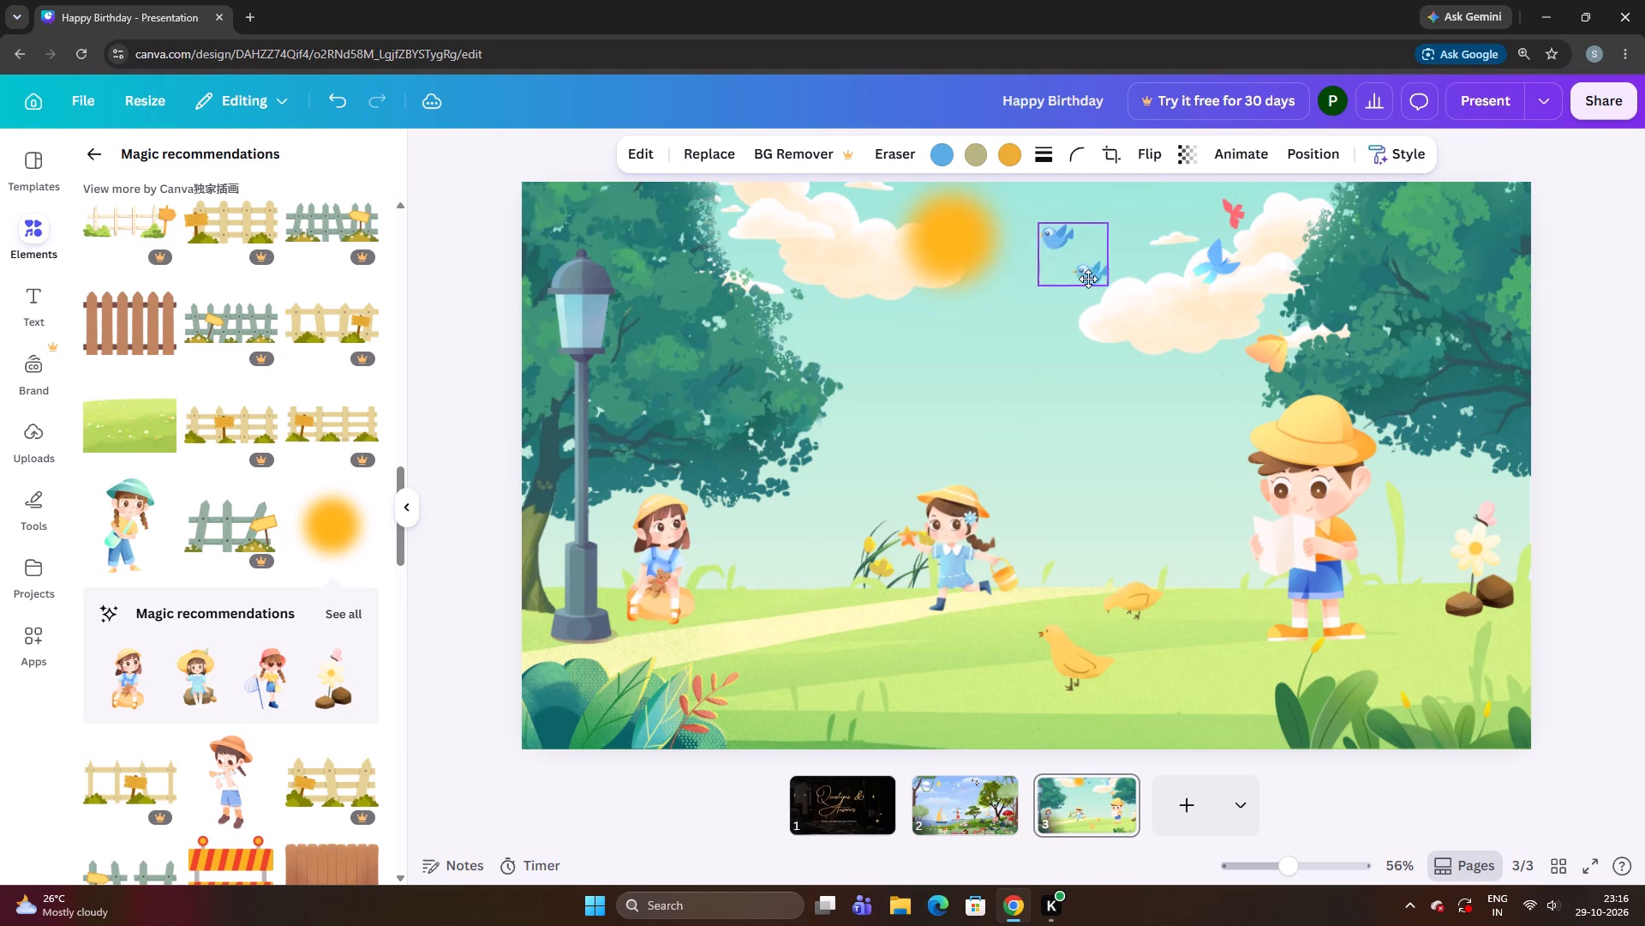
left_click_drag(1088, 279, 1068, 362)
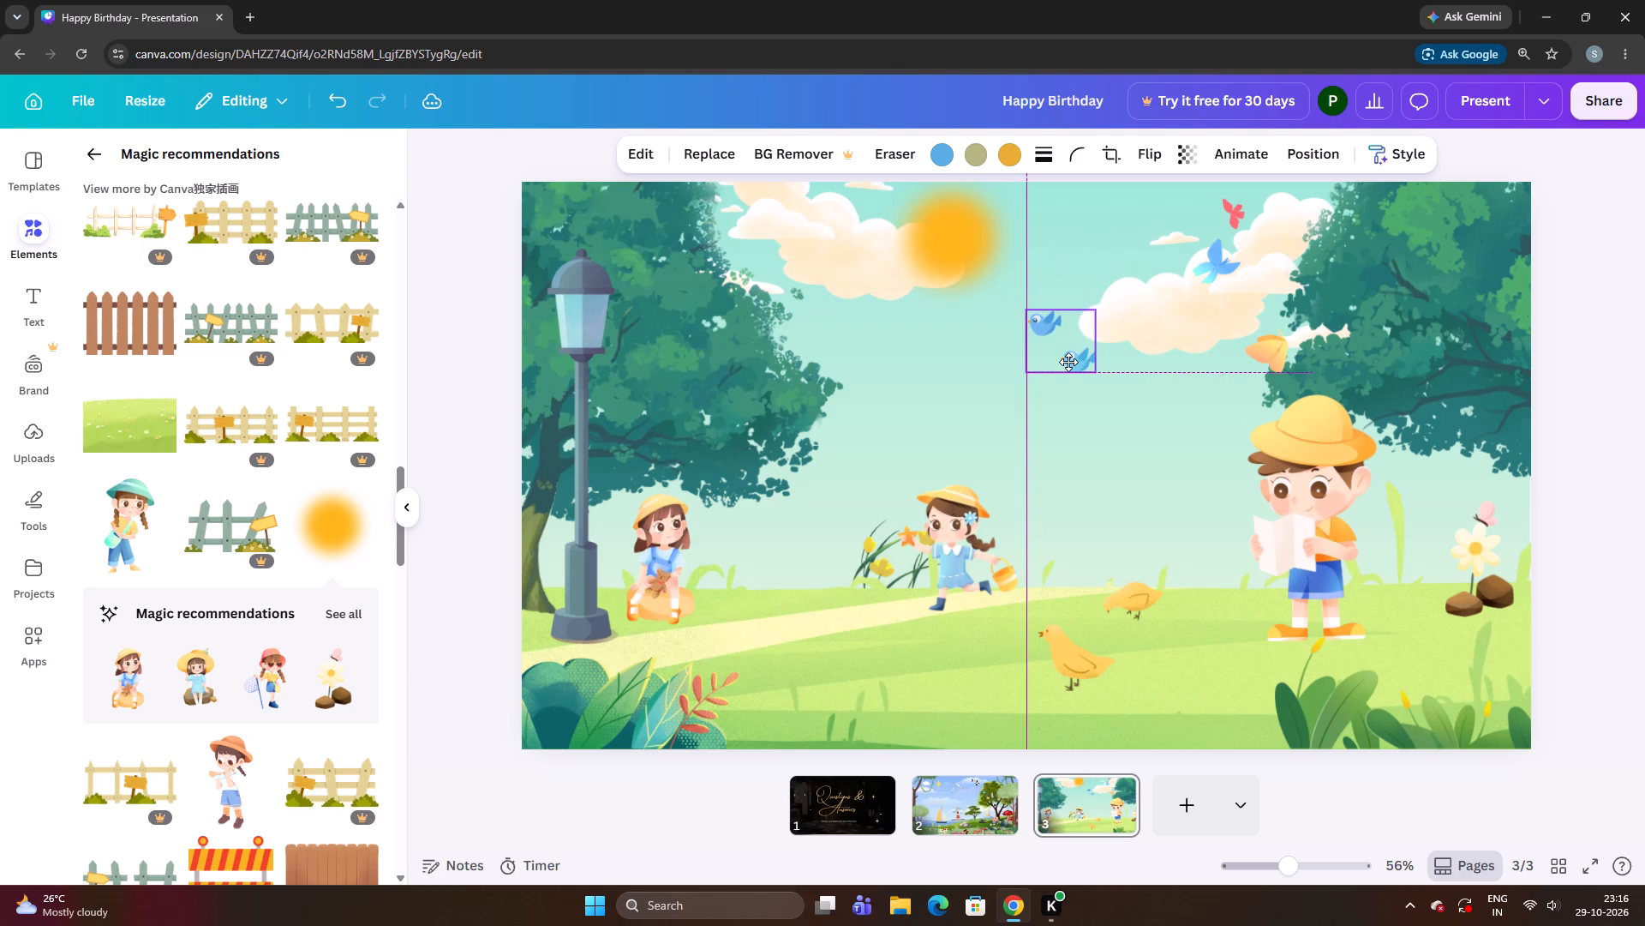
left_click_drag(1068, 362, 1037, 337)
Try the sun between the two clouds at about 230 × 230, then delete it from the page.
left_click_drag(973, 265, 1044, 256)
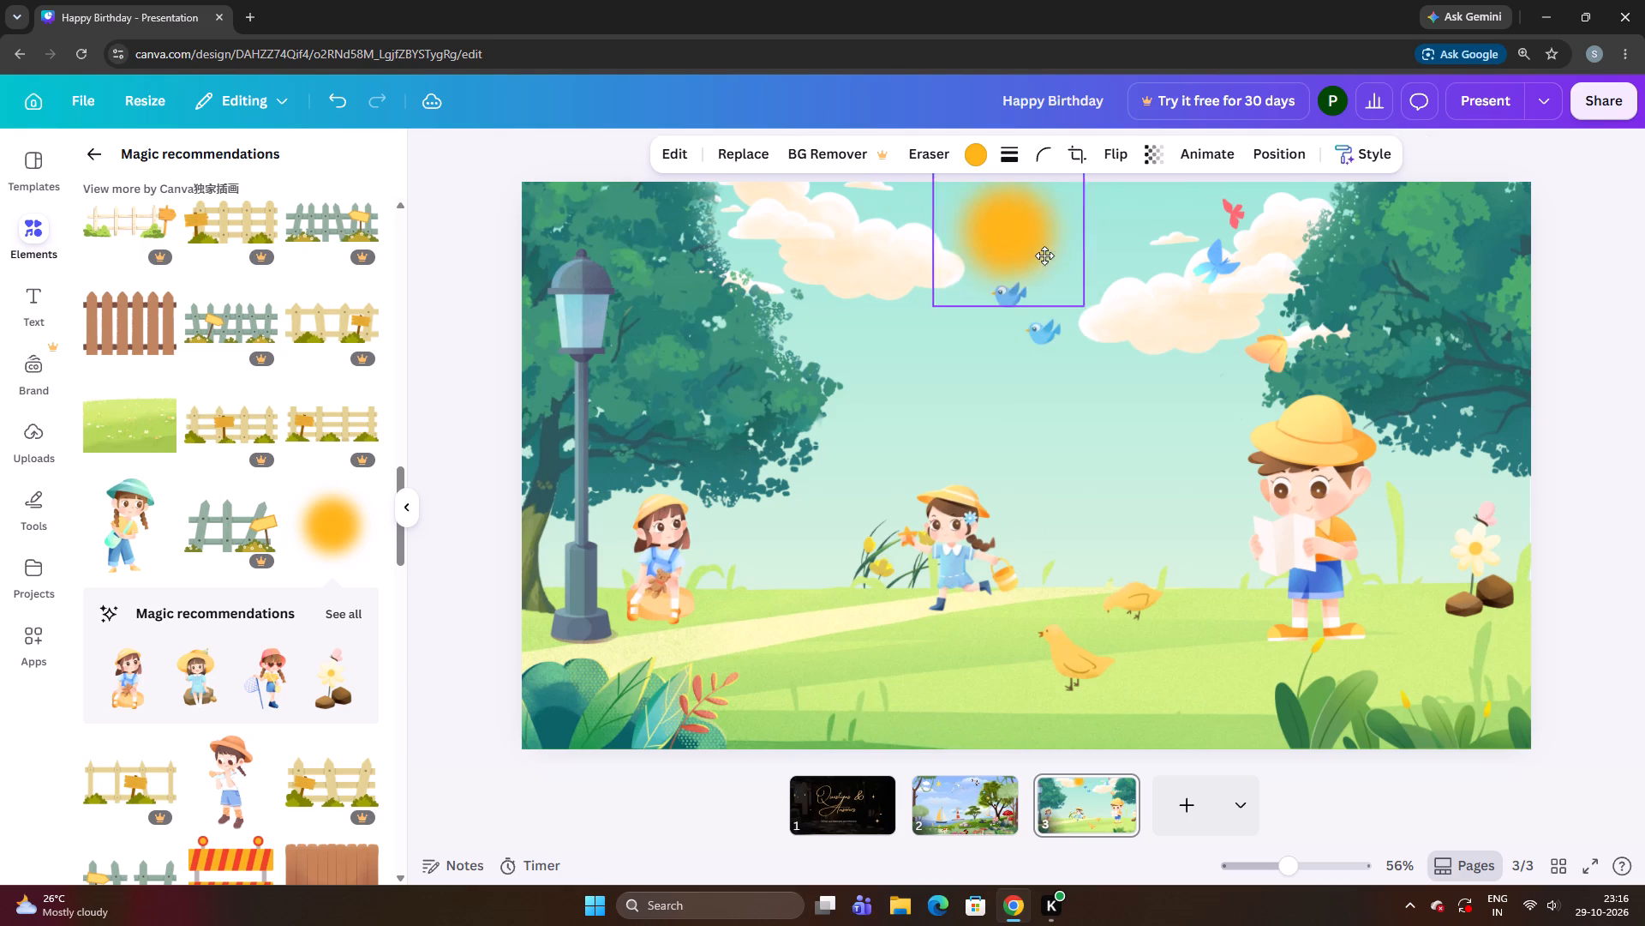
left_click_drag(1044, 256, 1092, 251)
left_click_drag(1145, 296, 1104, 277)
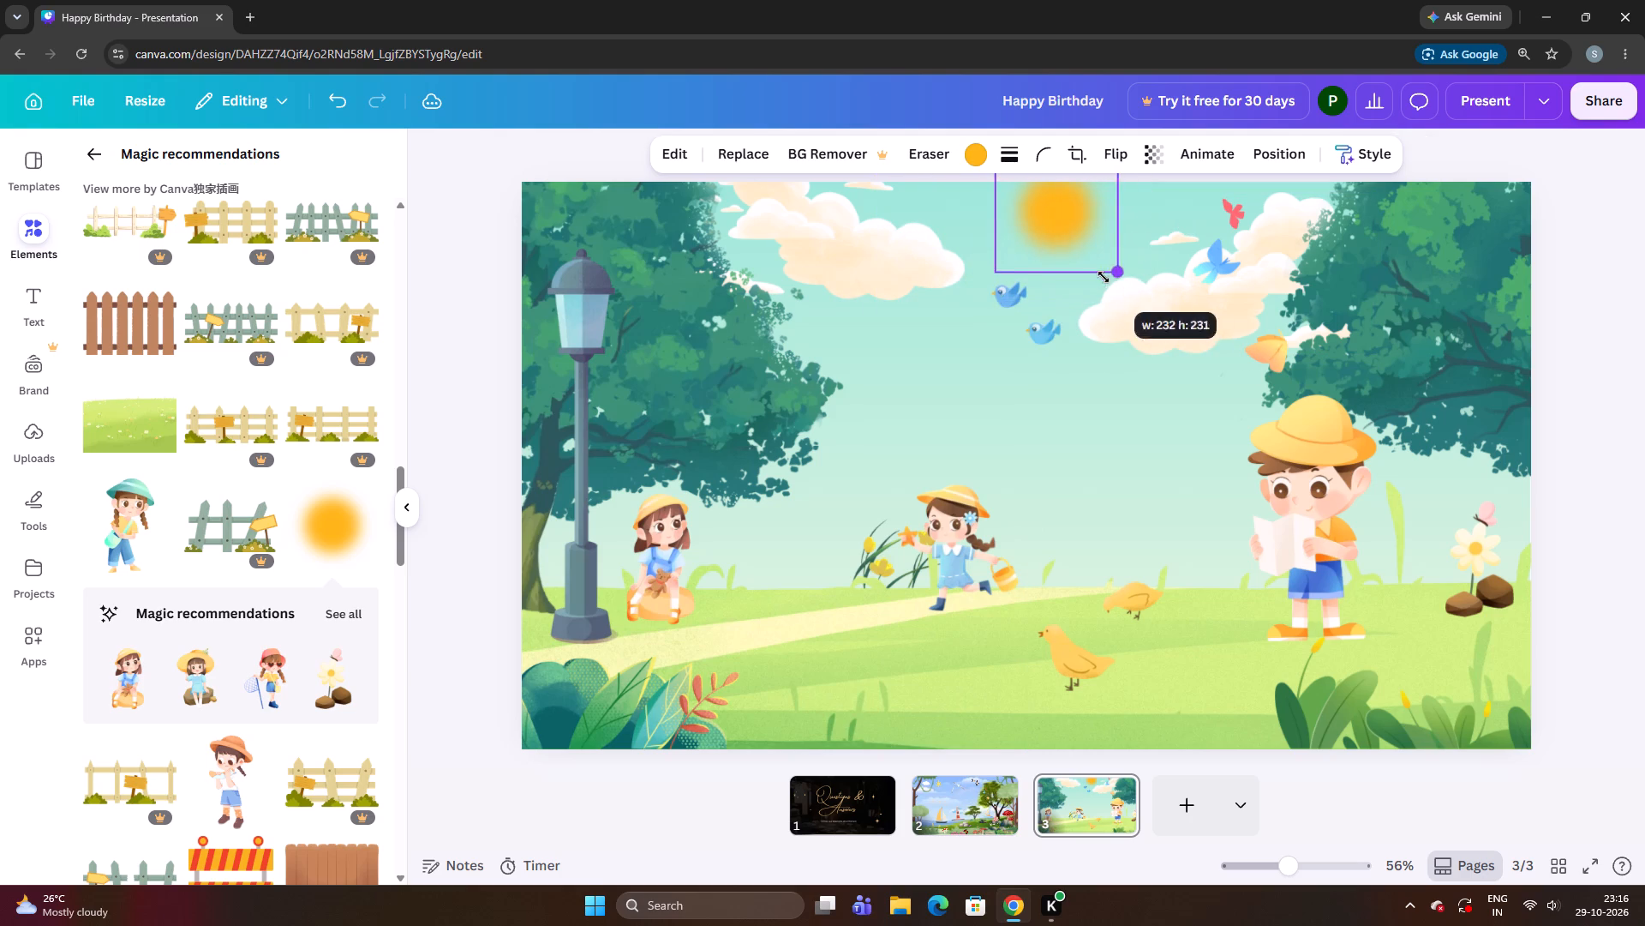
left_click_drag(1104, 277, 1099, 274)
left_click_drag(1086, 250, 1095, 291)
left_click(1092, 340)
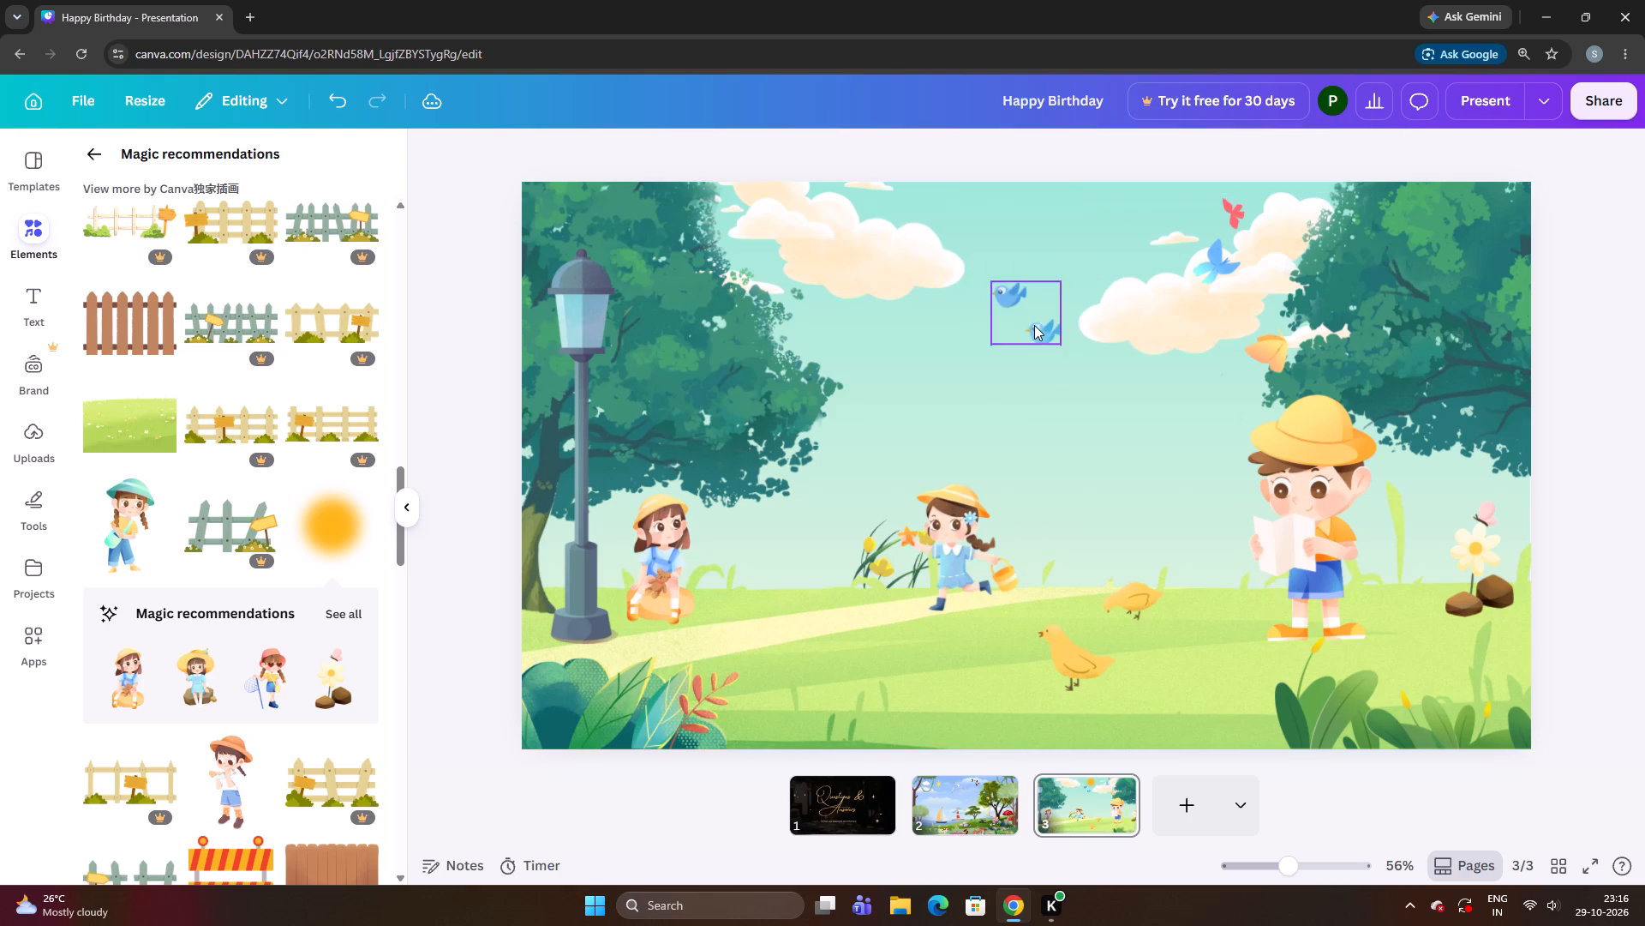
Move the pair of blue birds up into the open sky between the two large clouds.
left_click_drag(1033, 325, 1043, 262)
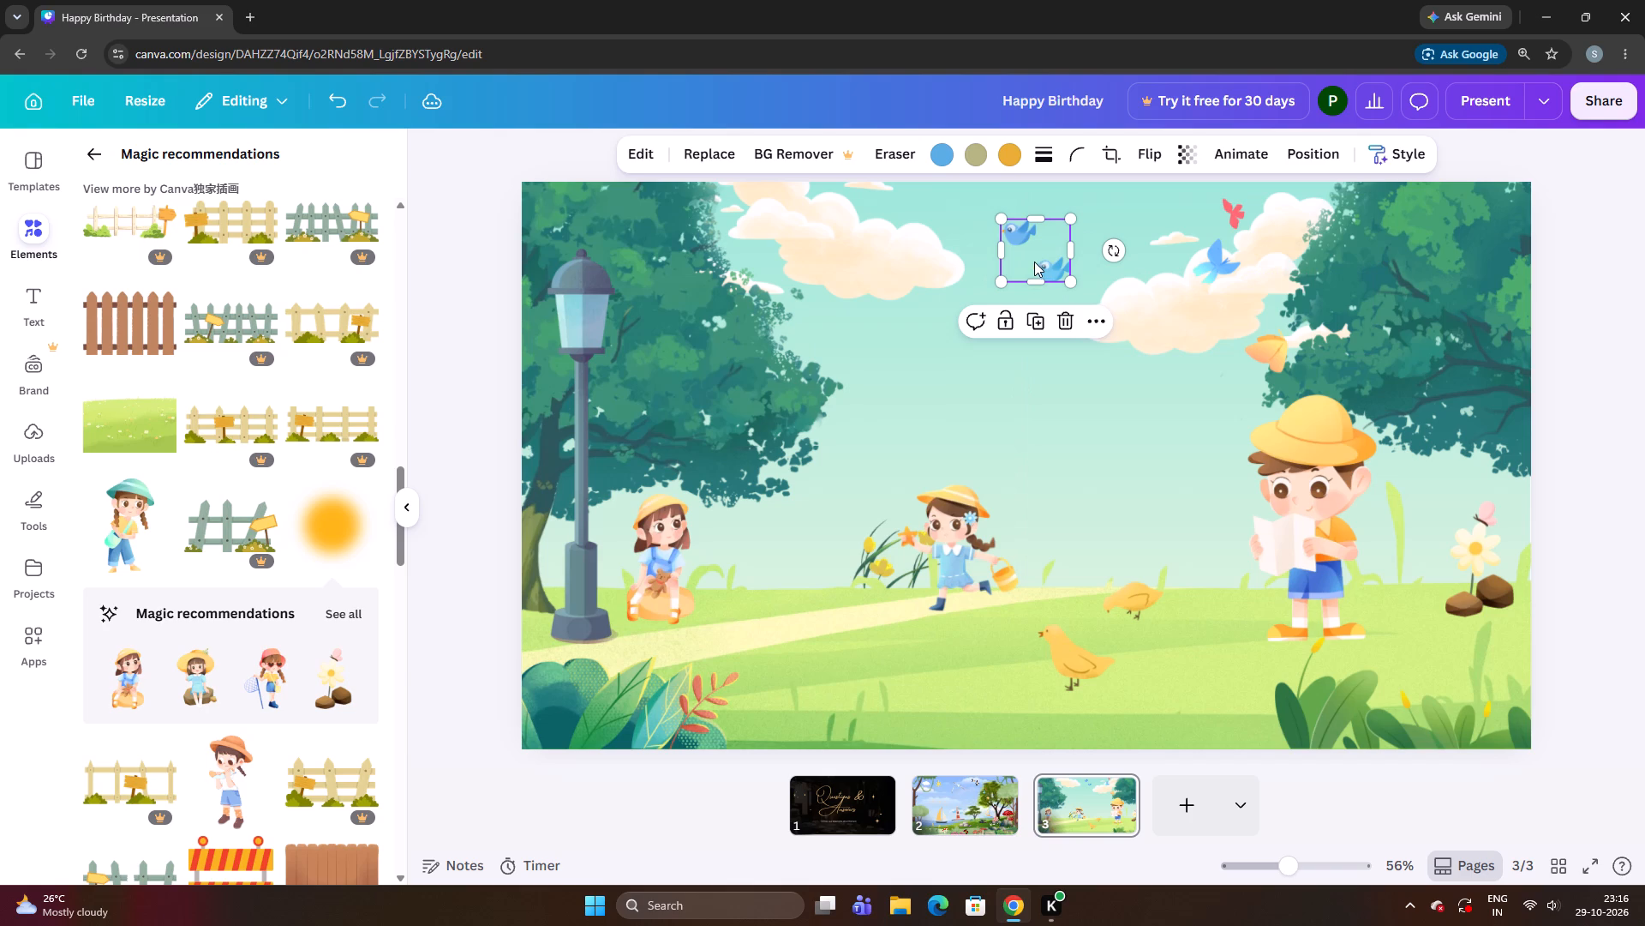
Return to the earlier recommendations and add the painted grass strip with pink flowers to the scene.
scroll(239, 407, "up", 4)
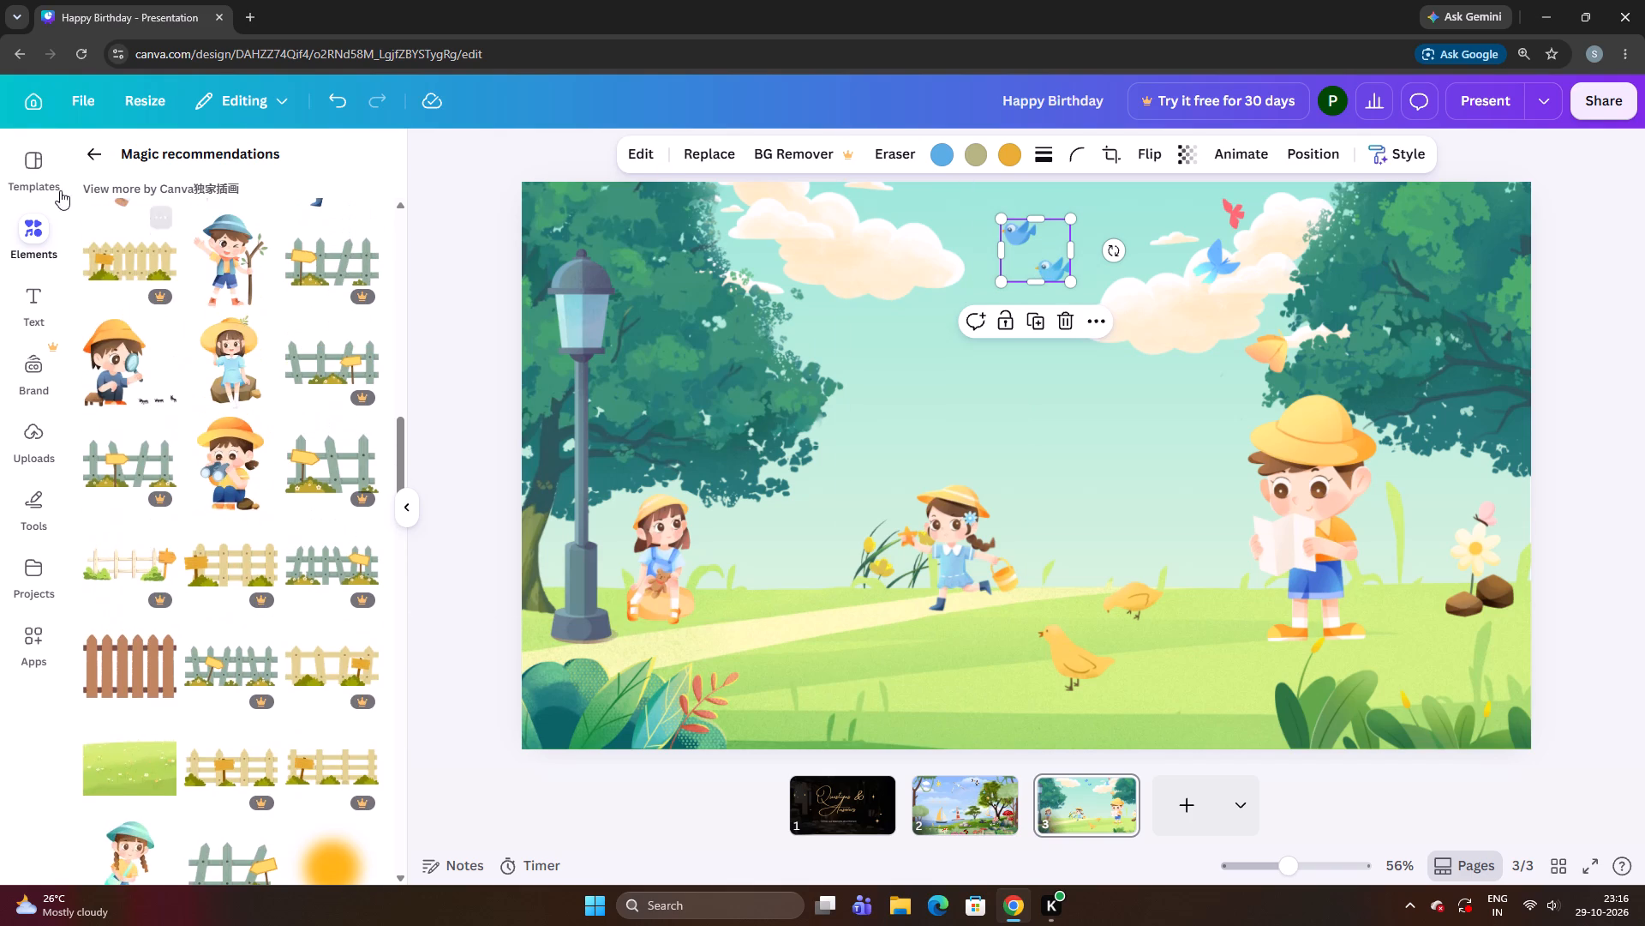
left_click(99, 165)
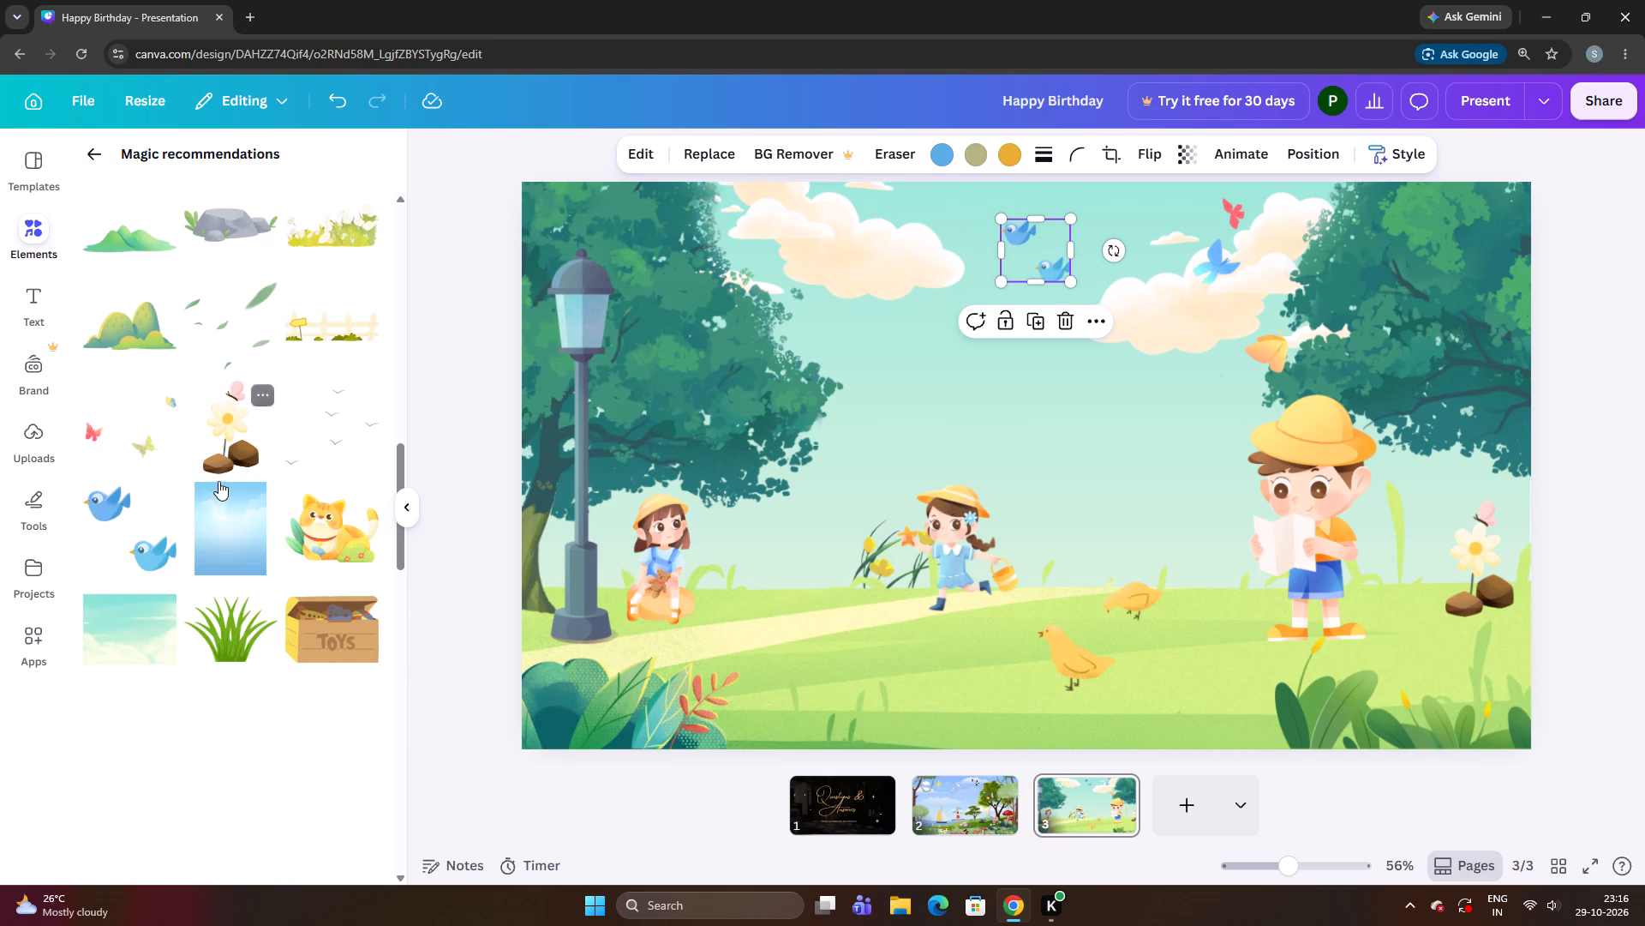
scroll(218, 476, "down", 5)
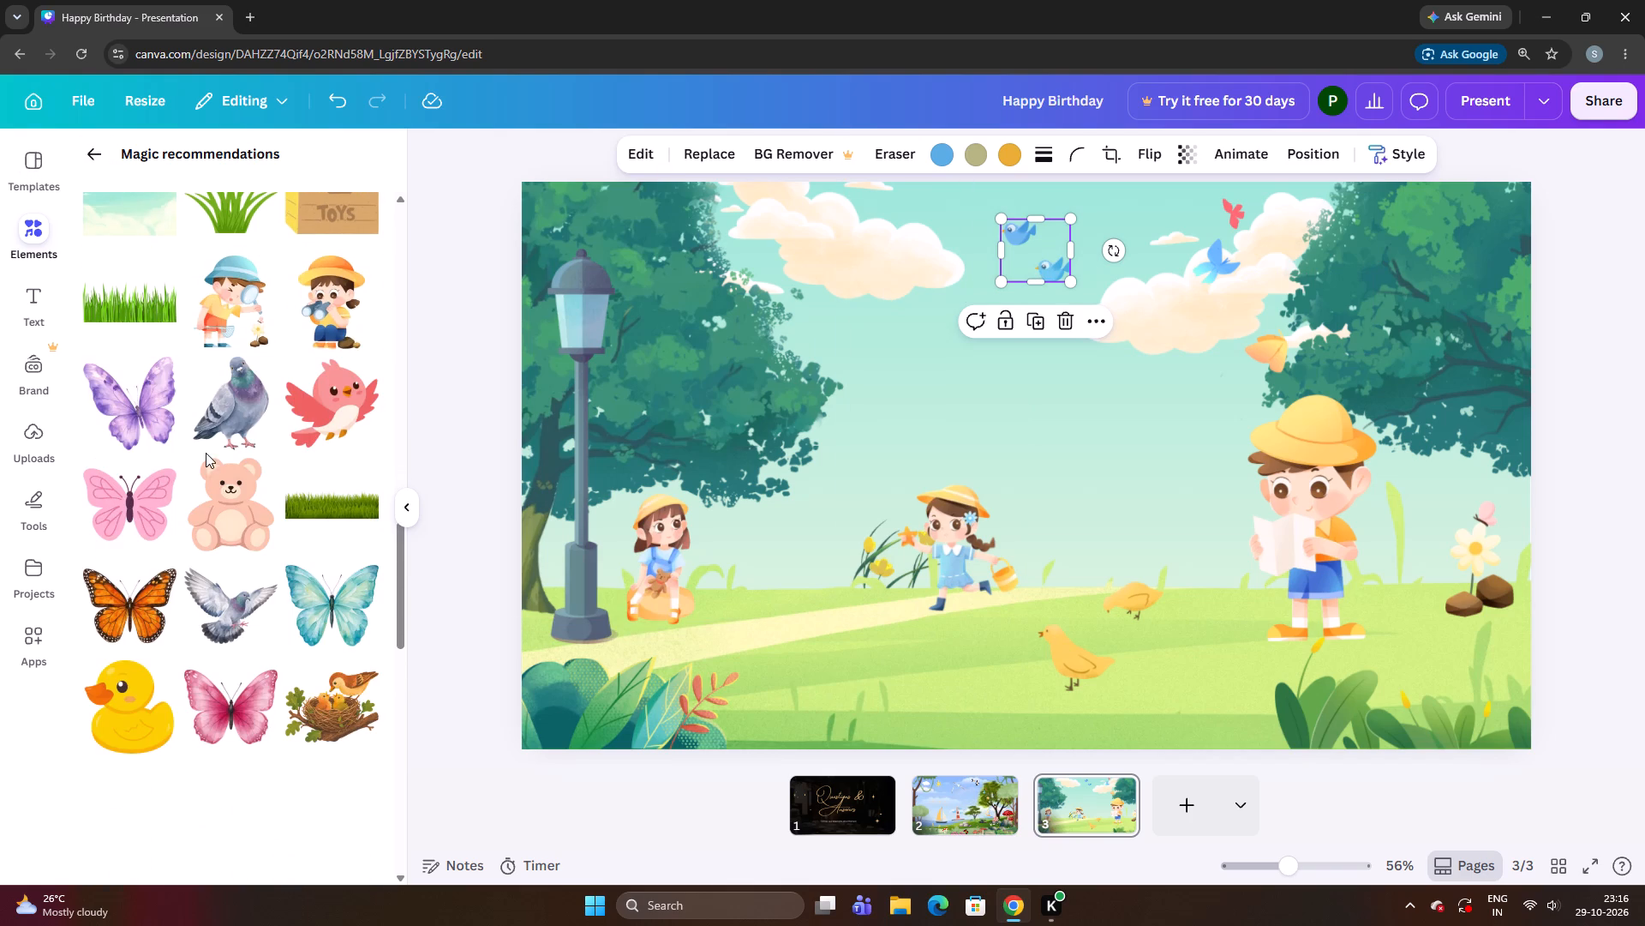
scroll(192, 491, "down", 4)
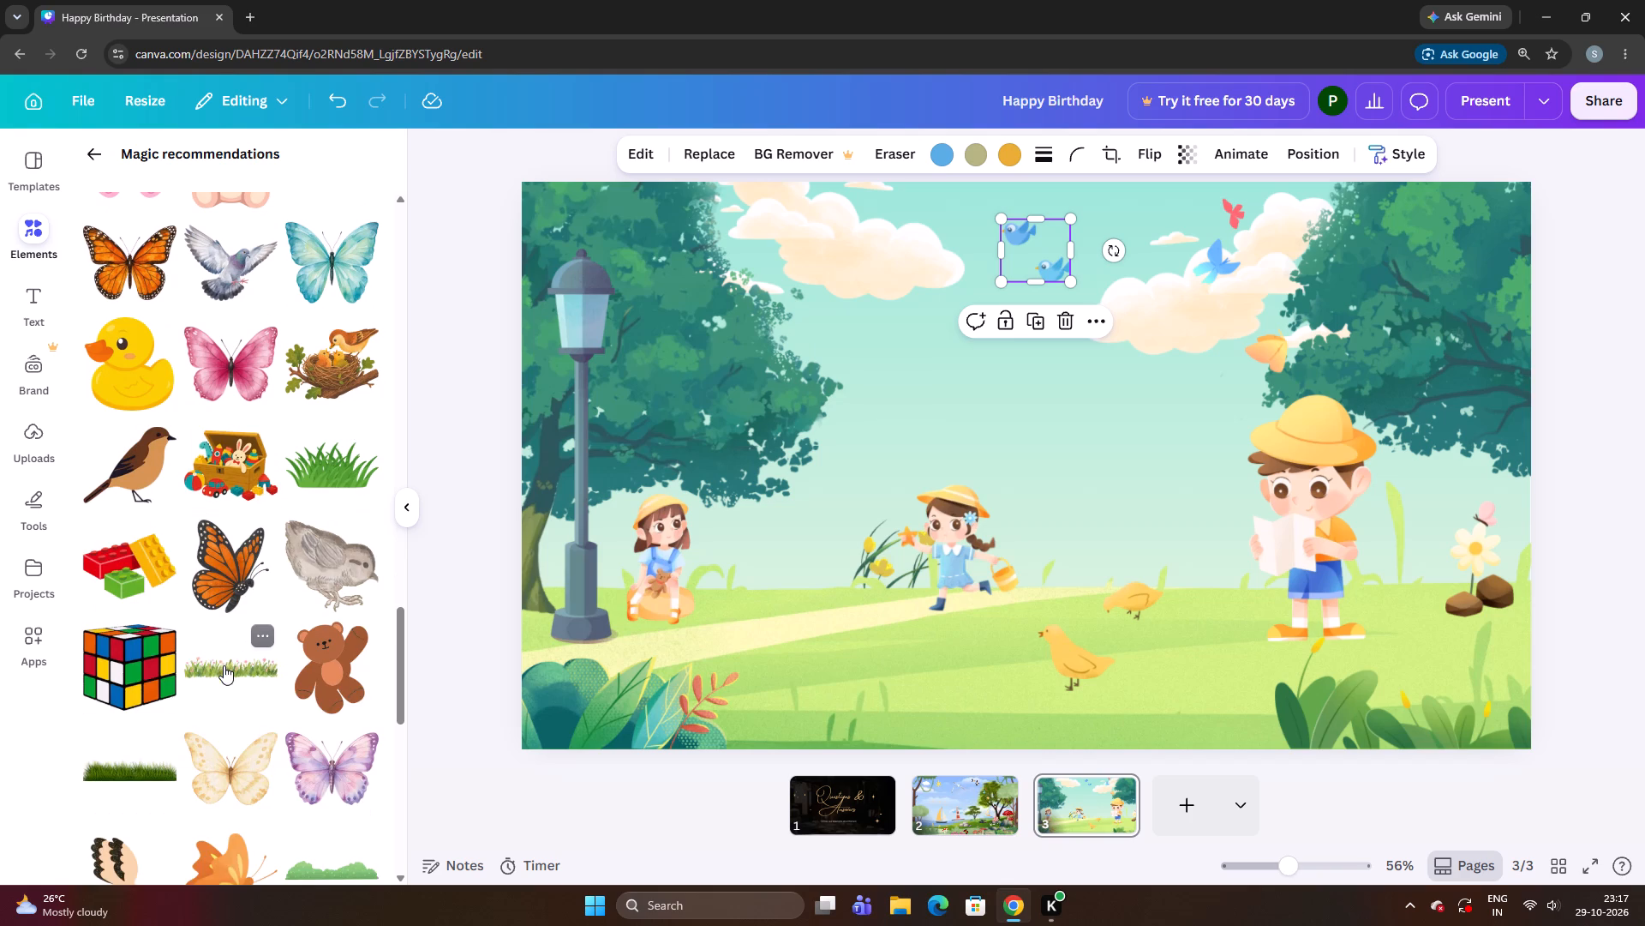
left_click(224, 668)
left_click_drag(1373, 536, 1361, 643)
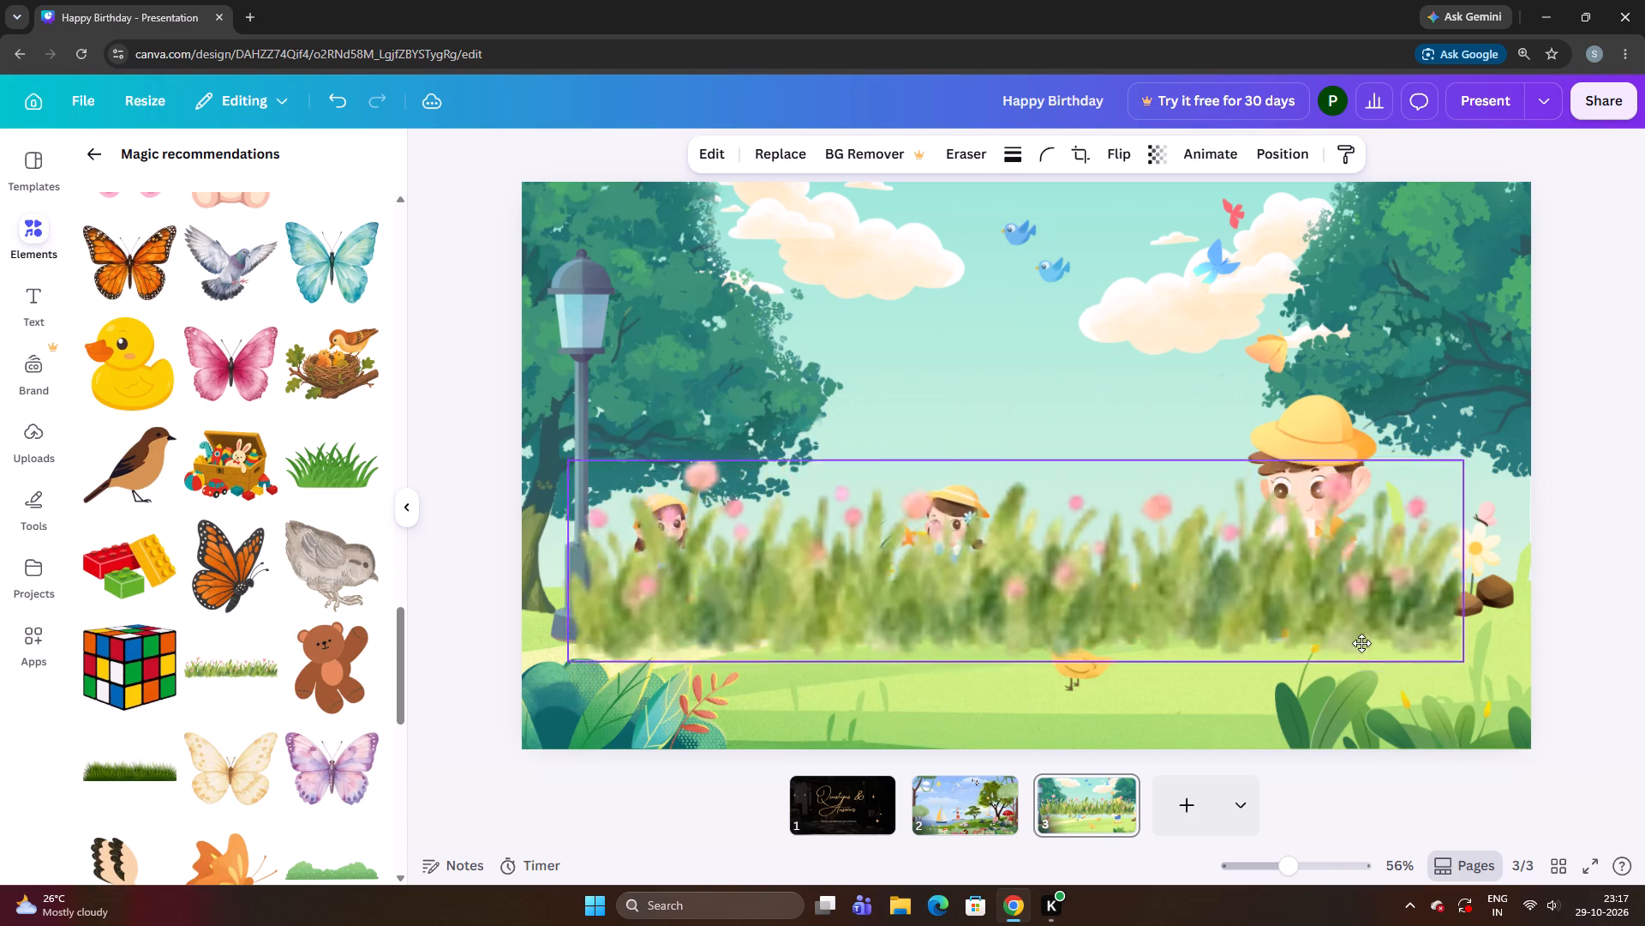
left_click_drag(1361, 643, 1229, 620)
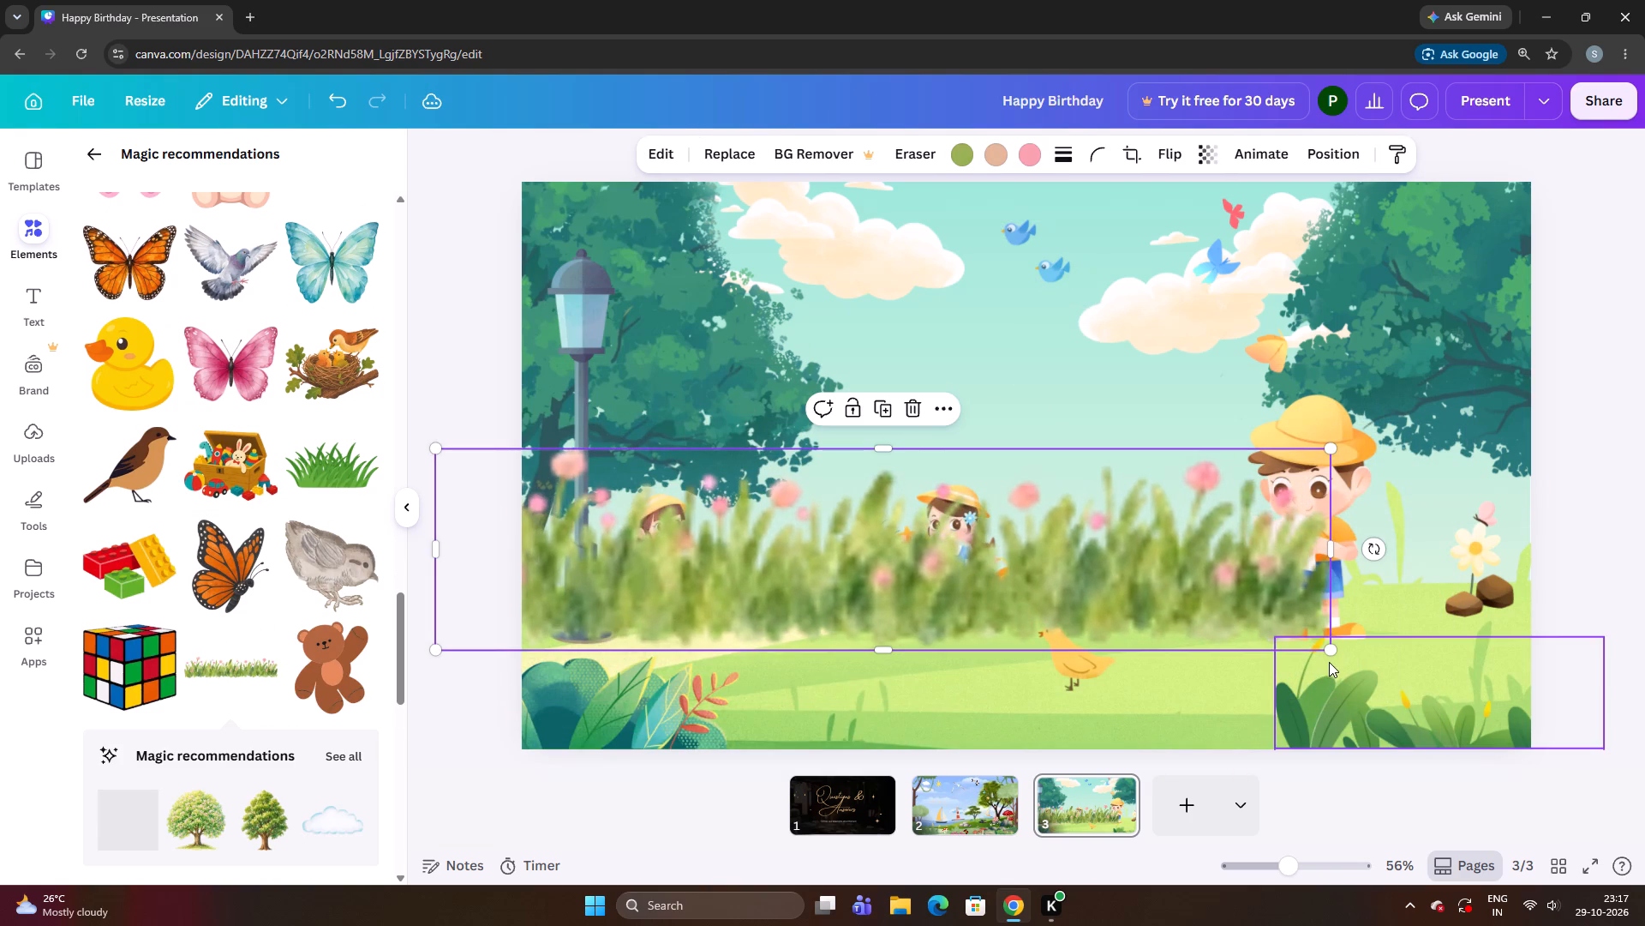
left_click_drag(1309, 610, 1269, 598)
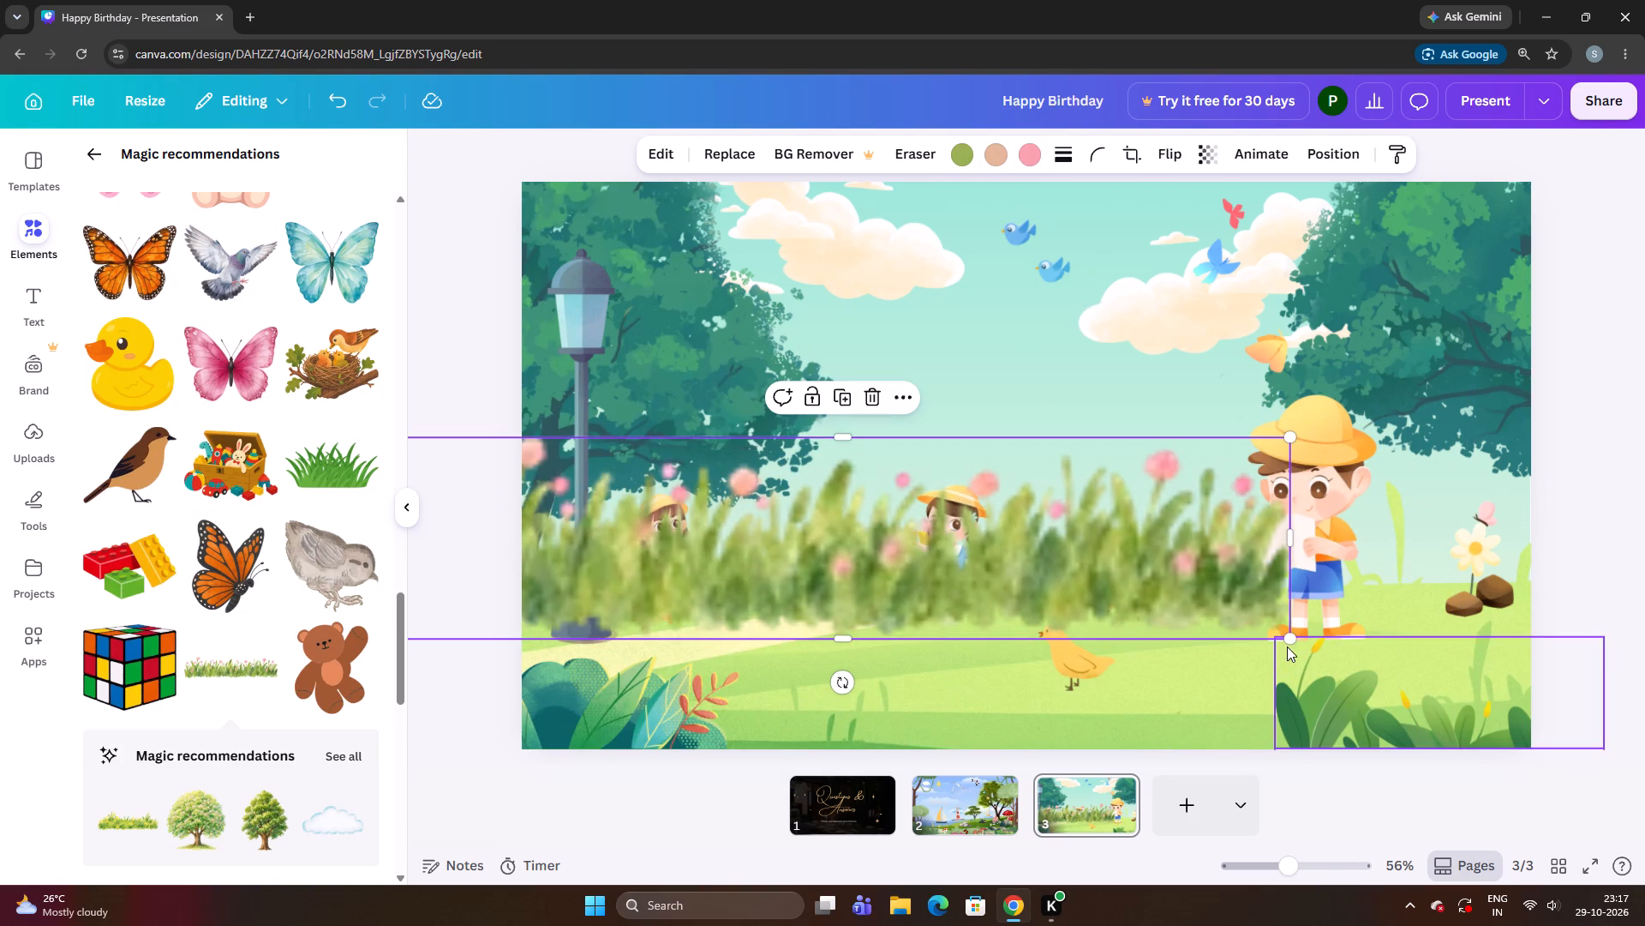
Shrink the pink-flowered grass strip proportionally to about two-thirds of its inserted width.
left_click_drag(1287, 641, 1068, 587)
left_click_drag(1021, 567, 1058, 562)
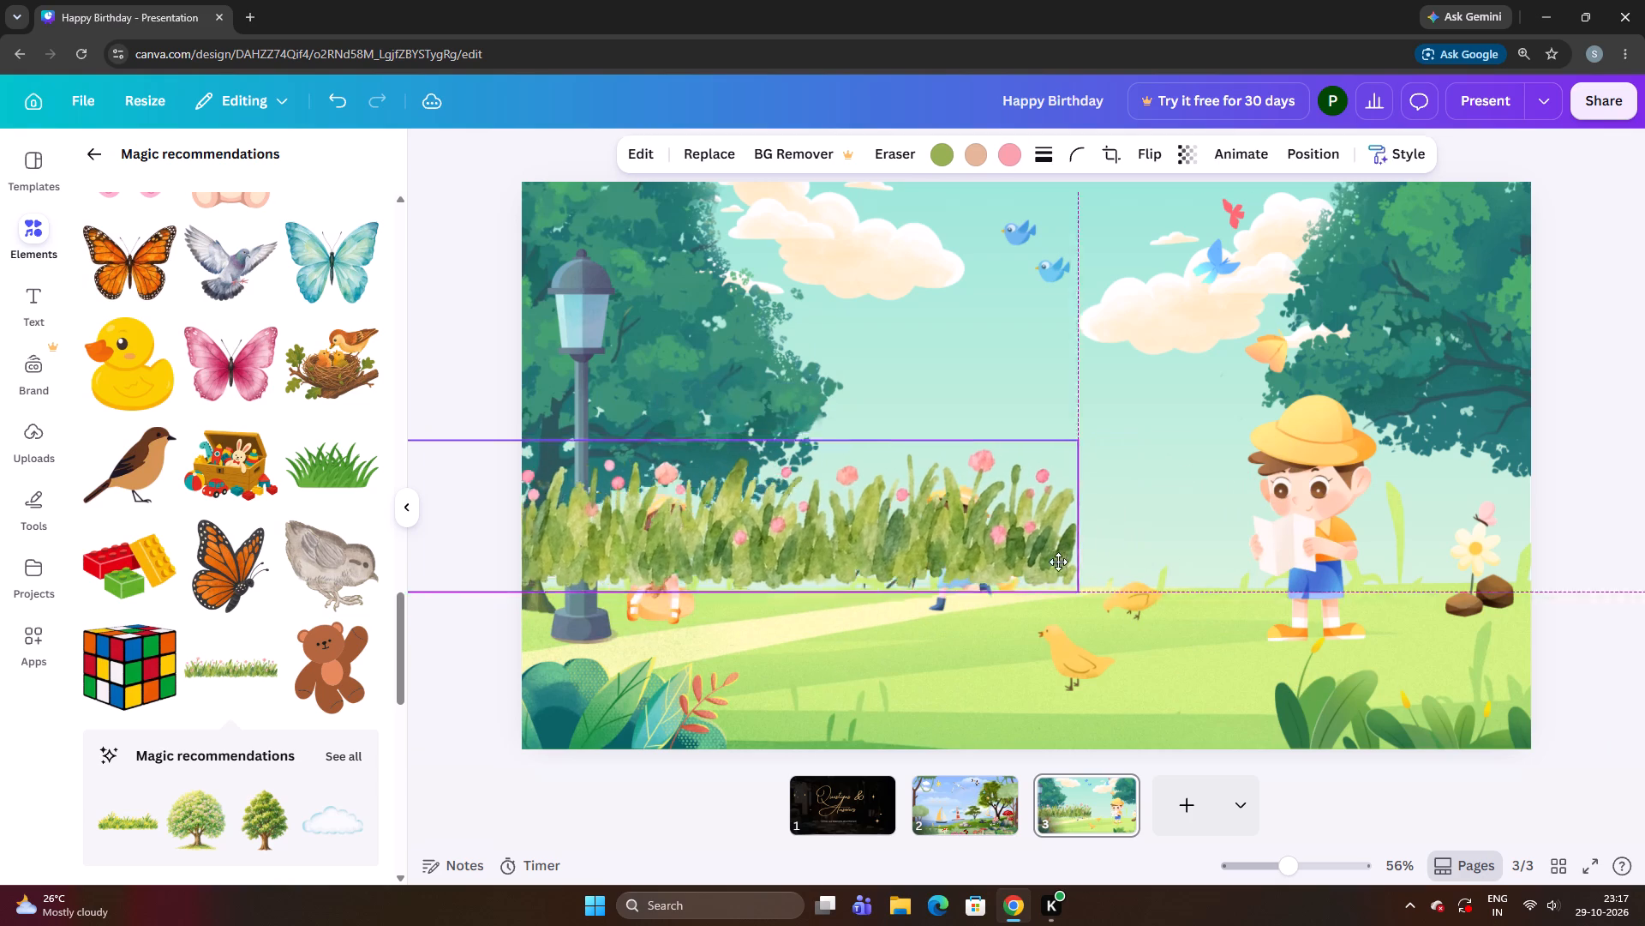
left_click_drag(1058, 562, 1104, 559)
left_click_drag(1152, 581, 1072, 539)
left_click_drag(919, 496, 981, 514)
Position the pink-flowered grass strip along the page's bottom edge, between the two leafy foreground plants.
left_click_drag(993, 518, 1170, 678)
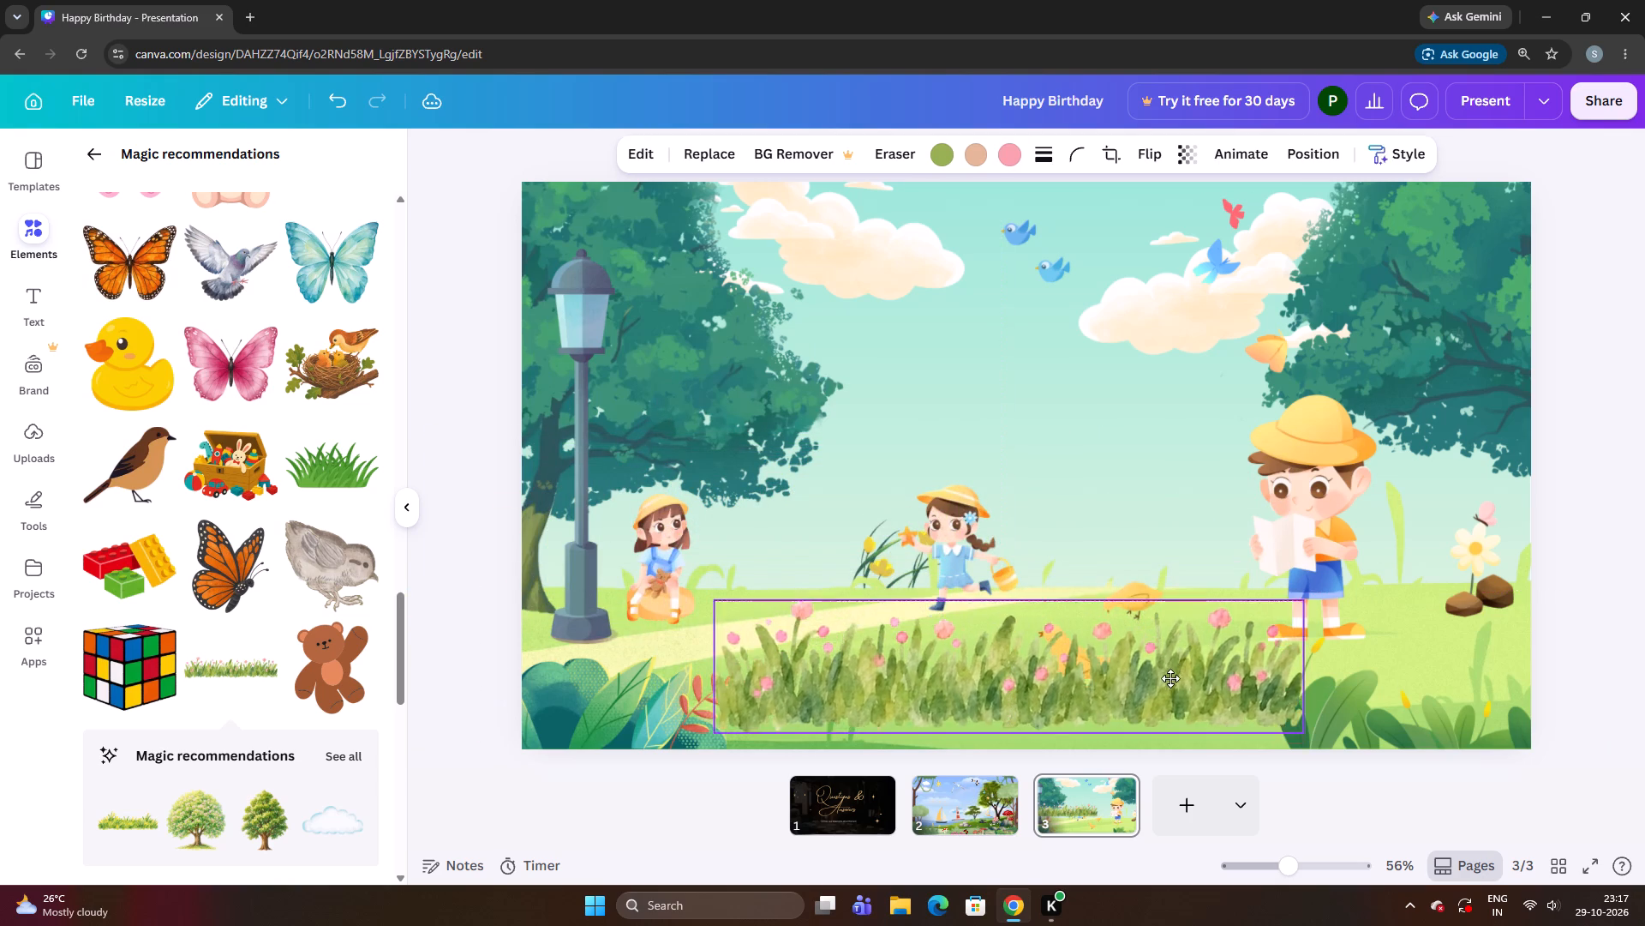
left_click_drag(1170, 678, 1171, 694)
left_click_drag(1170, 694, 1157, 678)
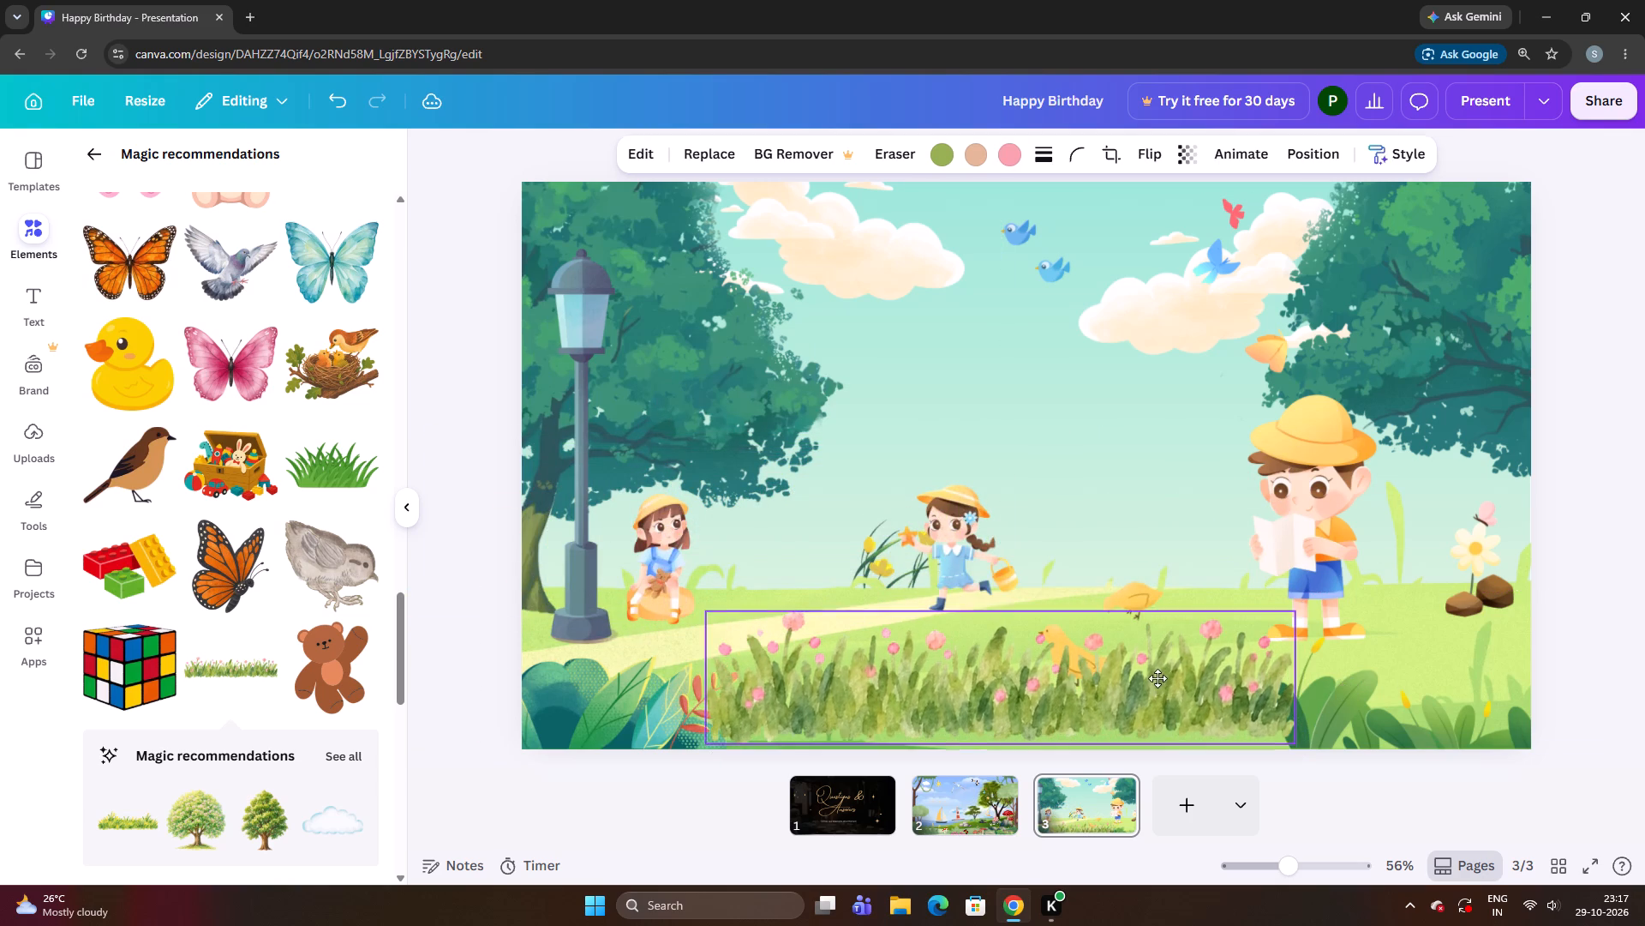
left_click_drag(1157, 678, 1156, 676)
left_click_drag(1150, 670, 1149, 705)
Move the two yellow ground birds closer to the reading boy and shrink them to fit above the flowered grass.
left_click_drag(1145, 599, 1210, 592)
left_click_drag(1227, 684, 1206, 646)
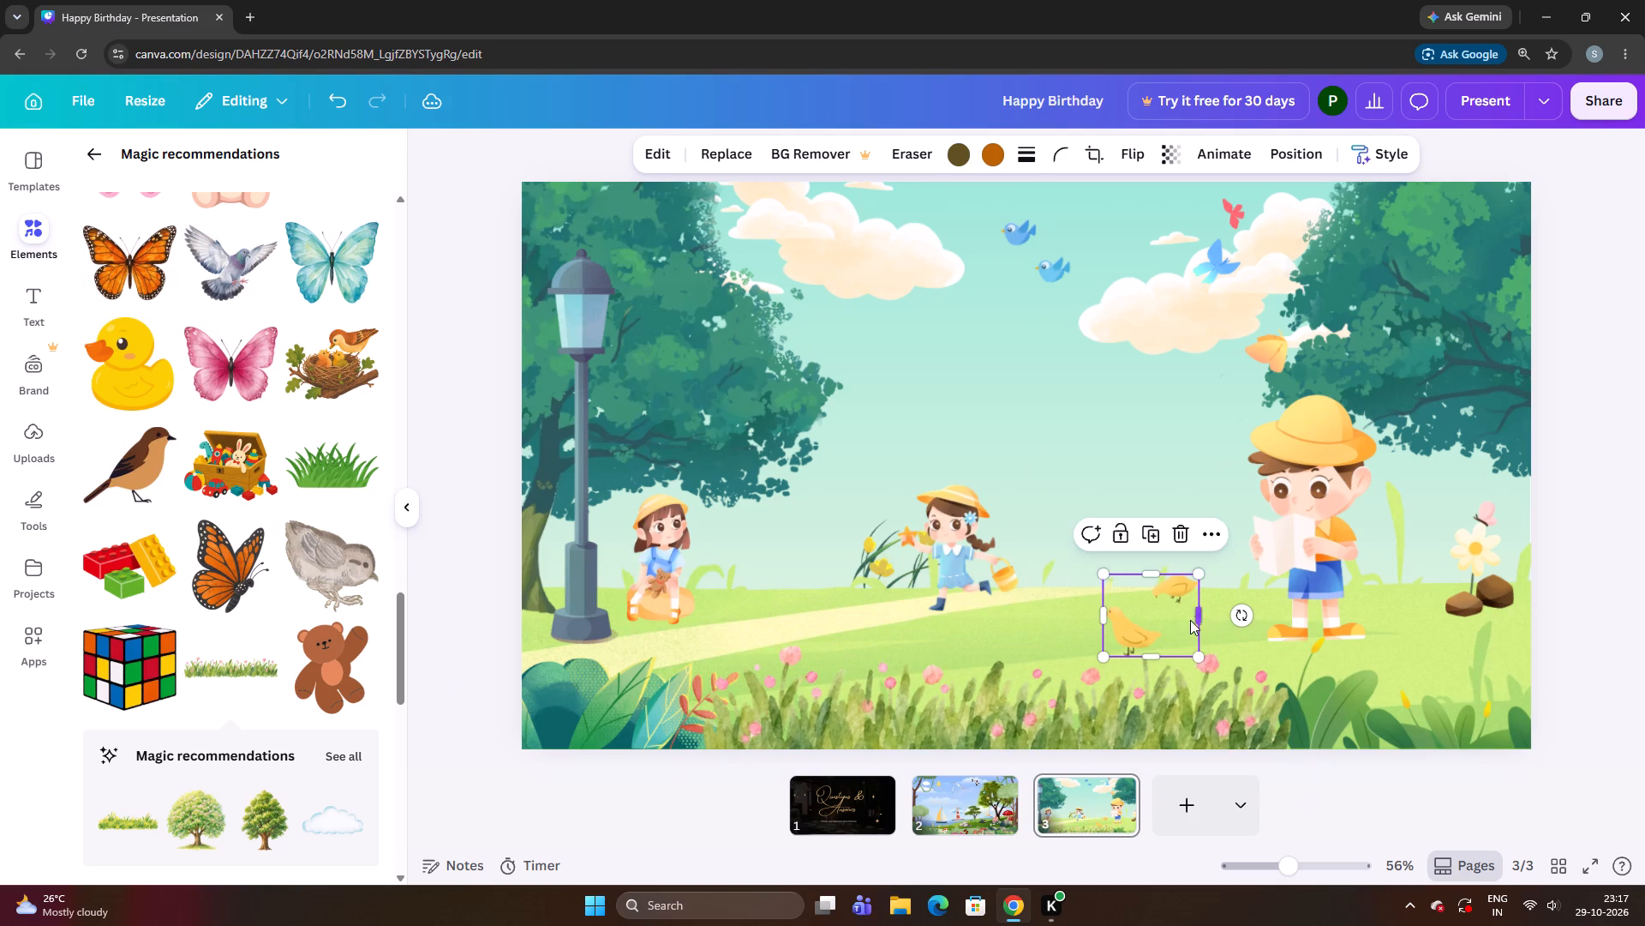
Move the two yellow ground birds closer to the reading boy's feet, just above the flowered grass.
left_click_drag(1185, 617, 1231, 626)
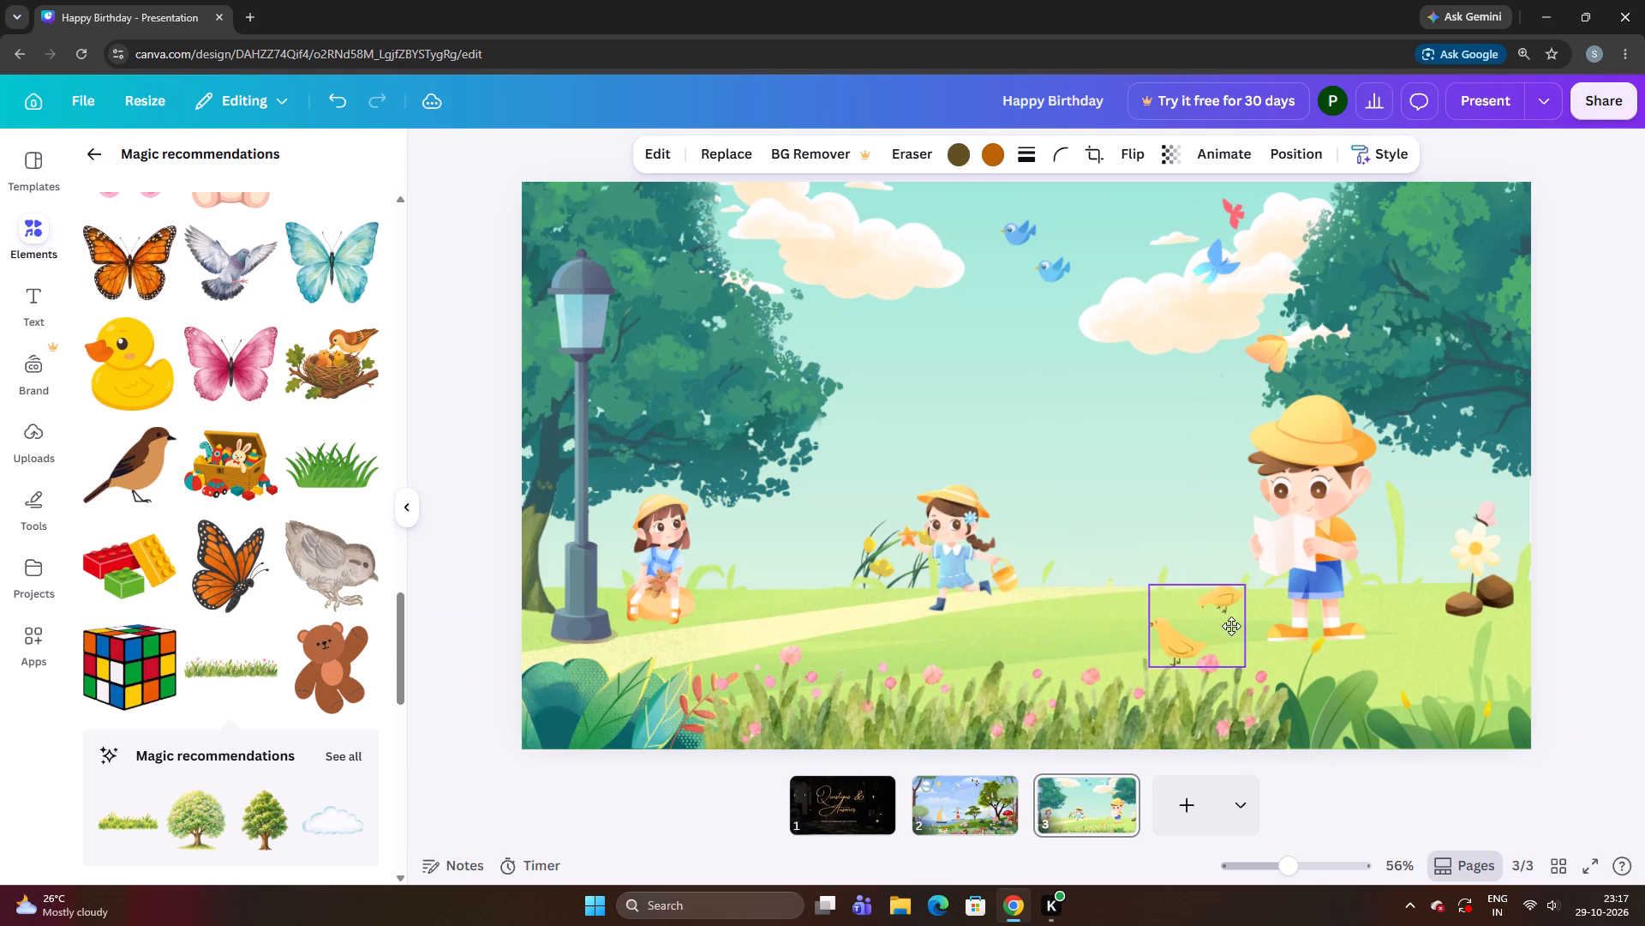
left_click_drag(1231, 626, 1231, 619)
Reposition the pink-flowered grass strip along the page's bottom edge so it fills the gap between the two leafy foreground plants.
left_click_drag(1151, 689, 1188, 682)
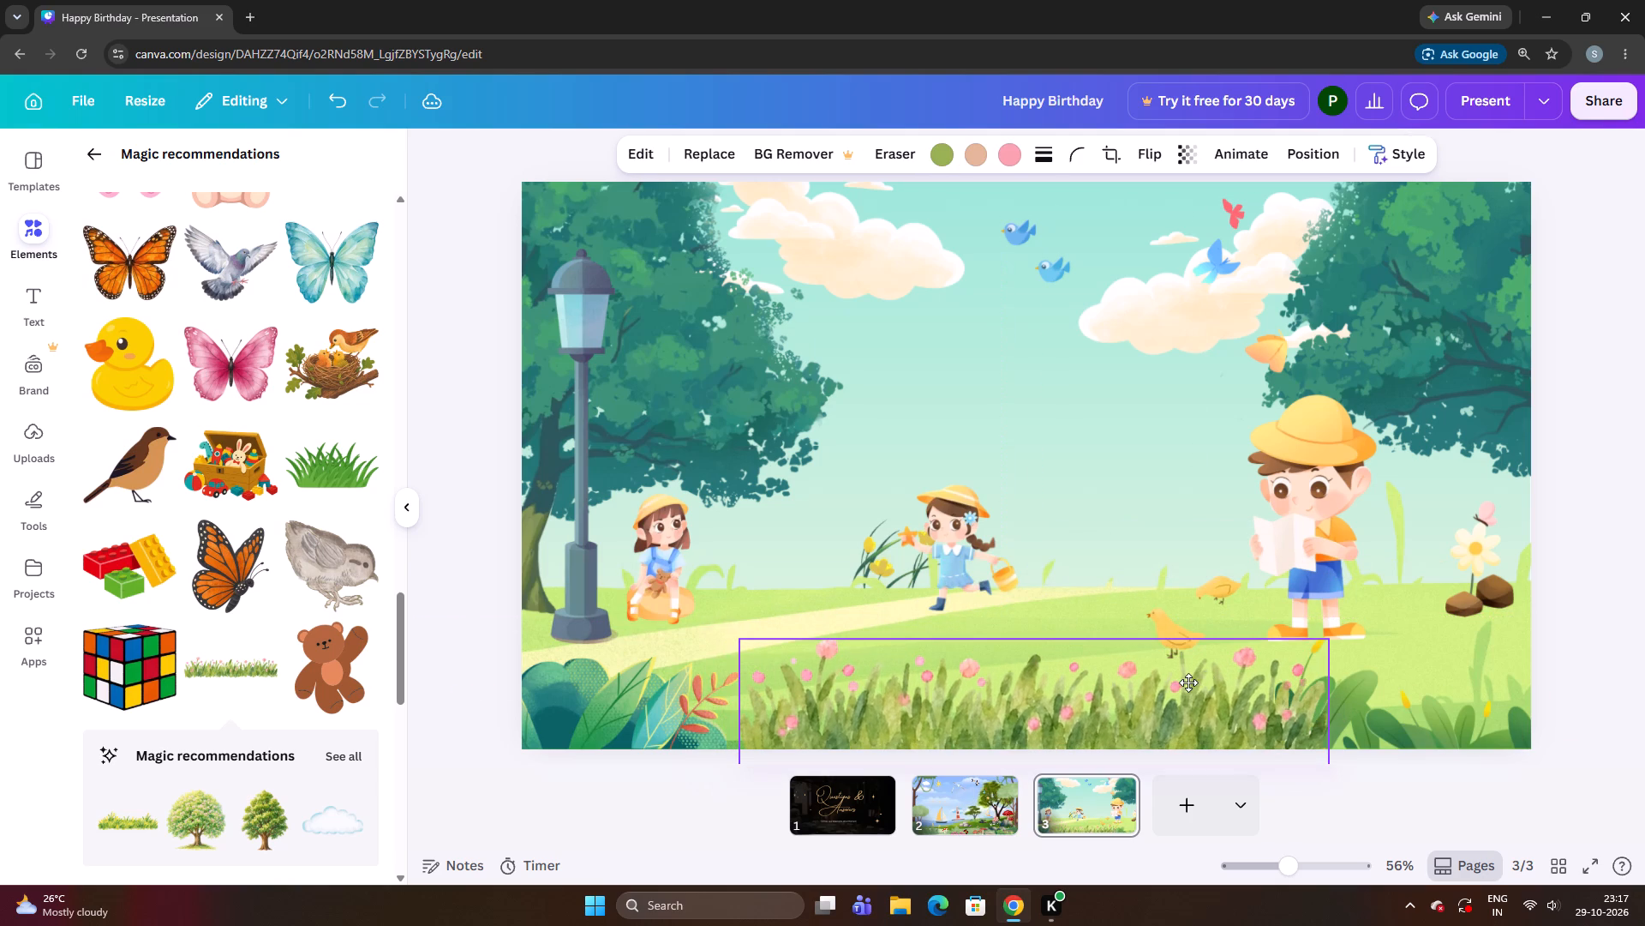
left_click_drag(1188, 682, 1043, 622)
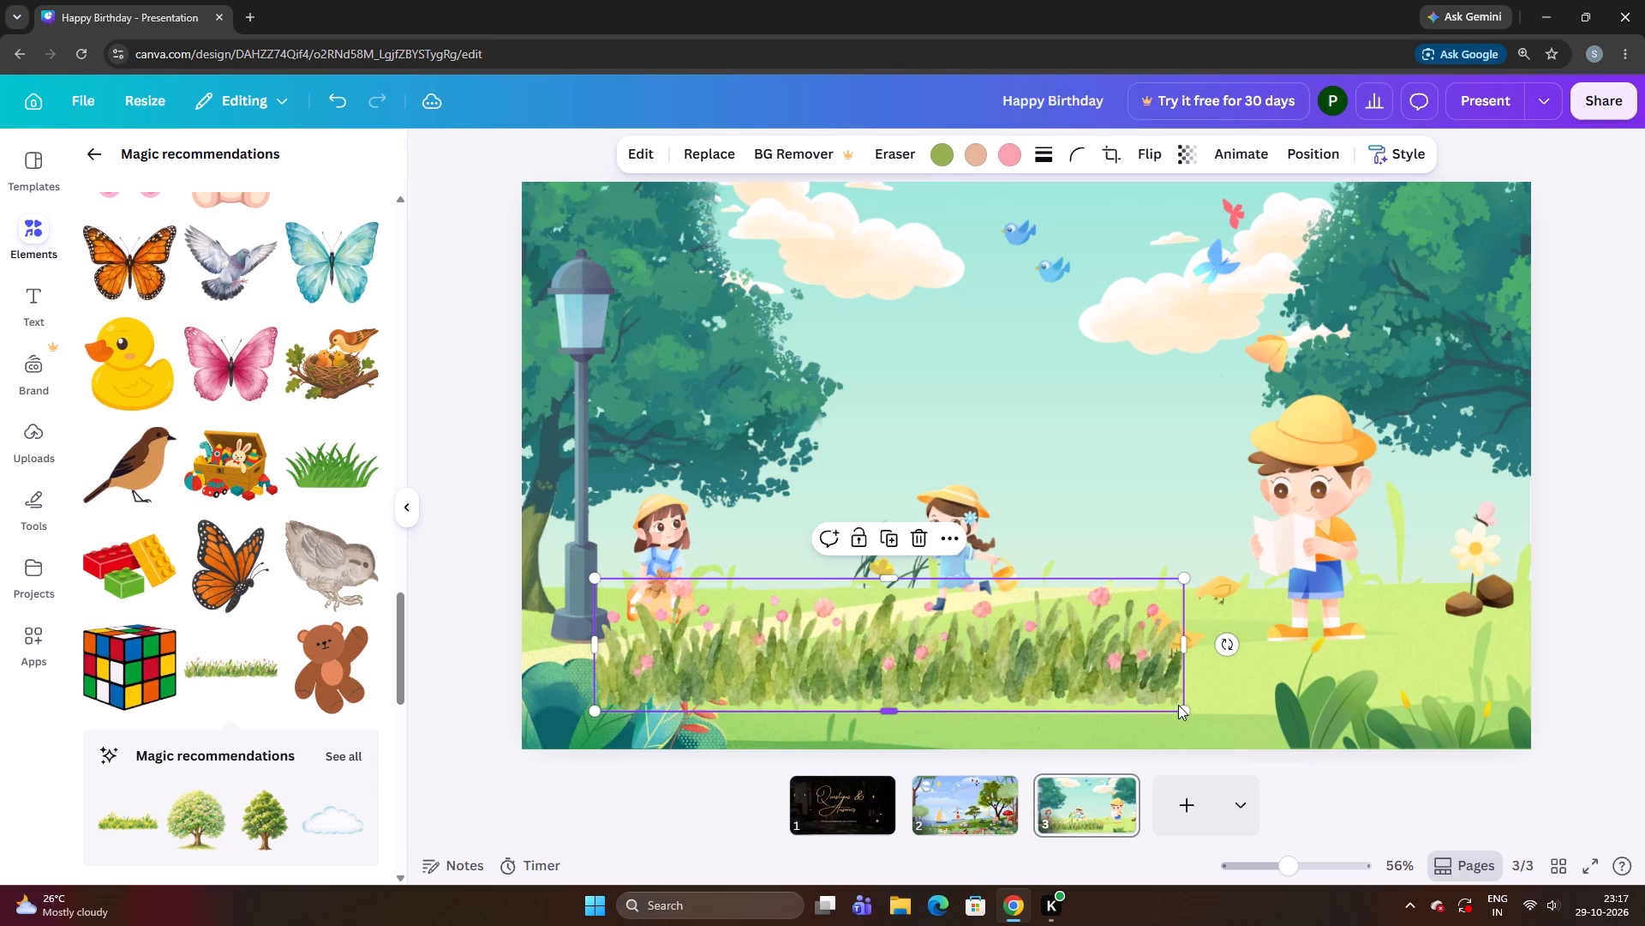
left_click_drag(1163, 660, 1259, 718)
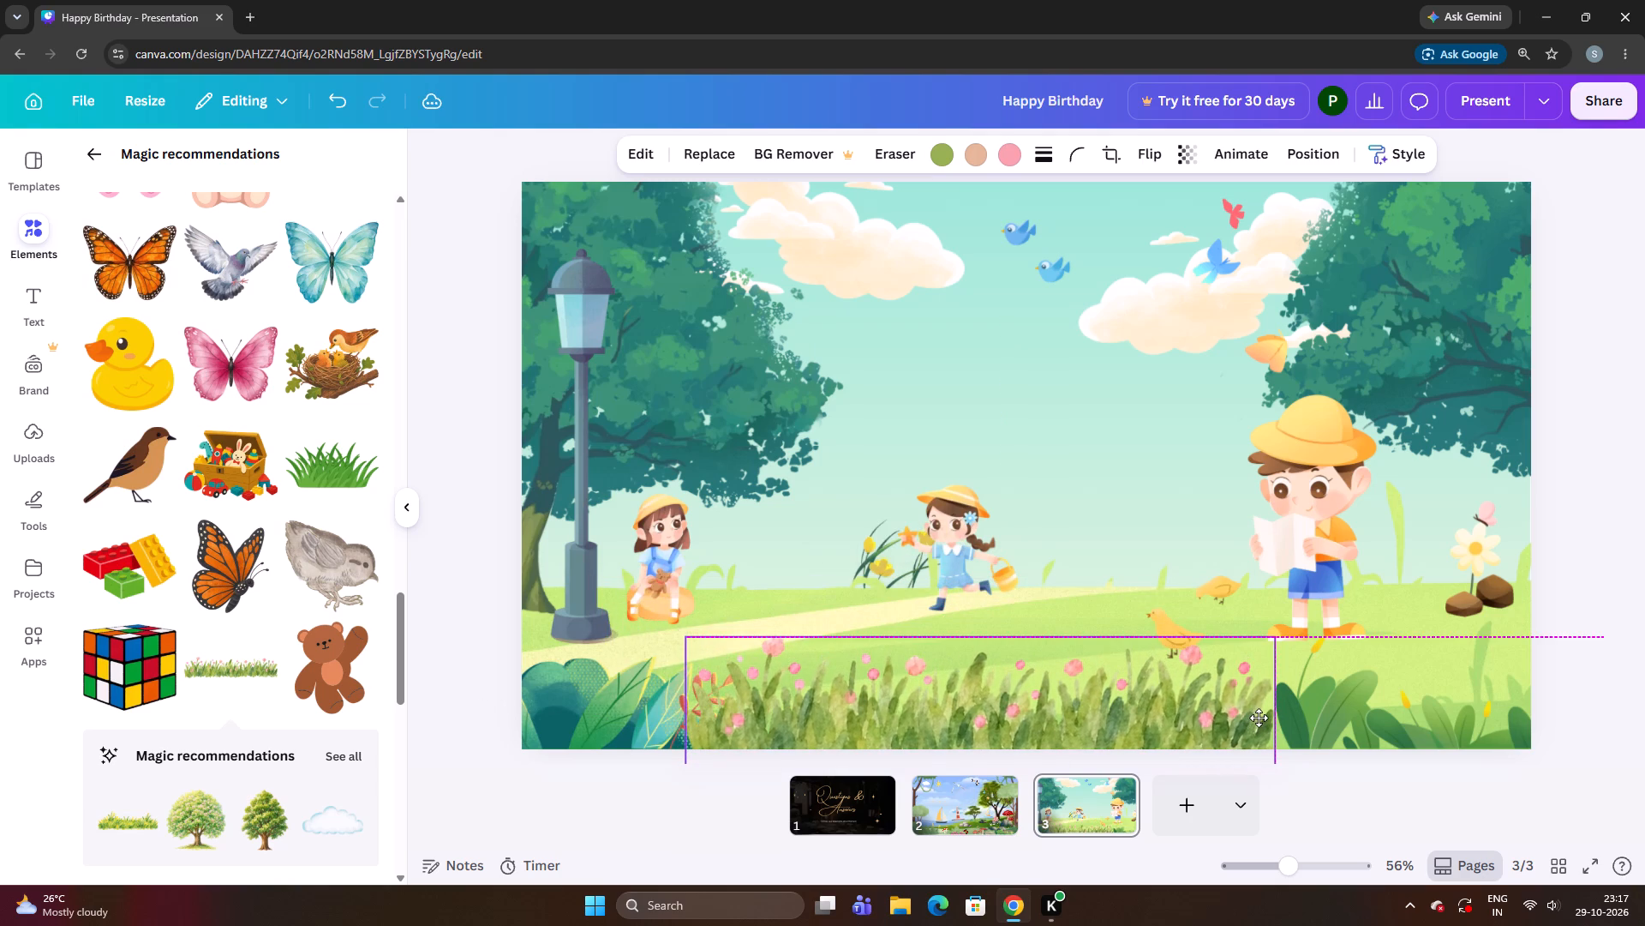
left_click_drag(1259, 718, 1265, 718)
Send the pink-flowered grass strip backward in the layer order.
right_click(1265, 717)
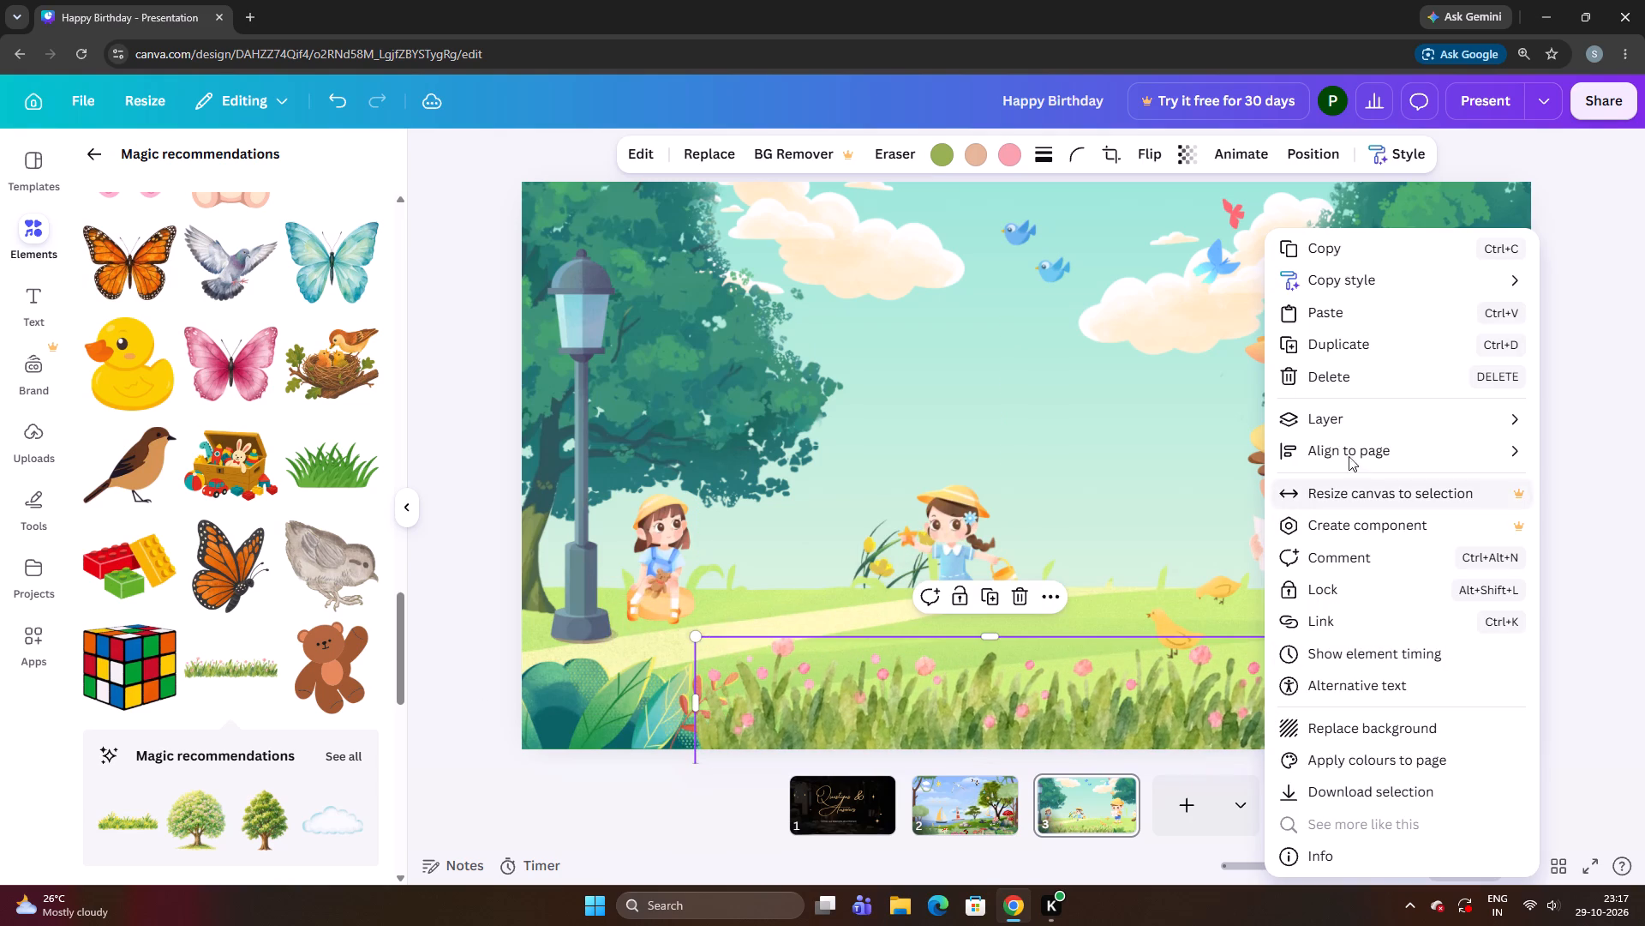
left_click(1364, 424)
left_click(1186, 480)
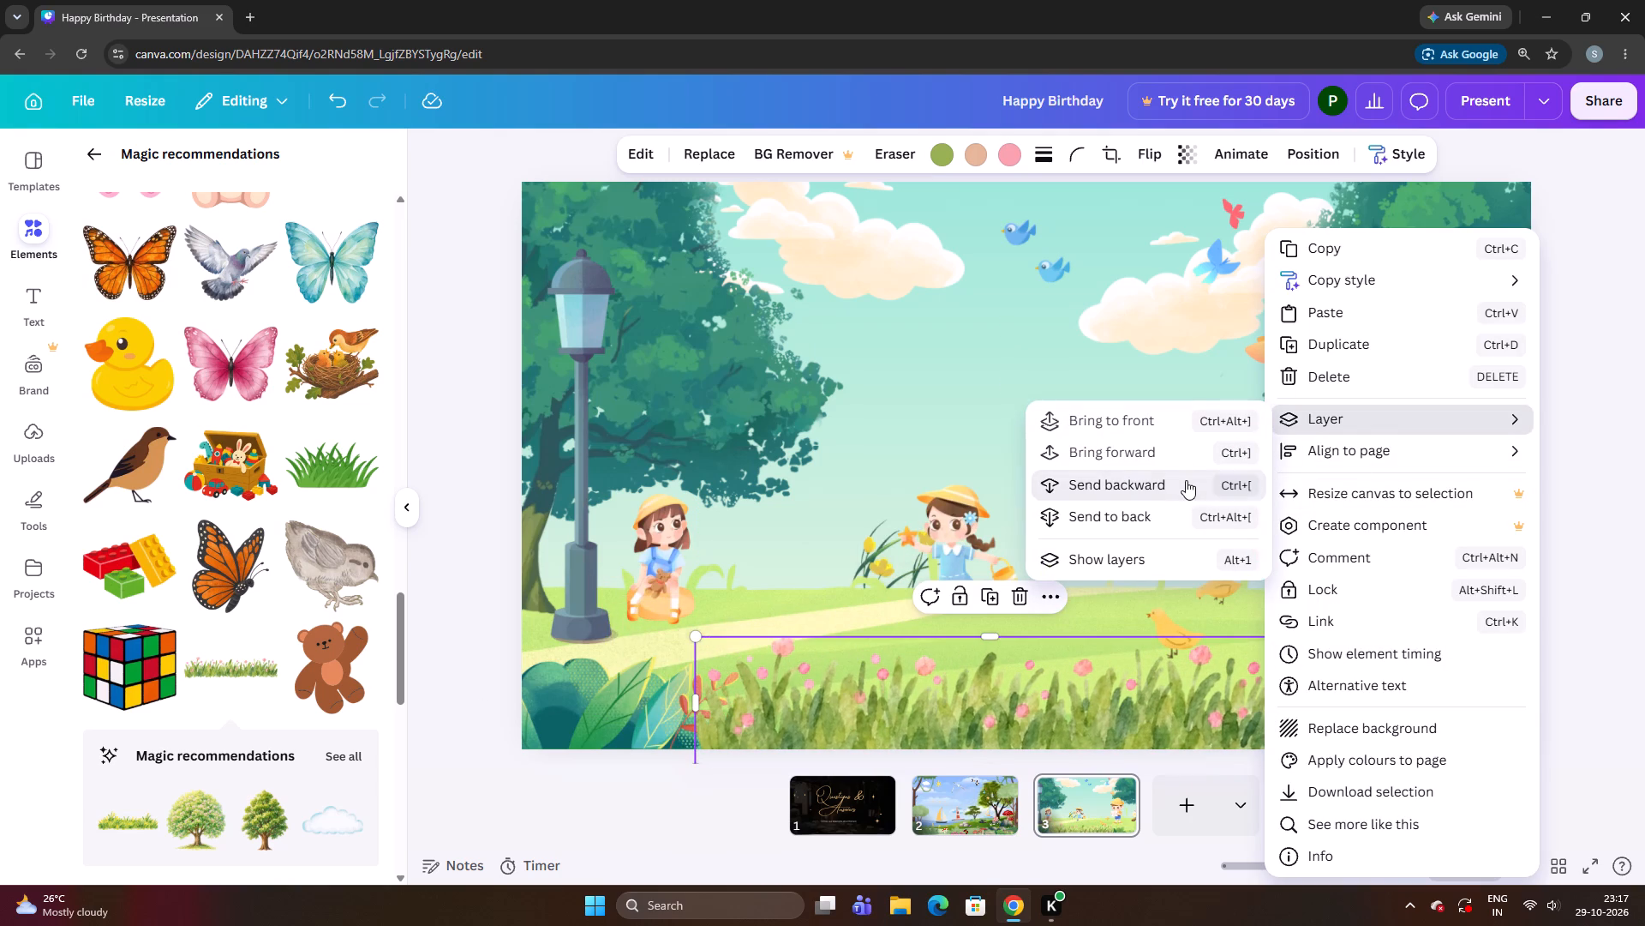
left_click(1186, 480)
left_click(910, 563)
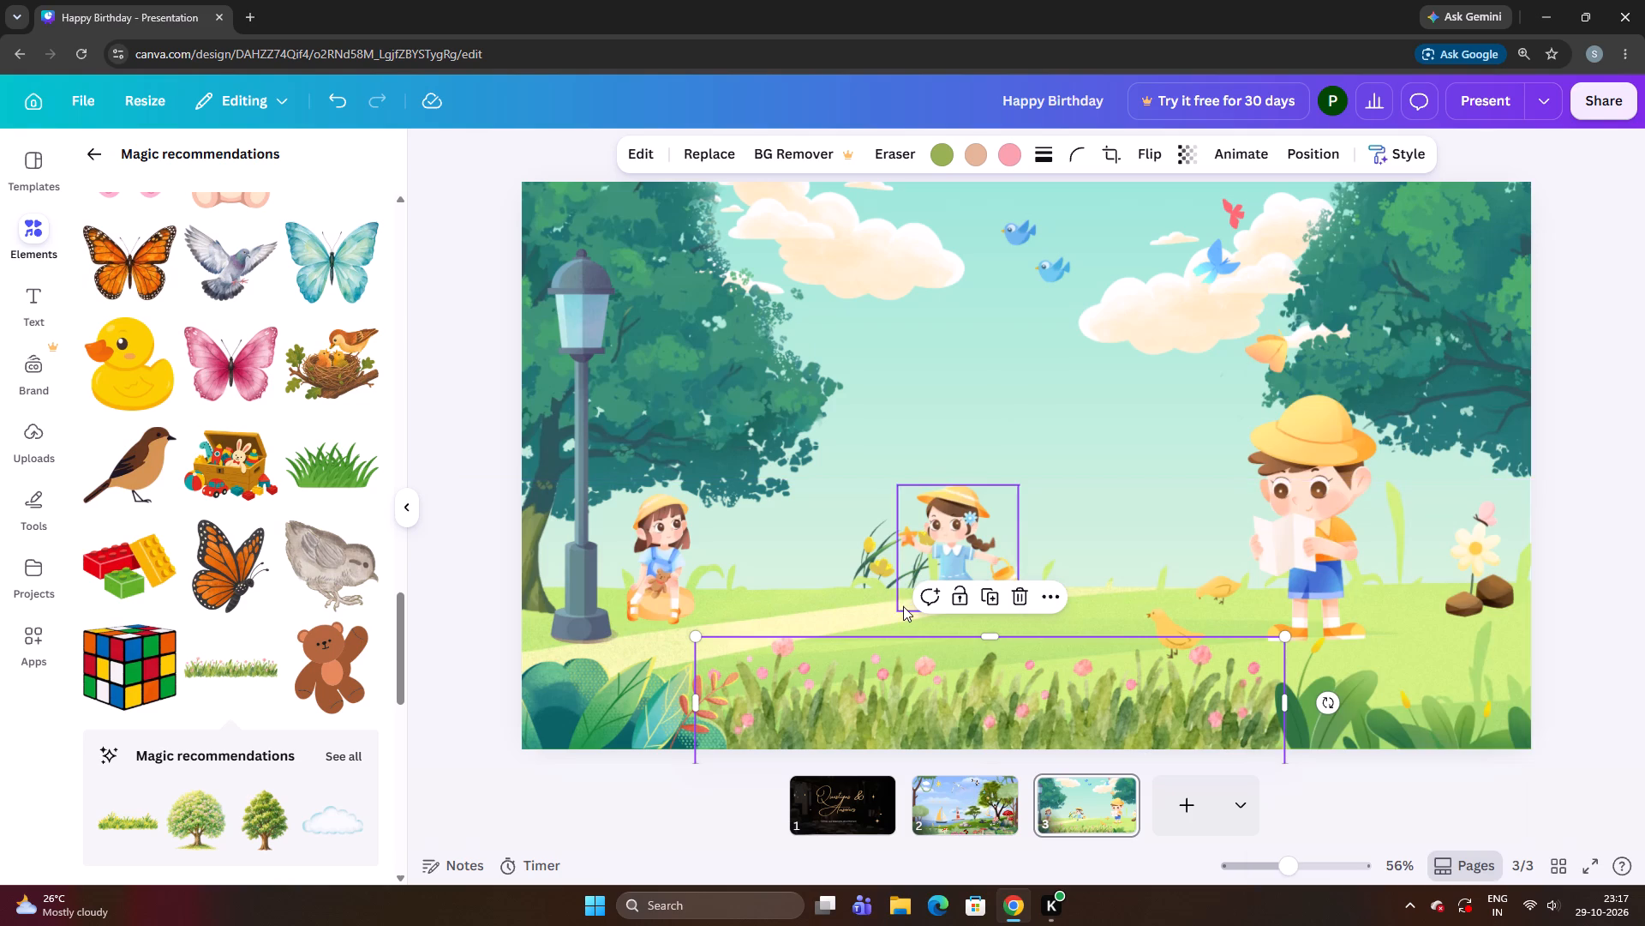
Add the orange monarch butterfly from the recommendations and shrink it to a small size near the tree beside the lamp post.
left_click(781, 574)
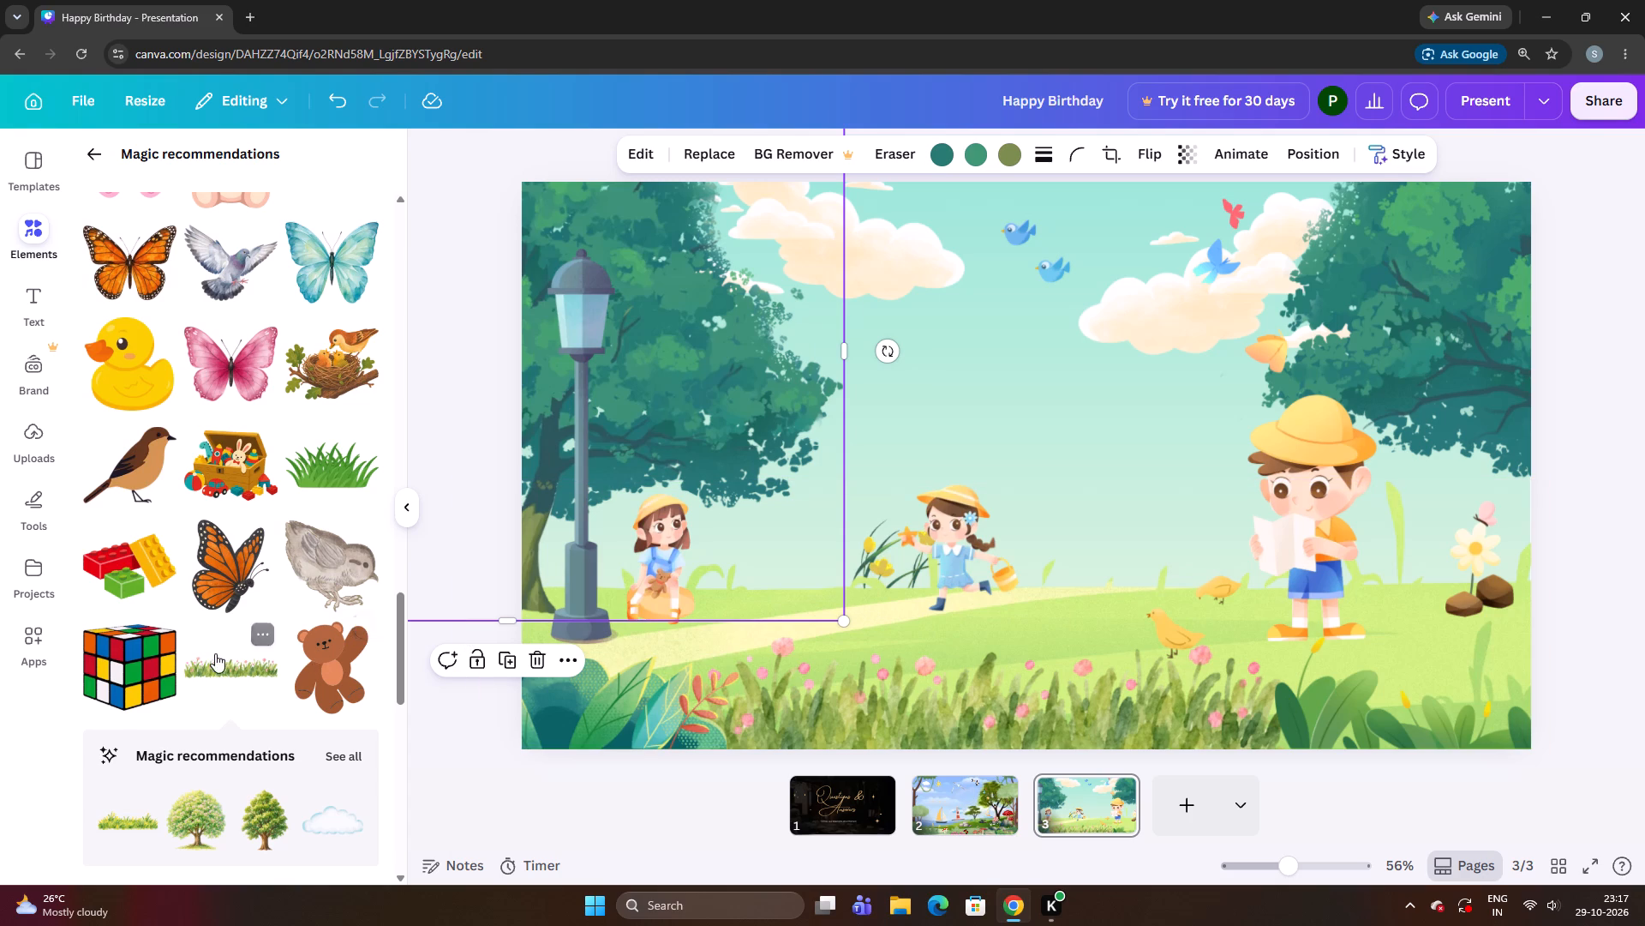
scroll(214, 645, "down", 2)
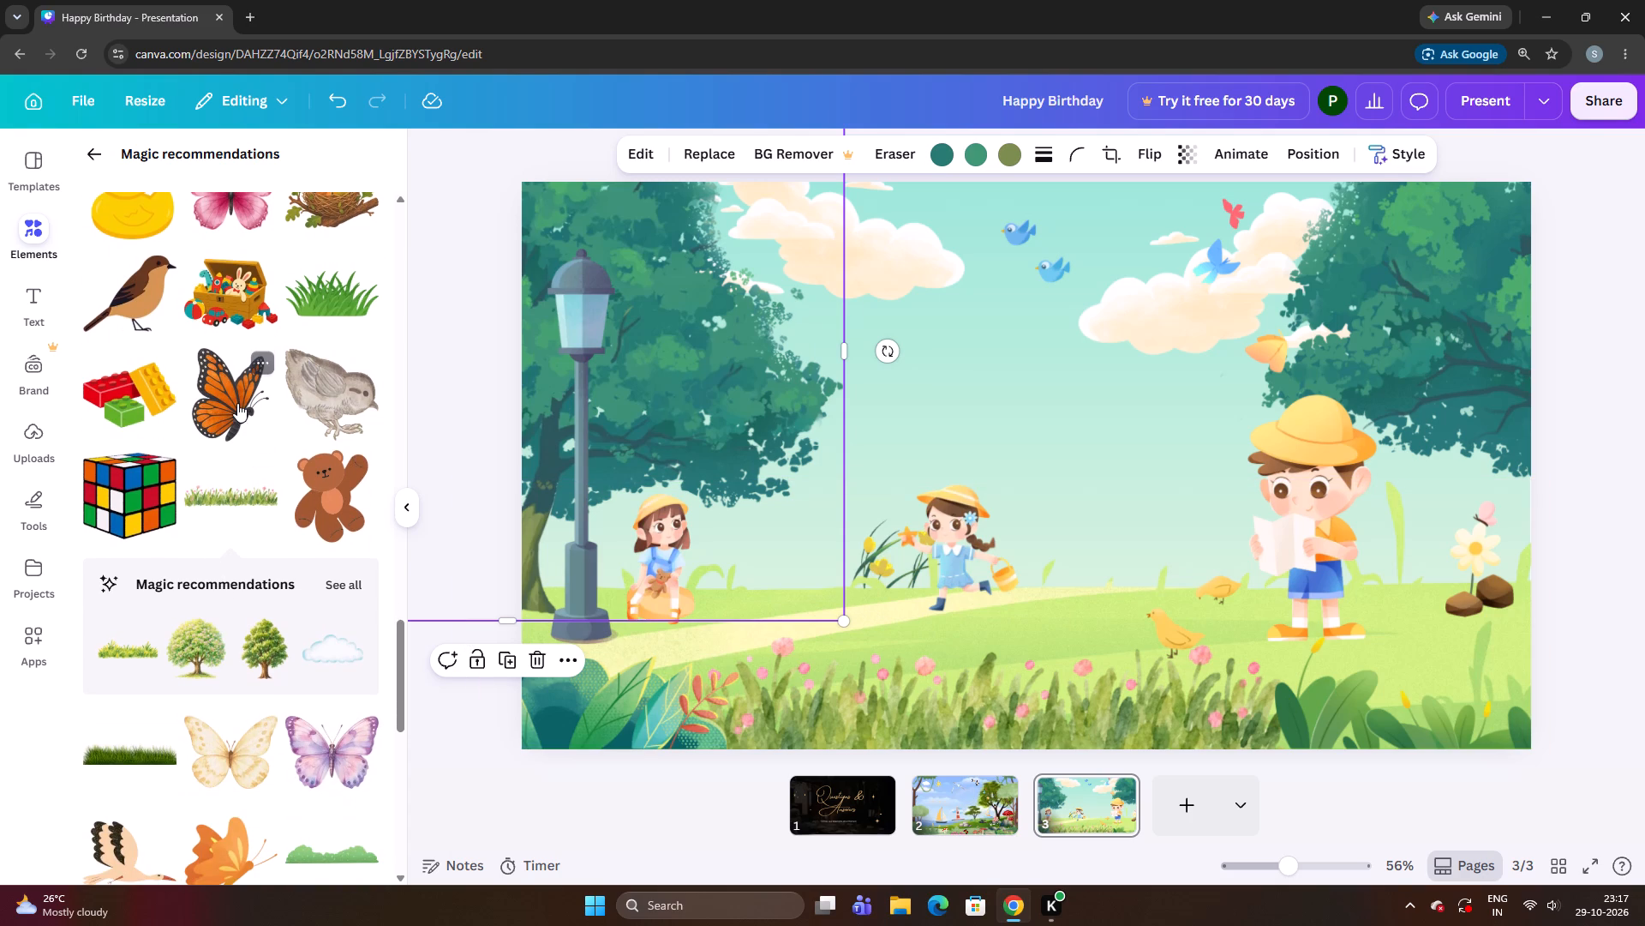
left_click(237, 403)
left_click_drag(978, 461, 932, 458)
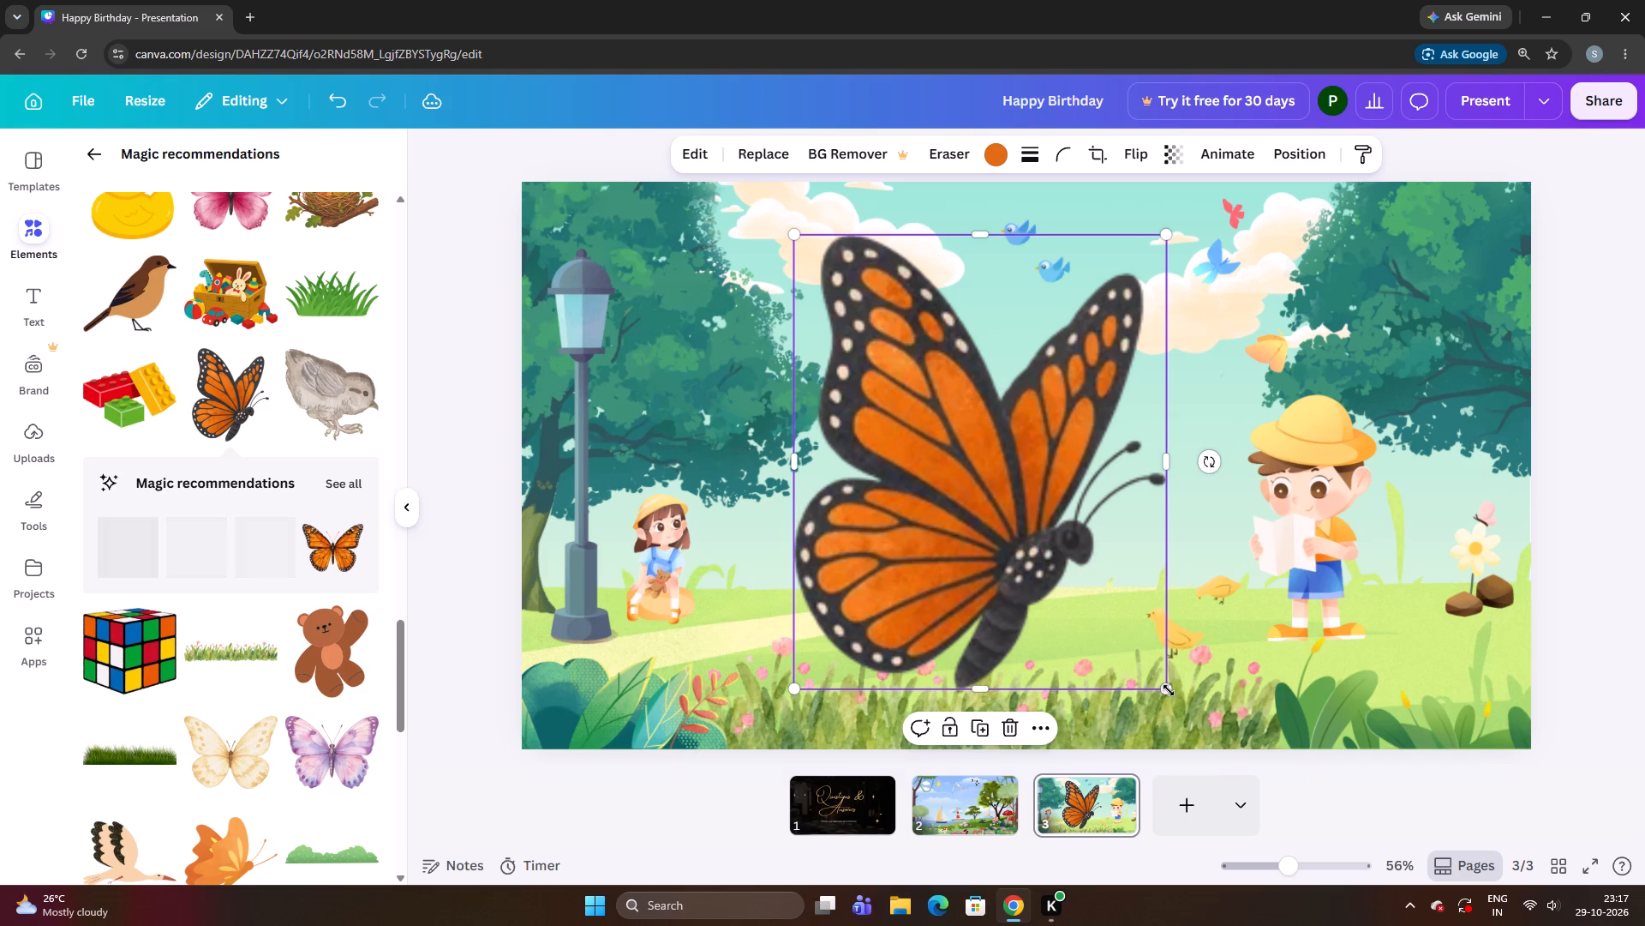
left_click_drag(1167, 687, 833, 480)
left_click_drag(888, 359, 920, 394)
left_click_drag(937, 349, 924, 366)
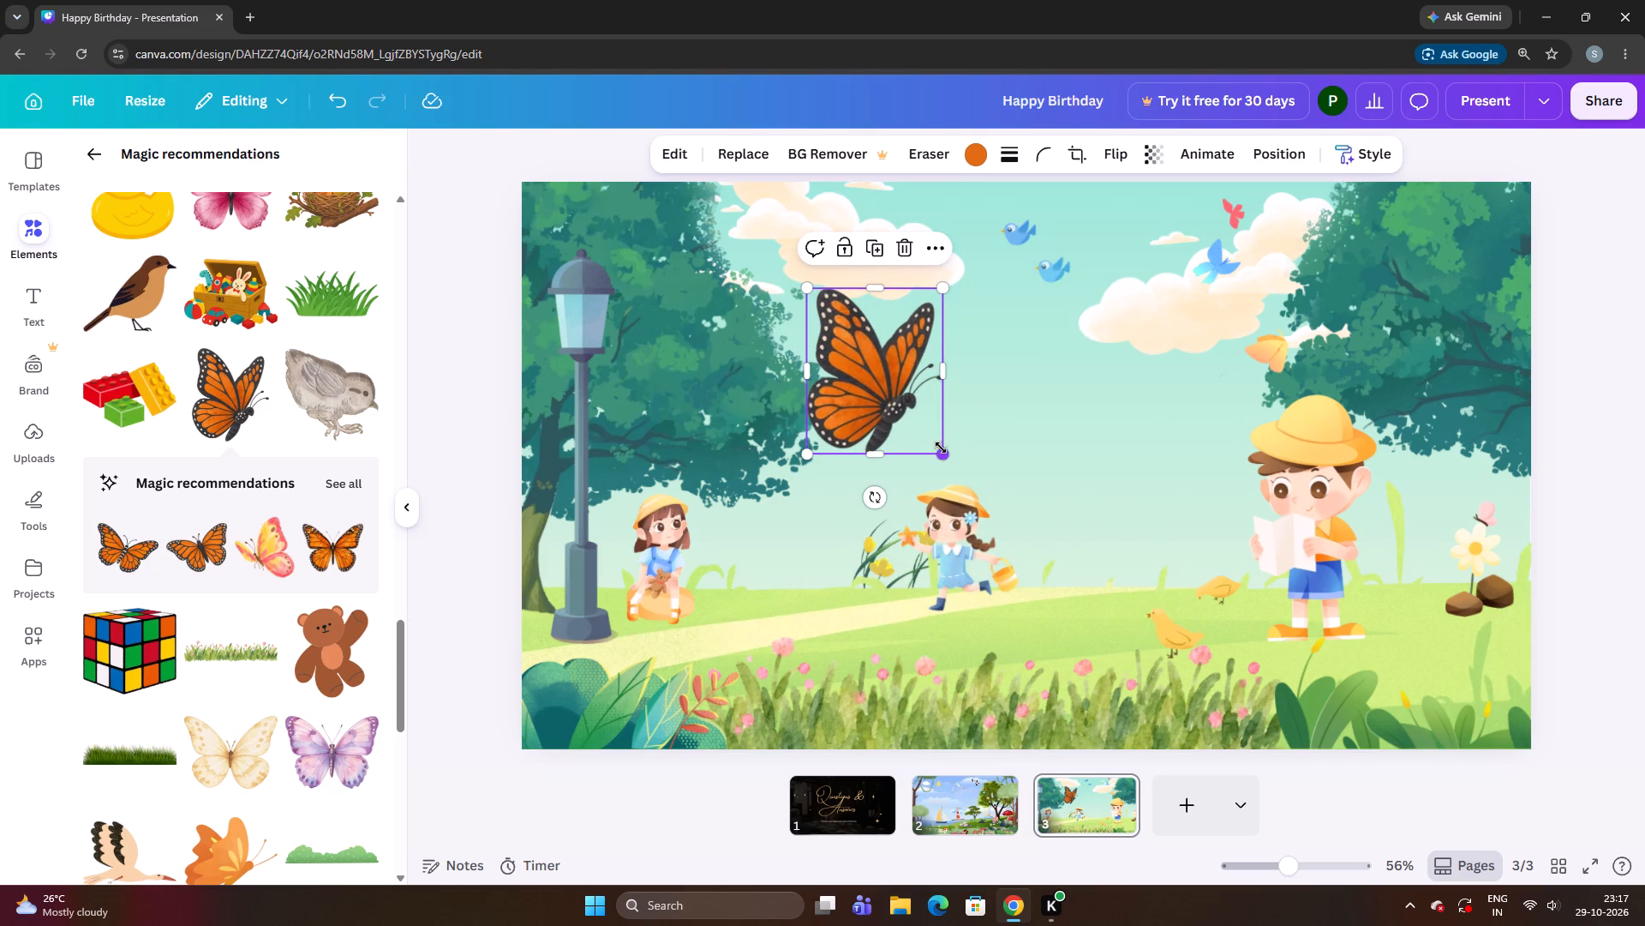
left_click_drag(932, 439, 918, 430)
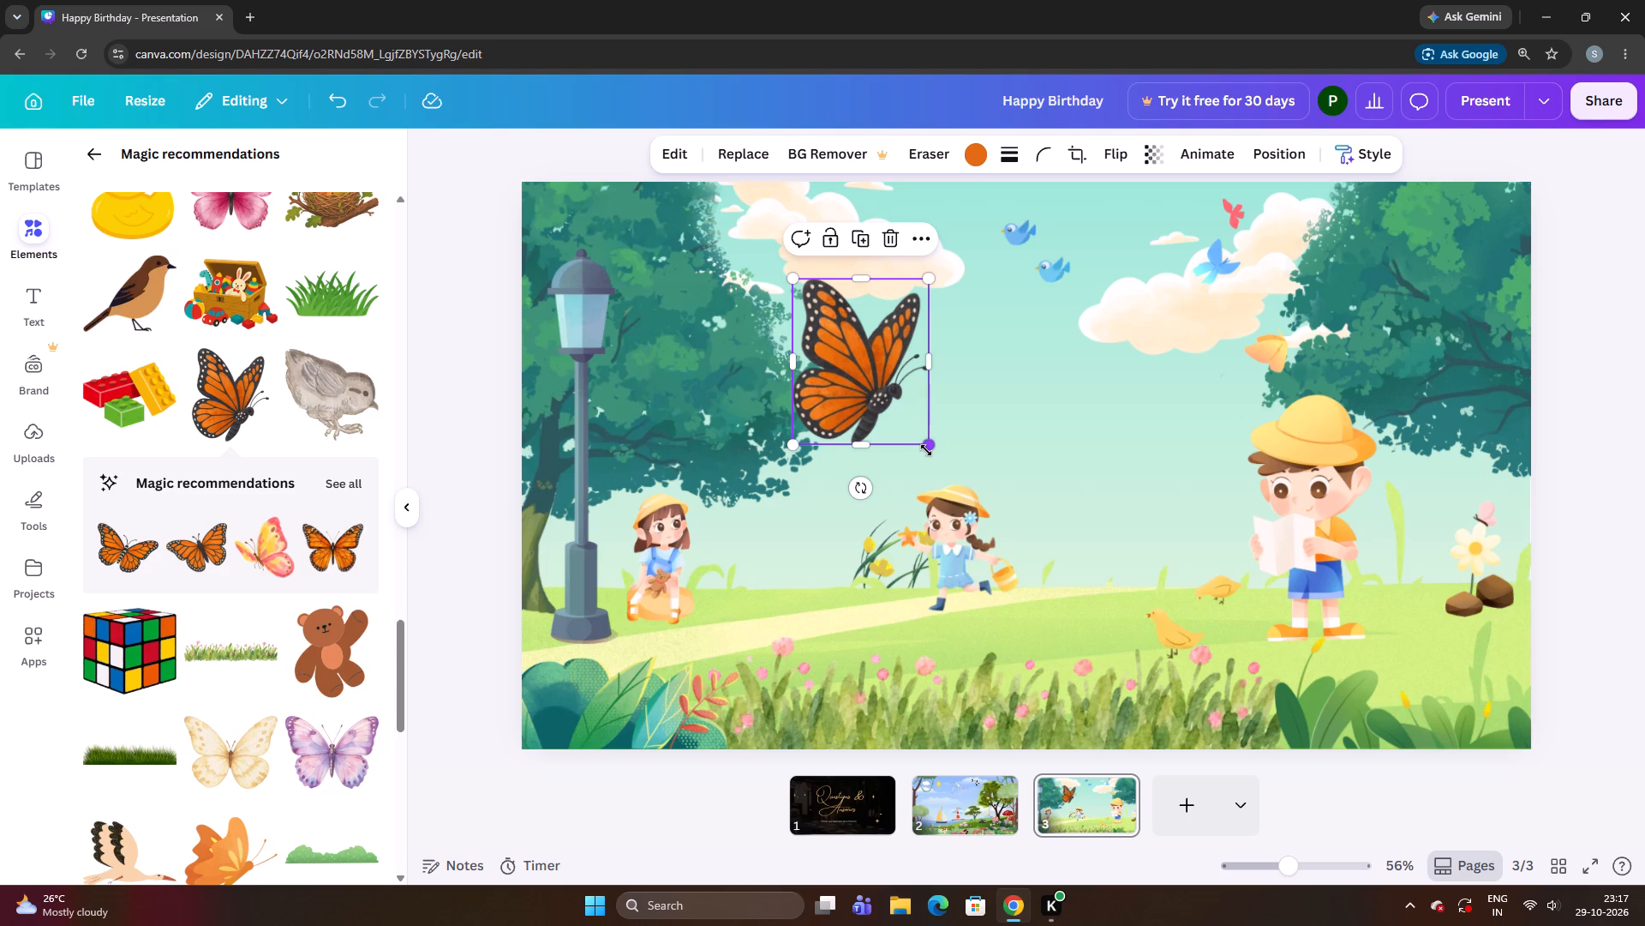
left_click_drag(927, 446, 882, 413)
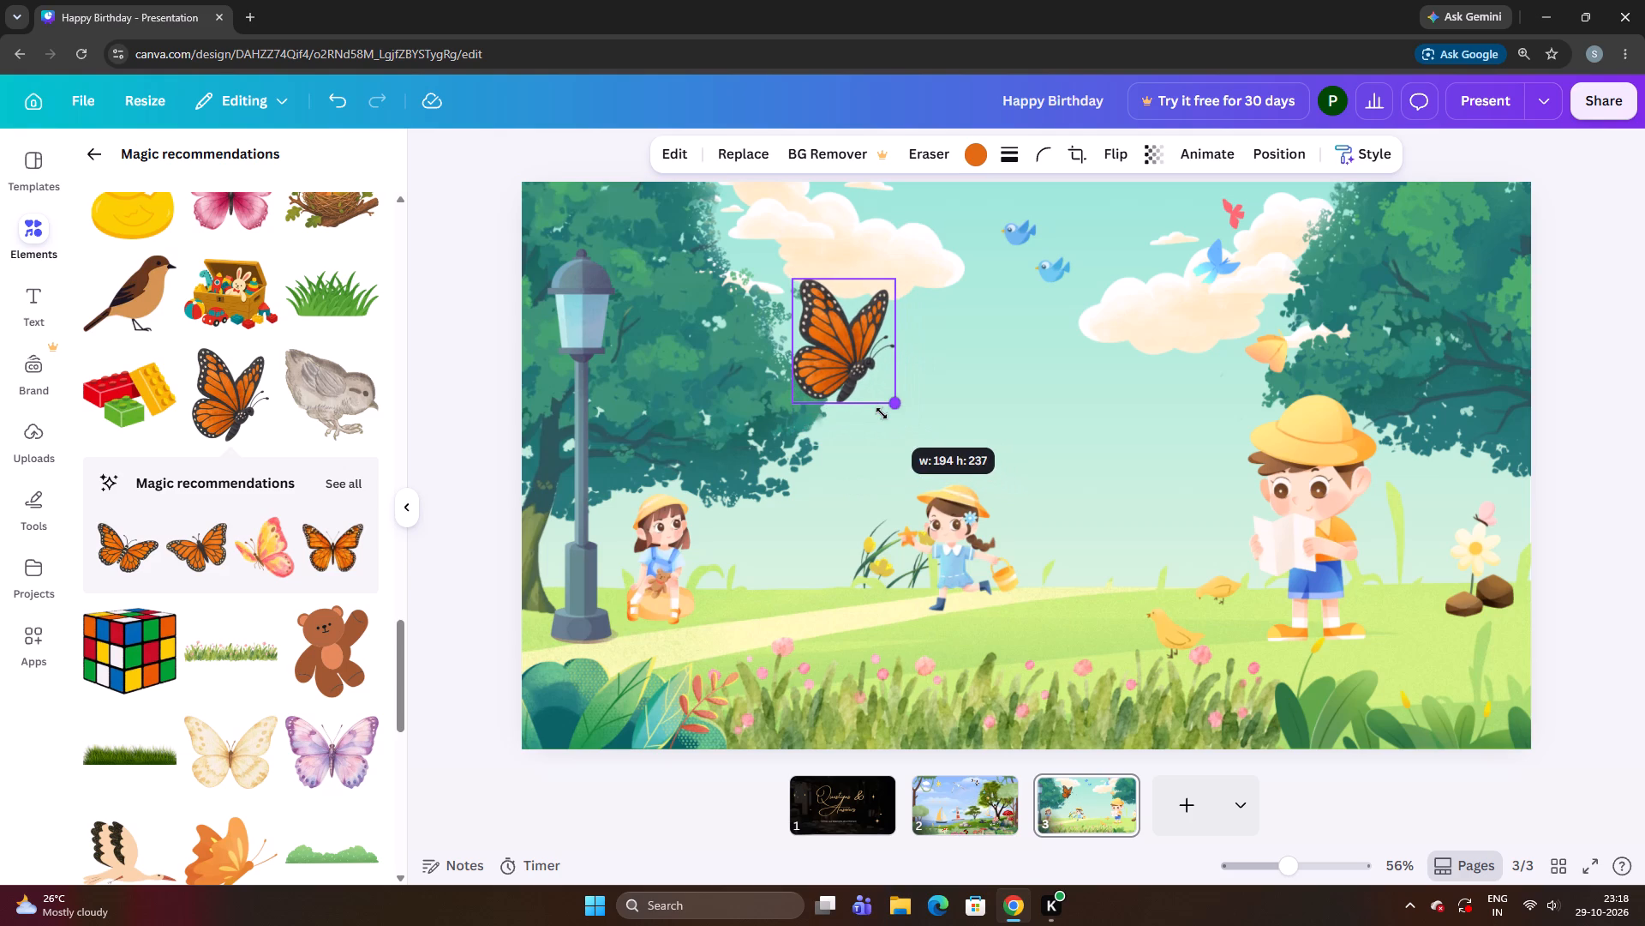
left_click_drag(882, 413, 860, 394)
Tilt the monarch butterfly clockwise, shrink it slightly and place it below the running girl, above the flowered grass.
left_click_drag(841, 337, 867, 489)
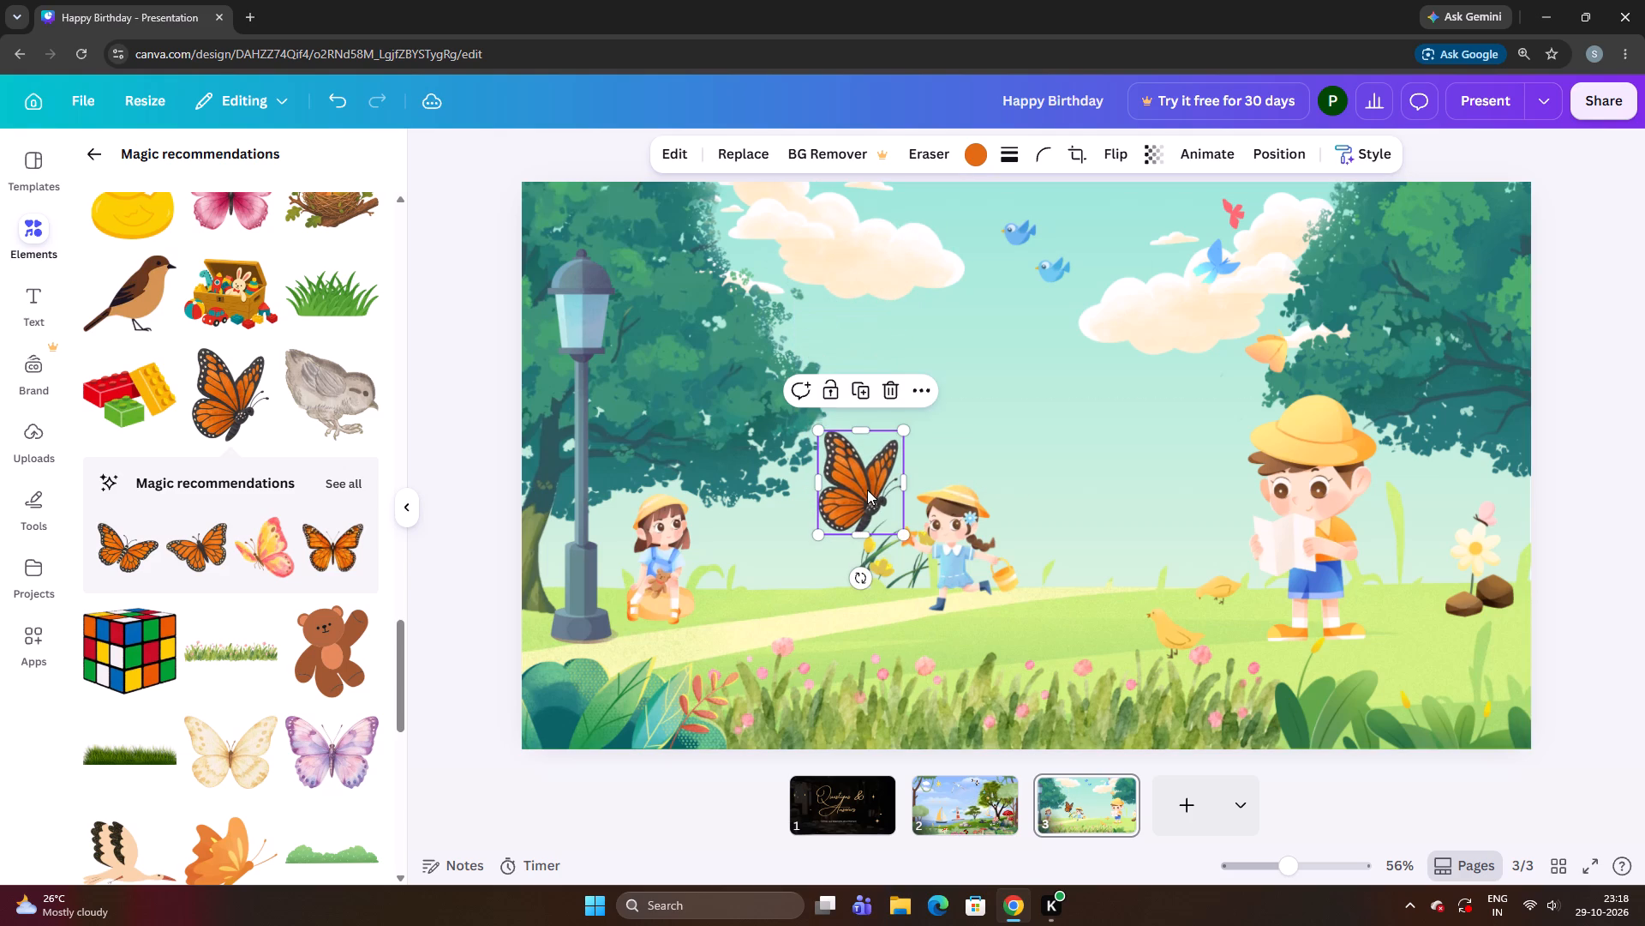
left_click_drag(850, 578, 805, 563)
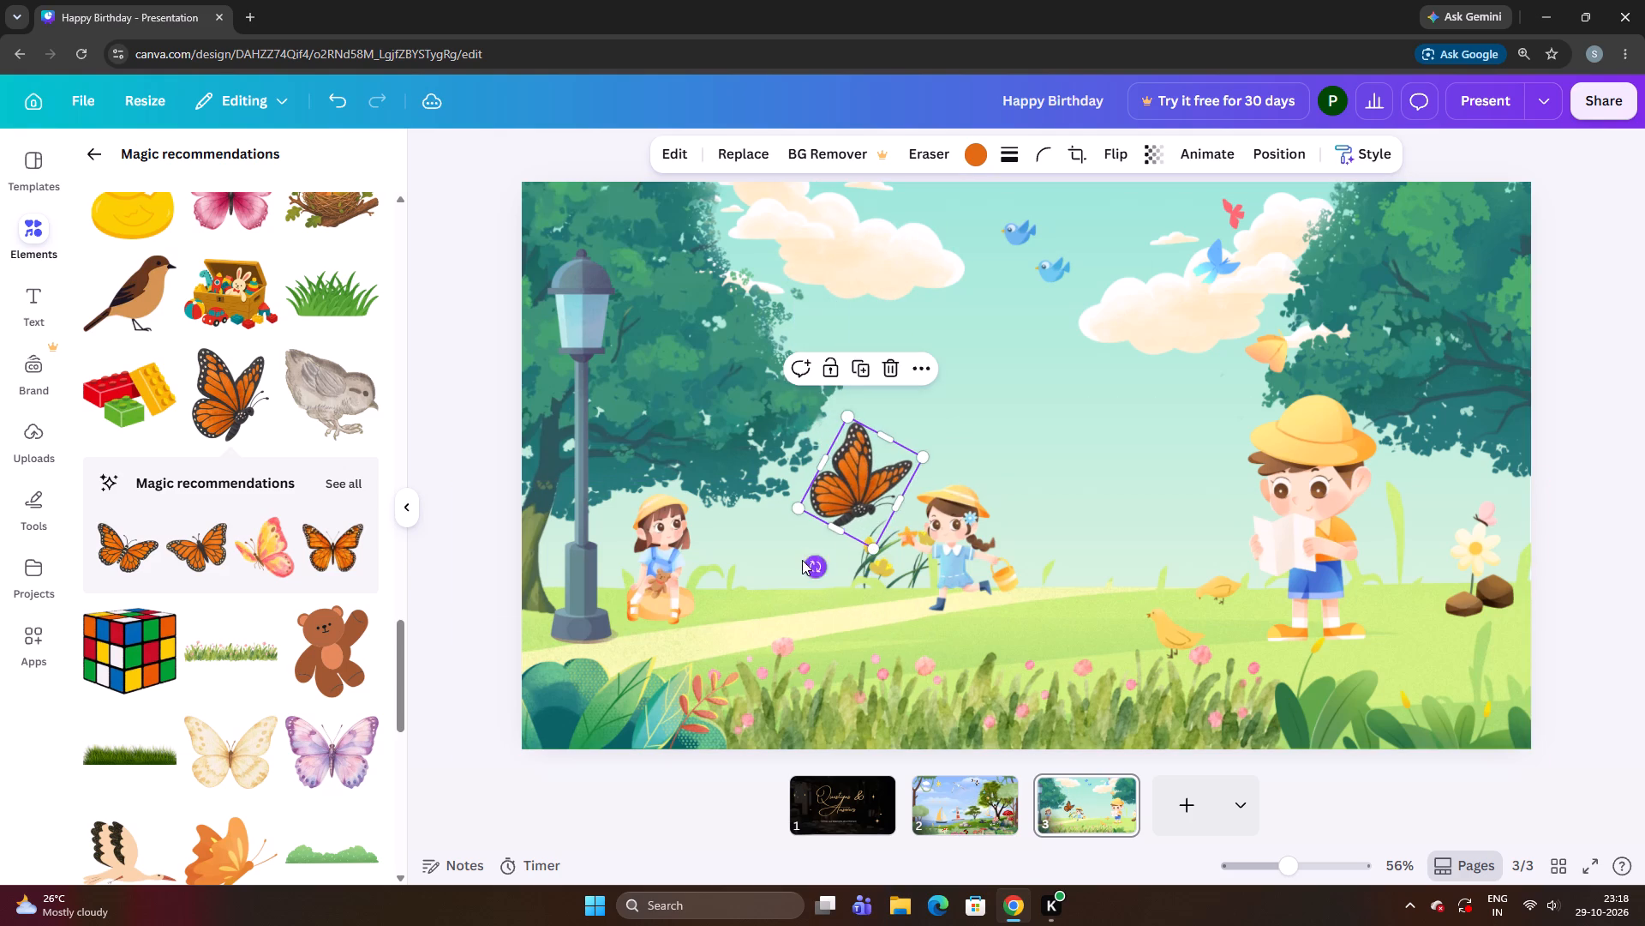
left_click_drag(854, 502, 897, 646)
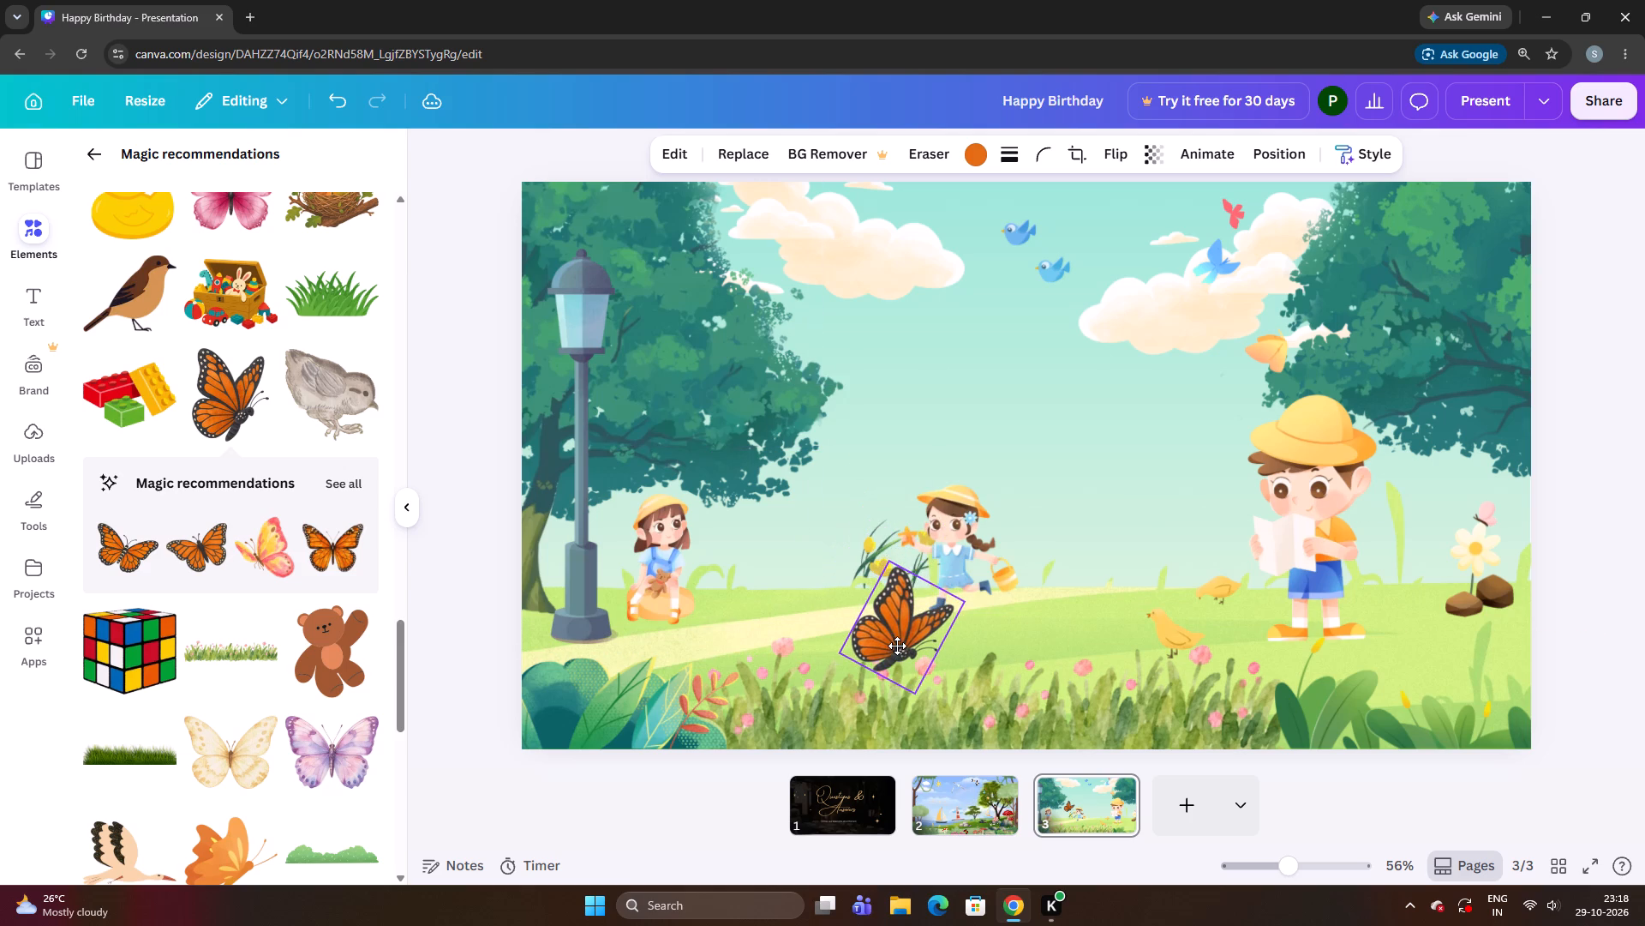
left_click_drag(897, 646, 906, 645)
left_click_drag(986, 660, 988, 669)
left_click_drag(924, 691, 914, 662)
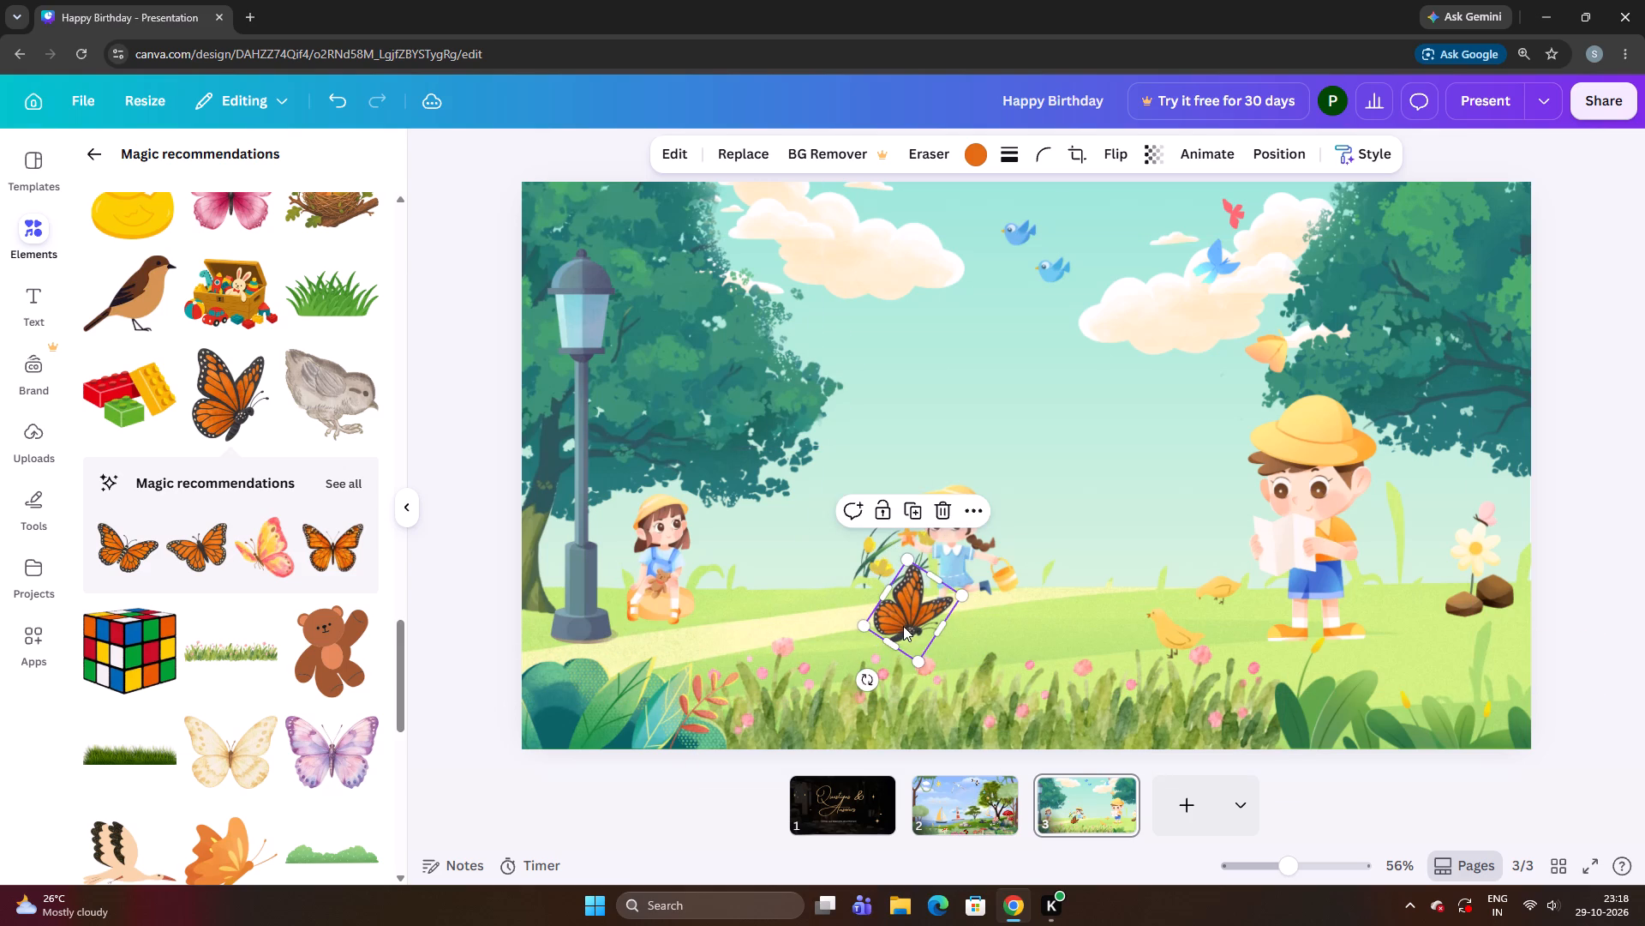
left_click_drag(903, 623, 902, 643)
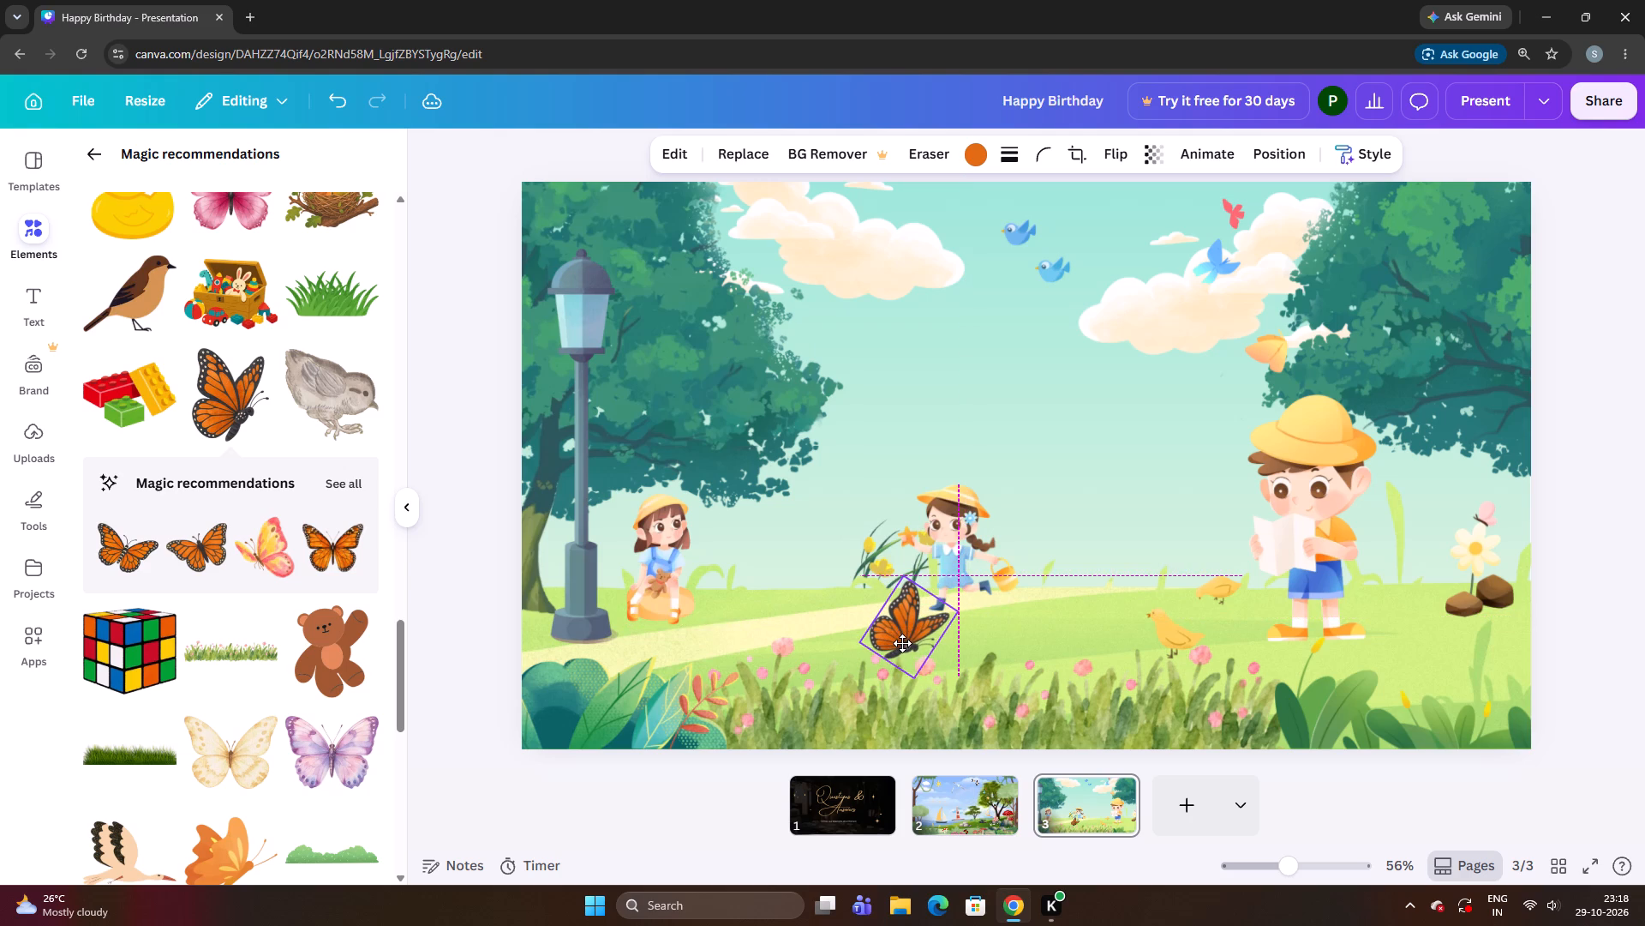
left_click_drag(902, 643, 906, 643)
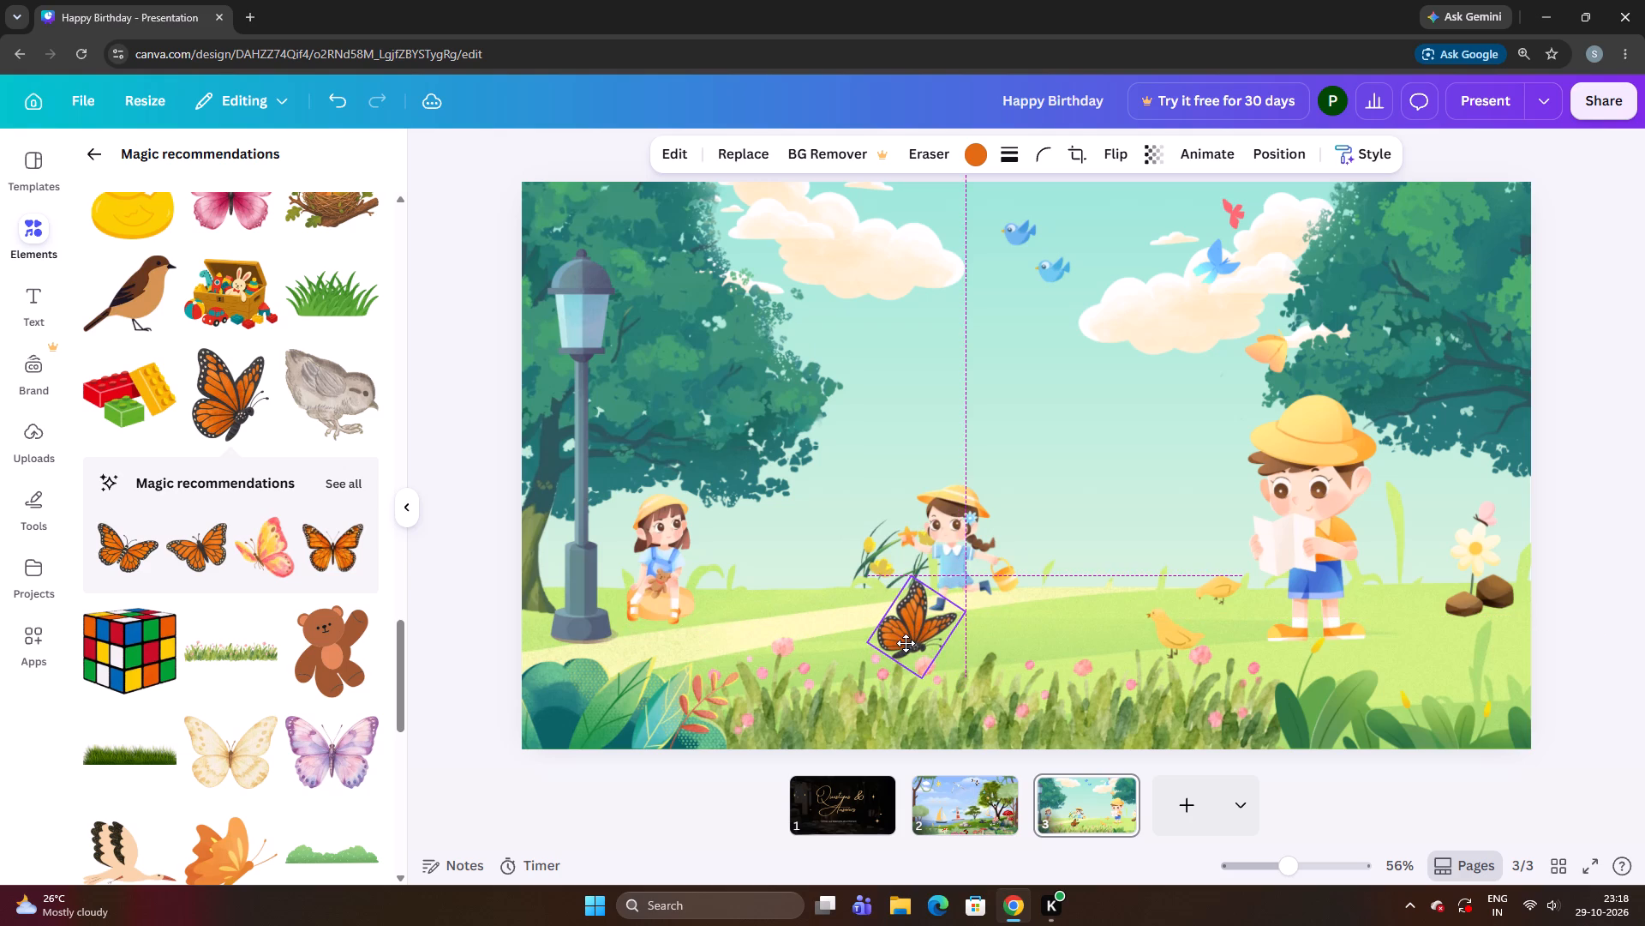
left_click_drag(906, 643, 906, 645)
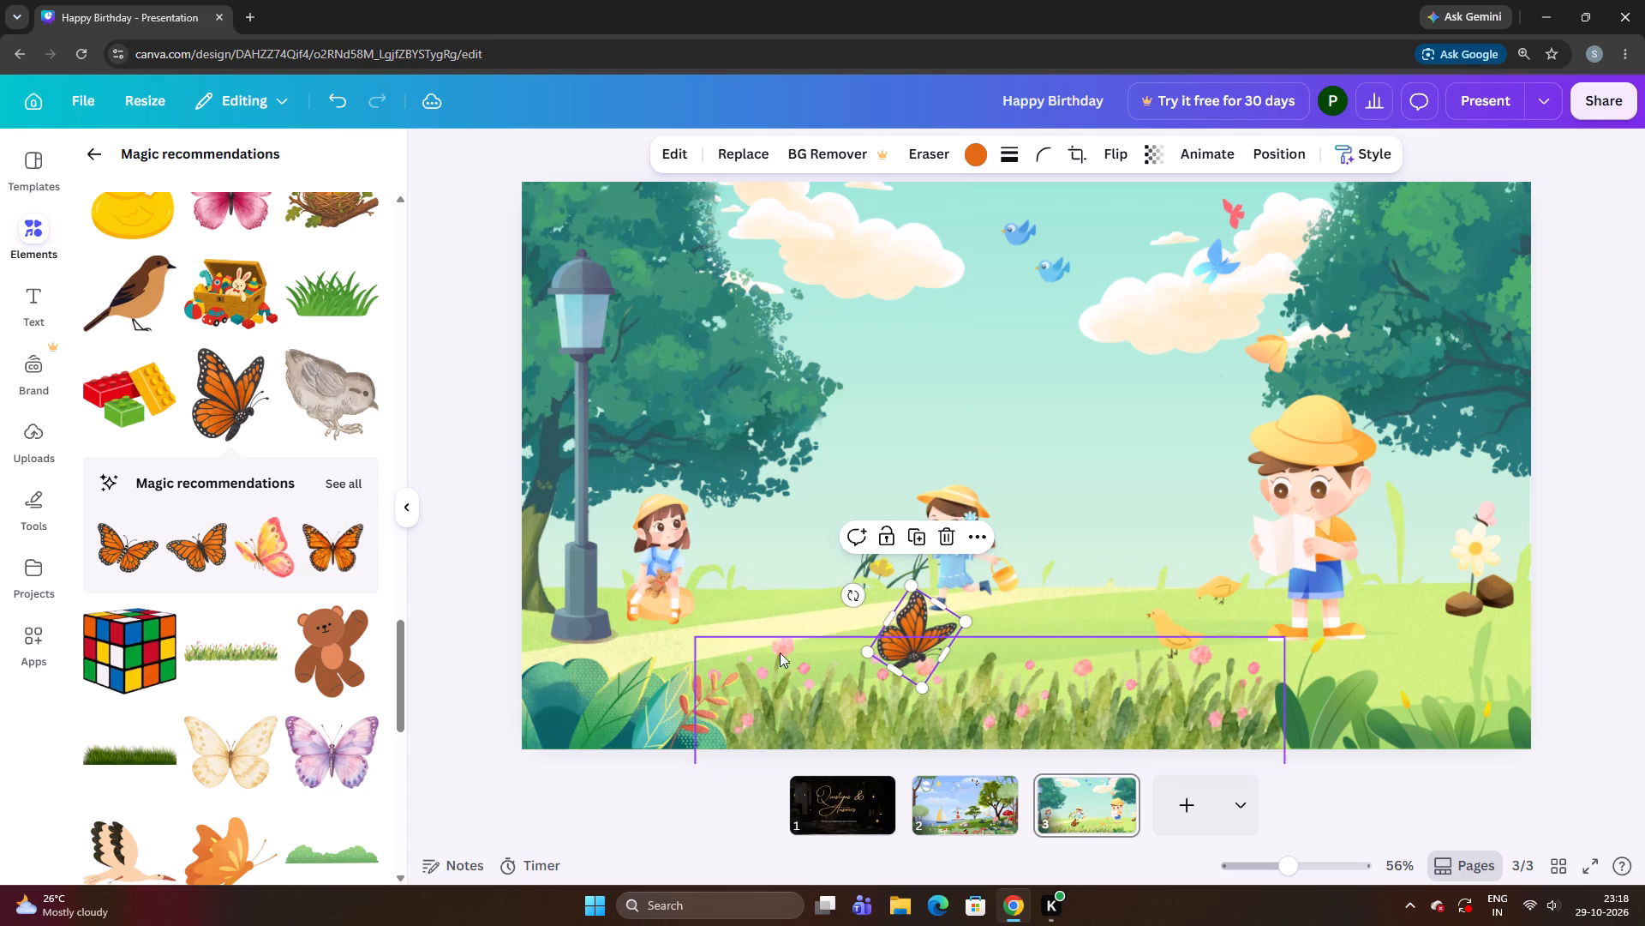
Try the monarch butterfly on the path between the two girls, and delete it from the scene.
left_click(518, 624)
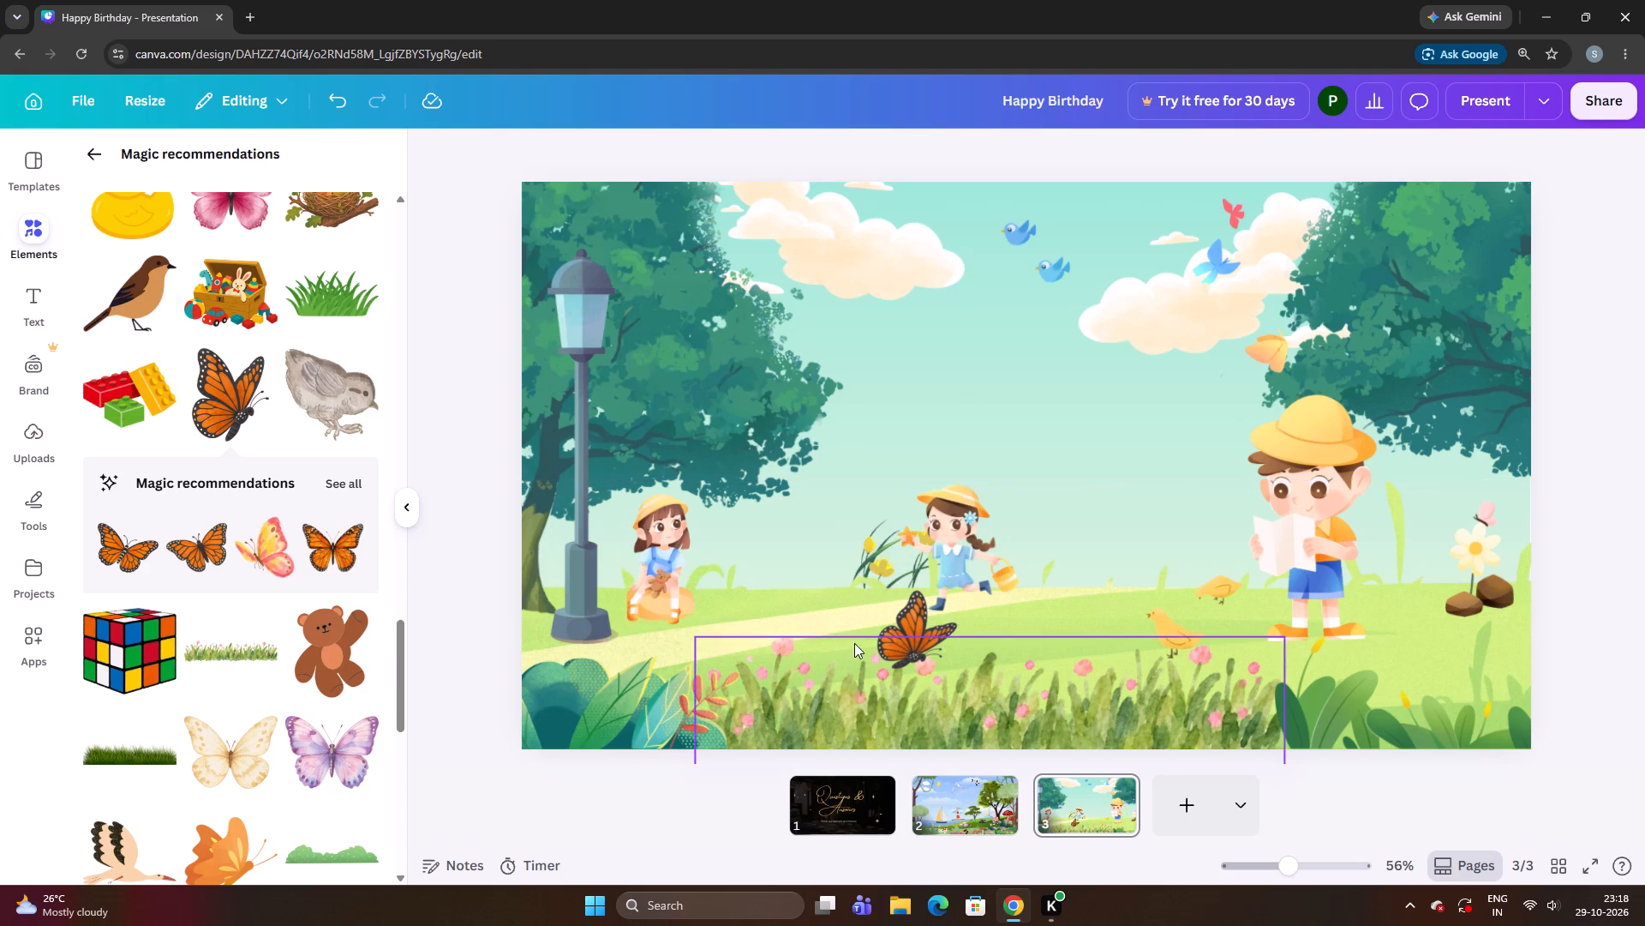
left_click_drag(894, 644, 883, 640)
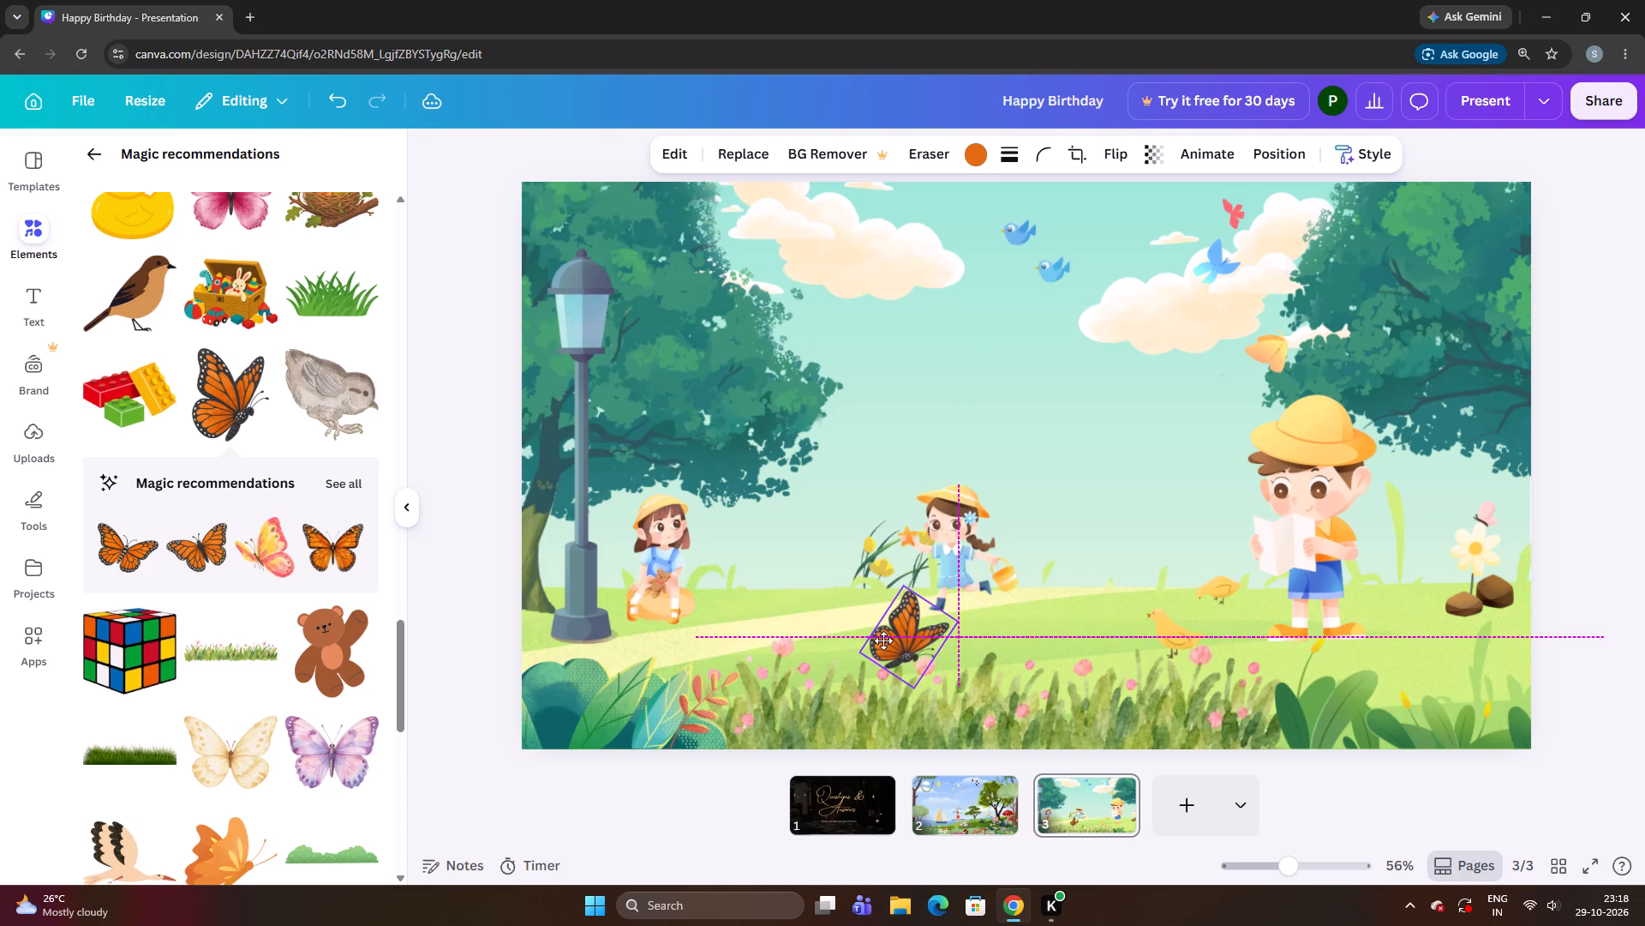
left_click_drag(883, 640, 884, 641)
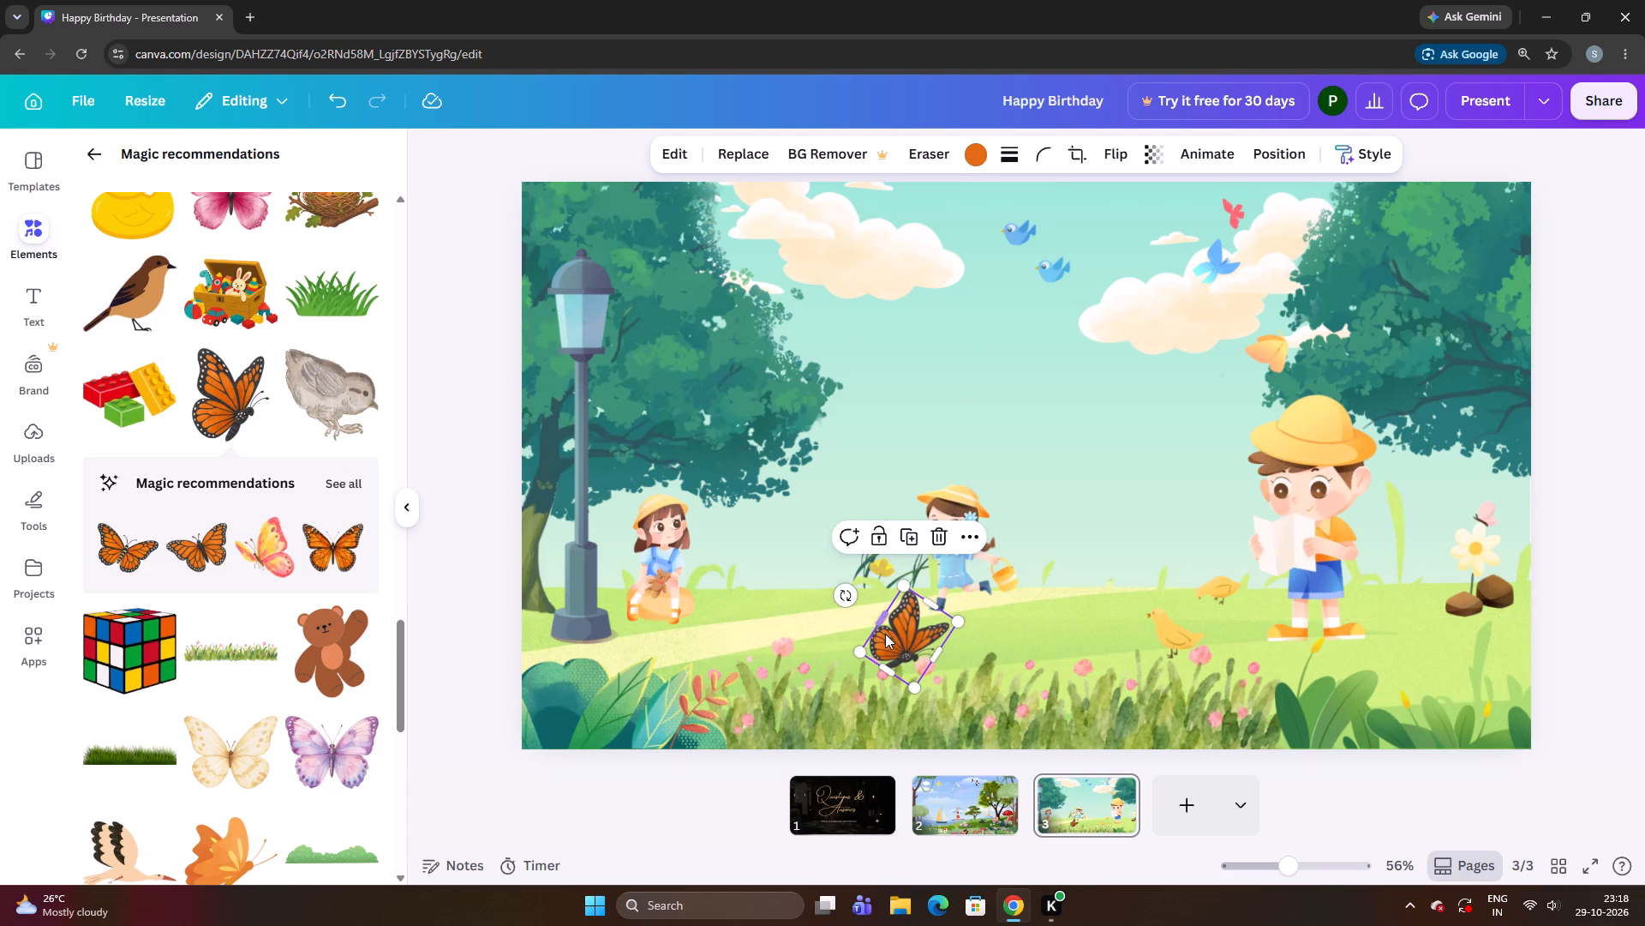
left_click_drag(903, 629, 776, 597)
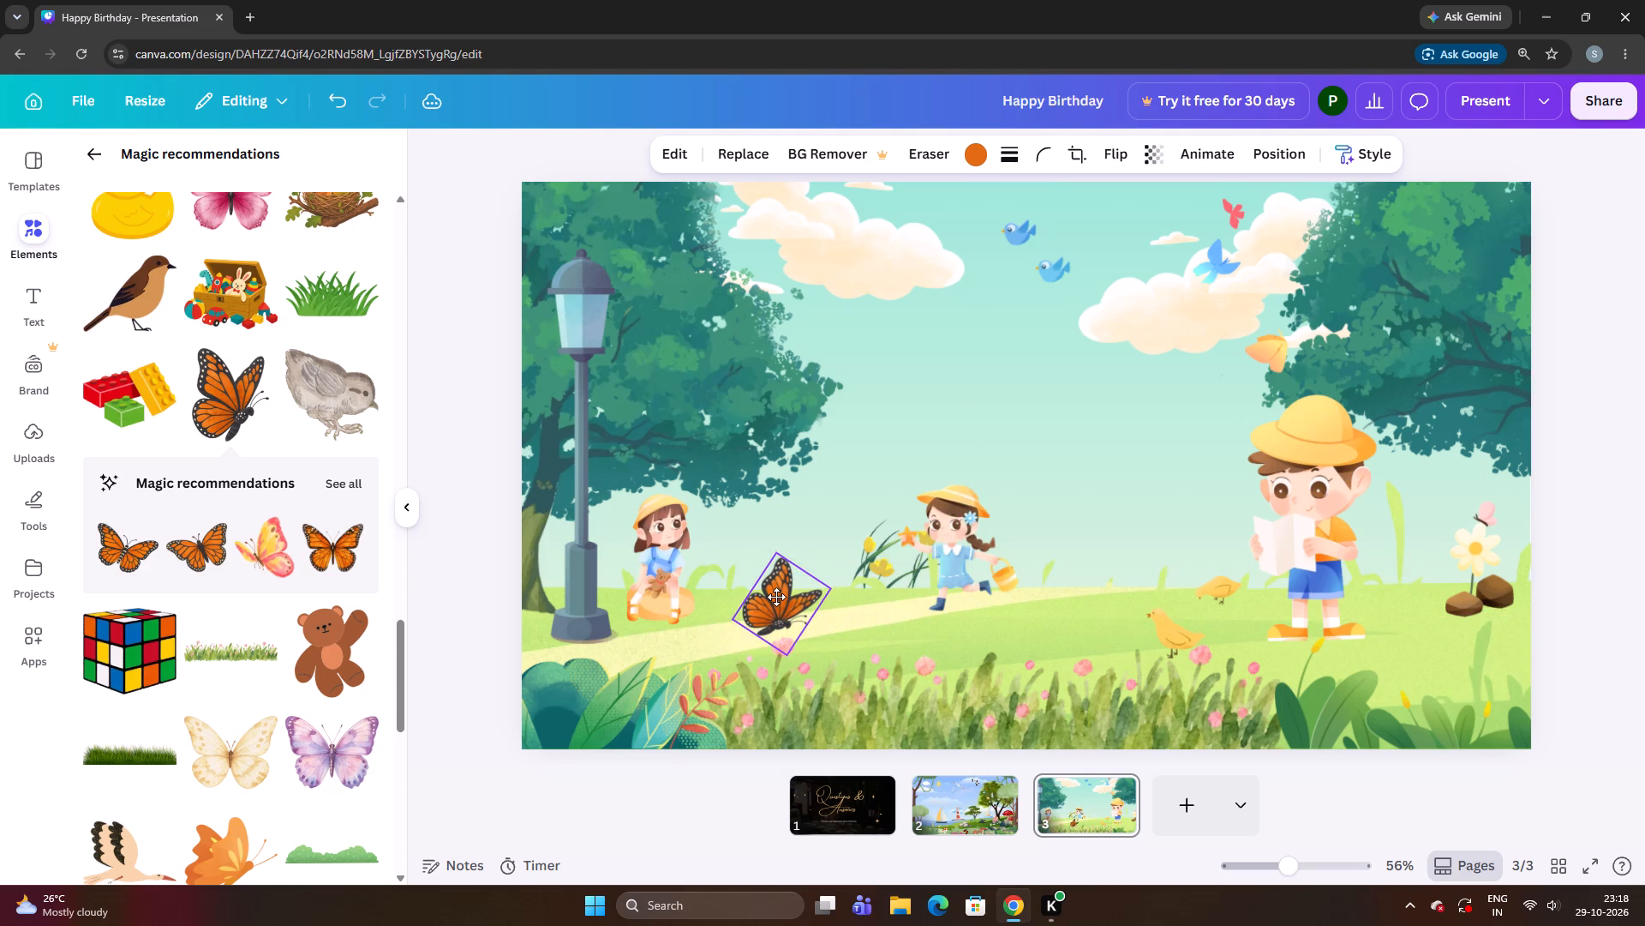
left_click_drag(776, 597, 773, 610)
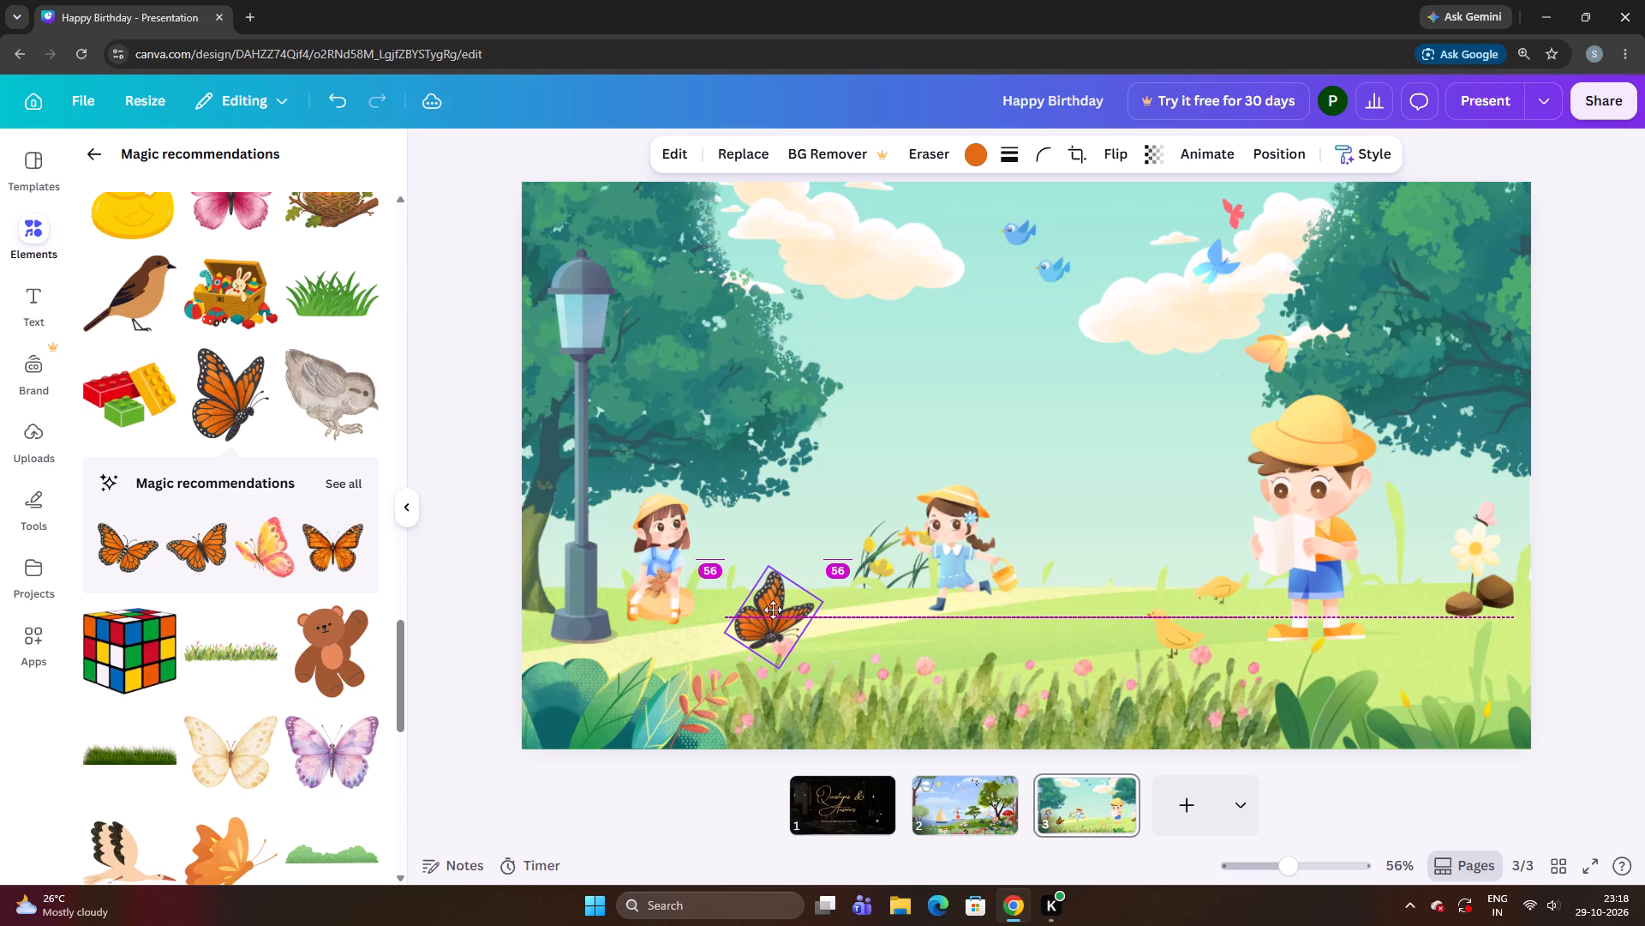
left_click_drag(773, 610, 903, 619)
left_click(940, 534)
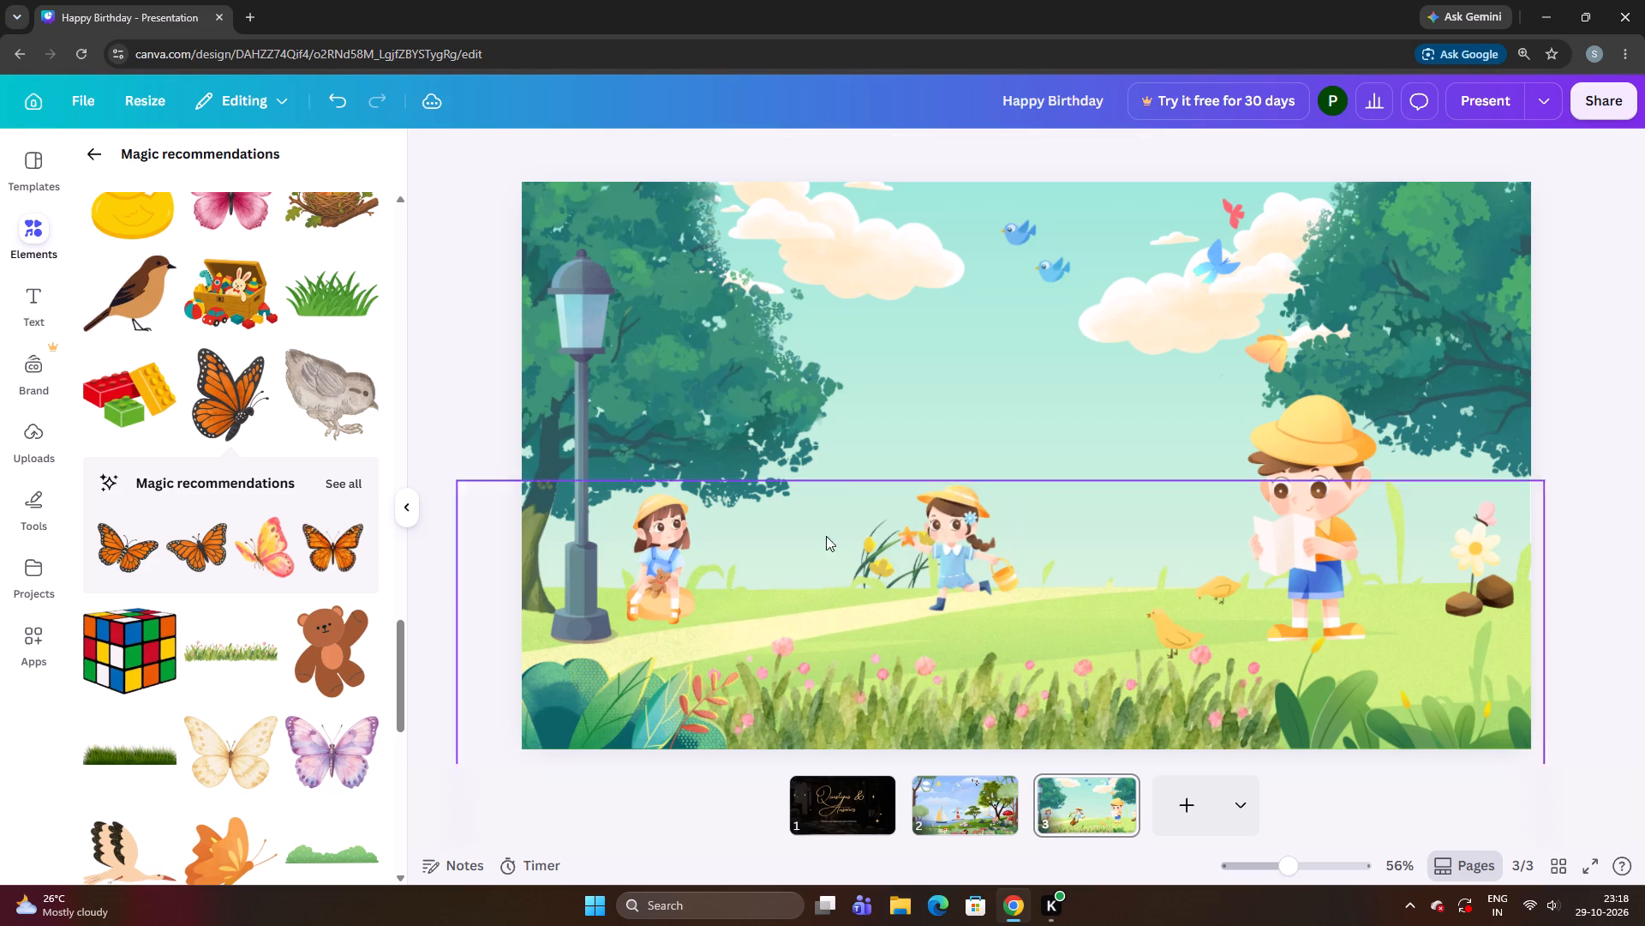
Add the pink-and-yellow butterfly from the recommendations to the scene and shrink it to a small size.
left_click(258, 559)
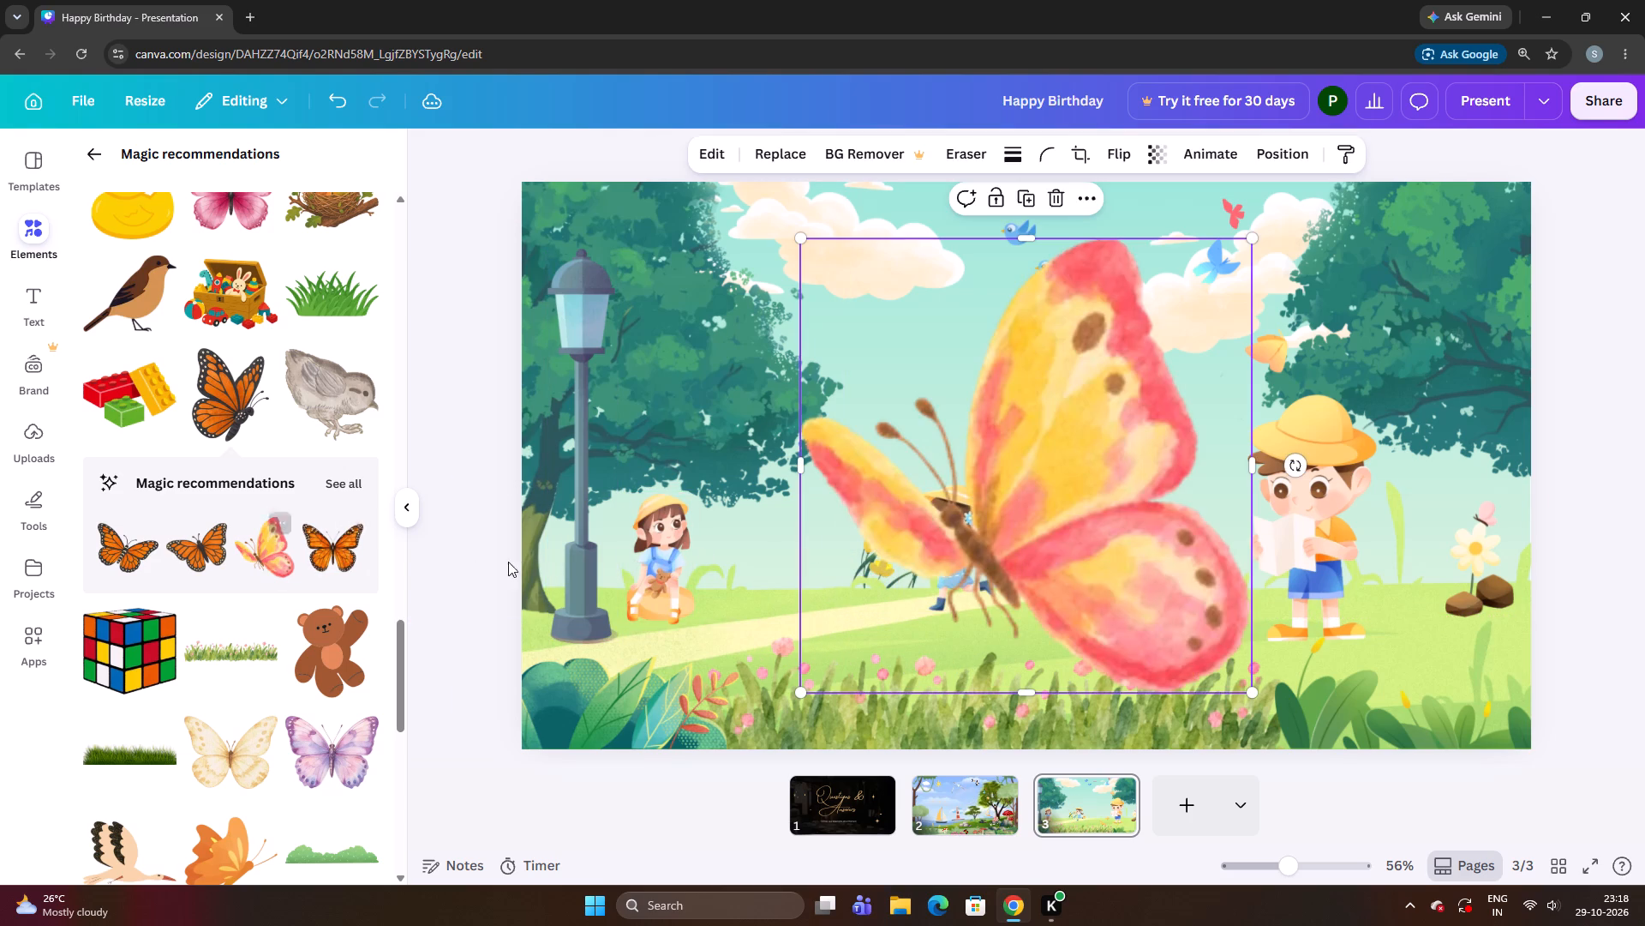
left_click_drag(884, 532, 909, 537)
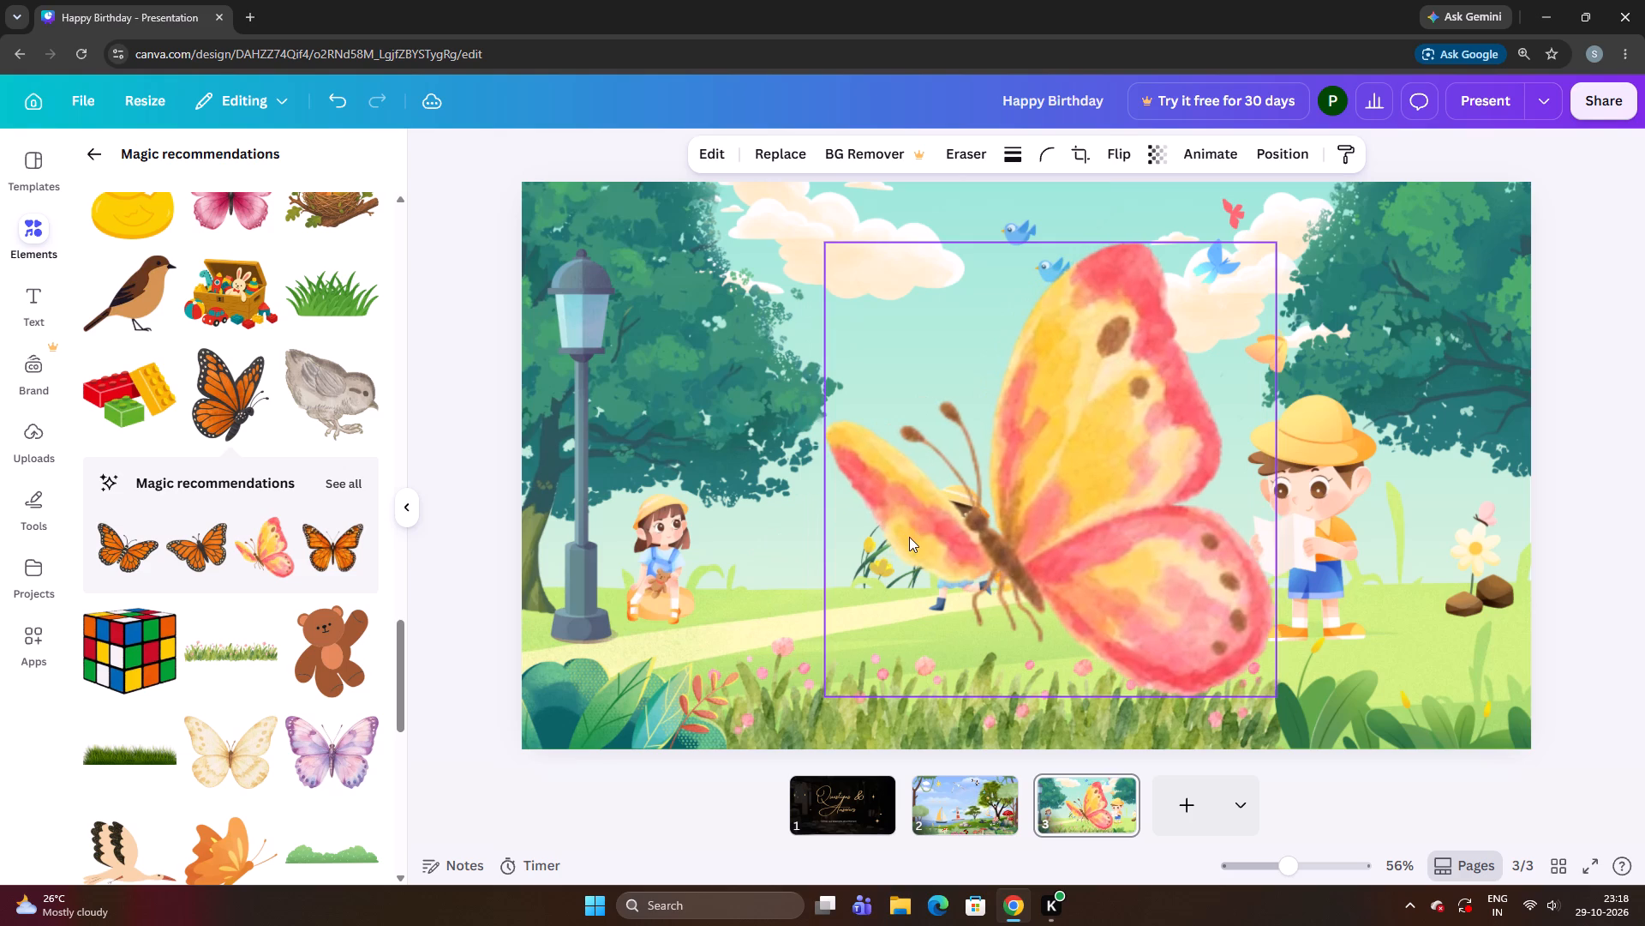
left_click(909, 537)
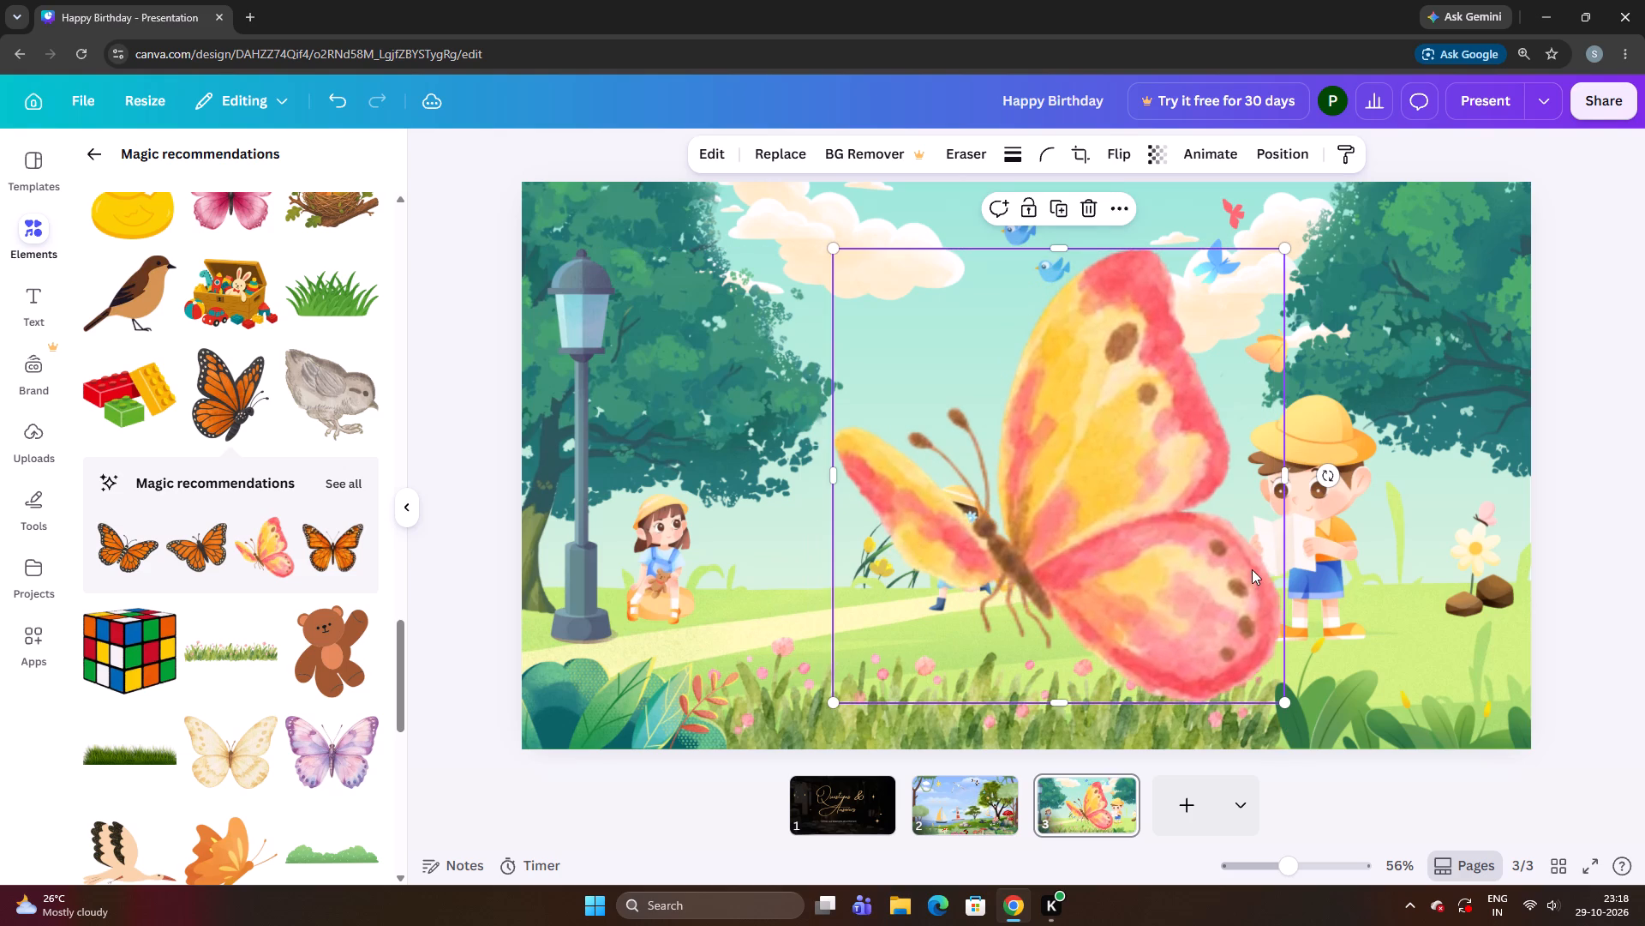
left_click_drag(1286, 705, 1255, 690)
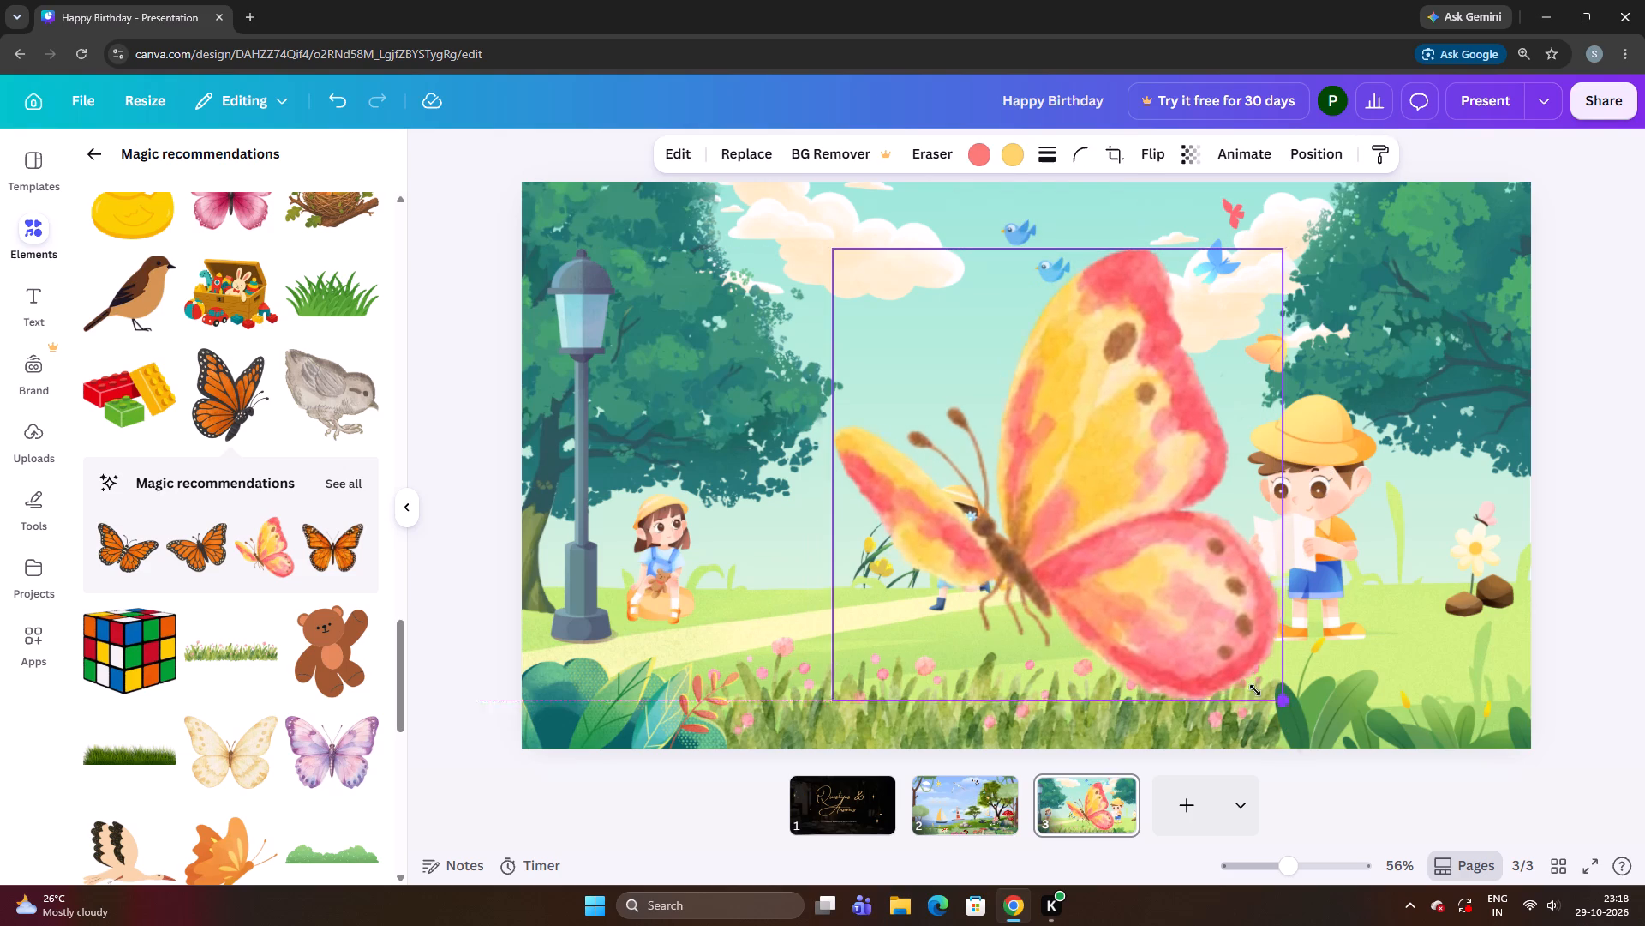
left_click_drag(1255, 690, 845, 382)
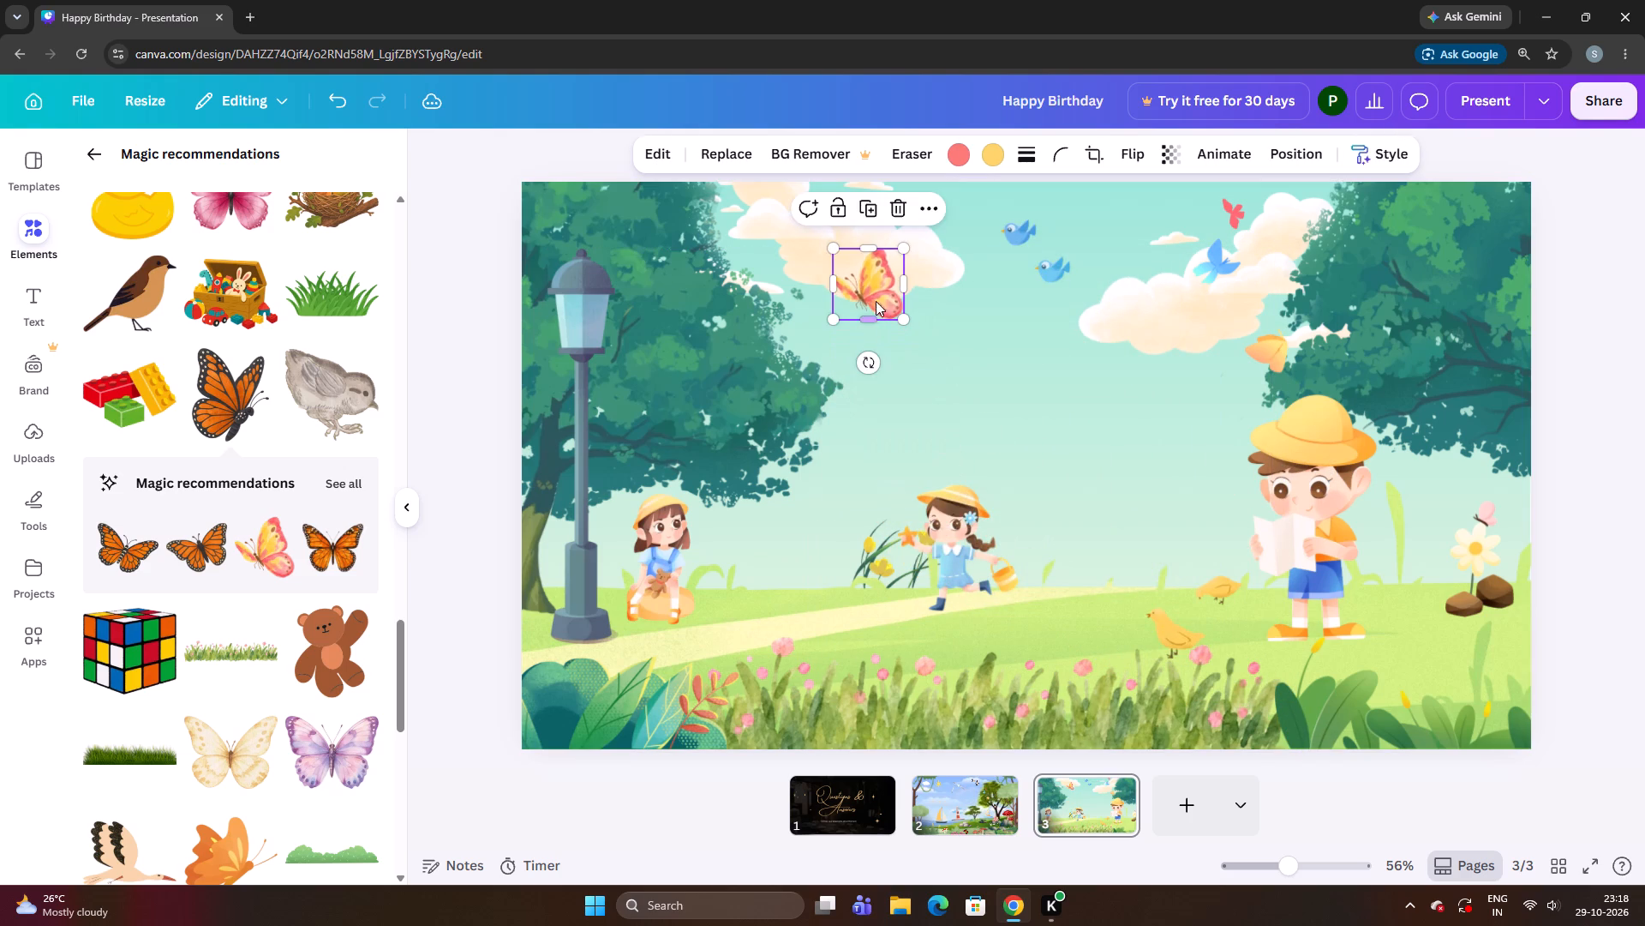
Place the pink-and-yellow butterfly between the seated girl and the running girl, shrinking it slightly to suit their scale.
left_click_drag(876, 291, 833, 520)
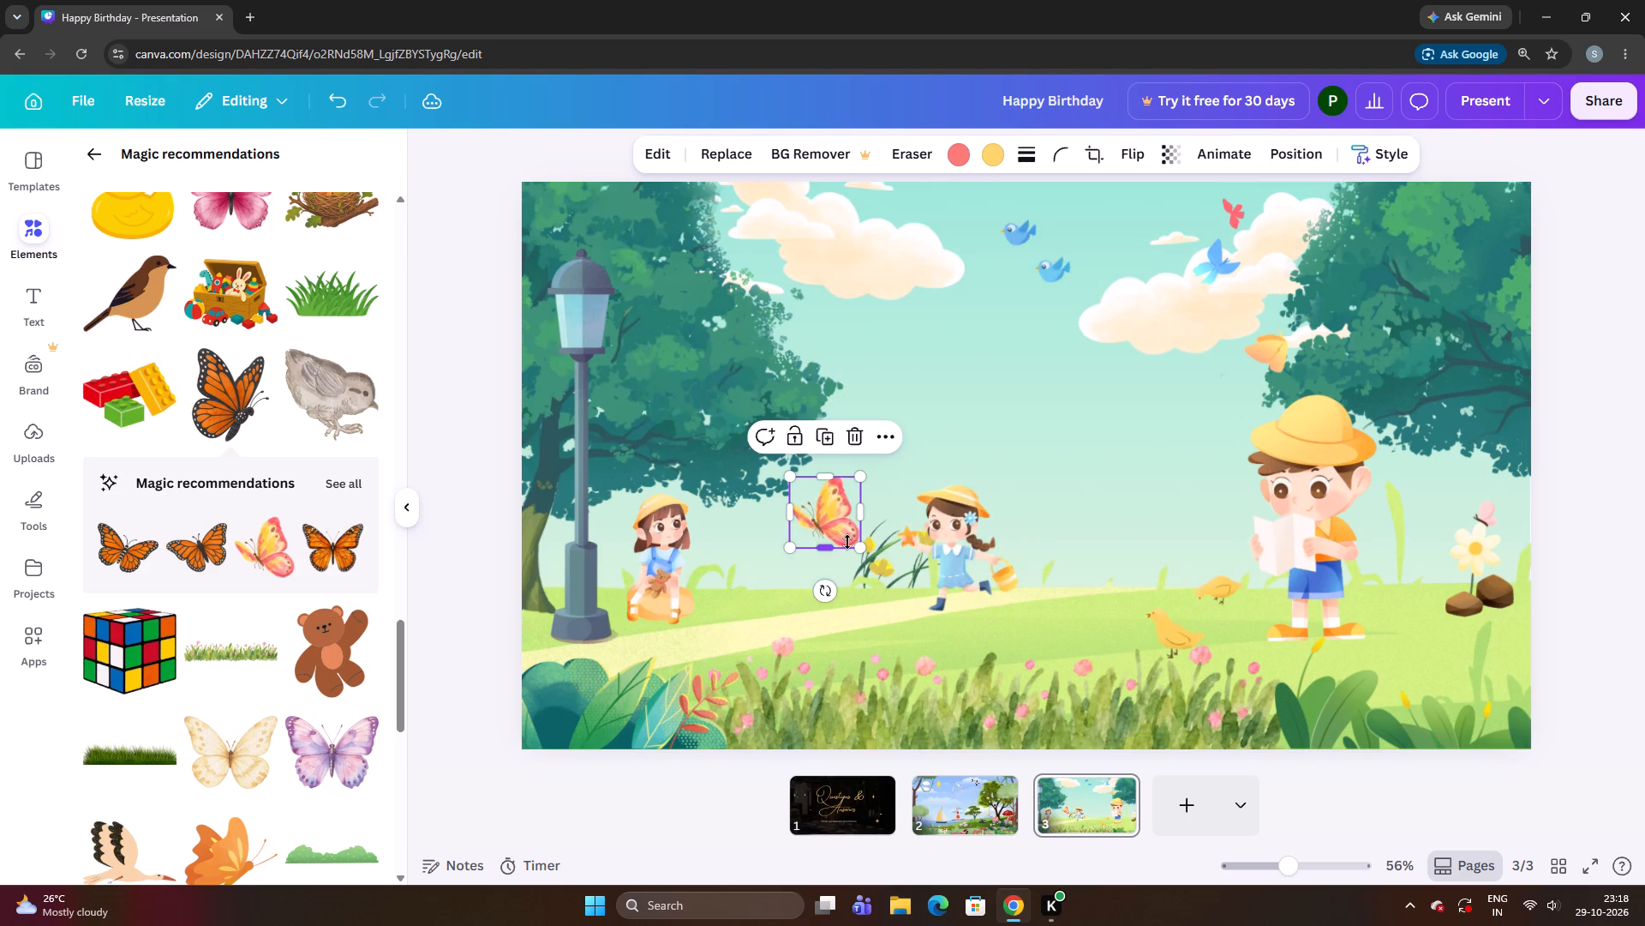
left_click_drag(863, 546, 850, 531)
left_click_drag(819, 514, 847, 524)
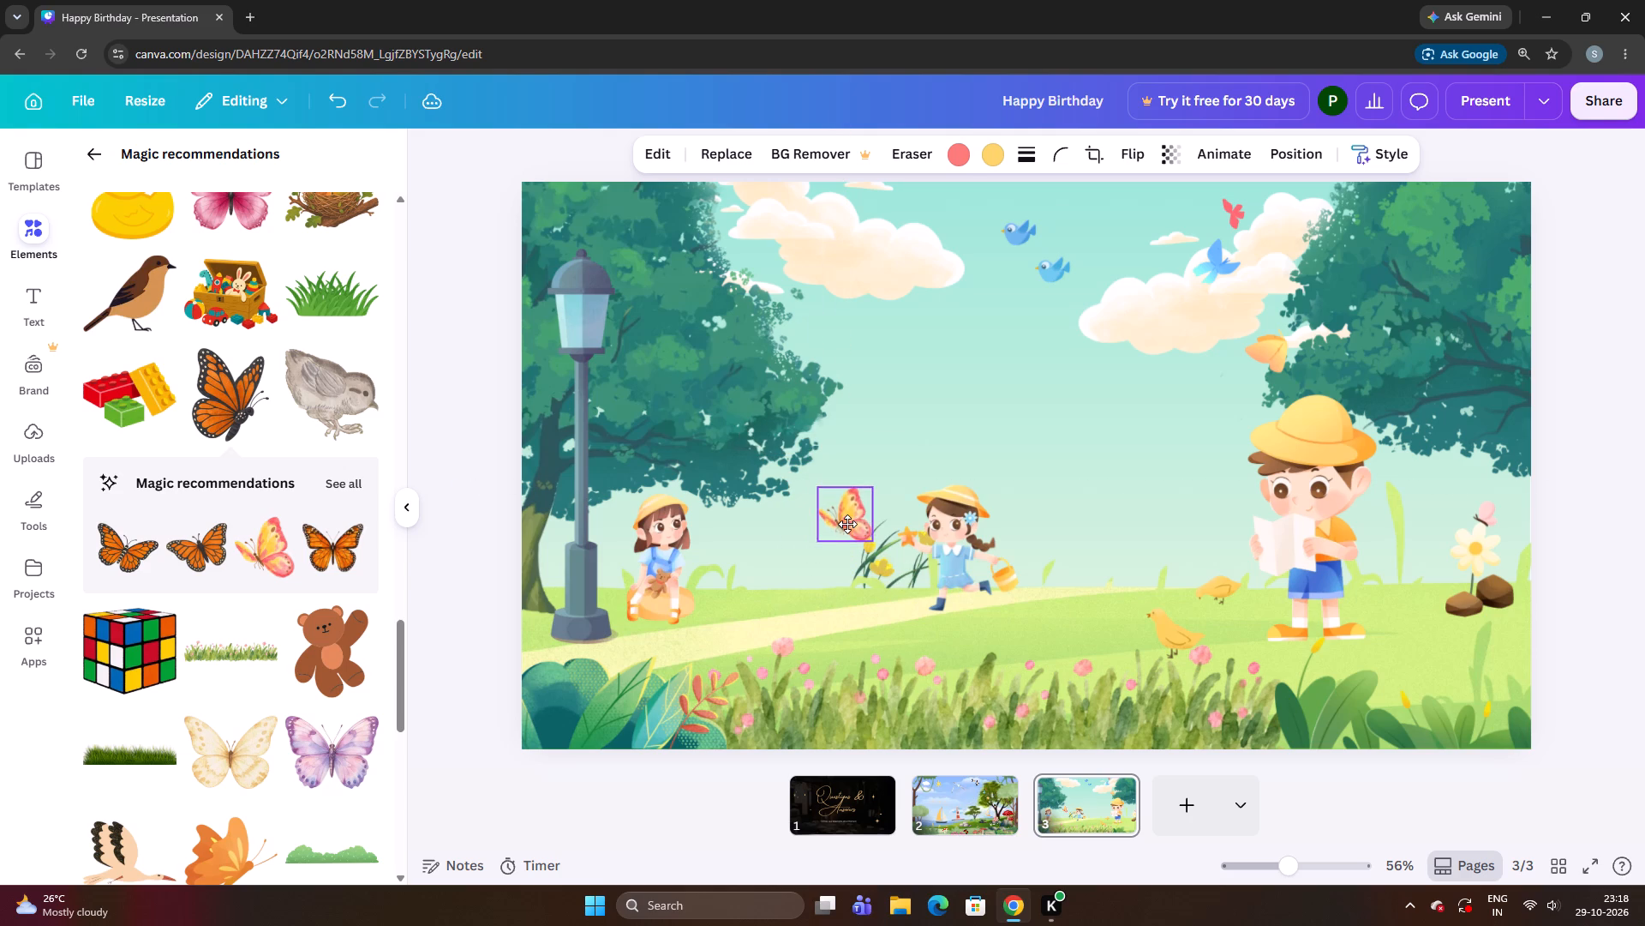
left_click_drag(847, 524, 814, 525)
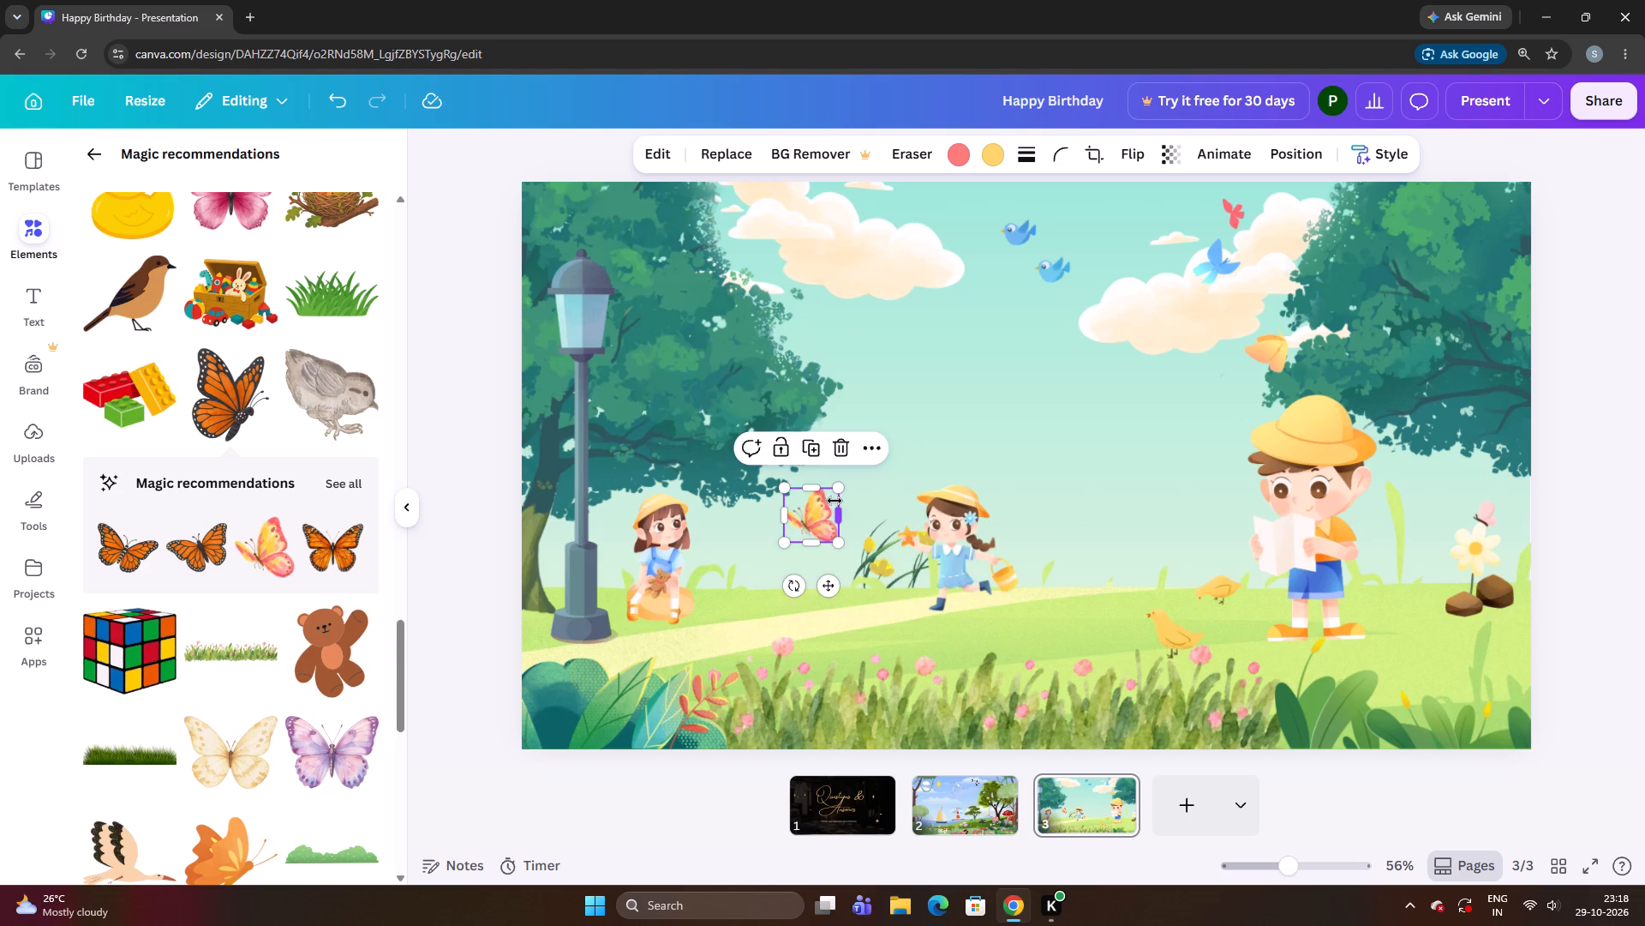
left_click(754, 527)
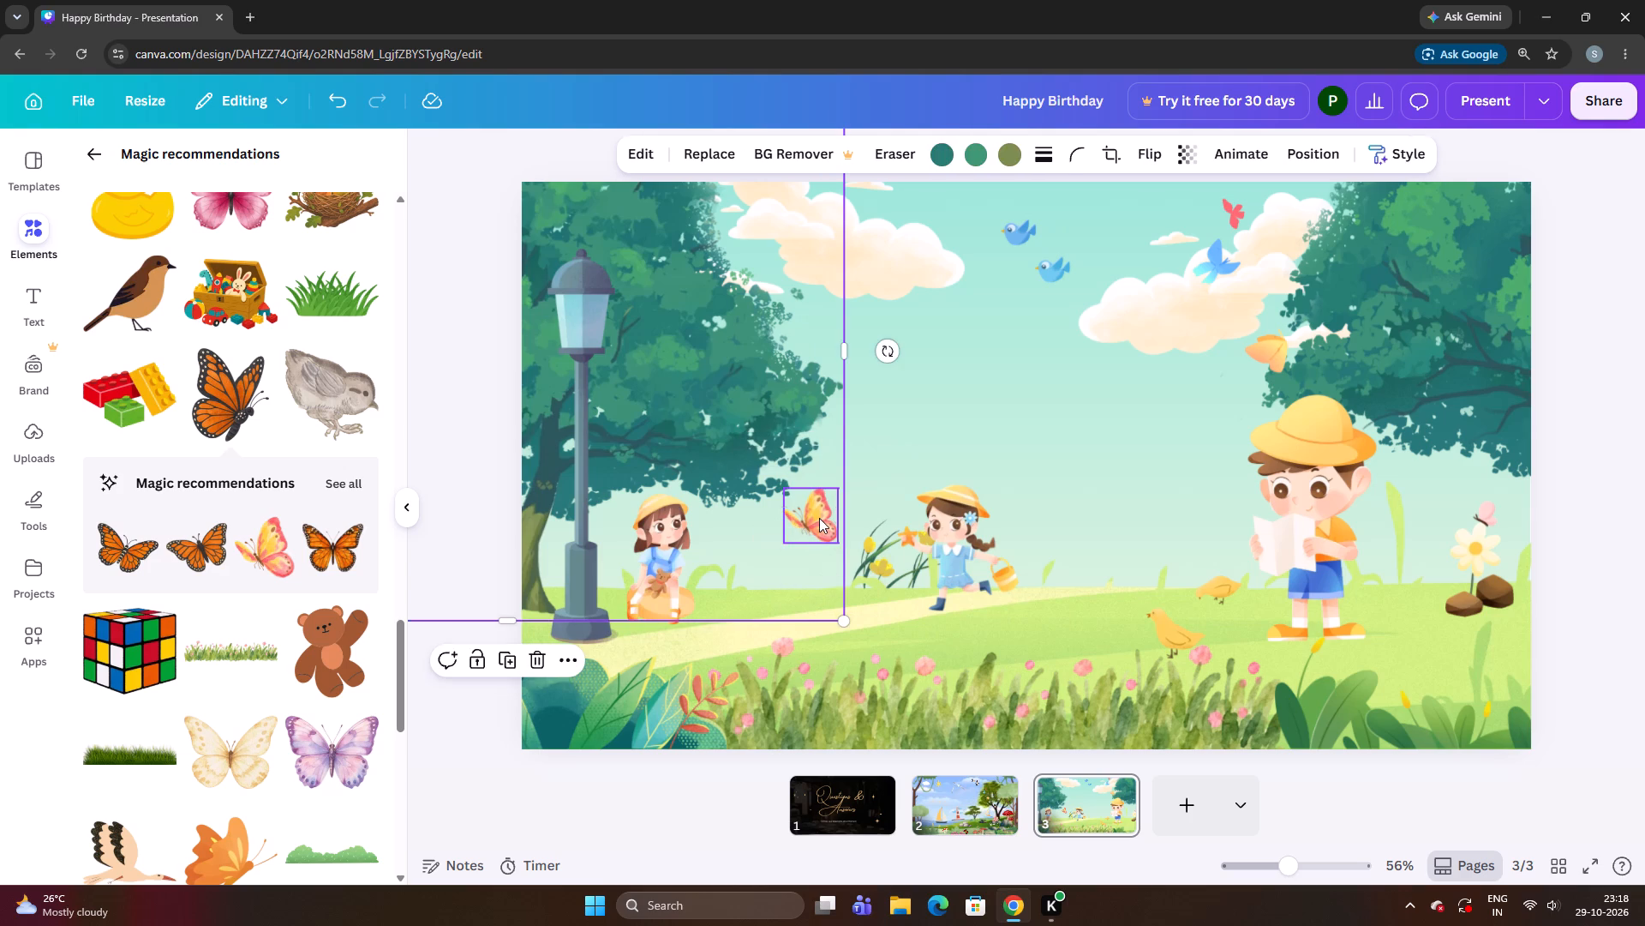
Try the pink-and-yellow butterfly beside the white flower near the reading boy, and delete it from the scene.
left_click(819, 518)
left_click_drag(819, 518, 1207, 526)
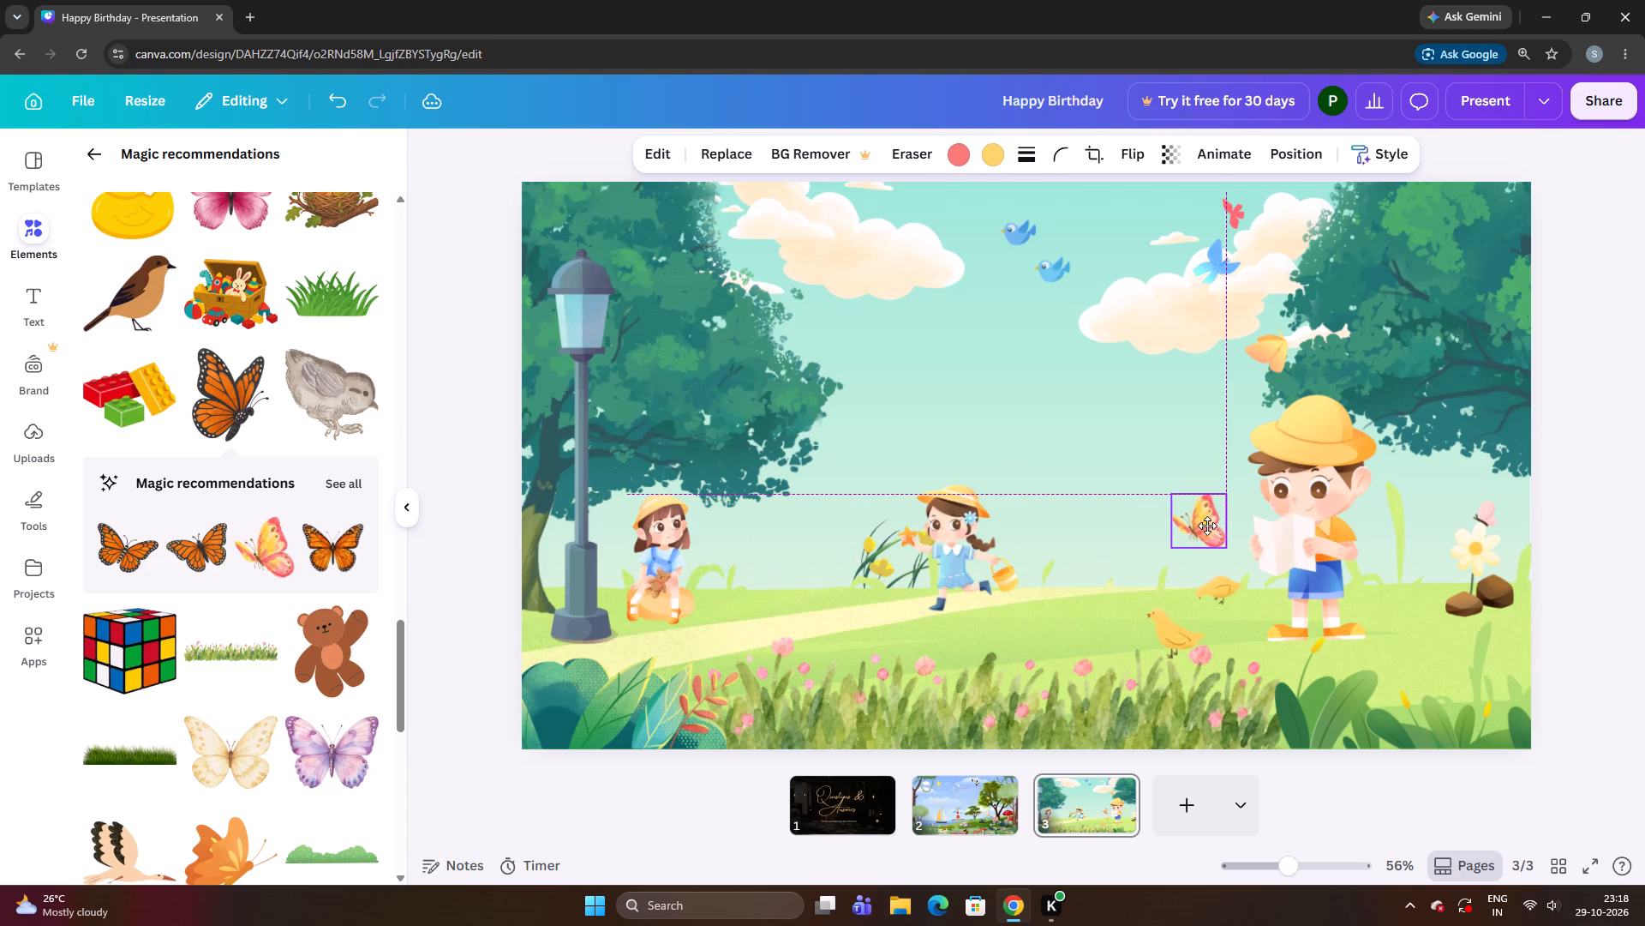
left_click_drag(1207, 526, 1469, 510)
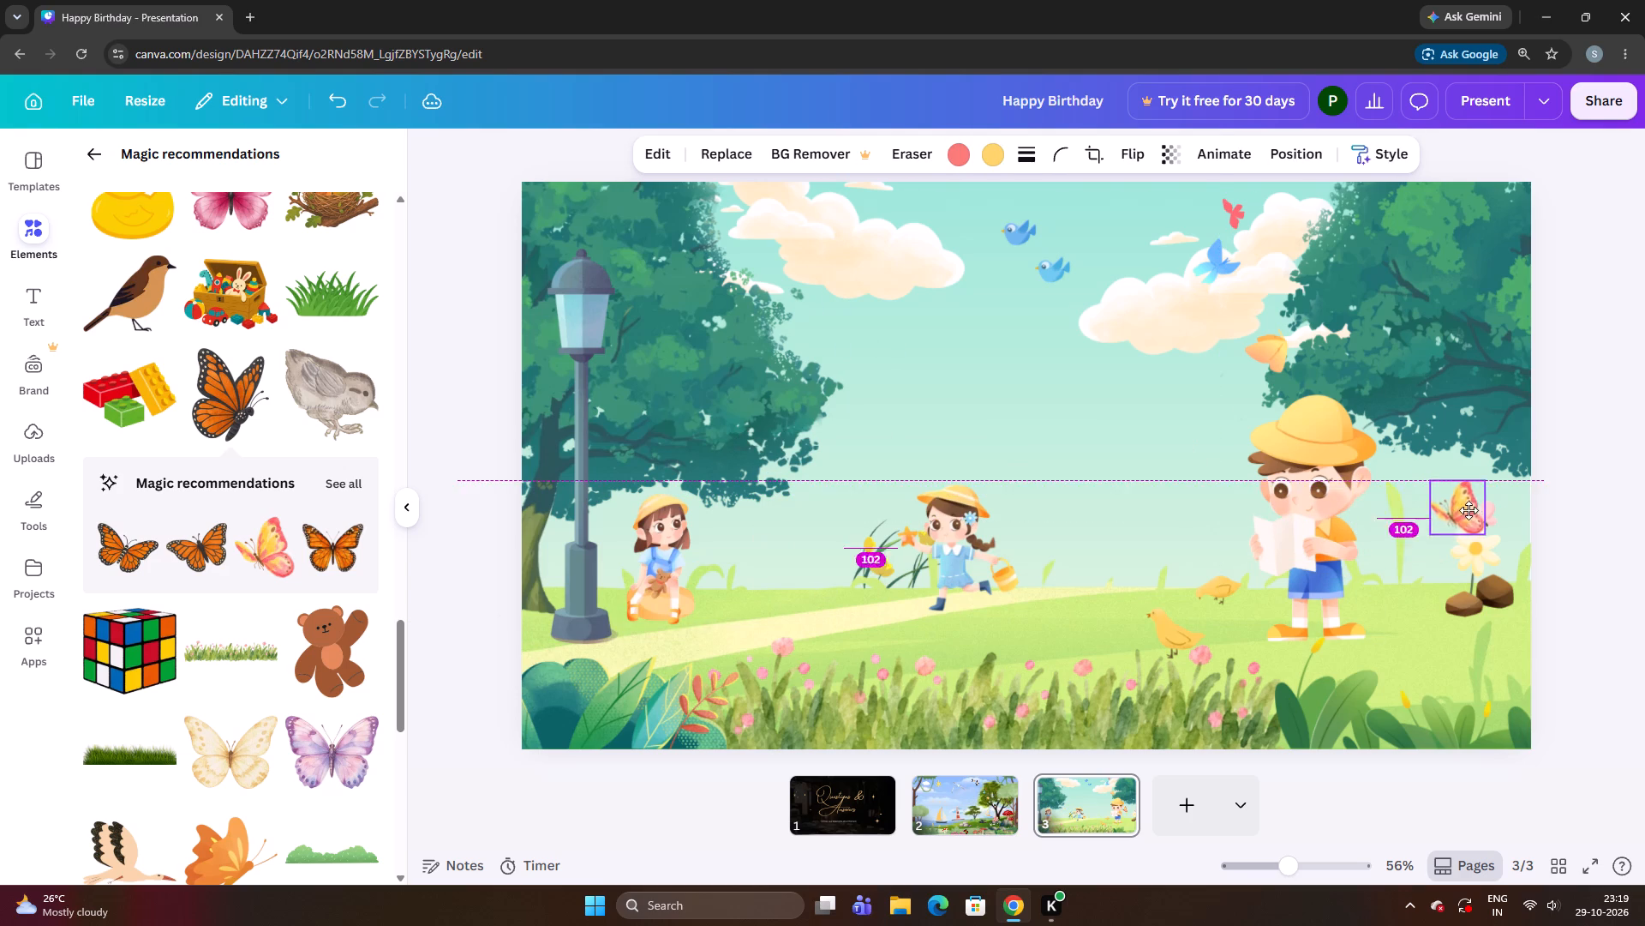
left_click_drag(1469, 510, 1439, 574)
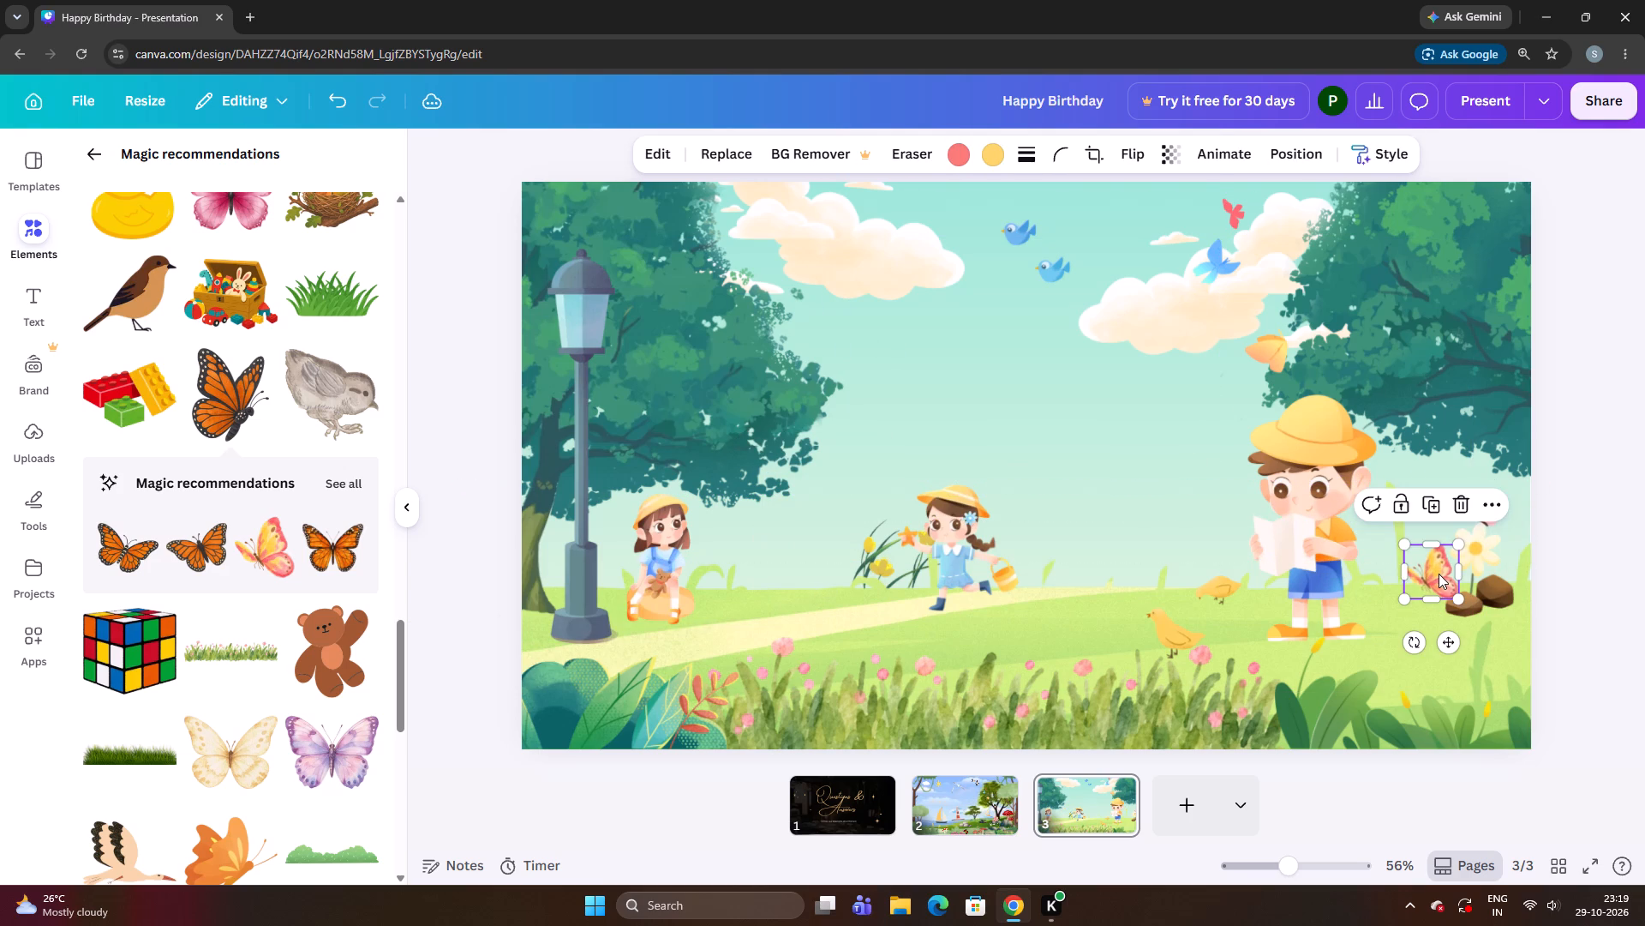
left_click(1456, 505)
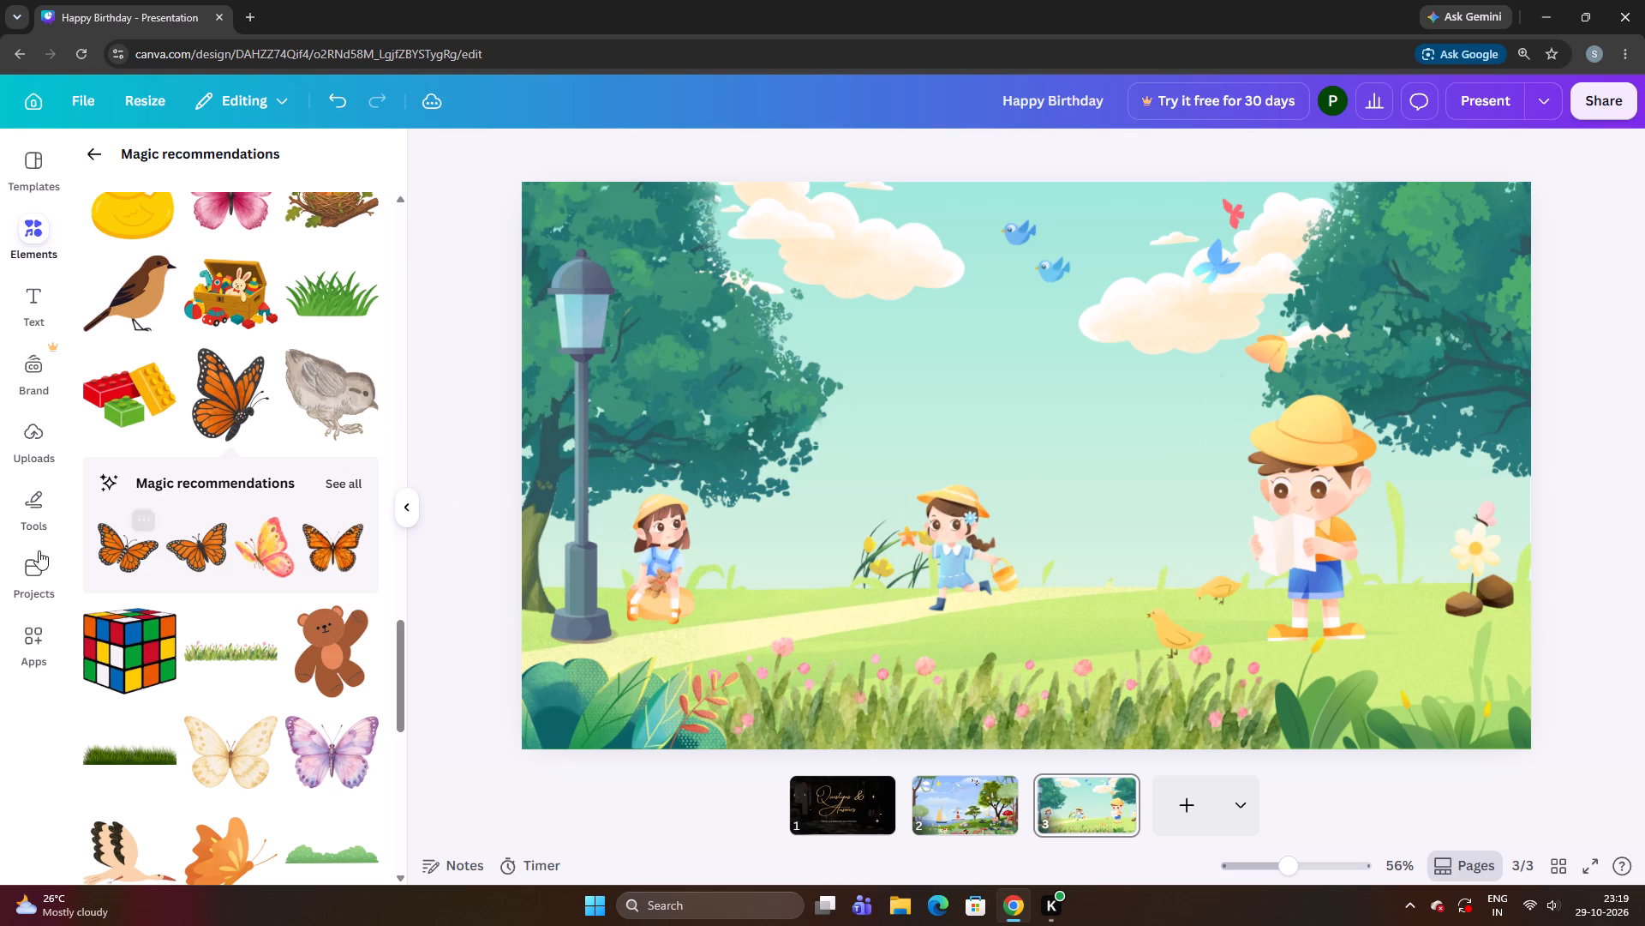
Add the spread-winged orange monarch butterfly from the recommendations to the scene and shrink it to a small size.
left_click(116, 547)
left_click_drag(1136, 595, 1077, 562)
left_click_drag(1247, 658, 1155, 621)
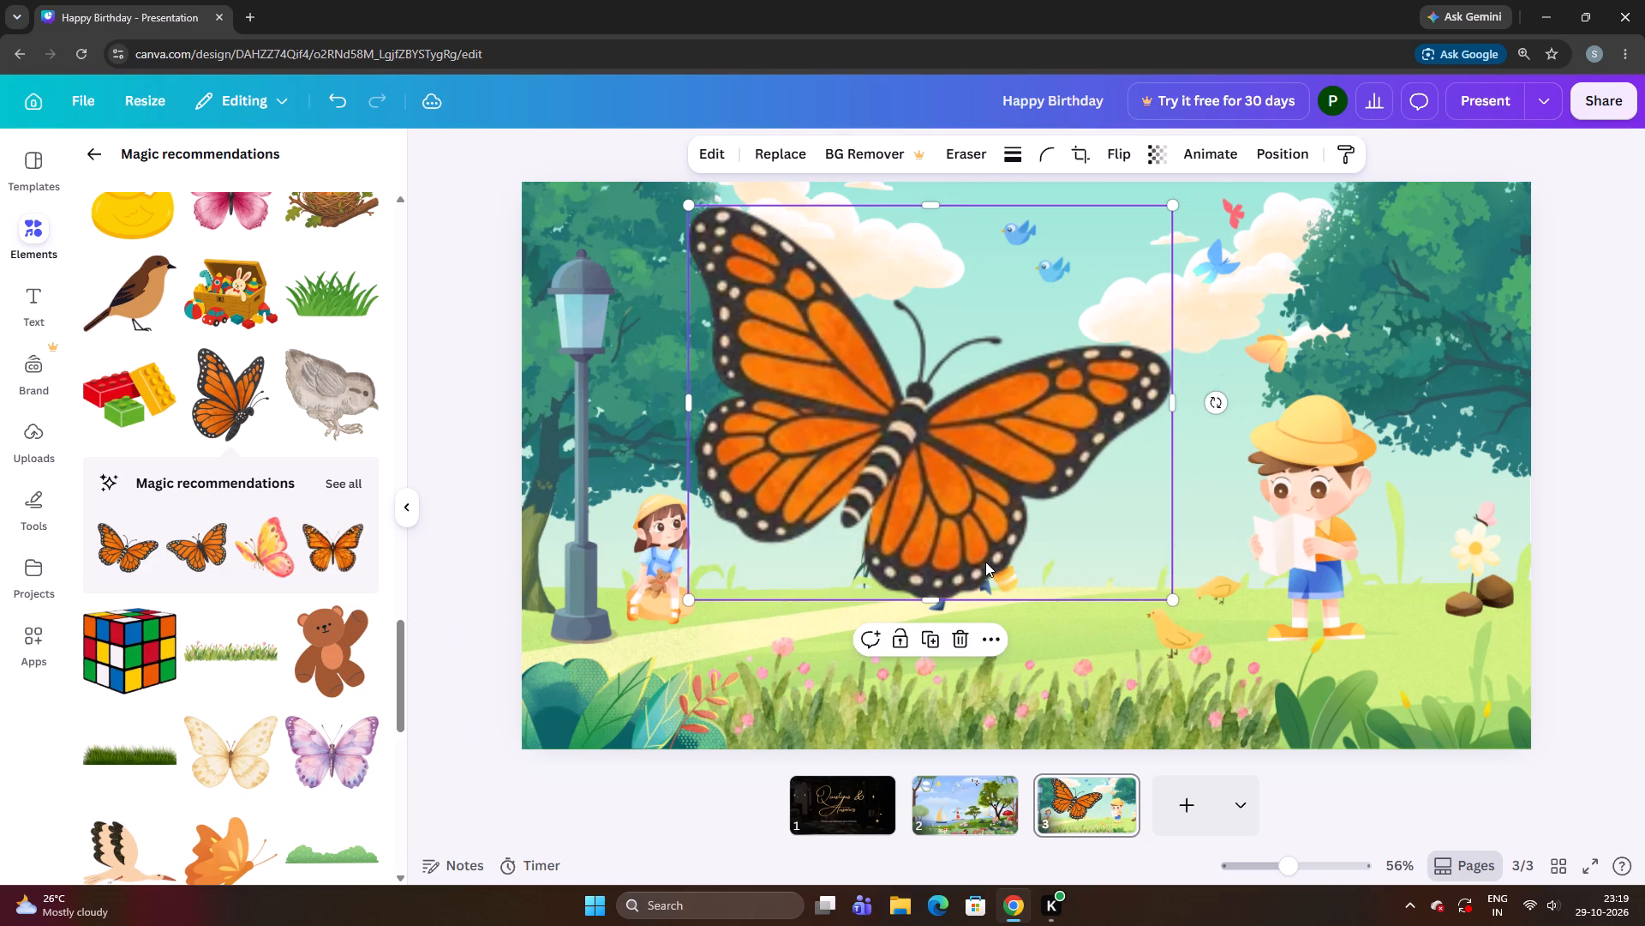
left_click_drag(985, 562, 1000, 562)
left_click_drag(1000, 562, 1034, 571)
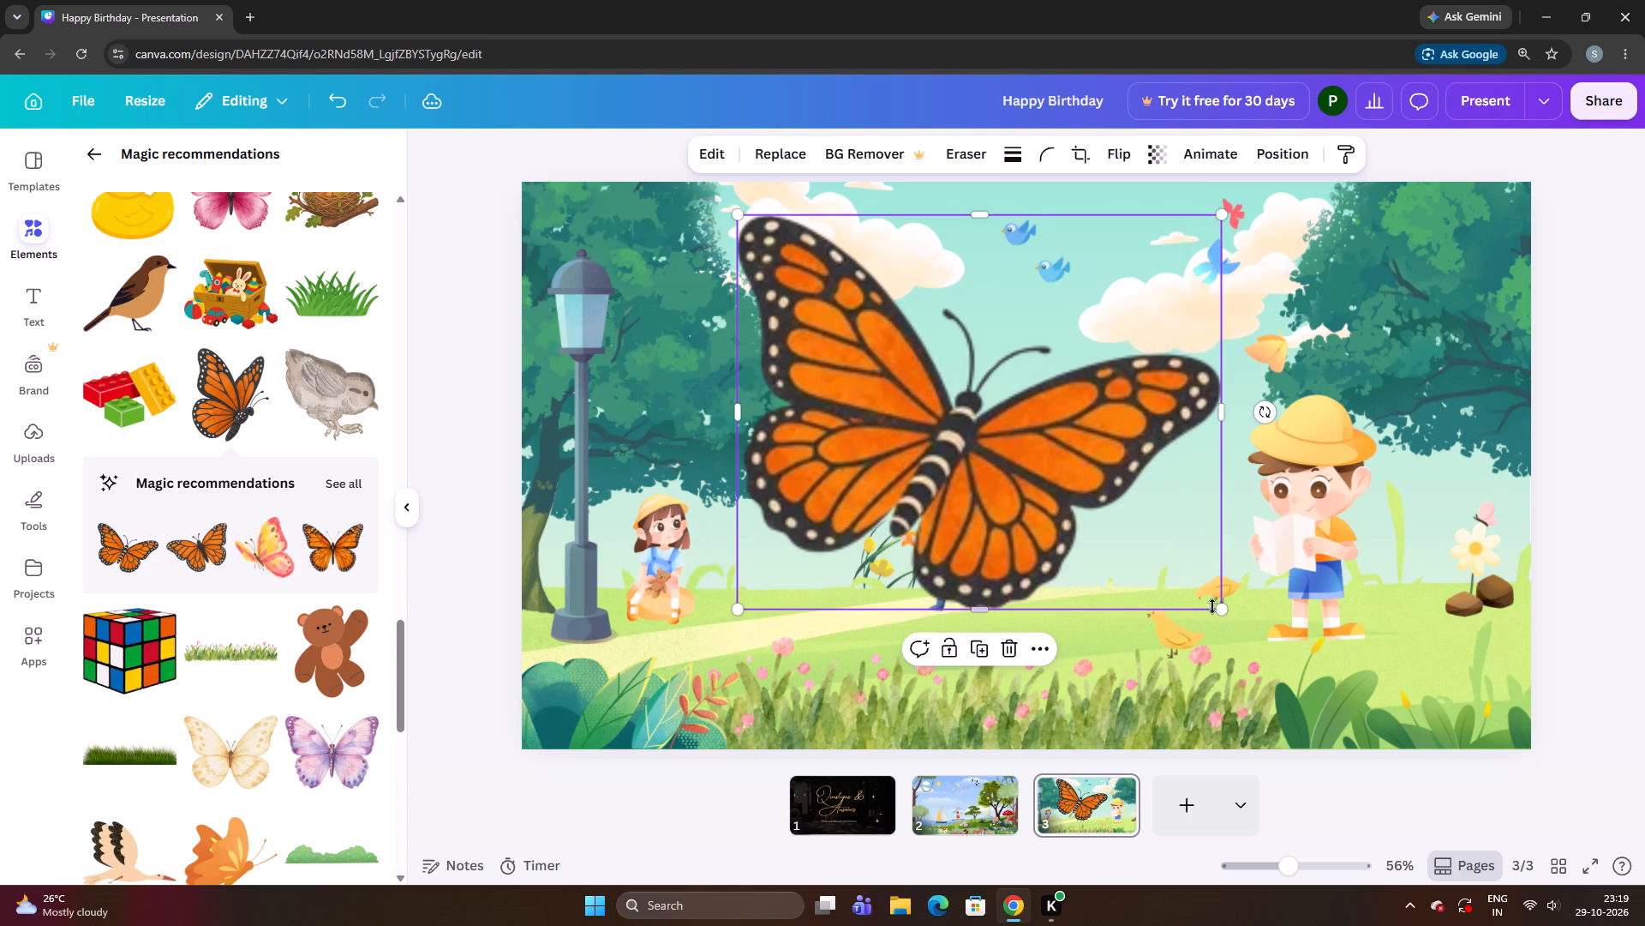
left_click_drag(1223, 610, 1122, 554)
left_click_drag(1063, 495, 992, 442)
left_click_drag(992, 442, 994, 447)
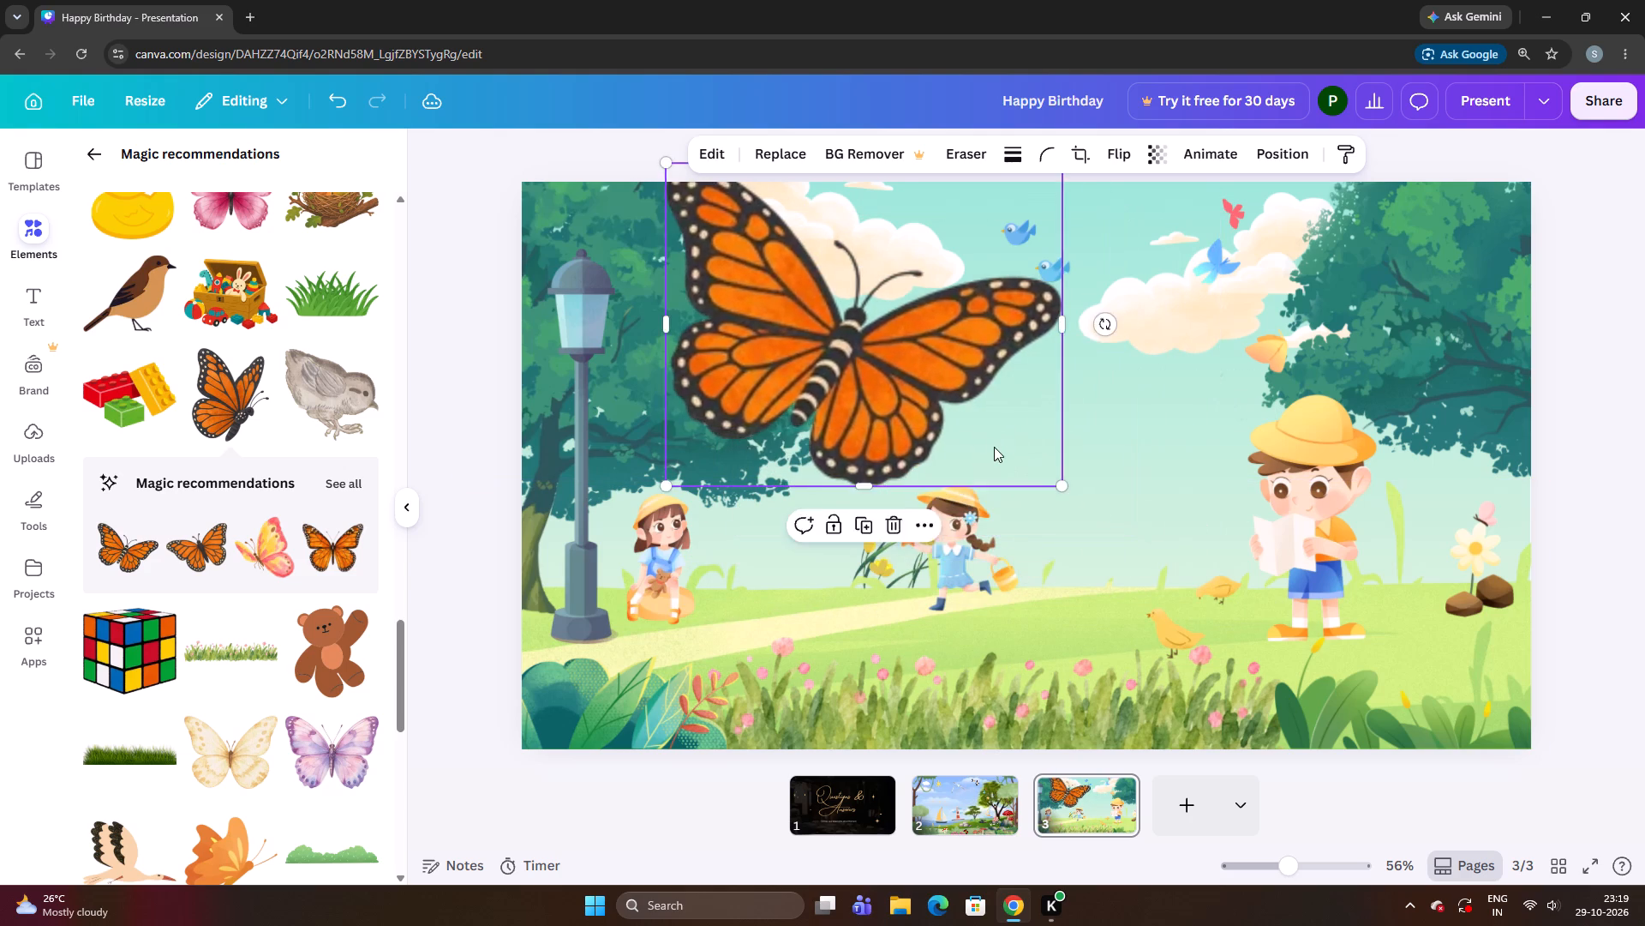
left_click_drag(994, 447, 1058, 519)
left_click(1022, 519)
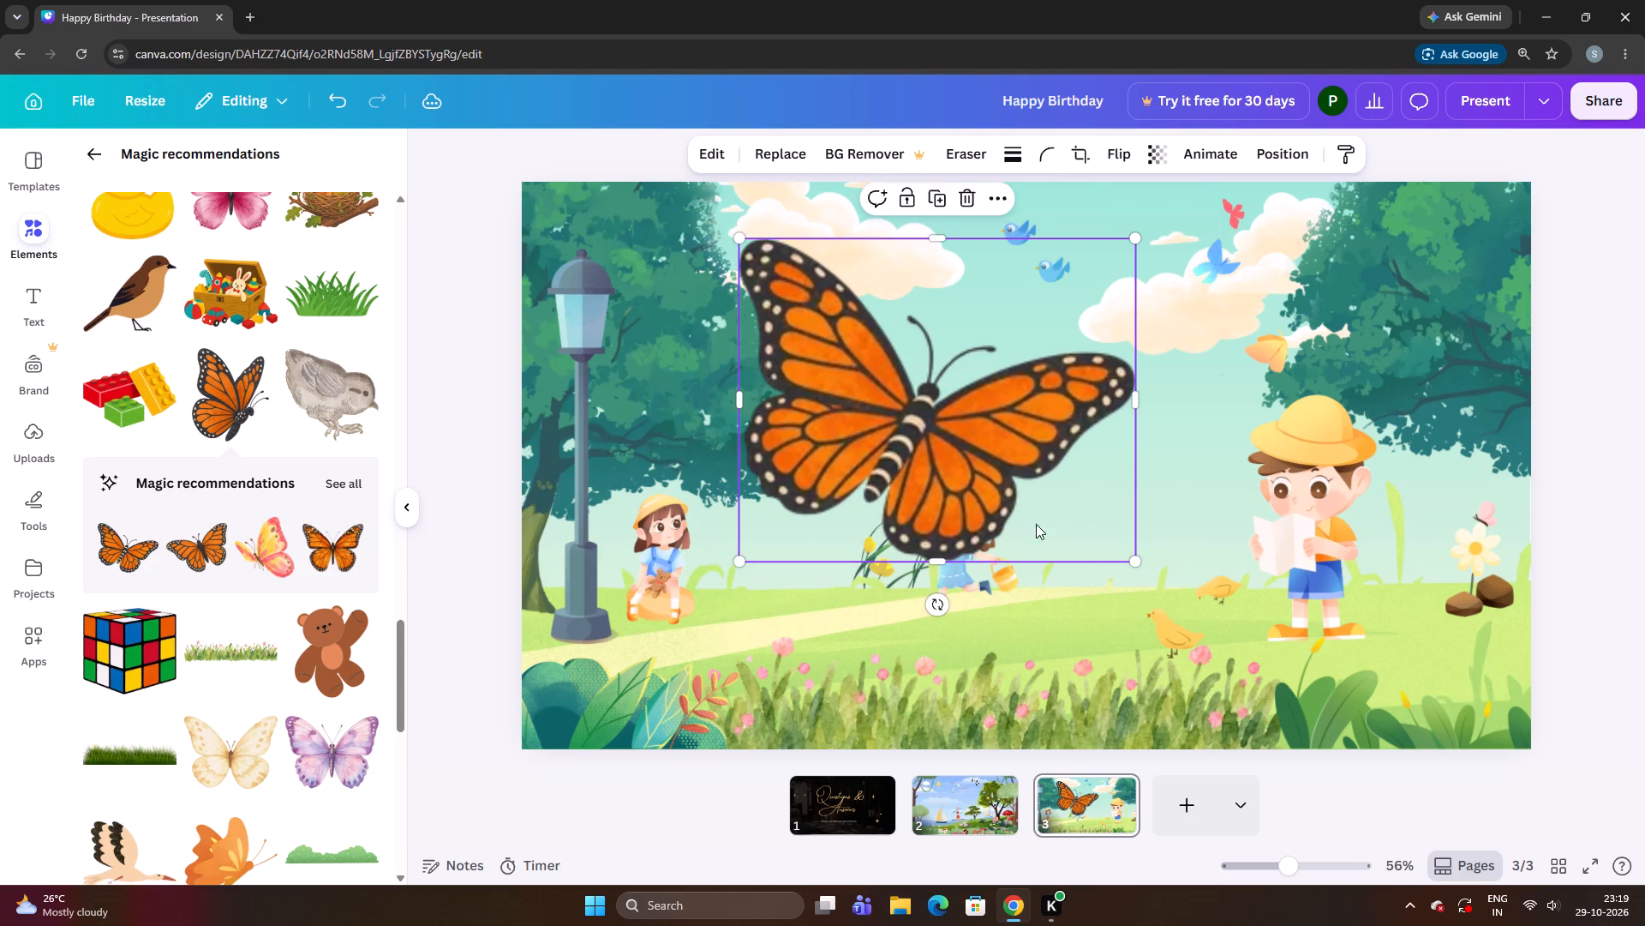
left_click_drag(1133, 565, 1045, 530)
left_click(1045, 530)
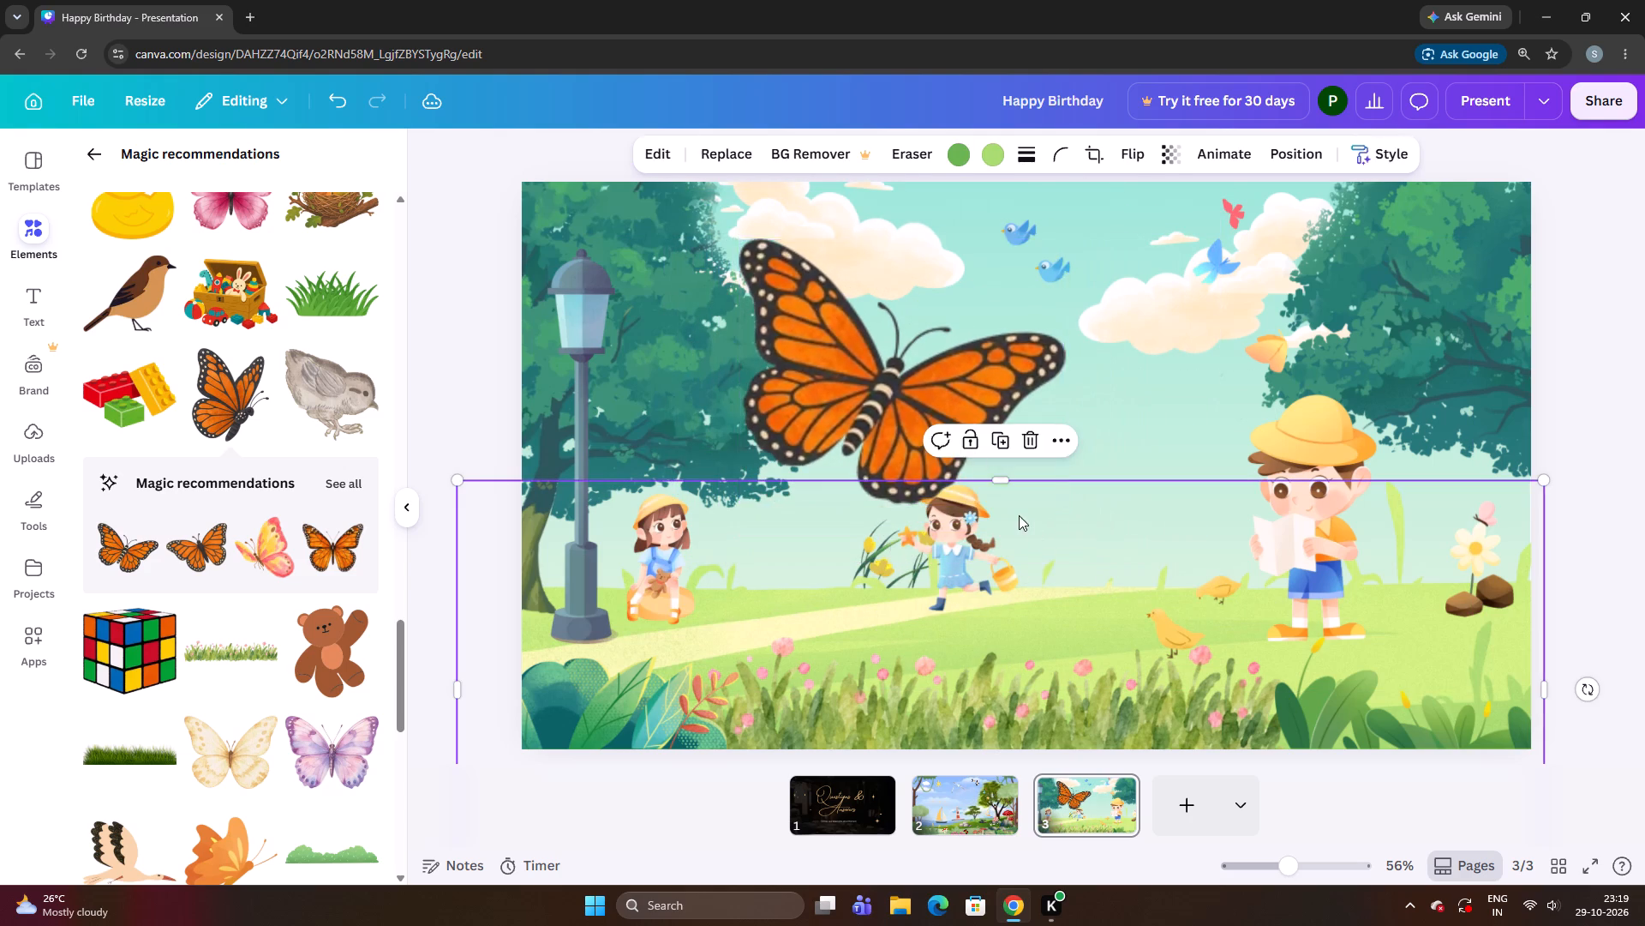
left_click_drag(917, 428, 984, 472)
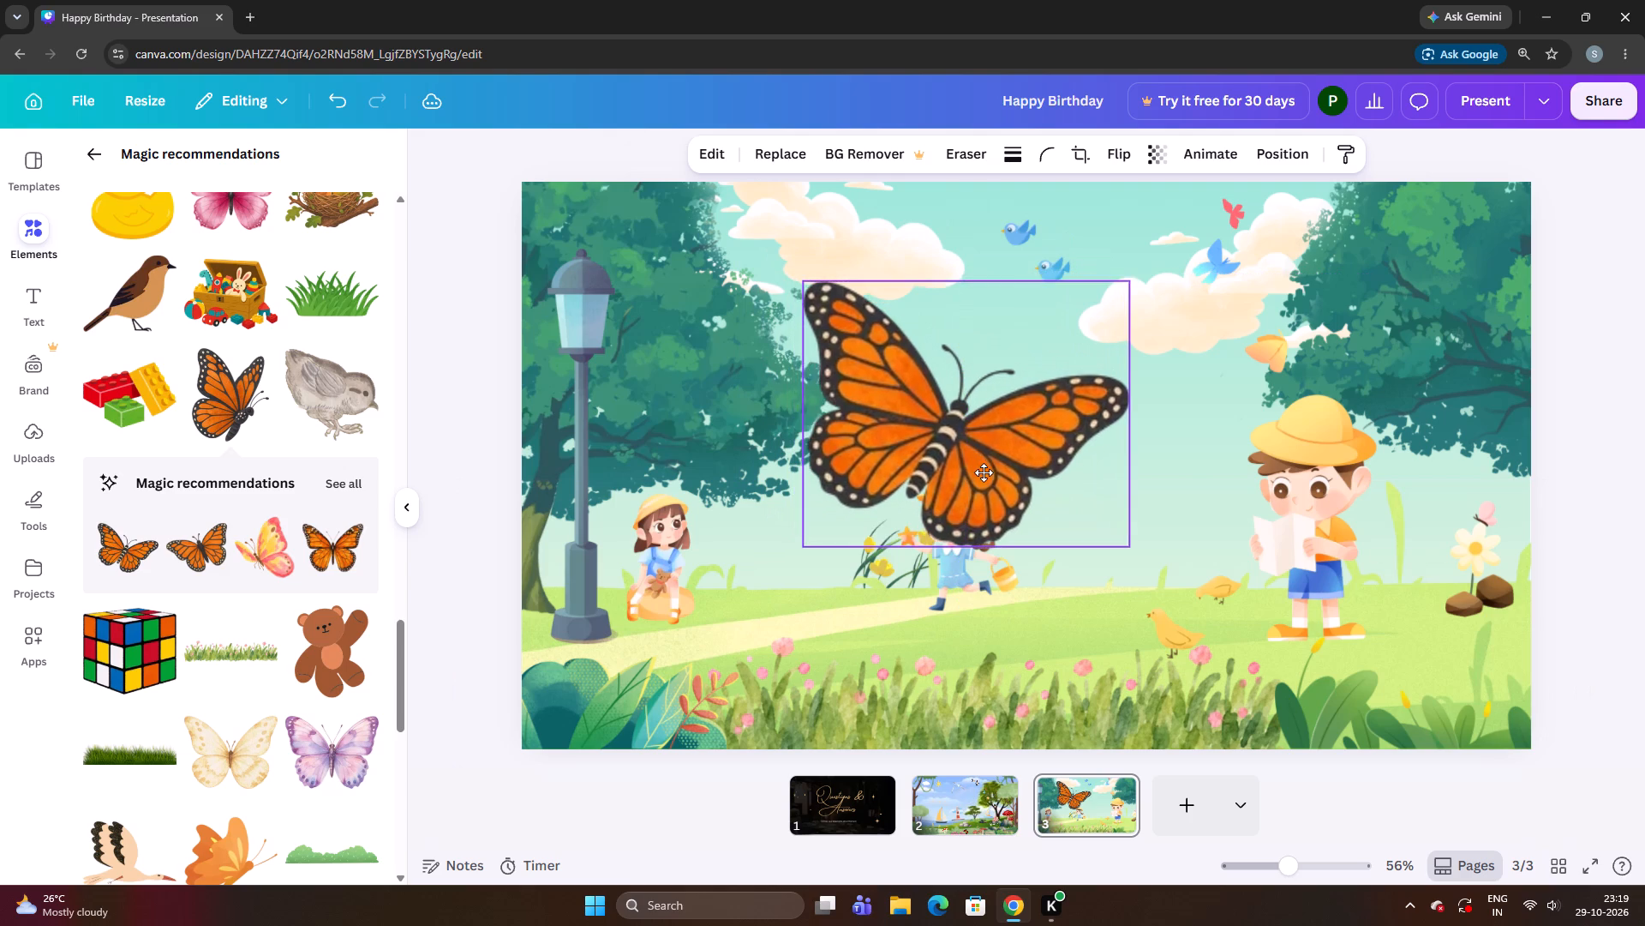
left_click_drag(984, 472, 1062, 502)
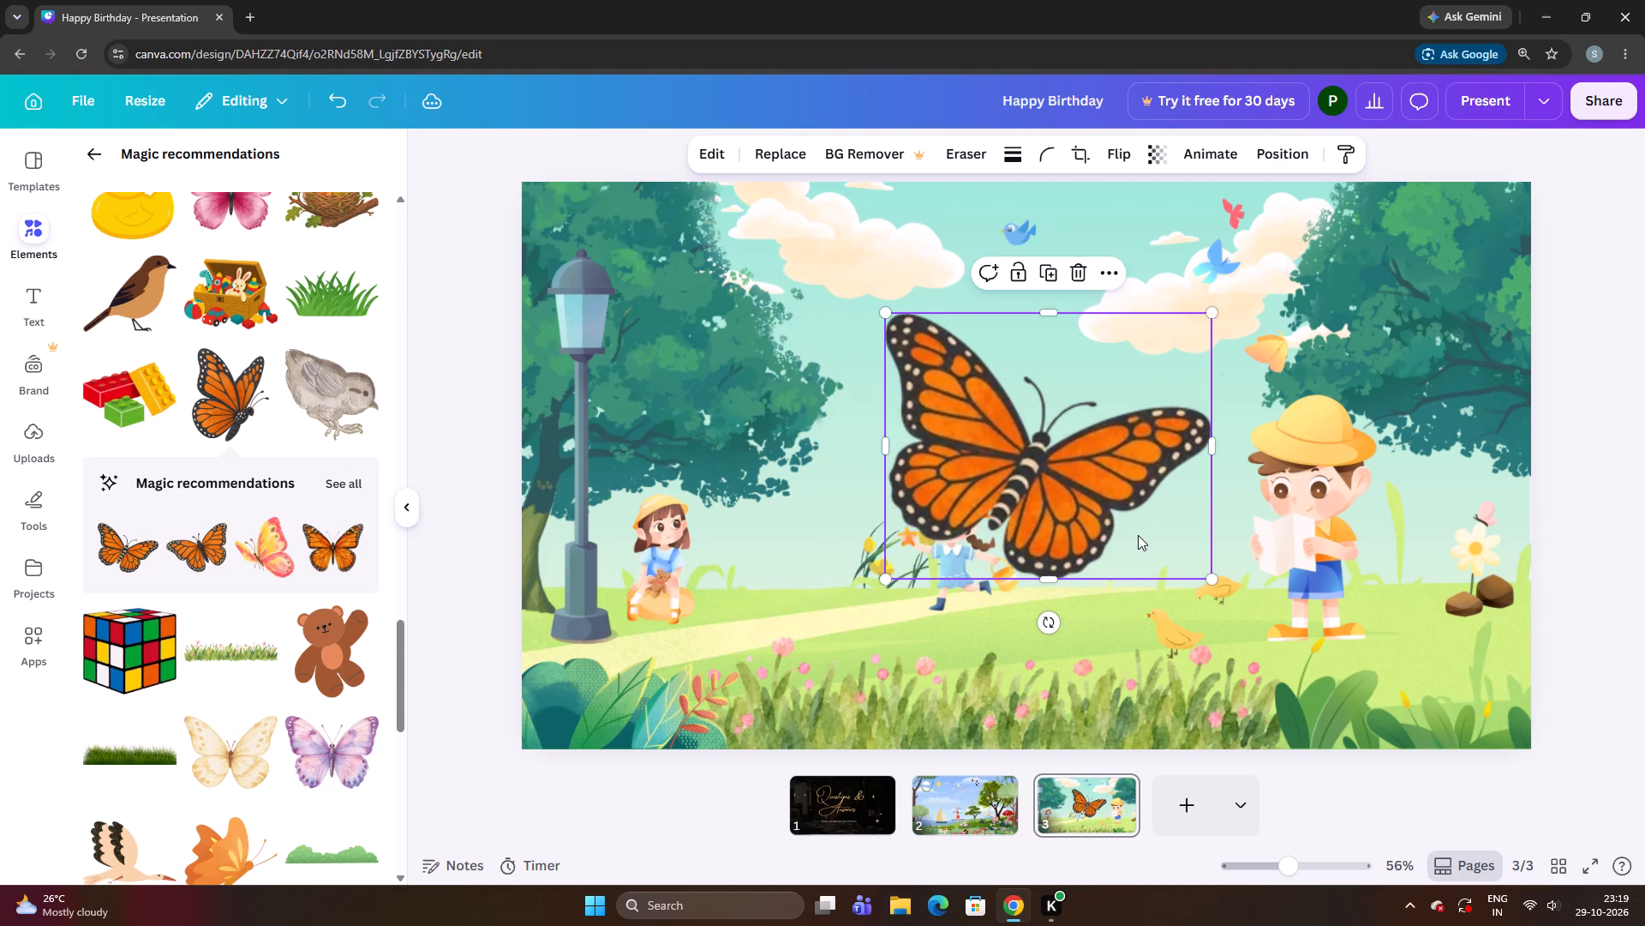
left_click_drag(1206, 582, 1079, 437)
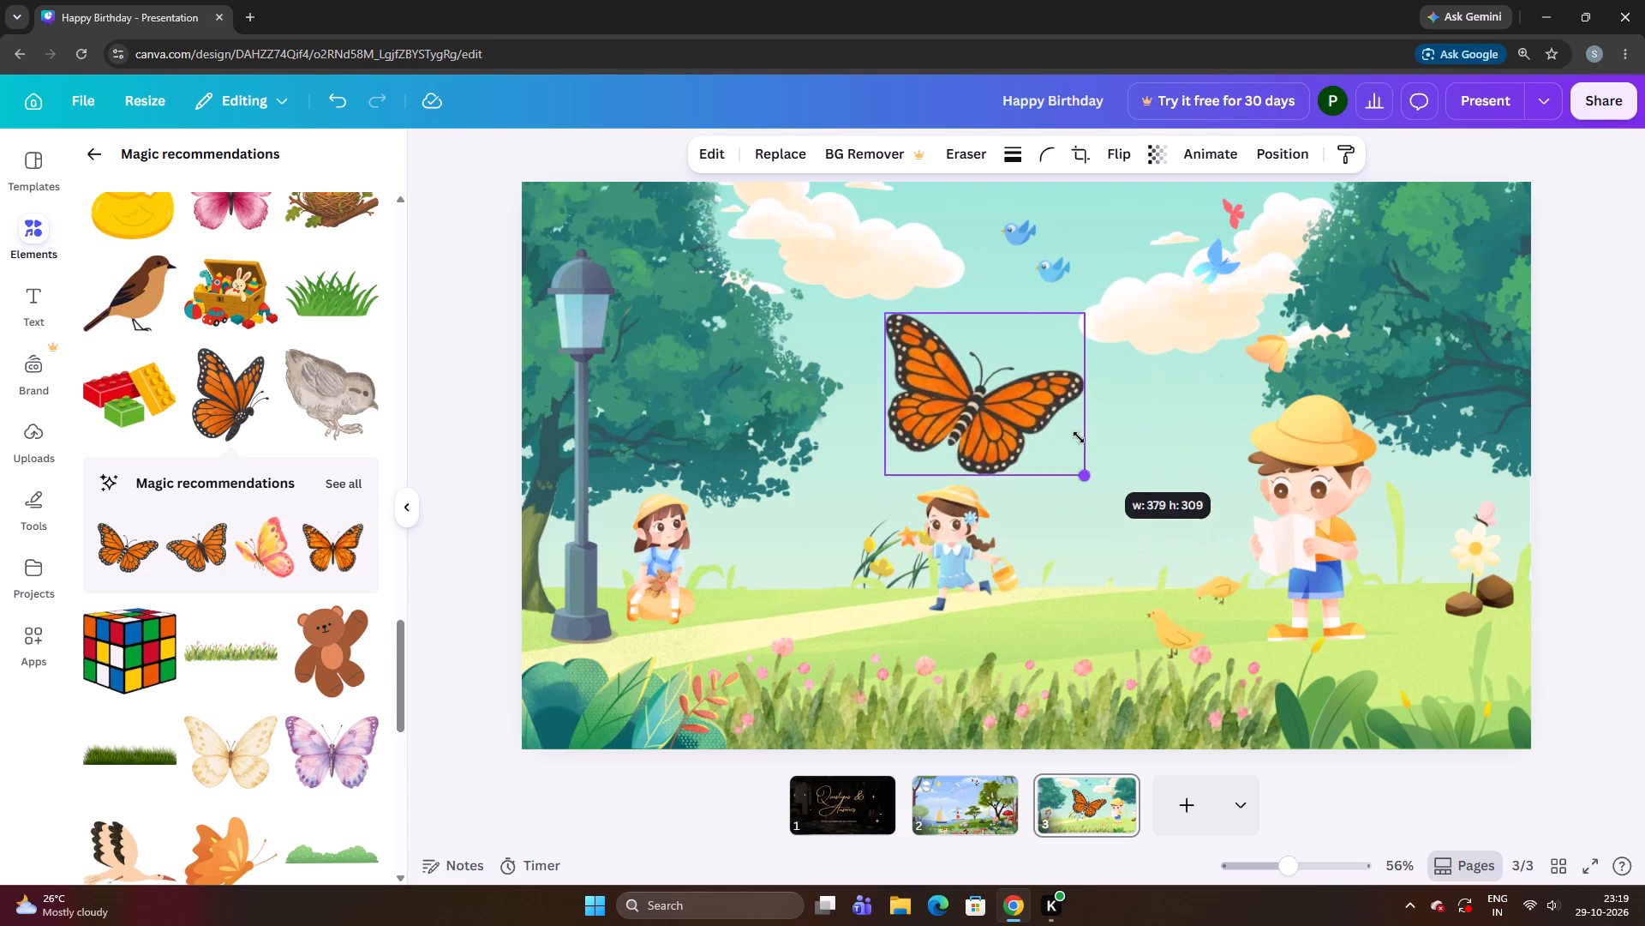
left_click_drag(1079, 437, 958, 394)
Move the monarch butterfly between the reading boy and the white flower, shrinking it further to about the flower's size.
left_click_drag(932, 352, 1016, 406)
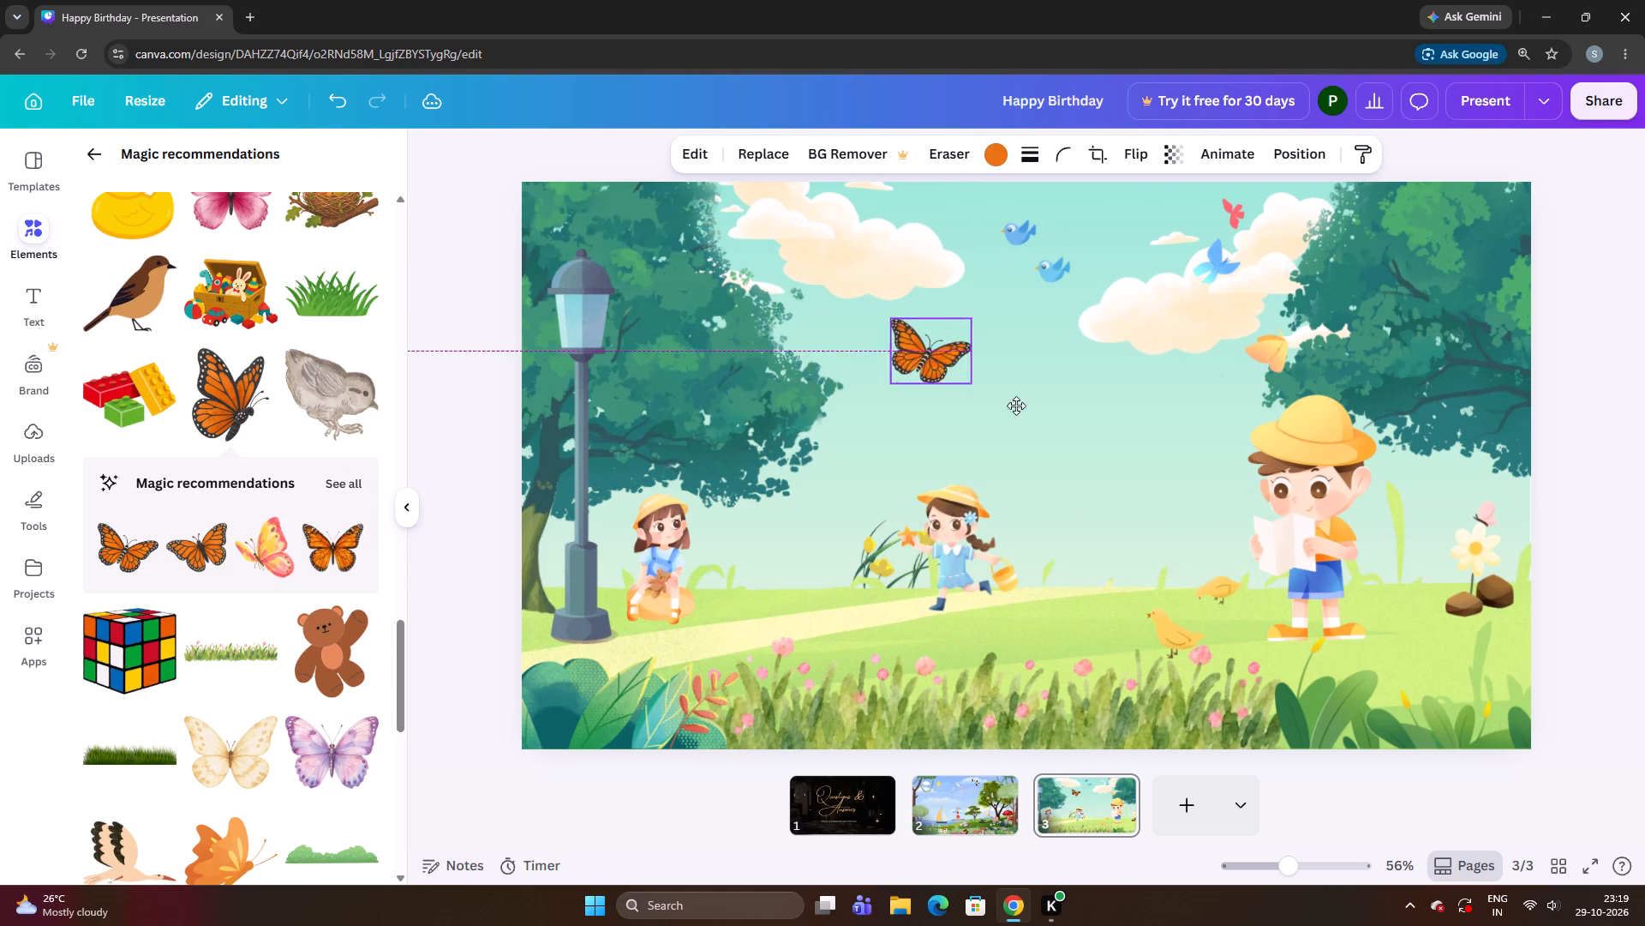
left_click_drag(1016, 406, 1451, 564)
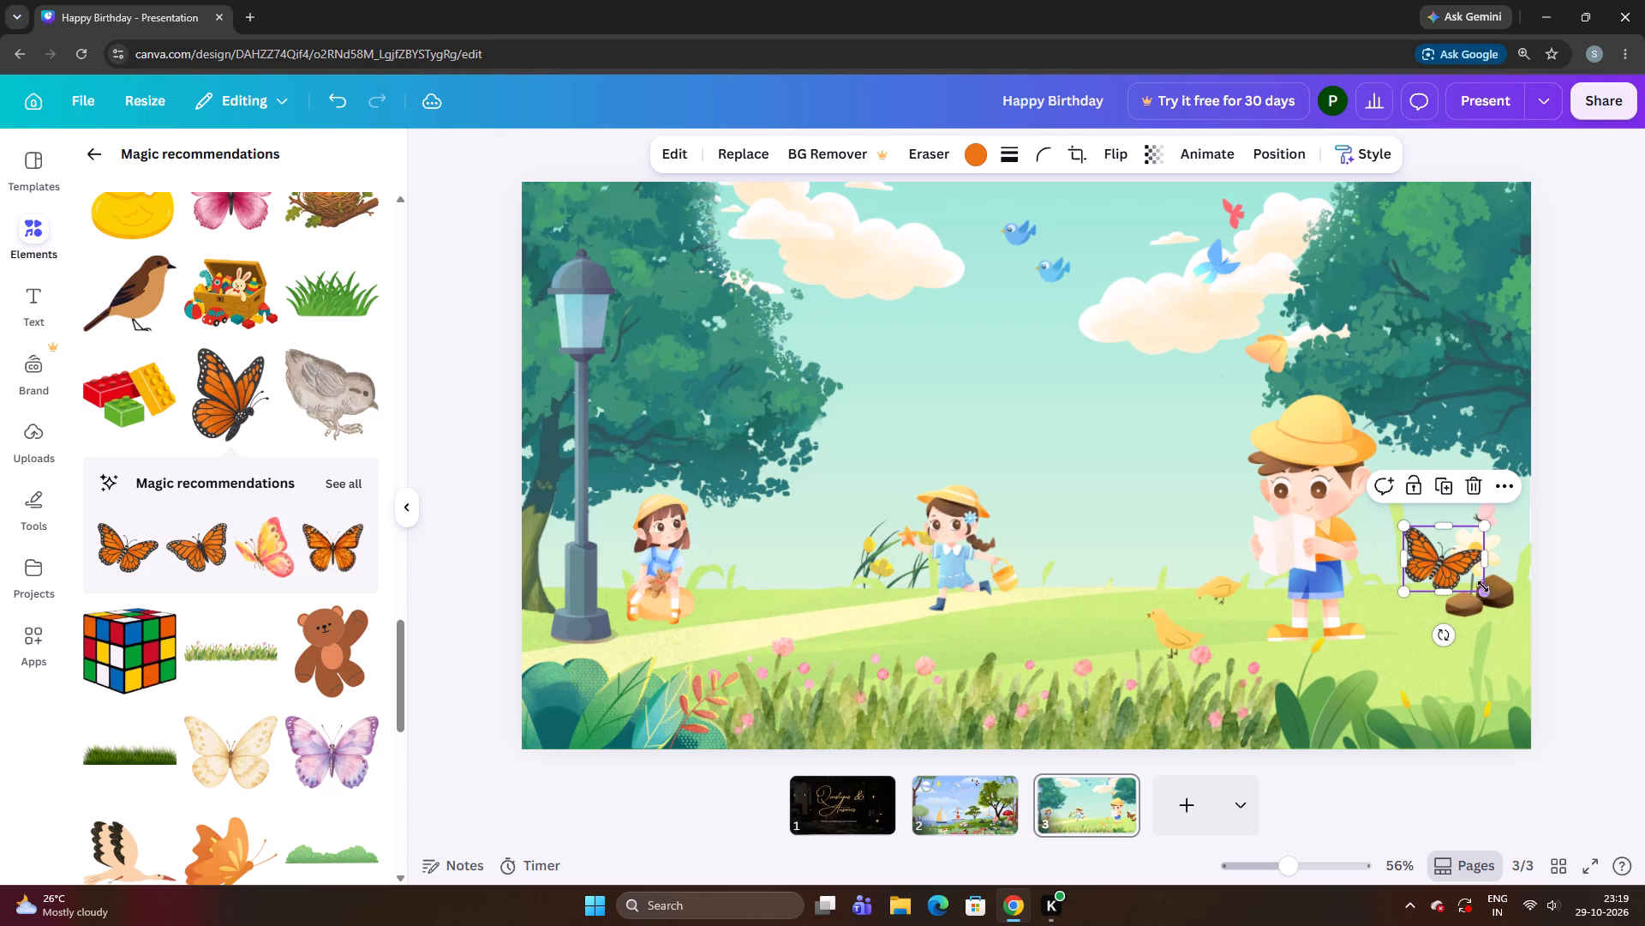
left_click_drag(1486, 594, 1455, 549)
left_click(1421, 543)
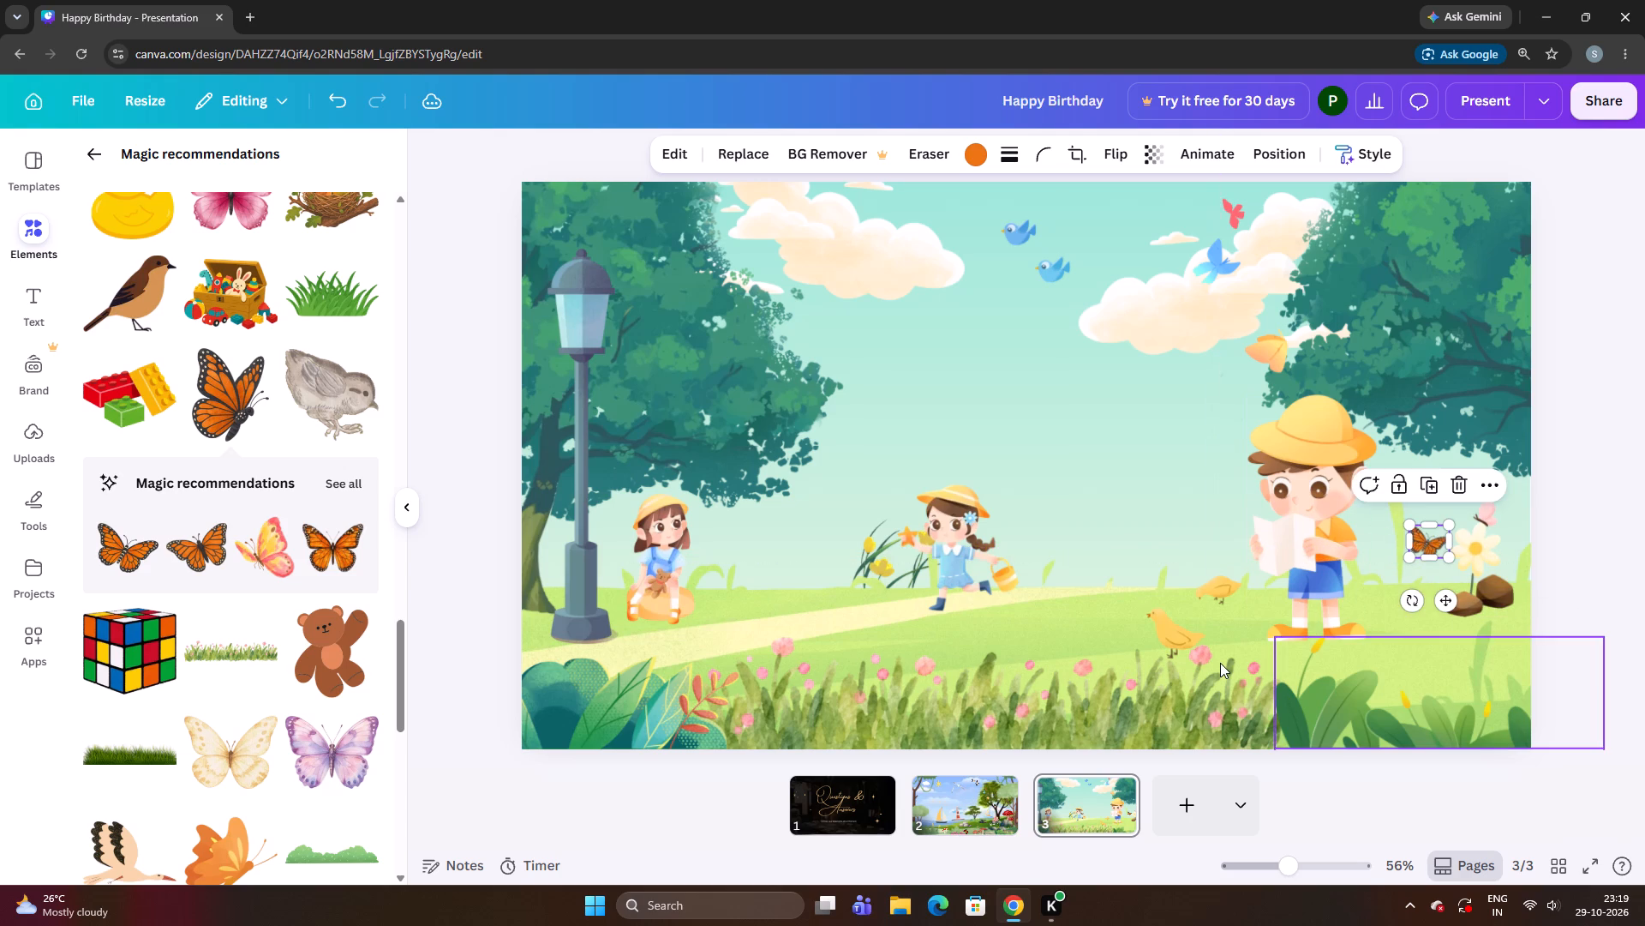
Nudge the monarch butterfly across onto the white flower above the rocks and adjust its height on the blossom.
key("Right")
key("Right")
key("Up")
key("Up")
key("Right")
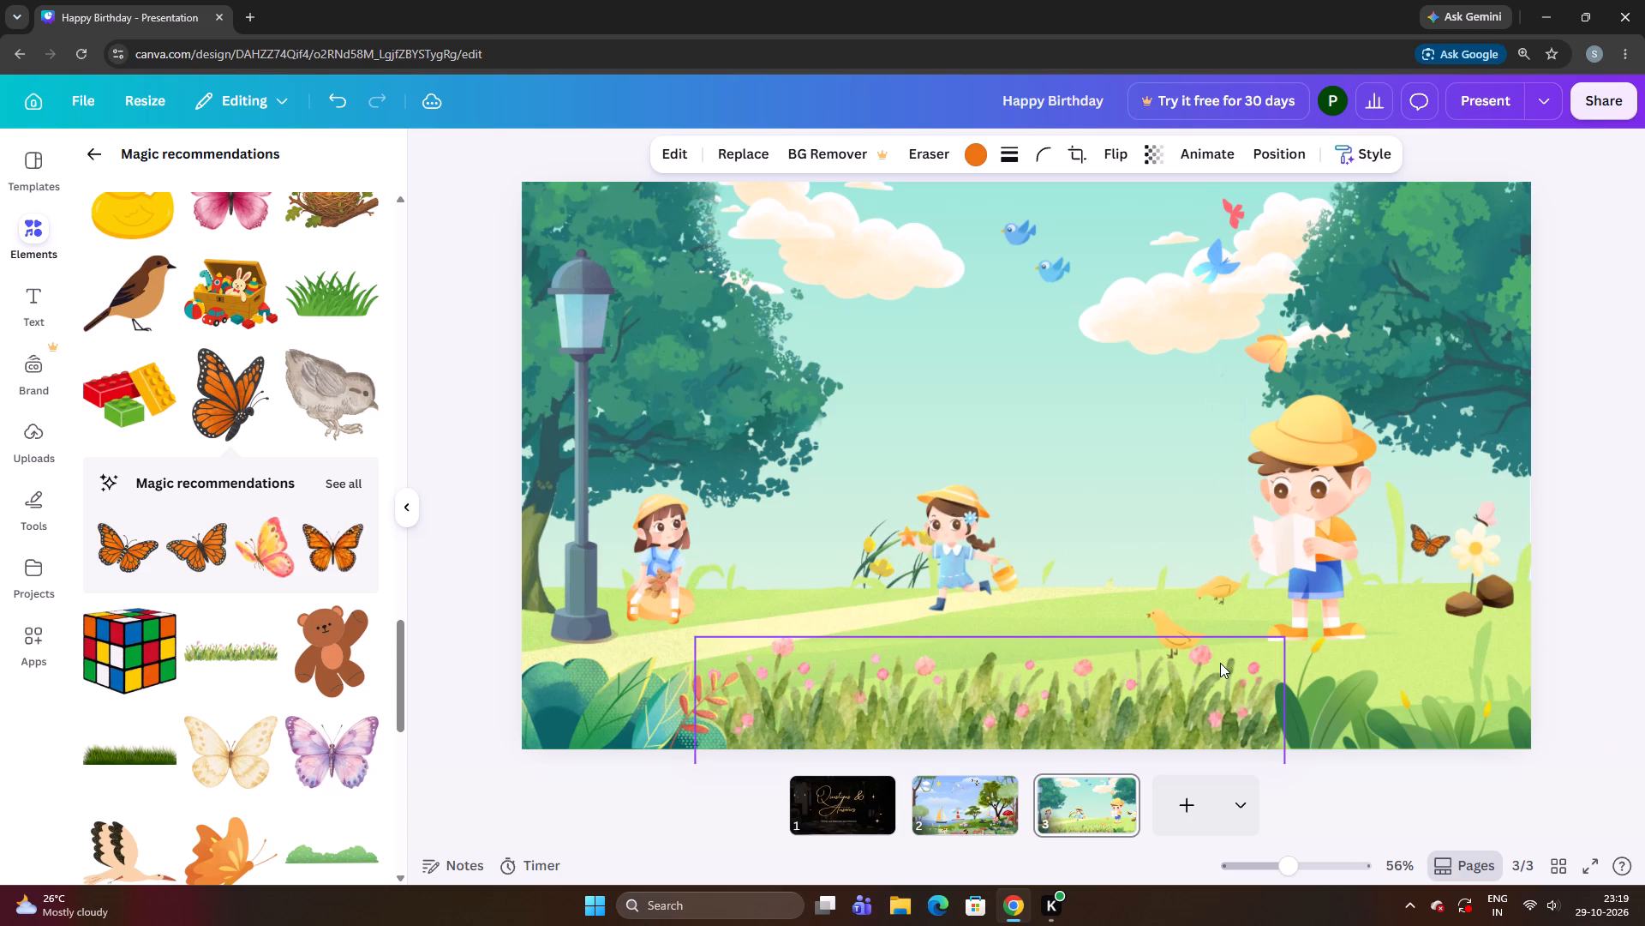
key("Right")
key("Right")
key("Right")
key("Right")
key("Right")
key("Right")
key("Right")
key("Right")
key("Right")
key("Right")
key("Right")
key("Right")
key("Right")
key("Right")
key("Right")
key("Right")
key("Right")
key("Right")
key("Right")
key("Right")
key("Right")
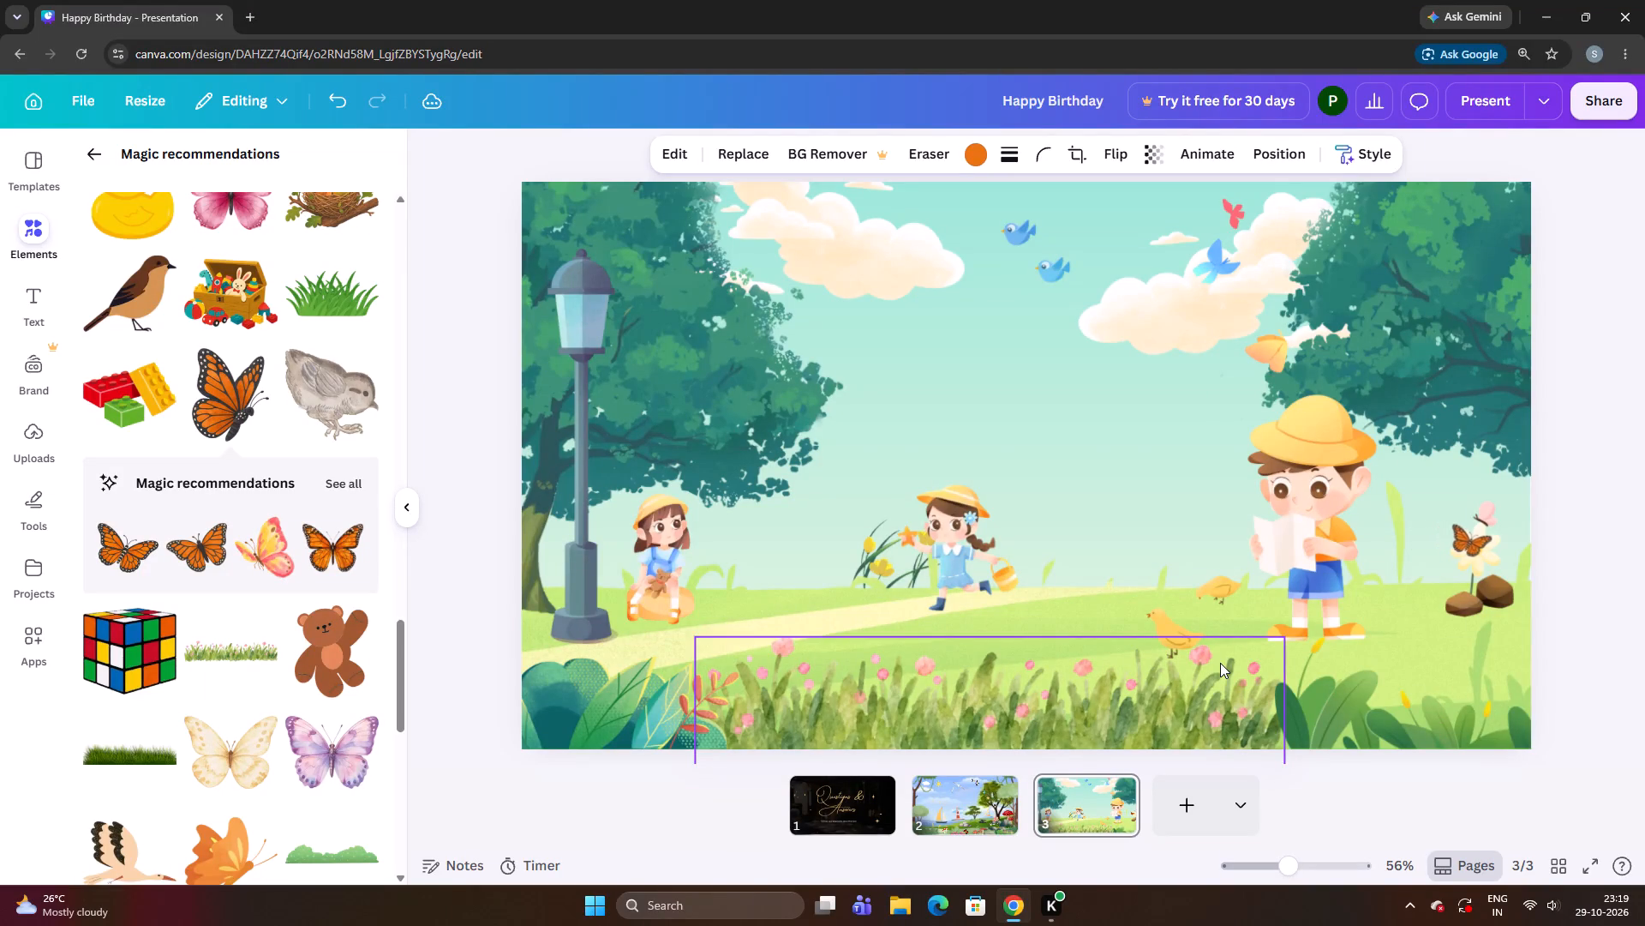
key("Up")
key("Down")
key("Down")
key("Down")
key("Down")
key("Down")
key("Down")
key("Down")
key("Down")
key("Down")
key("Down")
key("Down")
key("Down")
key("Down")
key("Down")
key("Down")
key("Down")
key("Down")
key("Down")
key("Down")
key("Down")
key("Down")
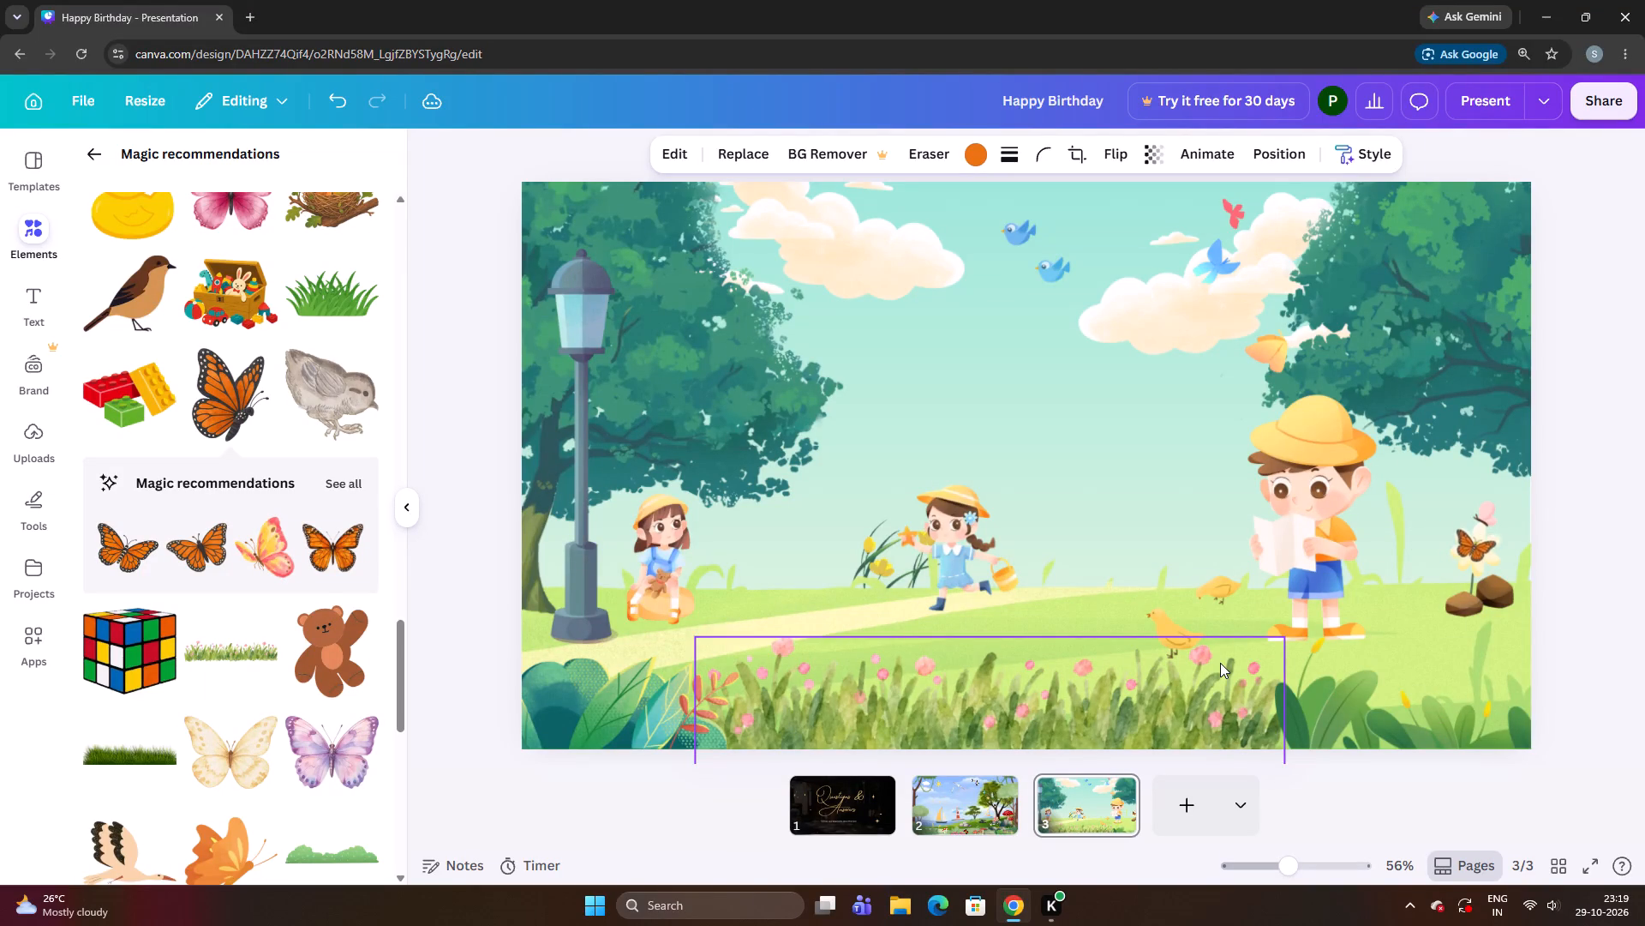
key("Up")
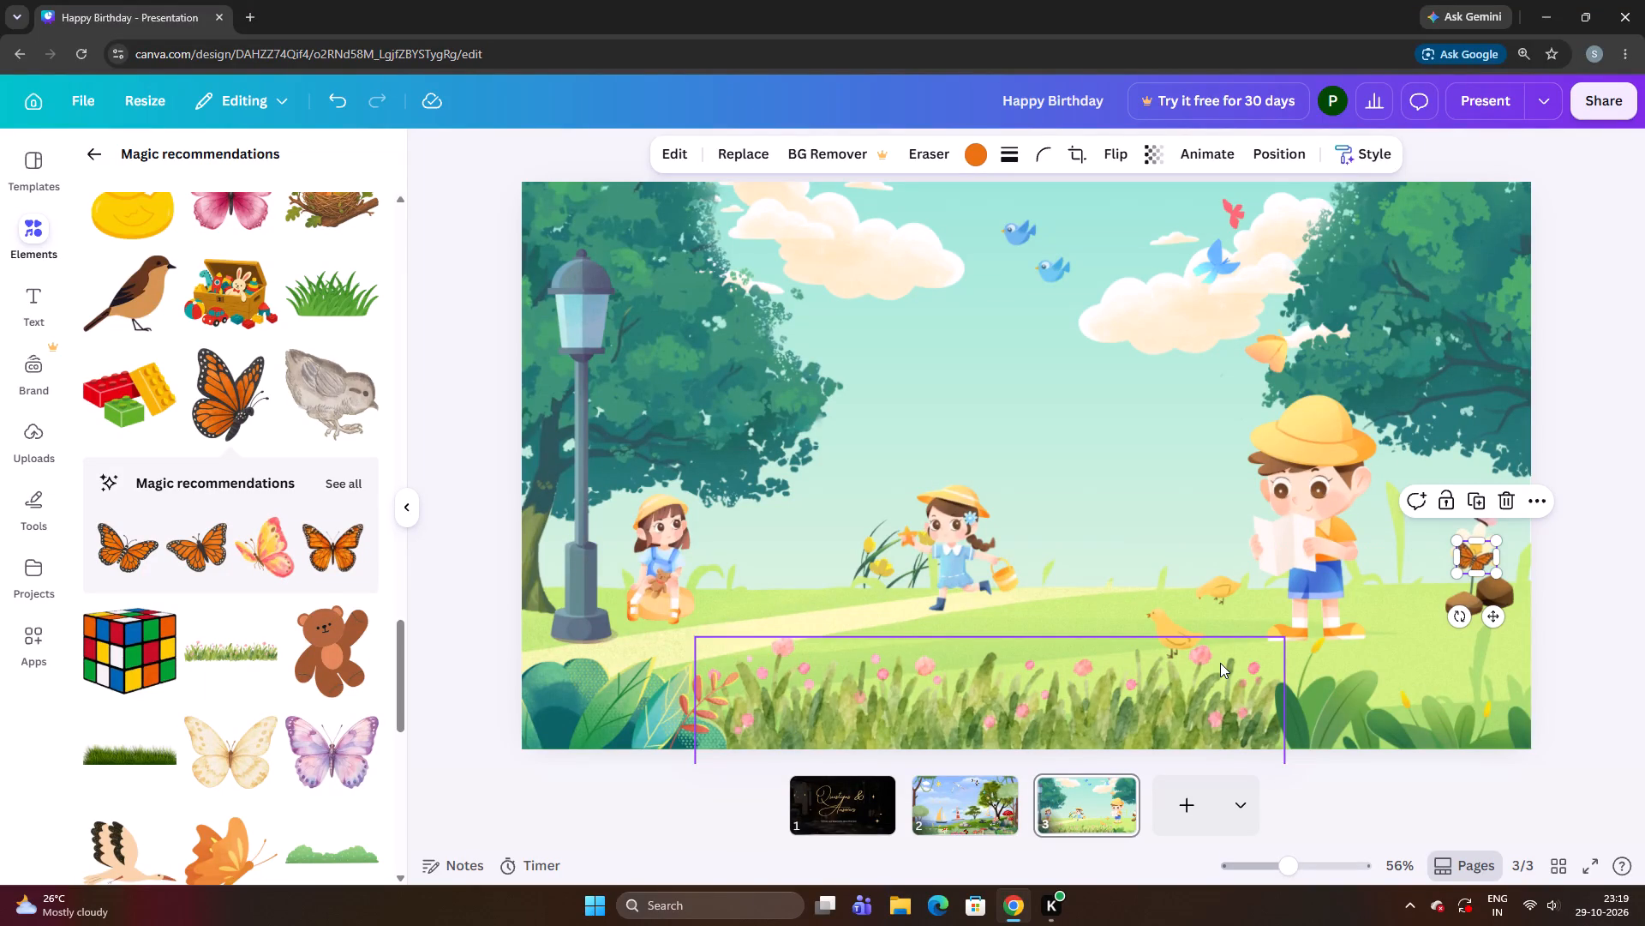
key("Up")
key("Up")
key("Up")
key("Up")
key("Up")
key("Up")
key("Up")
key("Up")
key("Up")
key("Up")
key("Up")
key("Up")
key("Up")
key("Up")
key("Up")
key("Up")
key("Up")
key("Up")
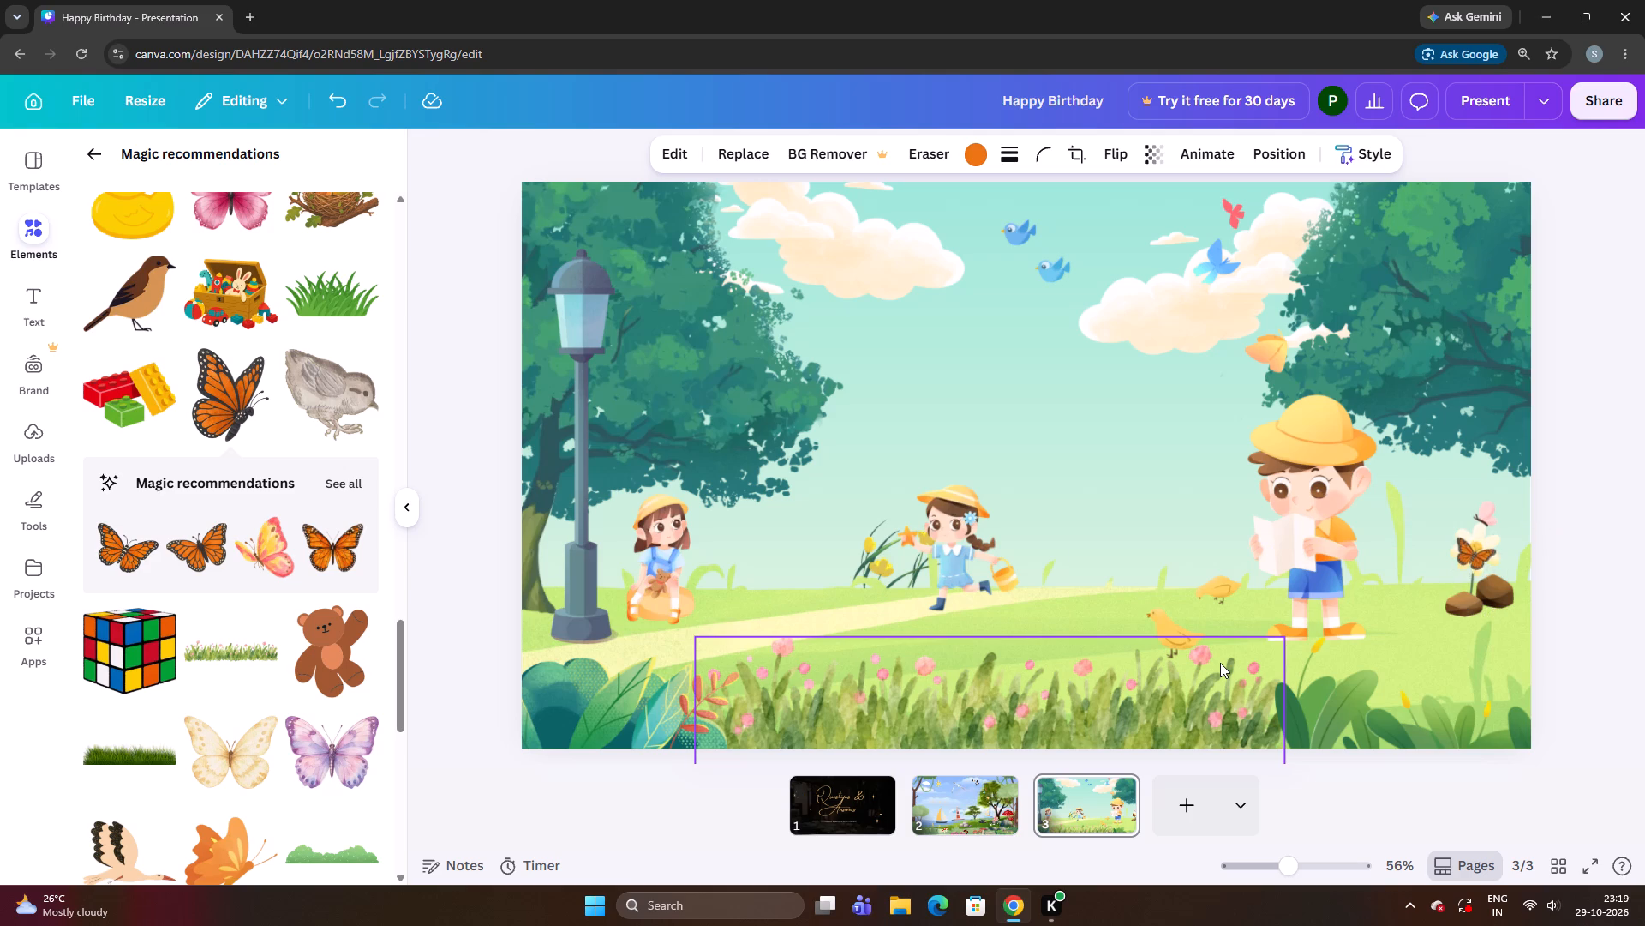
Shift the monarch butterfly off the white flower so it hovers just beside the blossom, on the reading boy's side.
key("Left")
key("Left")
key("Left")
key("Left")
key("Left")
key("Left")
key("Left")
key("Left")
key("Left")
key("Left")
key("Left")
key("Left")
key("Left")
key("Left")
key("Left")
key("Left")
key("Left")
key("Left")
key("Left")
key("Left")
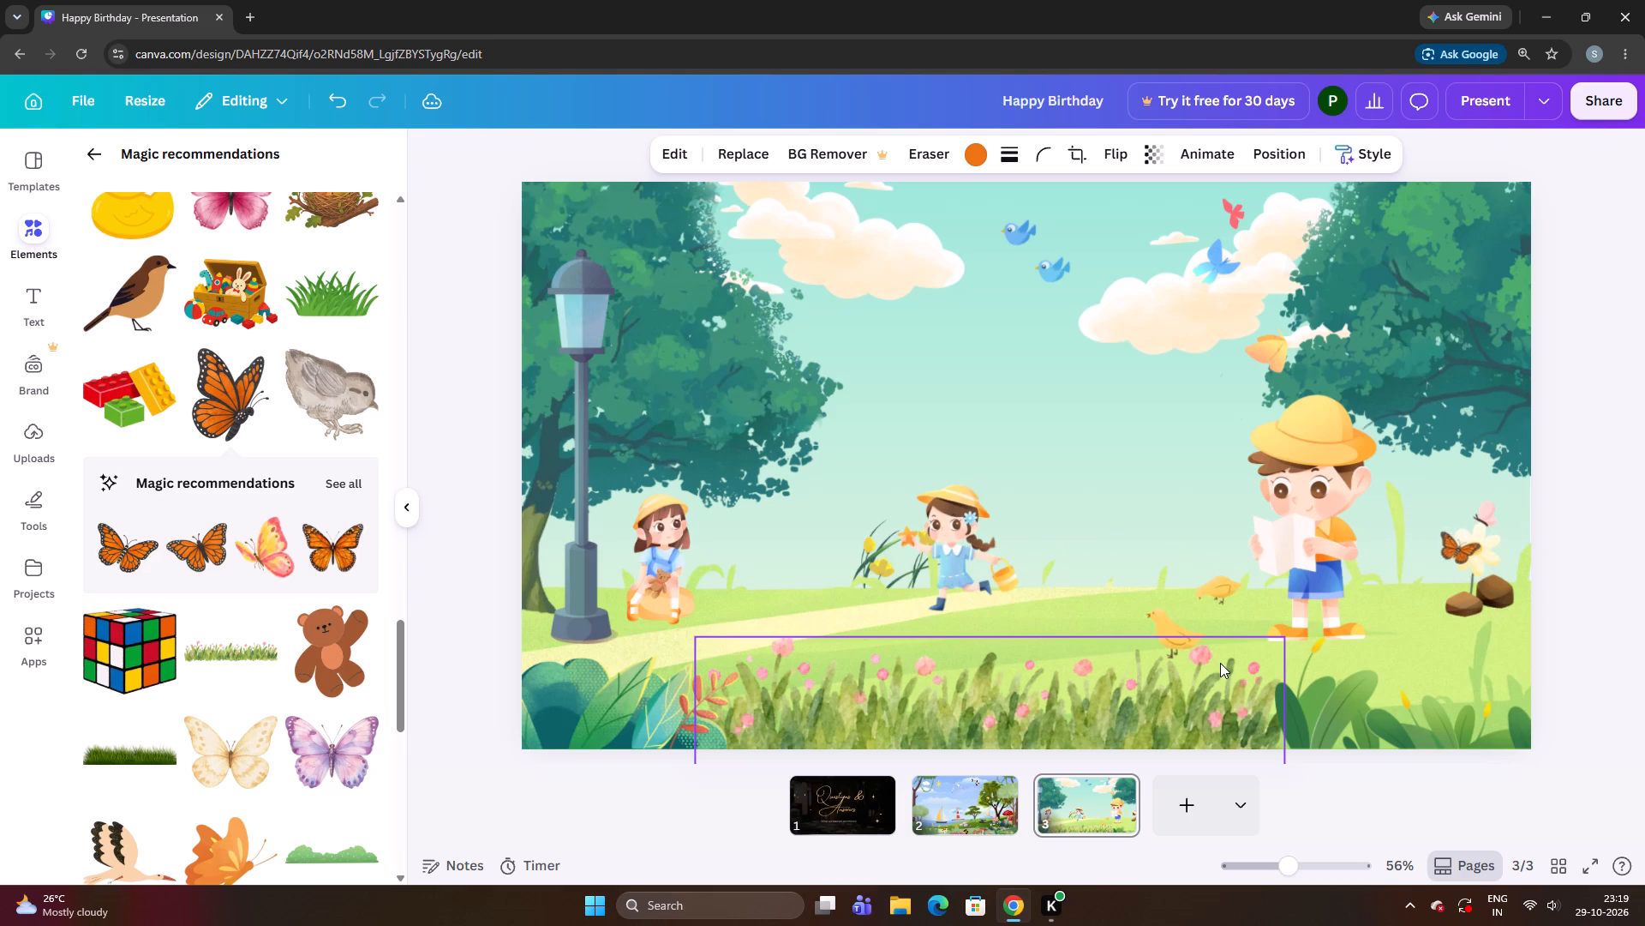
key("Up")
key("Up")
key("Up")
key("Up")
key("Up")
key("Up")
key("Up")
key("Up")
key("Up")
key("Up")
key("Up")
key("Up")
key("Up")
key("Up")
key("Up")
key("Up")
key("Up")
key("Up")
key("Left")
key("Left")
key("Left")
key("Left")
key("Left")
key("Left")
key("Left")
key("Left")
key("Left")
key("Left")
key("Left")
key("Left")
key("Left")
key("Left")
key("Left")
key("Left")
key("Left")
key("Left")
key("Left")
key("Left")
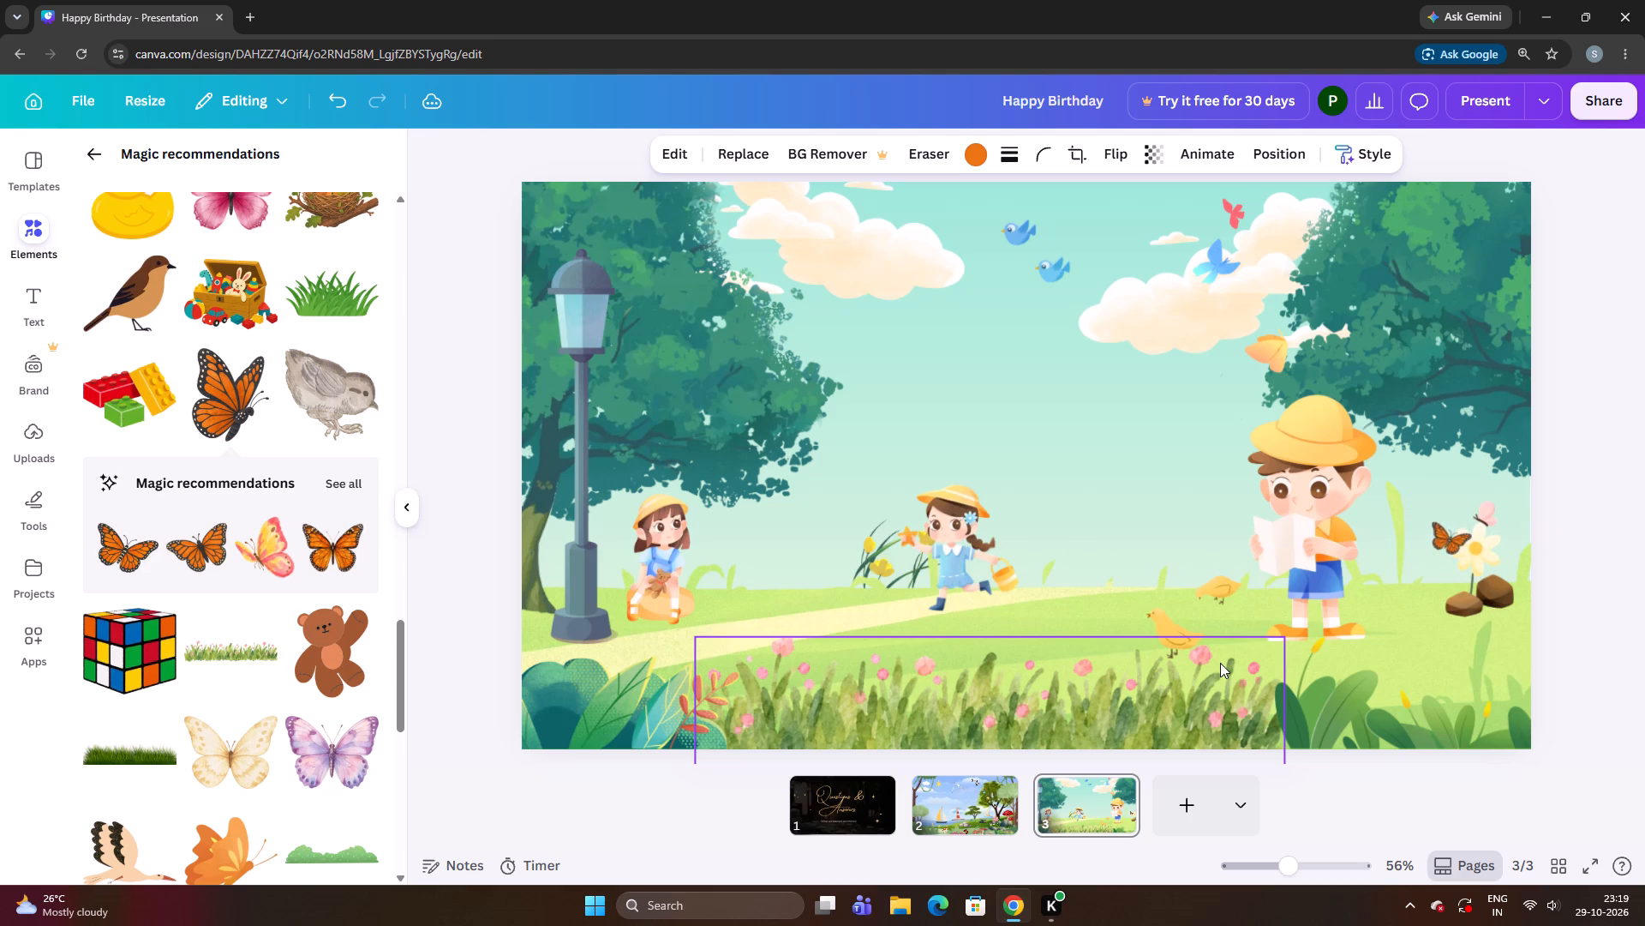
key("Right")
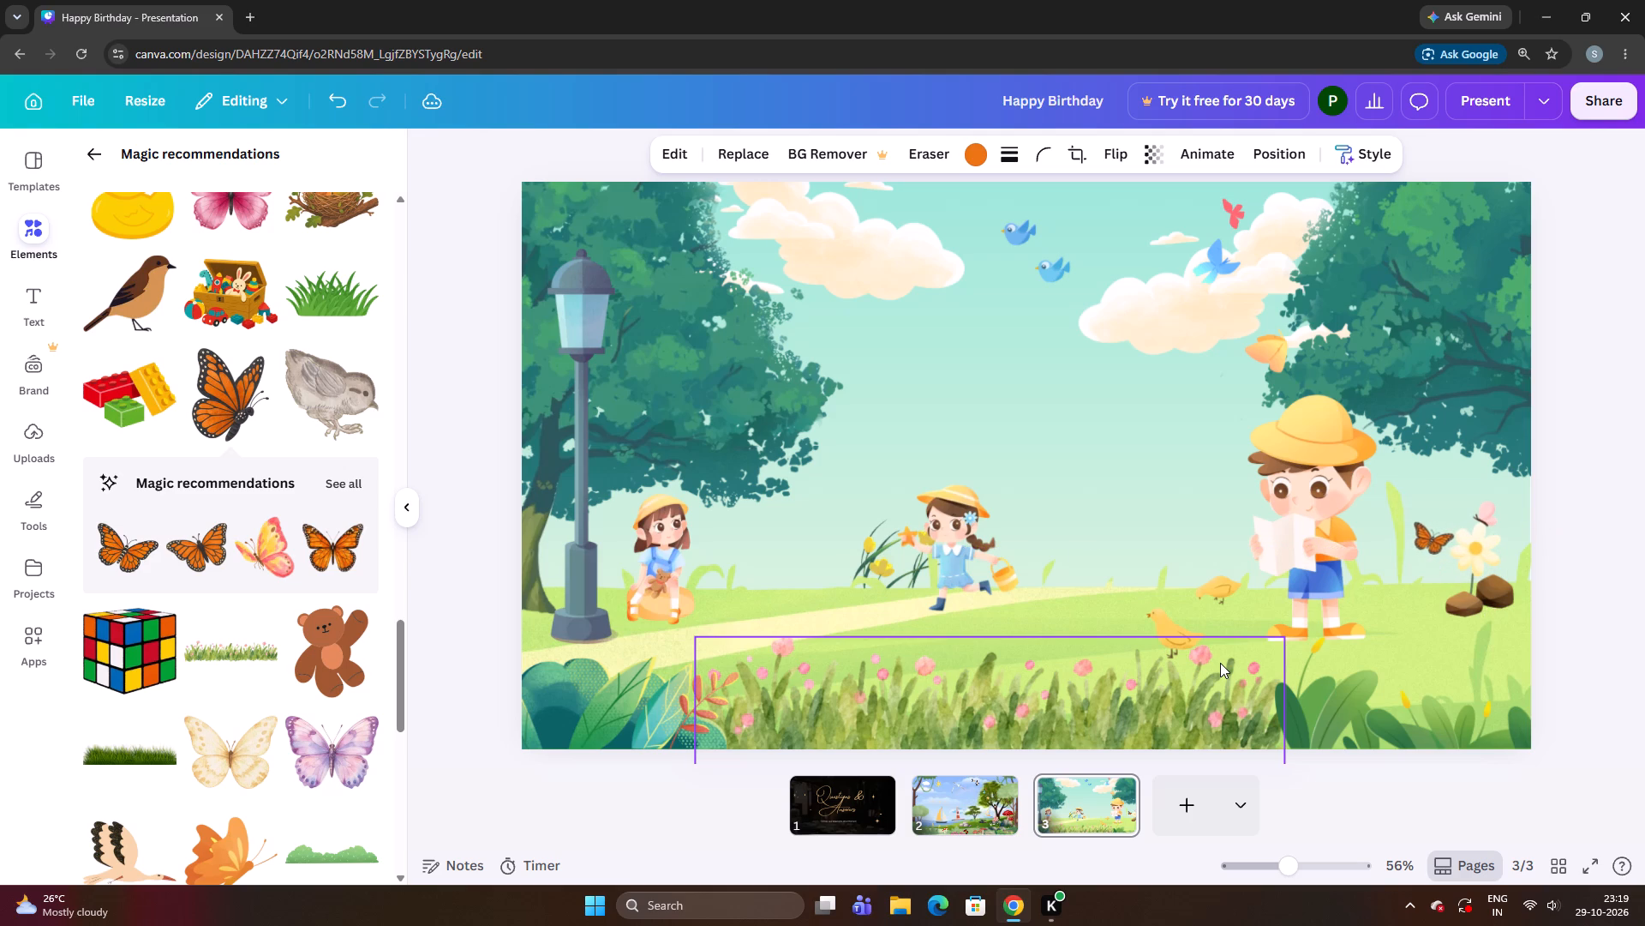
key("Left")
key("Left")
key("Left")
key("Left")
key("Left")
key("Left")
key("Left")
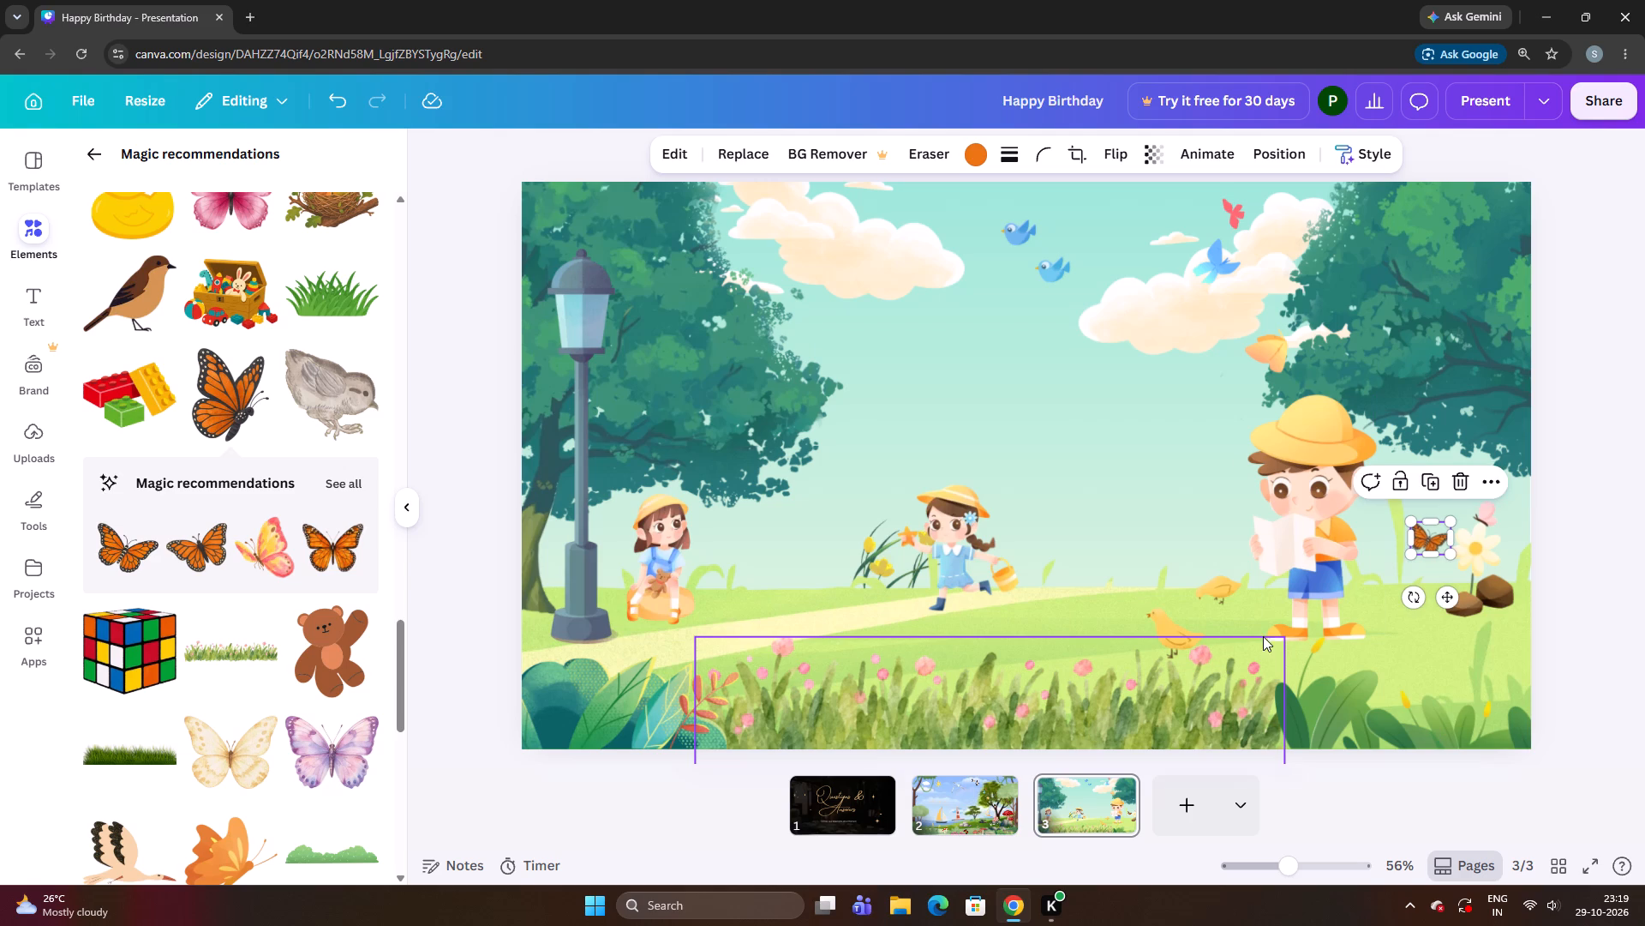
left_click(1180, 404)
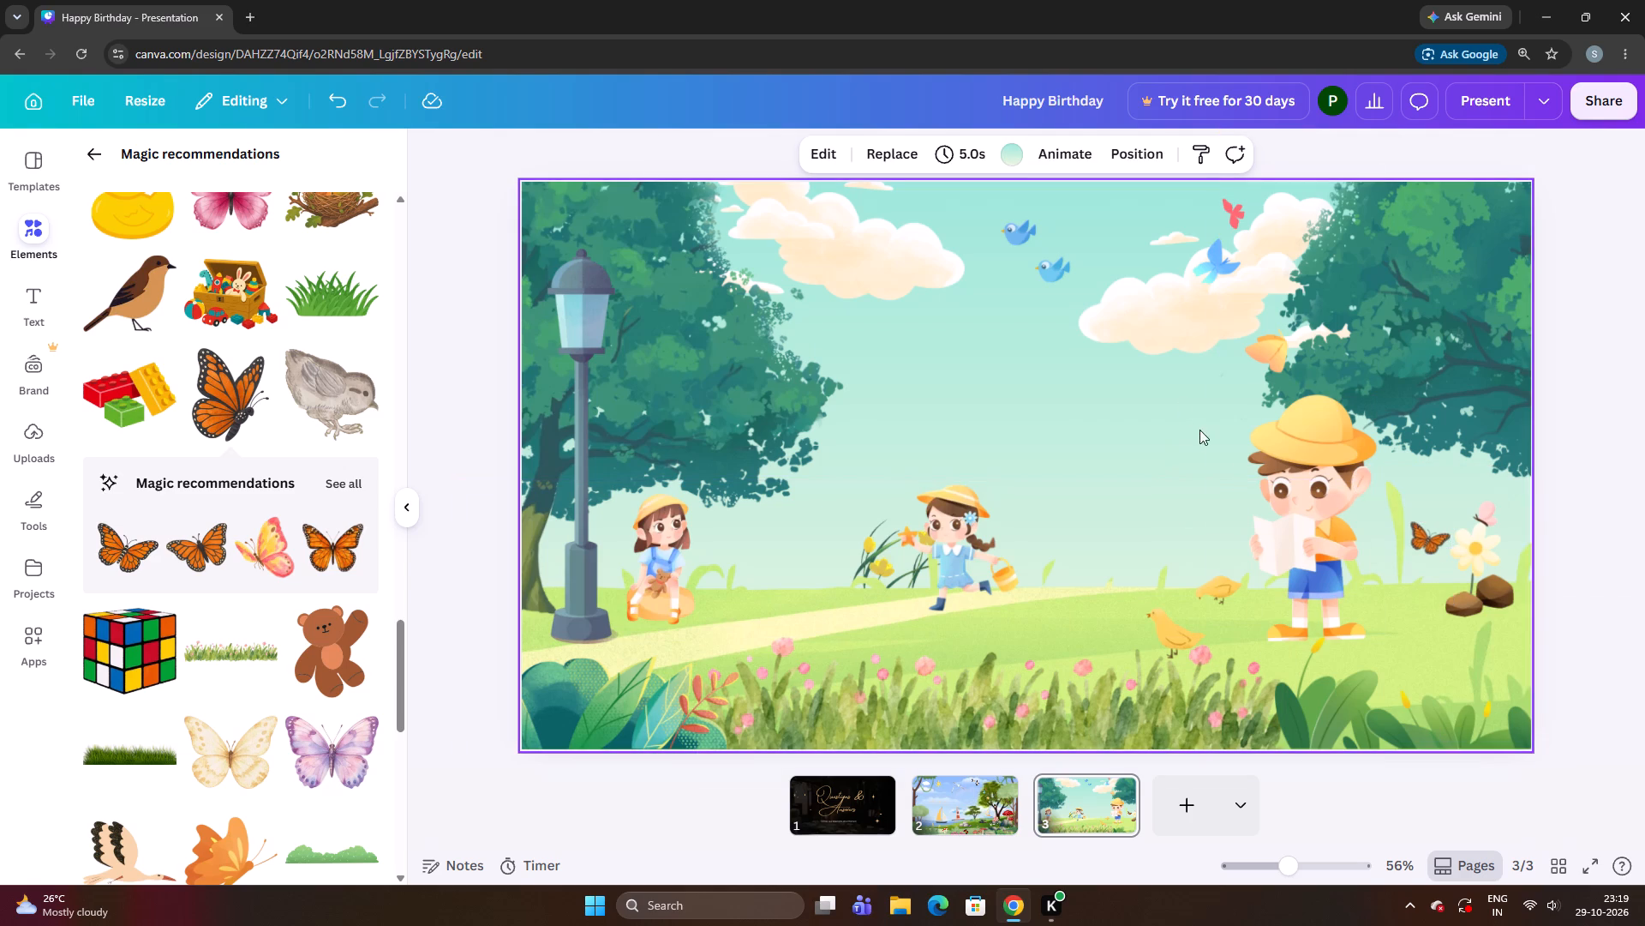
left_click_drag(1415, 528, 1422, 527)
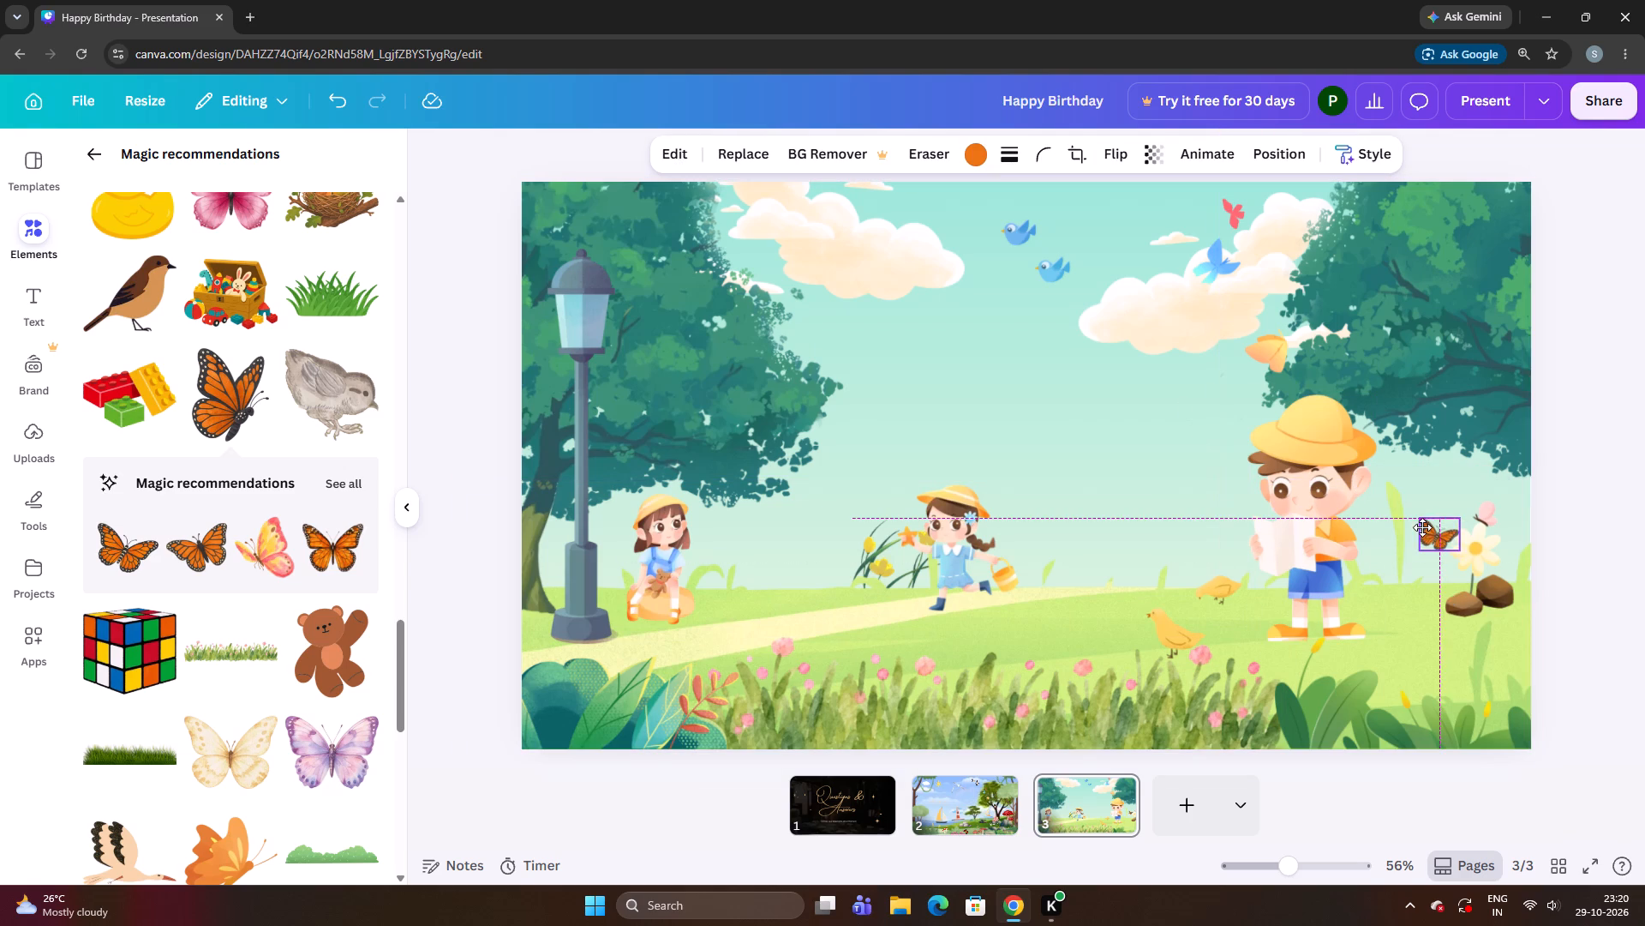
Raise the monarch butterfly slightly beside the white flower above the rocks.
left_click_drag(1422, 527, 1421, 518)
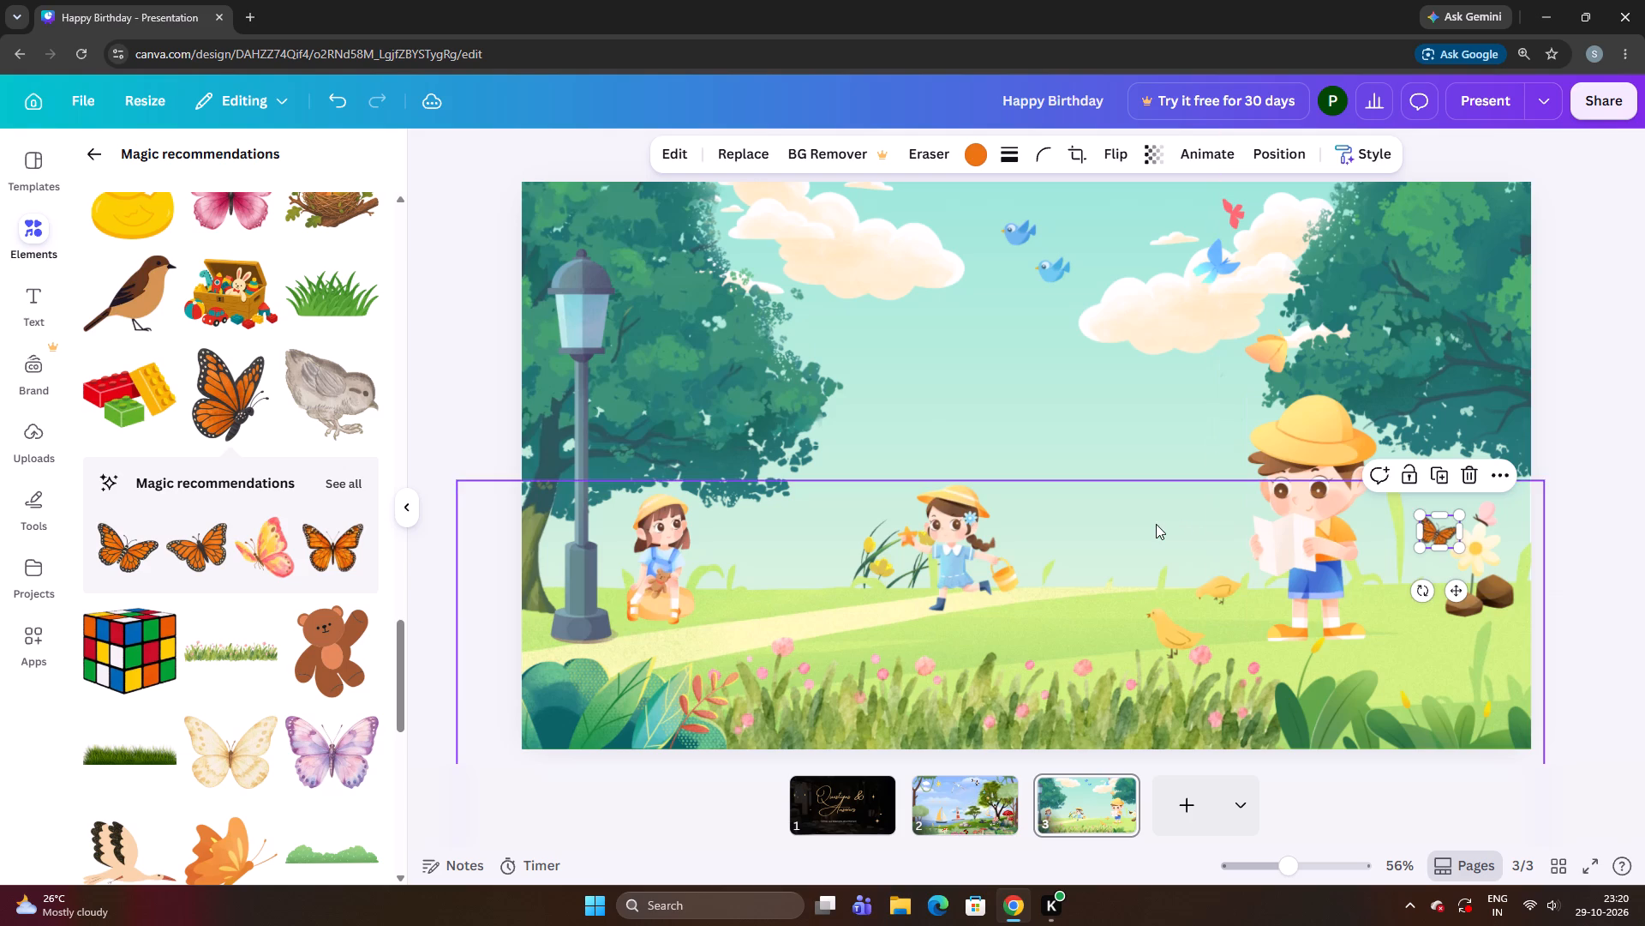
left_click(1156, 524)
left_click(1177, 457)
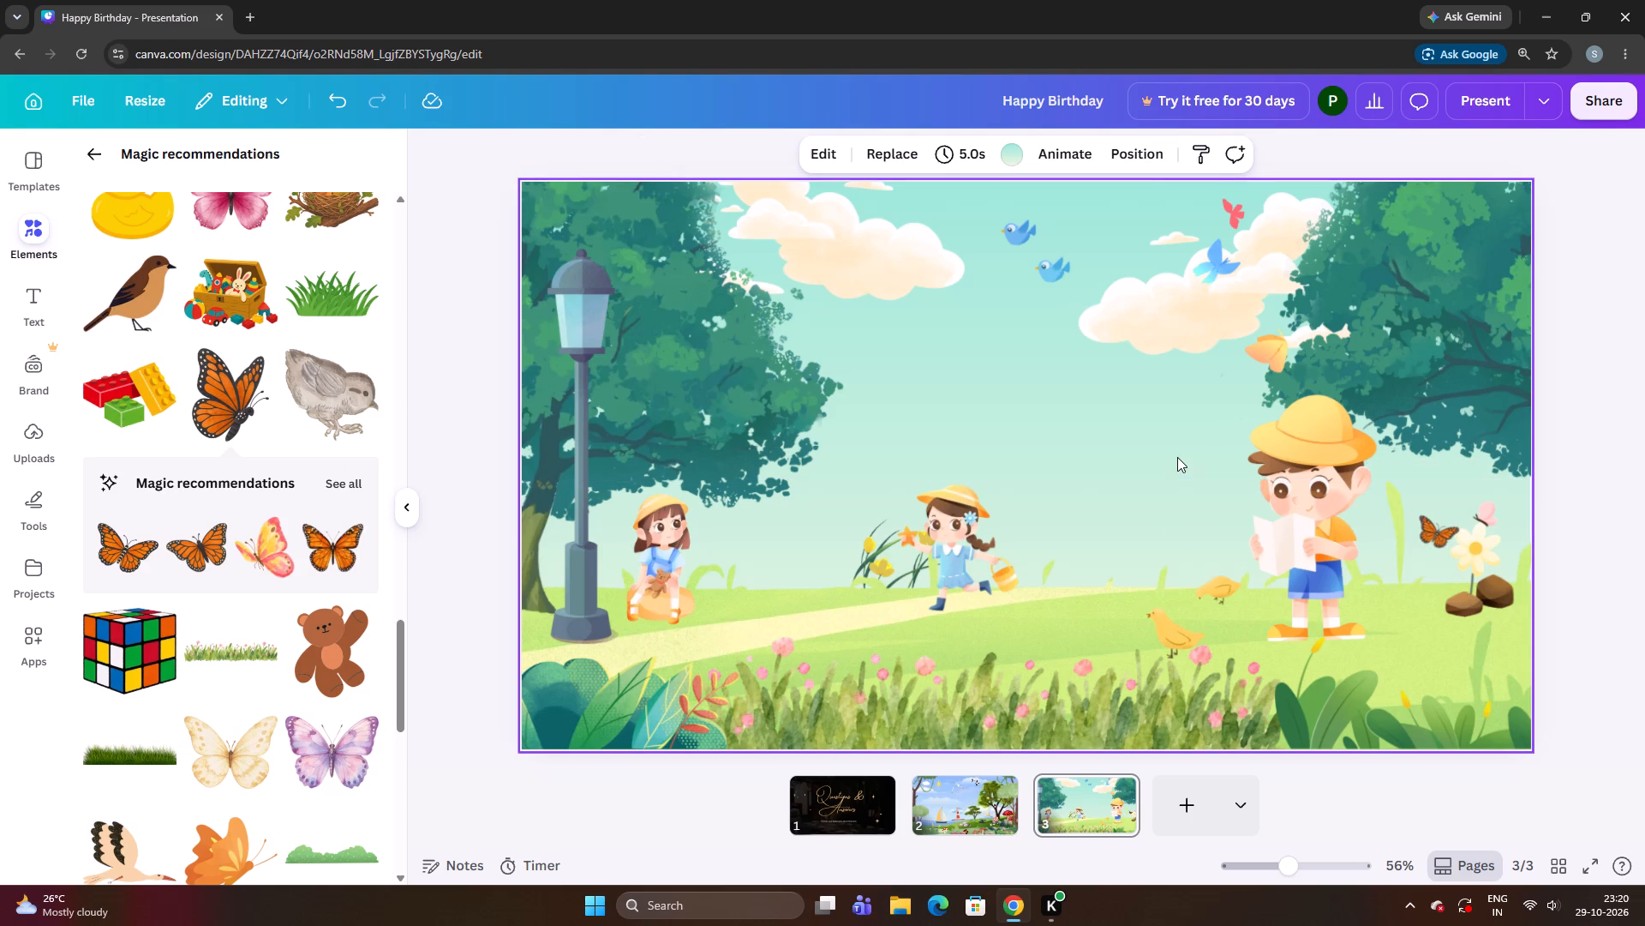
Browse the full set of recommendations related to the monarch butterfly for another element to add to the scene.
left_click(332, 482)
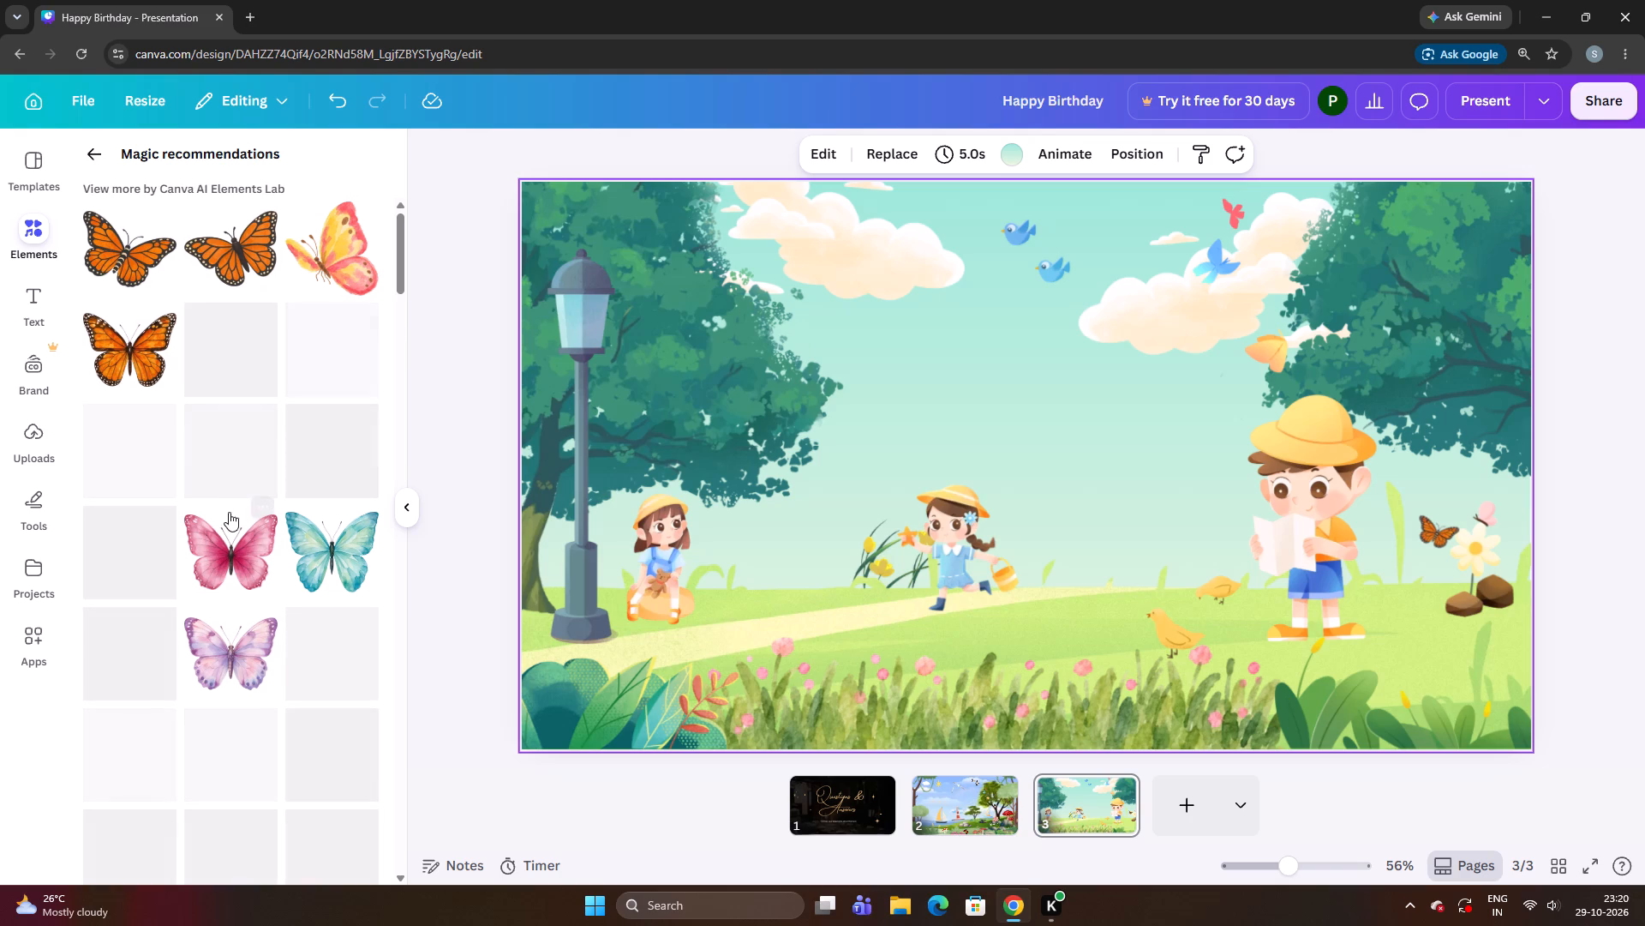
scroll(198, 519, "down", 4)
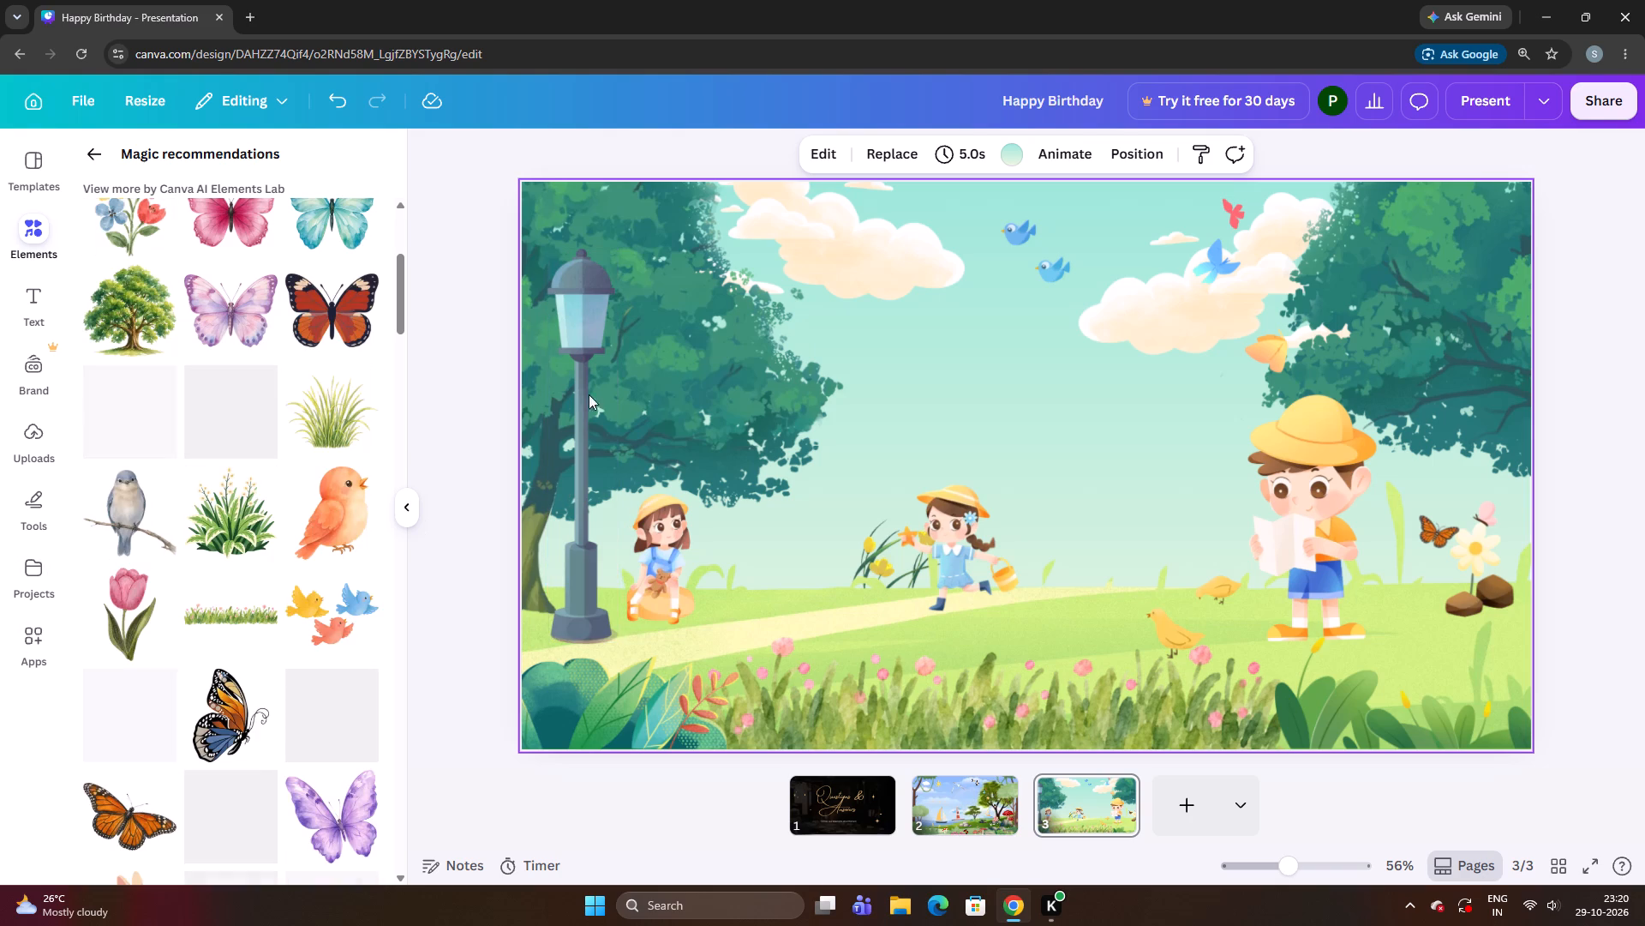
scroll(175, 439, "down", 6)
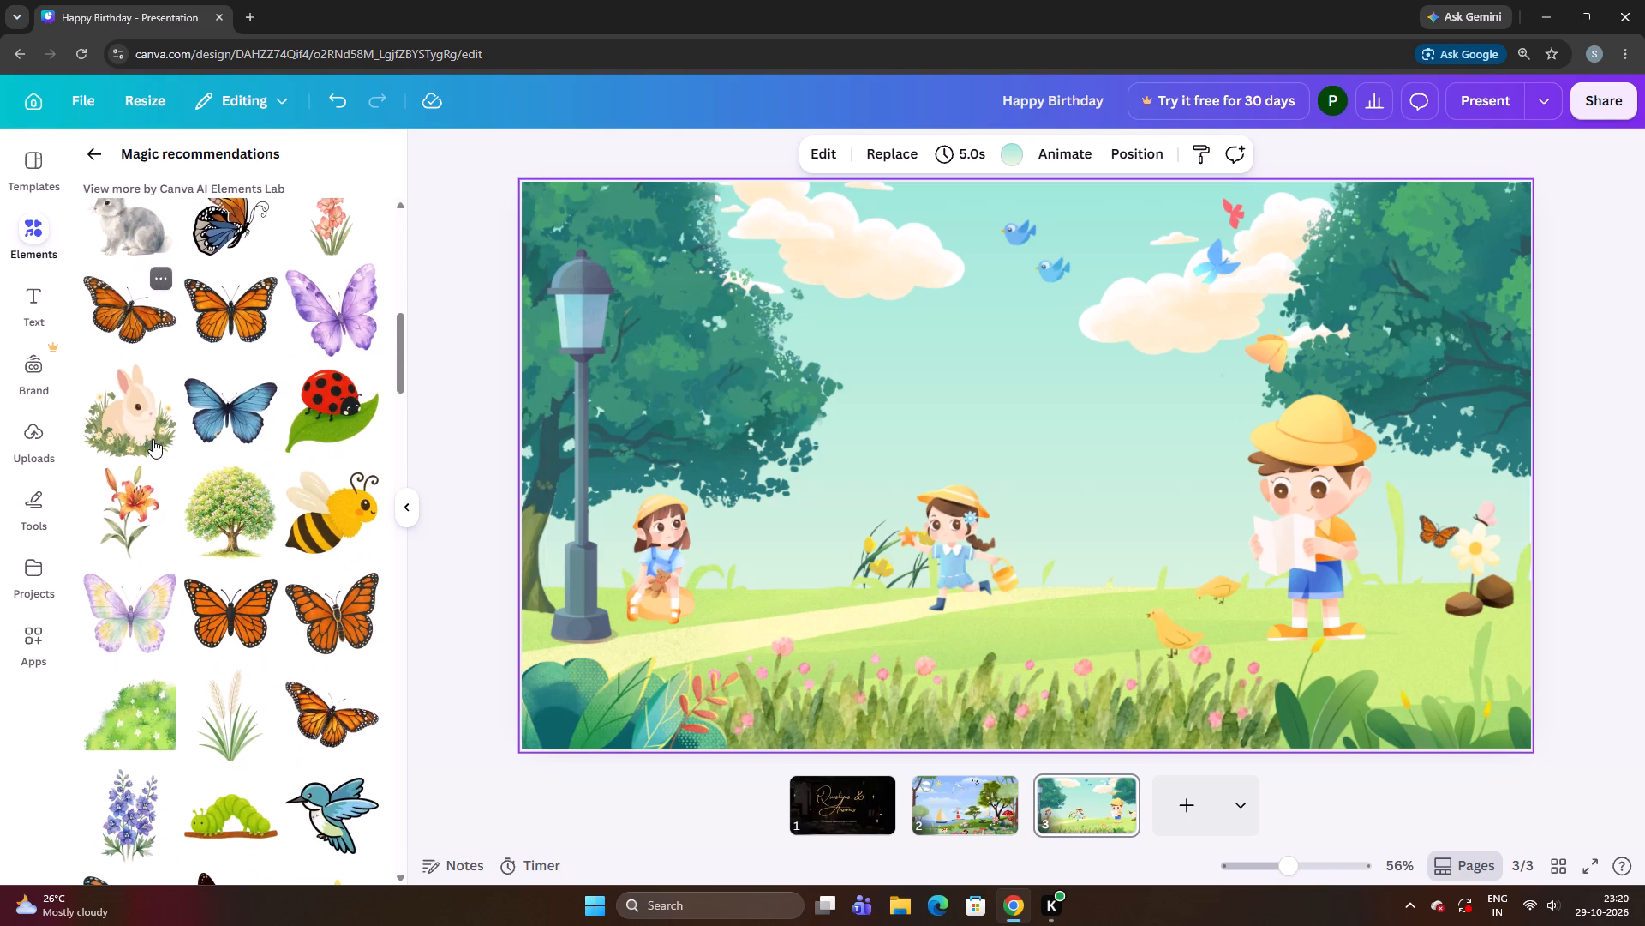
scroll(153, 441, "down", 2)
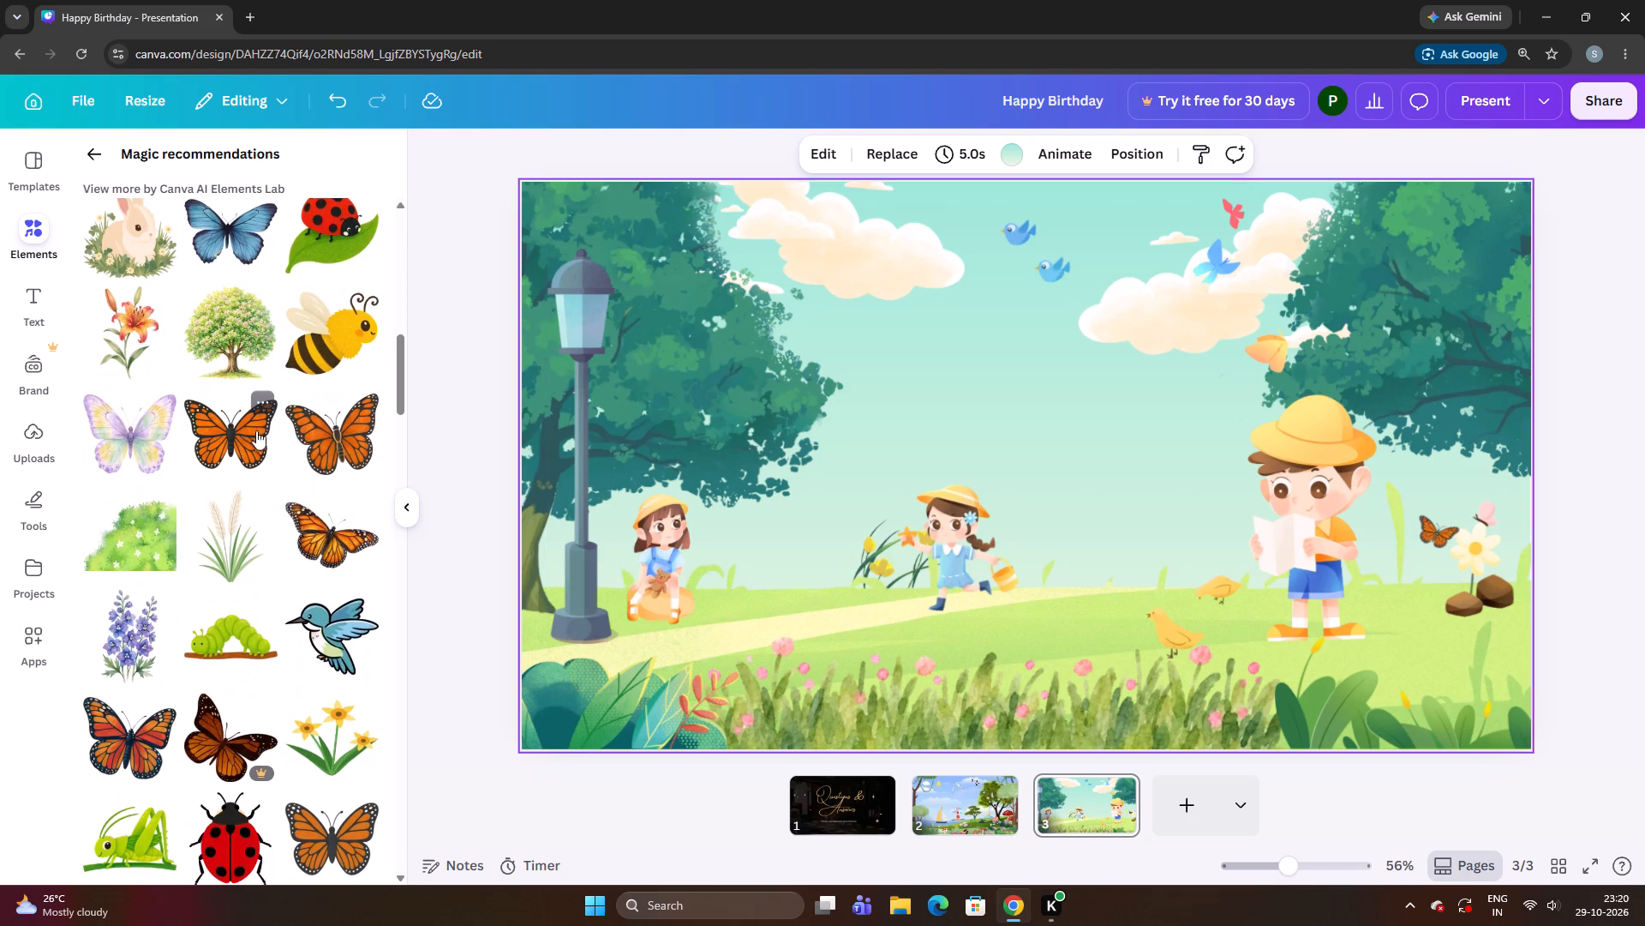
scroll(277, 398, "down", 2)
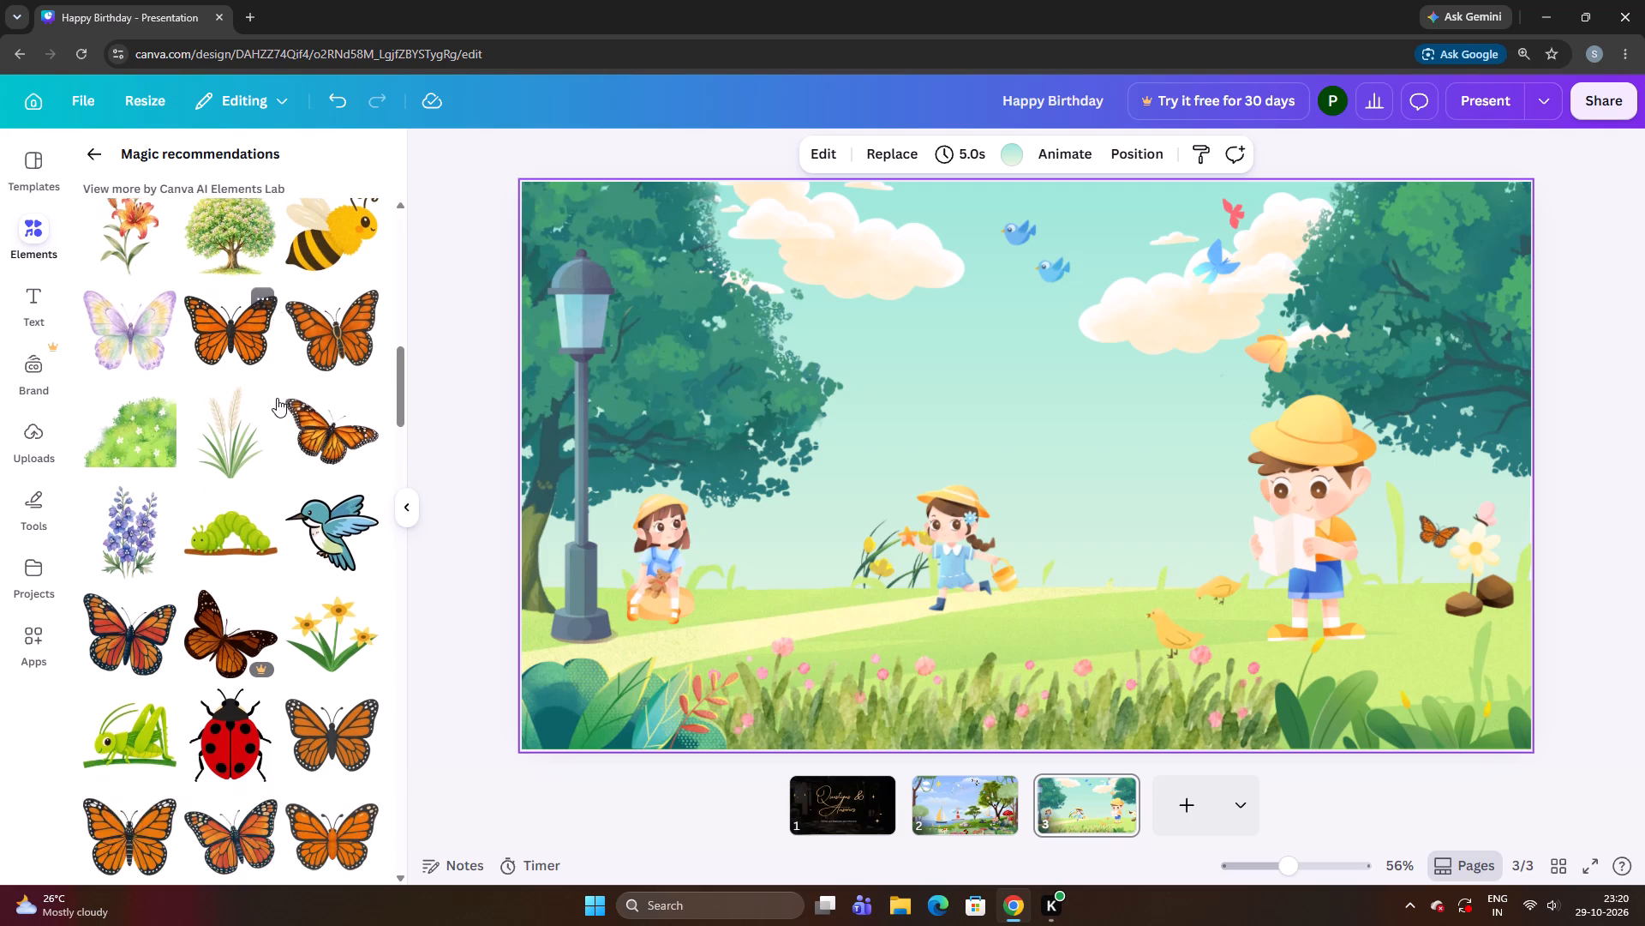
scroll(277, 398, "down", 10)
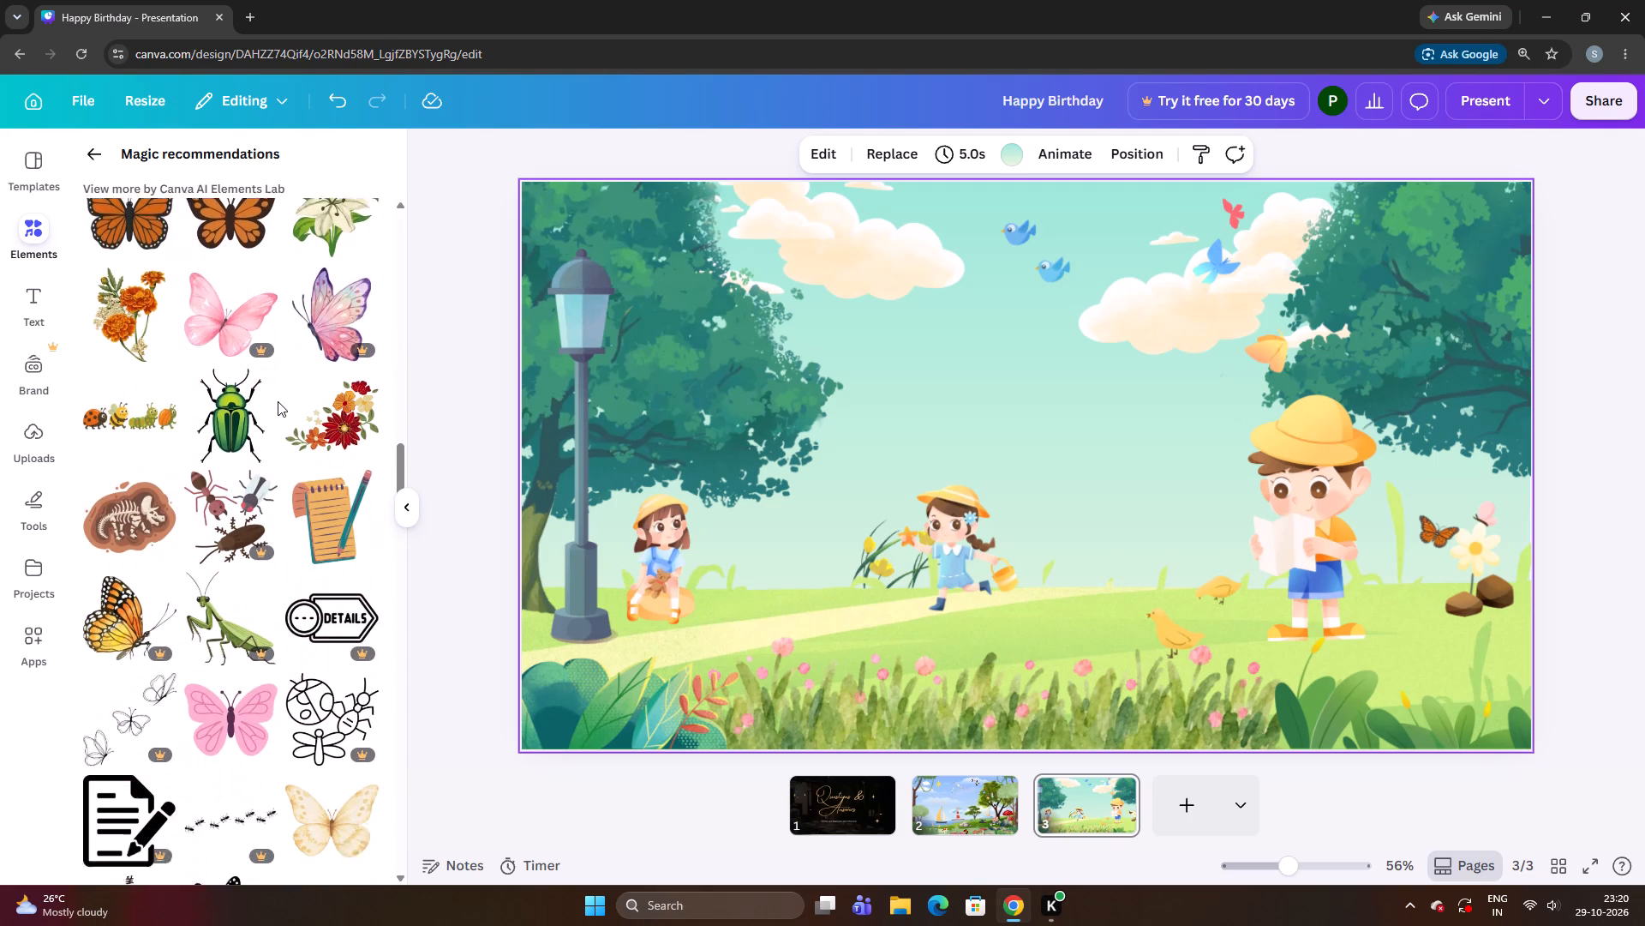
scroll(278, 400, "down", 8)
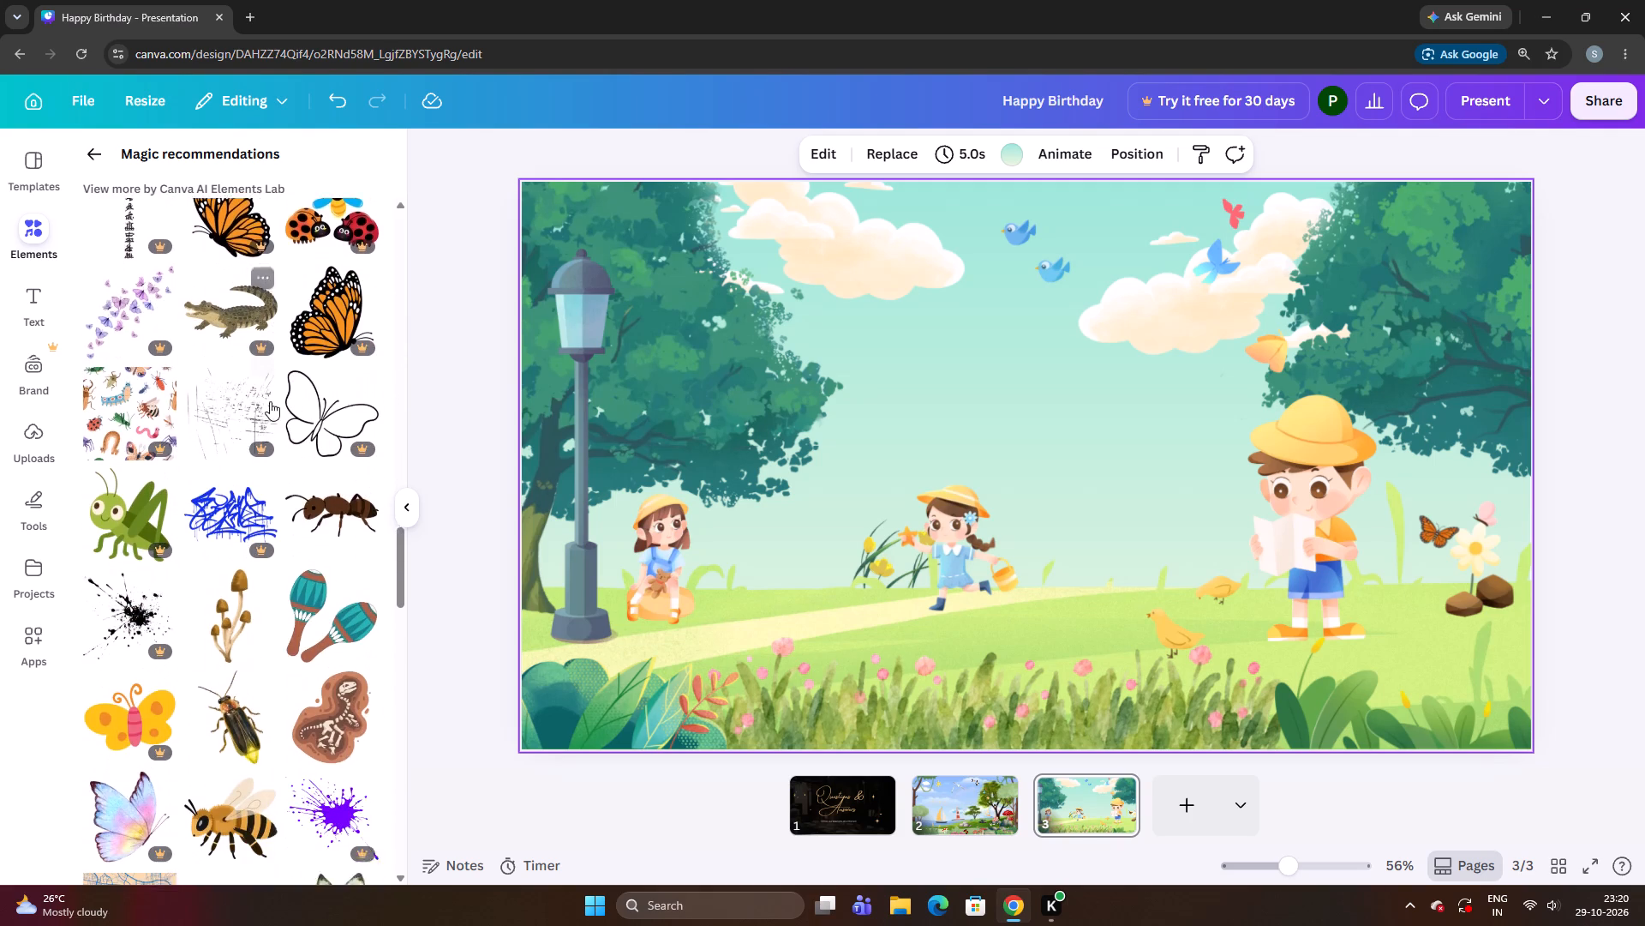
scroll(270, 401, "down", 8)
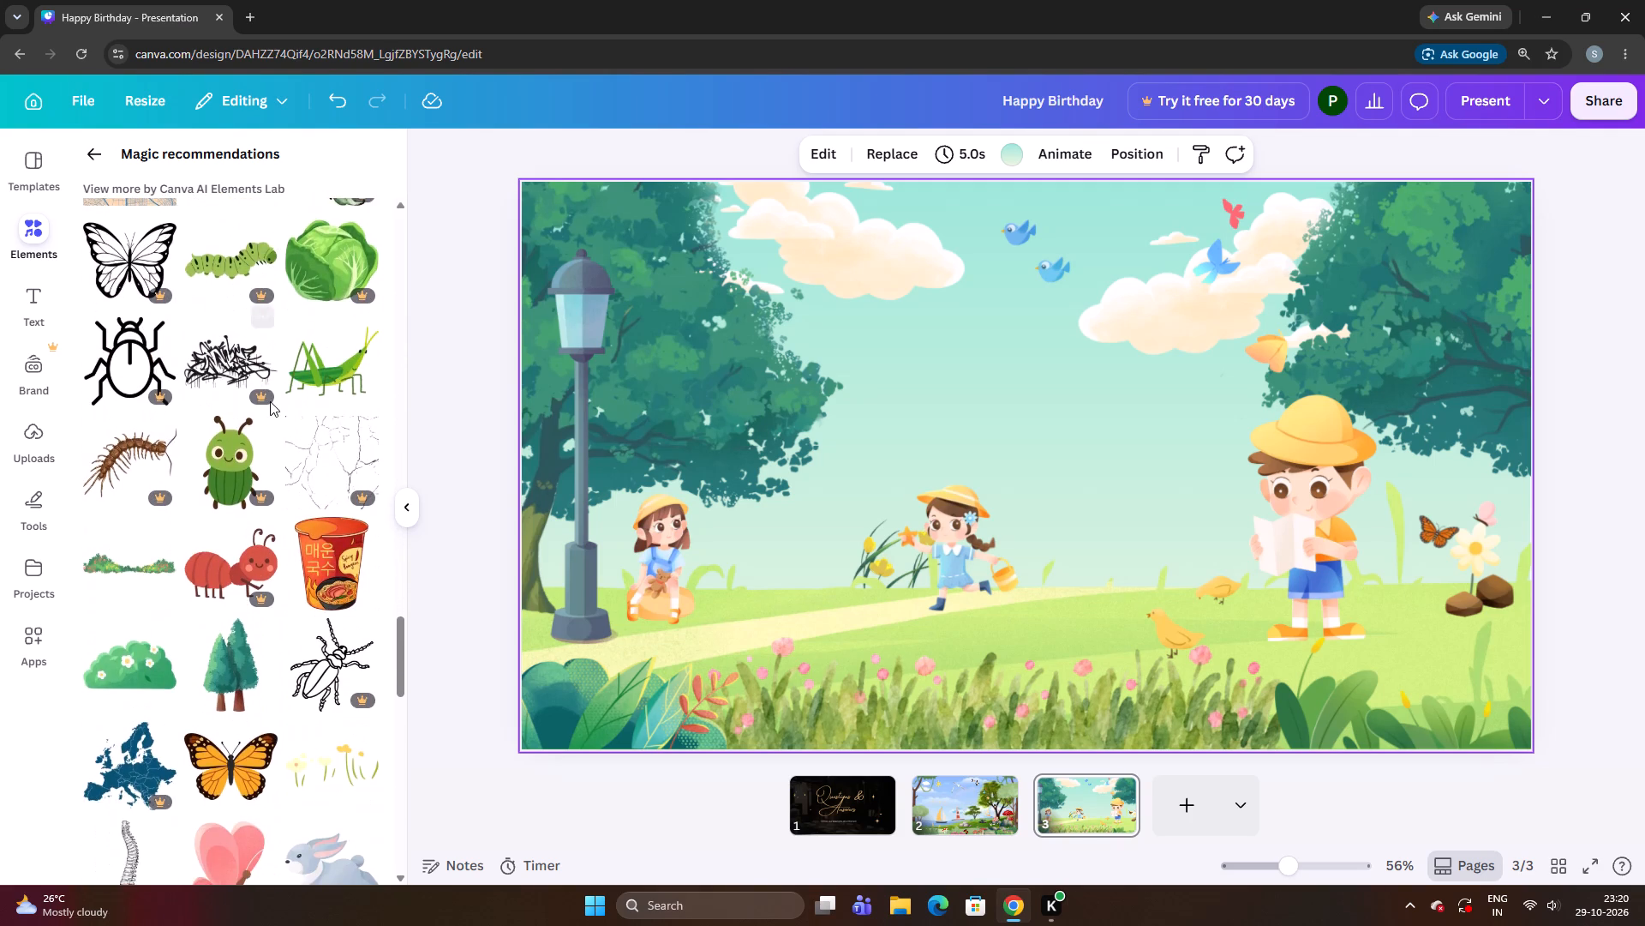
scroll(270, 401, "down", 3)
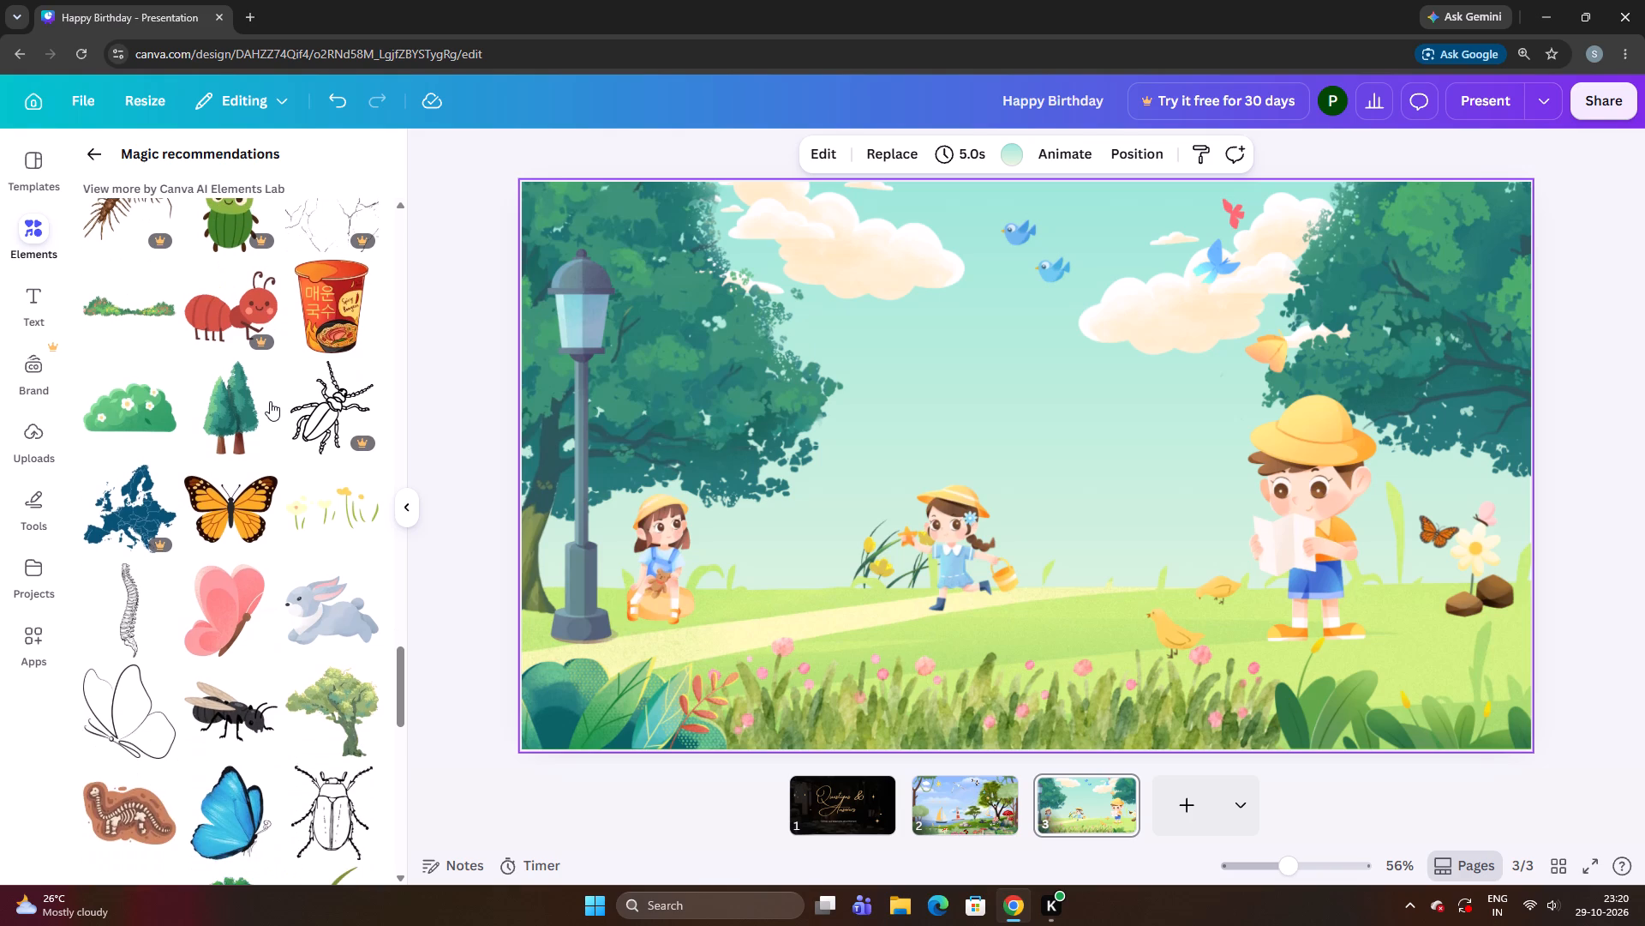
scroll(270, 401, "down", 1)
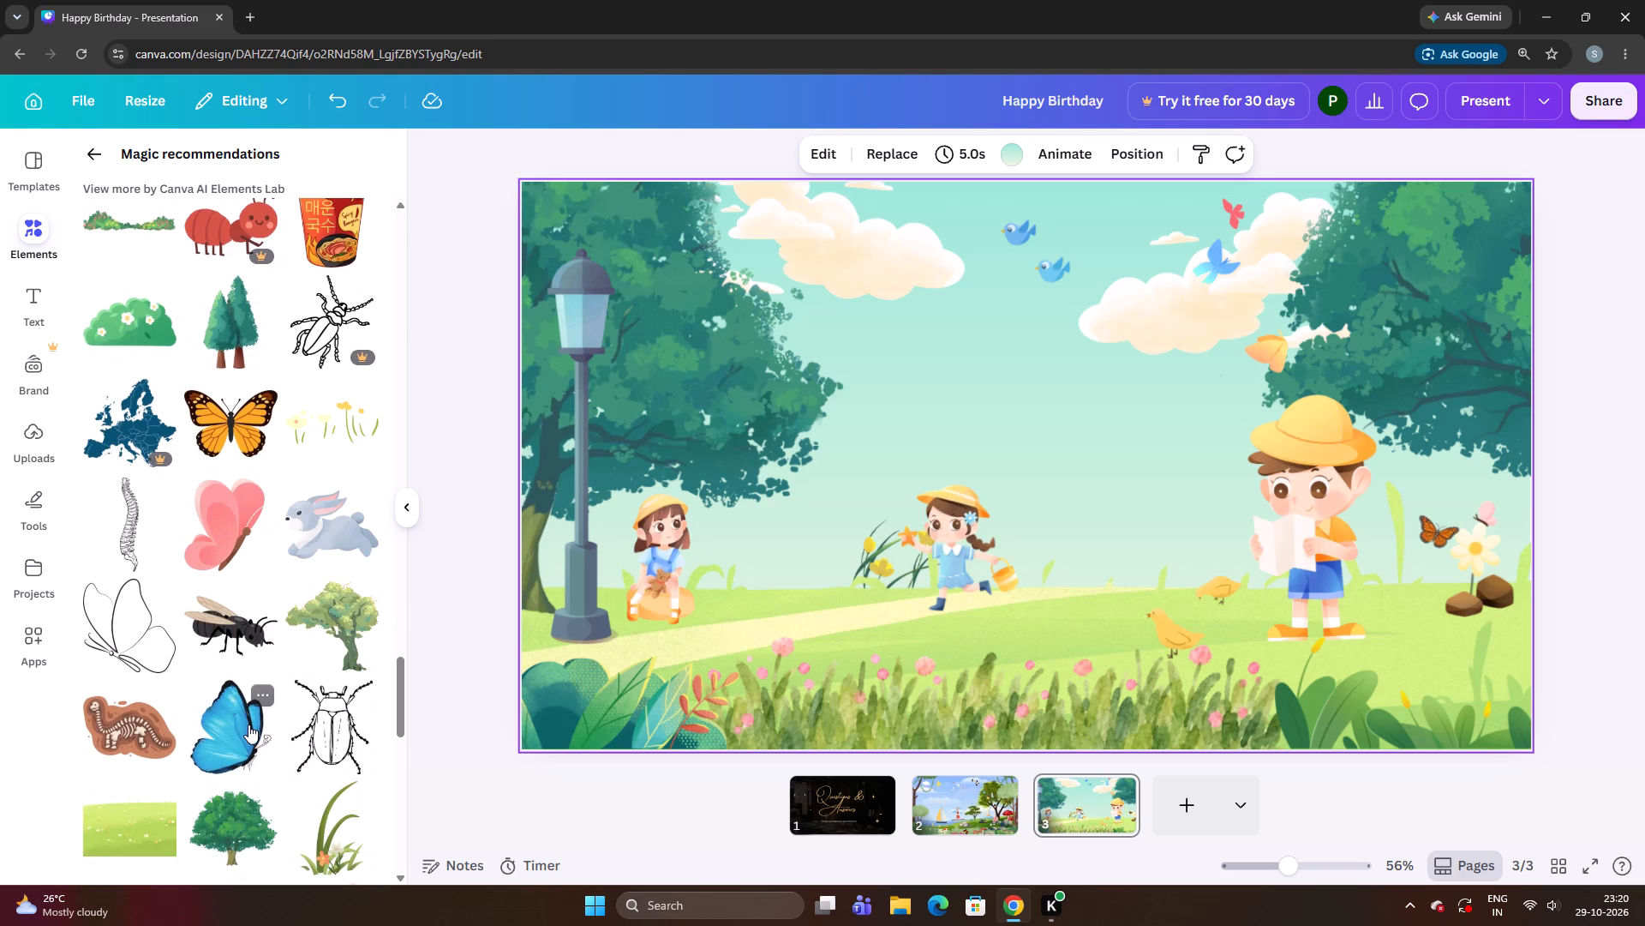
scroll(243, 725, "down", 6)
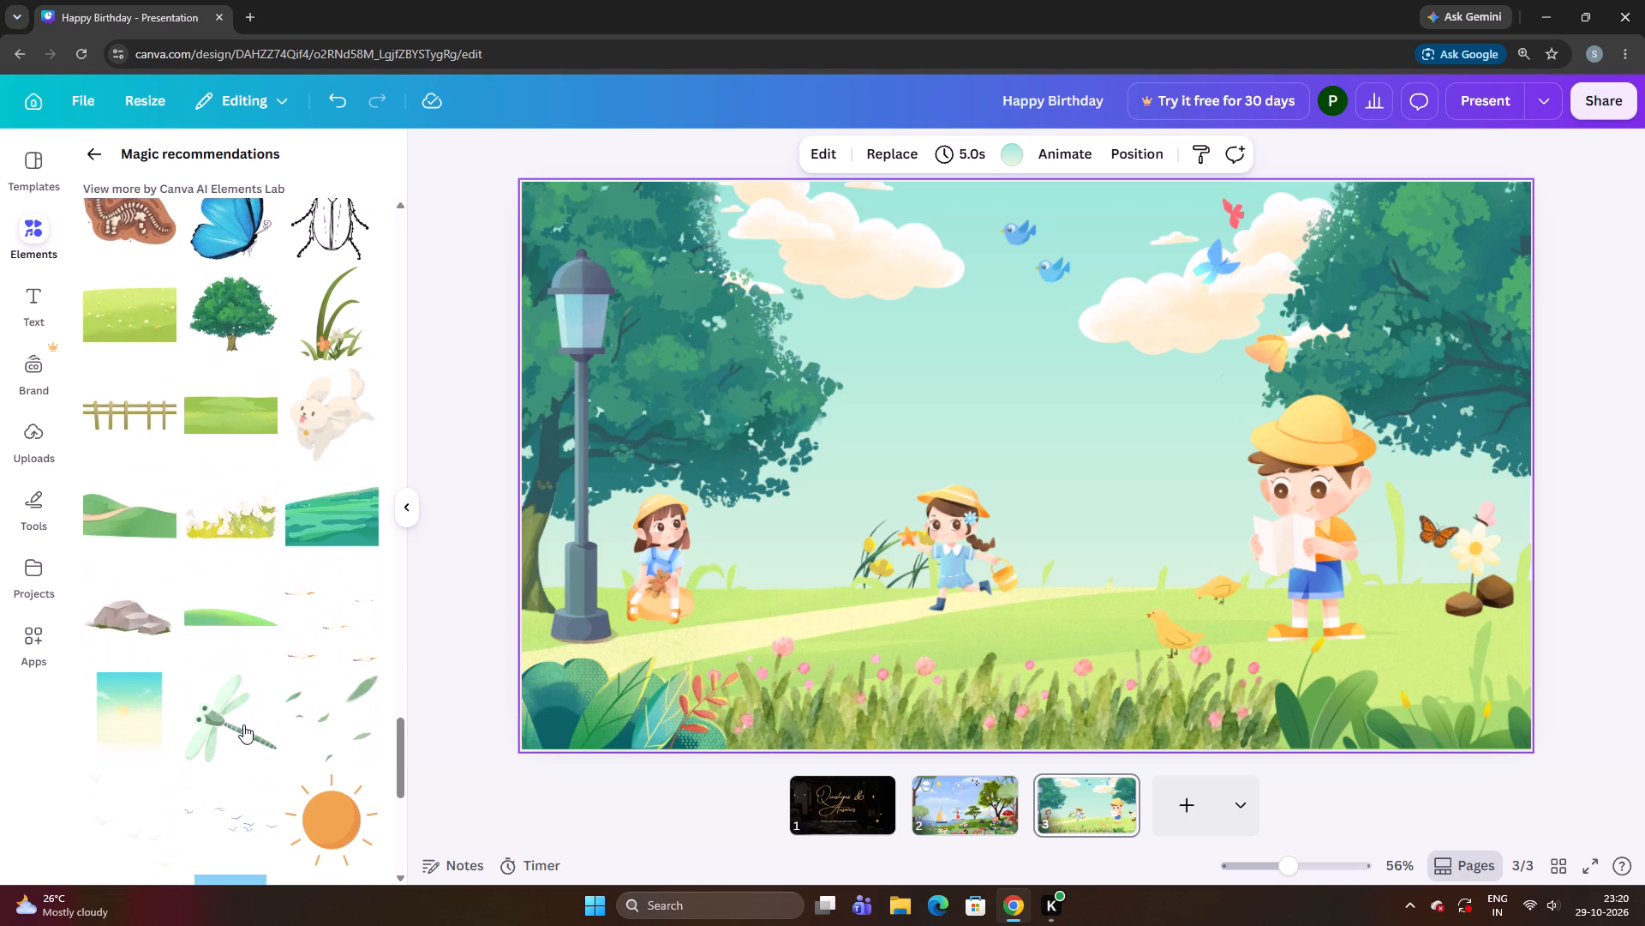
scroll(243, 725, "down", 5)
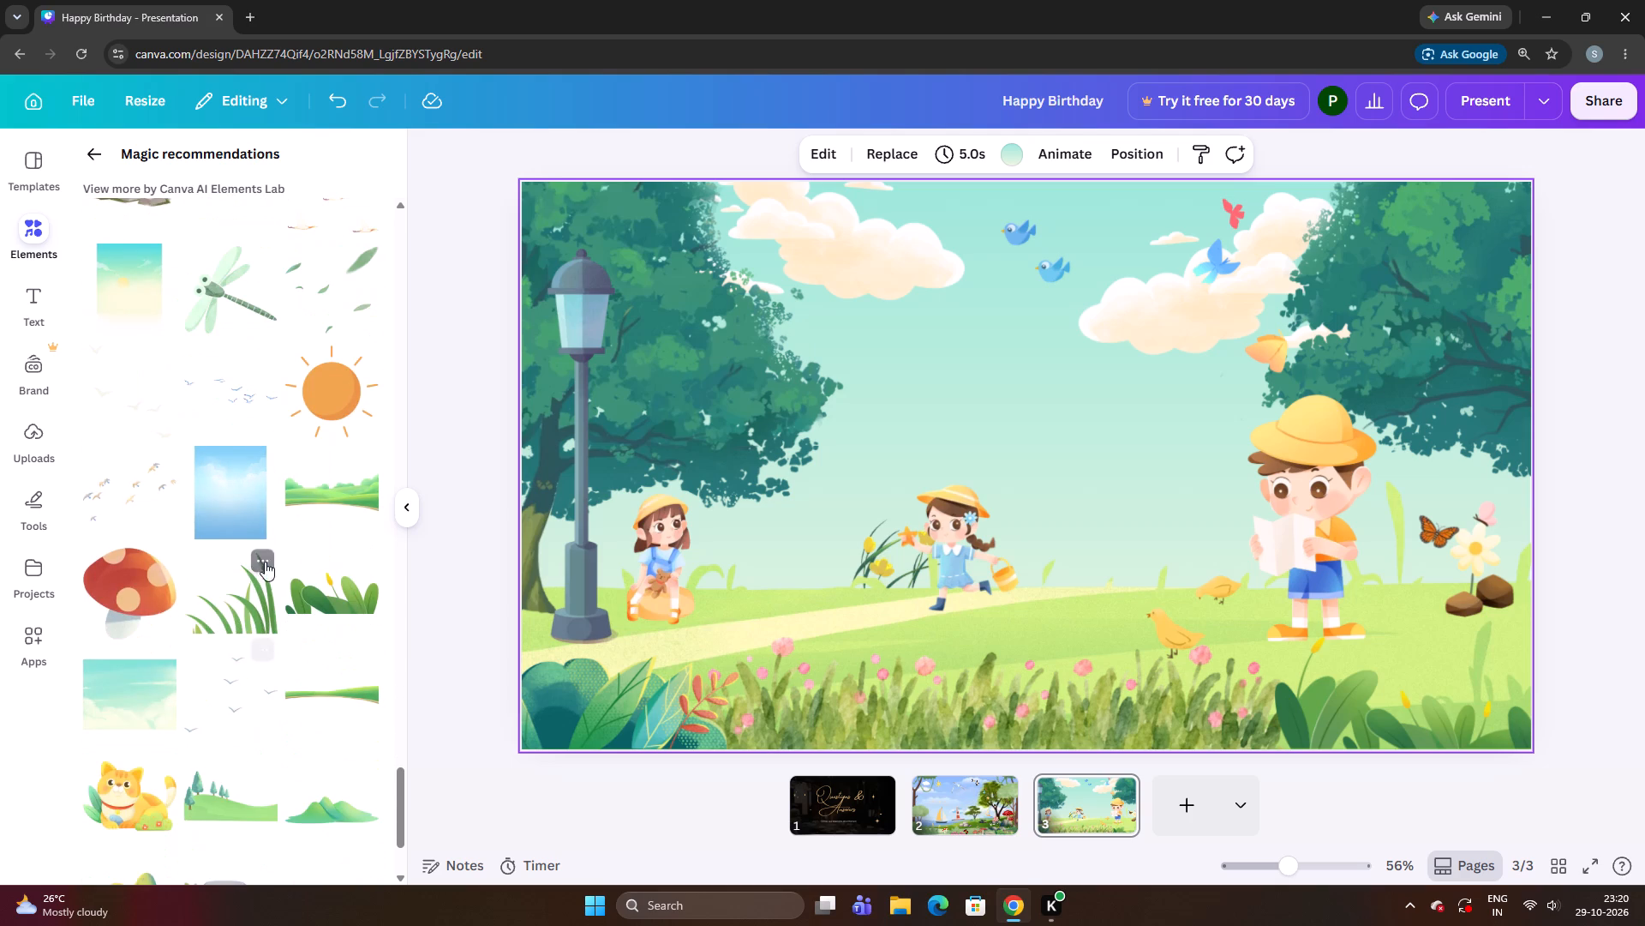
scroll(247, 551, "down", 2)
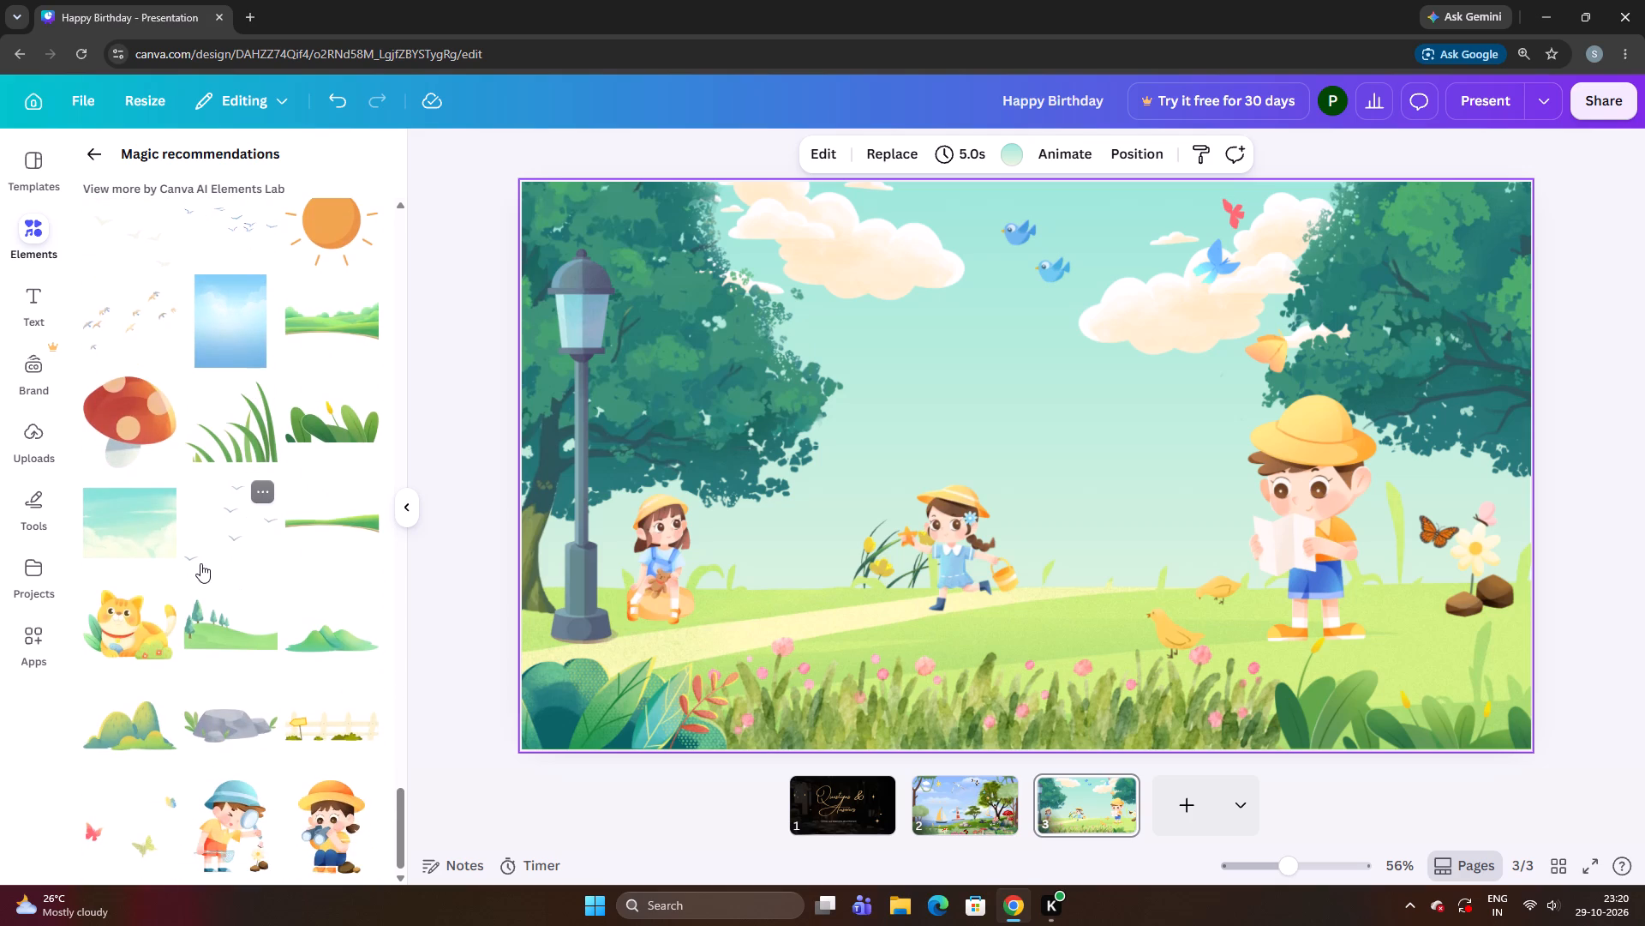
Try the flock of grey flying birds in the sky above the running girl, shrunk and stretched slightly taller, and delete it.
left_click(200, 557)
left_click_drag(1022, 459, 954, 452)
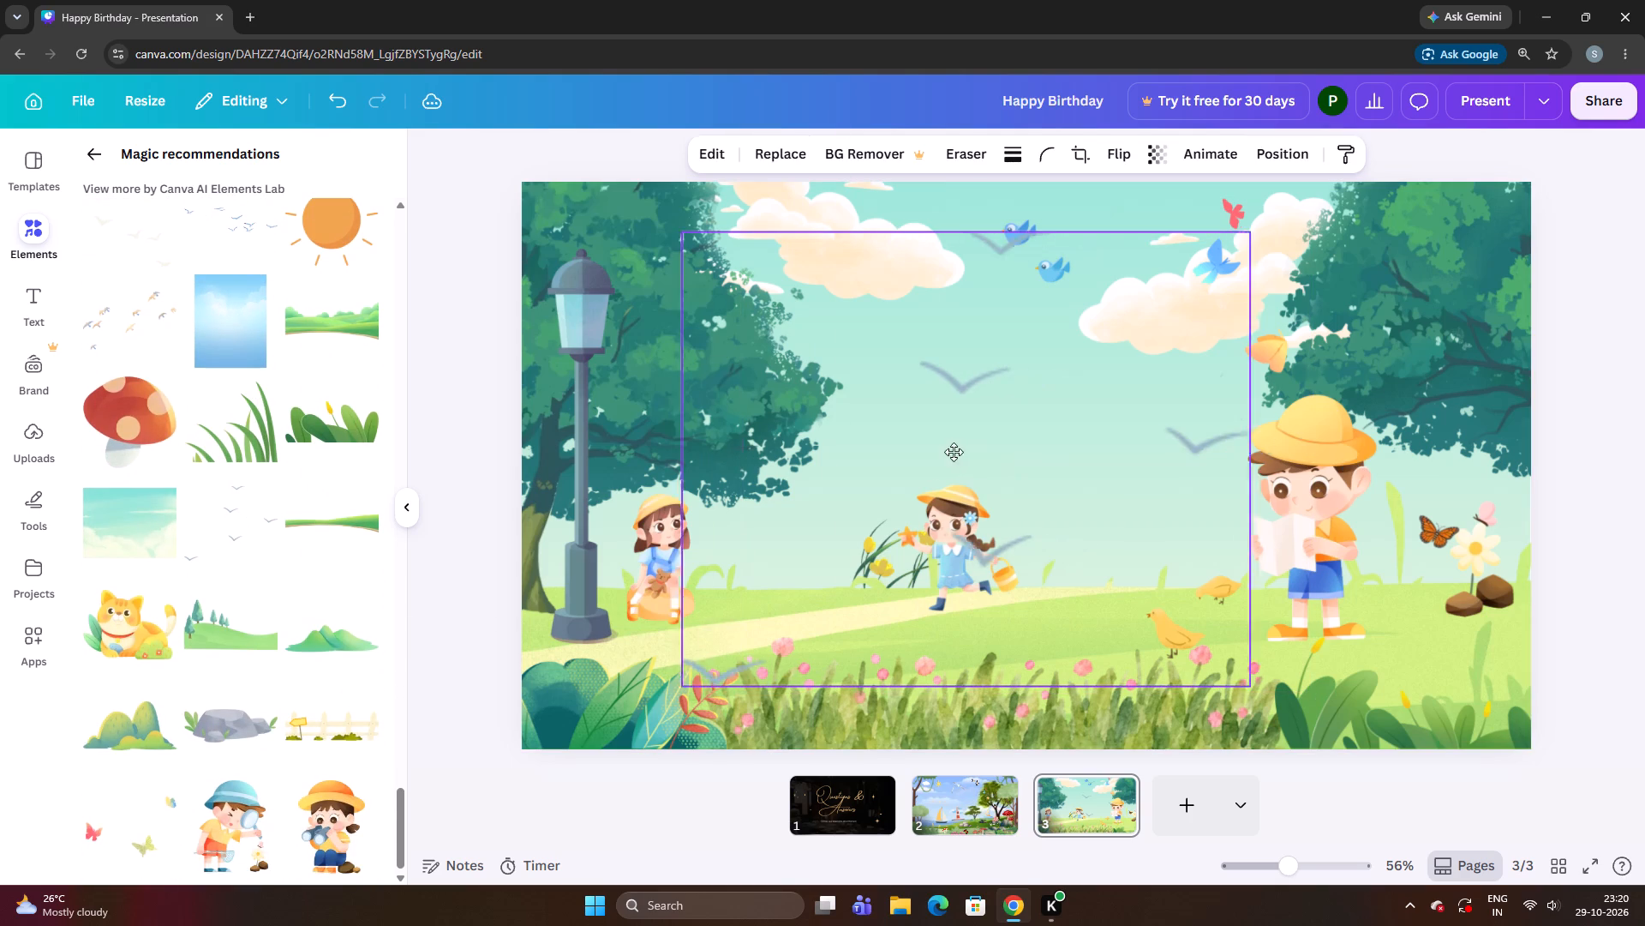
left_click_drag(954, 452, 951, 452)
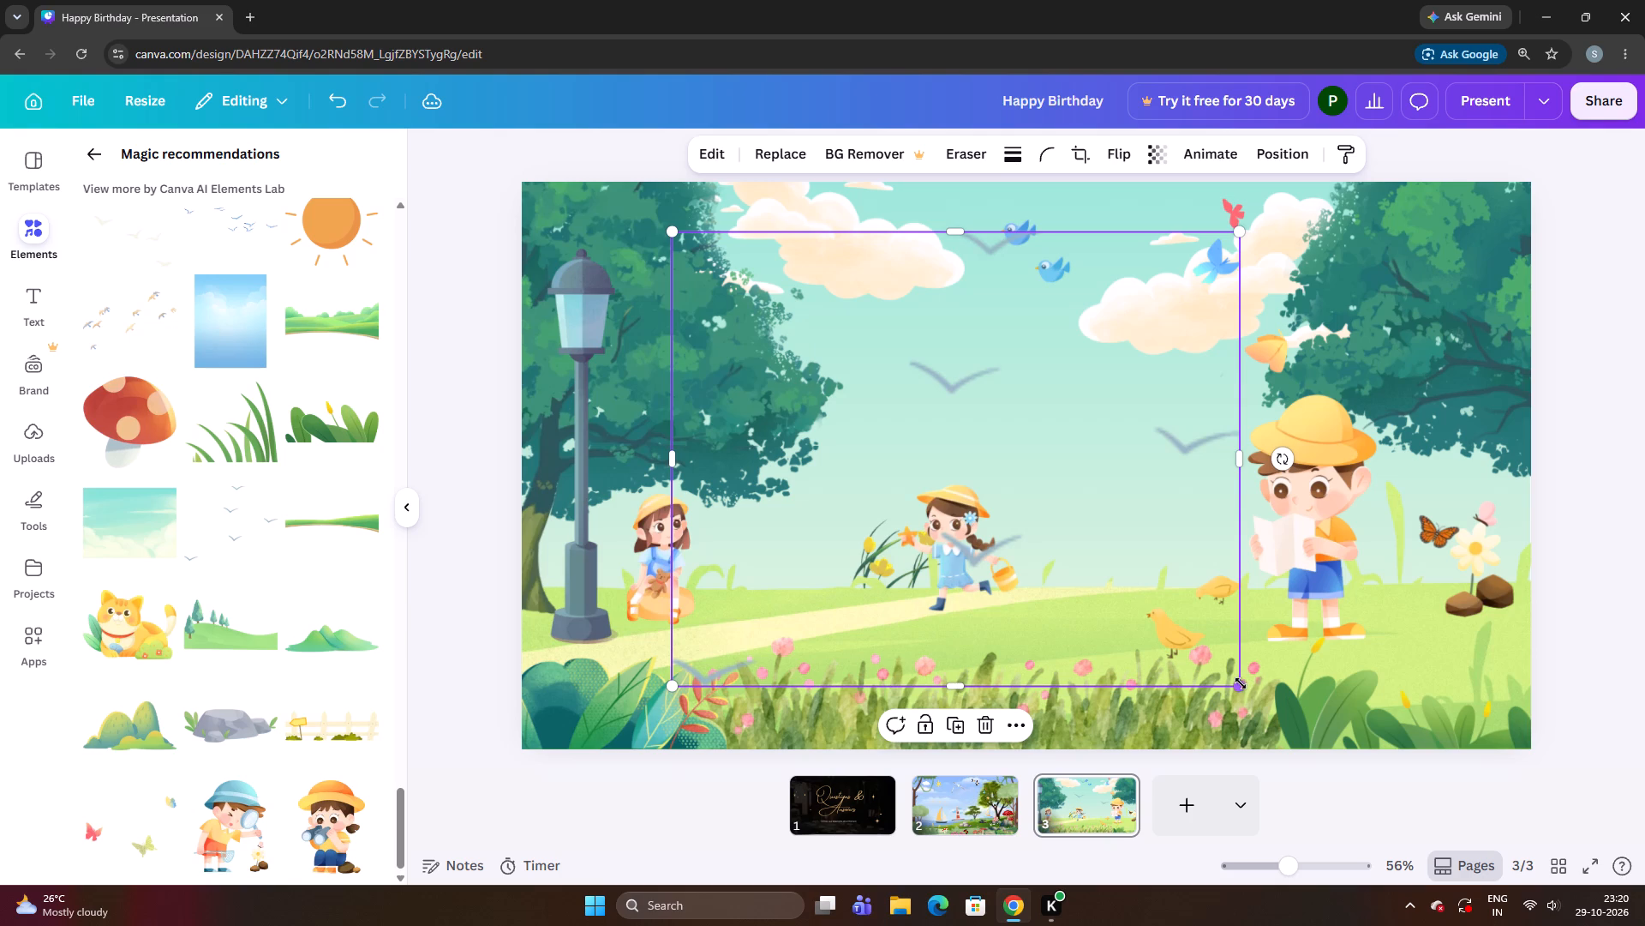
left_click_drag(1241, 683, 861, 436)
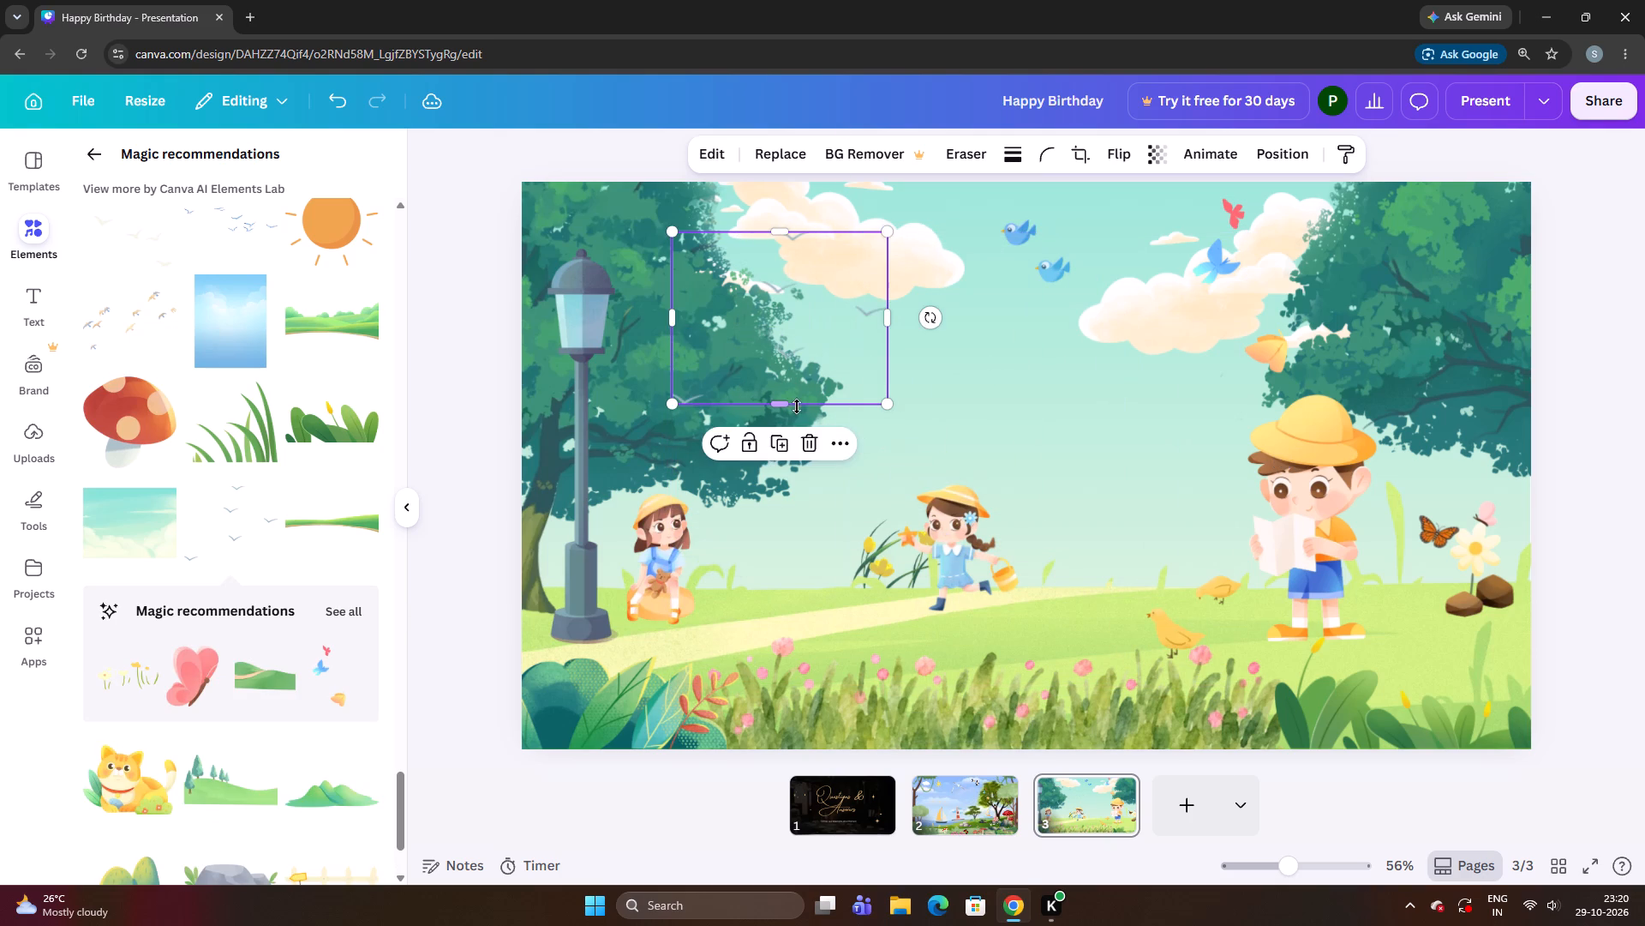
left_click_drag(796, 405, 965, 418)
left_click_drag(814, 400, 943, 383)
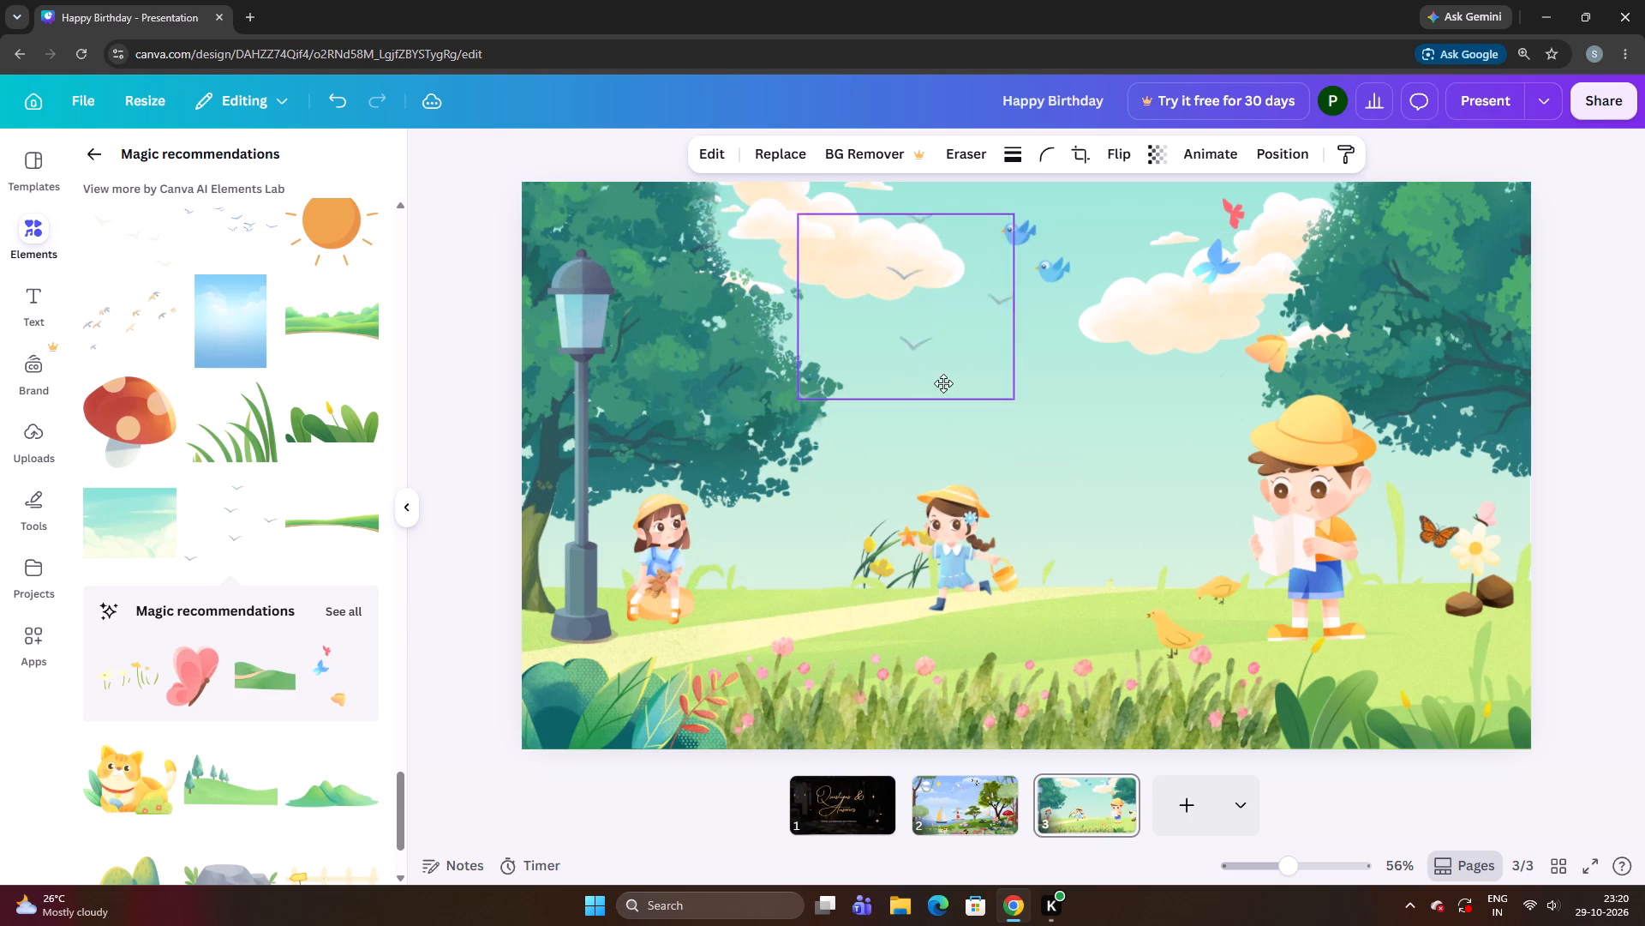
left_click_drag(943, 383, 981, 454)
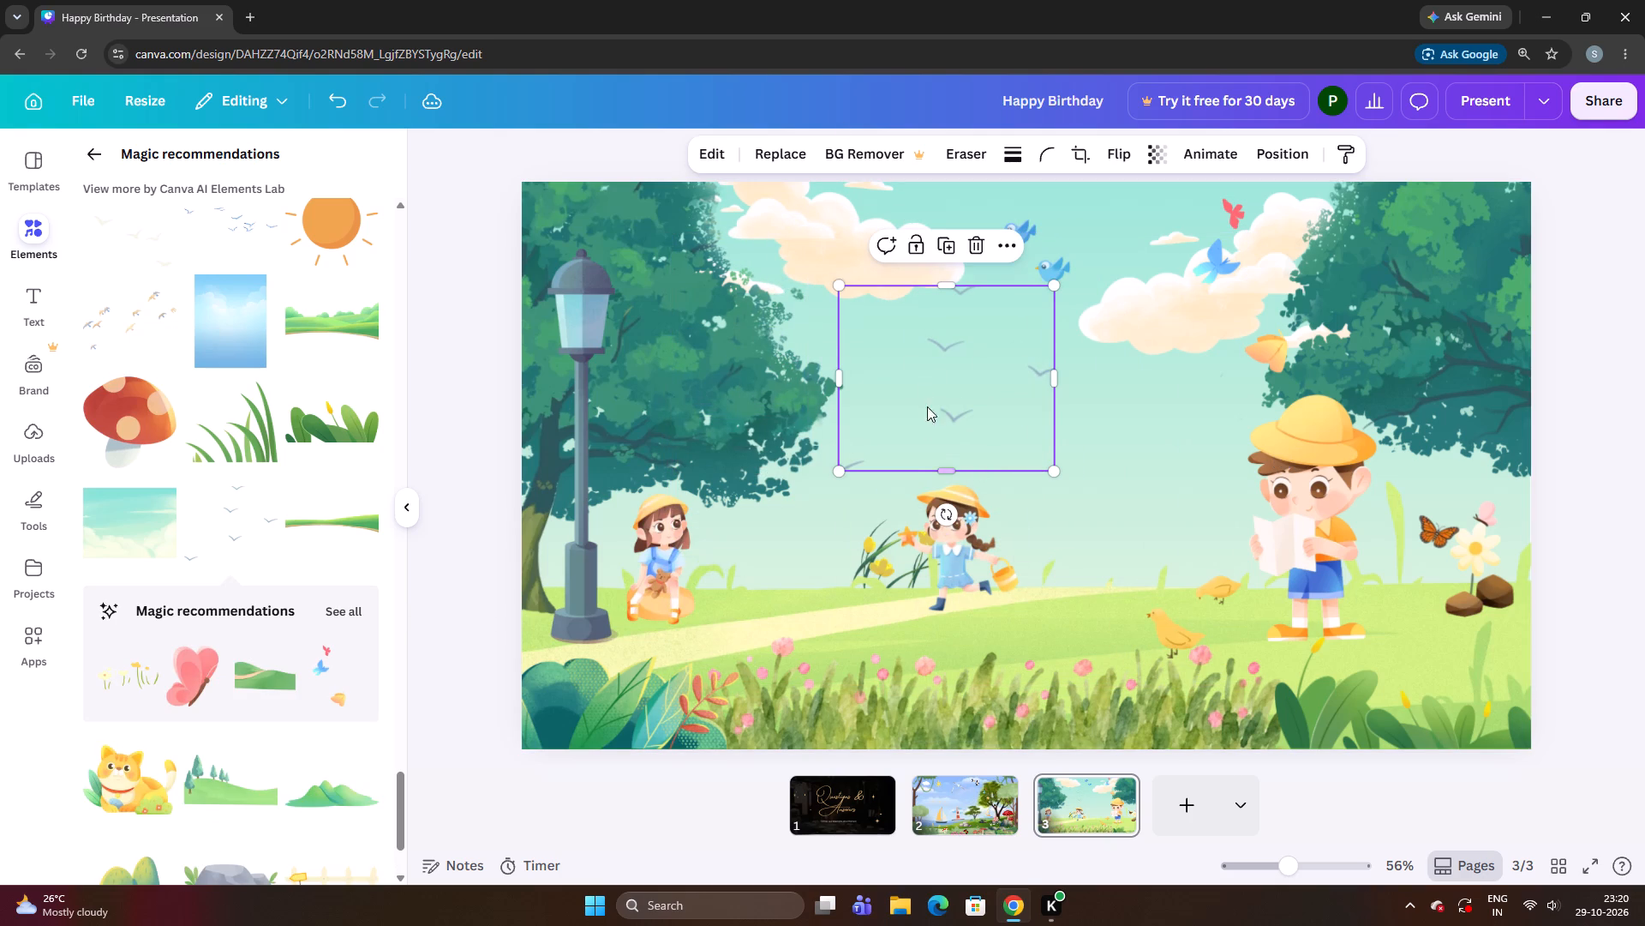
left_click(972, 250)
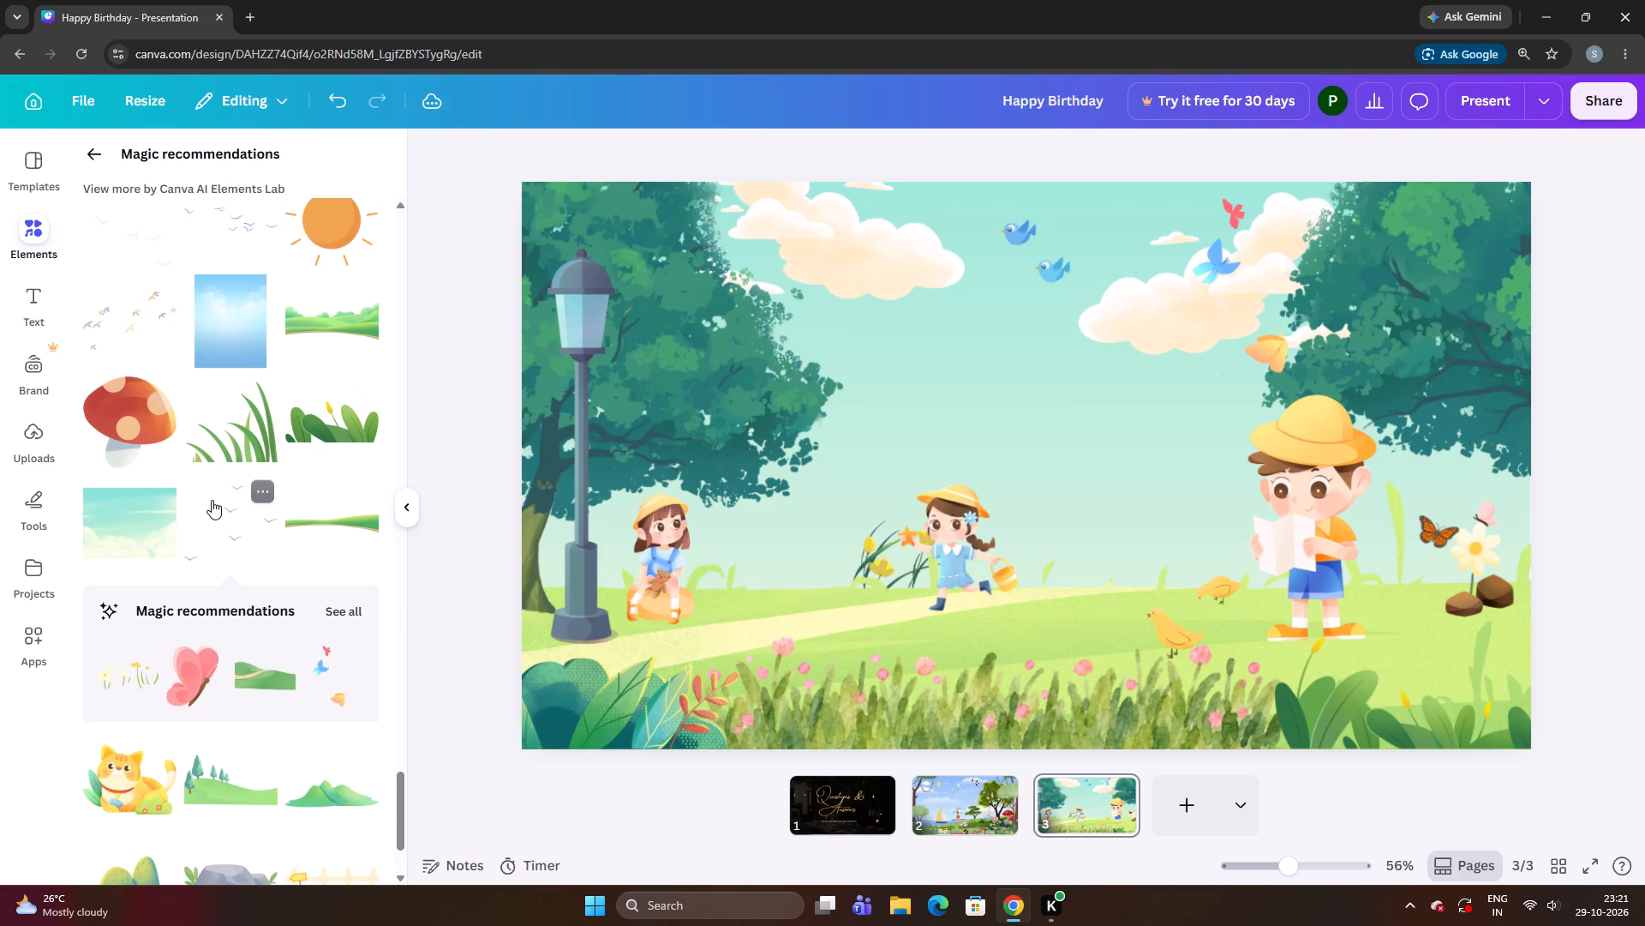
Add the grey flying-bird flock again, shrink it to a small group, and place it in the open sky above the running girl.
left_click(214, 502)
left_click_drag(1030, 434, 996, 405)
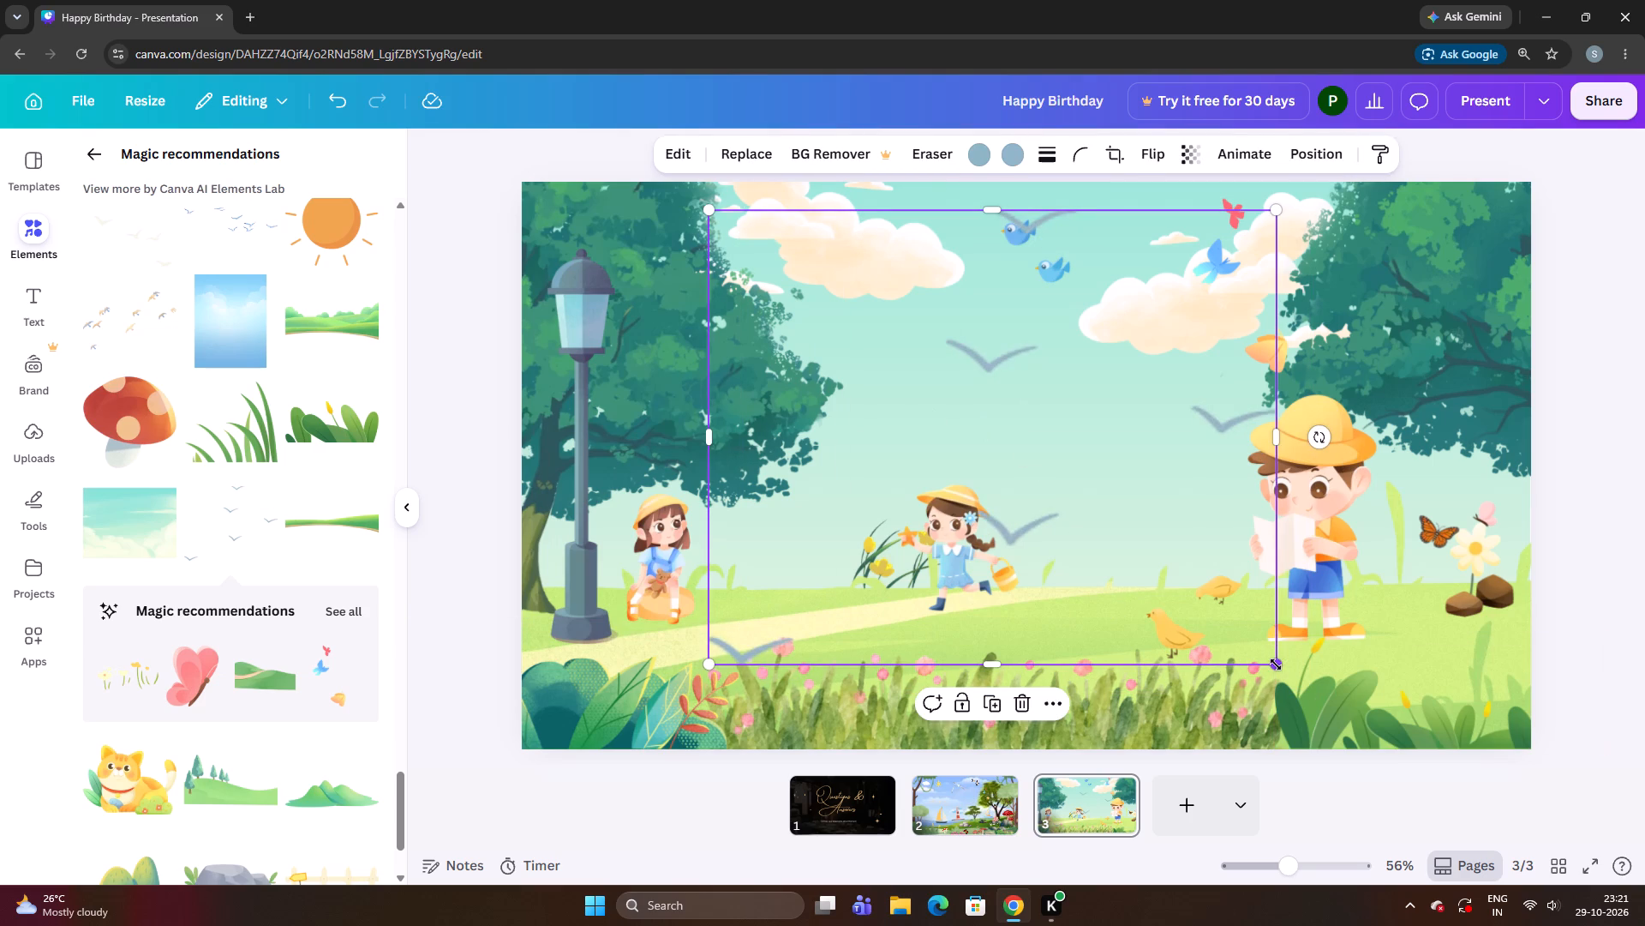
left_click_drag(1276, 666, 836, 334)
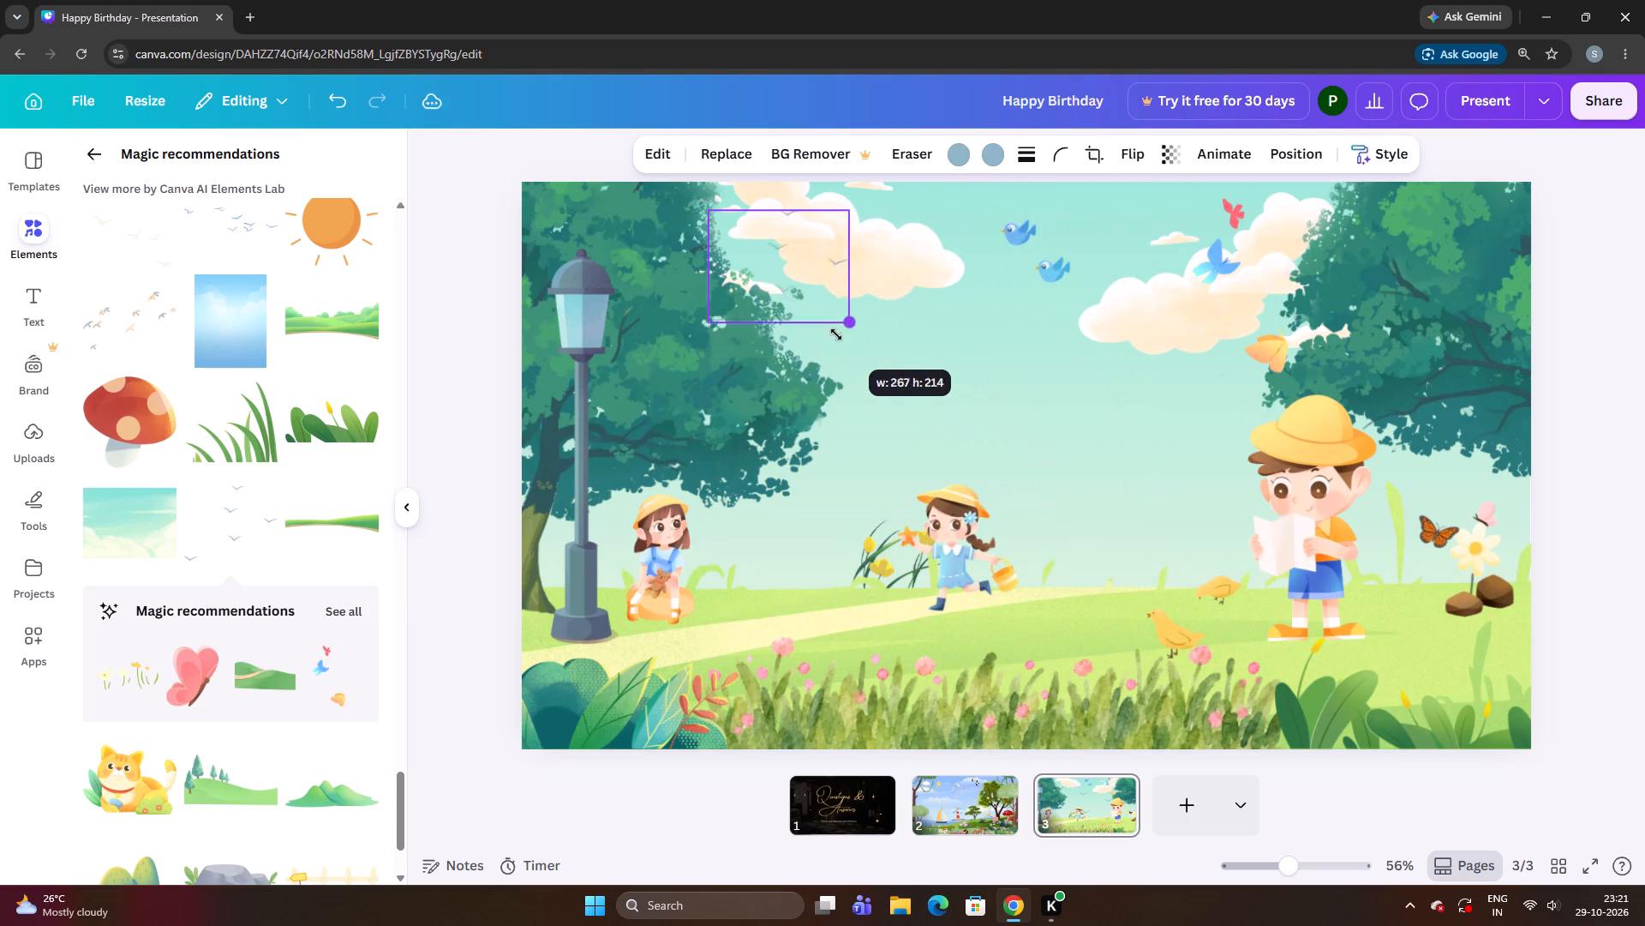
left_click_drag(836, 334, 804, 303)
left_click_drag(768, 260, 1008, 370)
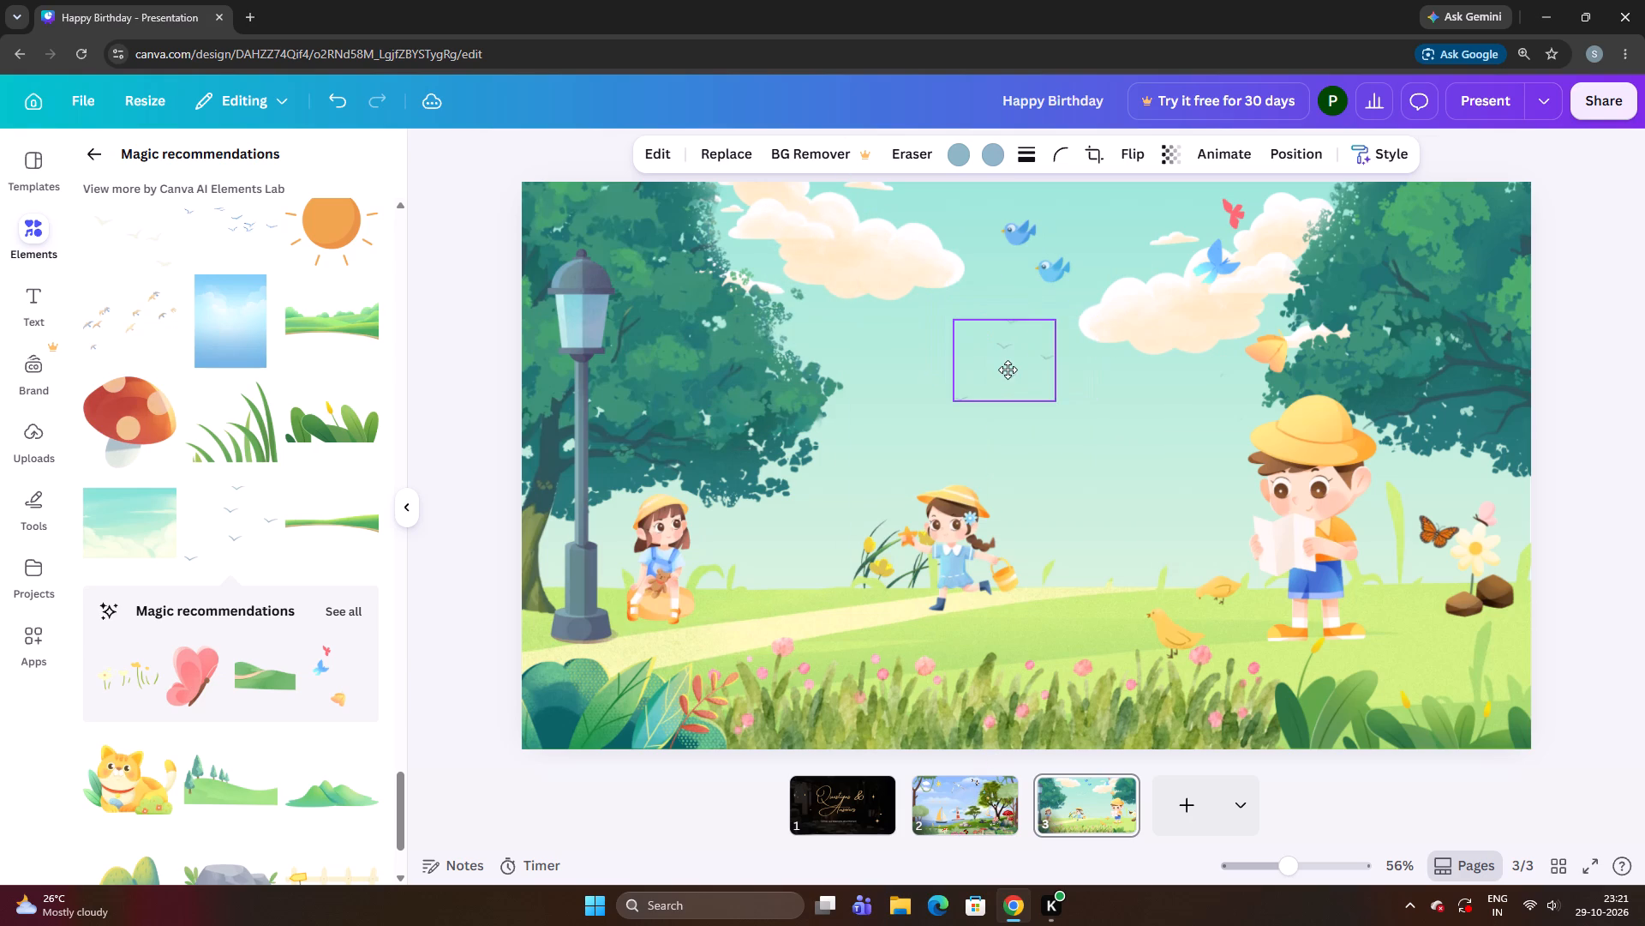
left_click_drag(1008, 370, 992, 368)
left_click(1056, 383)
left_click(1004, 372)
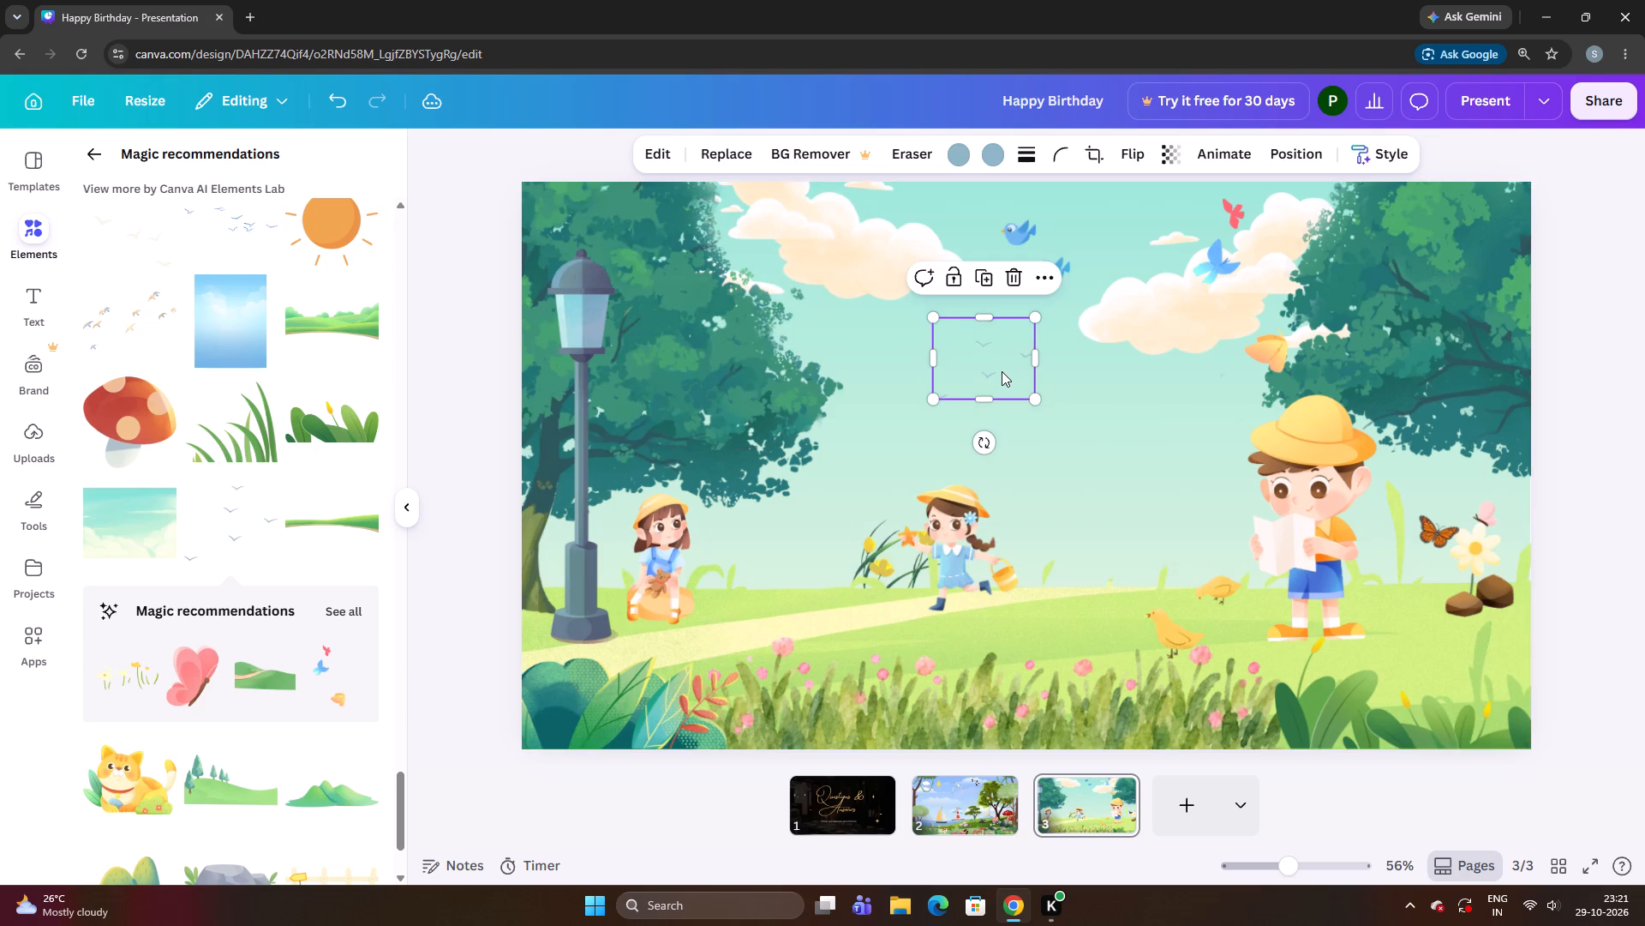
Recolour both colours of the small bird flock to black.
left_click(978, 153)
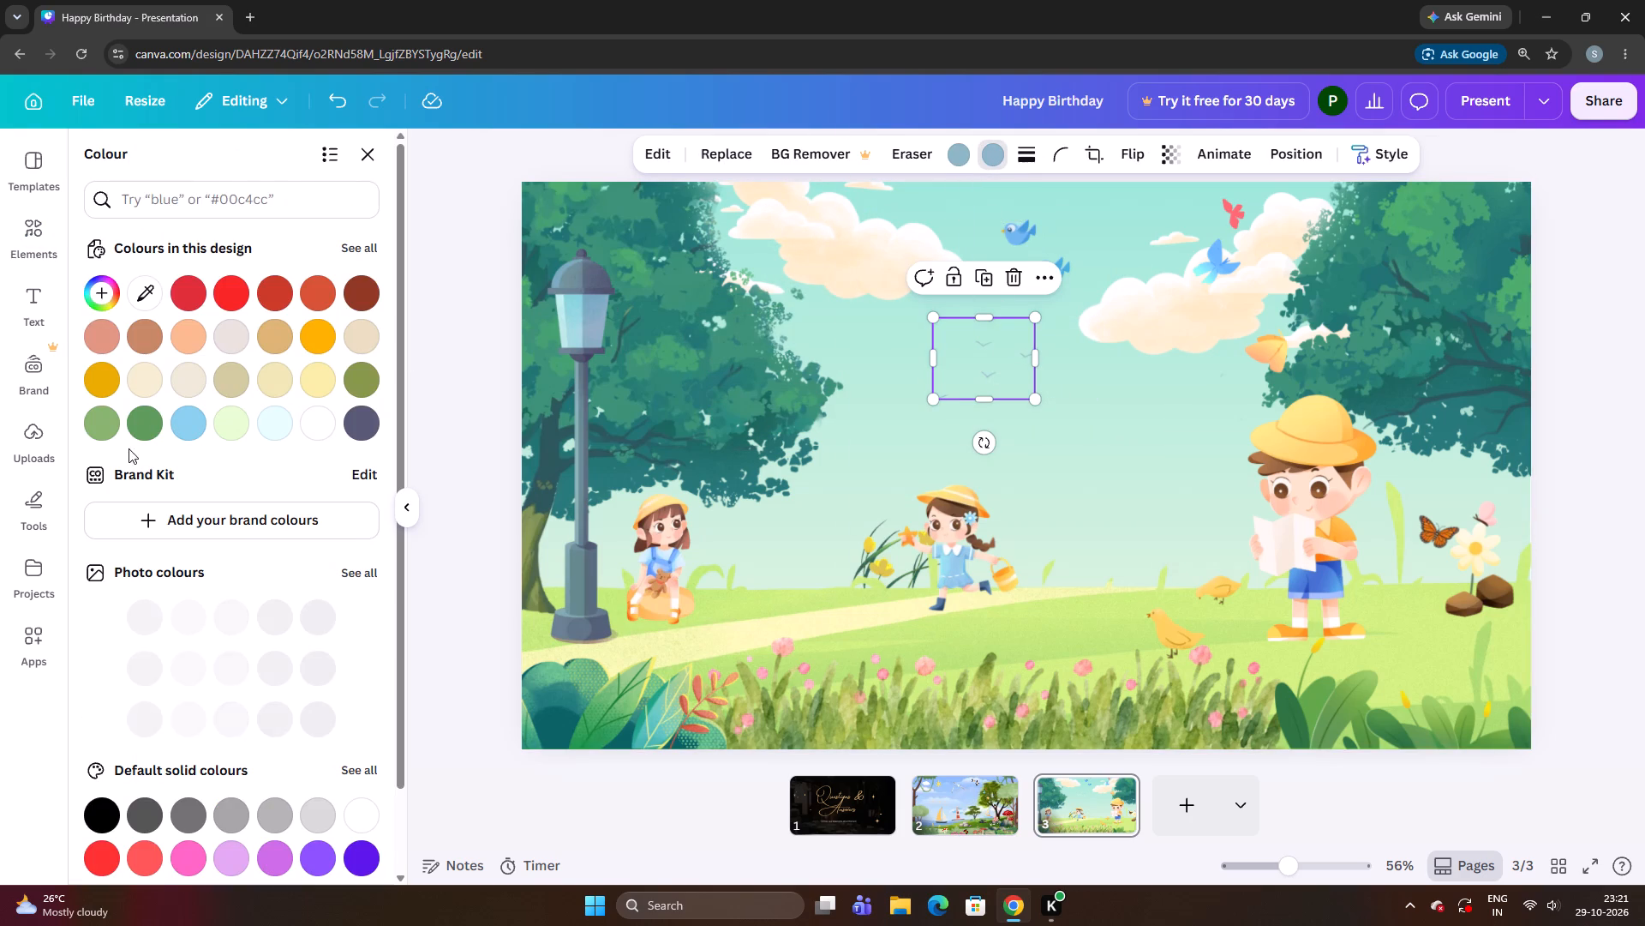
left_click(102, 822)
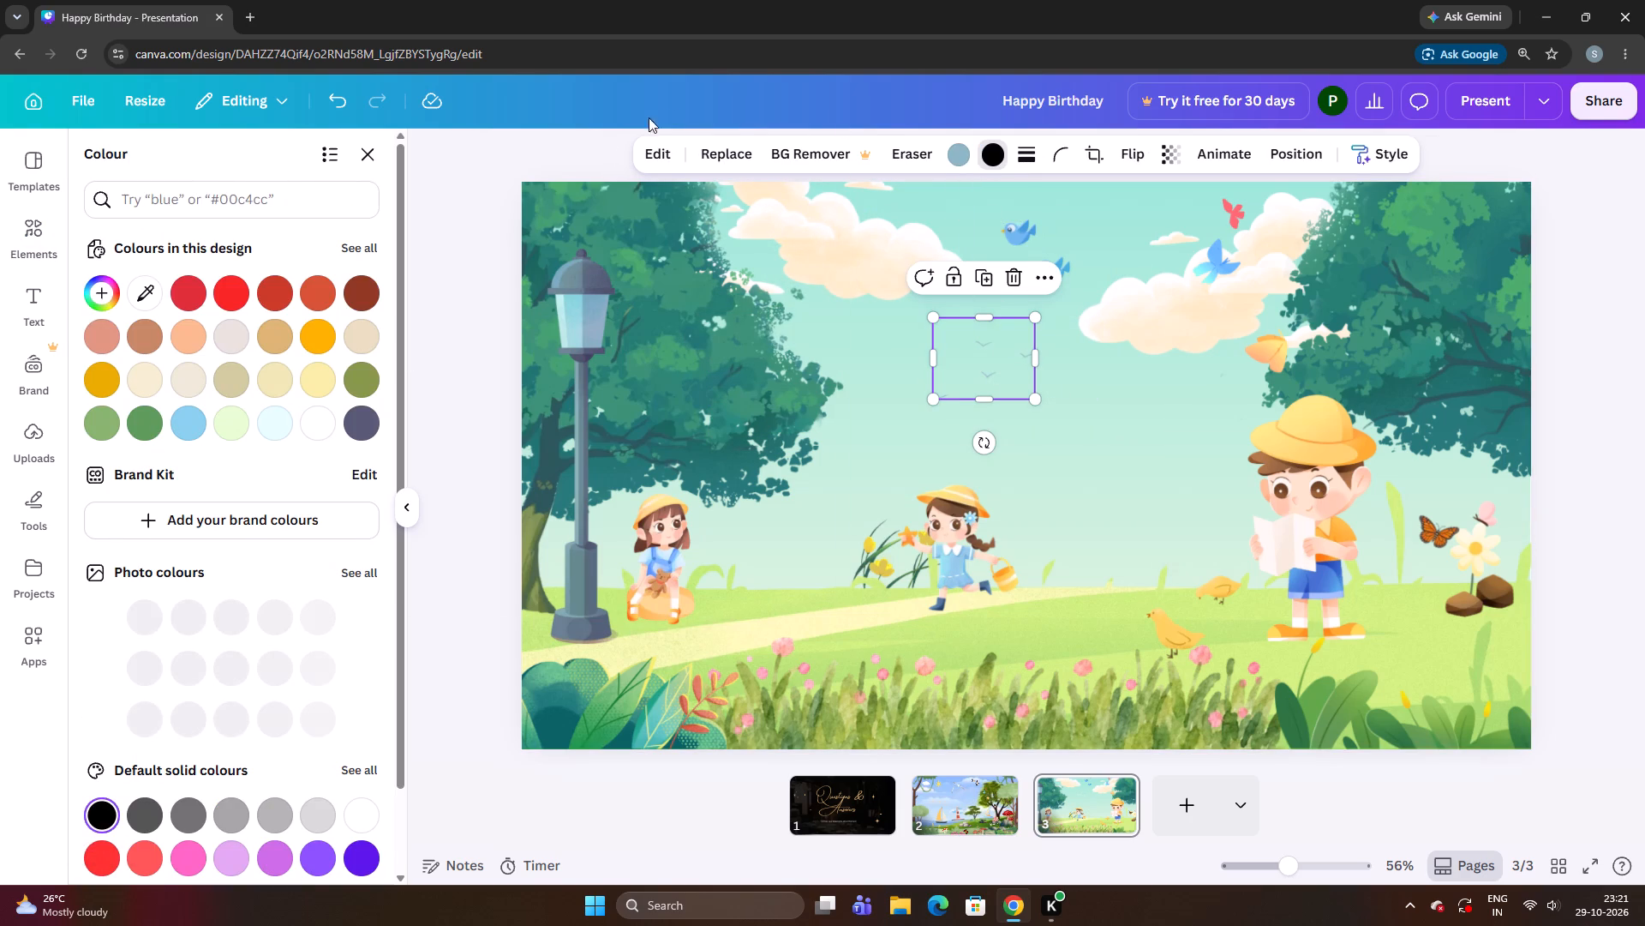
left_click(950, 156)
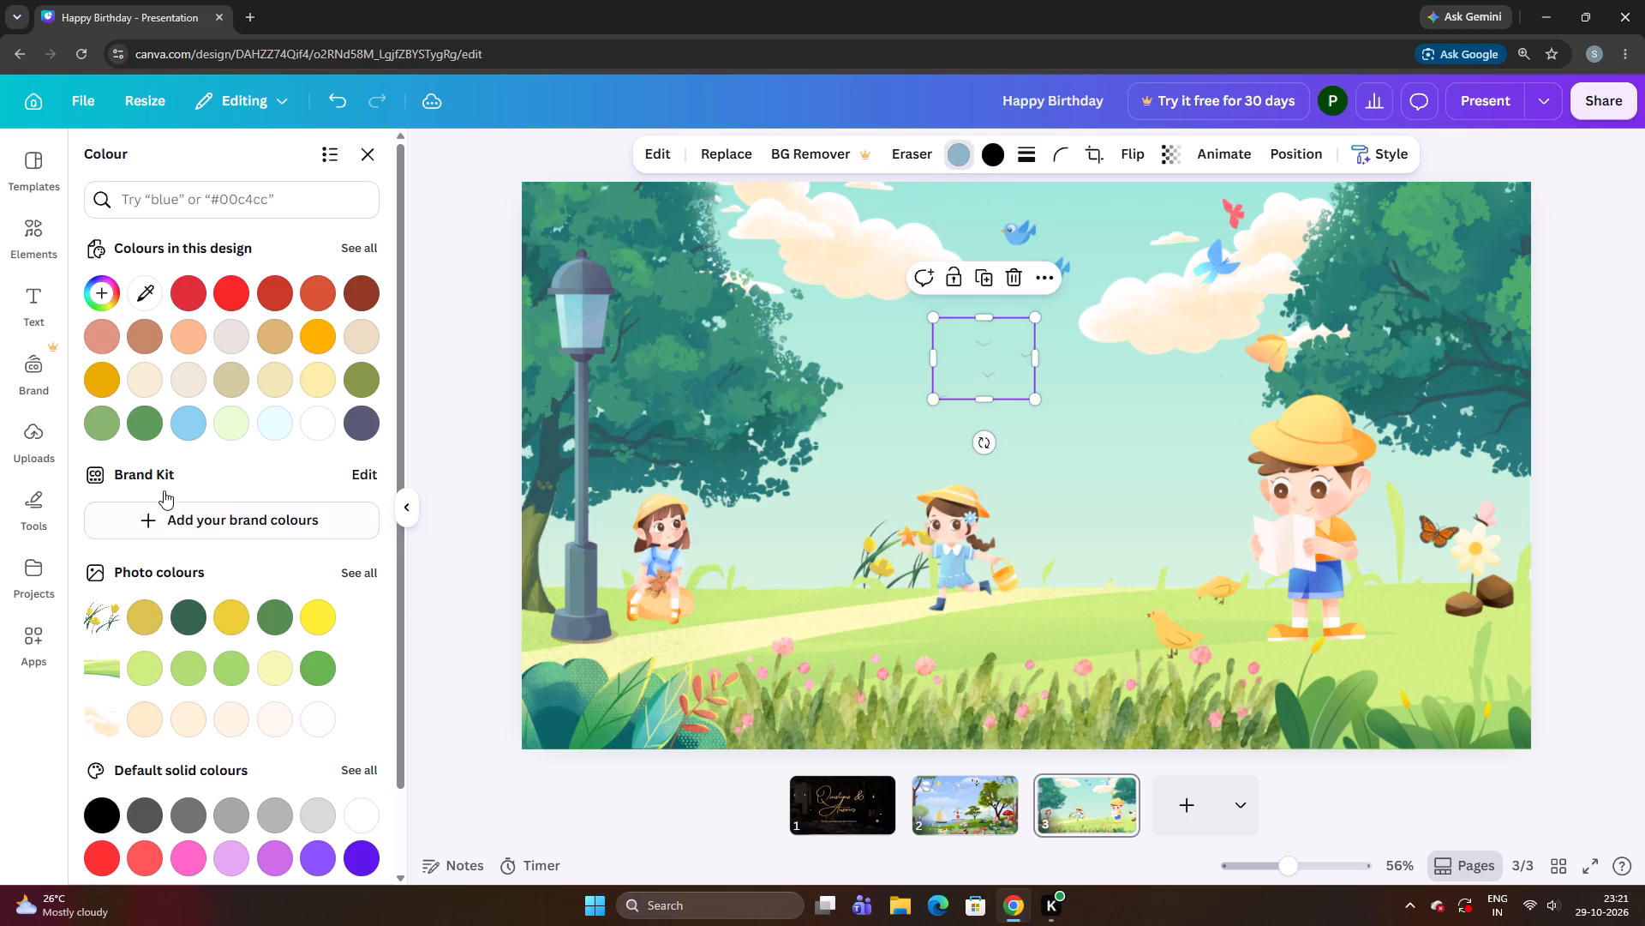
left_click(245, 297)
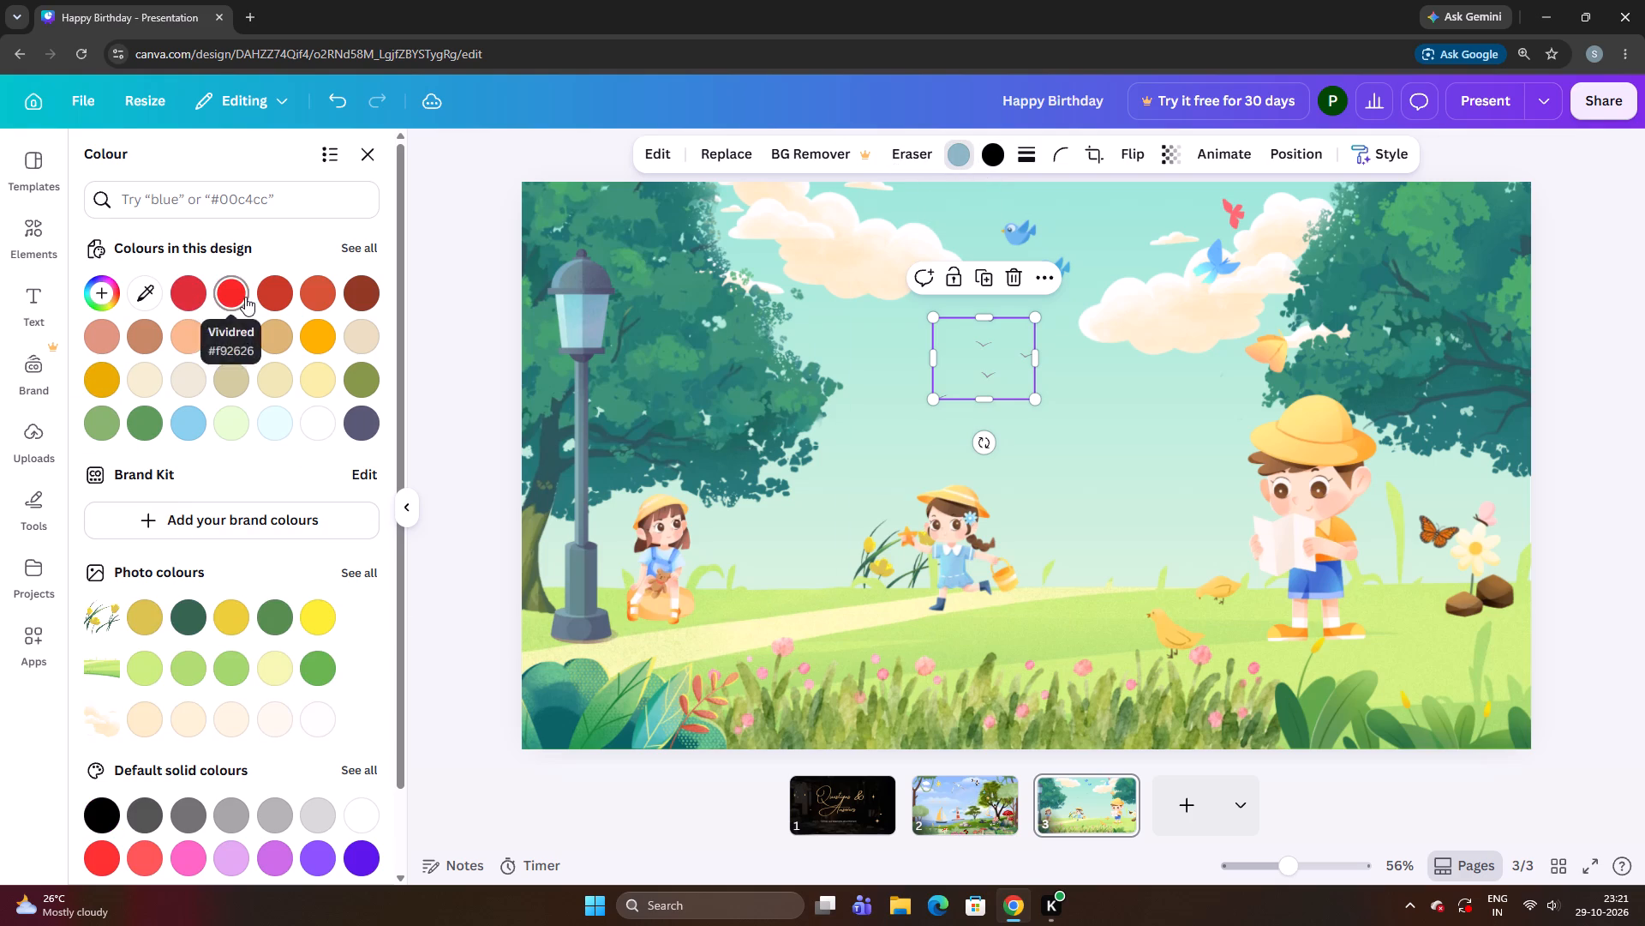
double_click(87, 823)
left_click(451, 553)
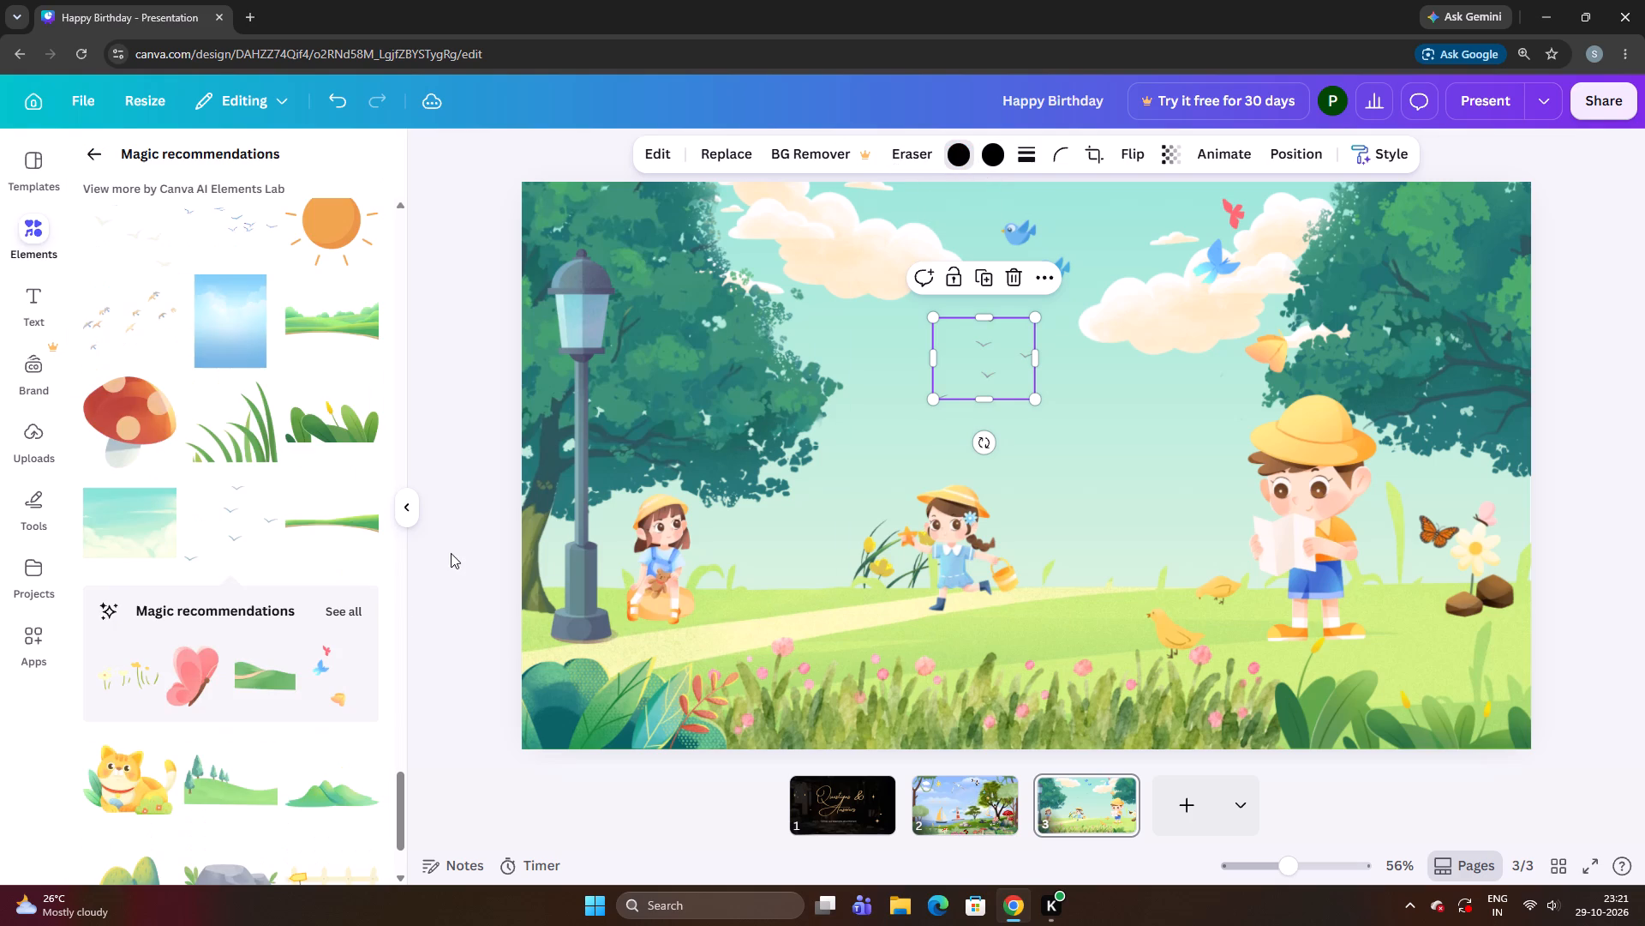
left_click(708, 412)
Nudge the small black bird flock slightly across the sky toward the reading boy.
left_click(941, 367)
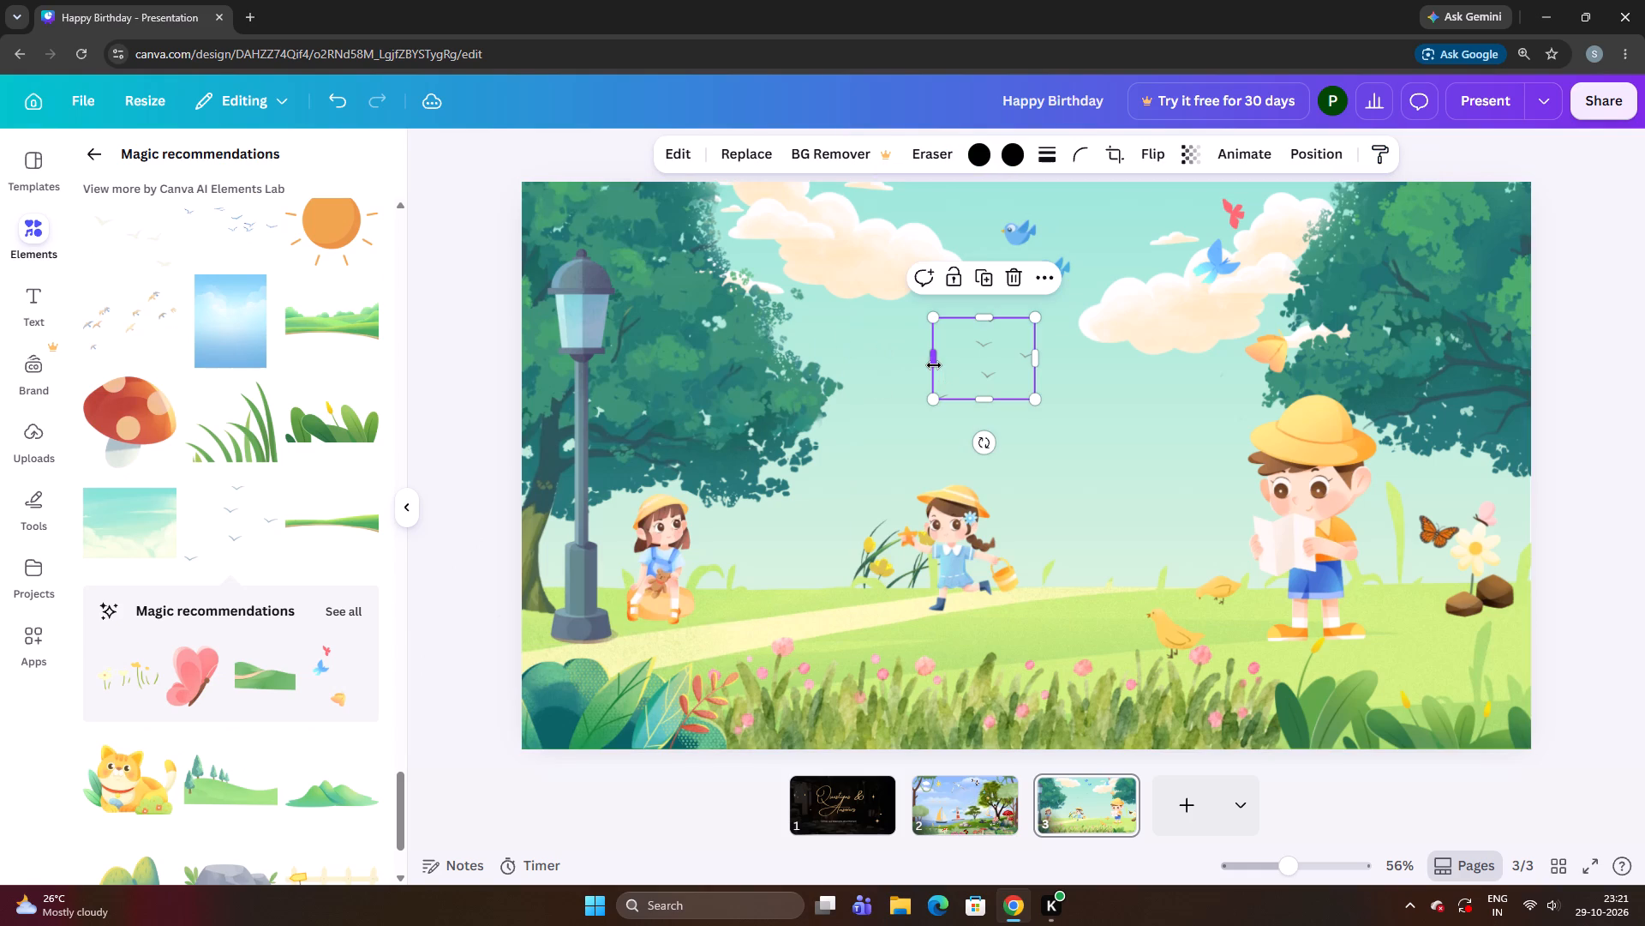
key("Right")
key("Right")
key("Right")
key("Right")
key("Right")
key("Right")
key("Right")
key("Right")
key("Right")
key("Right")
key("Right")
key("Right")
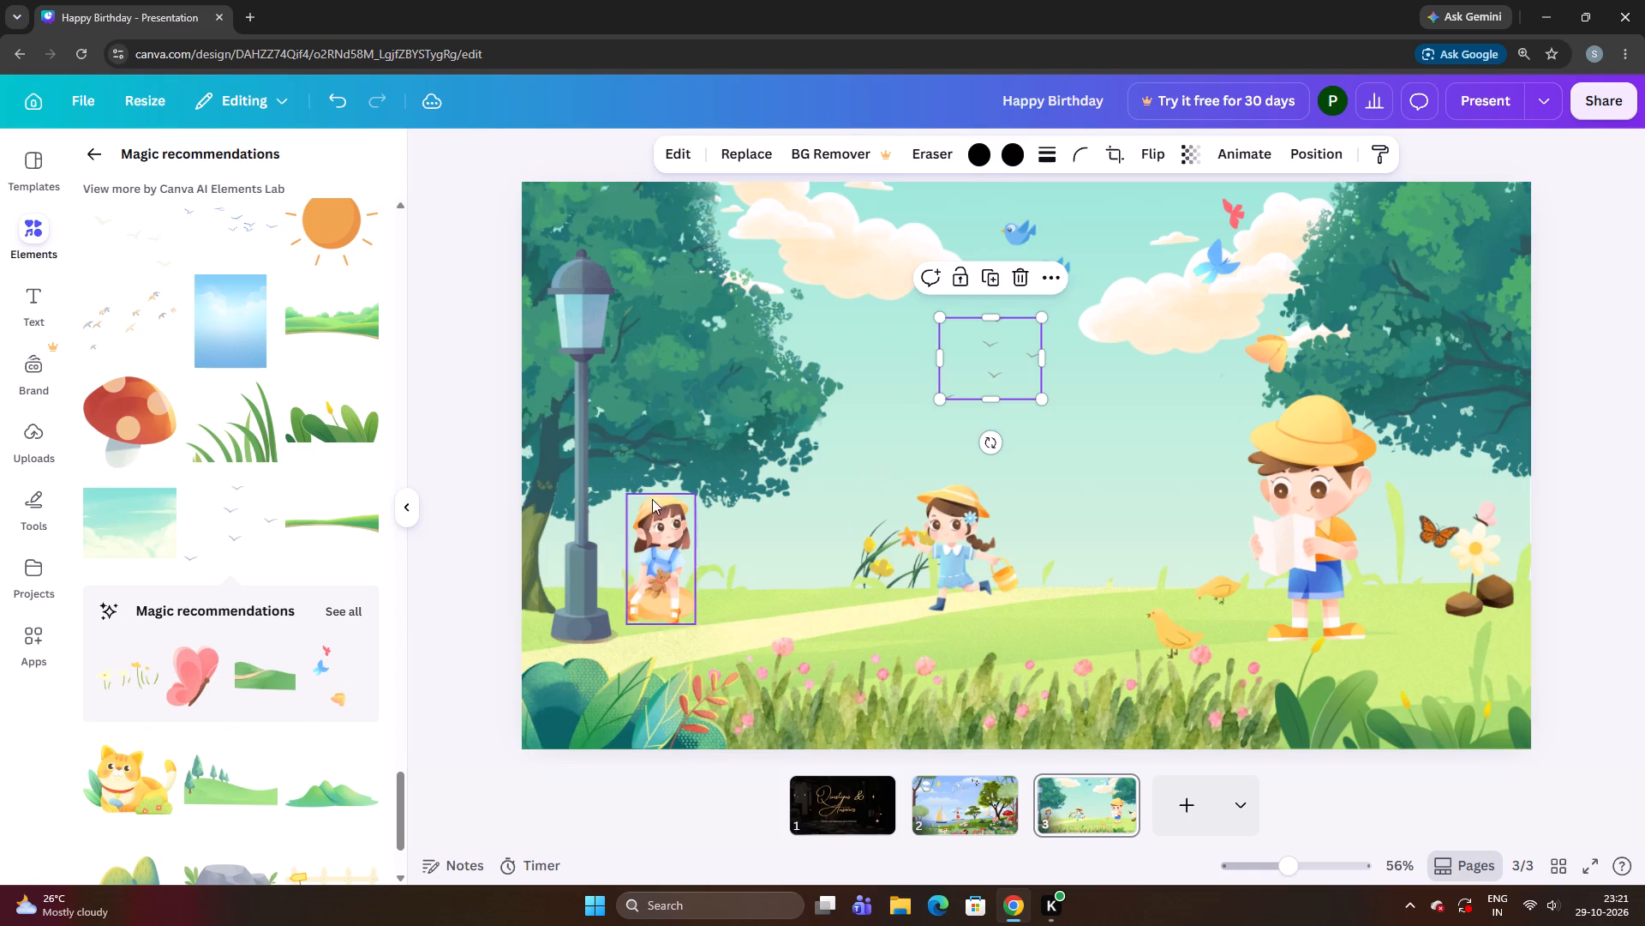
left_click(506, 491)
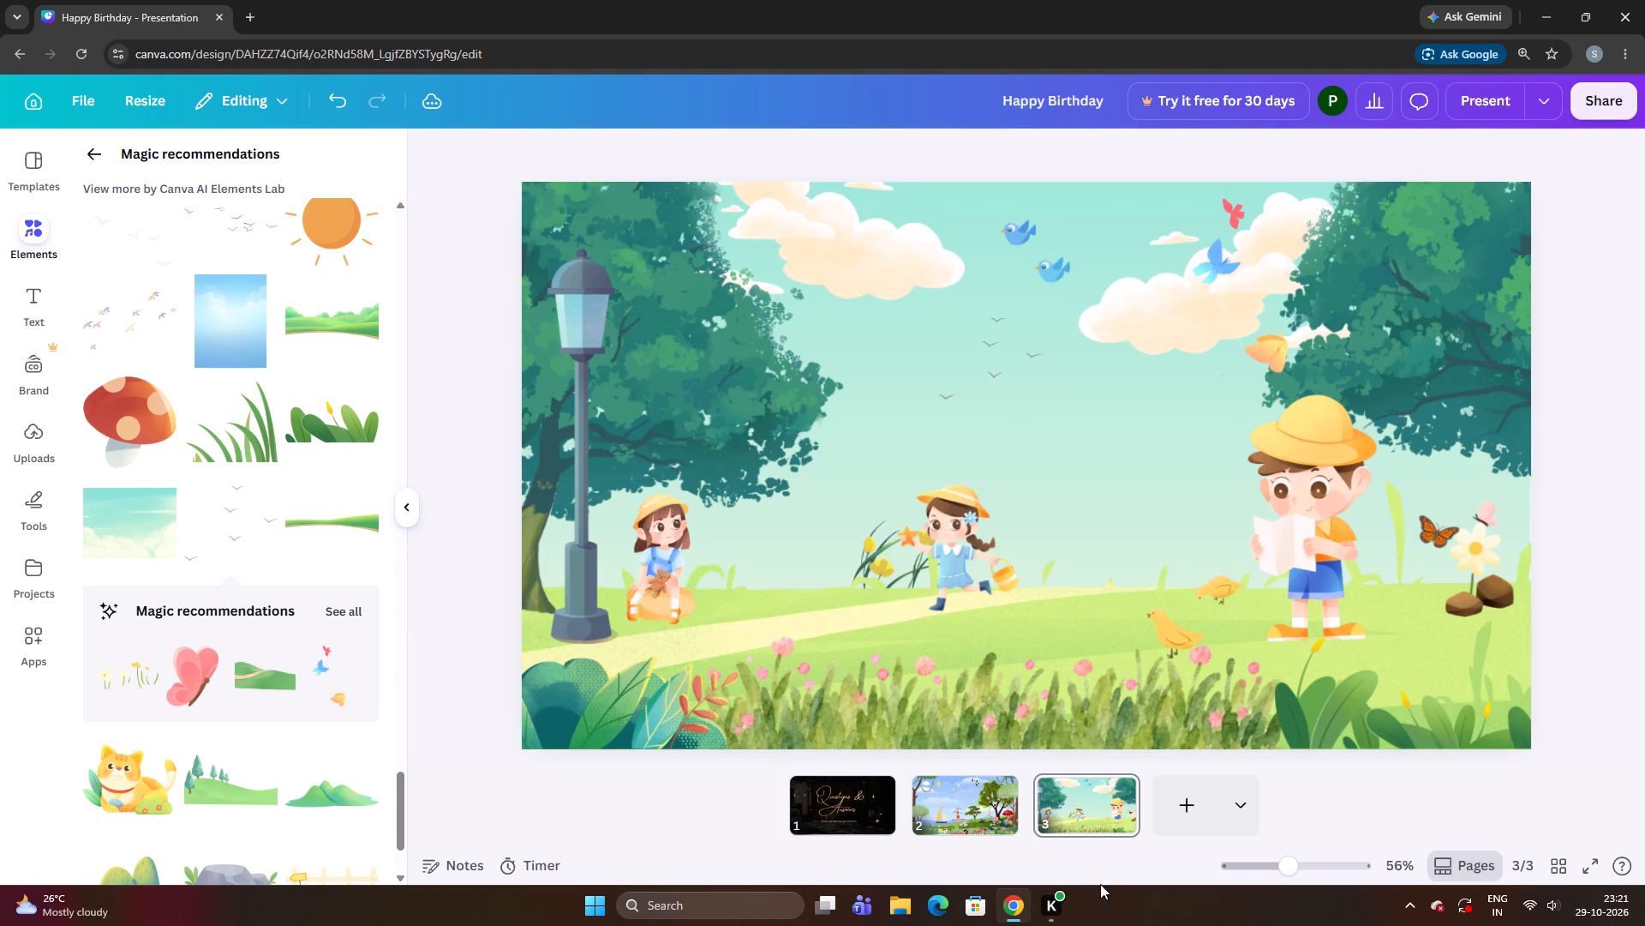
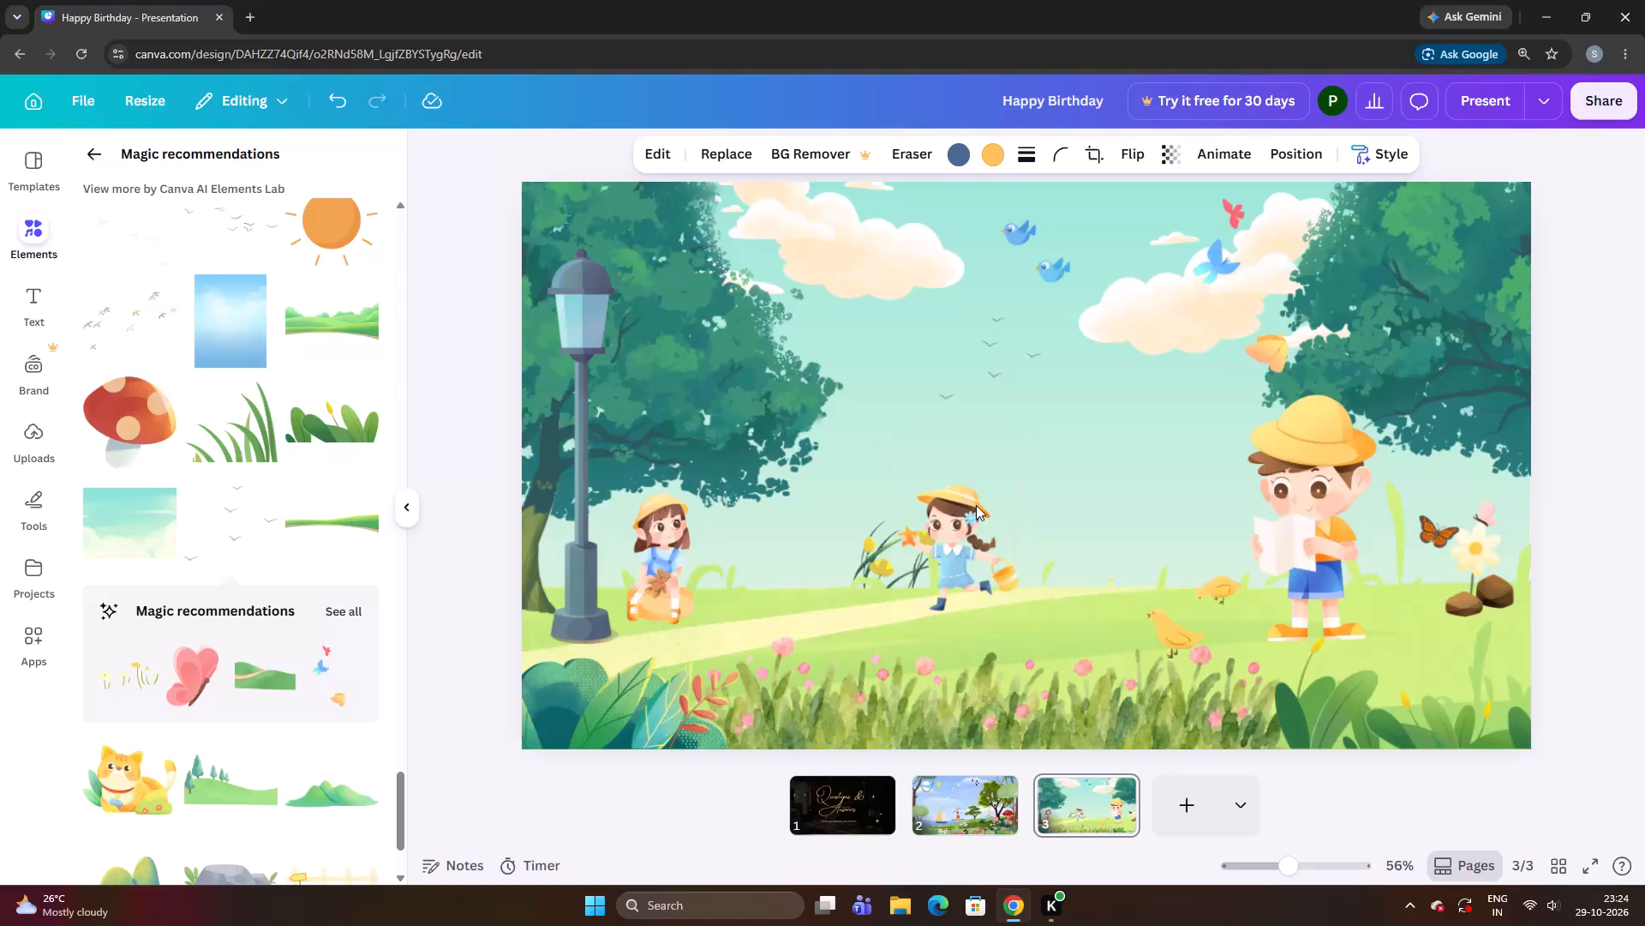
Fine-tune the running girl's position on the path with small nudges sideways, up and slightly down.
key("Right")
key("Right")
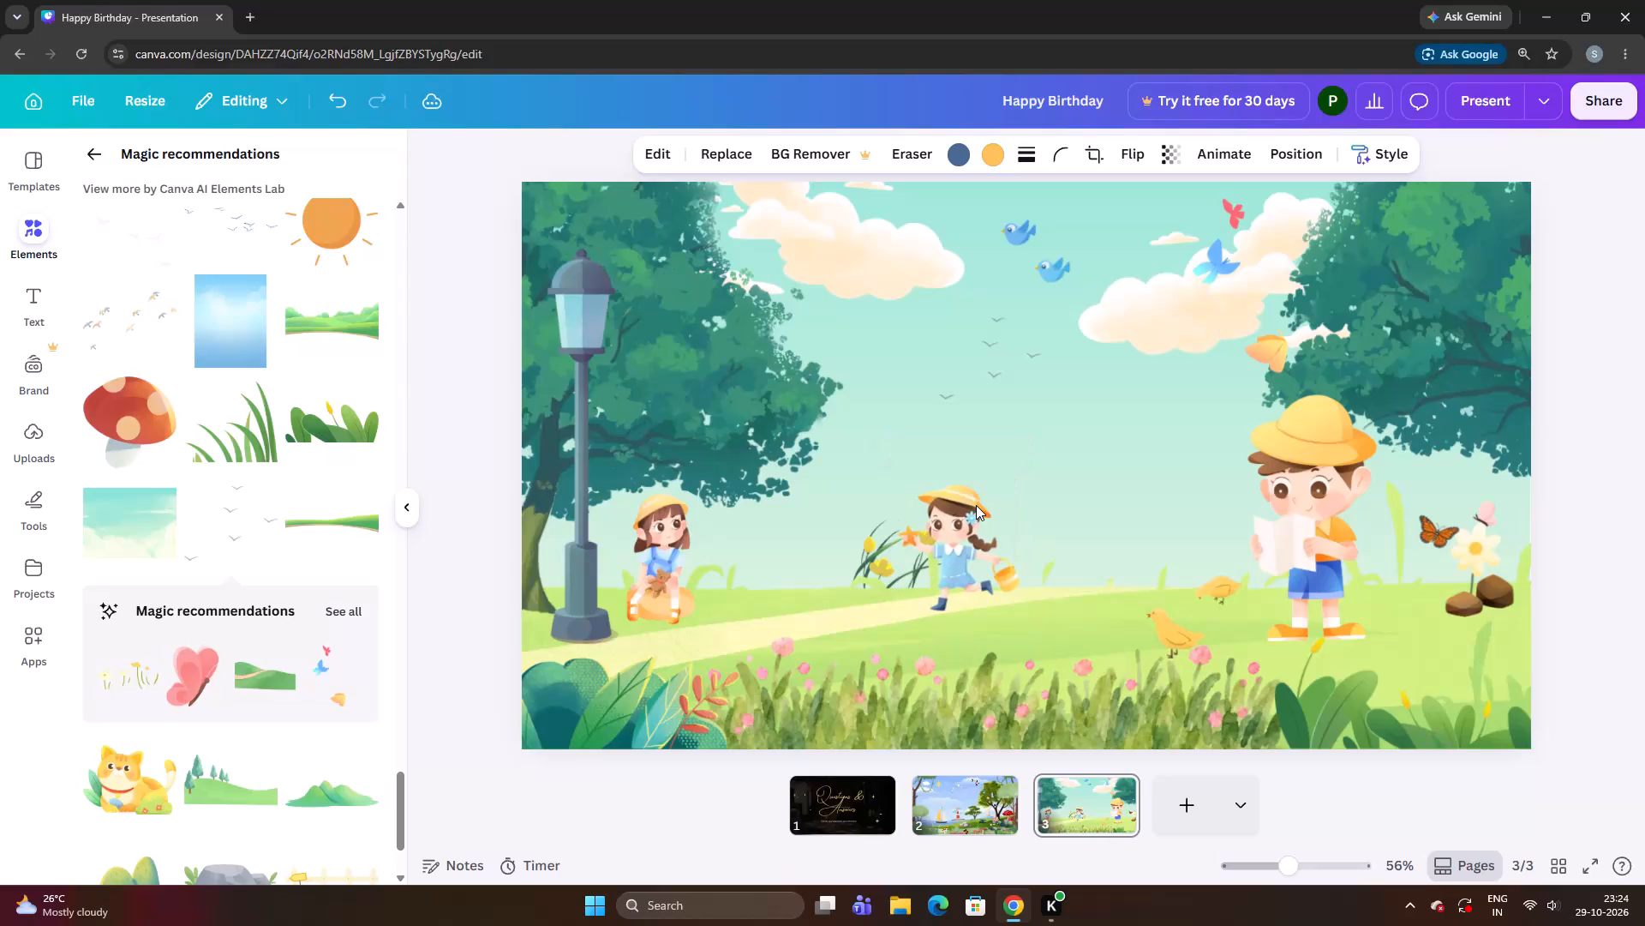
key("Right")
key("Right")
key("Right")
key("Down")
key("Up")
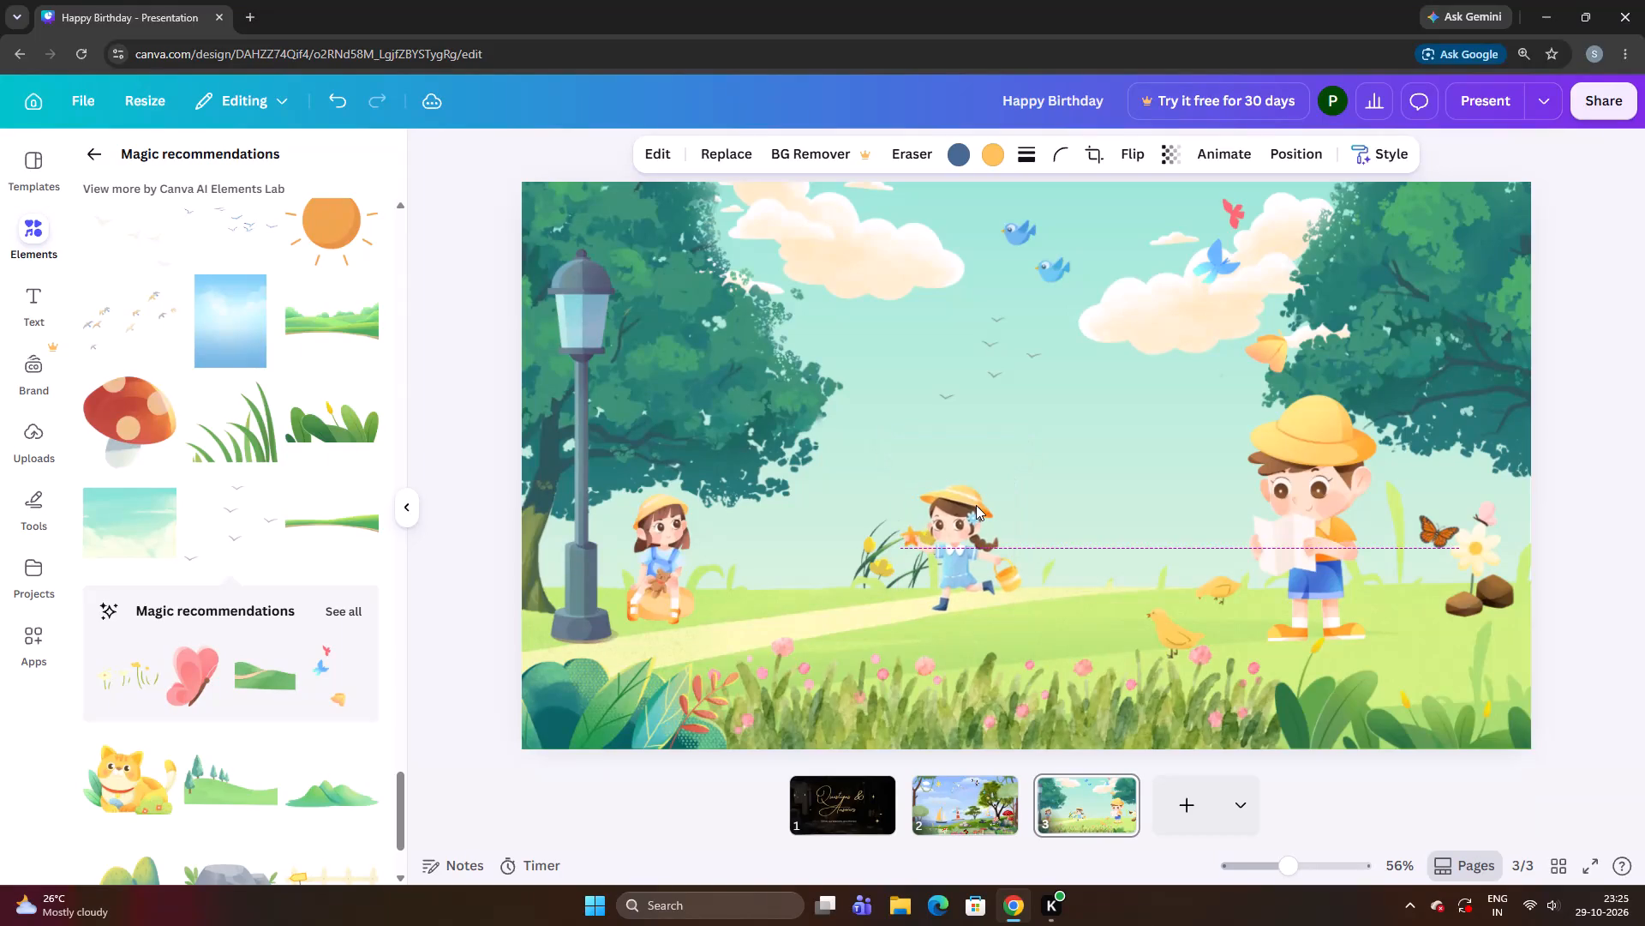
key("Up")
key("Right")
key("Up")
key("Up")
key("Down")
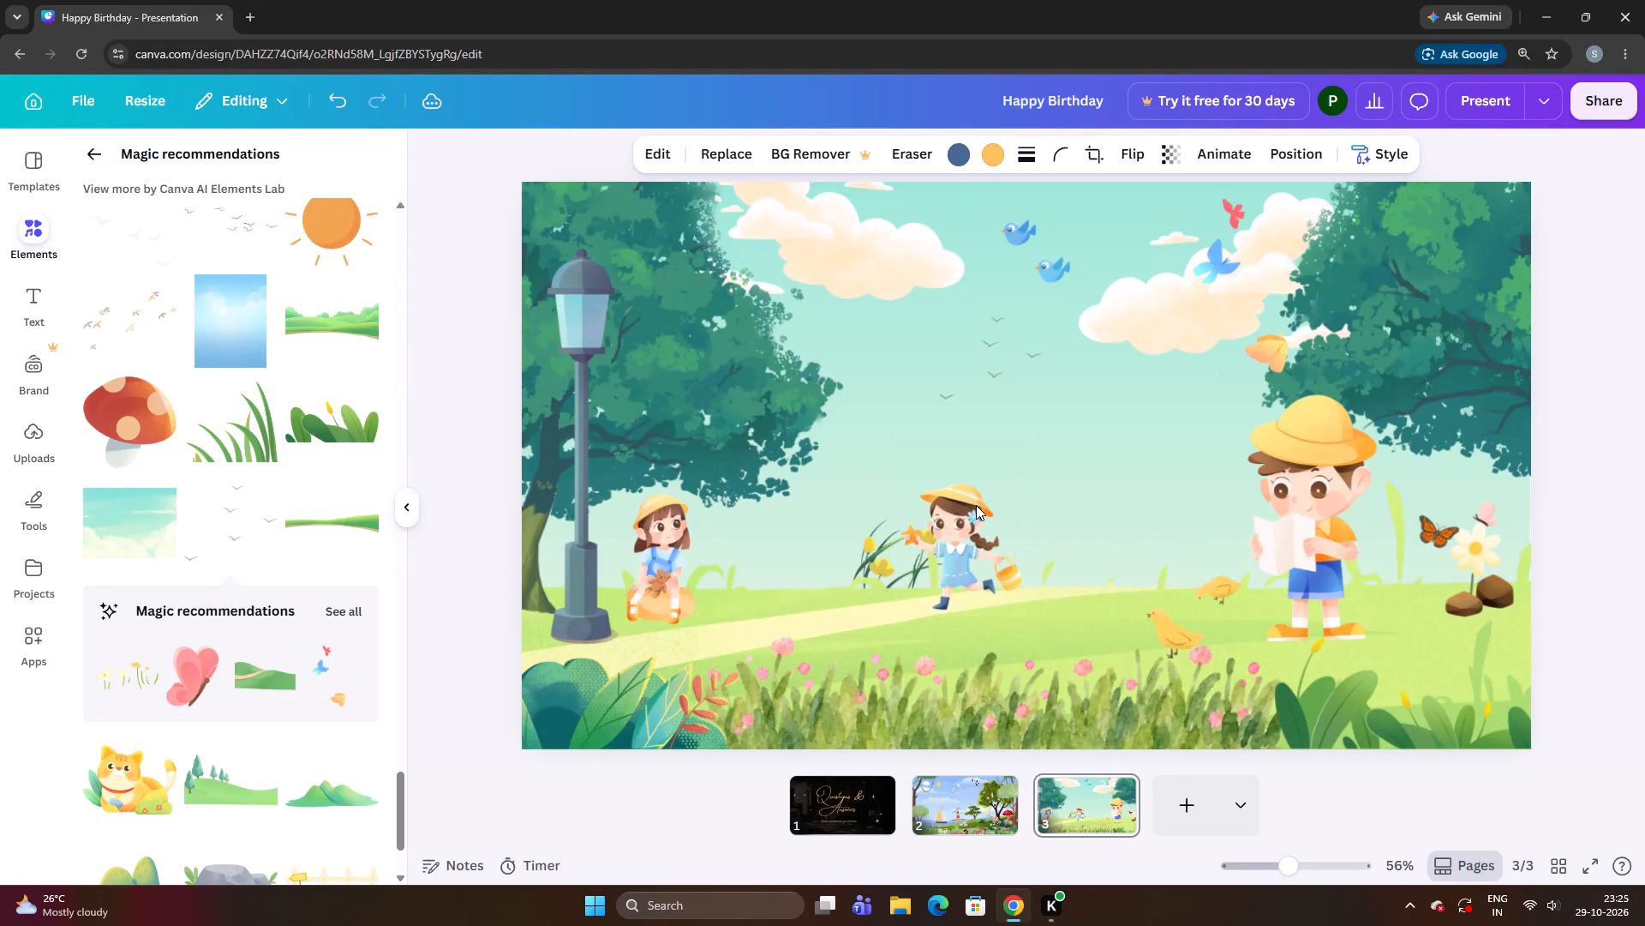
key("Down")
key("Down")
key("Down")
key("Down")
key("Left")
key("Left")
key("Left")
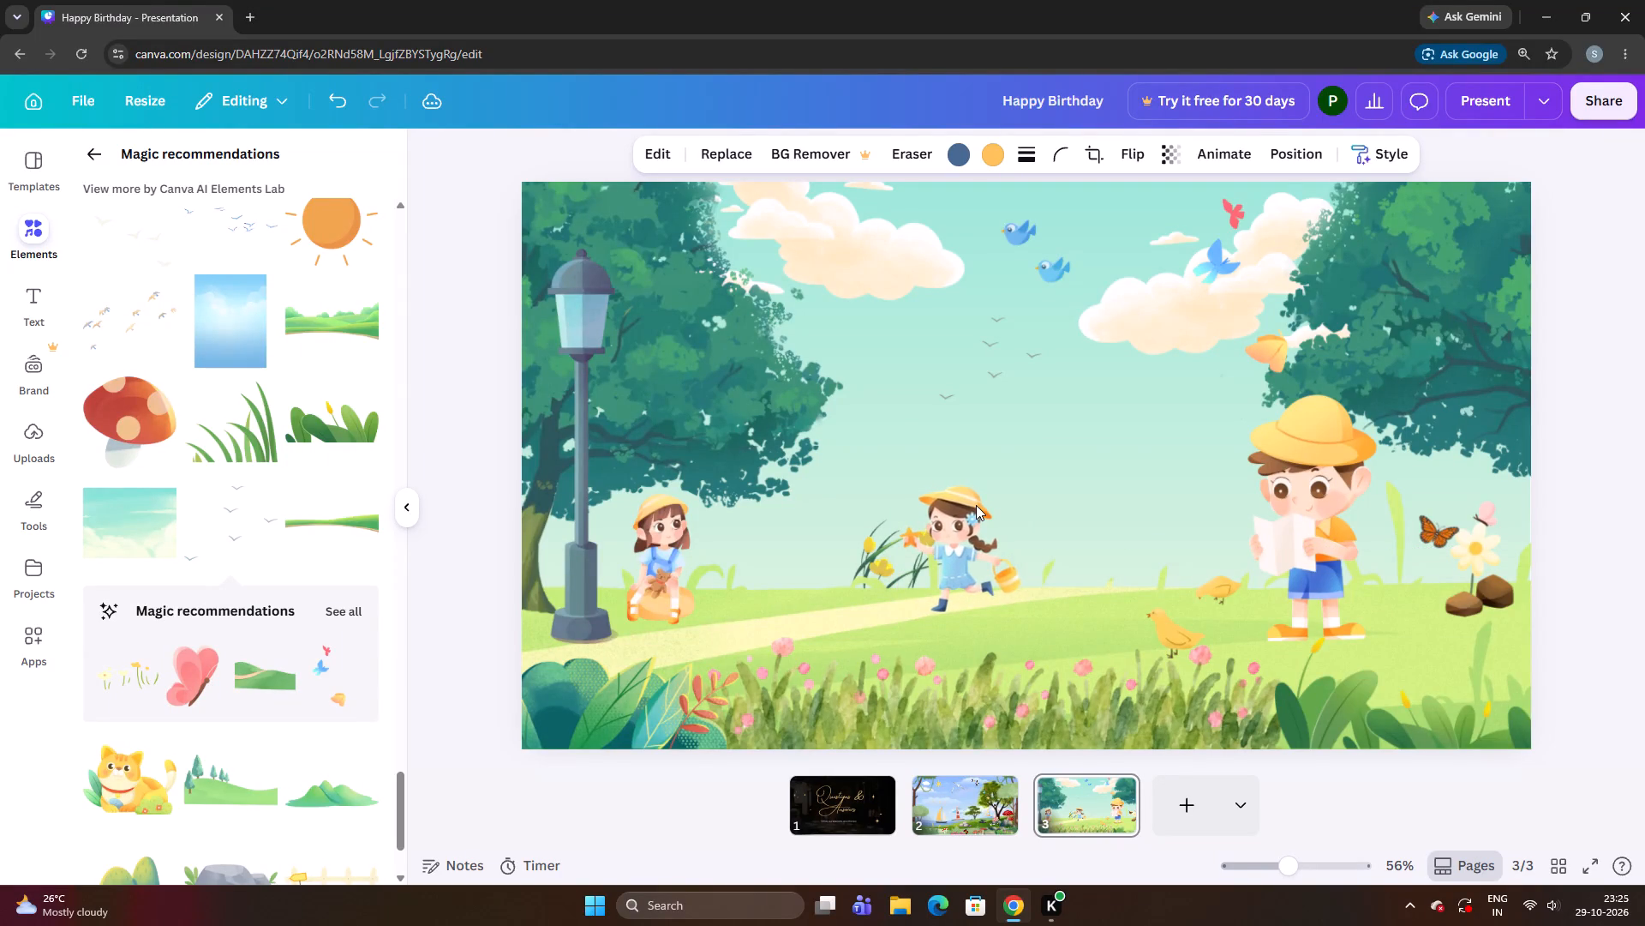
key("Left")
key("Left")
key("Left")
key("Left")
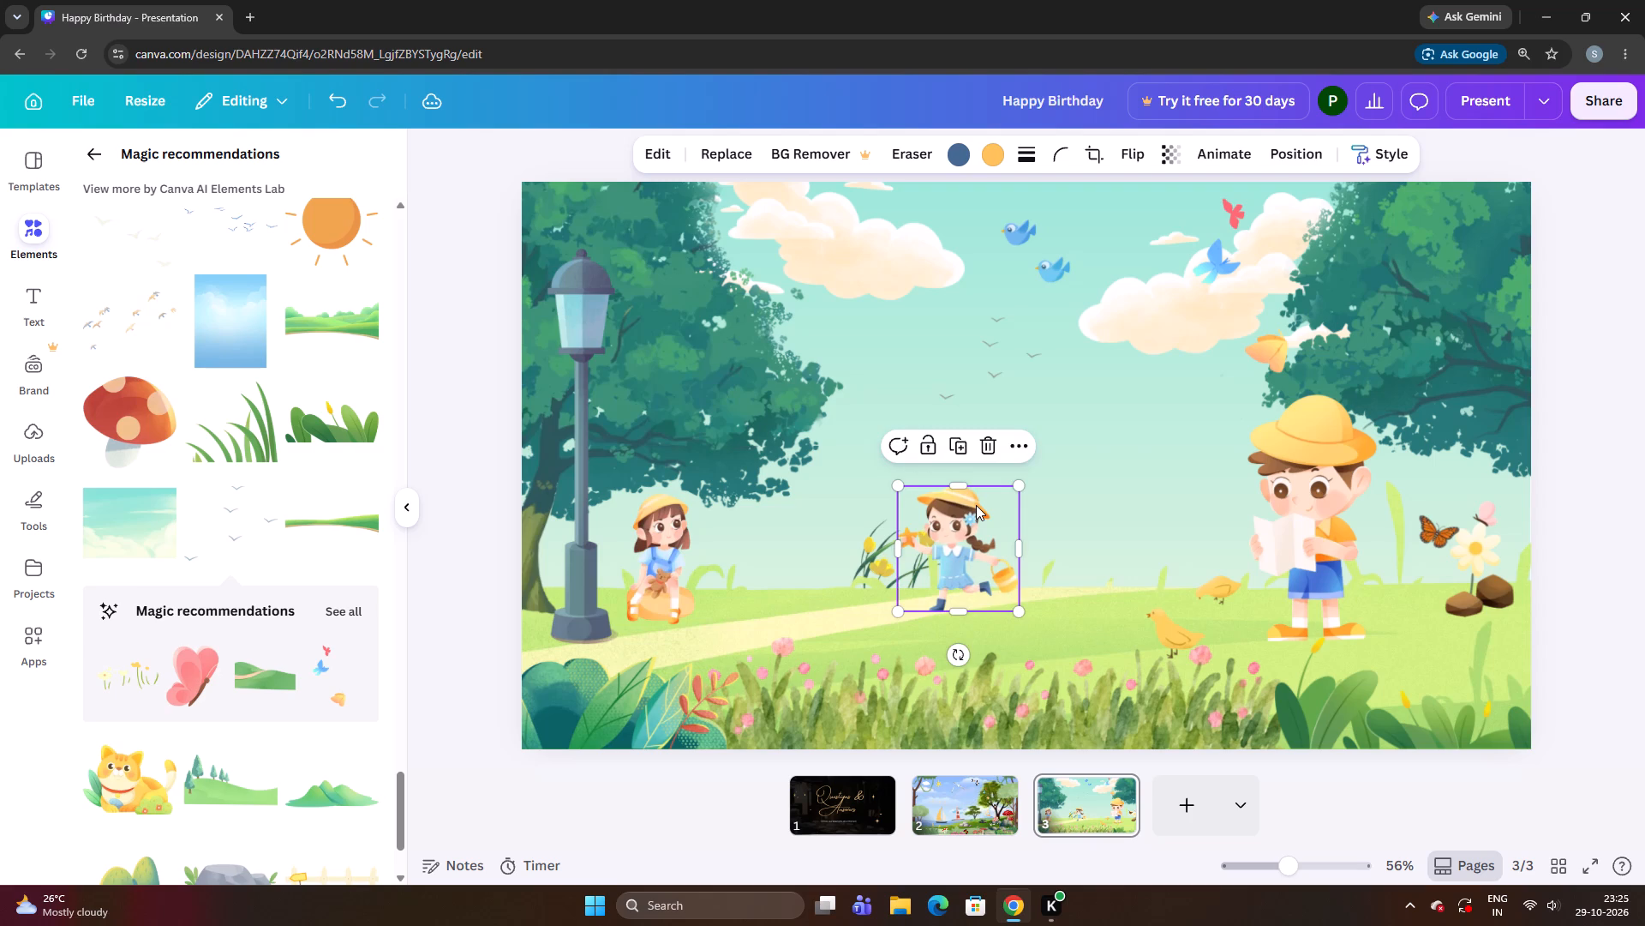
Add the leafy green bush with the yellow bud, shrink it to a small clump, and place it between the running girl and the reading boy.
left_click(365, 432)
left_click_drag(1042, 539, 959, 516)
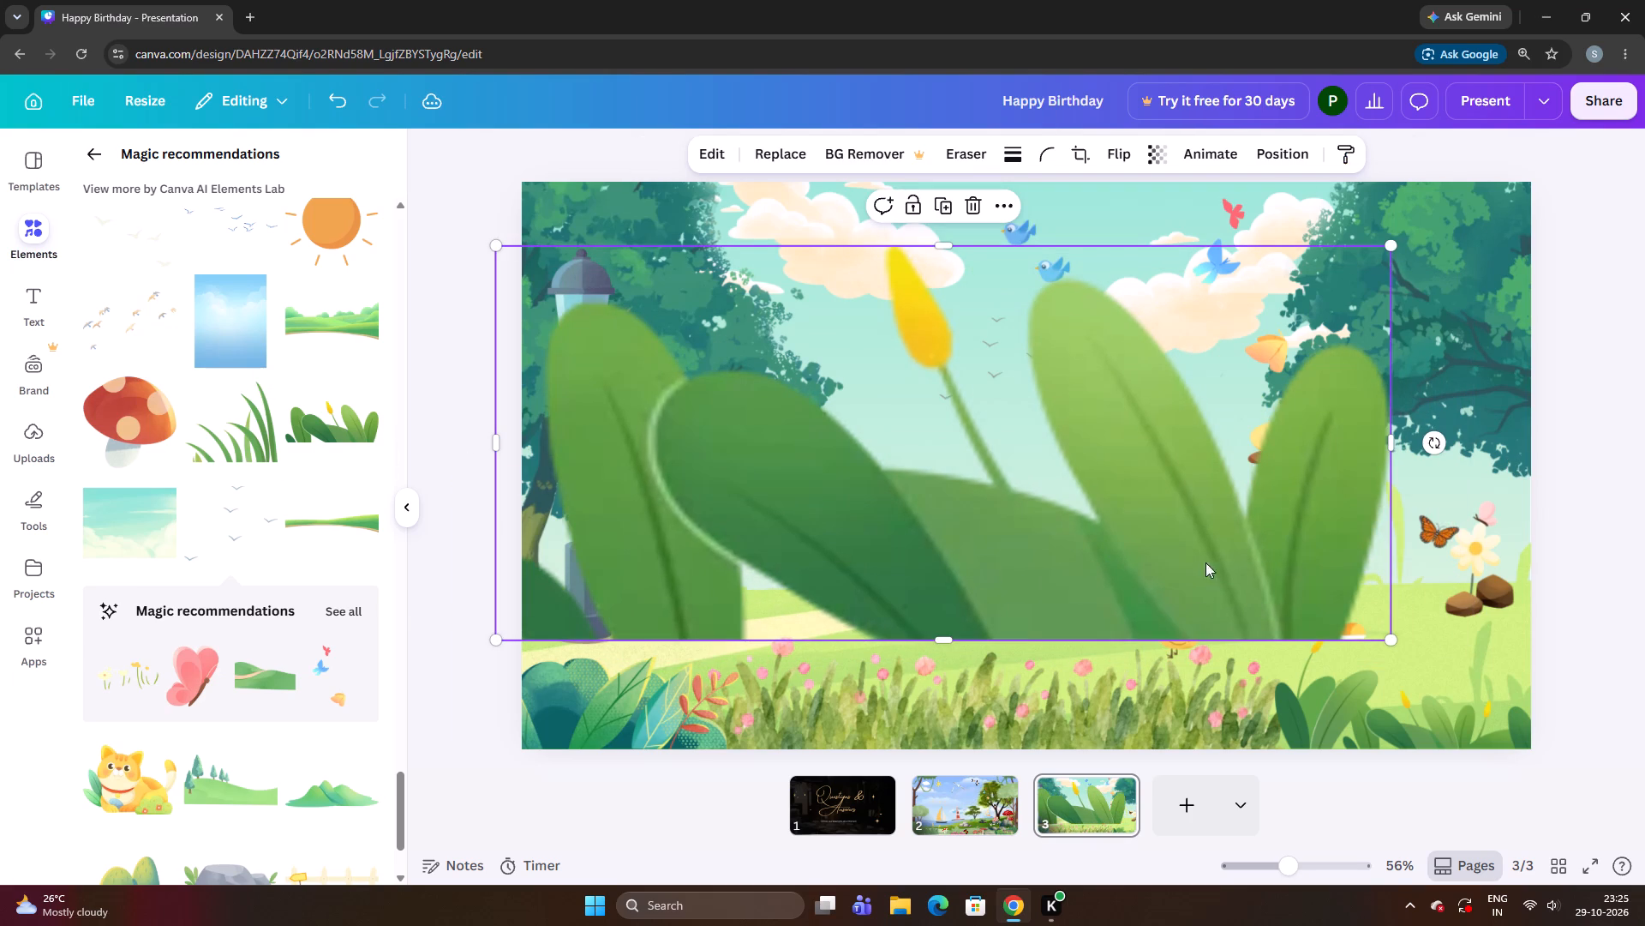
left_click_drag(1385, 642, 1365, 615)
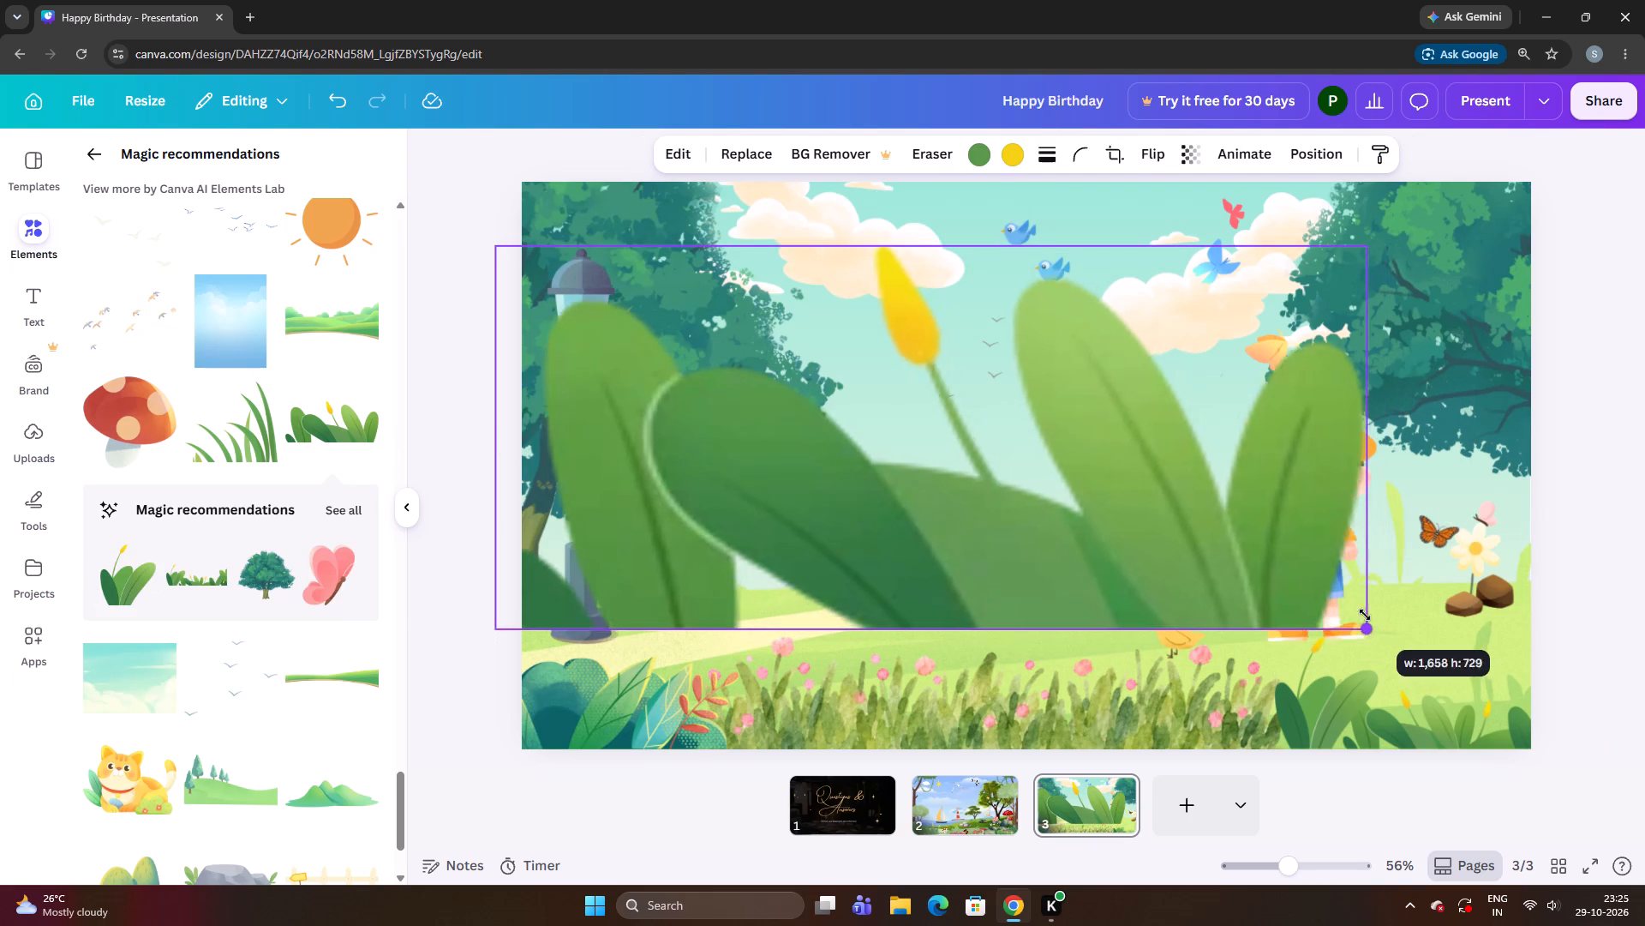
left_click_drag(1365, 615, 670, 342)
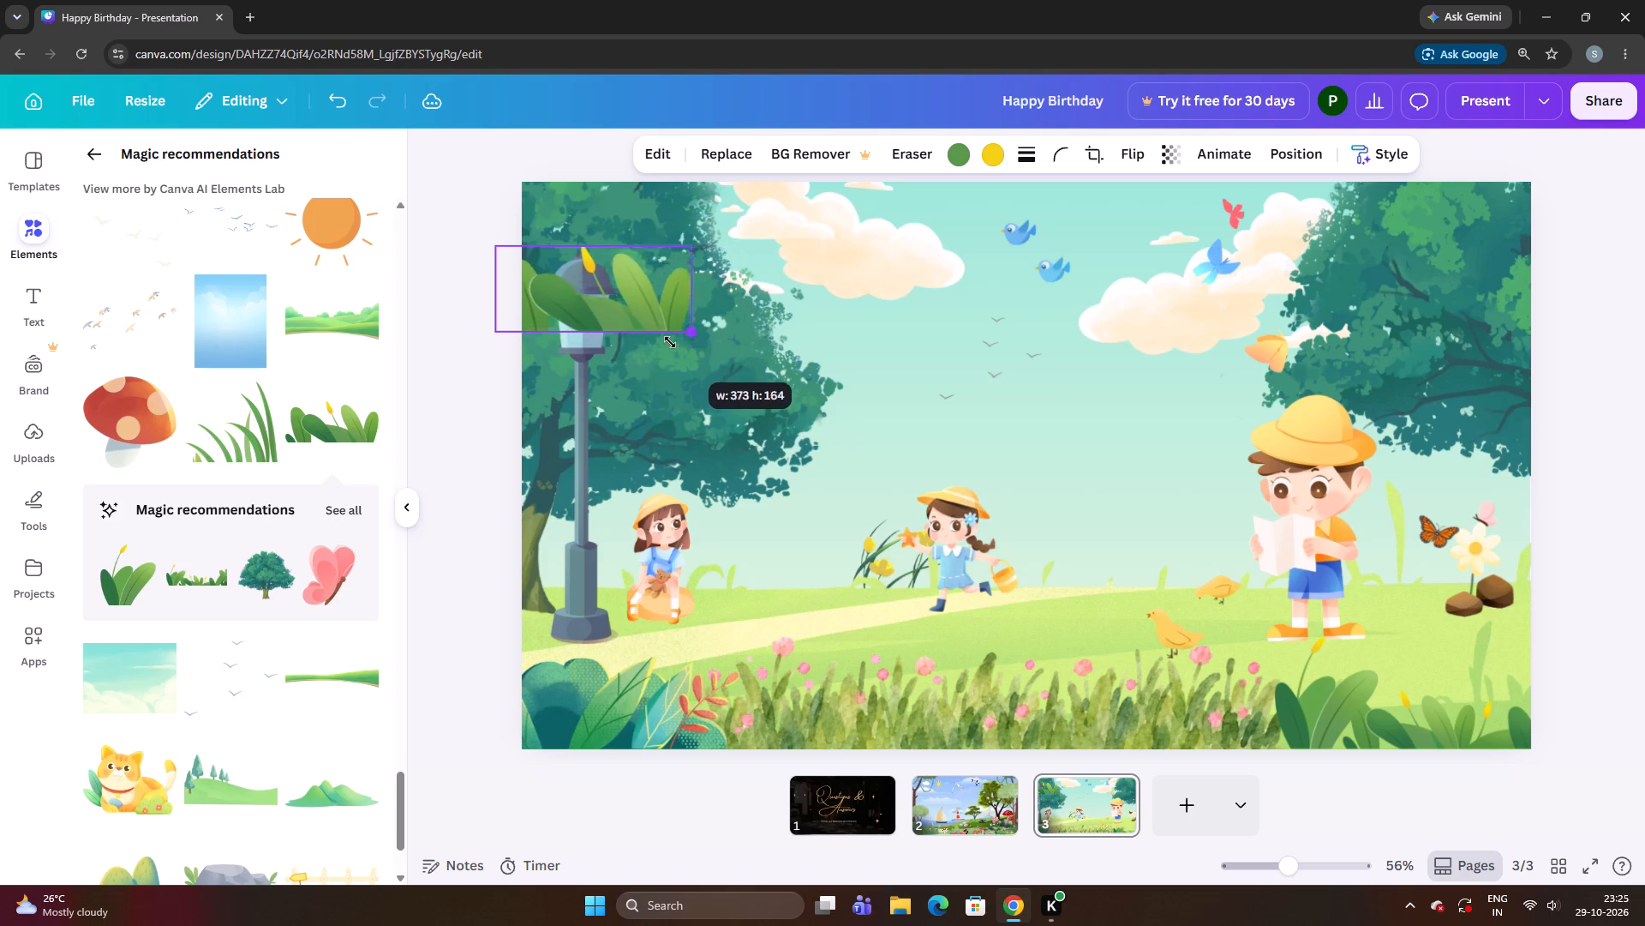
left_click_drag(670, 342, 667, 339)
left_click_drag(627, 304, 817, 568)
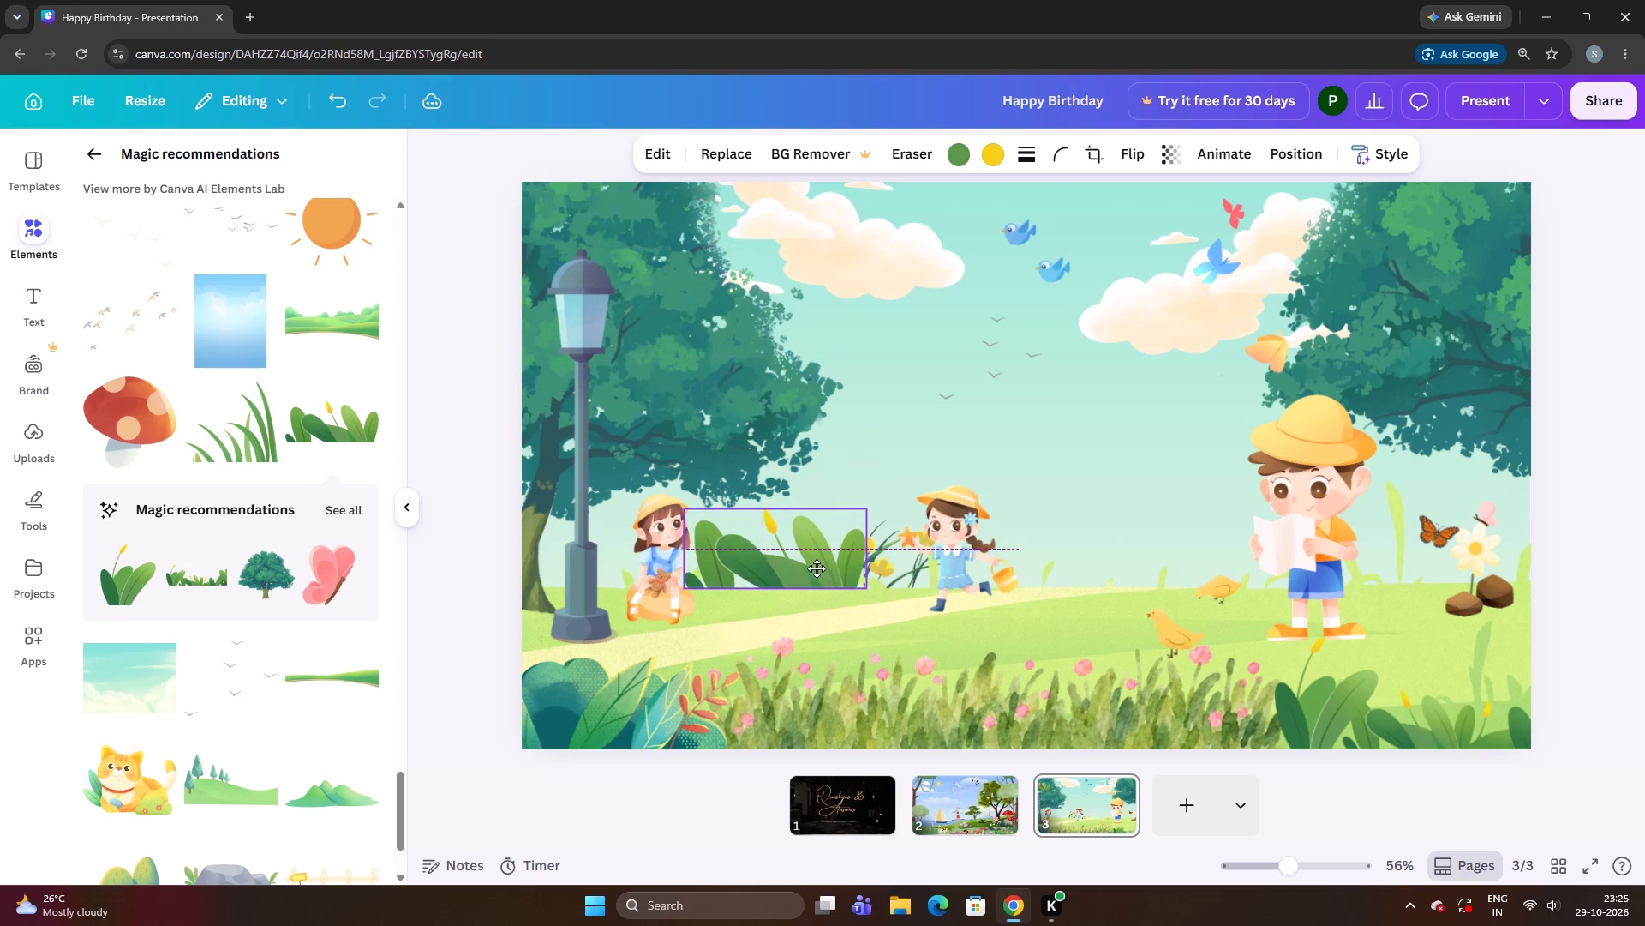
left_click_drag(817, 568, 817, 569)
left_click_drag(863, 588, 819, 559)
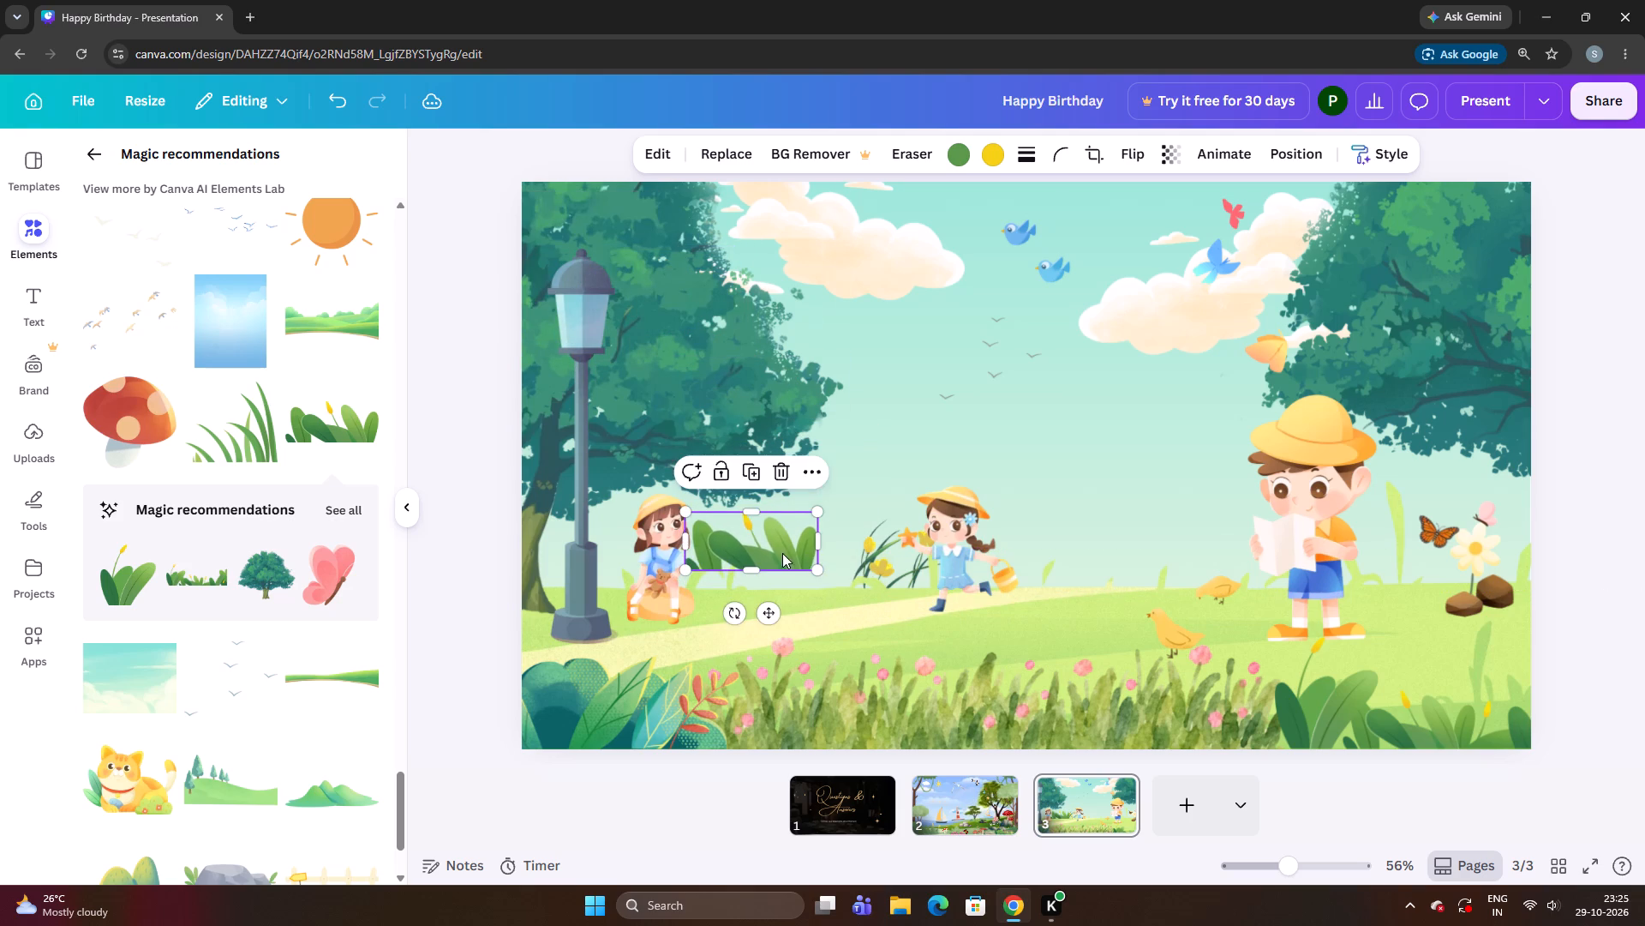
left_click_drag(774, 551, 1117, 570)
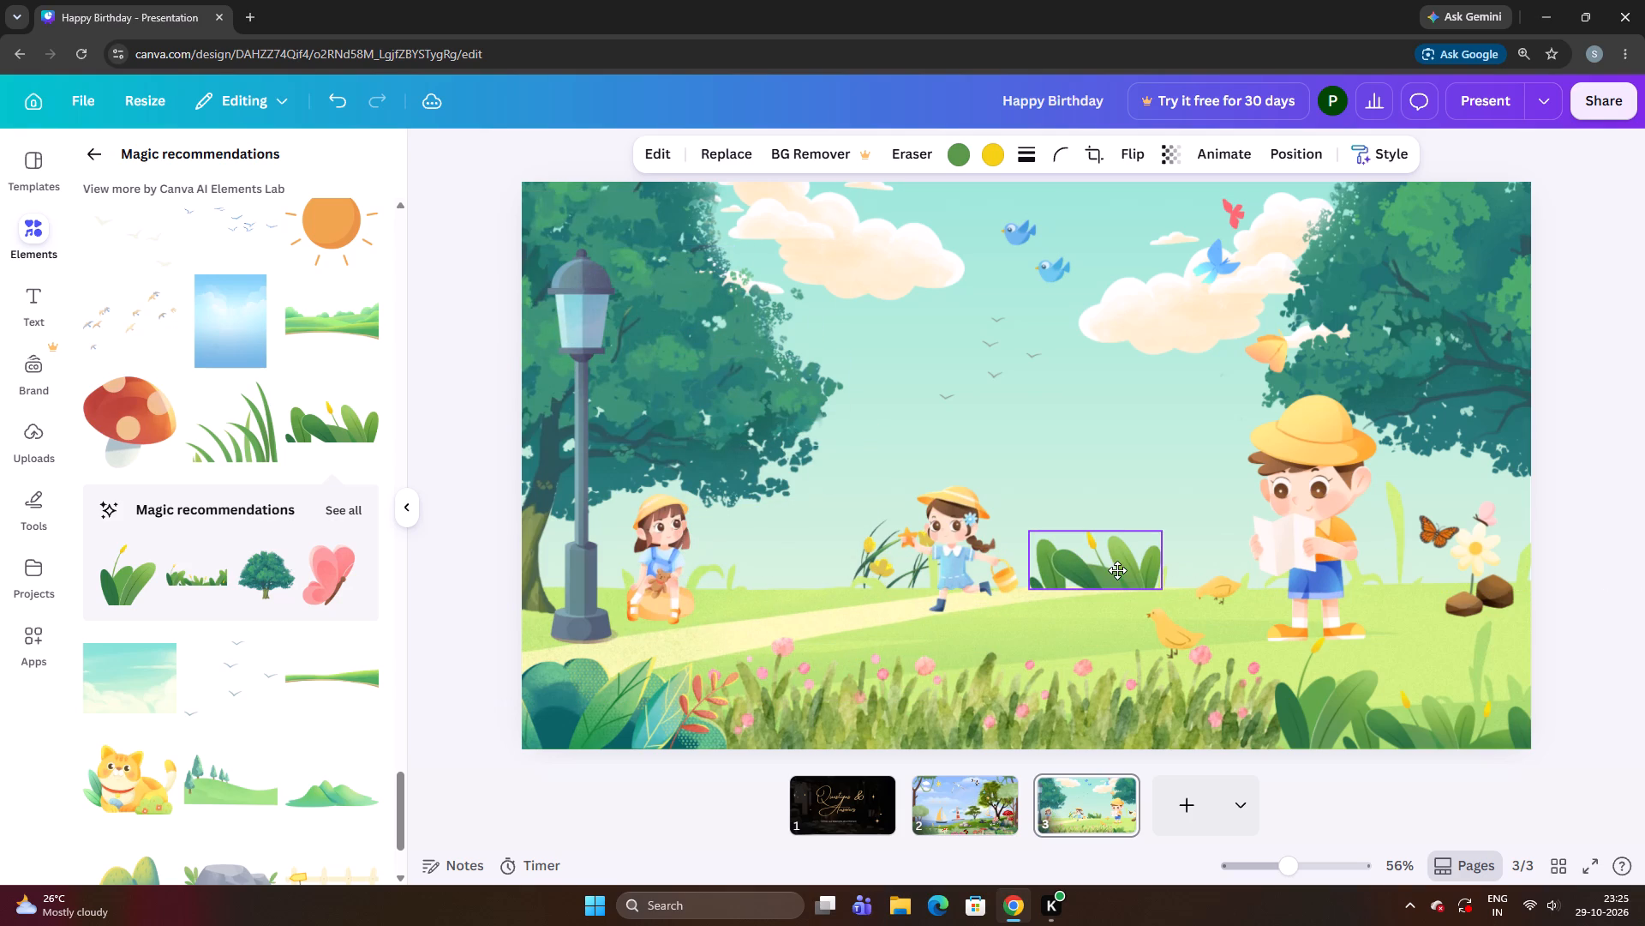
left_click_drag(1117, 570, 1128, 567)
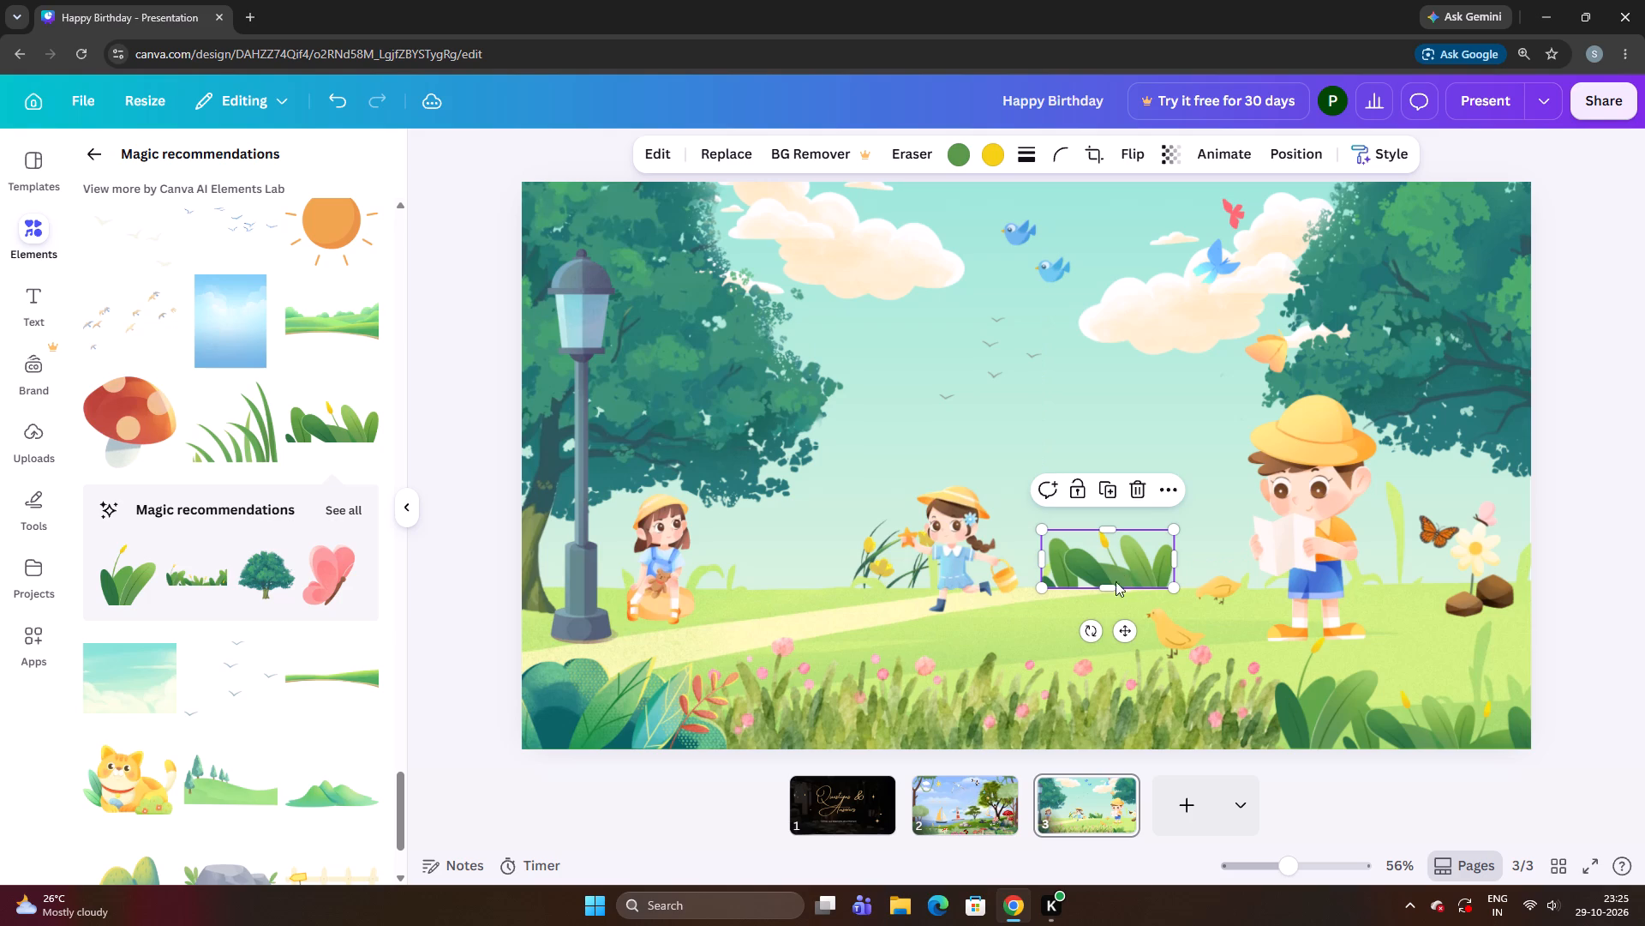
left_click(1046, 620)
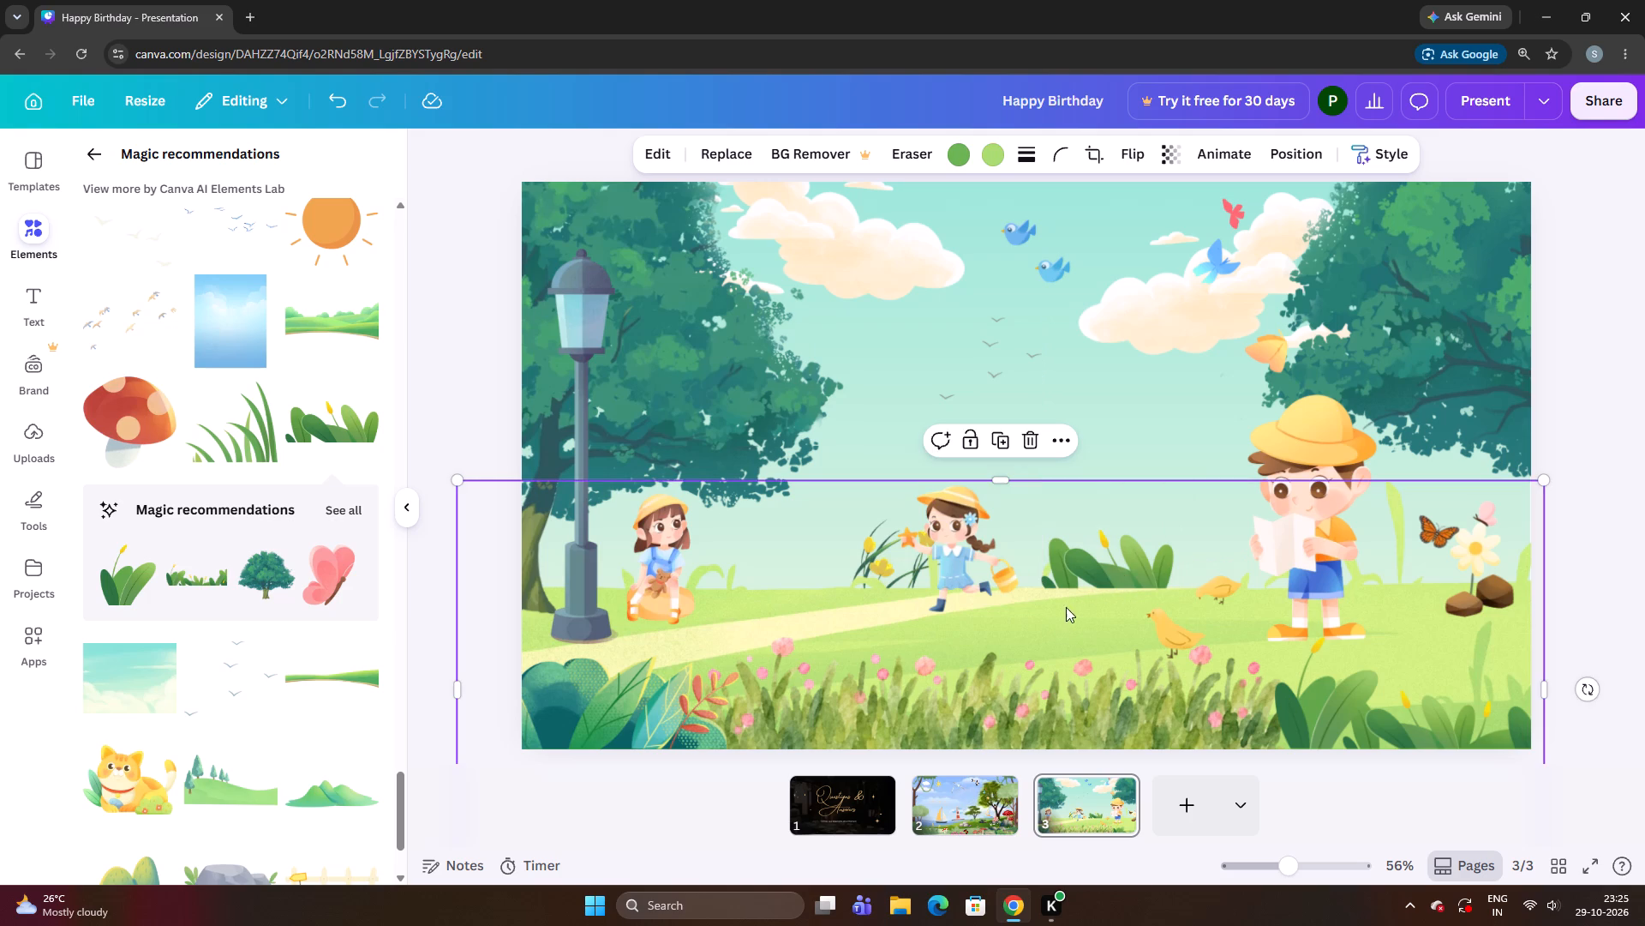
Move the small leafy bush to the base of the lamp post, in front of the seated girl.
left_click_drag(1104, 563, 1122, 554)
left_click_drag(1111, 554, 1034, 609)
left_click(1034, 609)
left_click_drag(1034, 609, 679, 669)
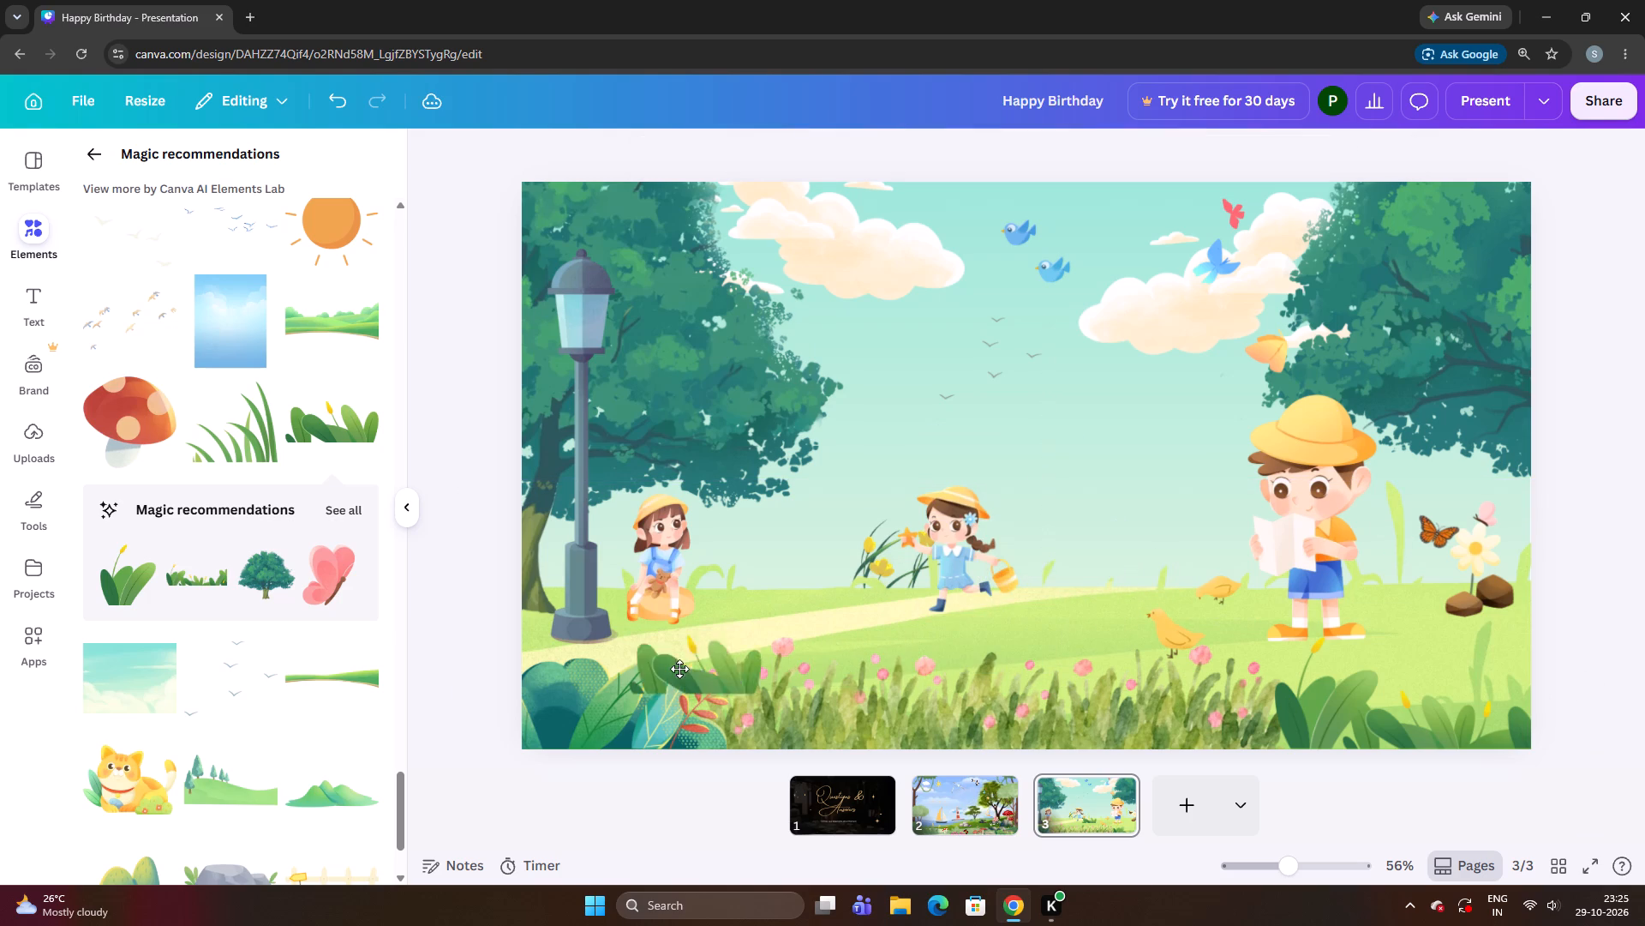
left_click_drag(679, 669, 577, 598)
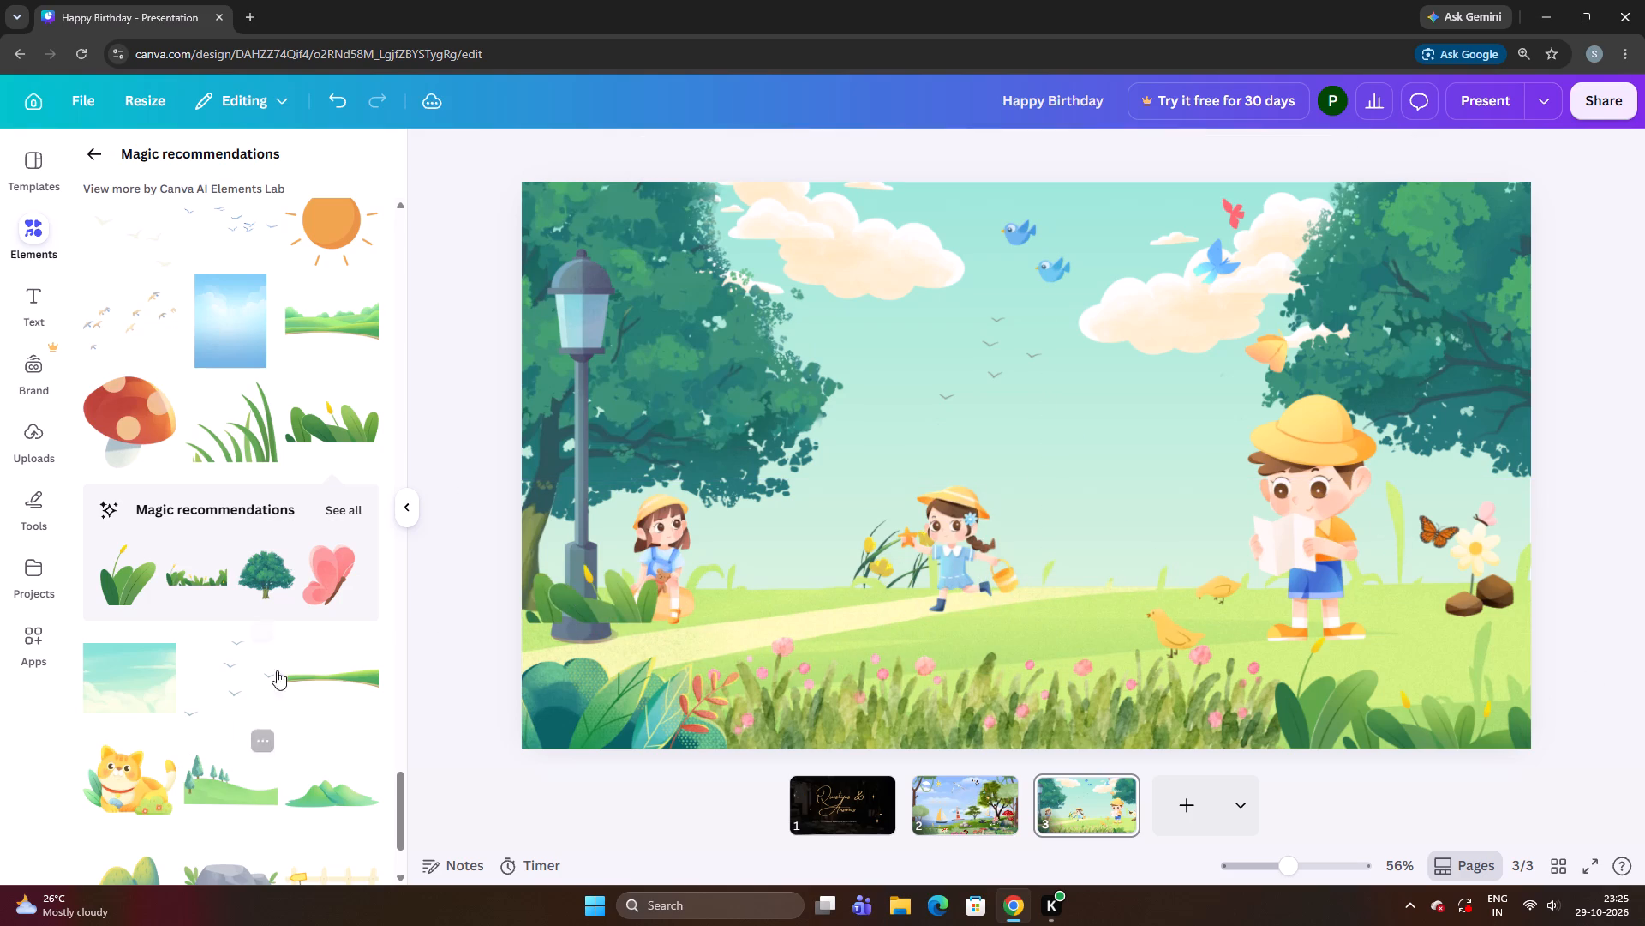
left_click_drag(553, 603, 616, 605)
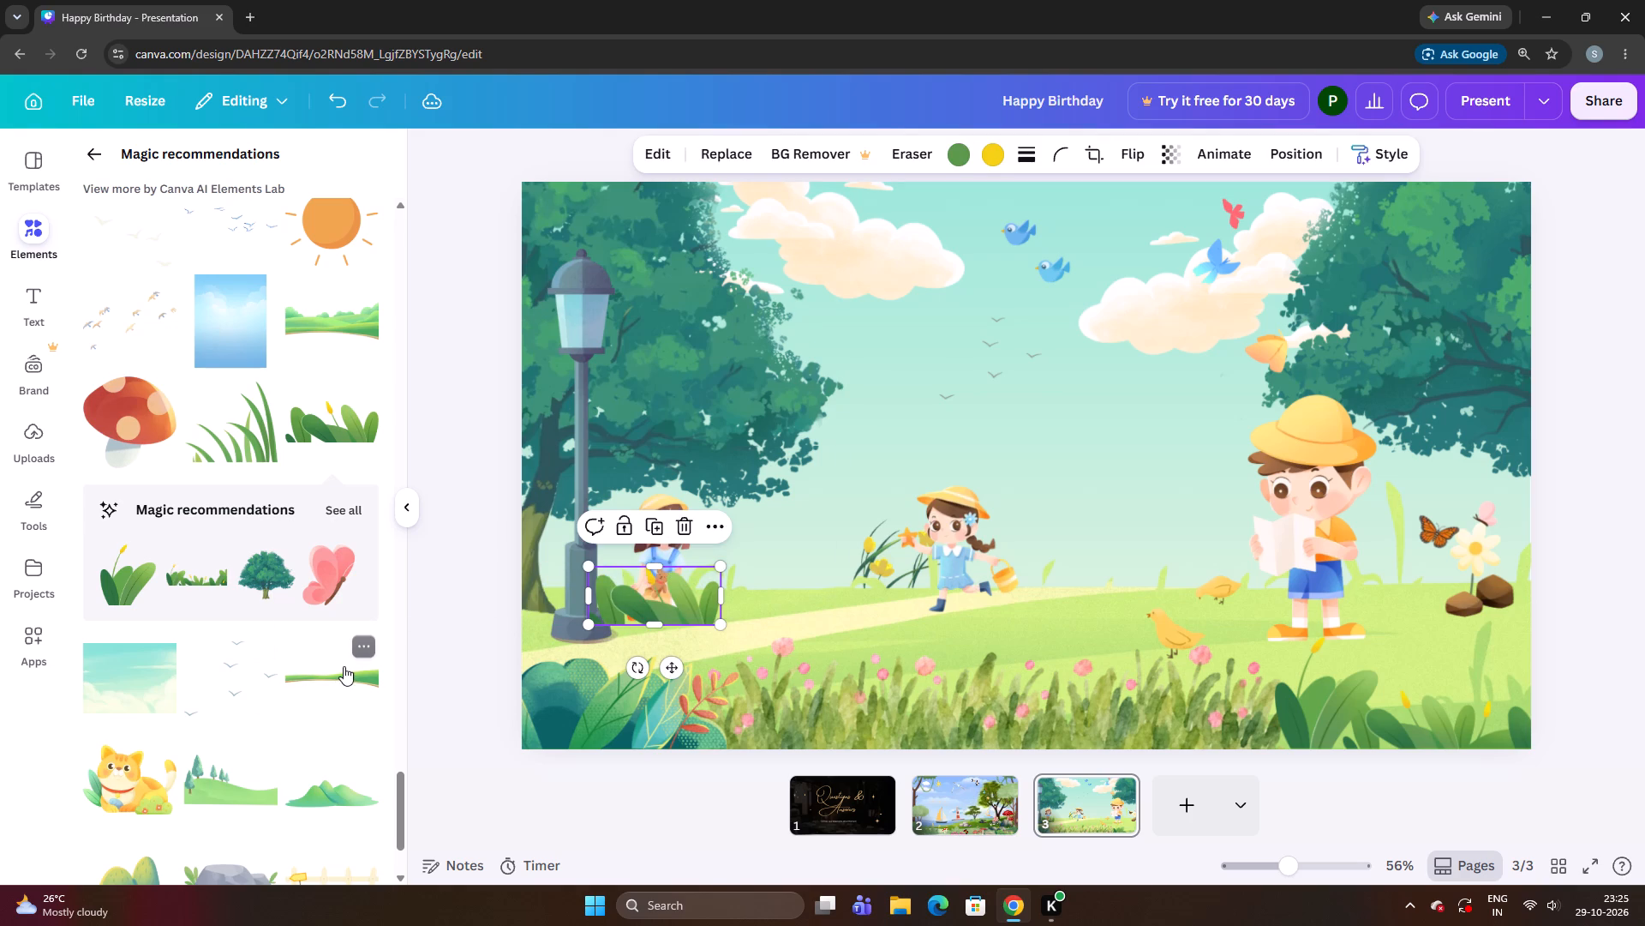
Add the long grassy bank strip with the brown edge and enlarge it to span the full page width across the horizon.
left_click(344, 666)
left_click_drag(1028, 483, 1104, 524)
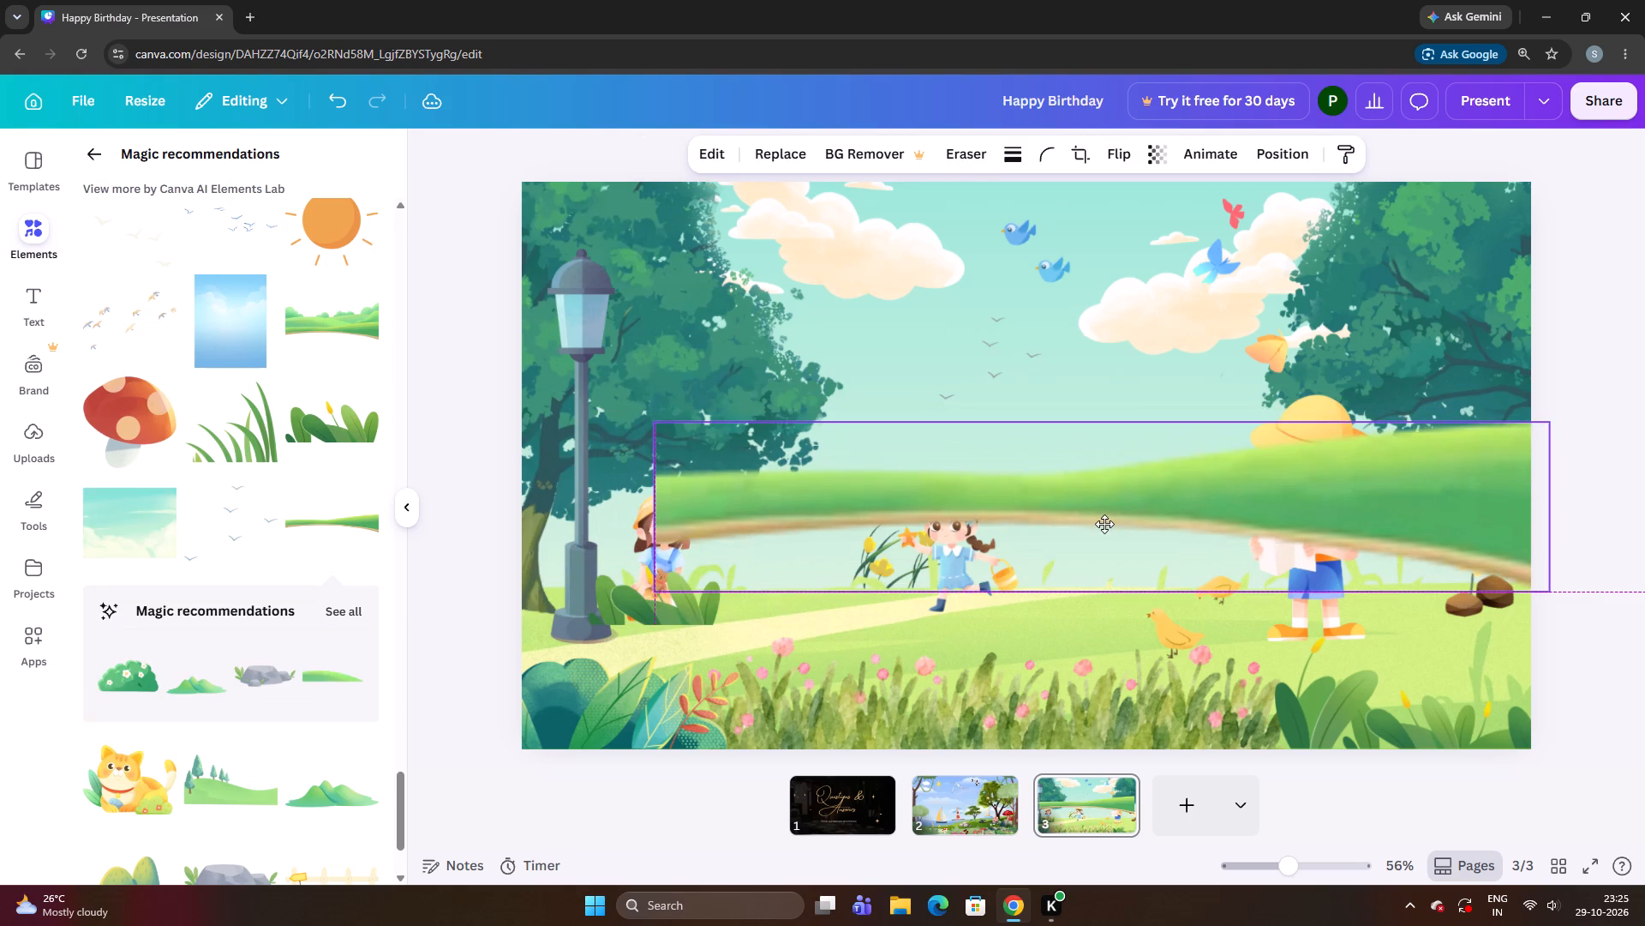
left_click_drag(1104, 524, 963, 542)
left_click_drag(962, 545, 968, 578)
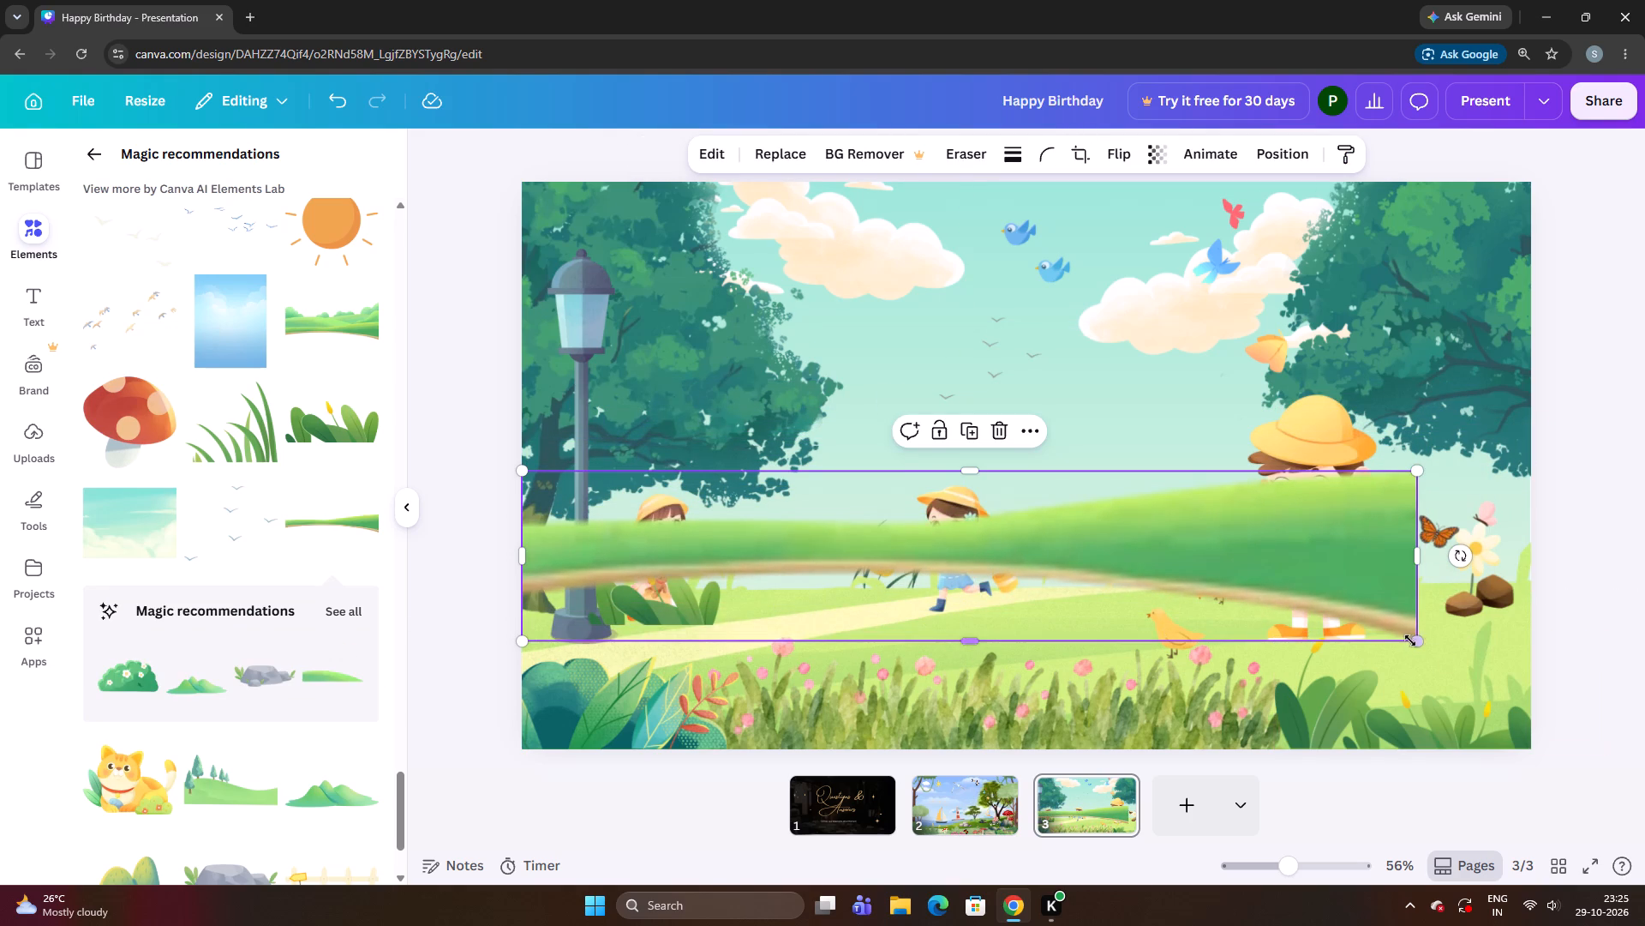
left_click_drag(1412, 641, 1644, 678)
left_click_drag(1542, 610, 1506, 585)
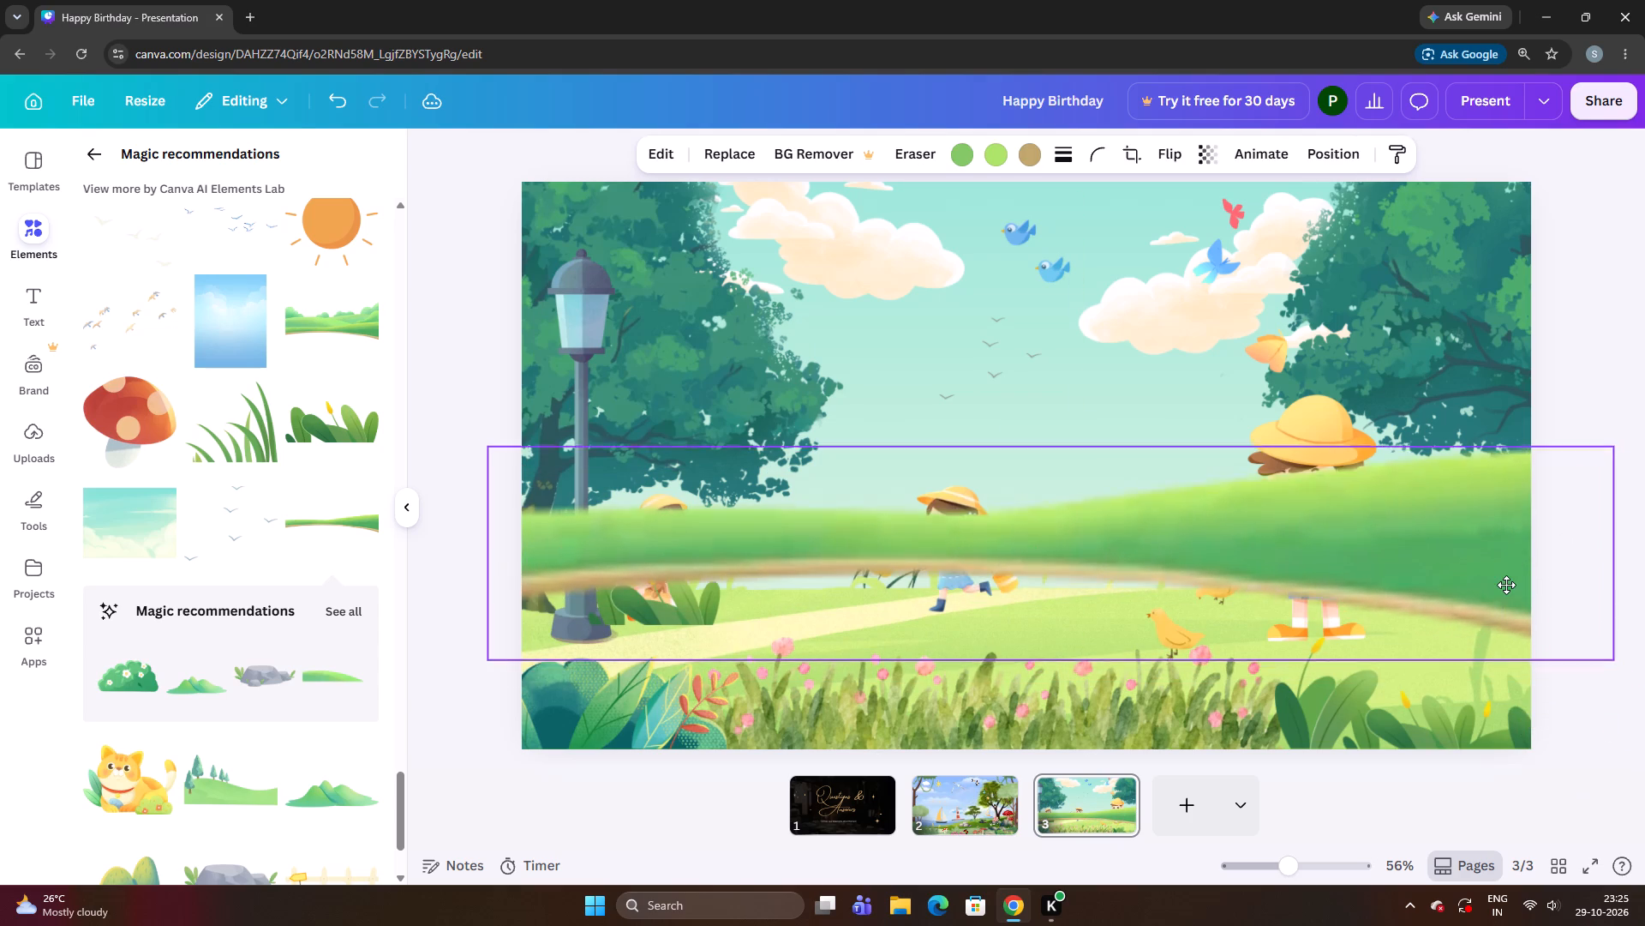
left_click_drag(1506, 585, 1502, 571)
Send the grassy bank strip to the back, behind the children, trees and lawn.
right_click(1501, 566)
left_click(1492, 418)
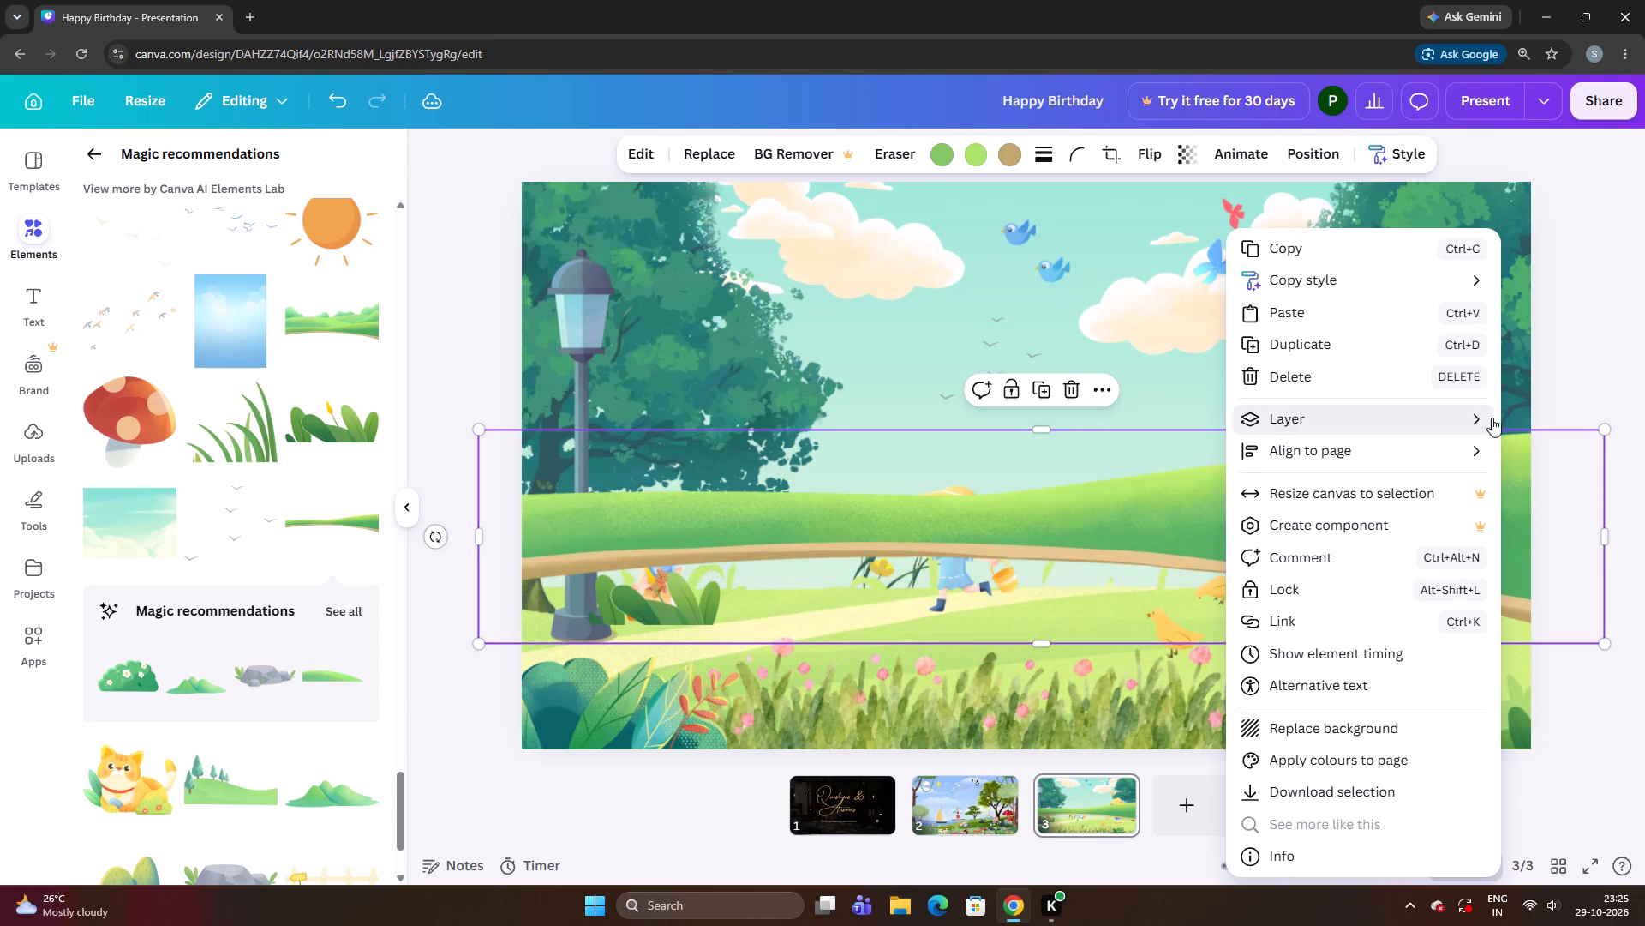
left_click(1139, 508)
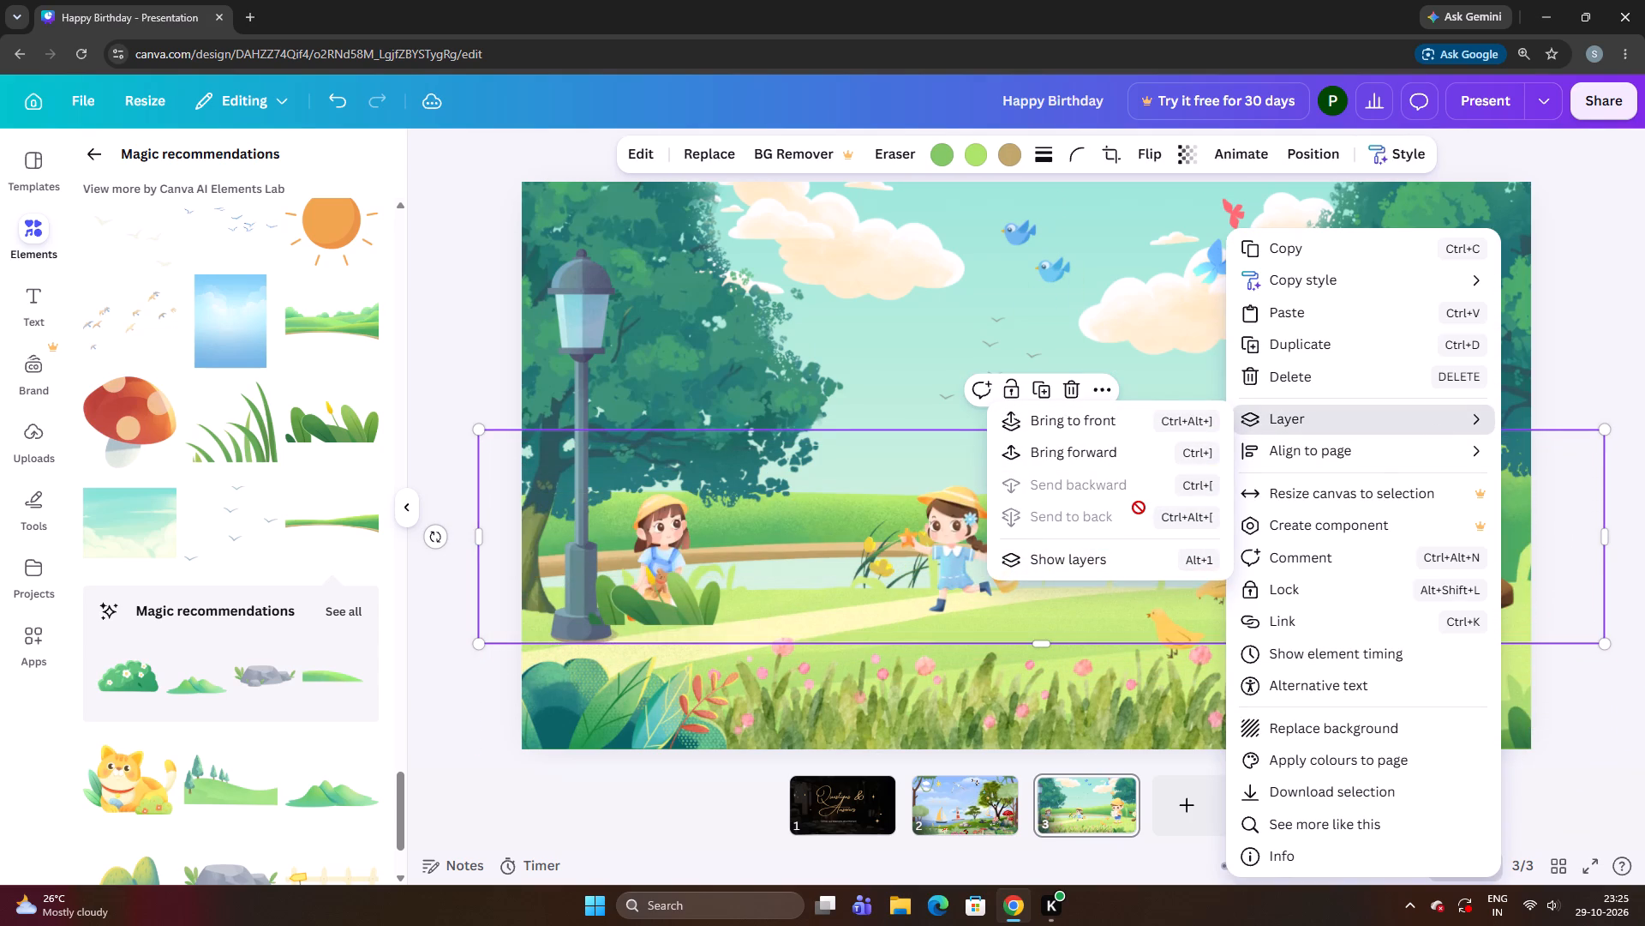
left_click(949, 329)
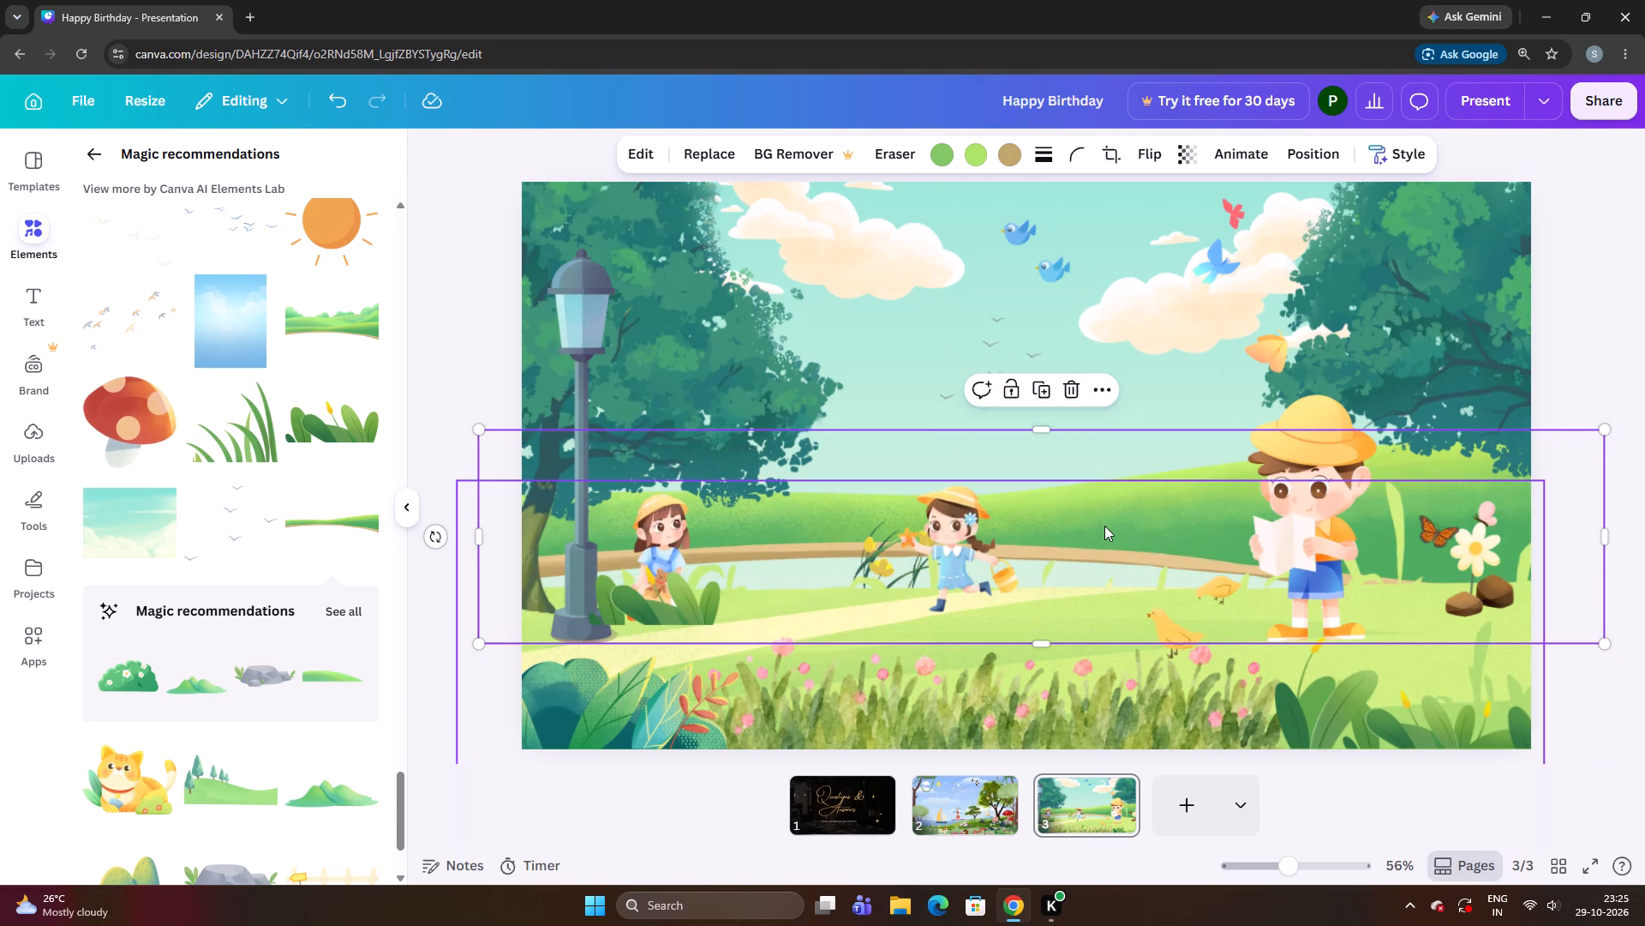
Lower the grassy bank strip until its brown edge is hidden behind the lawn, and shift it slightly toward the lamp post.
left_click(1104, 526)
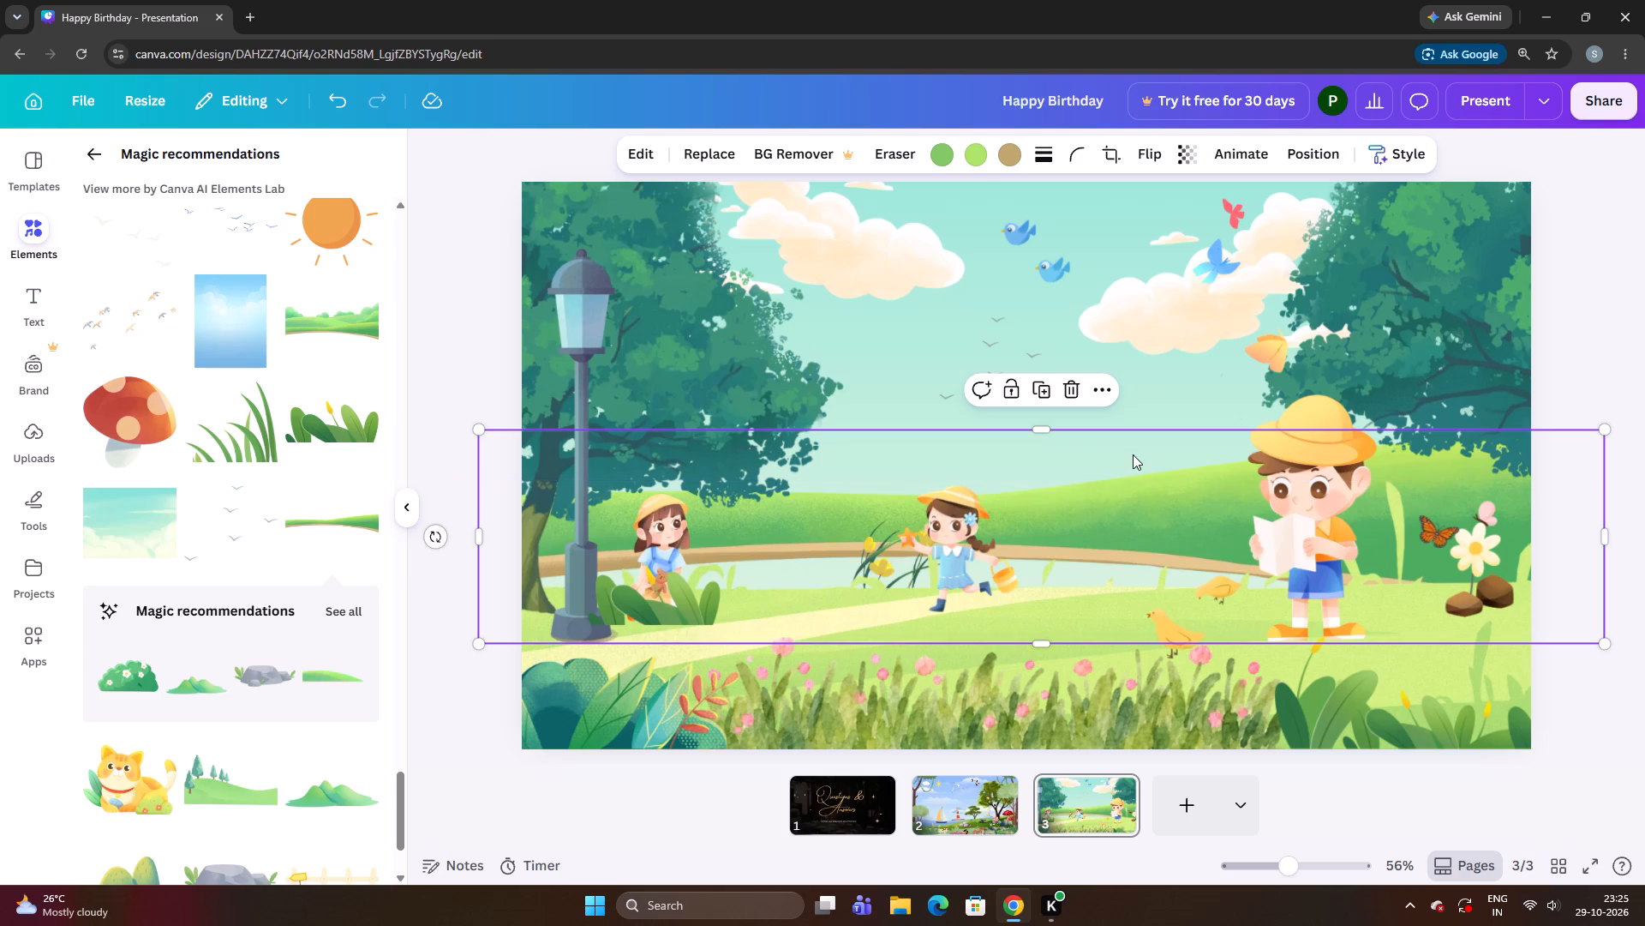
key("Down")
left_click(1133, 454)
left_click(1163, 352)
left_click(1152, 470)
key("Down")
key("Down")
key("Down")
key("Down")
key("Down")
key("Down")
key("Down")
key("Down")
key("Down")
key("Down")
key("Down")
key("Down")
key("Down")
key("Down")
key("Down")
key("Down")
key("Down")
key("Down")
key("Down")
key("Down")
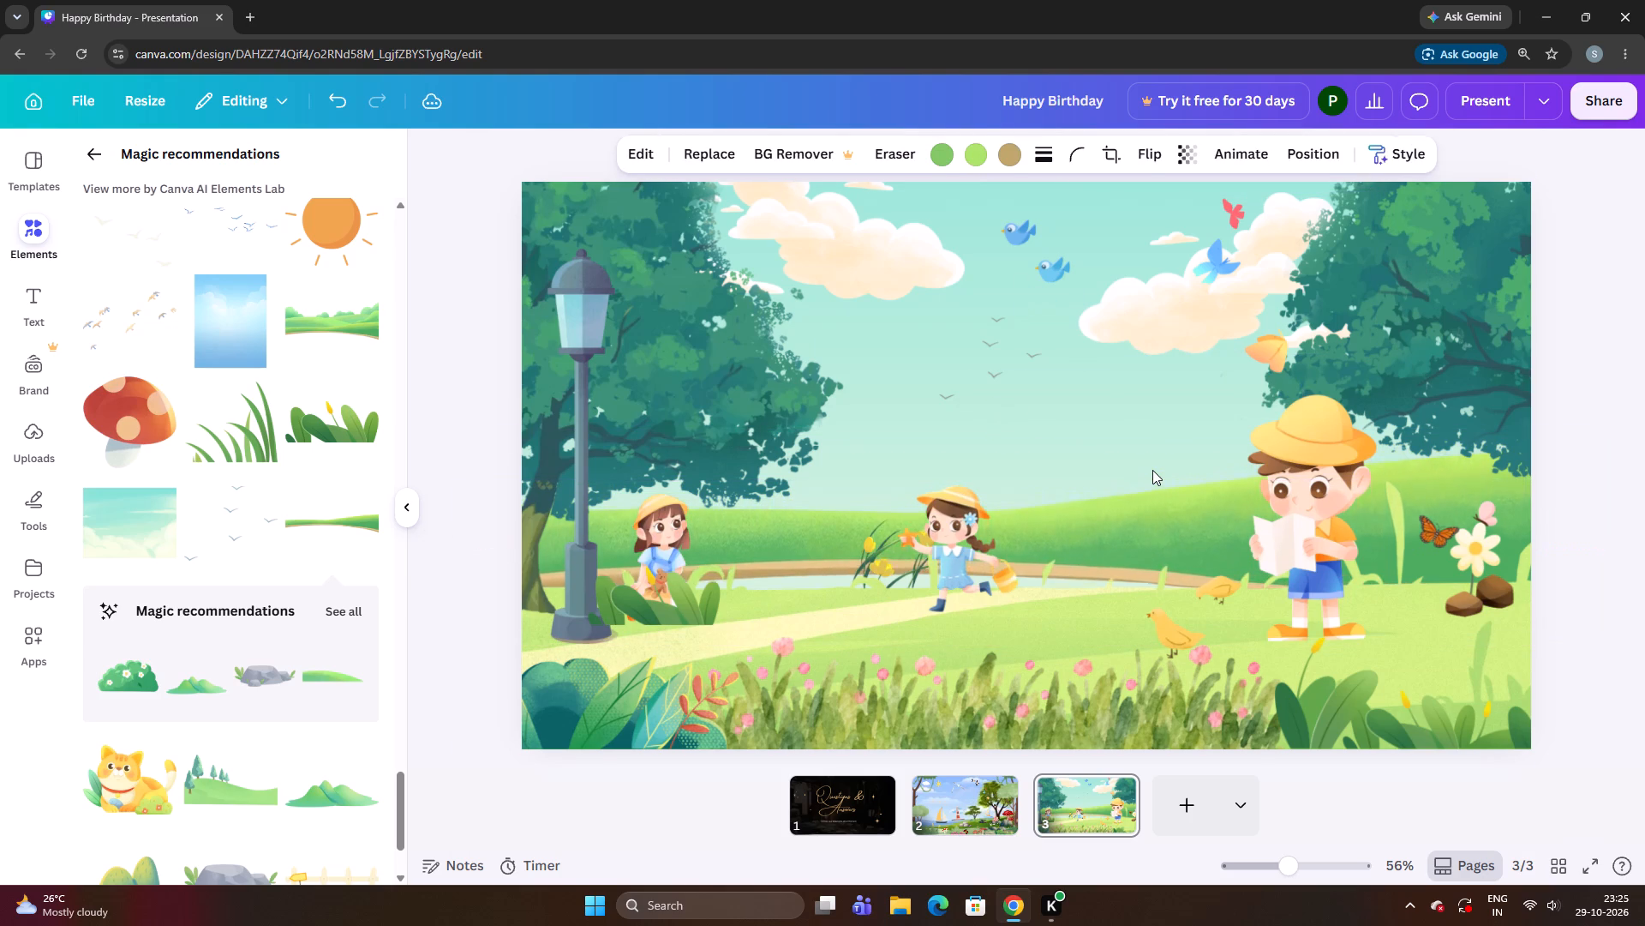
key("Down")
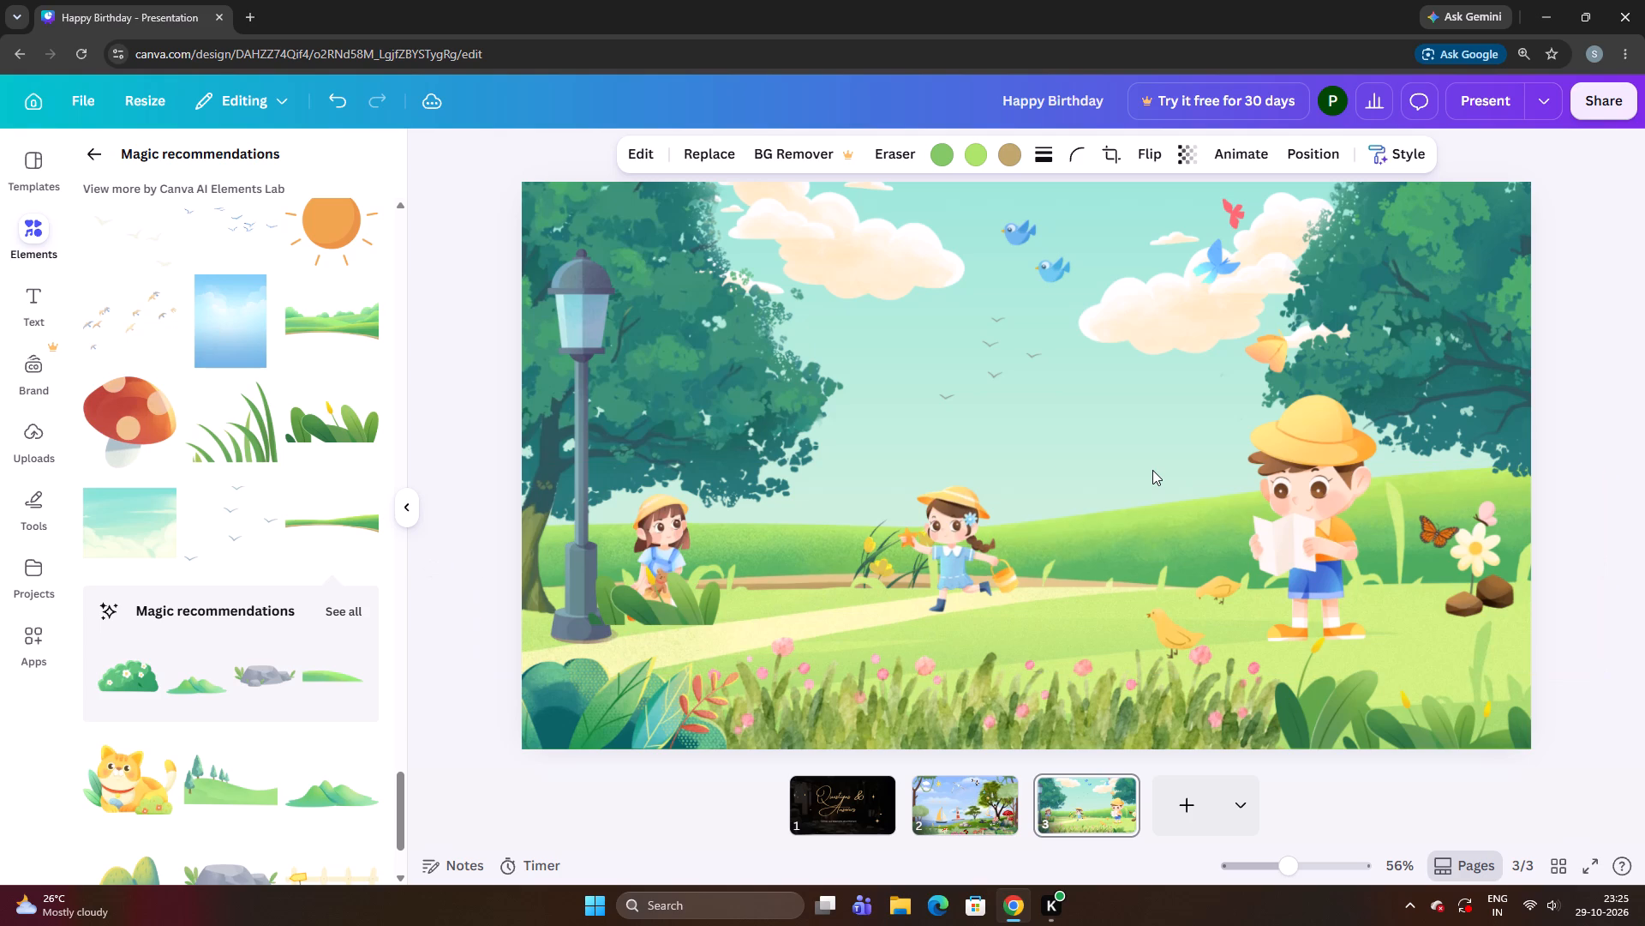
key("Down")
key("Down")
key("Down")
key("Down")
key("Down")
key("Down")
key("Down")
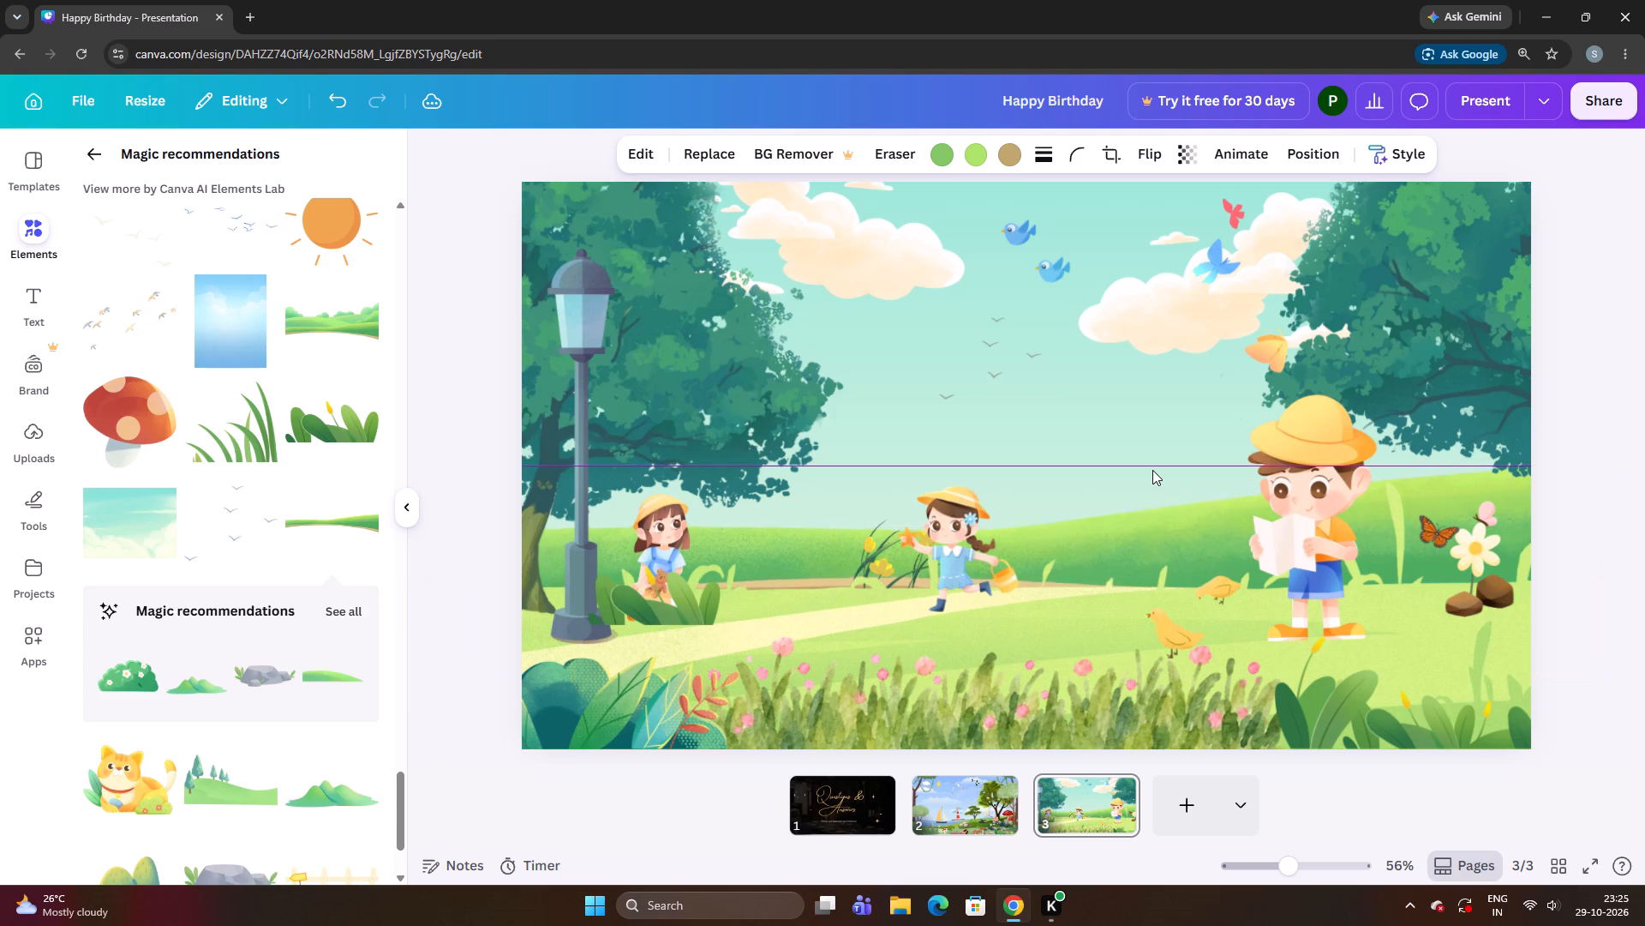
key("Down")
key("Down")
key("Down")
key("Left")
key("Left")
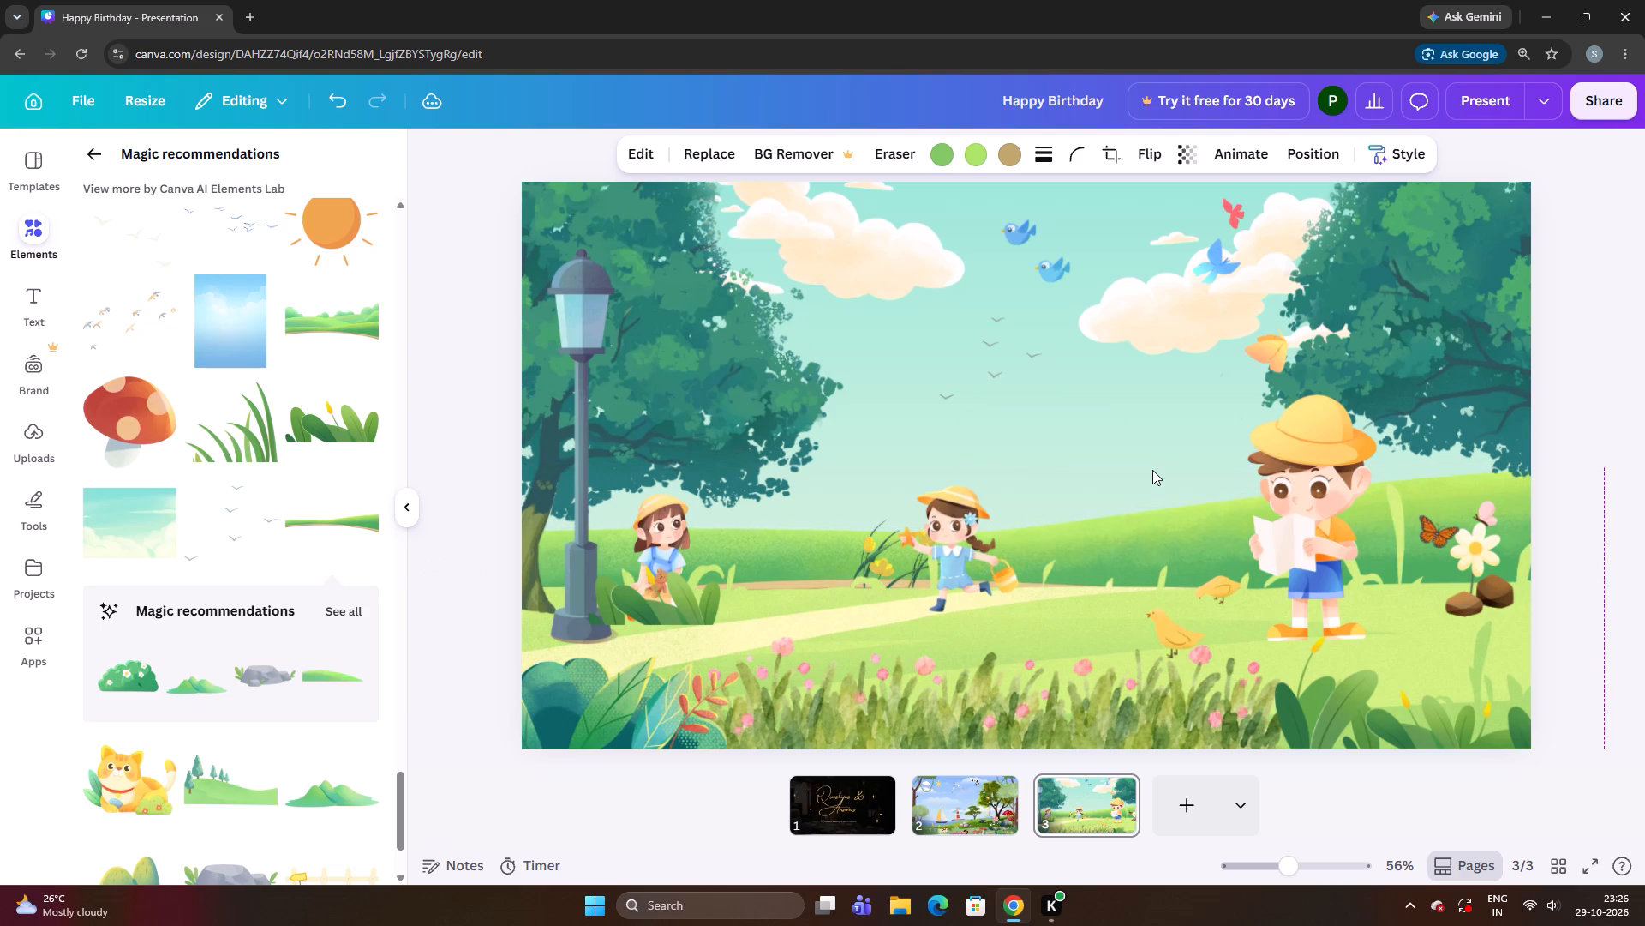
key("Down")
key("Down")
key("Down")
key("Down")
key("Down")
key("Down")
key("Down")
key("Down")
key("Down")
key("Down")
key("Down")
key("Down")
key("Down")
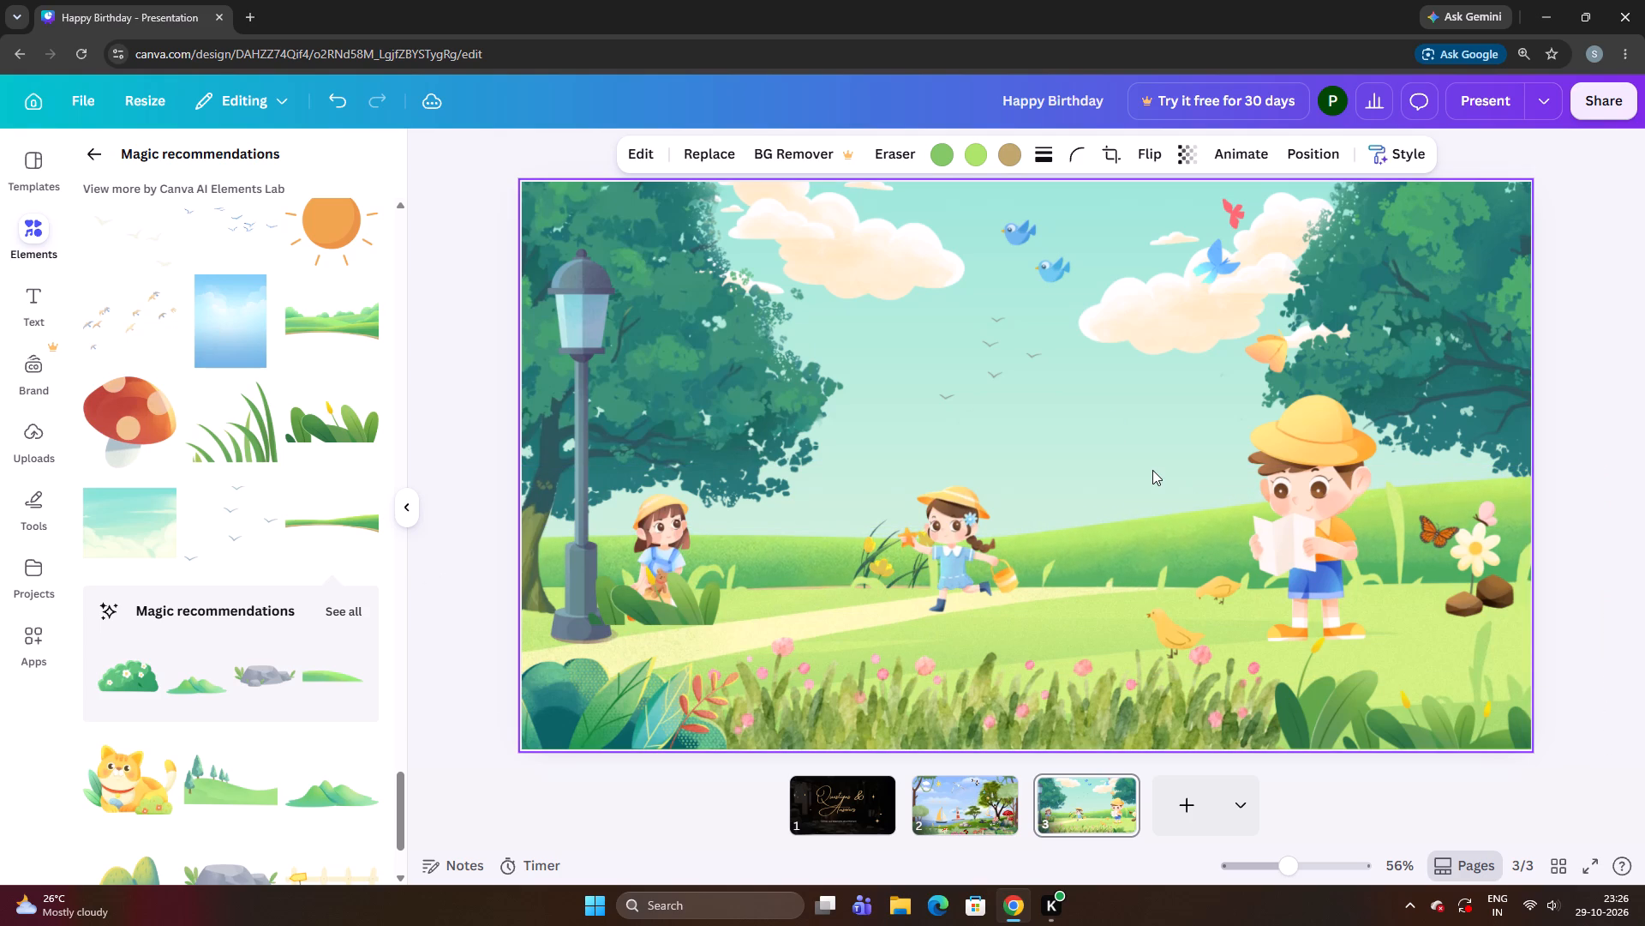
key("Down")
key("Down")
key("Down")
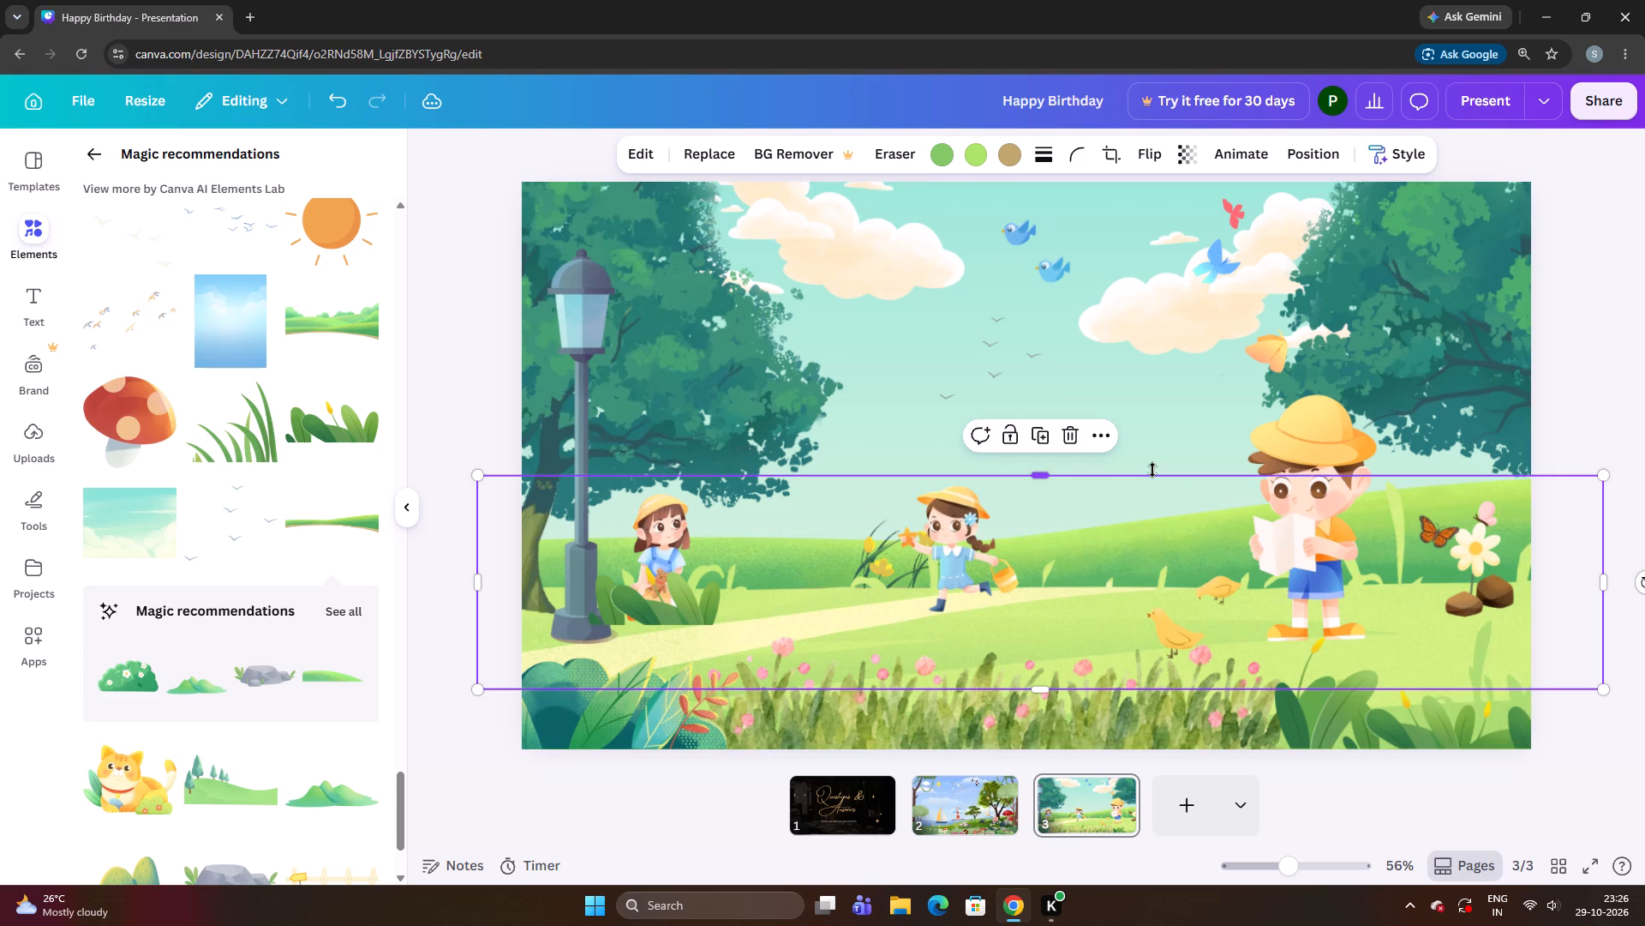
key("Up")
key("Left")
key("Left")
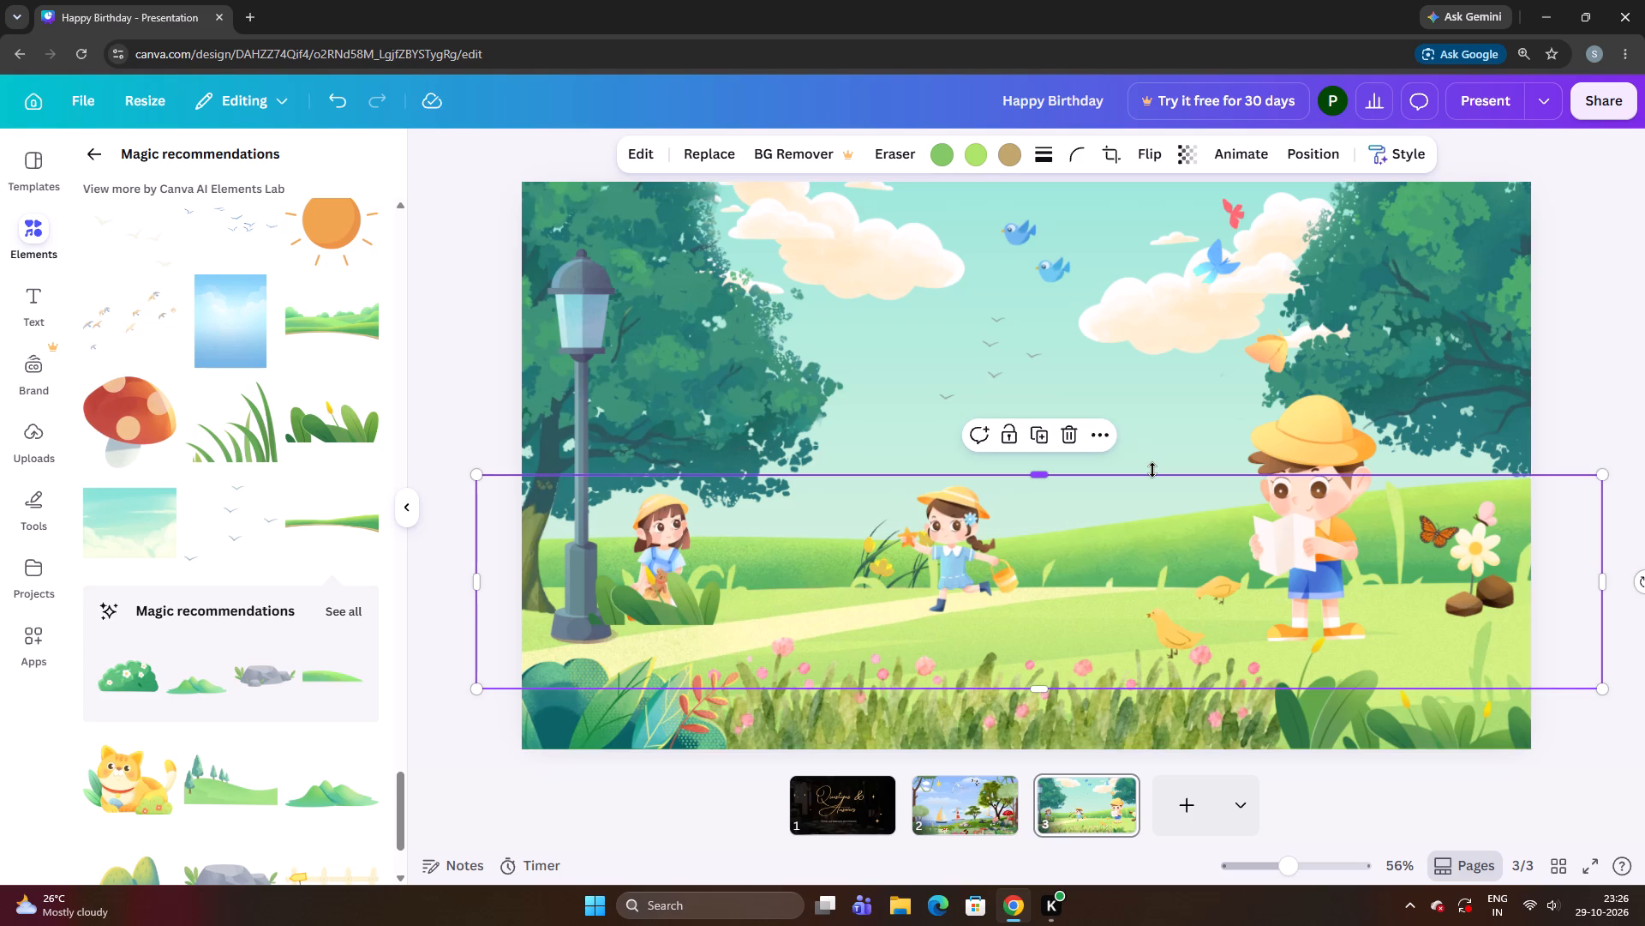
left_click(1122, 406)
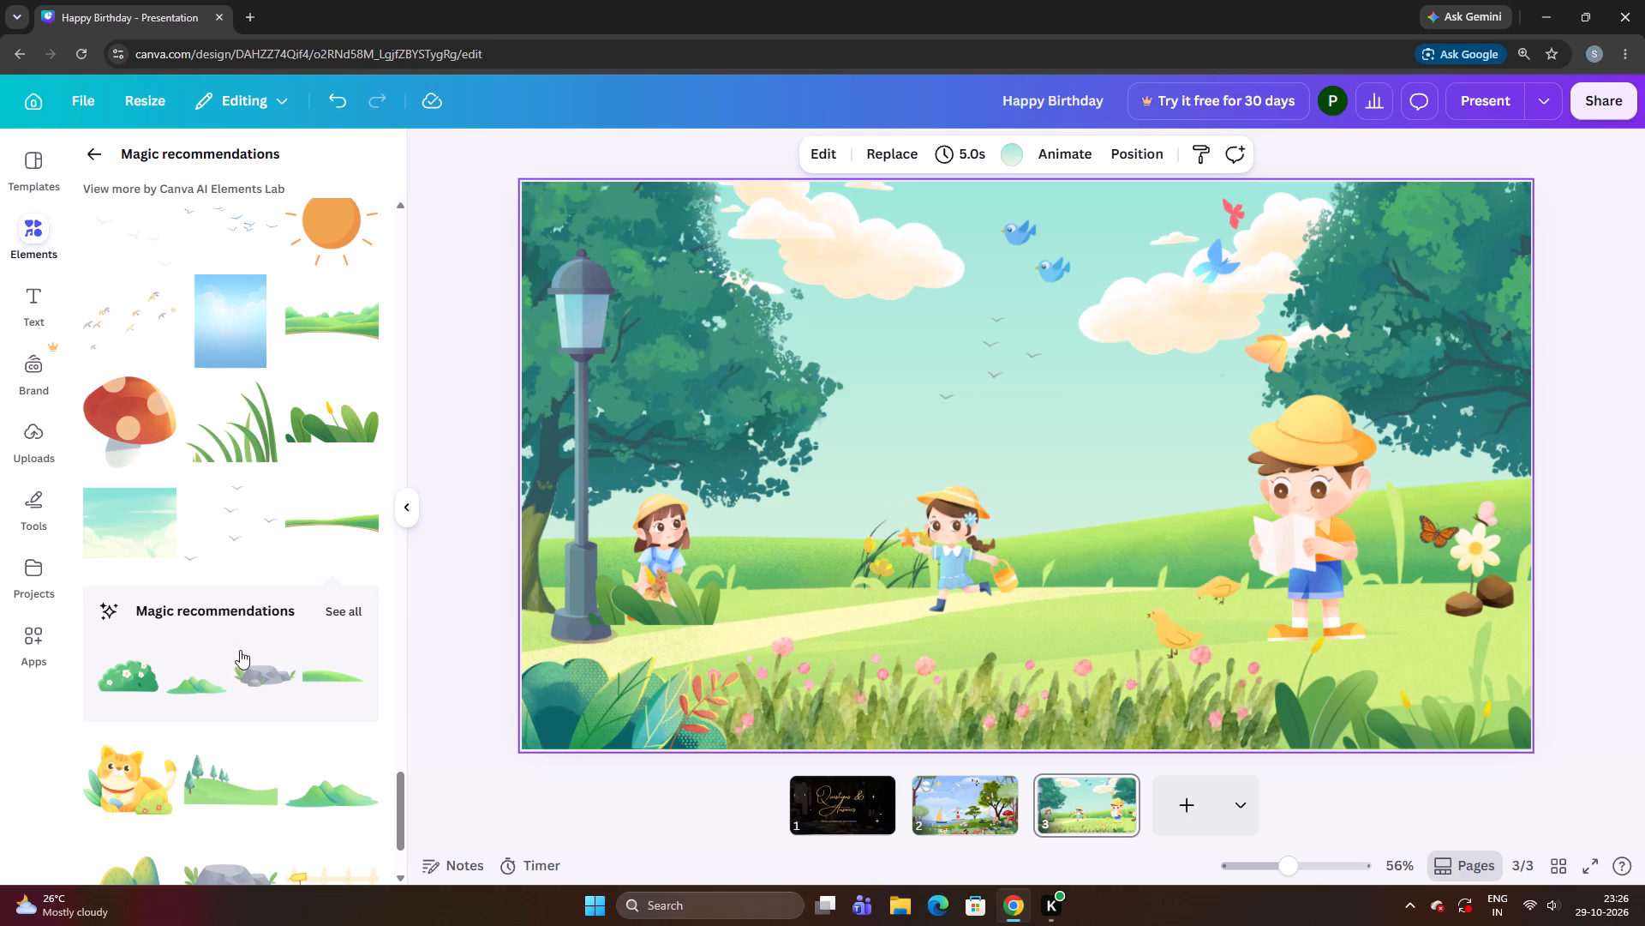
Add the orange cat from the magic recommendations, shrink it to a small size and place it on the hill beside the reading boy.
scroll(198, 725, "down", 3)
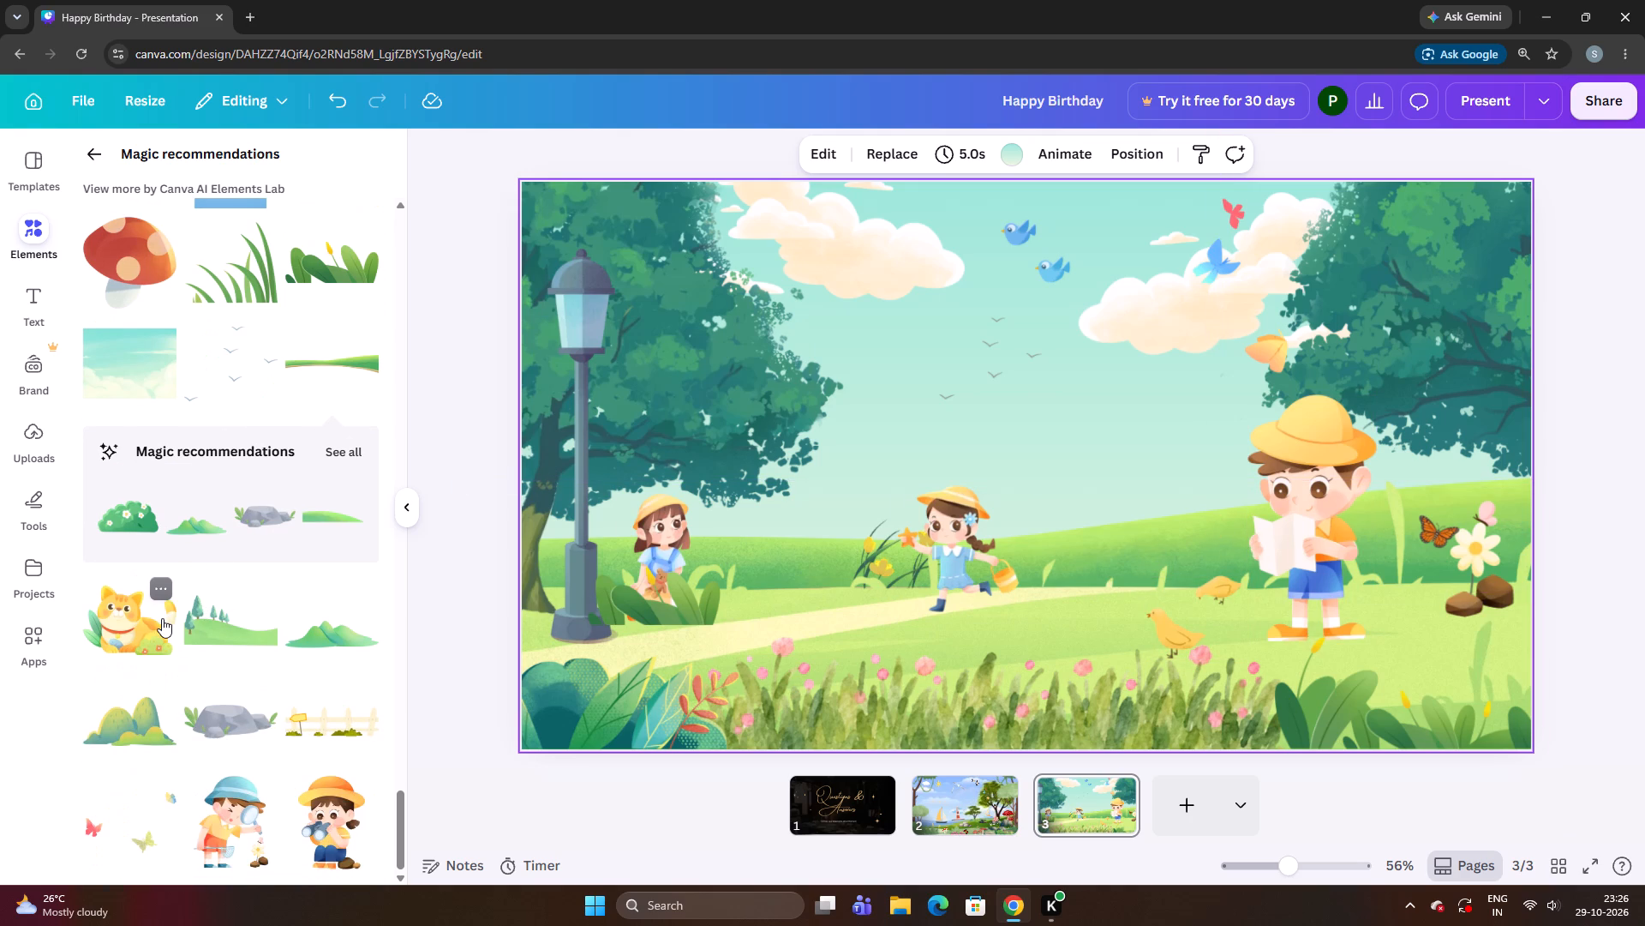
left_click(162, 618)
left_click_drag(974, 629, 984, 554)
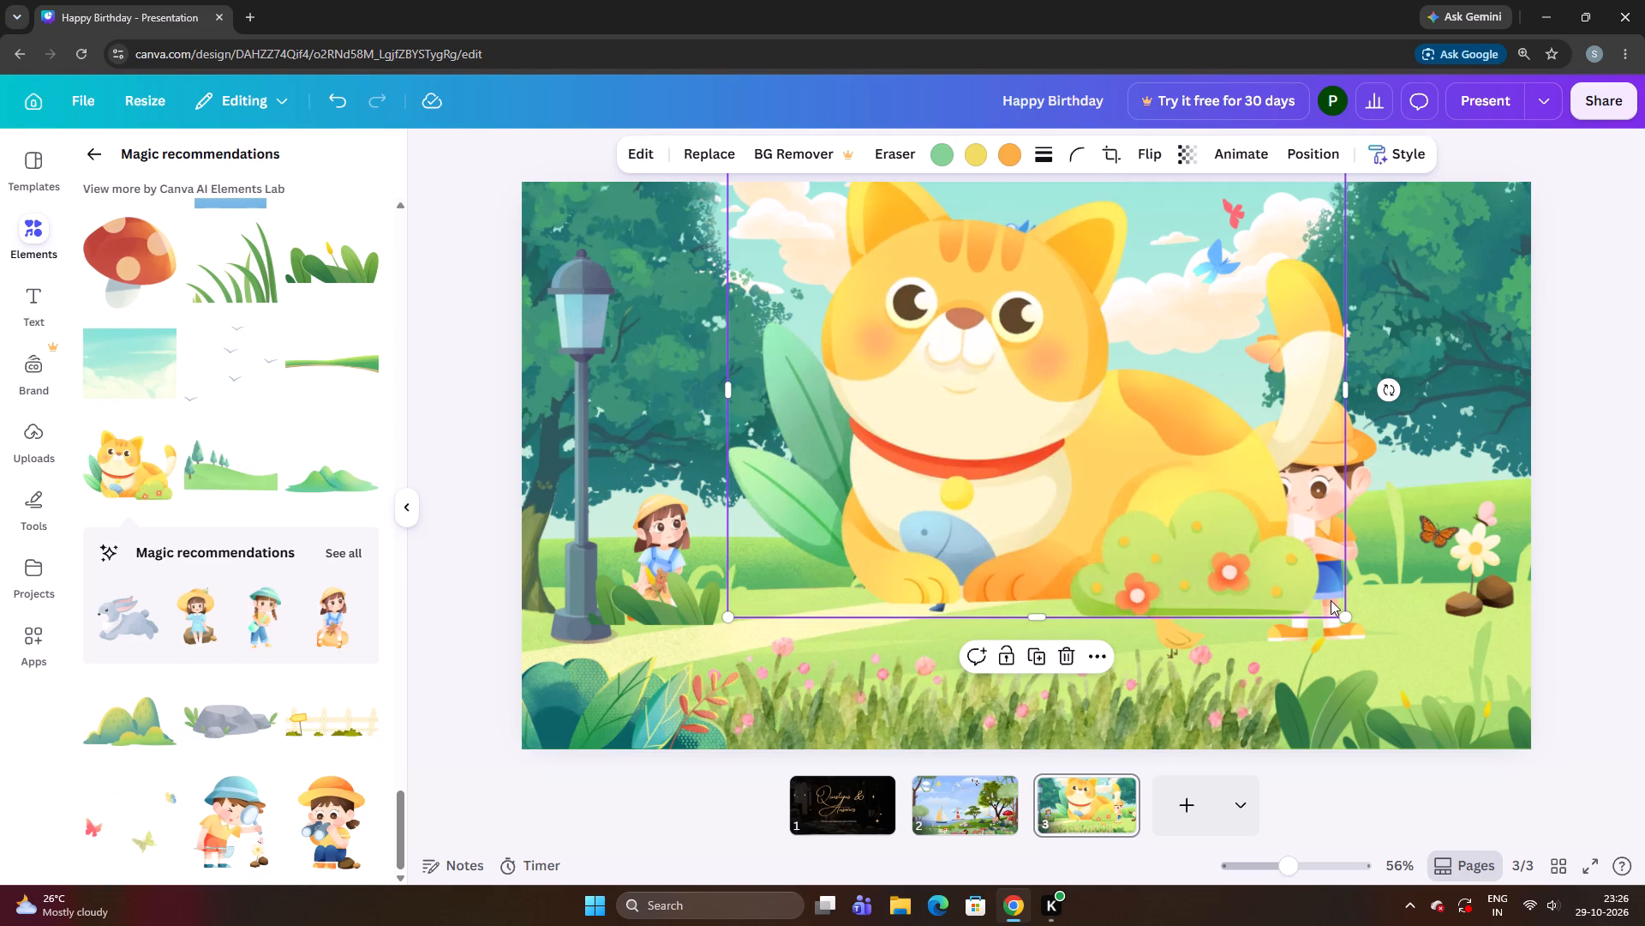
left_click_drag(1349, 618, 1044, 356)
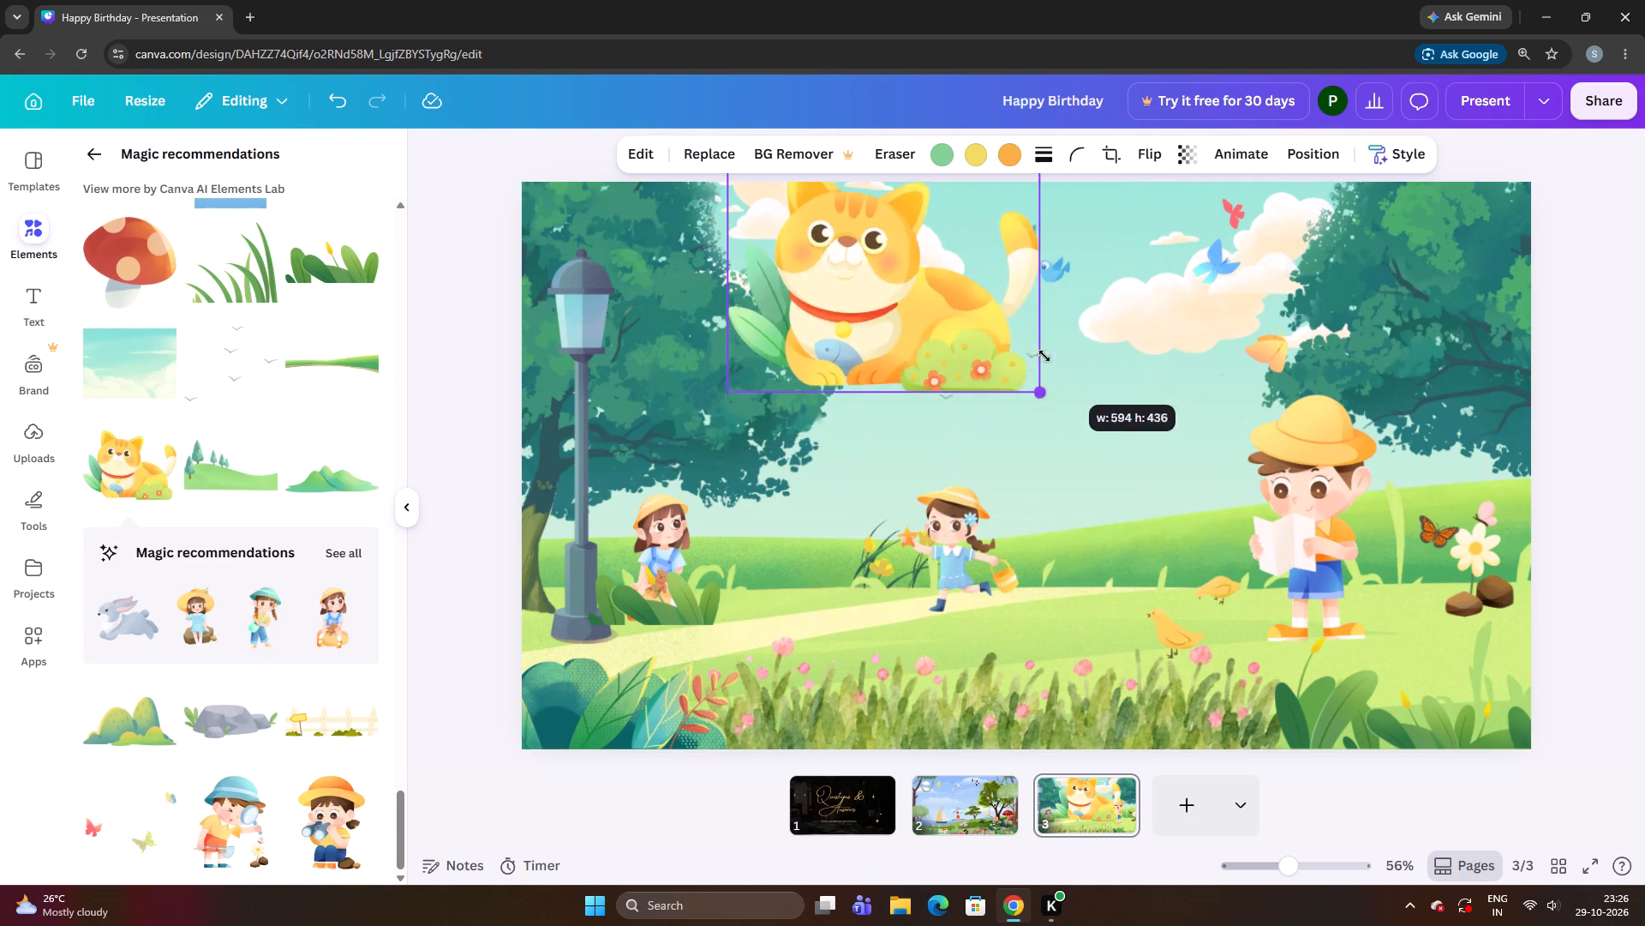
left_click_drag(1044, 356, 862, 251)
left_click_drag(826, 228, 1210, 539)
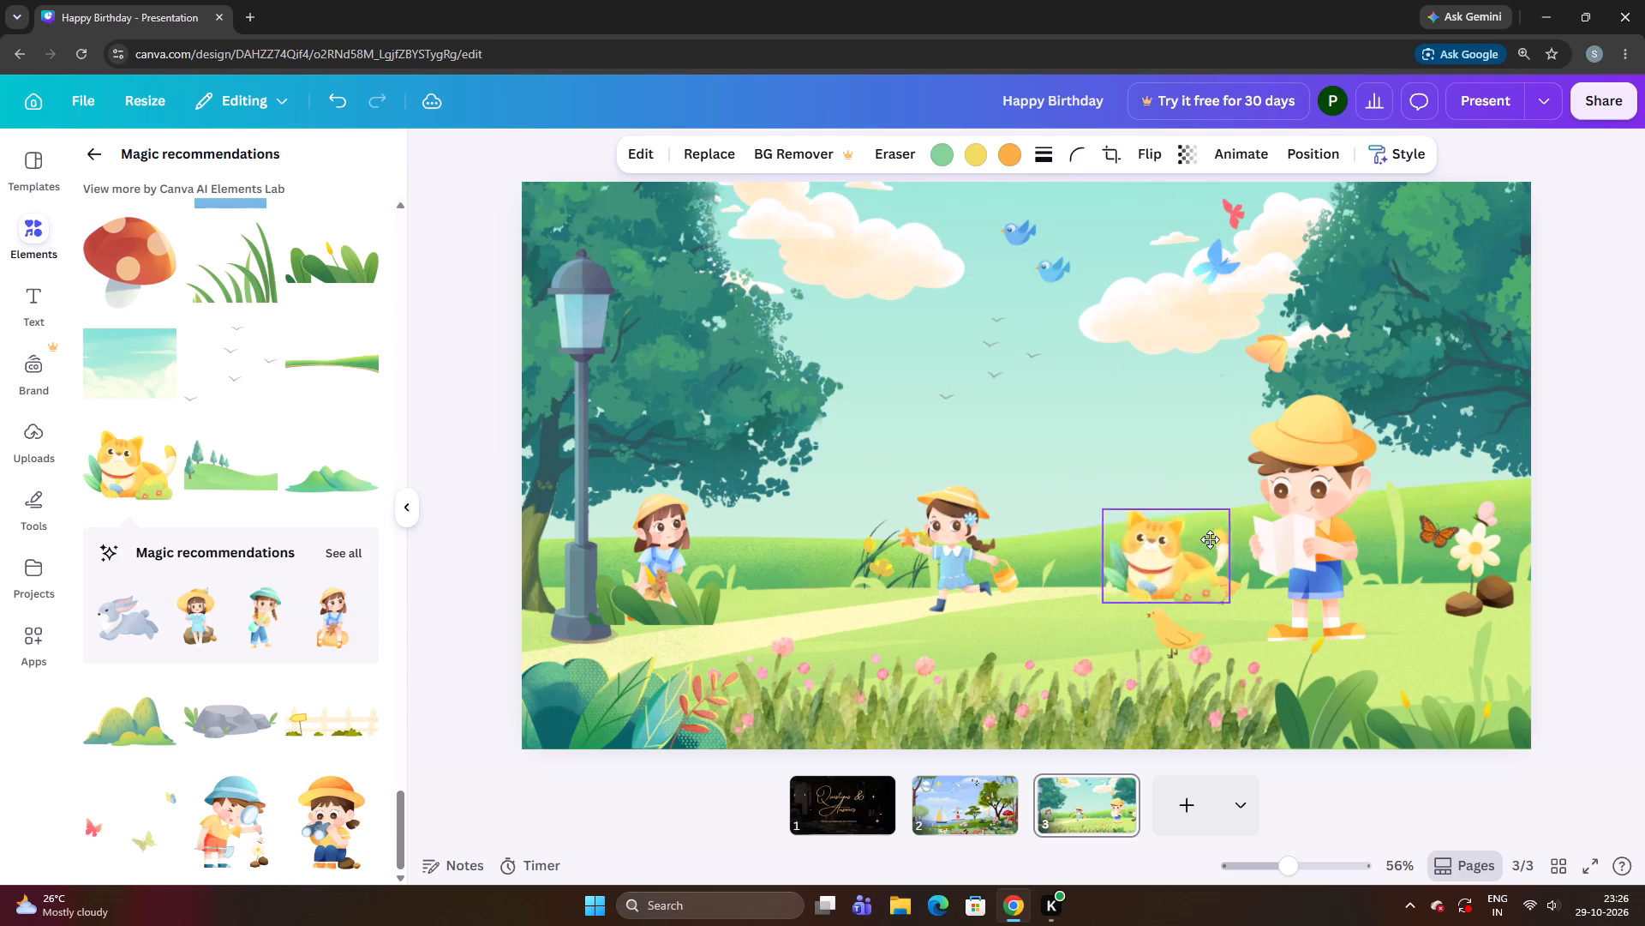
left_click_drag(1210, 539, 1215, 519)
left_click_drag(1243, 550, 1197, 518)
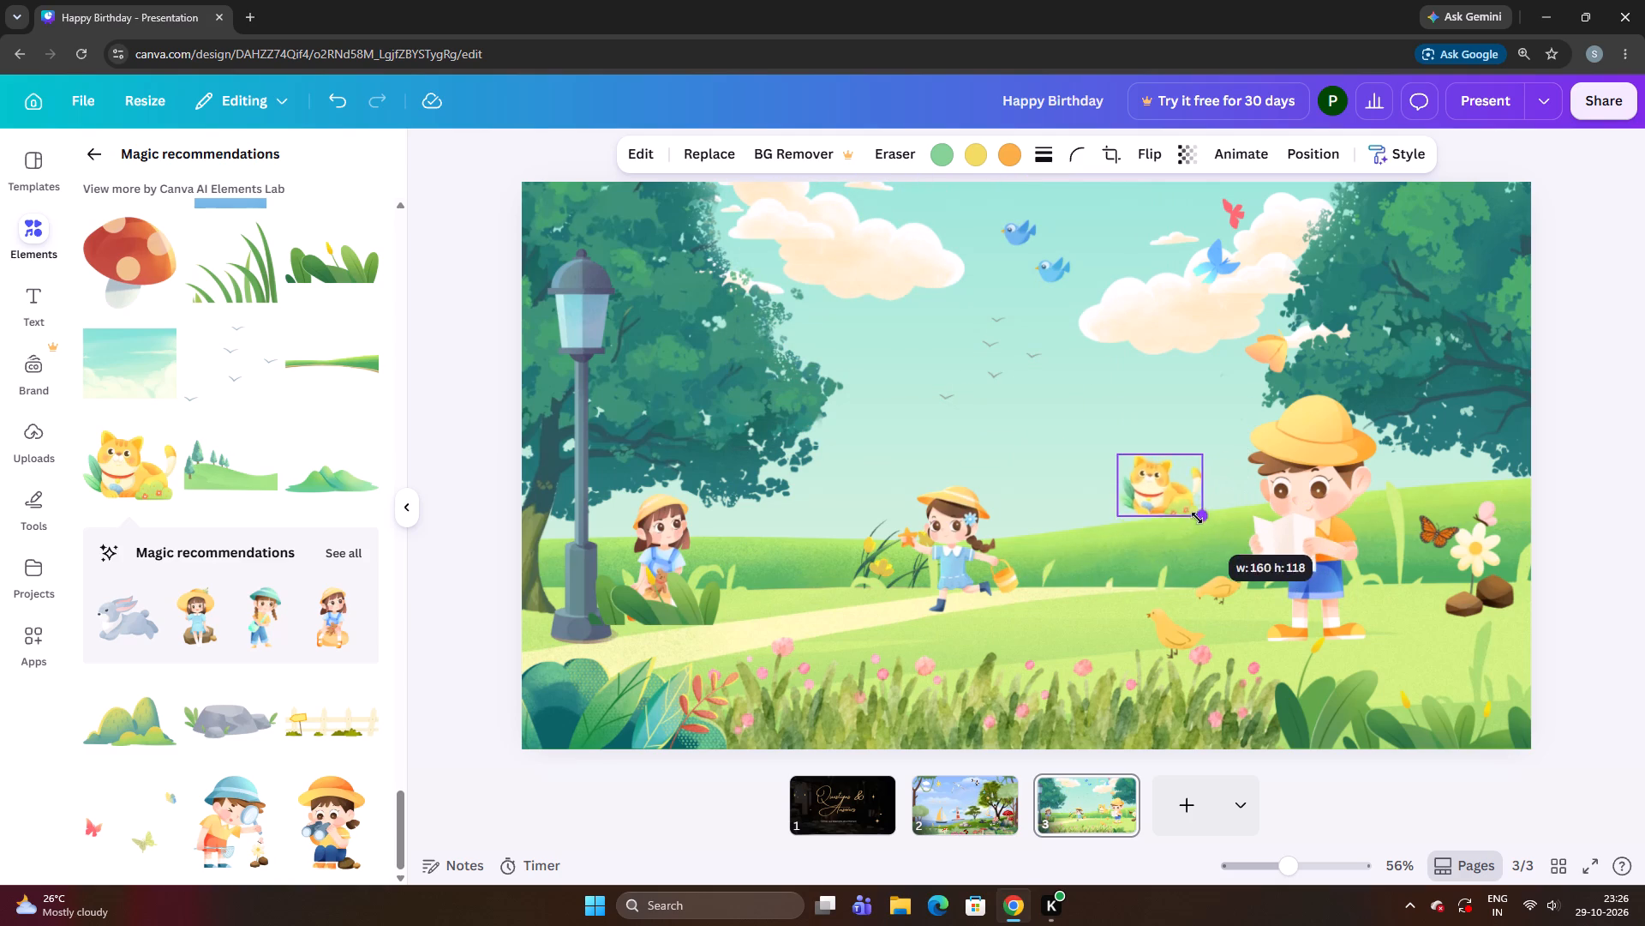
left_click_drag(1197, 518, 1187, 502)
left_click_drag(1165, 477, 1168, 517)
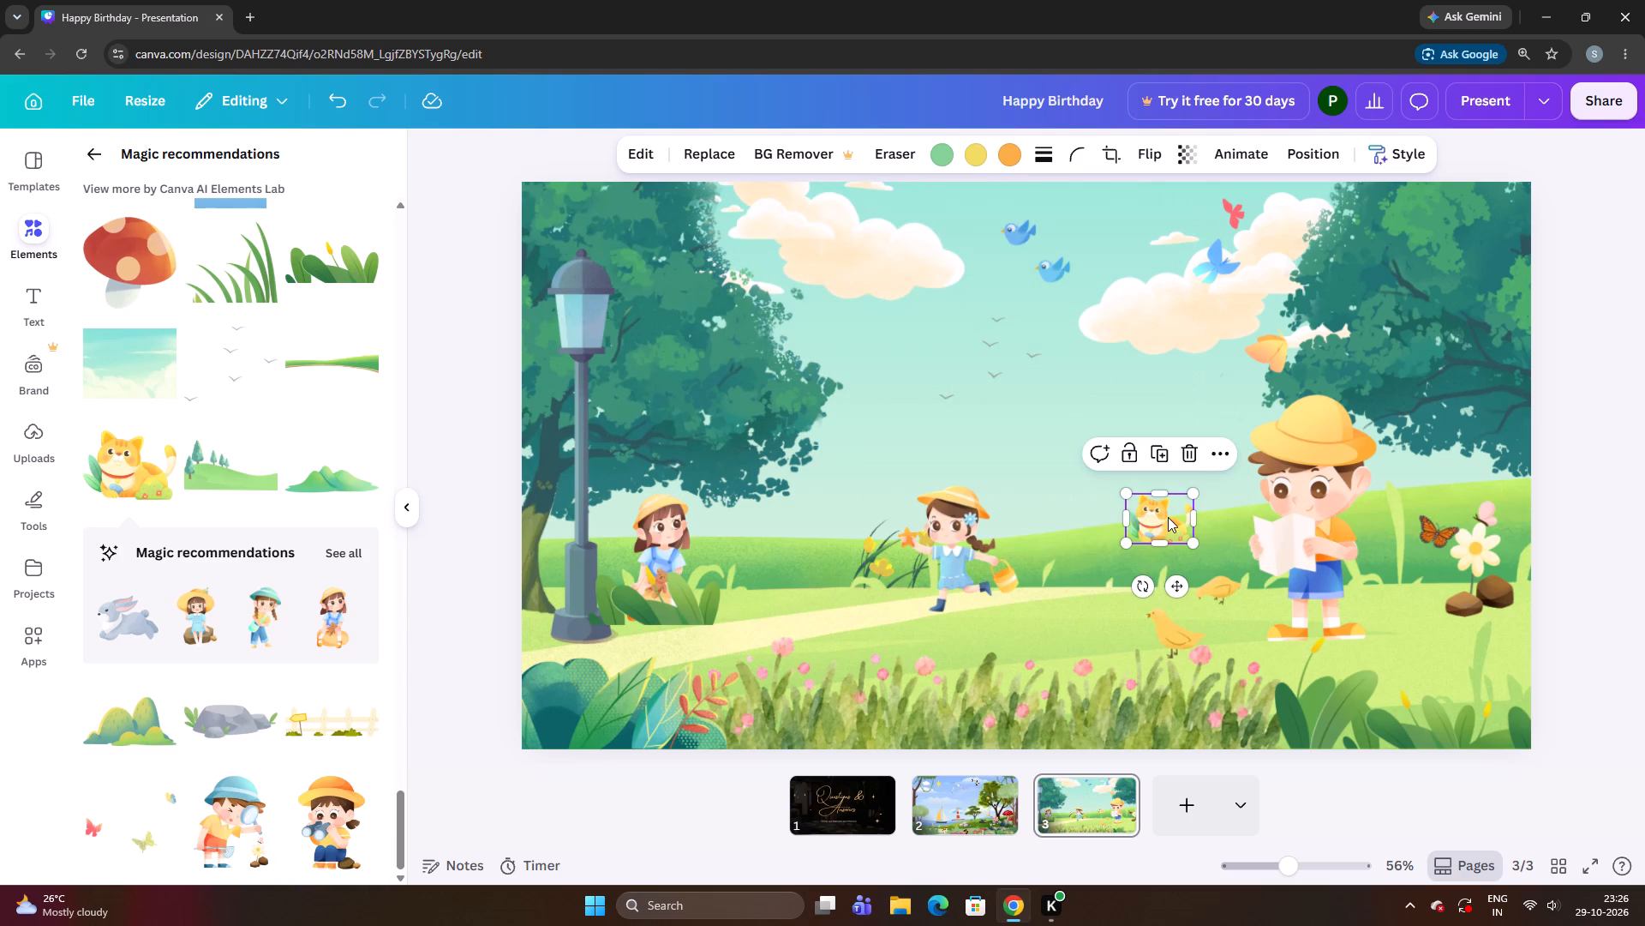
Delete the small leafy bush that sits in front of the seated girl.
left_click_drag(622, 609, 733, 624)
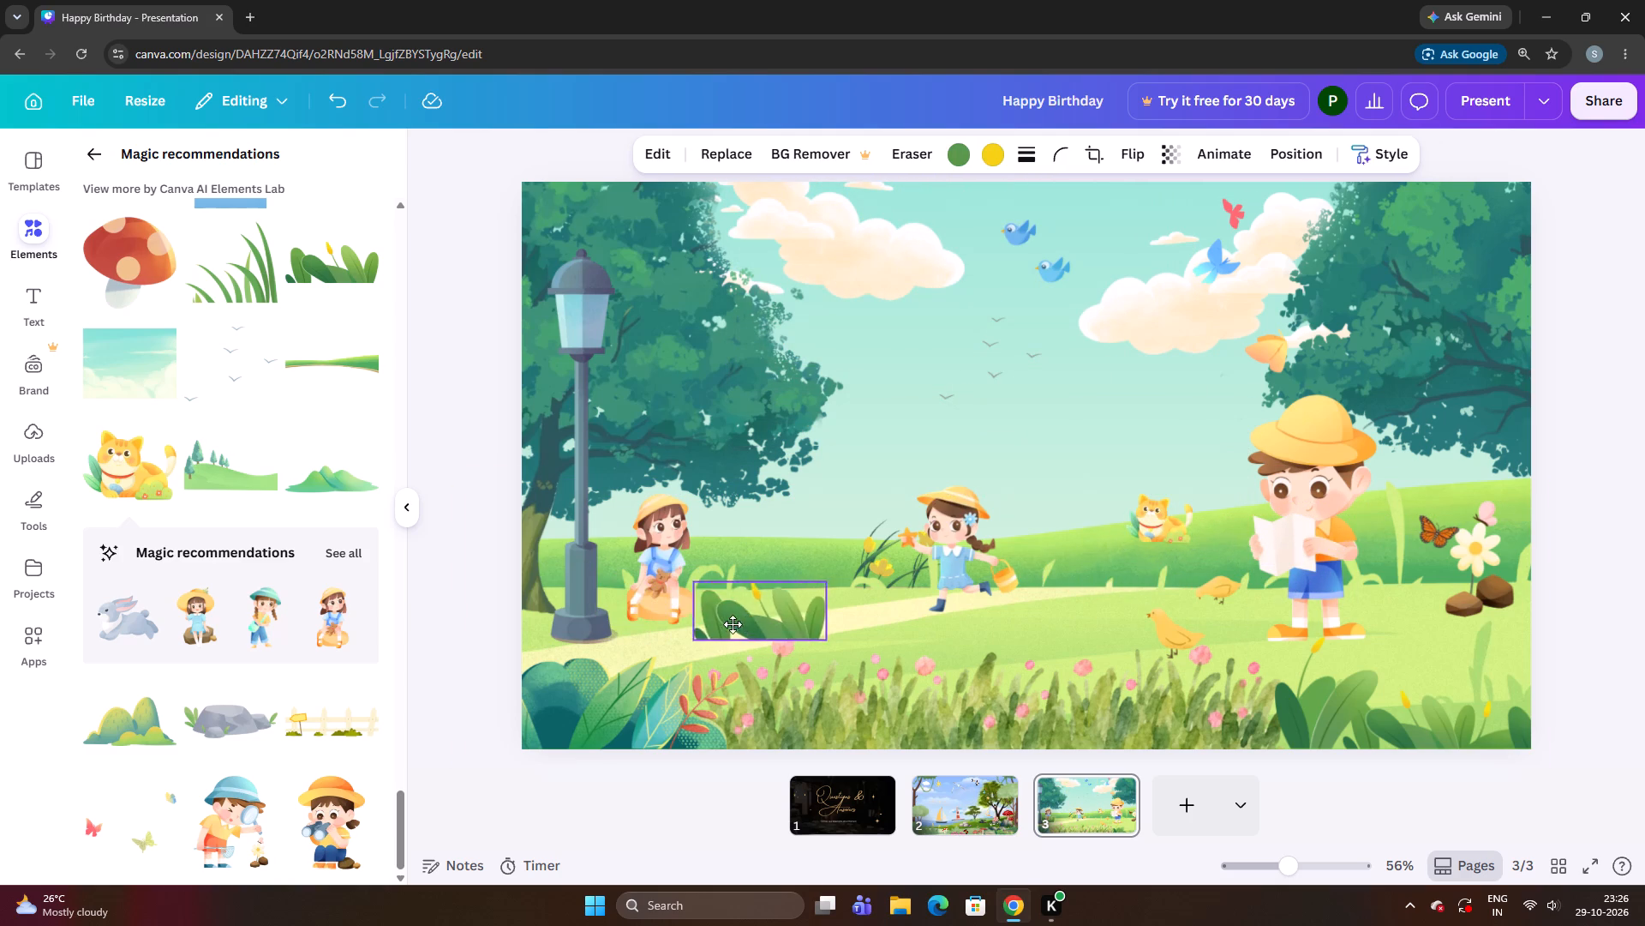
left_click_drag(733, 624, 874, 632)
left_click(937, 548)
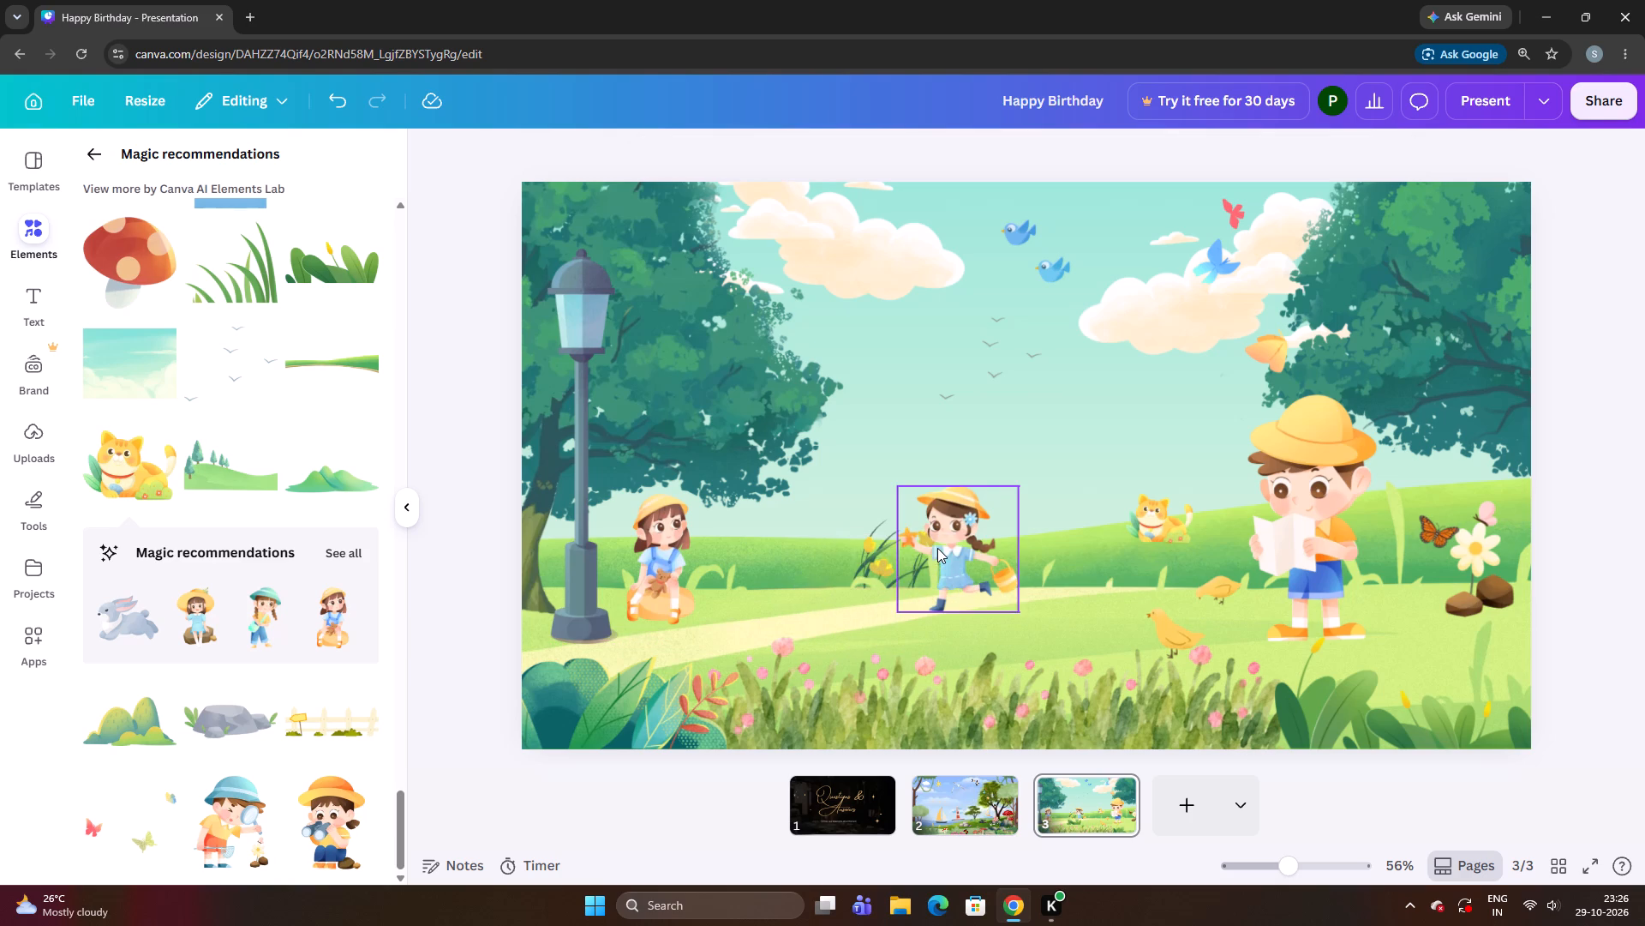
Move the cat down onto the lawn between the running girl and the chicks.
left_click_drag(1152, 516, 1152, 527)
left_click_drag(1152, 527, 1102, 587)
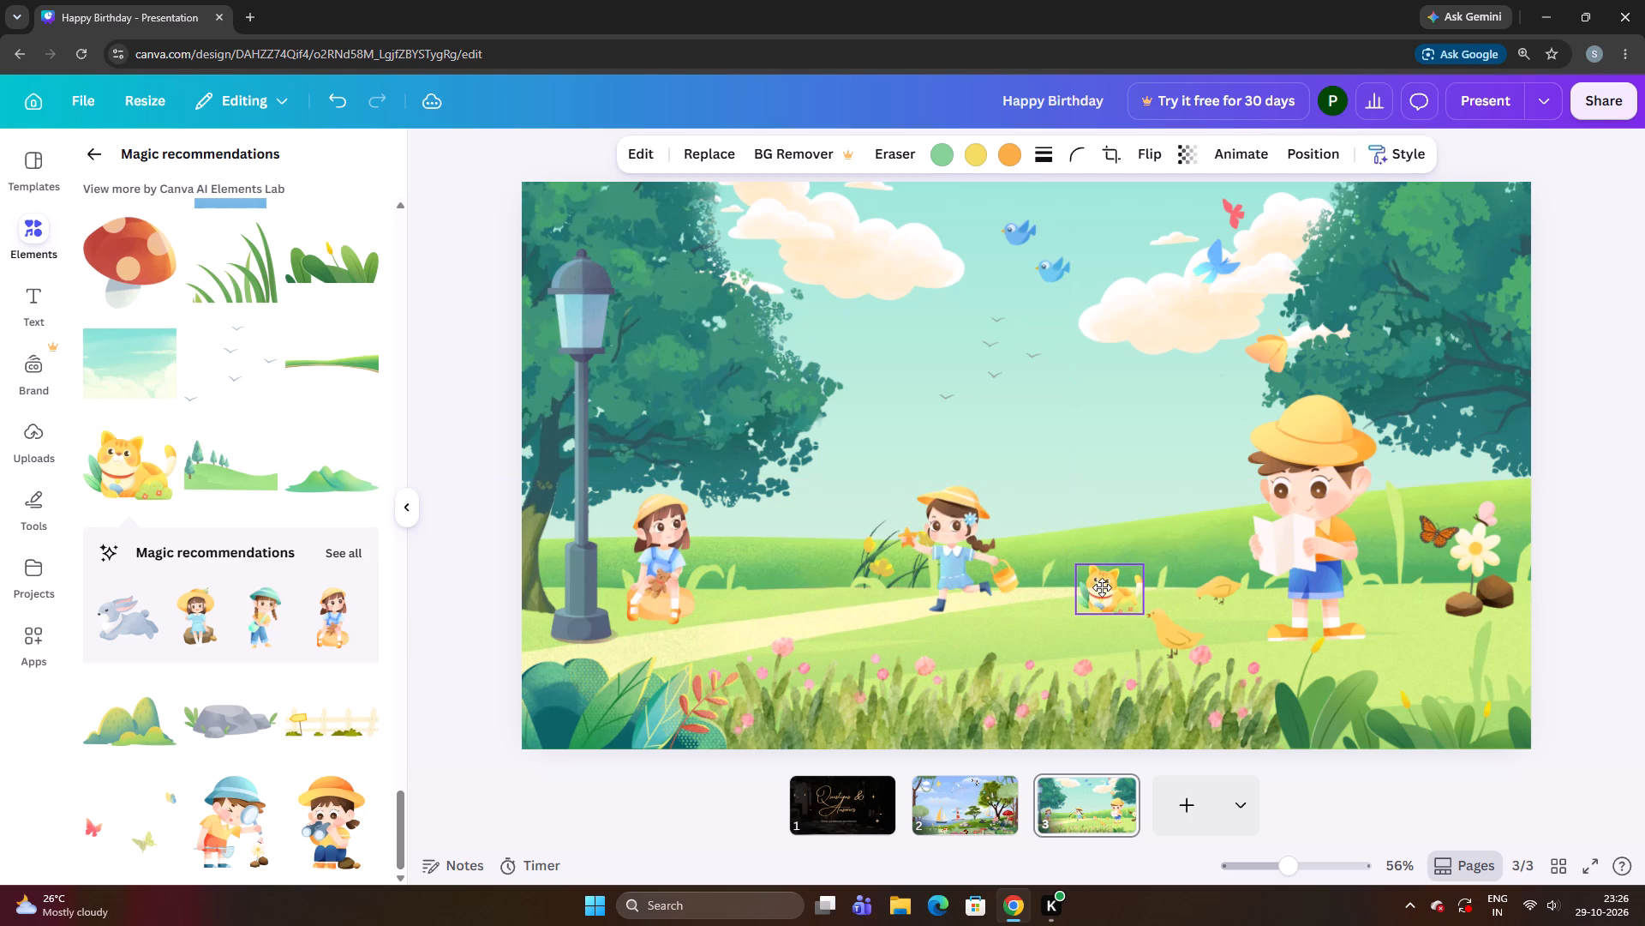
left_click_drag(1102, 587, 1074, 600)
left_click(948, 643)
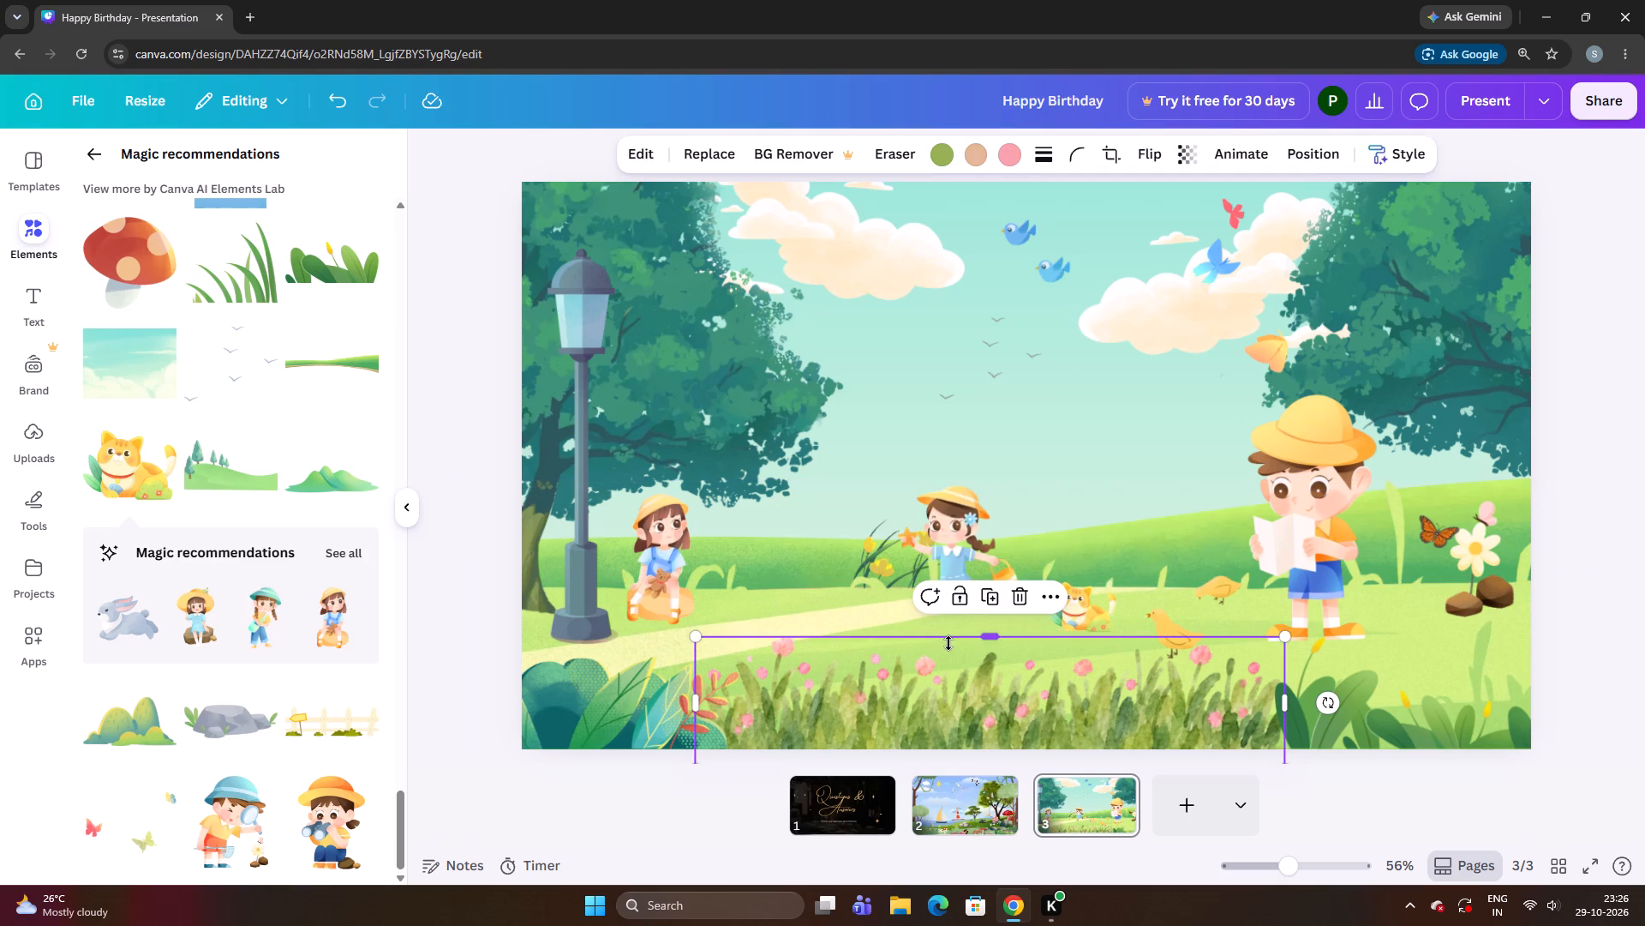
left_click(1091, 508)
left_click(1091, 426)
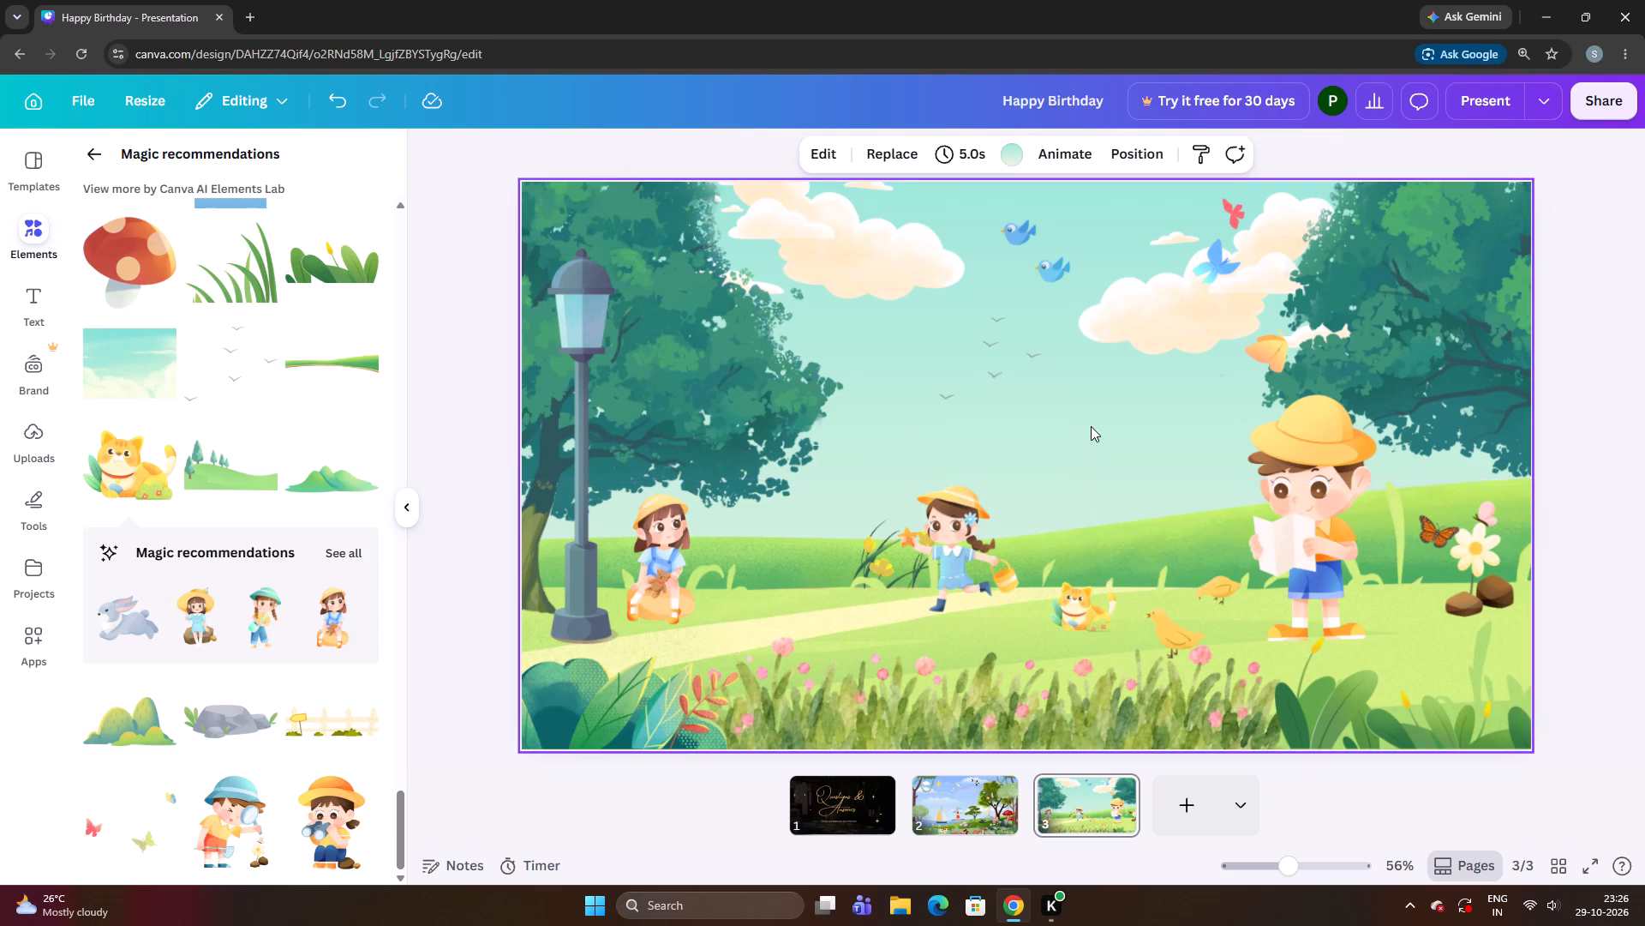
Recolour the cat, changing its yellow to white and its orange to pink, and trying two reds and a purple before settling on pink.
left_click(1090, 598)
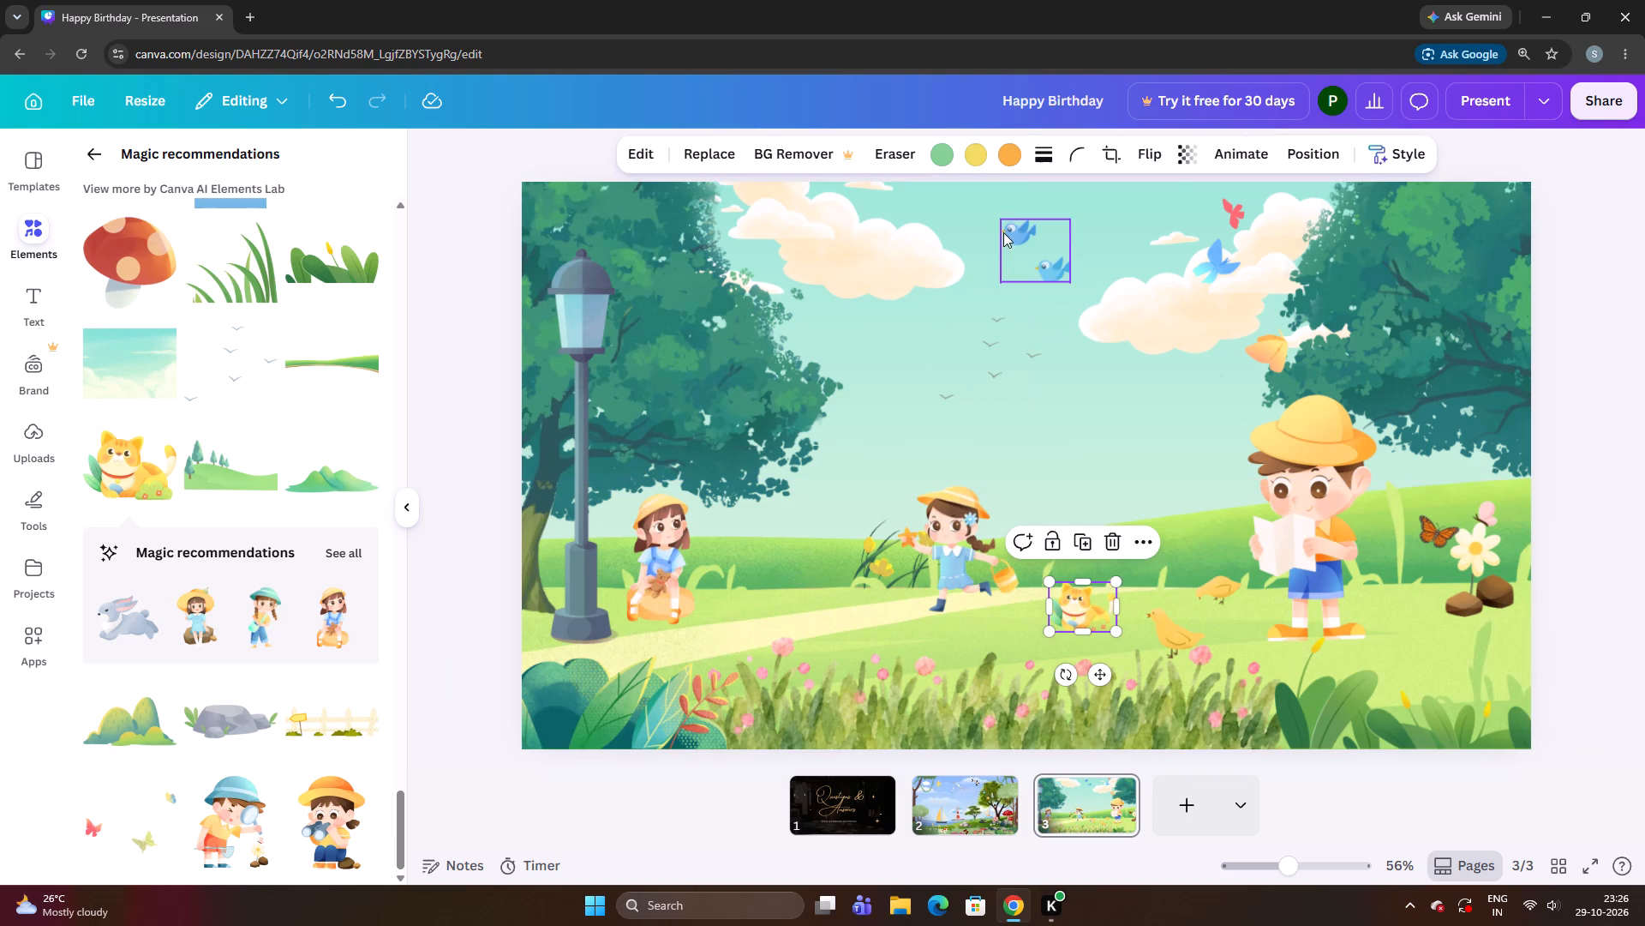
left_click(983, 165)
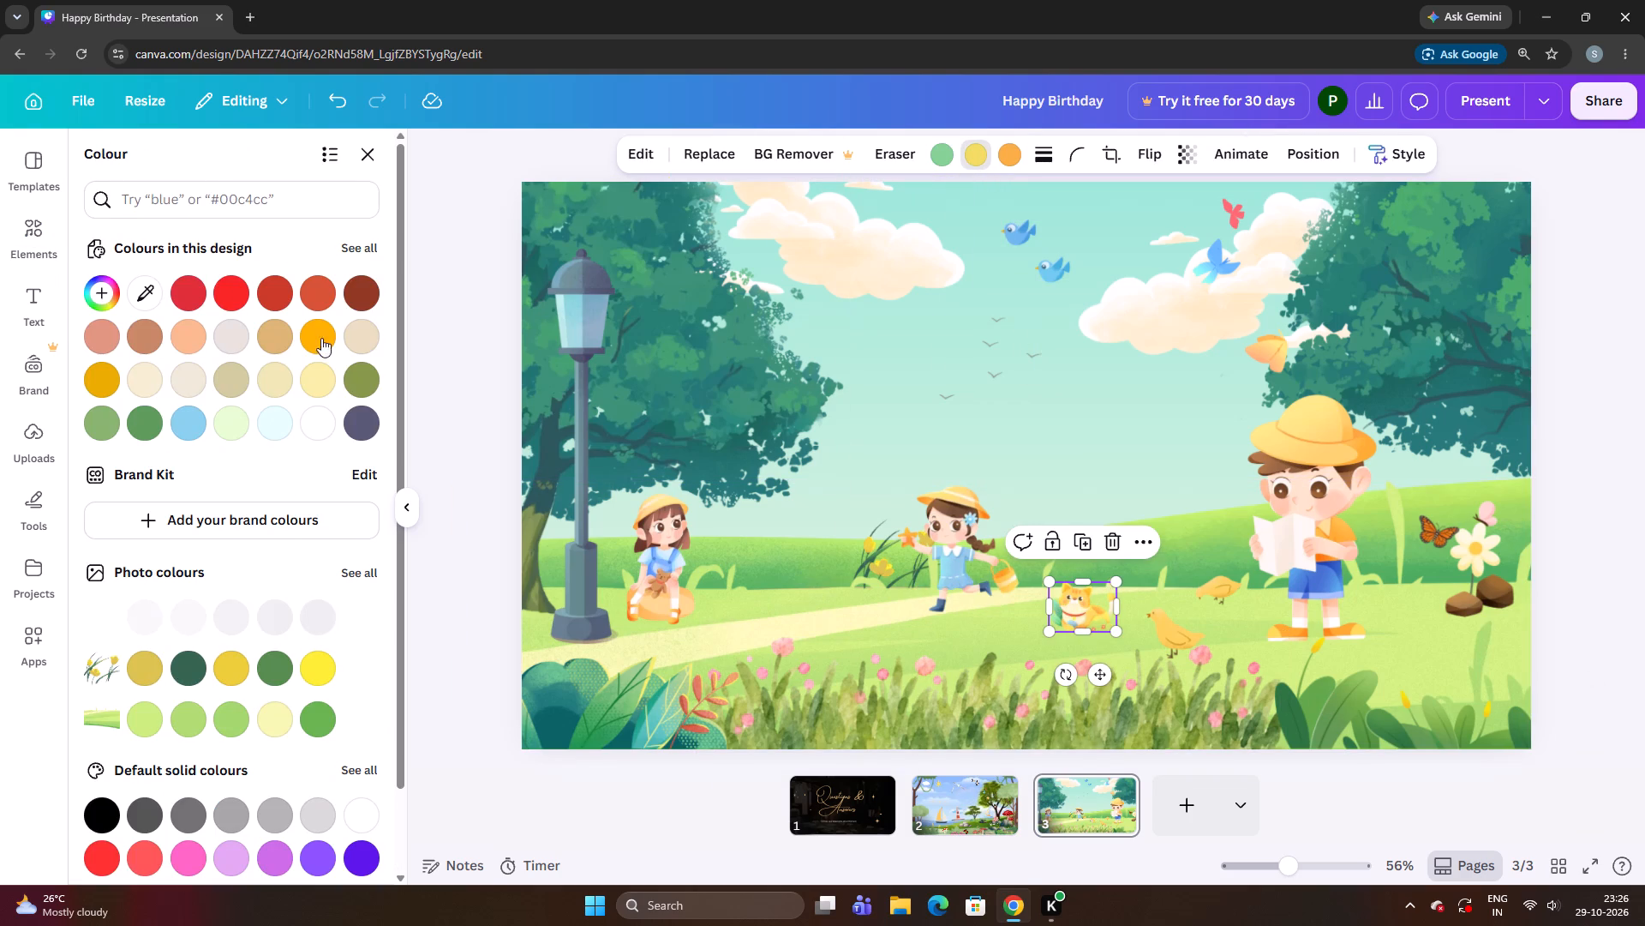
left_click(310, 422)
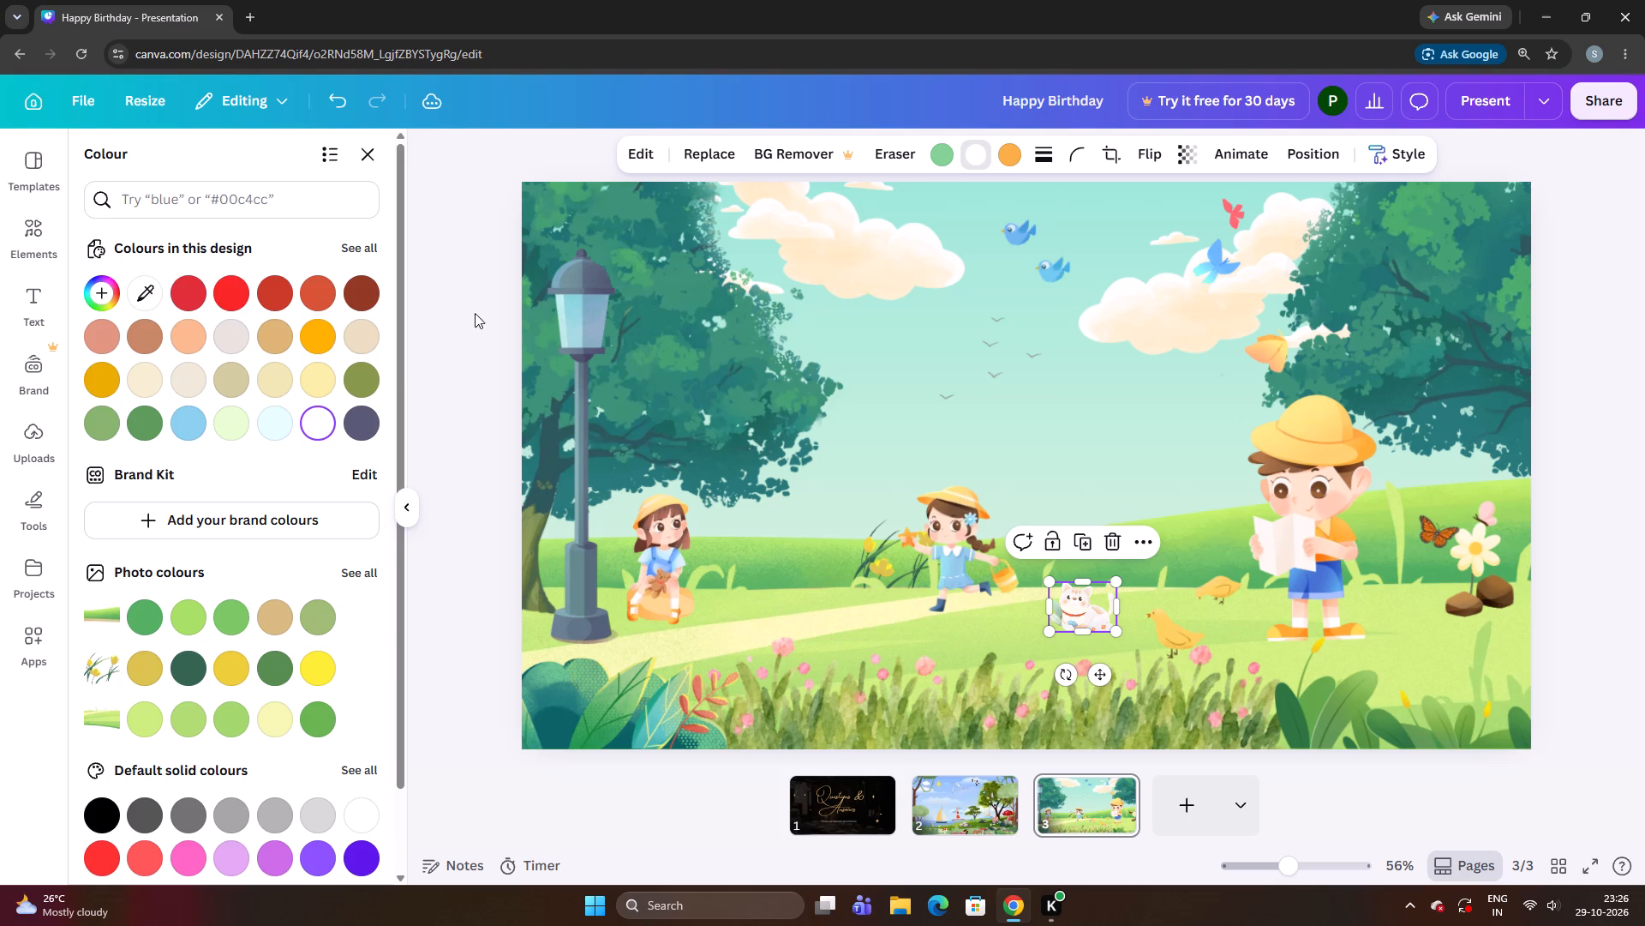
left_click(999, 151)
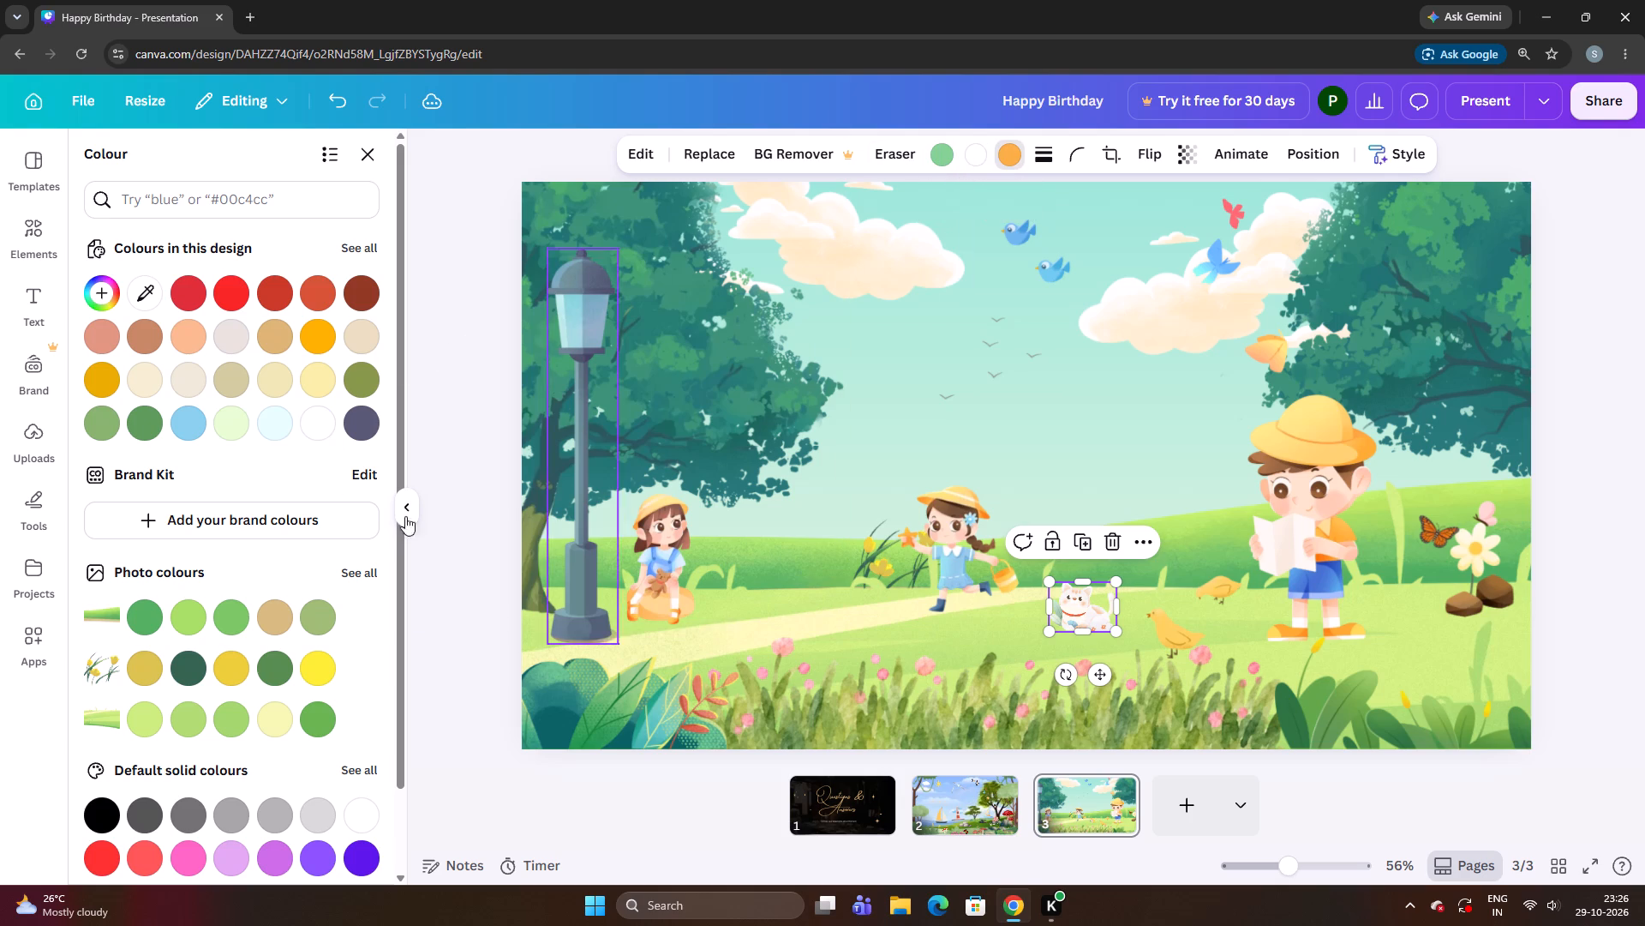
left_click(197, 856)
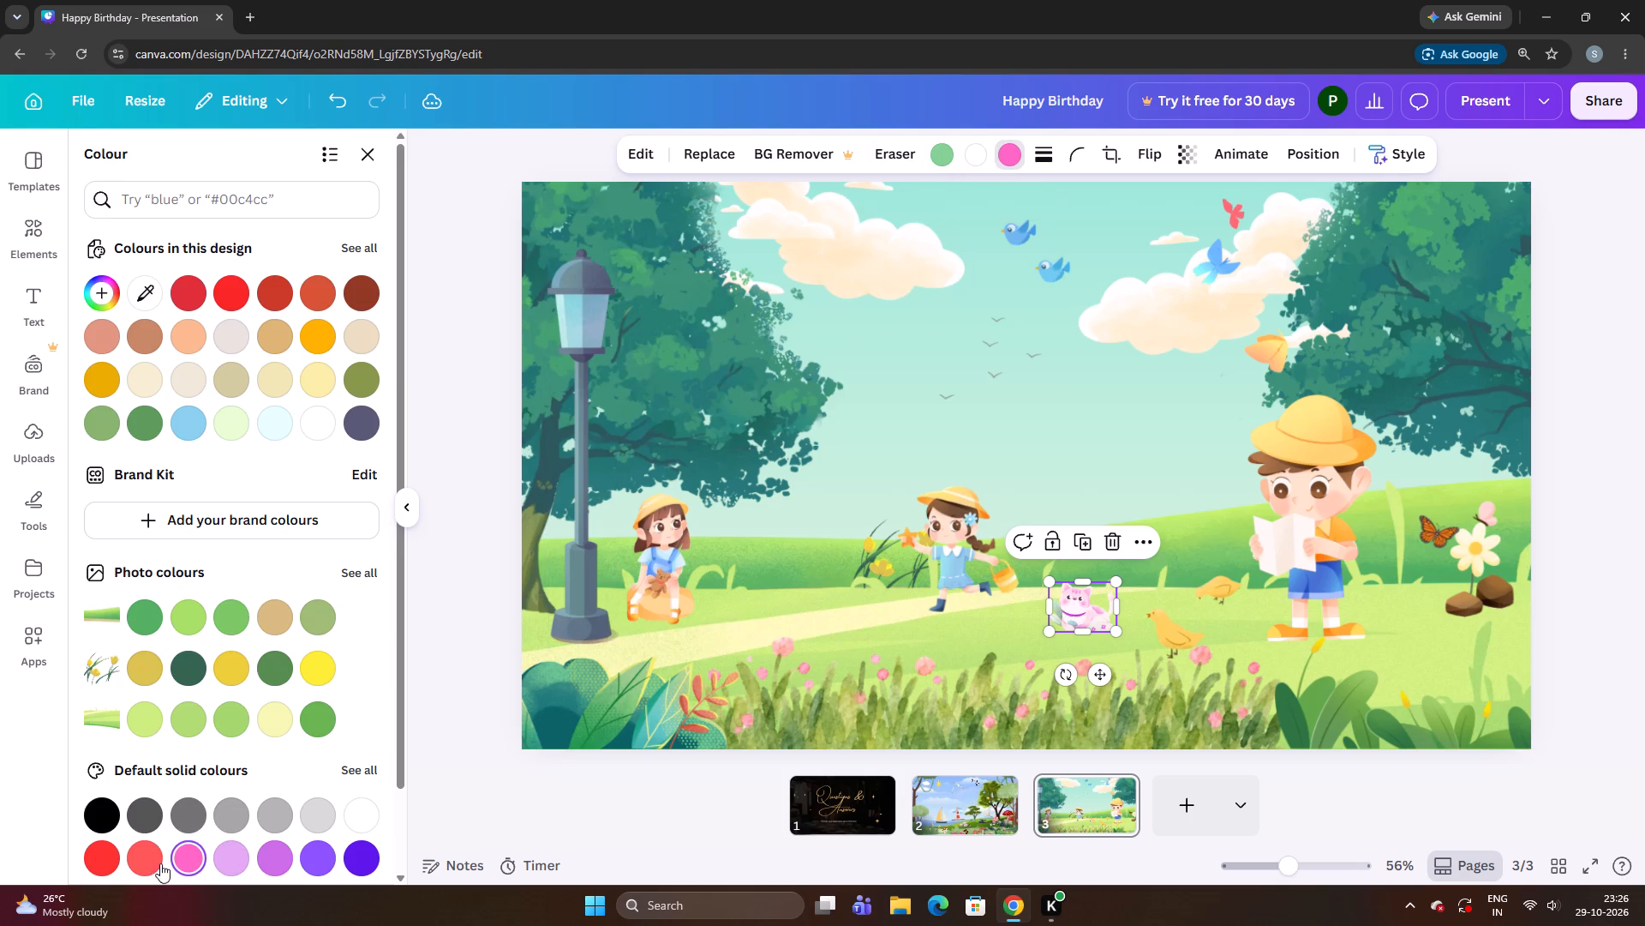
left_click(160, 864)
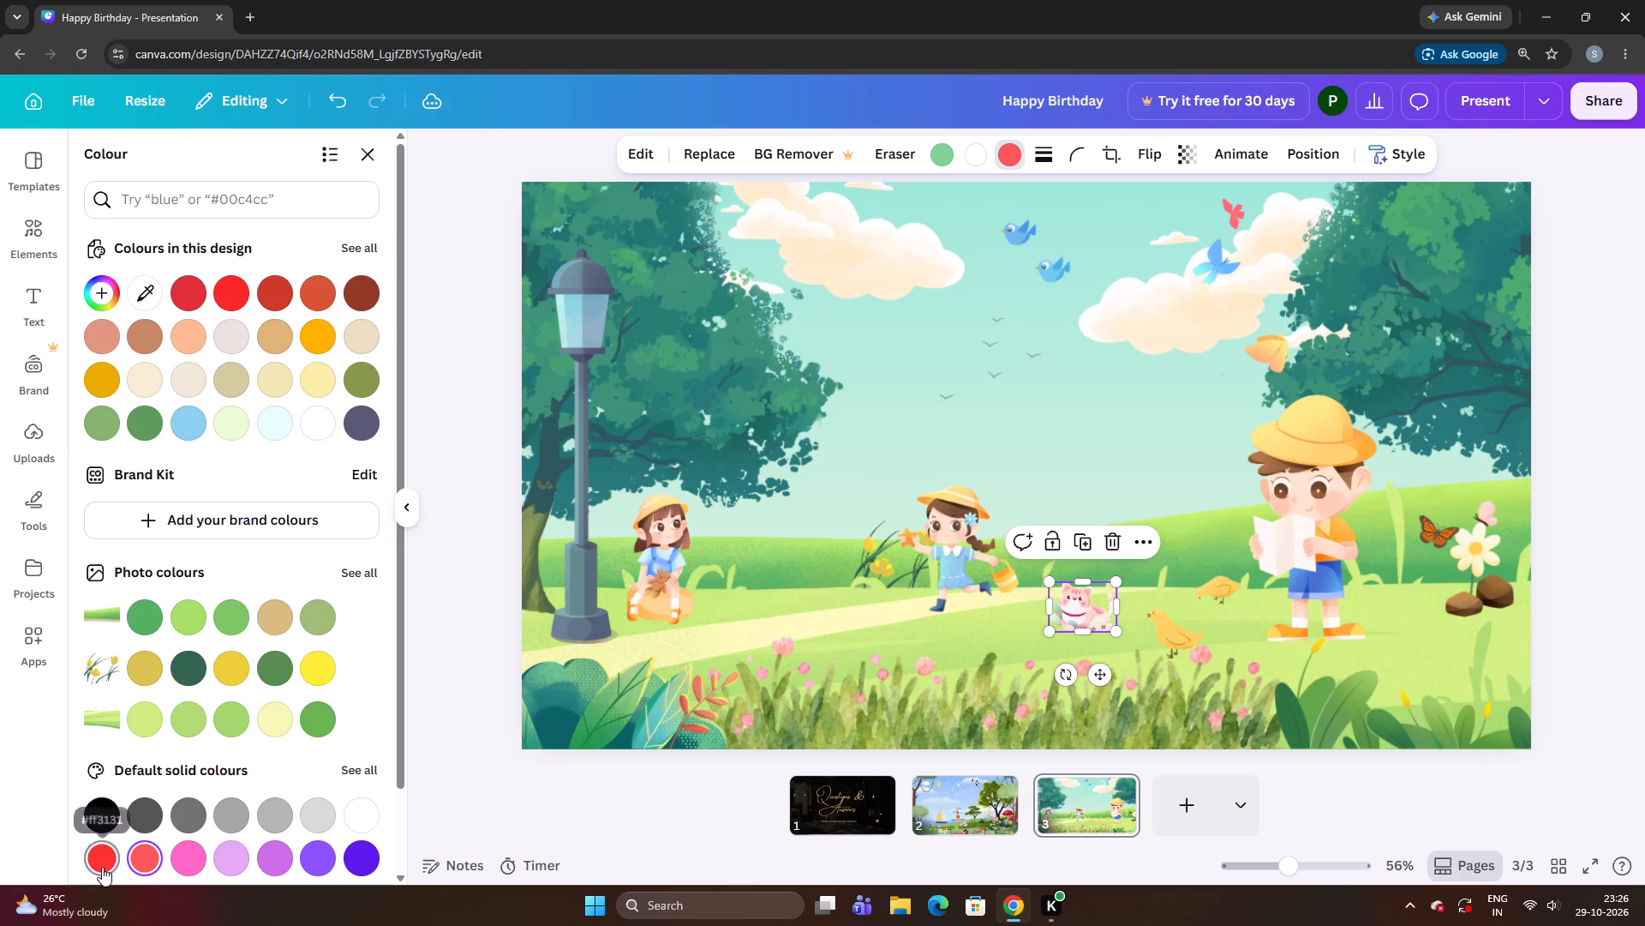
left_click(102, 867)
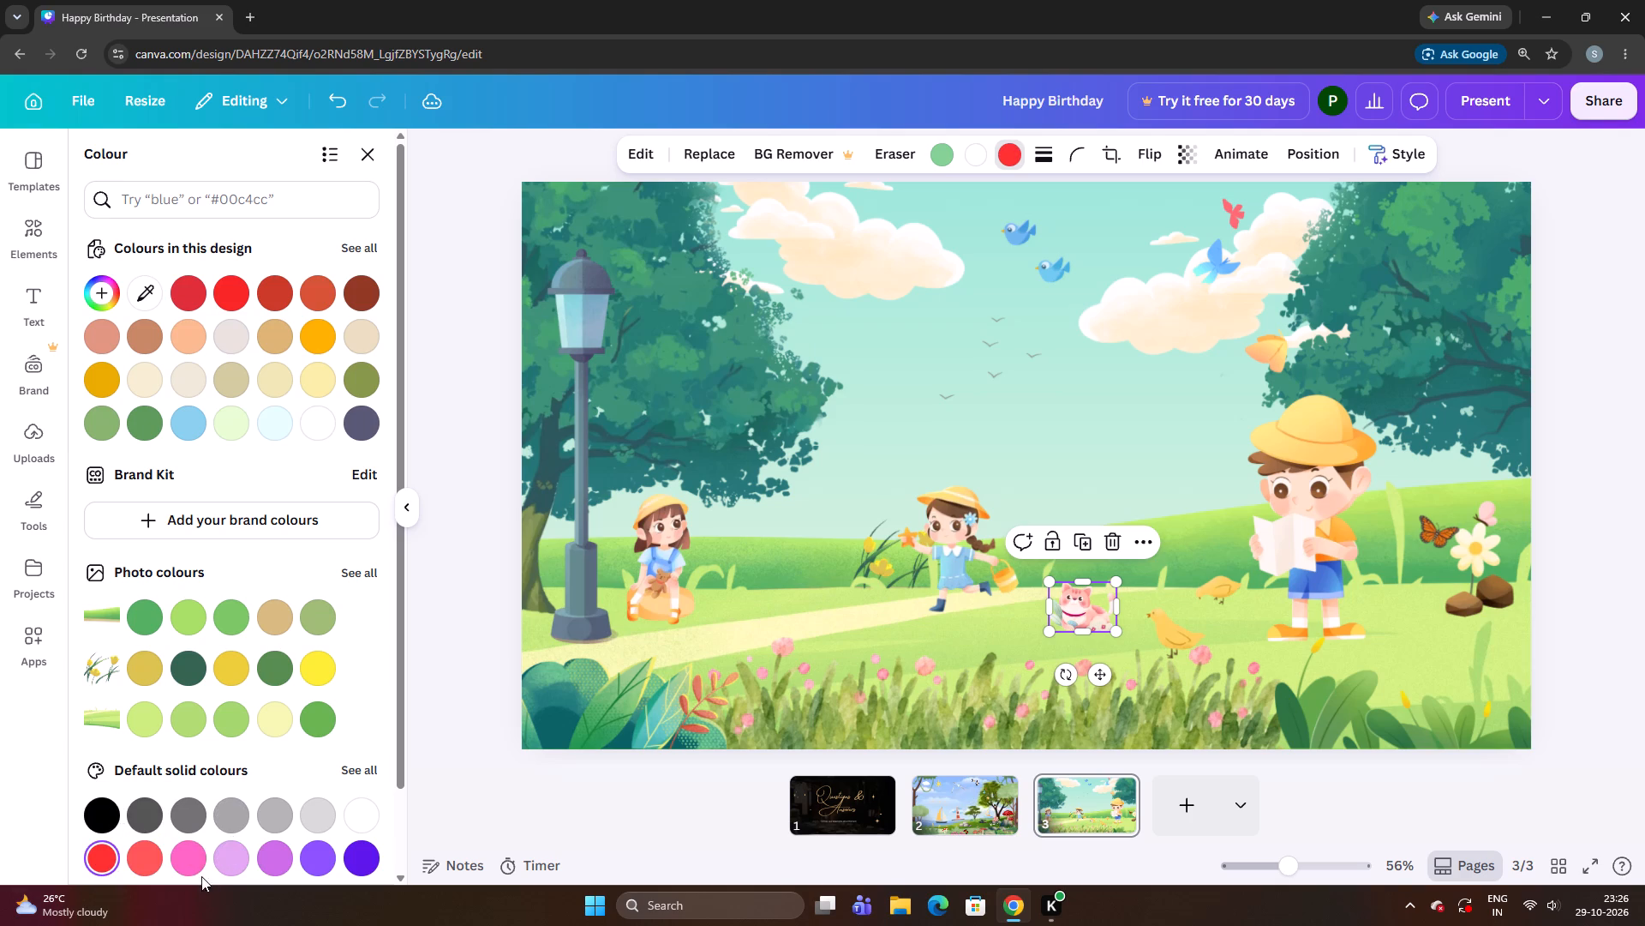
left_click(194, 861)
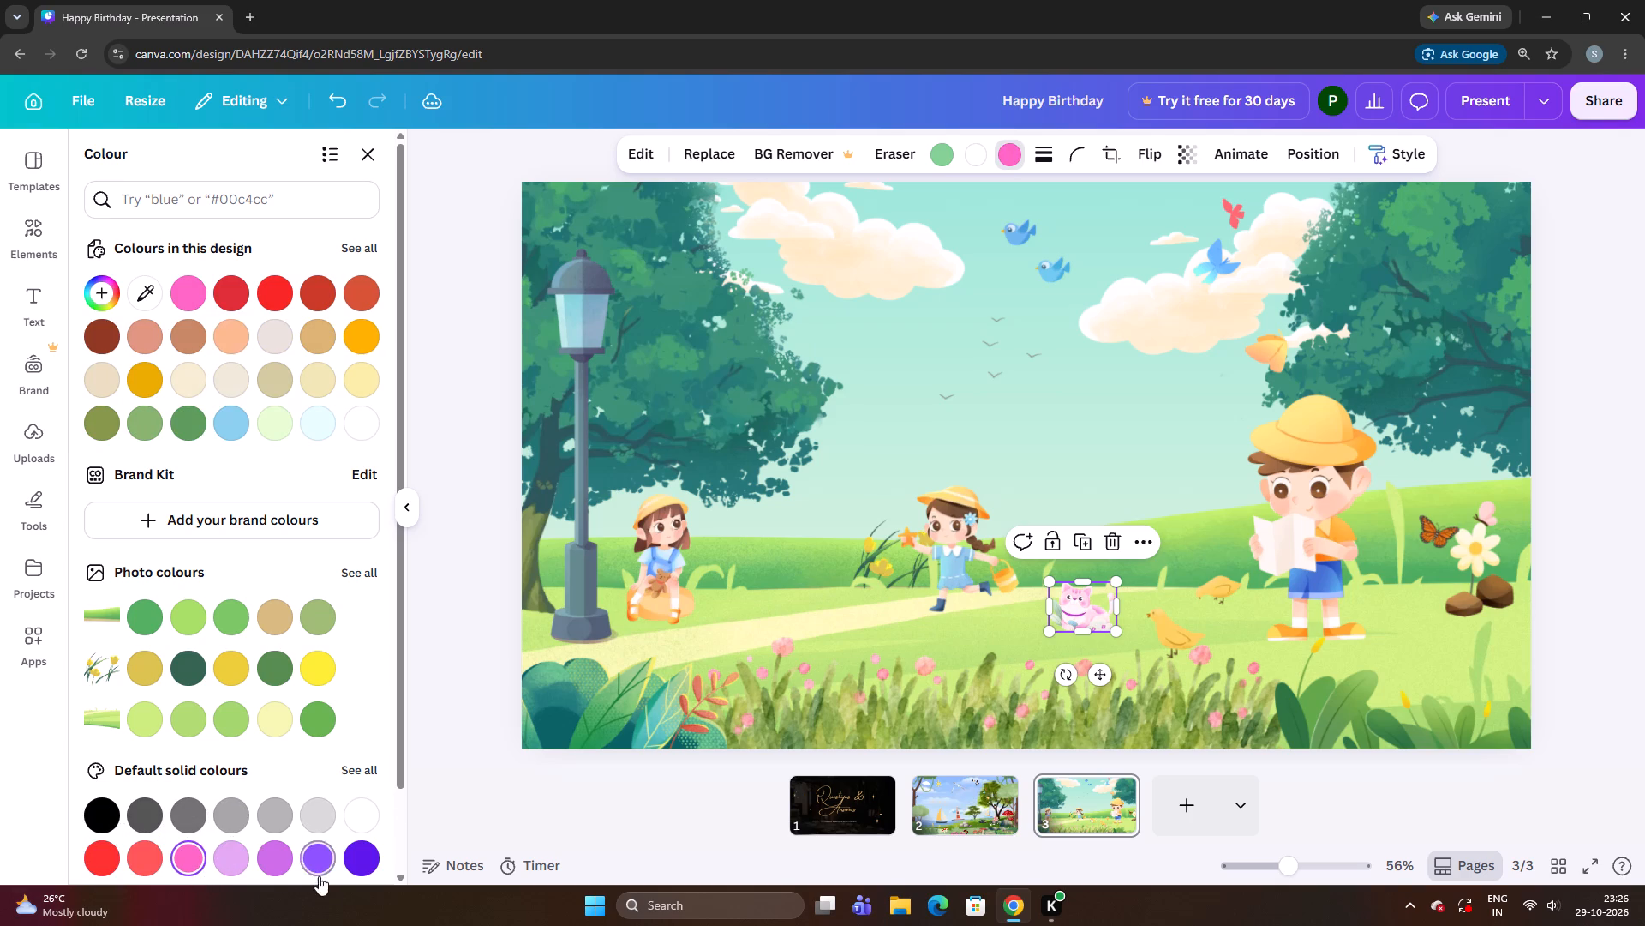
left_click(277, 863)
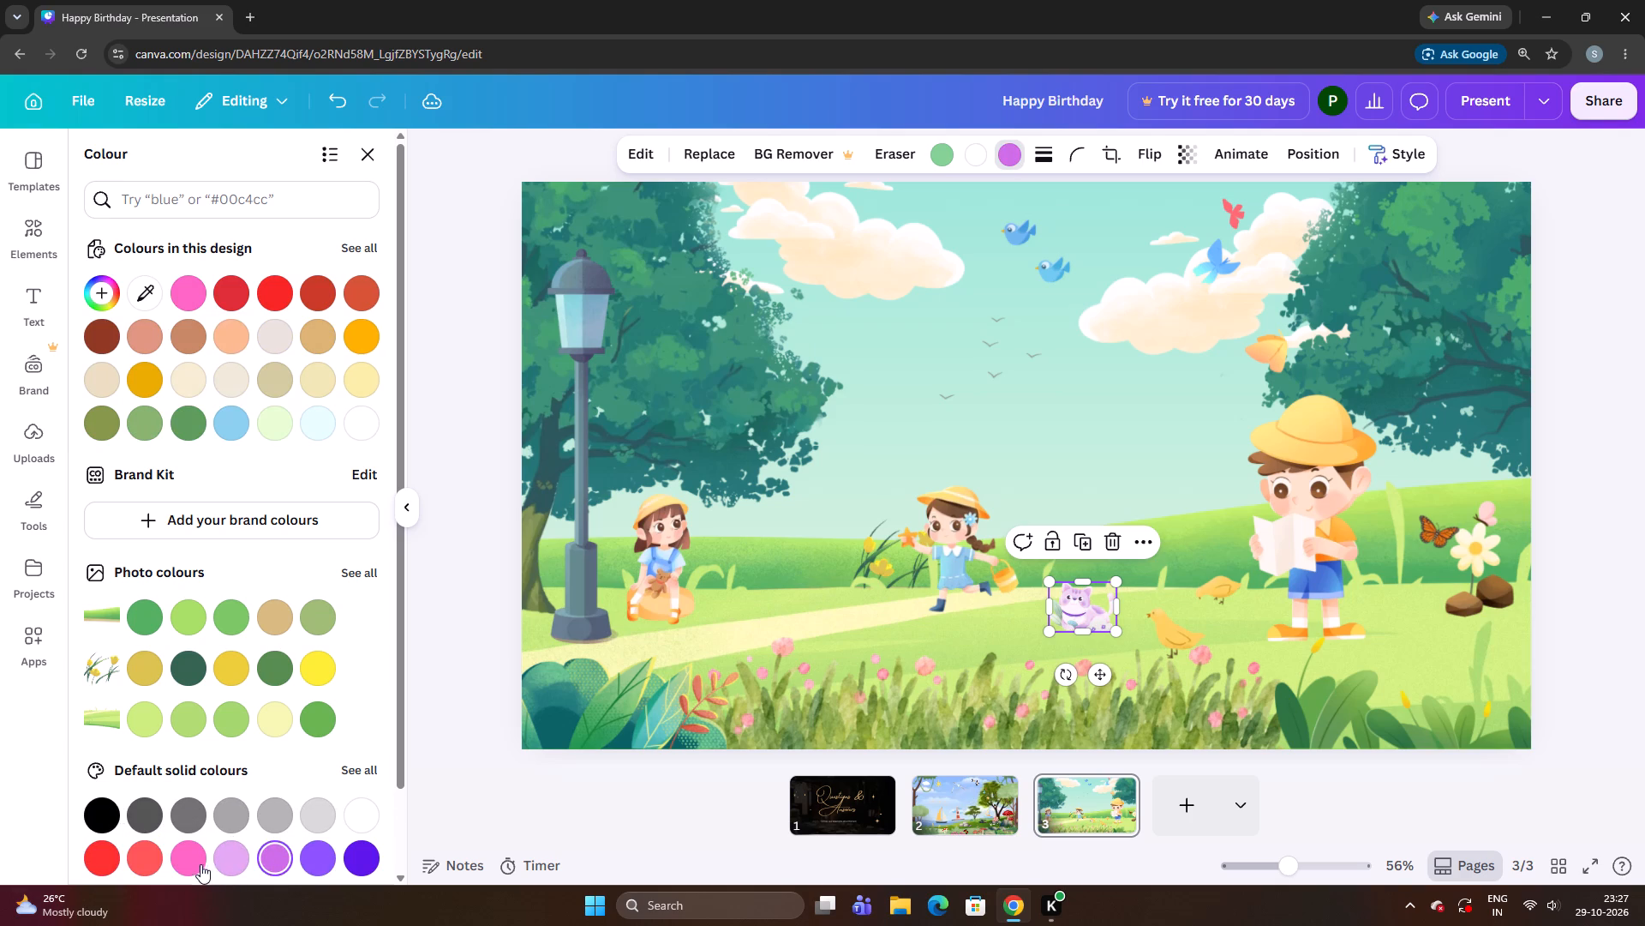
left_click(197, 863)
left_click(457, 688)
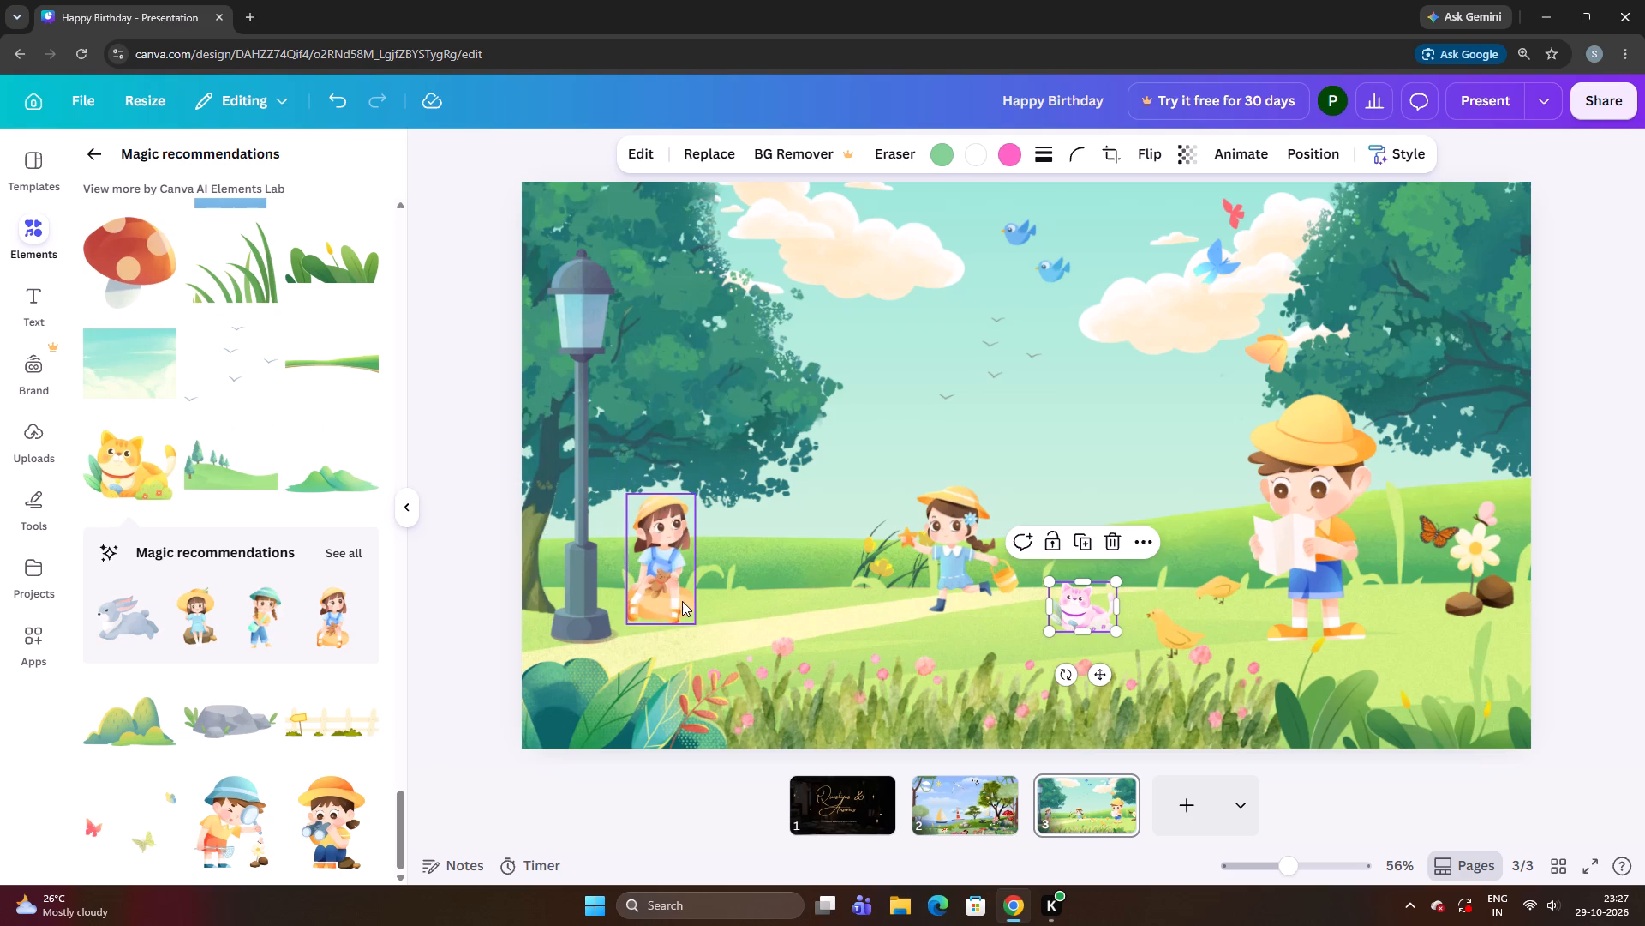
Nudge the cat slightly upward and toward the running girl.
left_click(682, 601)
left_click(1070, 612)
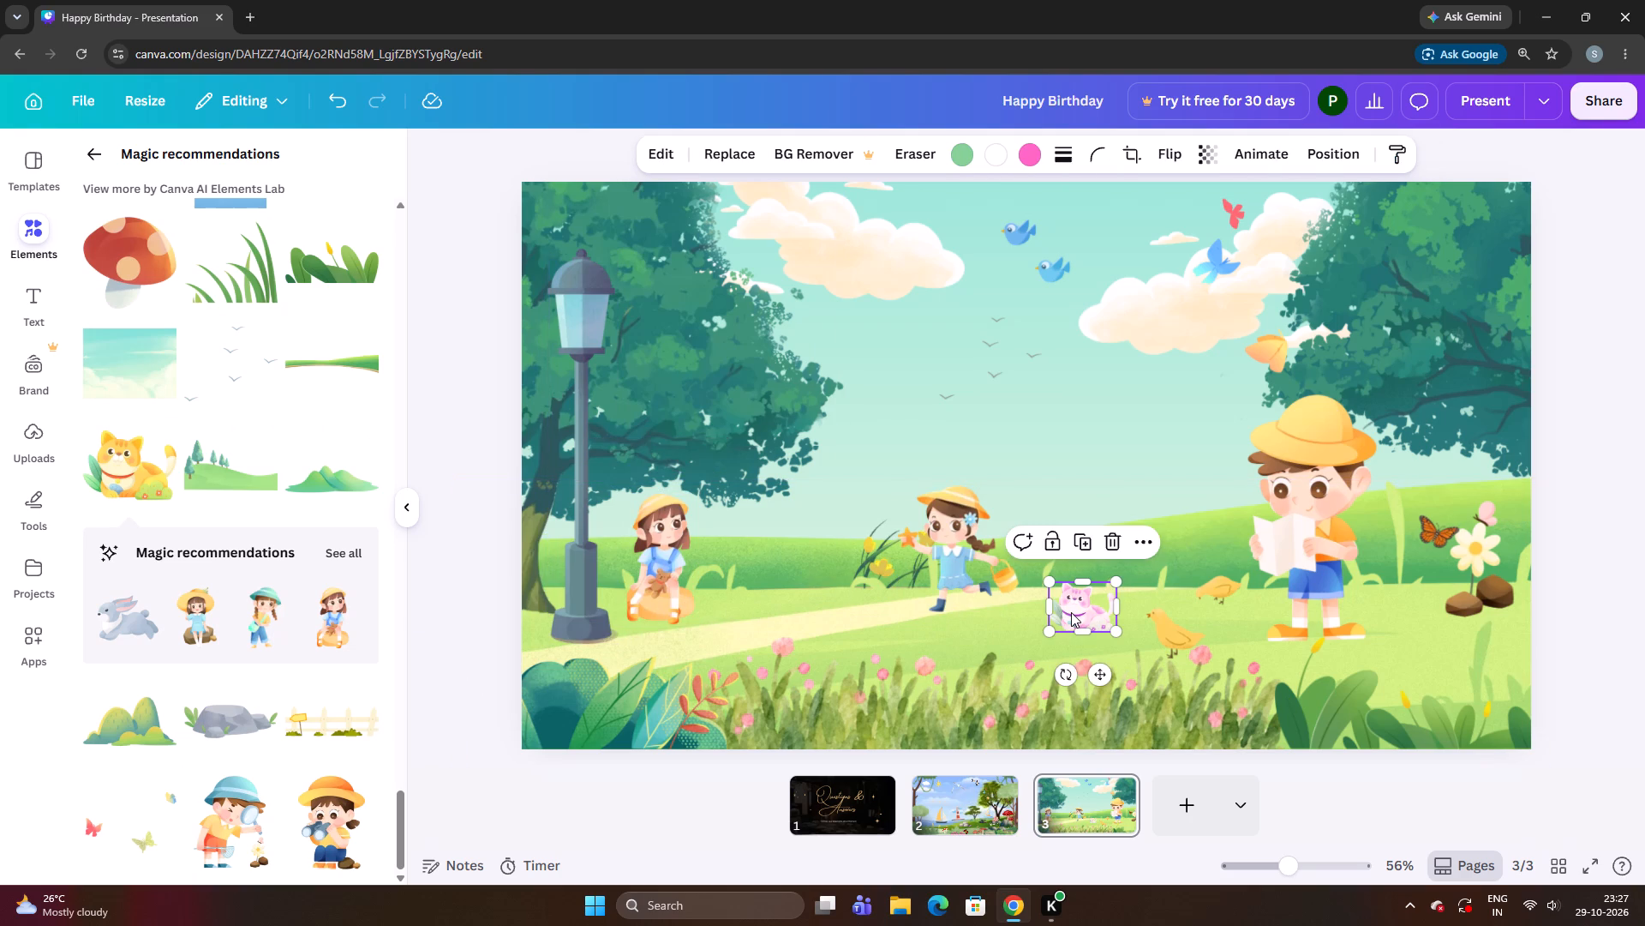
key("Up")
key("Up")
key("Left")
key("Left")
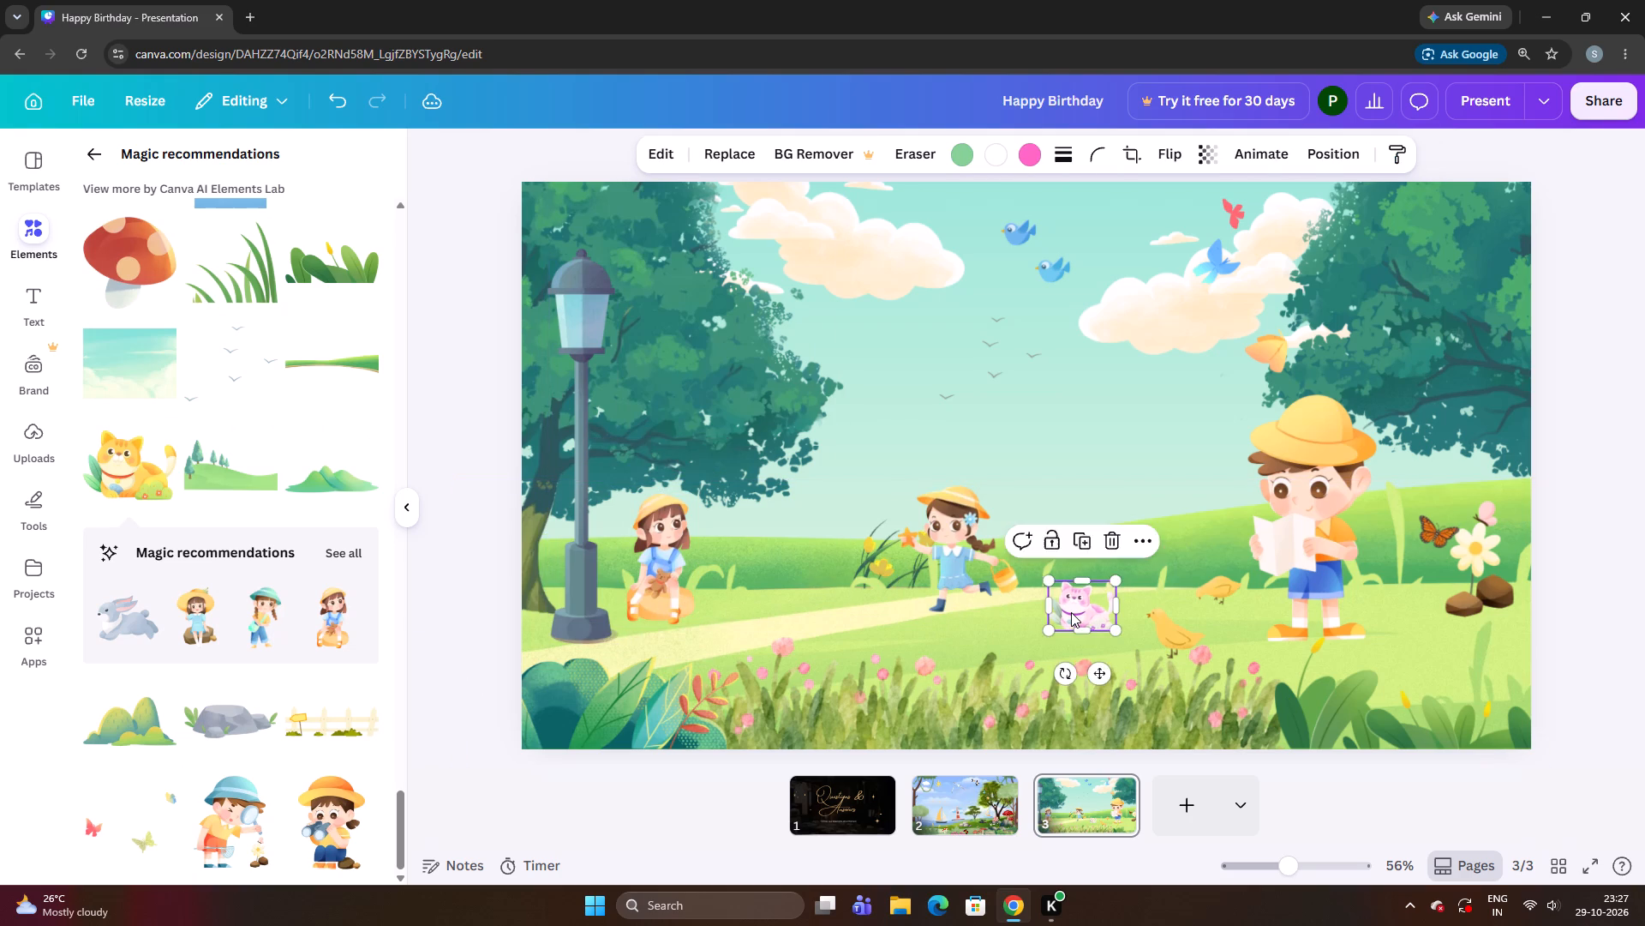
key("Left")
key("Left")
key("Up")
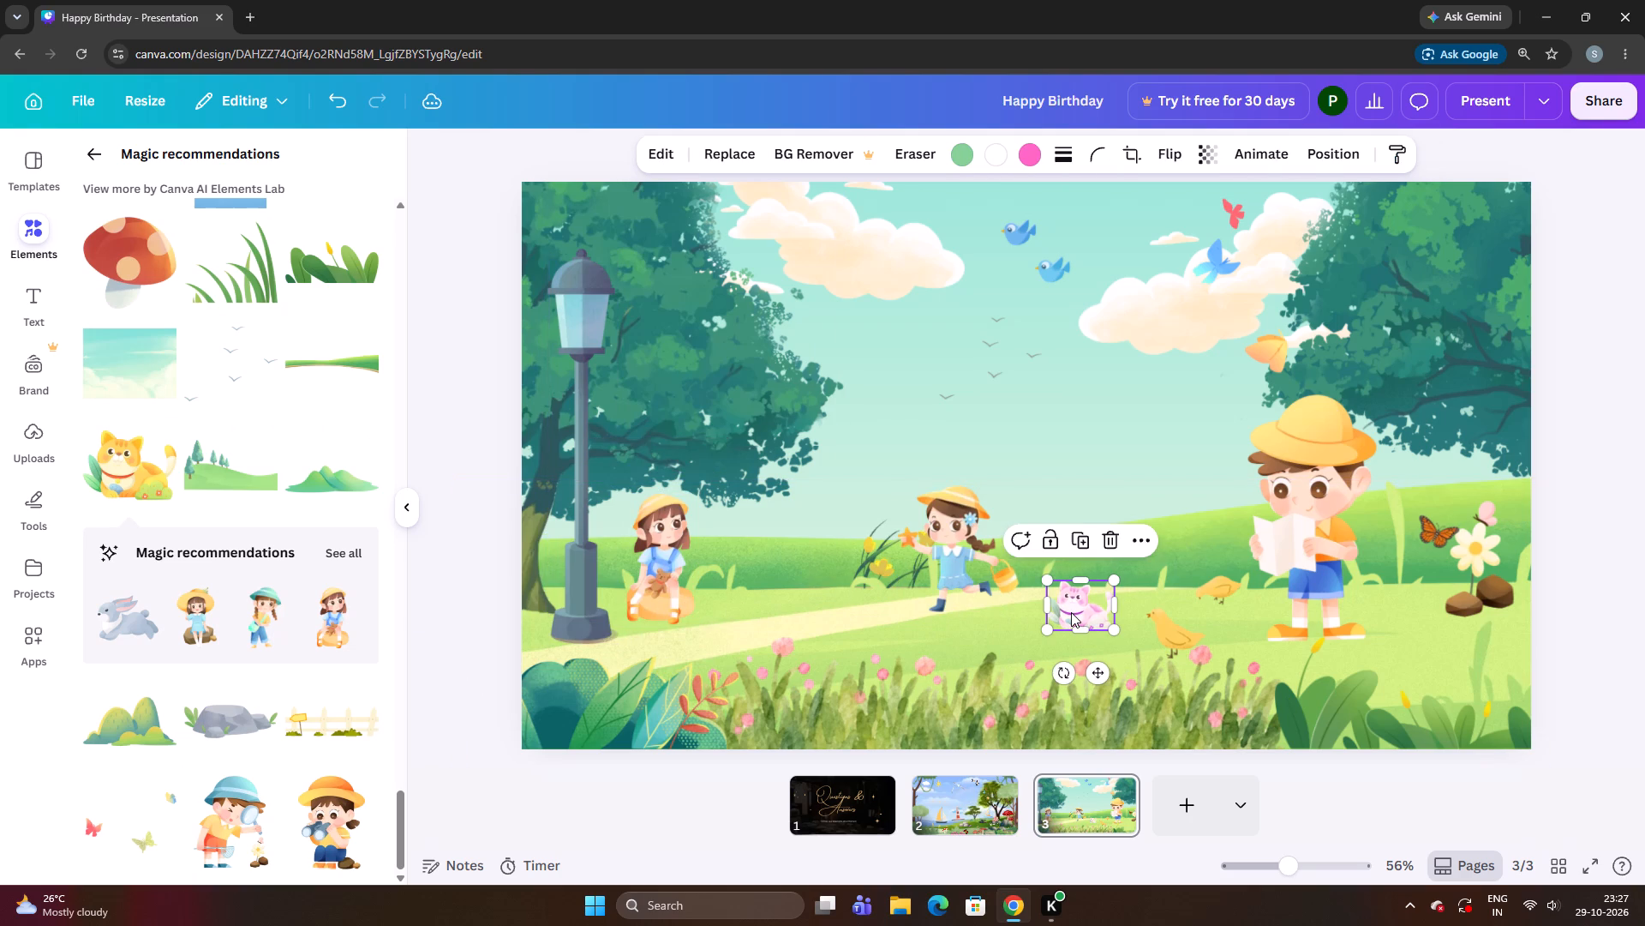
Add the wooden fence with the yellow arrow sign, shrink it to about half the page width and place it across the lamp post and both girls.
left_click(324, 724)
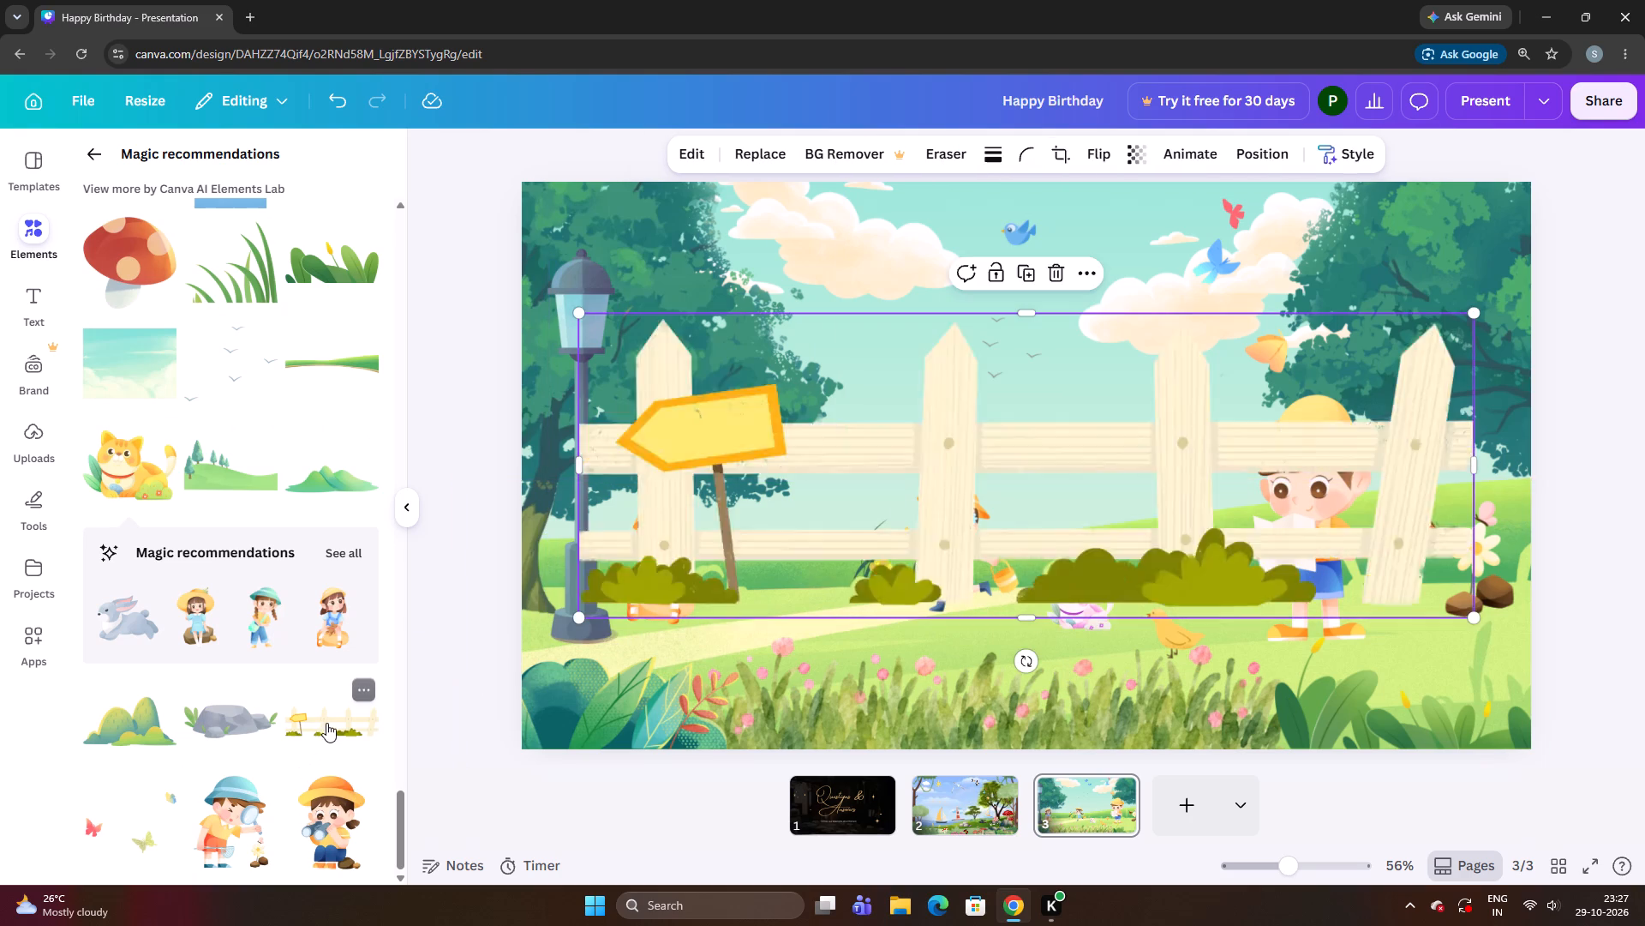
left_click_drag(1073, 473, 896, 387)
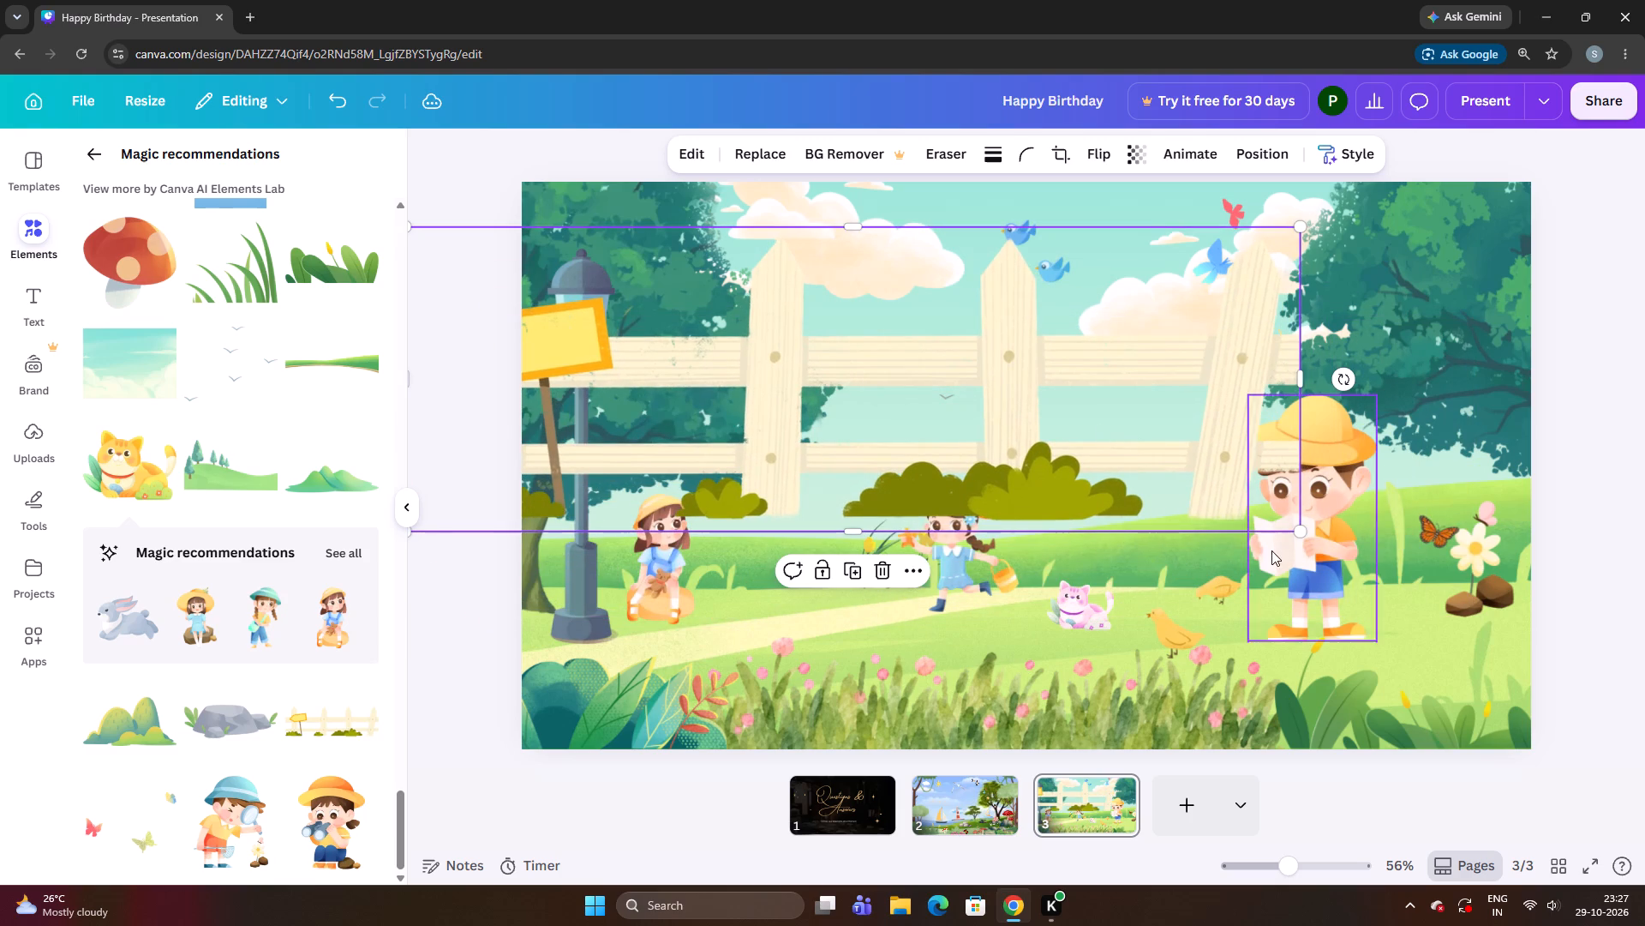
left_click_drag(1293, 536, 1019, 430)
left_click_drag(942, 381, 970, 432)
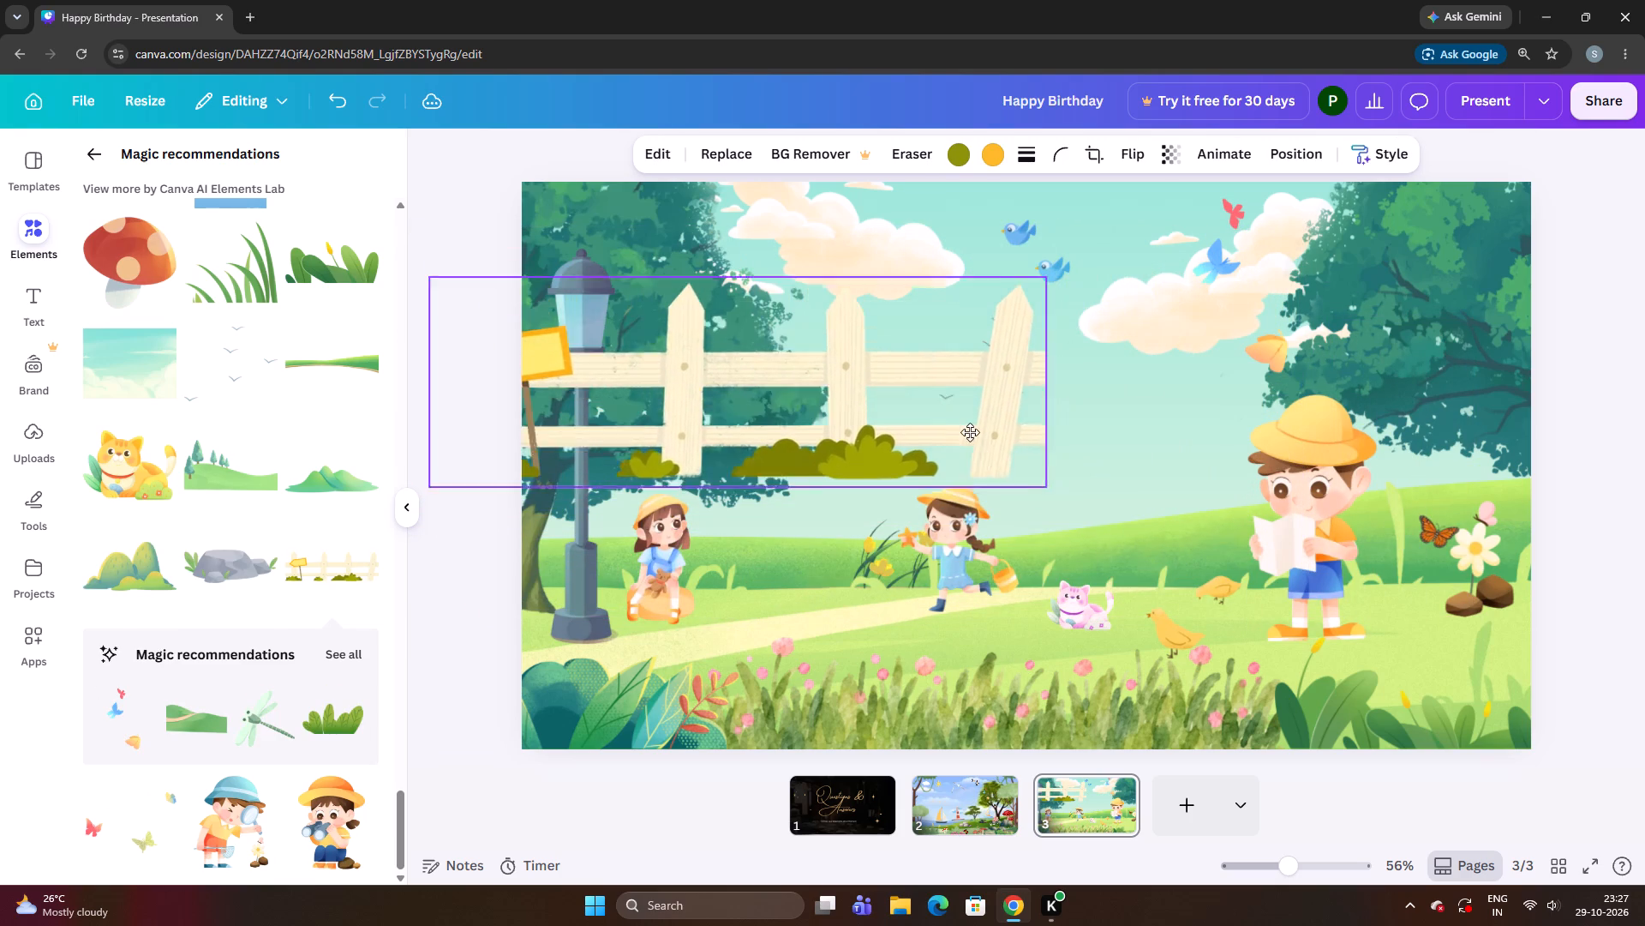
left_click_drag(970, 432, 1023, 488)
left_click_drag(1101, 550, 992, 463)
left_click_drag(888, 455, 904, 498)
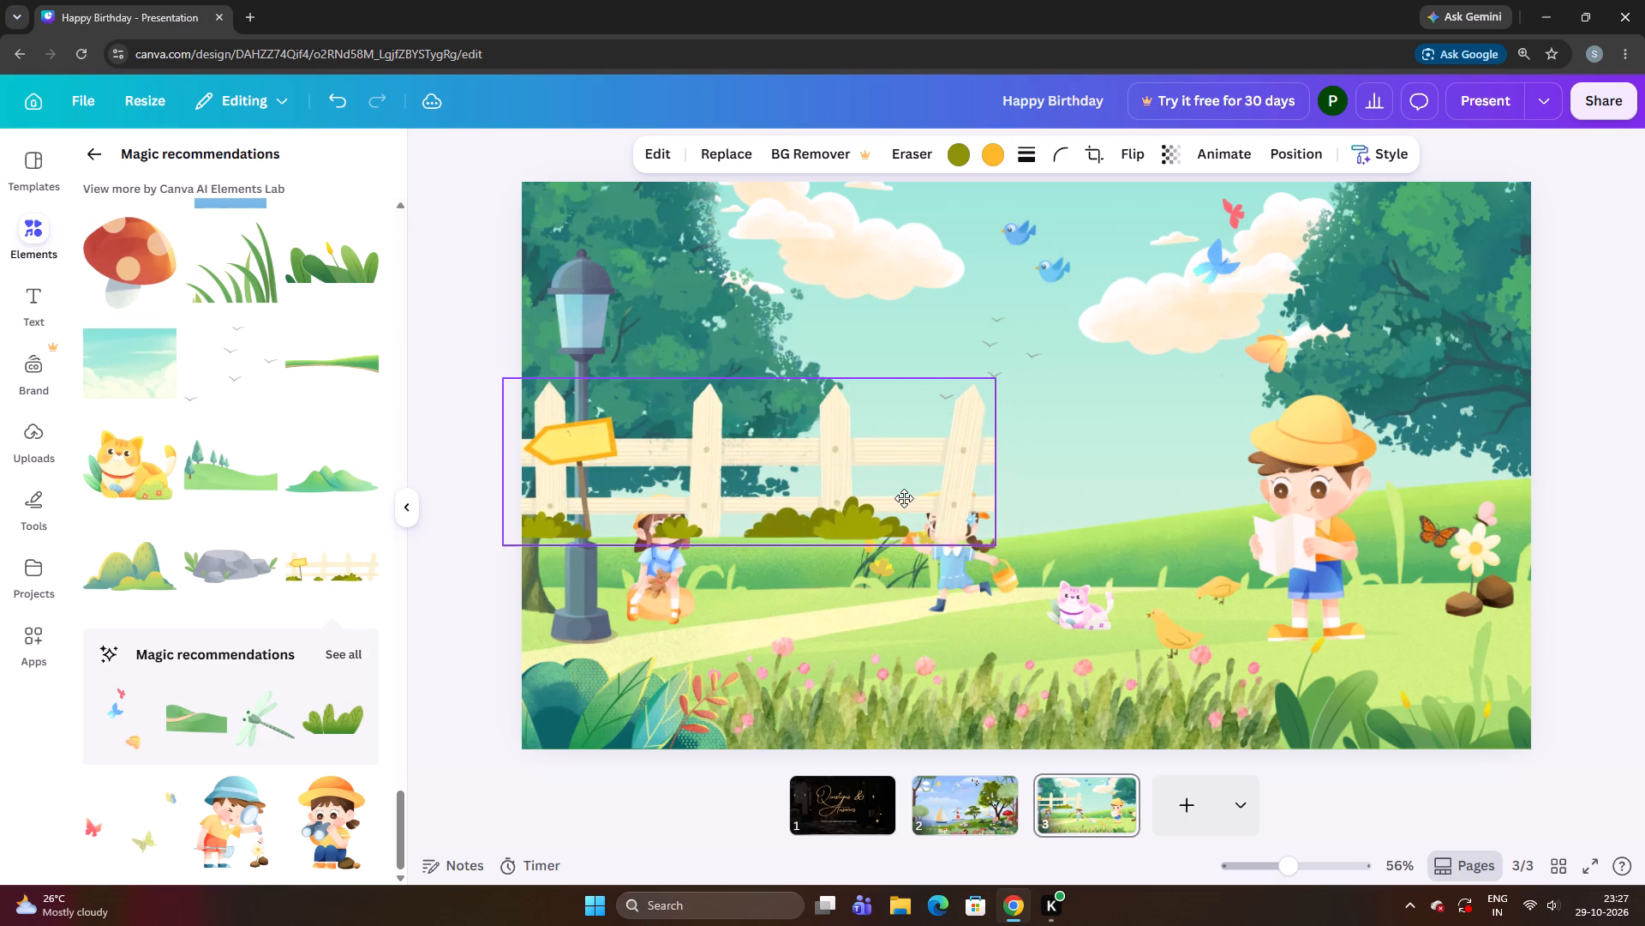
left_click_drag(904, 498, 916, 499)
Send the fence backward several layers until it sits behind the two girls, the lamp post and the large tree.
right_click(916, 499)
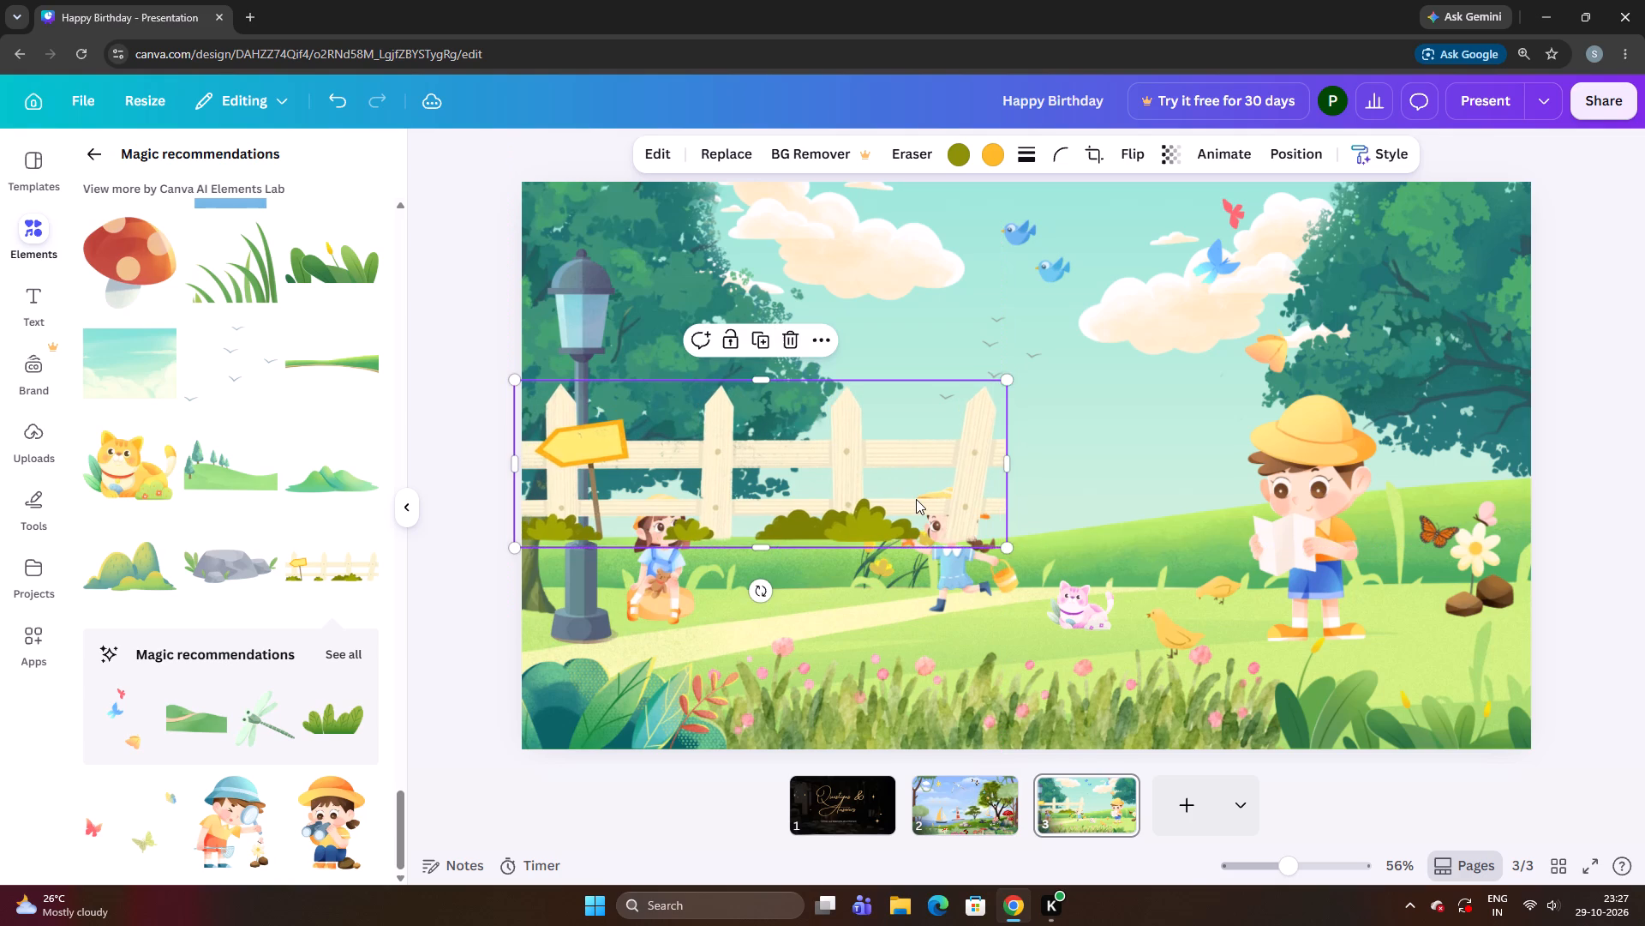
left_click(976, 422)
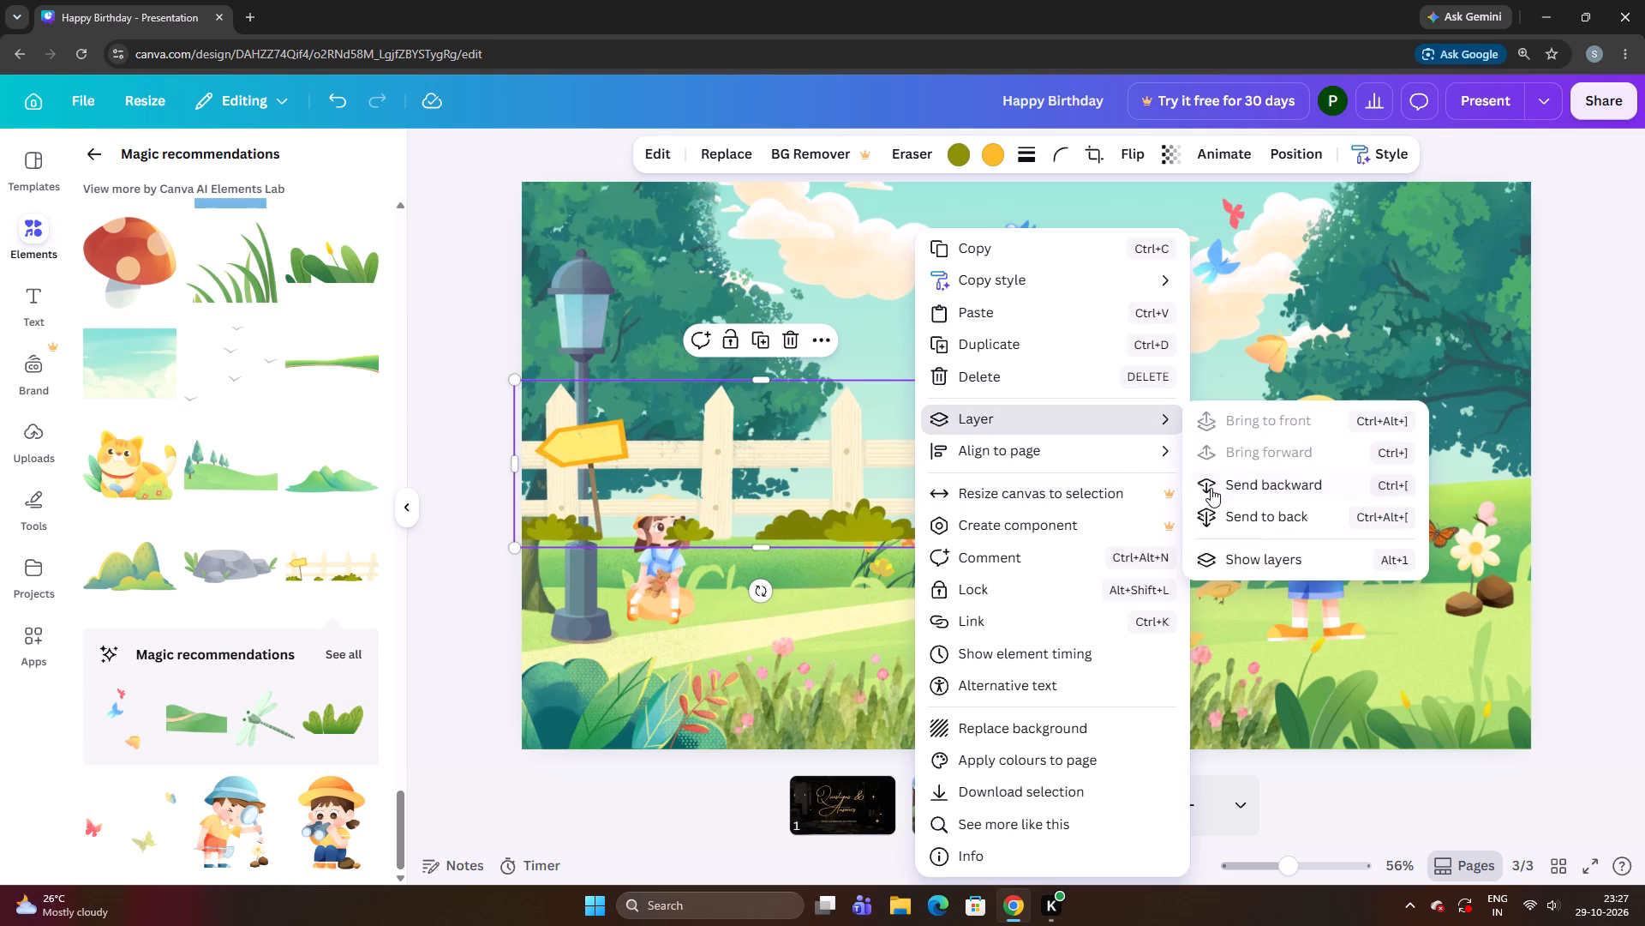
left_click(1211, 488)
double_click(1211, 488)
left_click(1211, 488)
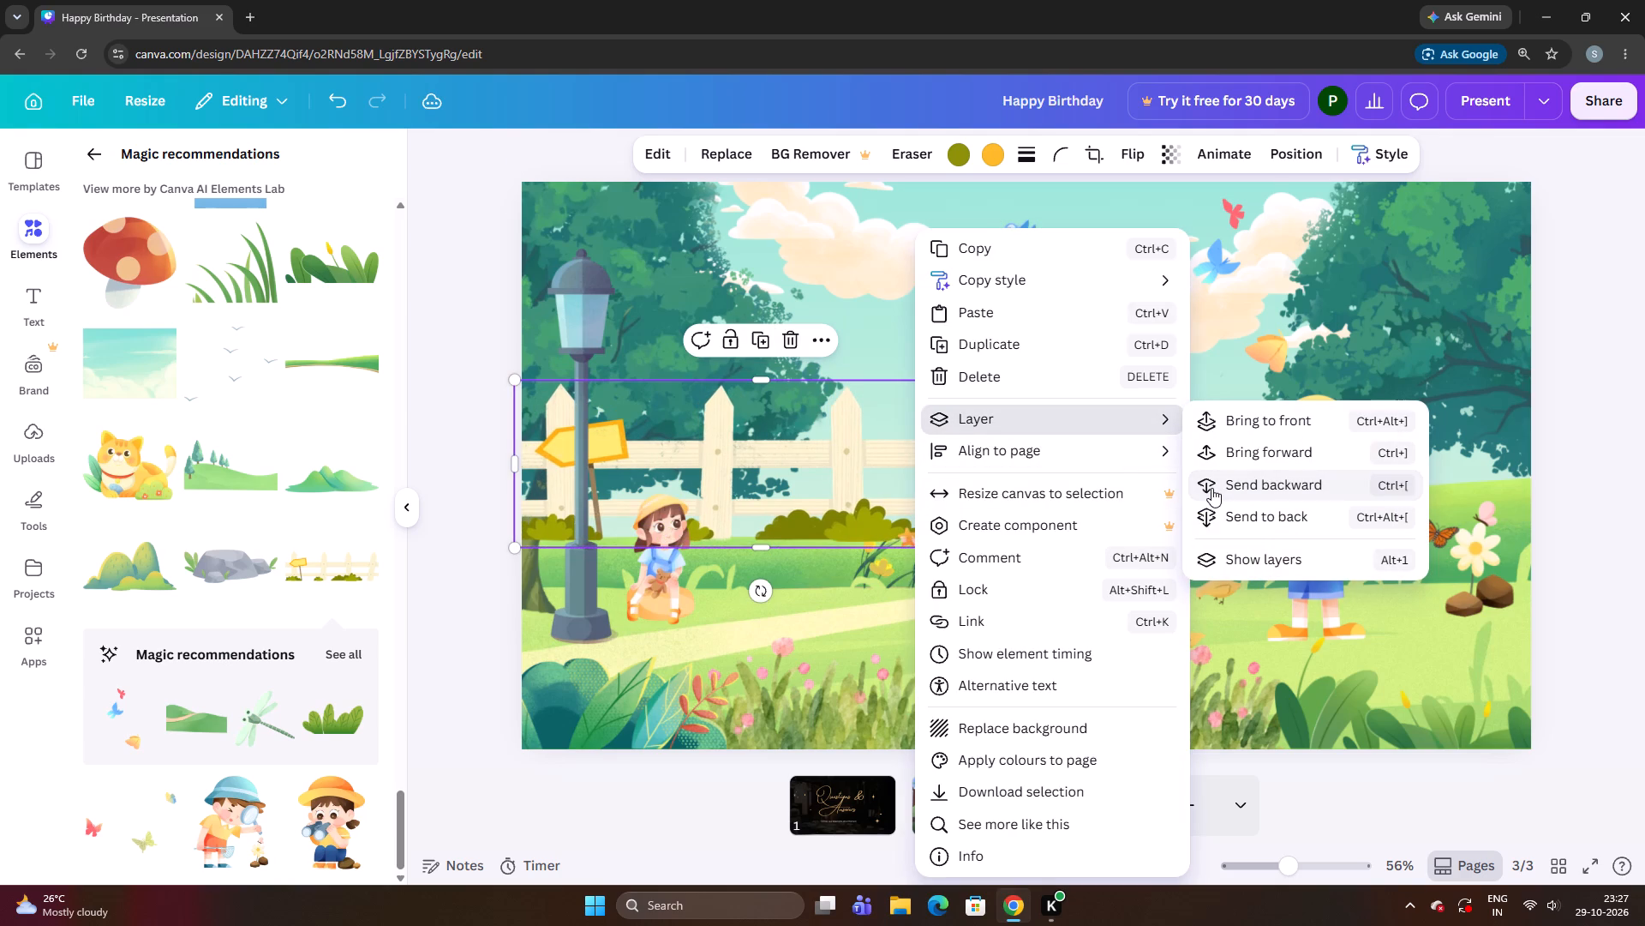
left_click(1211, 488)
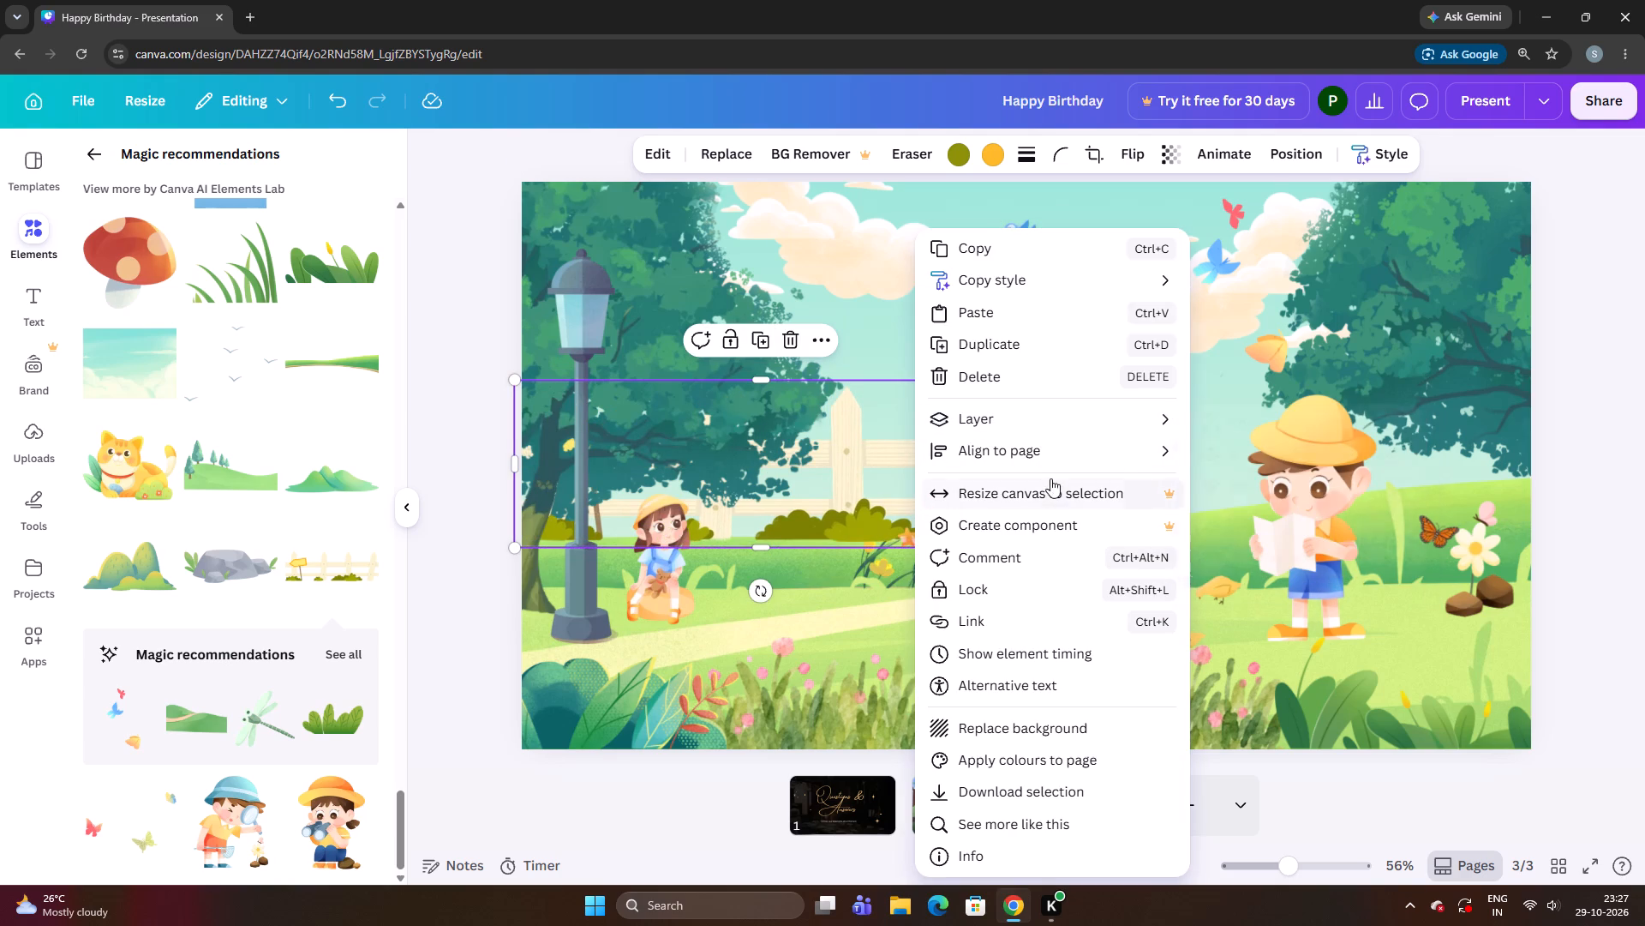
left_click(1157, 412)
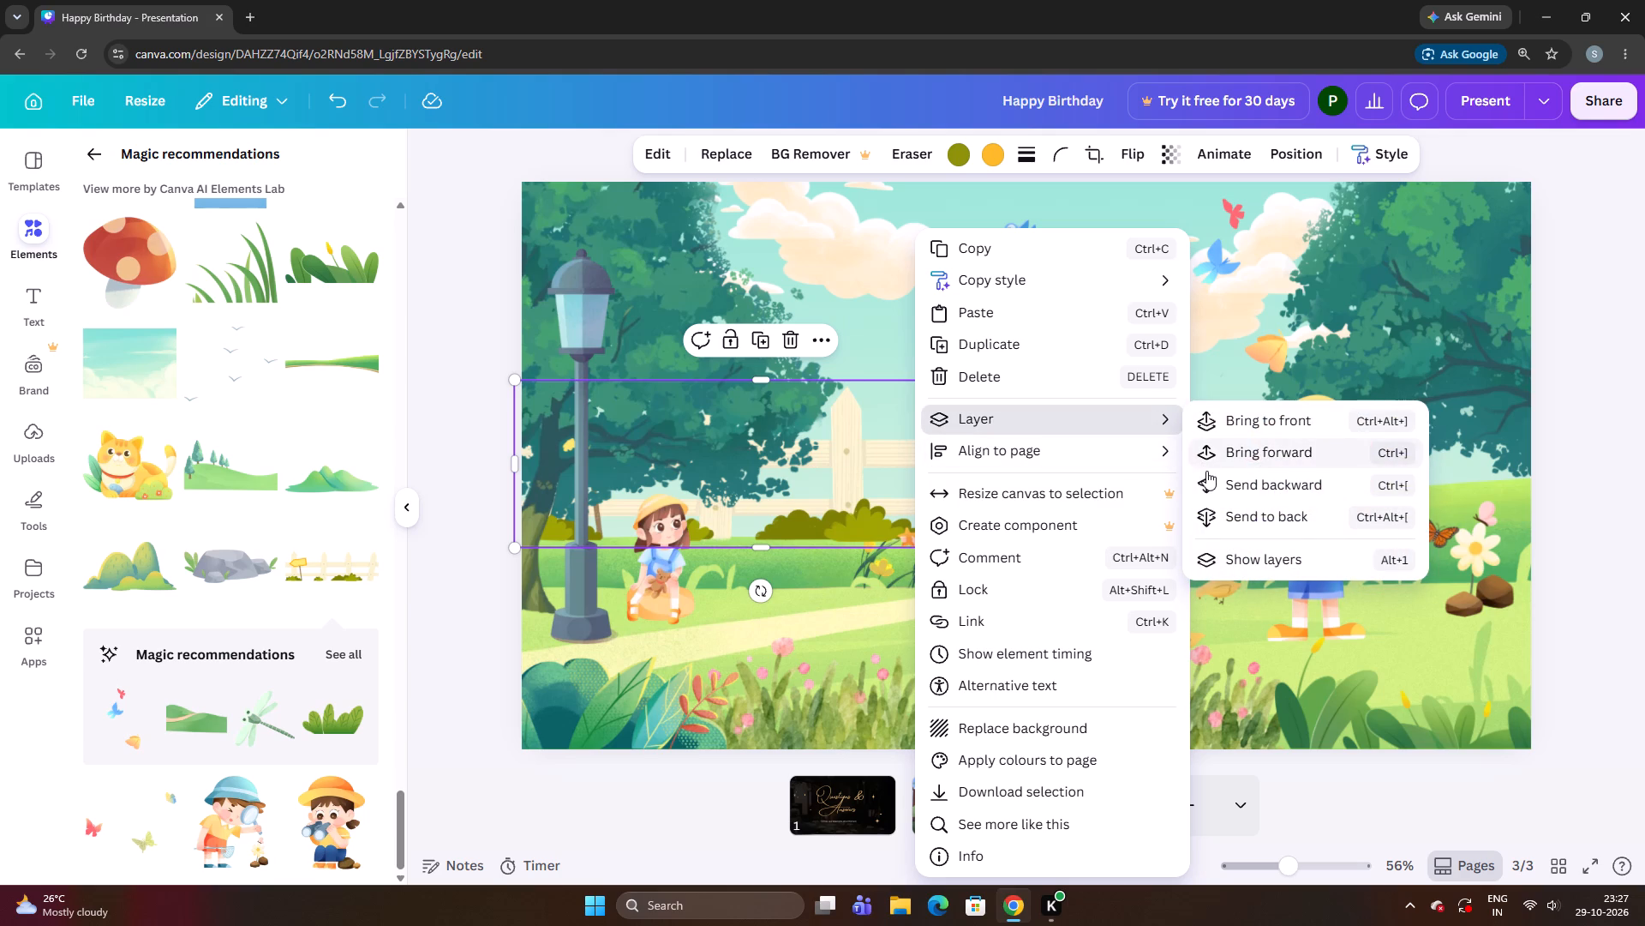
left_click(1207, 475)
left_click(782, 484)
Shift the fence slightly down and toward the running girl.
left_click_drag(796, 484, 811, 494)
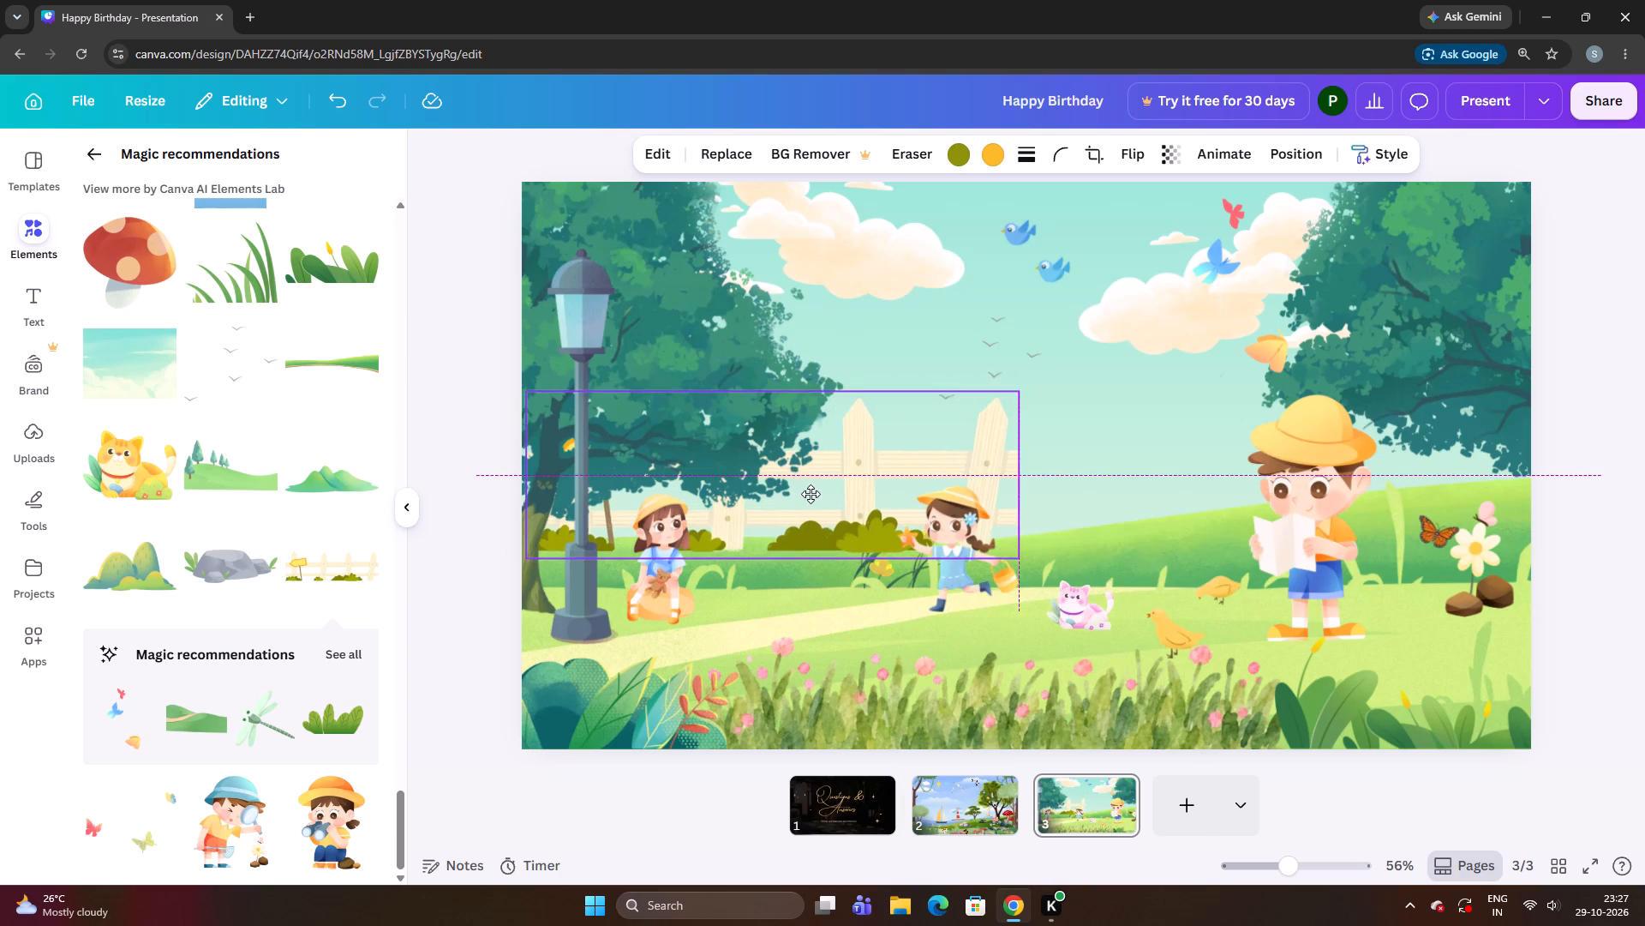
left_click_drag(811, 494, 805, 490)
Send the fence behind the two girls a few more layers backward.
right_click(805, 490)
left_click(991, 429)
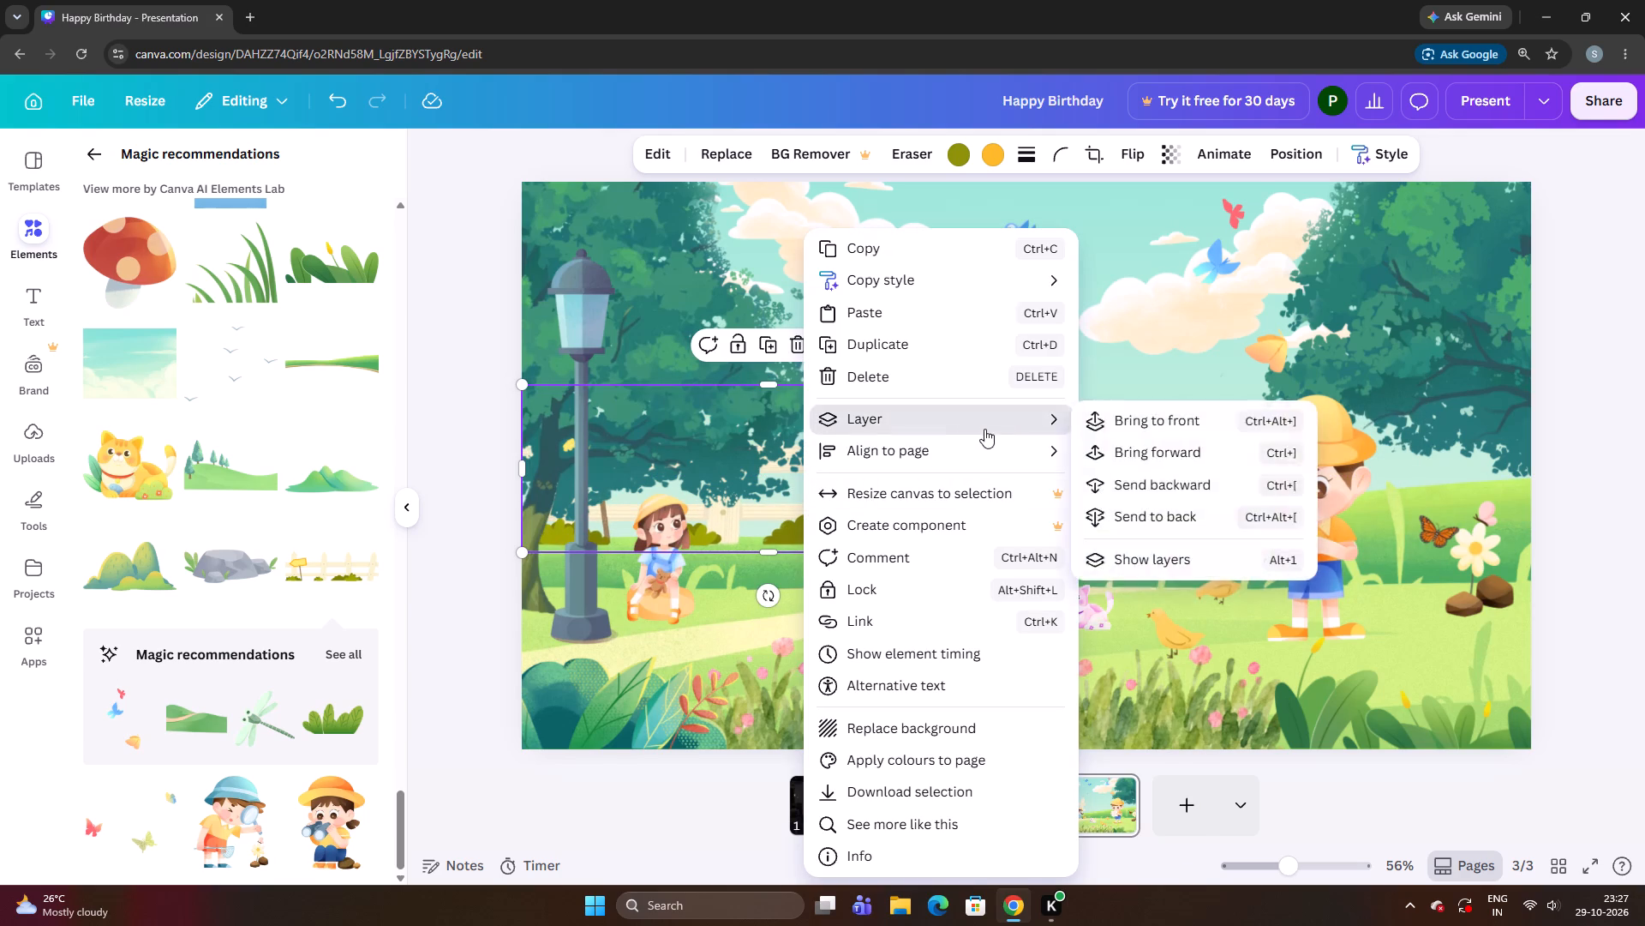
left_click(1048, 430)
left_click(1108, 478)
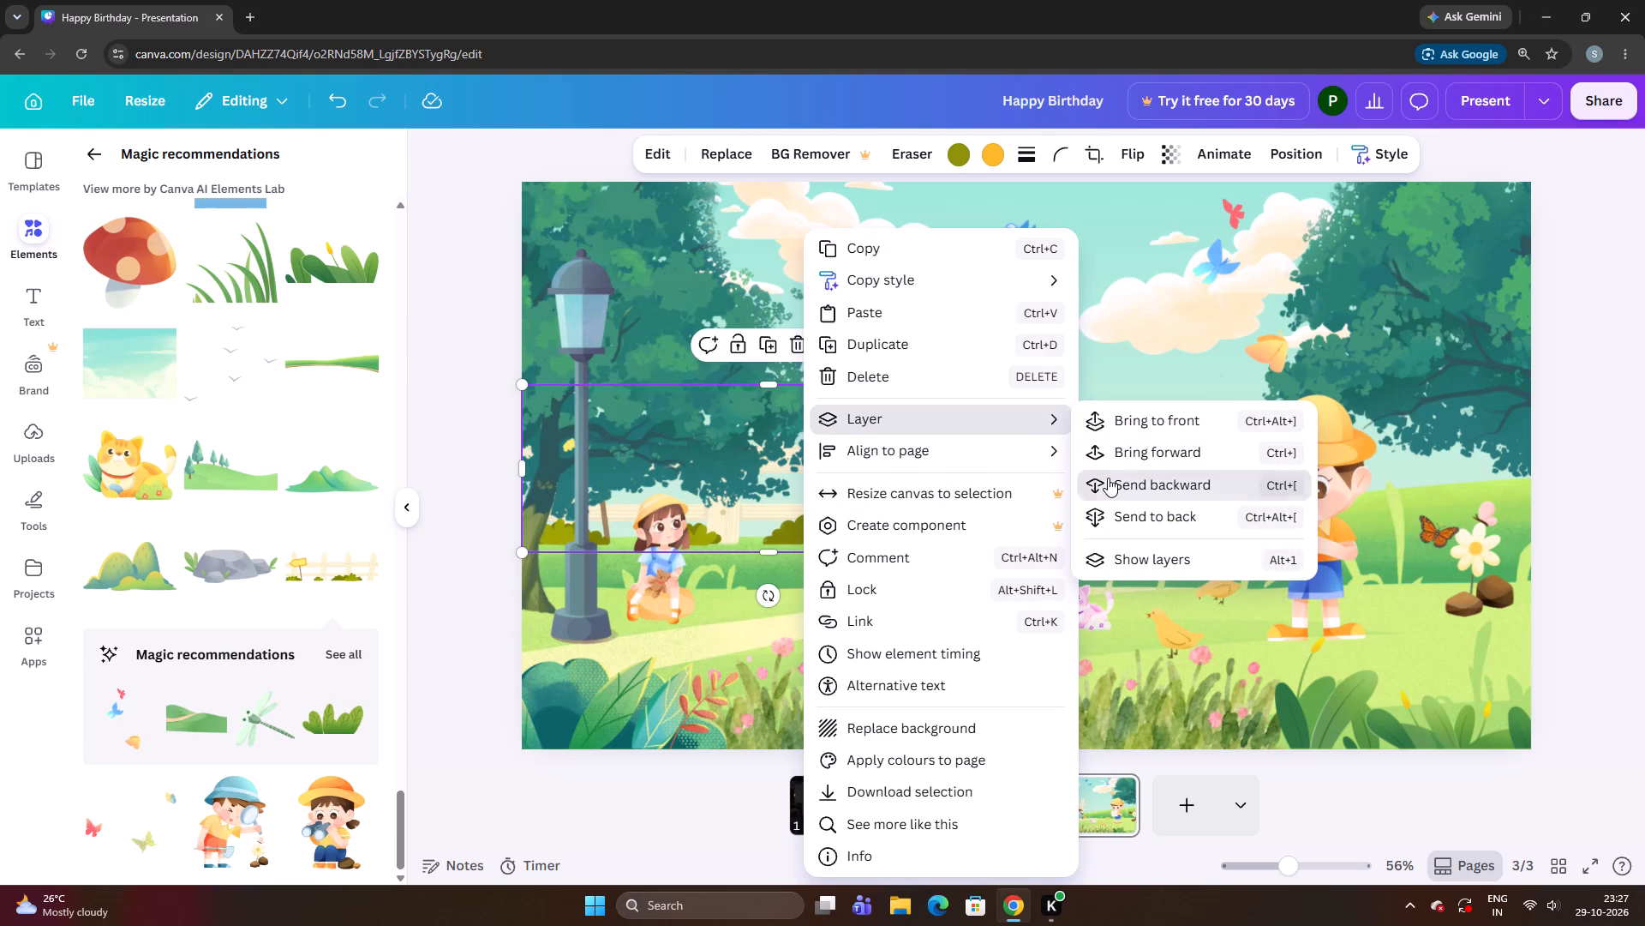
double_click(1108, 478)
left_click(1104, 346)
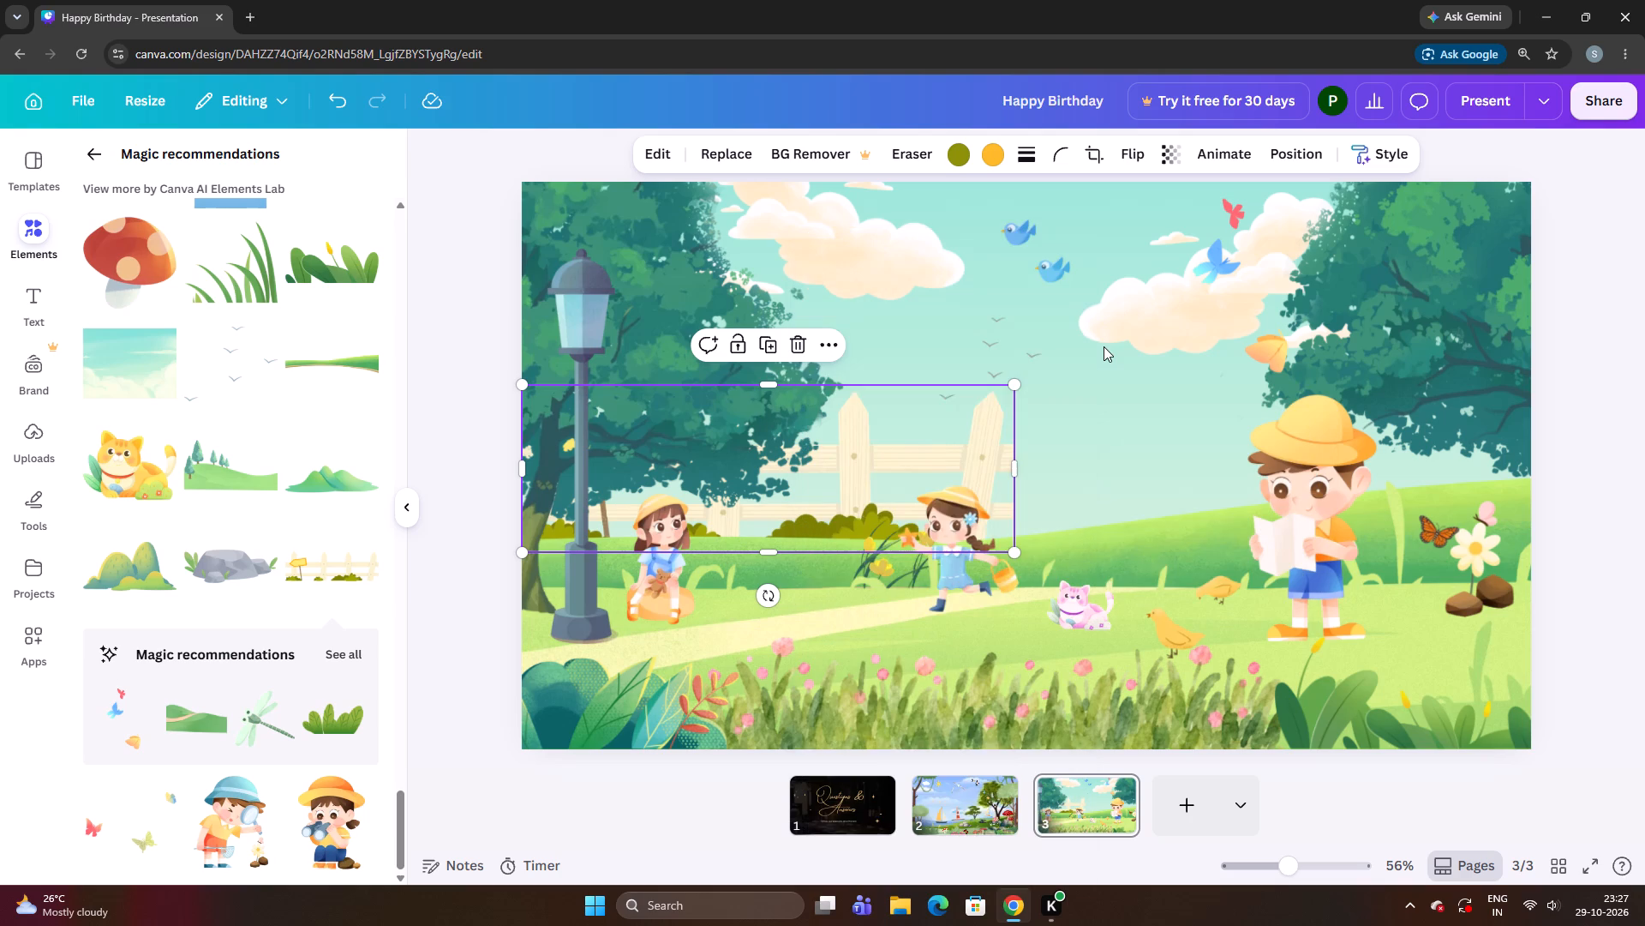
left_click(949, 460)
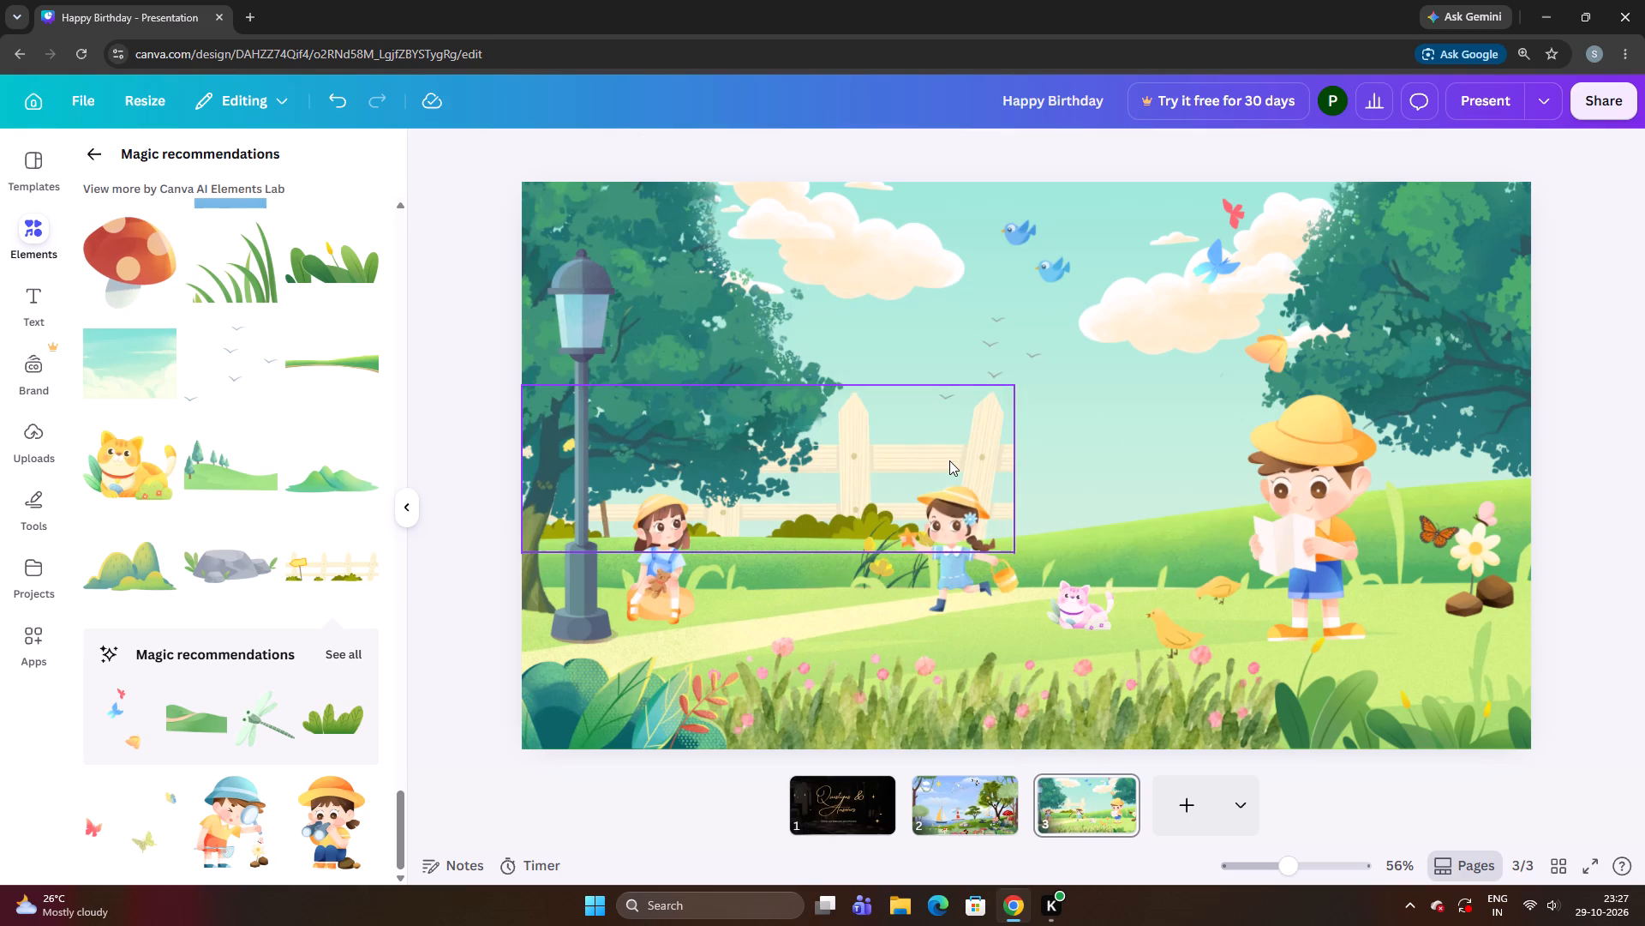
left_click(949, 460)
left_click(949, 460)
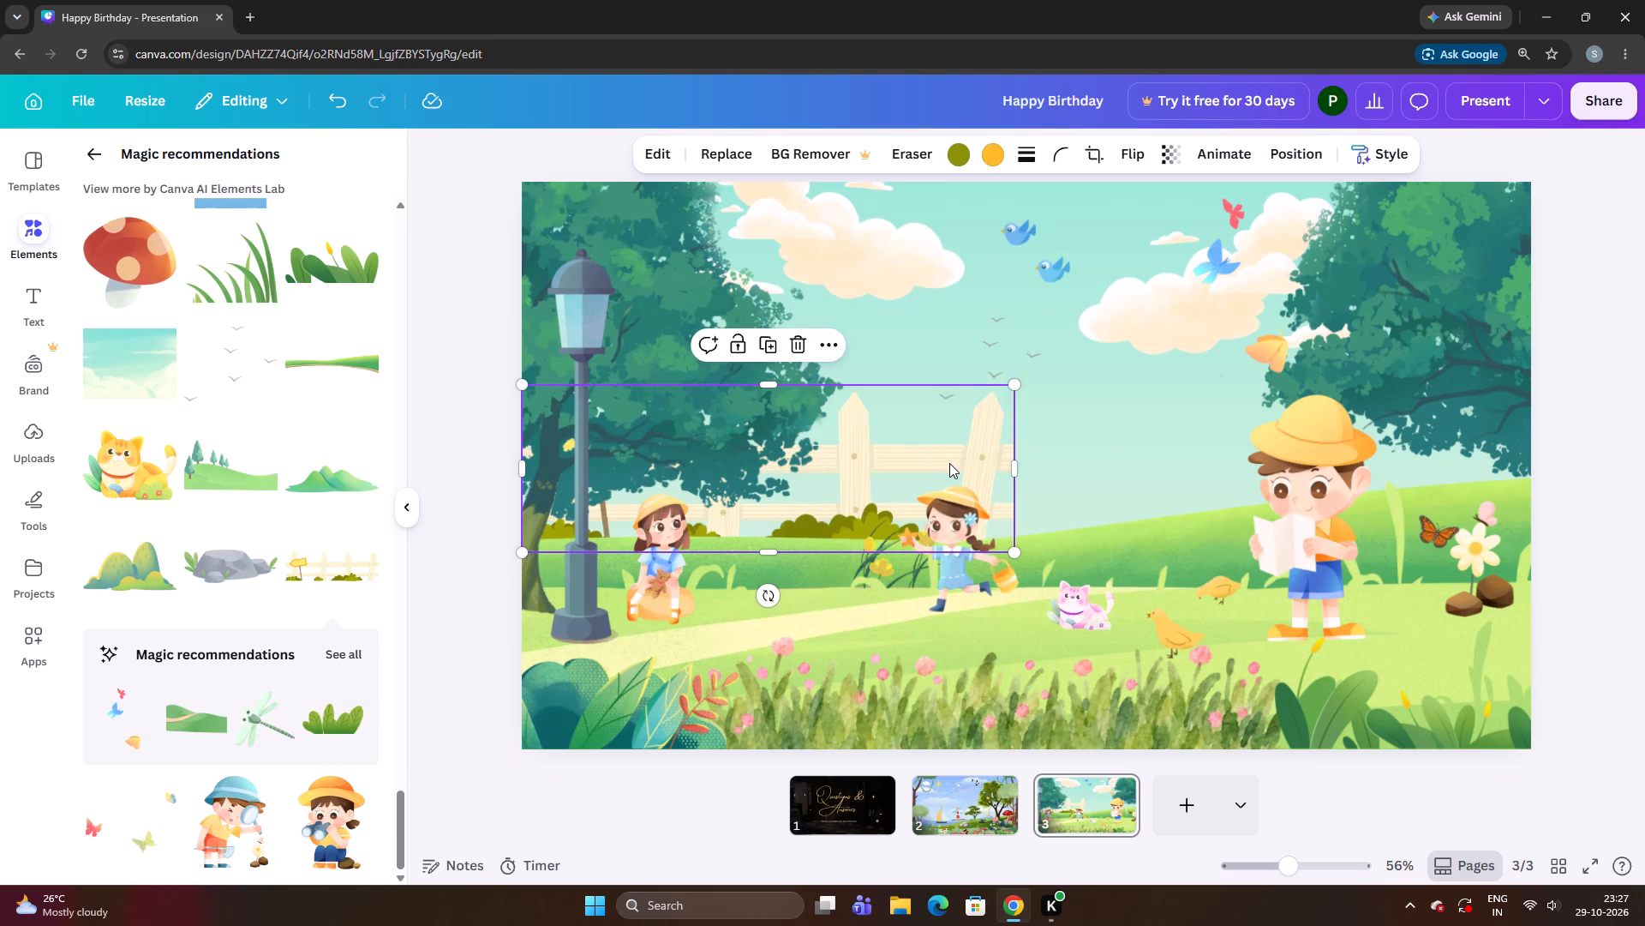
left_click(1157, 449)
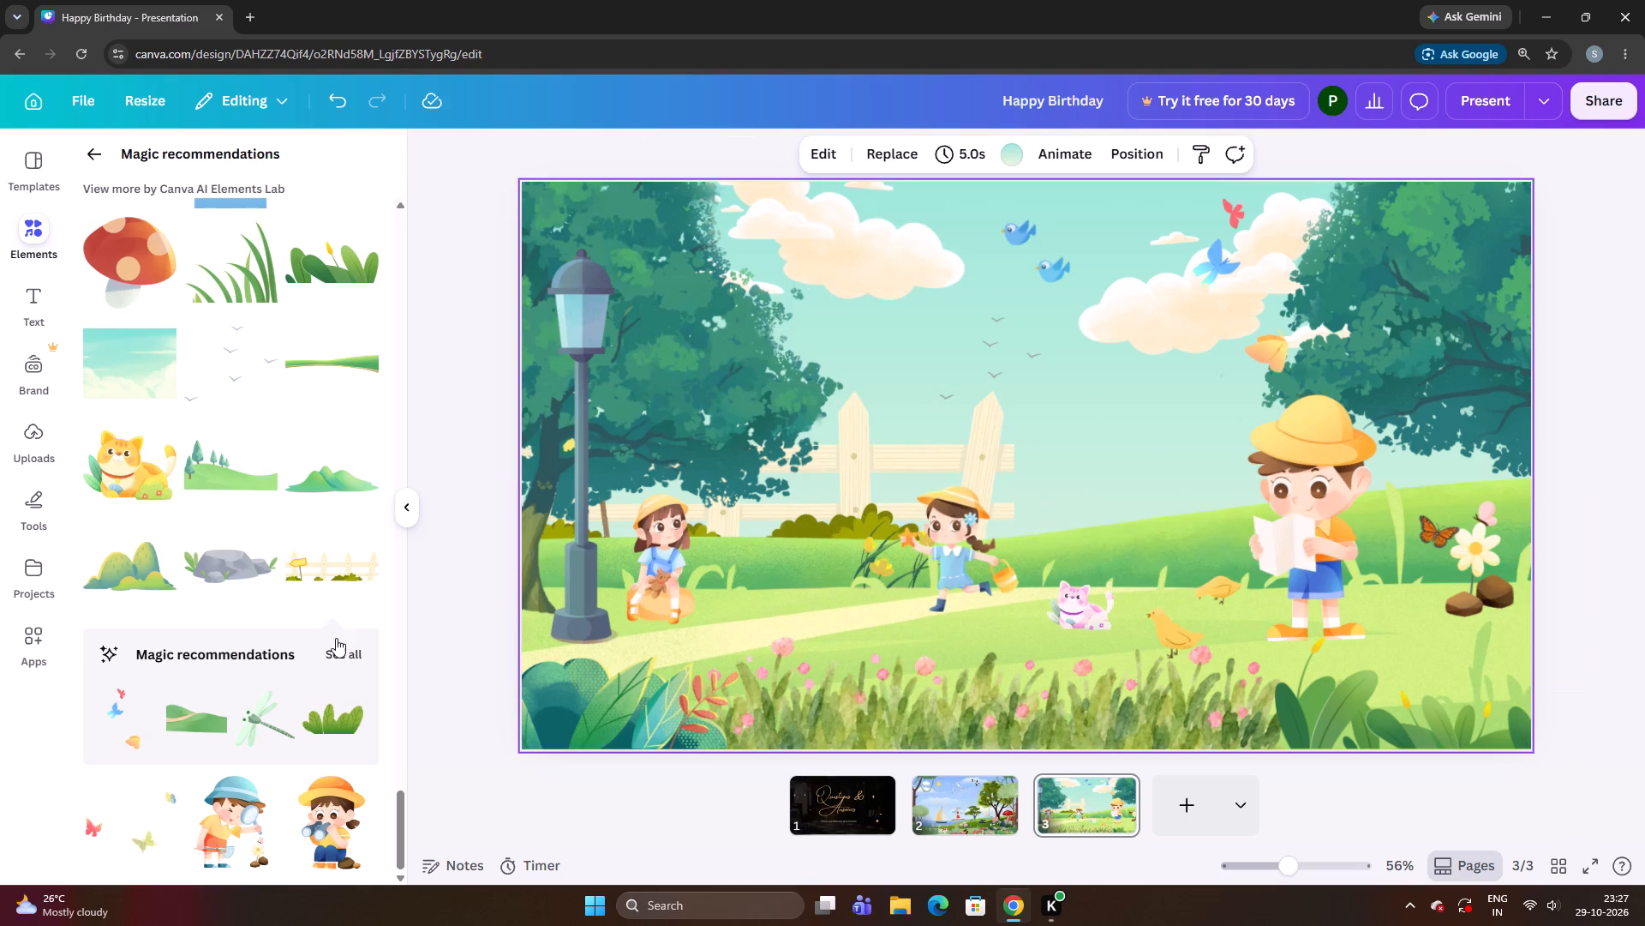
Add a second wooden fence with the yellow arrow sign and place it end to end with the first, across the boy reading the map.
left_click(337, 563)
left_click_drag(1075, 490, 1173, 457)
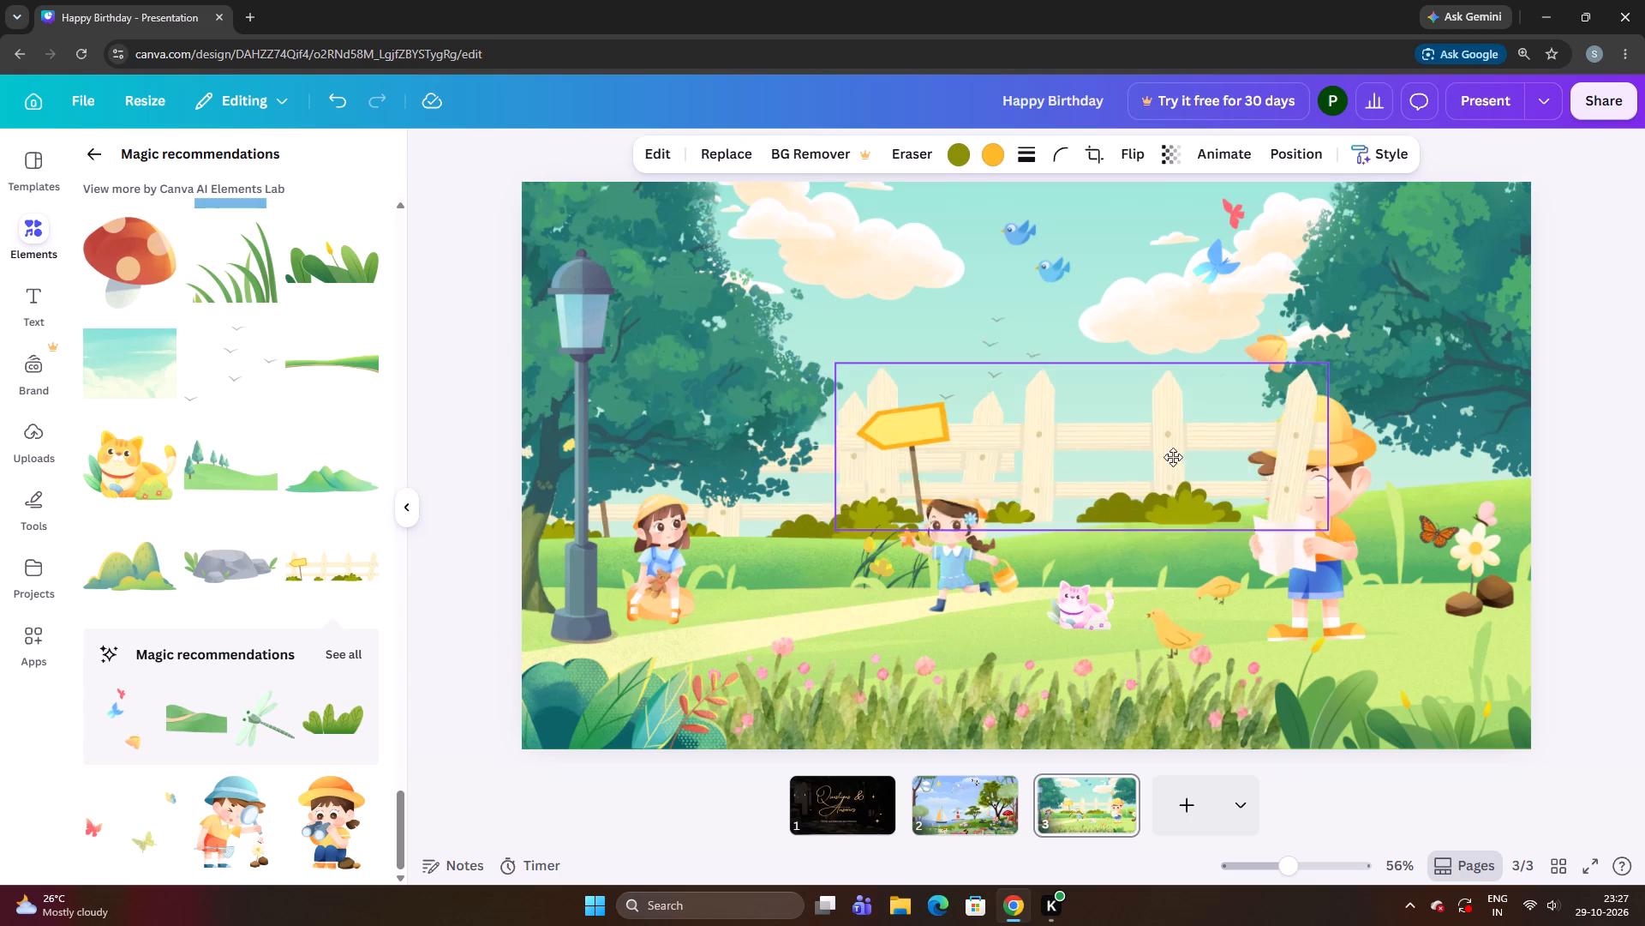
left_click_drag(1173, 457, 1309, 484)
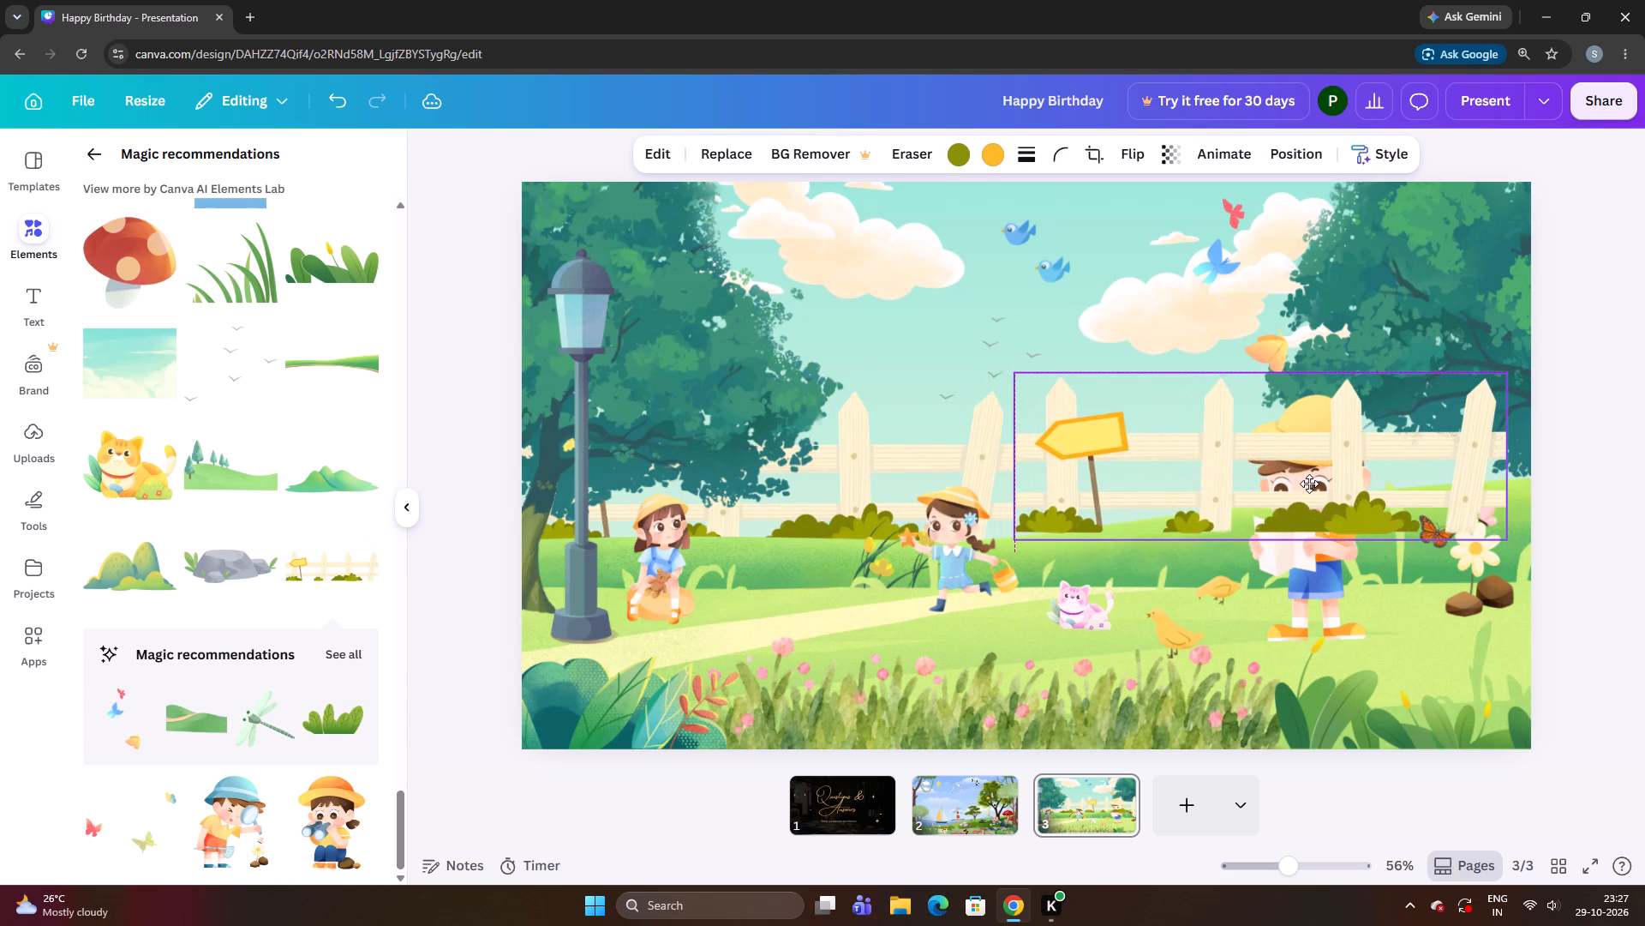
left_click_drag(1309, 484, 1312, 485)
Send the second fence backward to the bottom layer, behind the boy, the tree and the hills.
right_click(1312, 485)
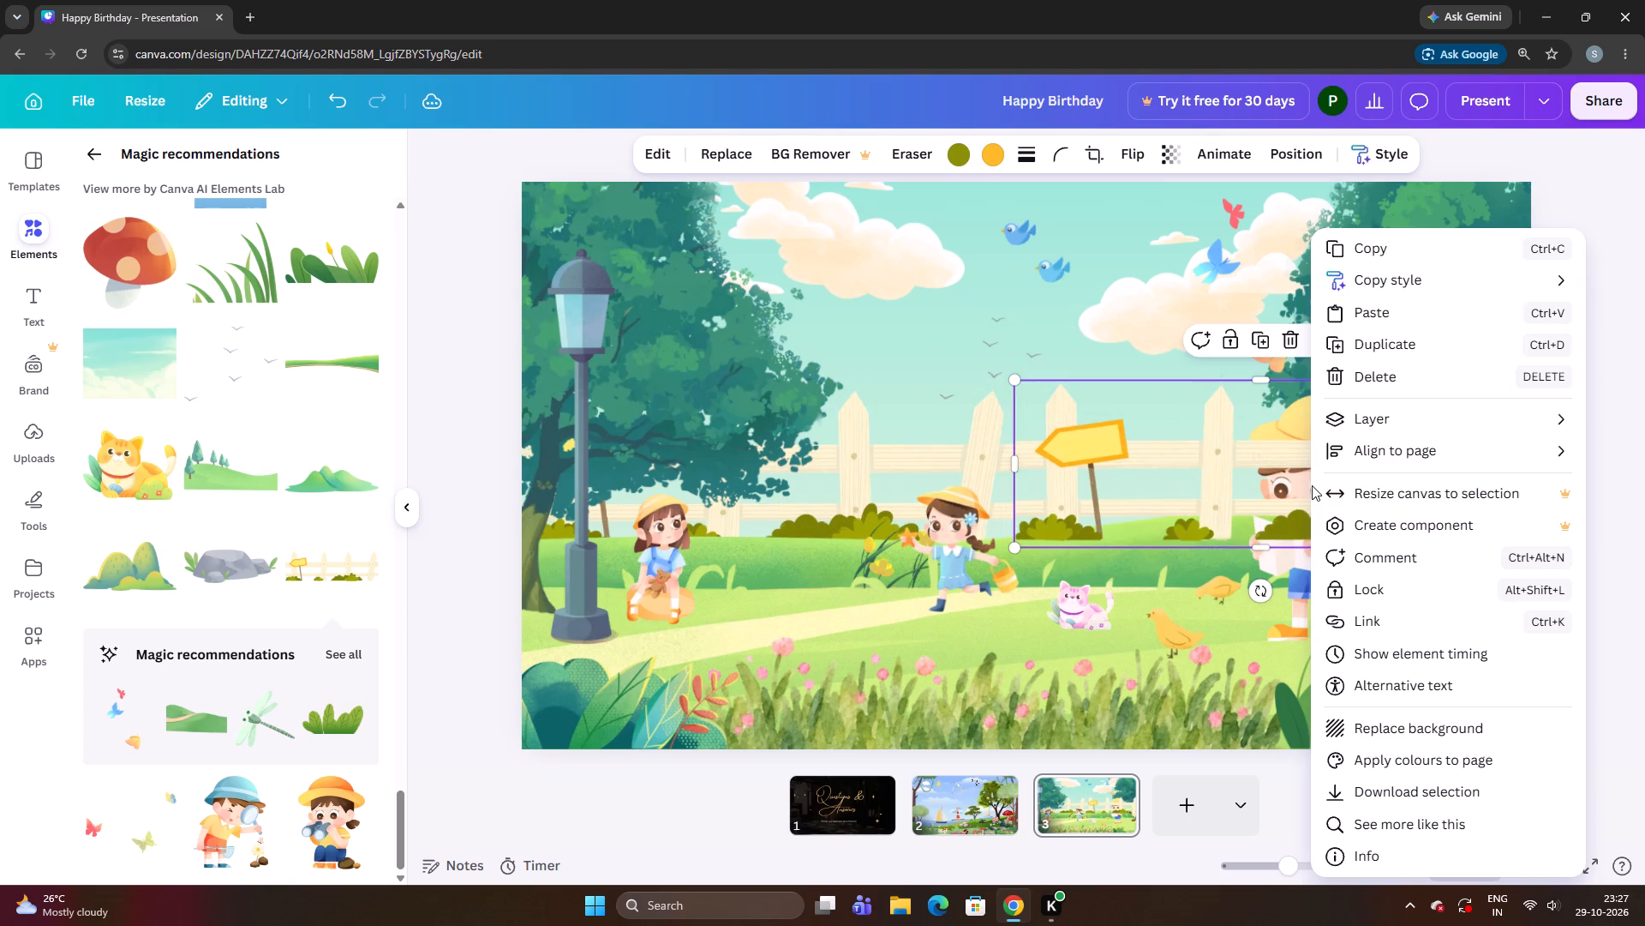
left_click(1356, 433)
left_click(1411, 412)
left_click(1388, 419)
double_click(1185, 476)
triple_click(1185, 476)
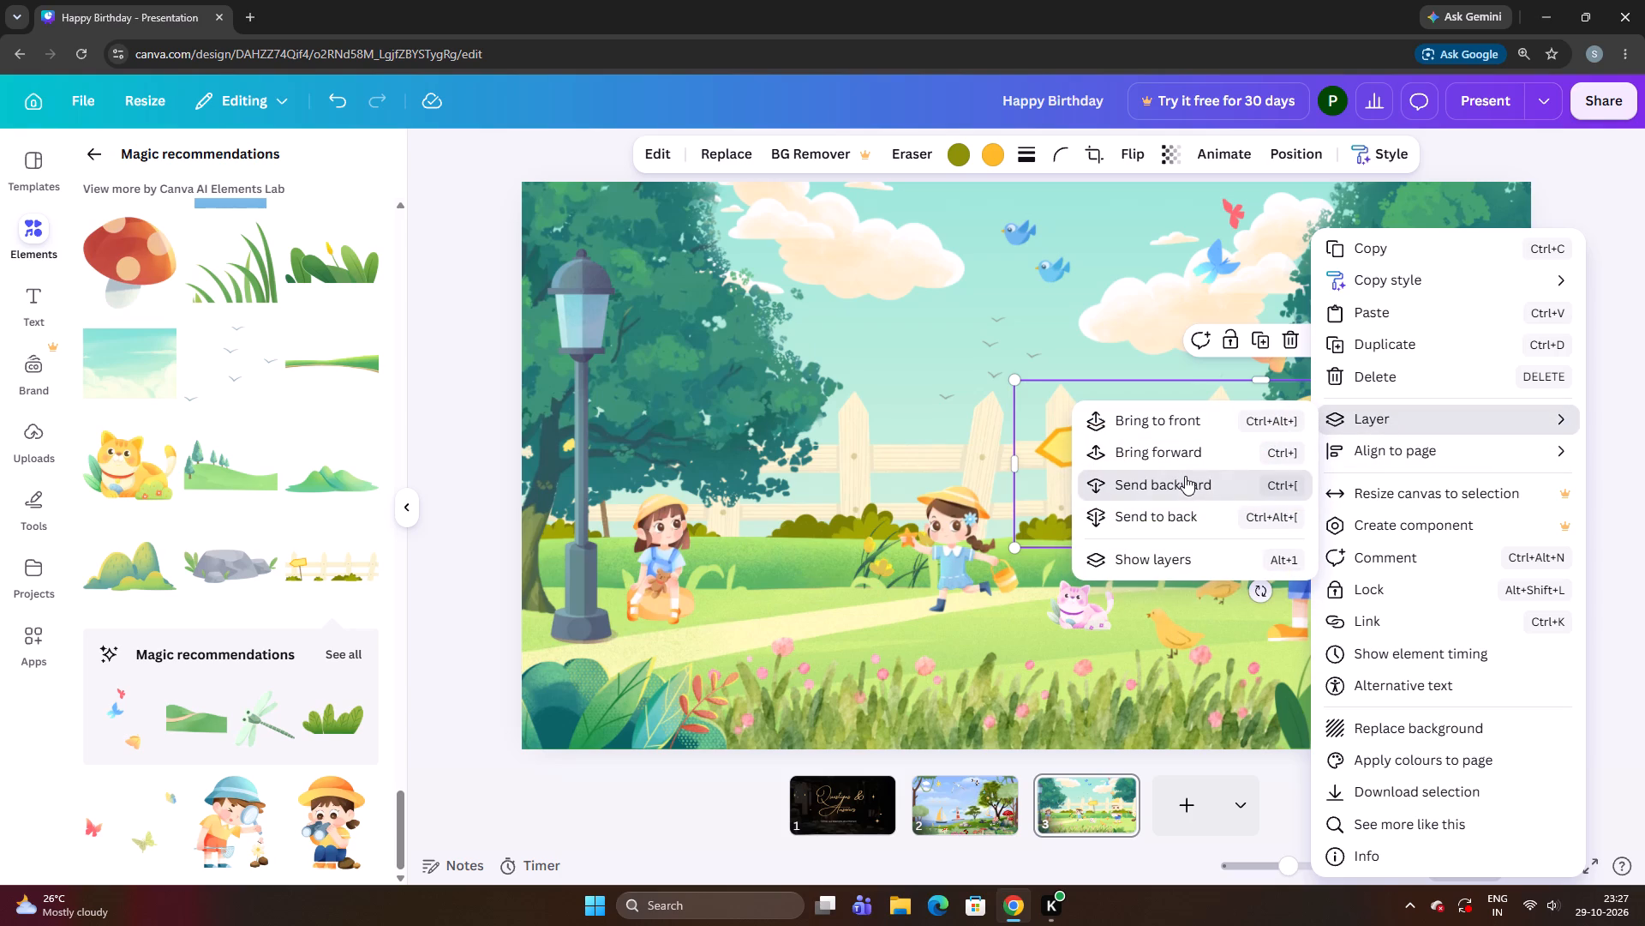
double_click(1185, 476)
double_click(1185, 476)
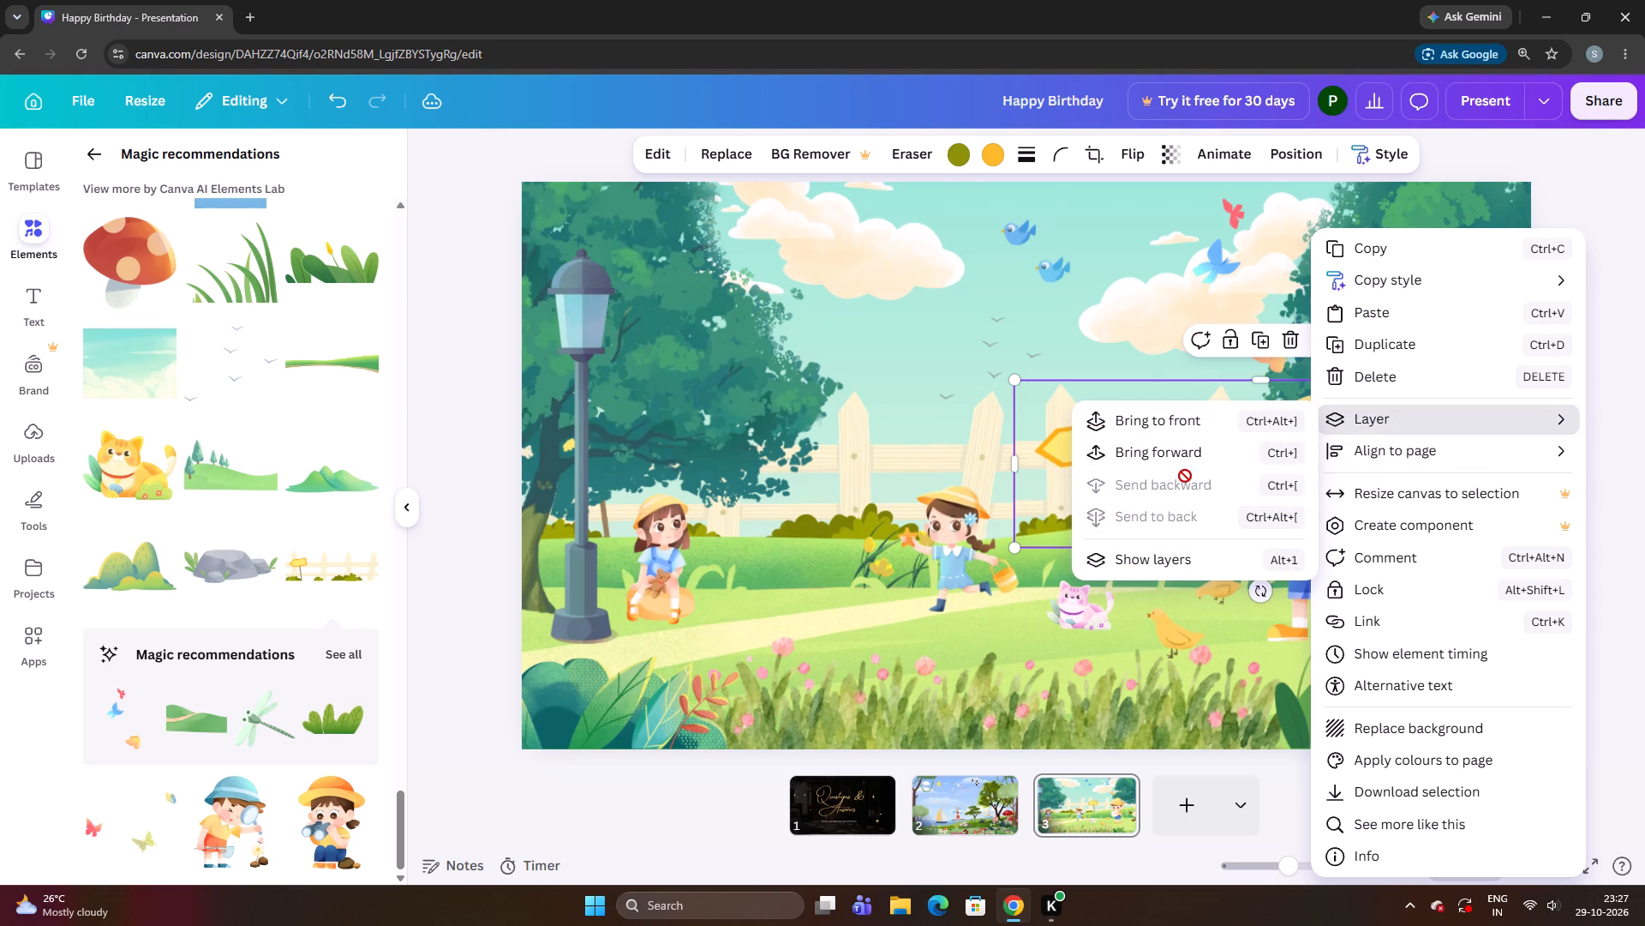
left_click(1148, 366)
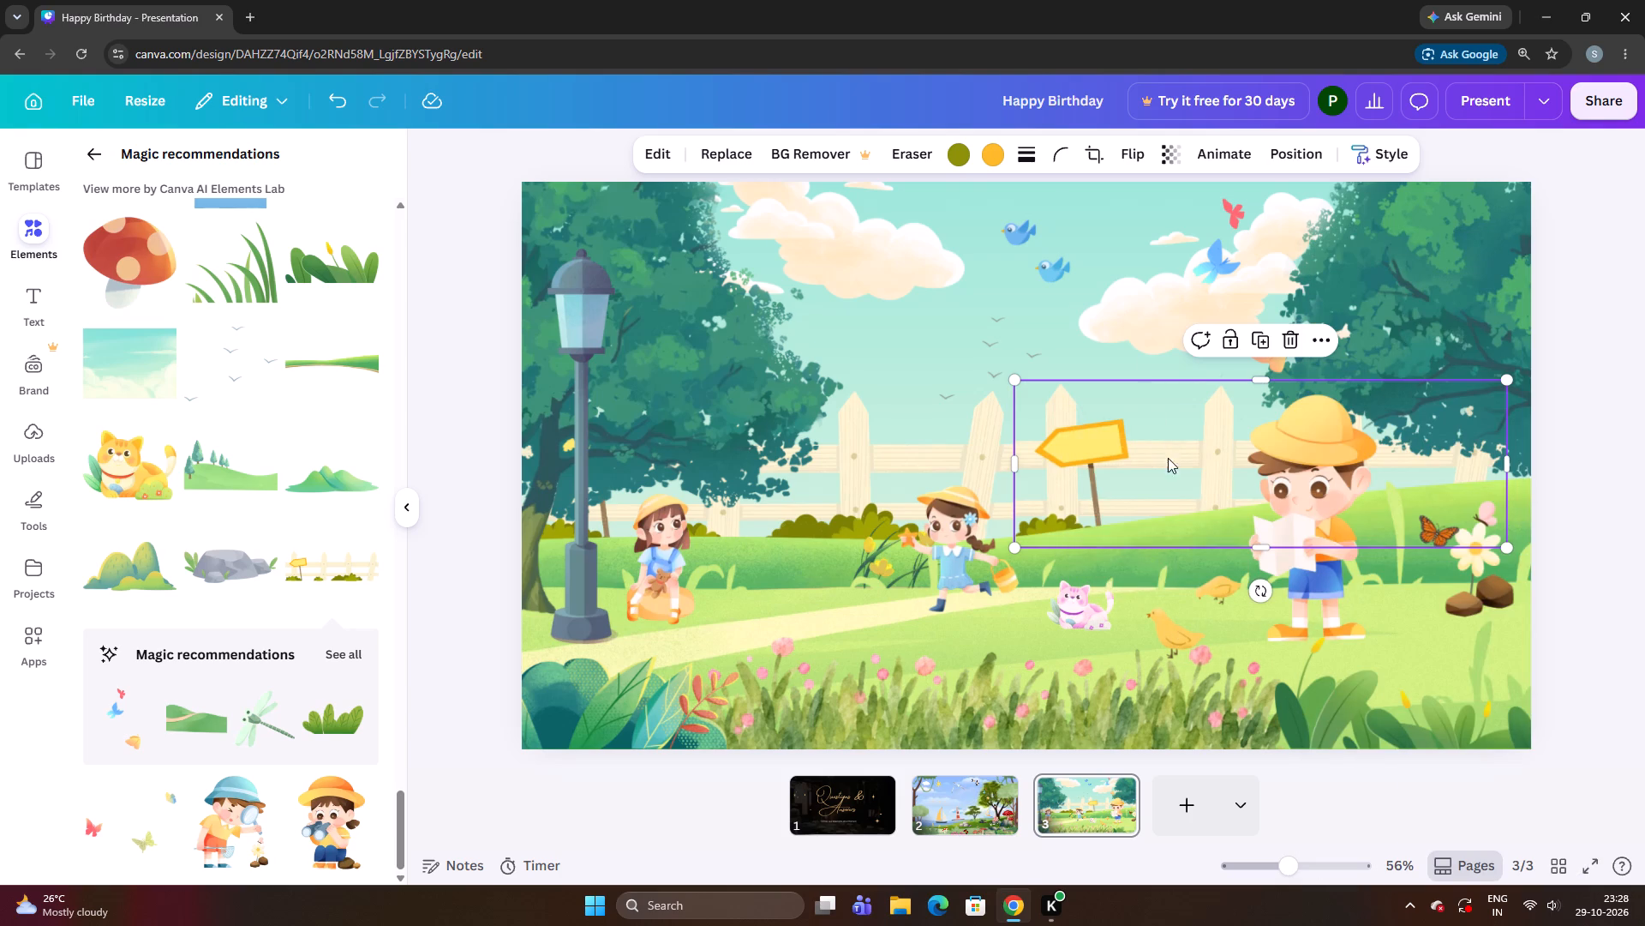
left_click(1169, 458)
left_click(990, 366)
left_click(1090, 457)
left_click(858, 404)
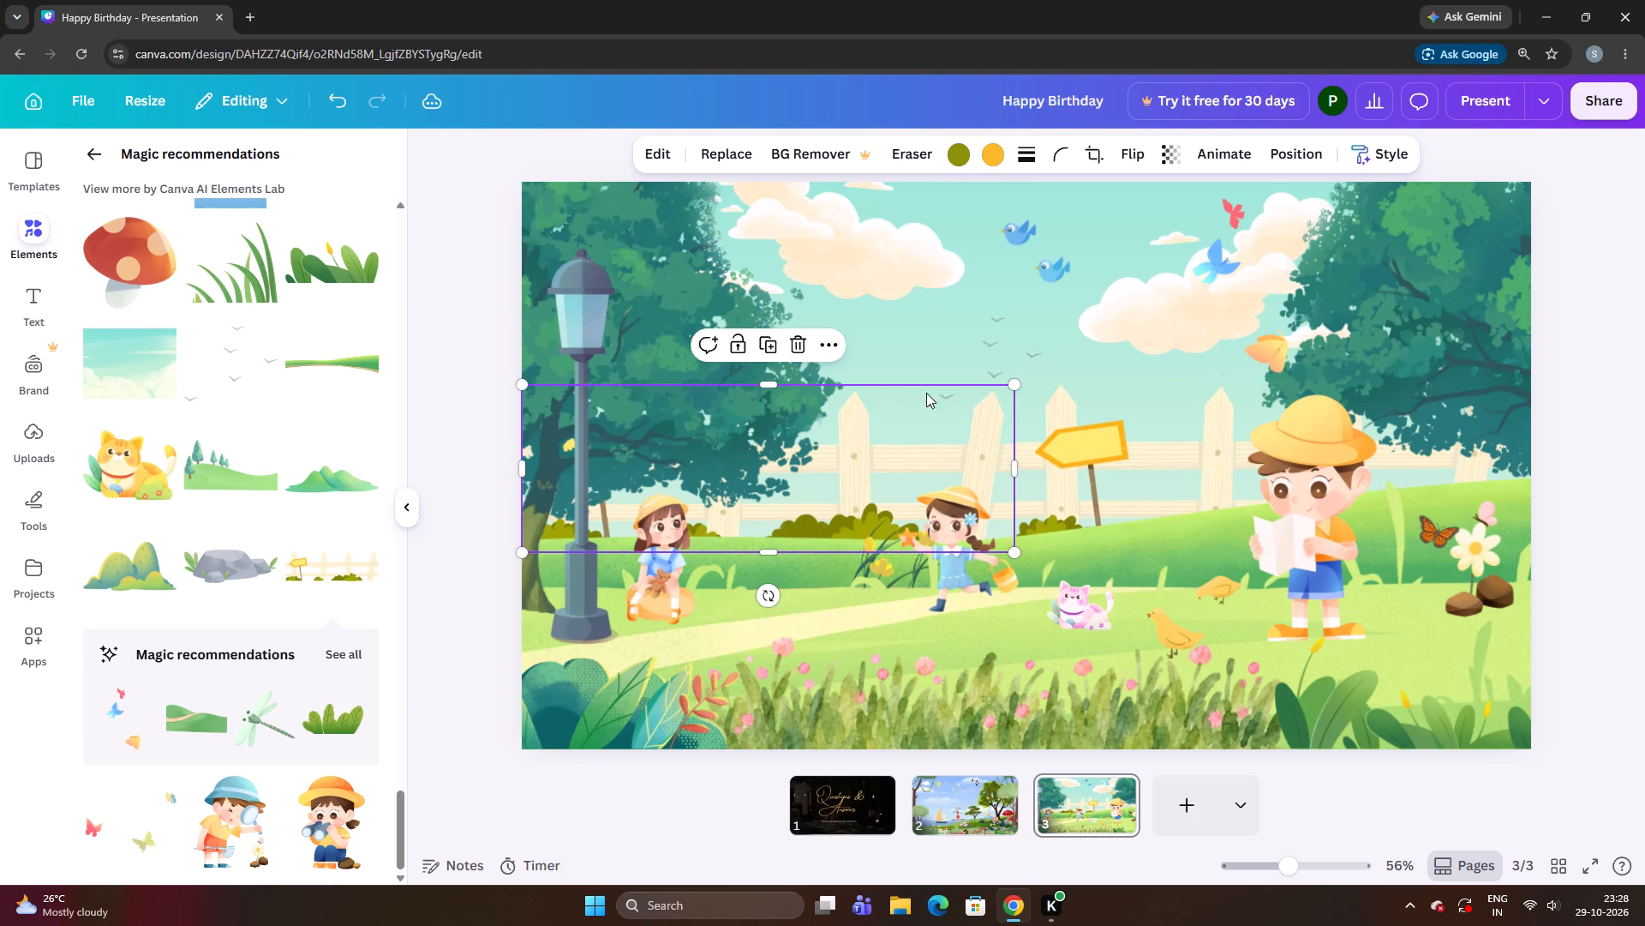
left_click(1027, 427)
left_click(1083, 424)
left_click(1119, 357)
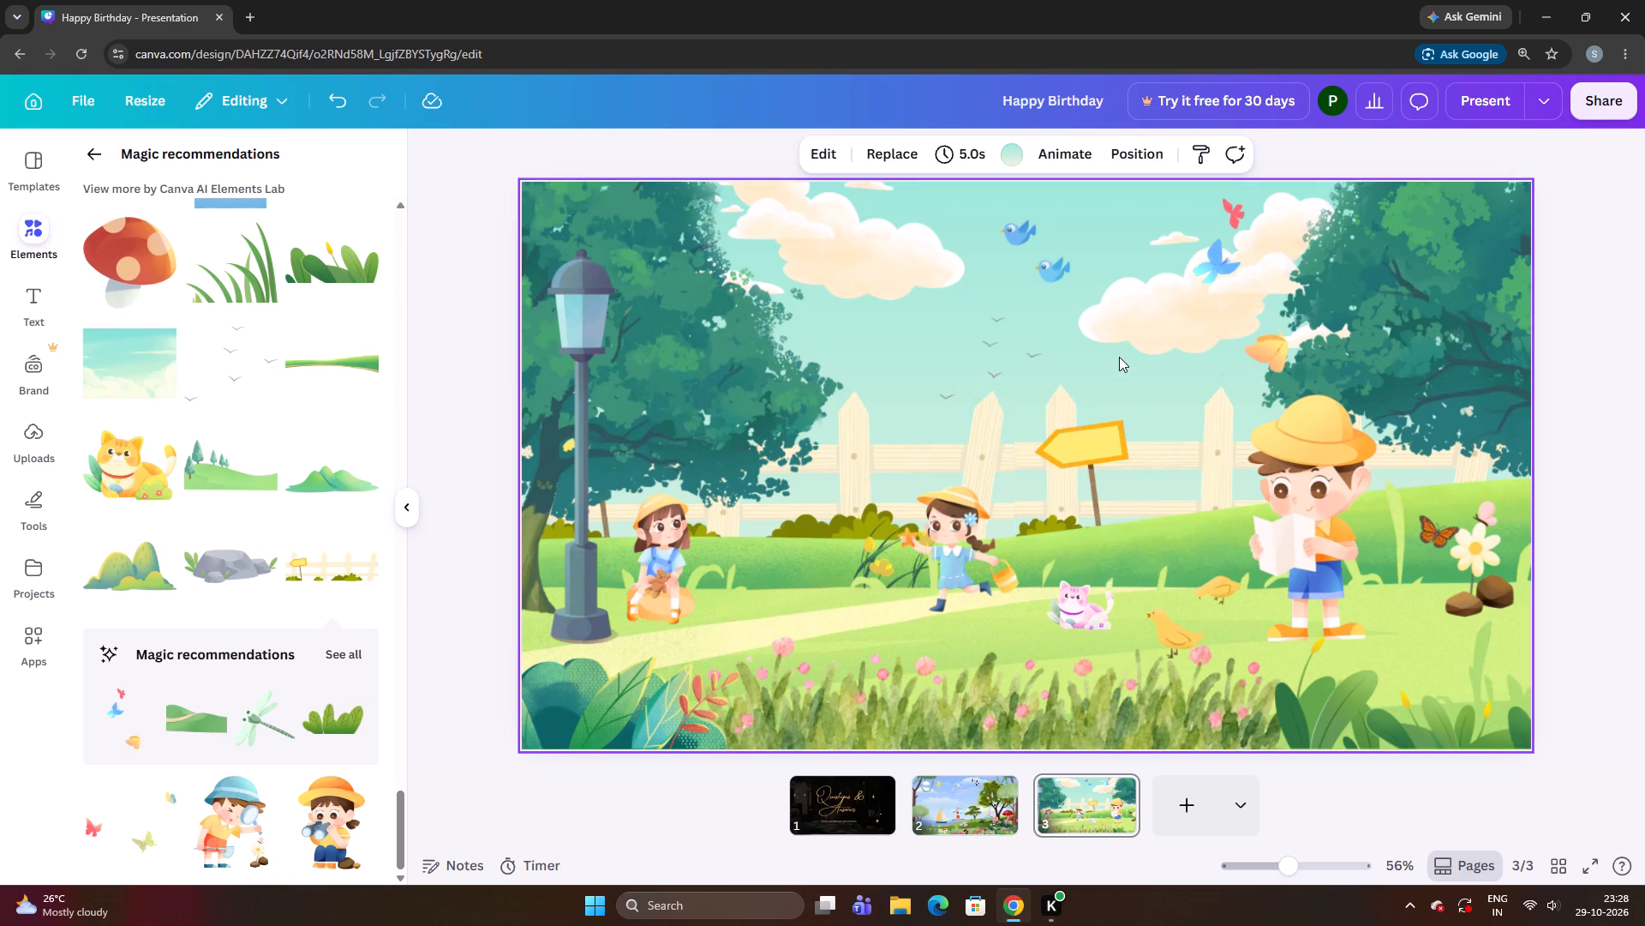
Nudge the second fence slightly down to line up with the first fence.
left_click(1122, 436)
key("Down")
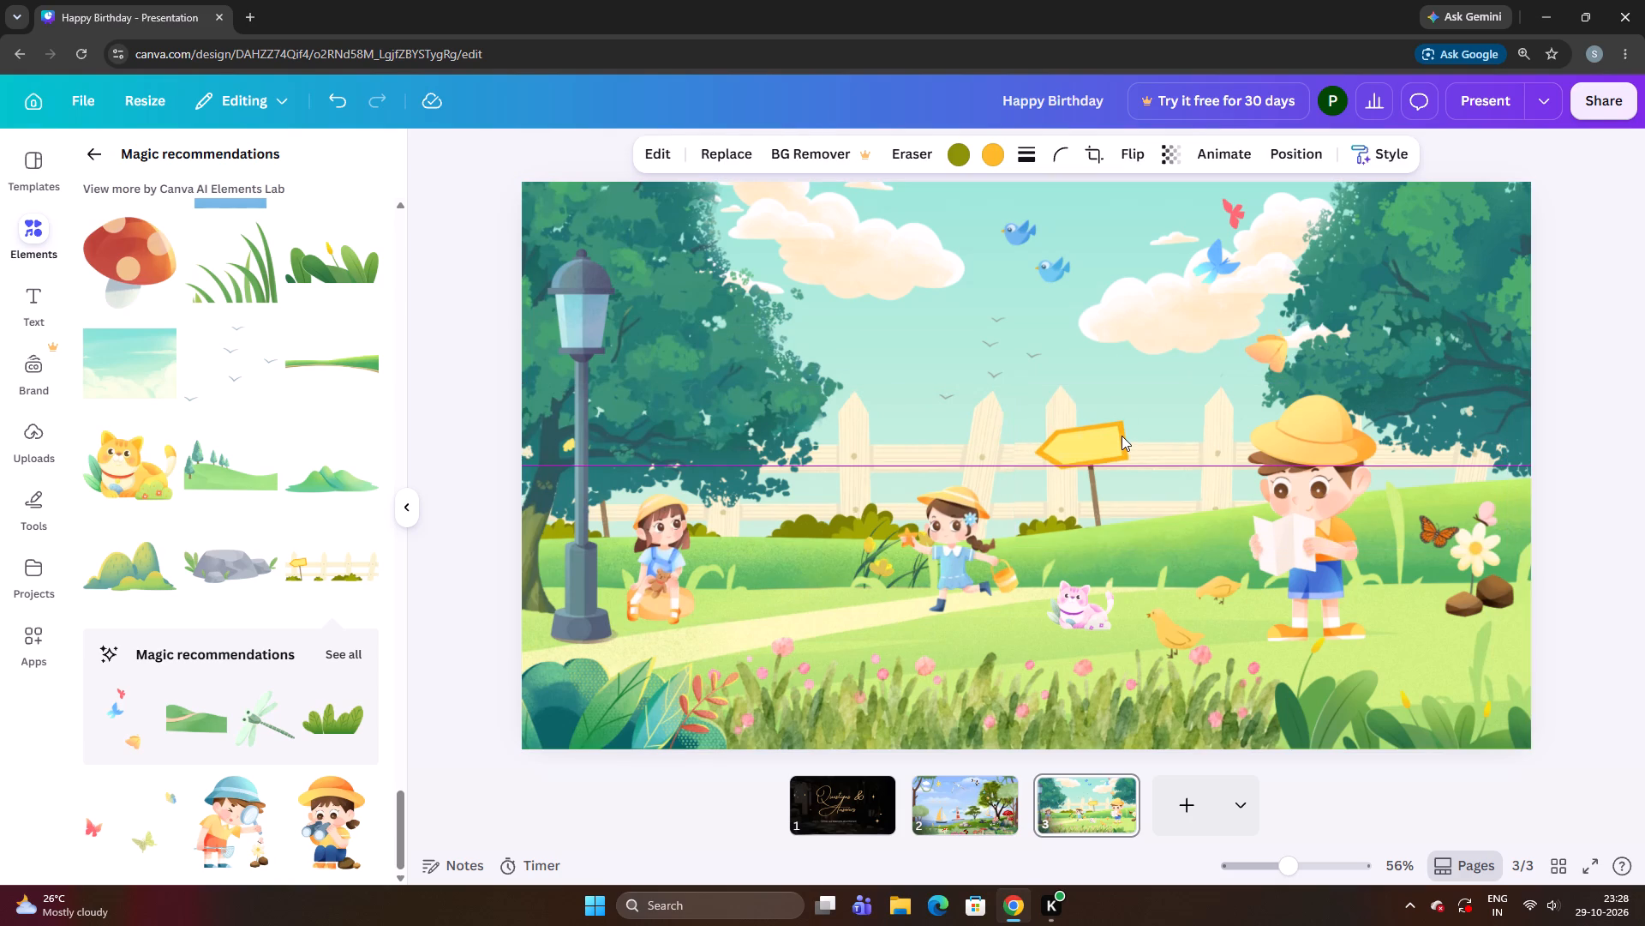
key("Down")
key("Down")
key("Down")
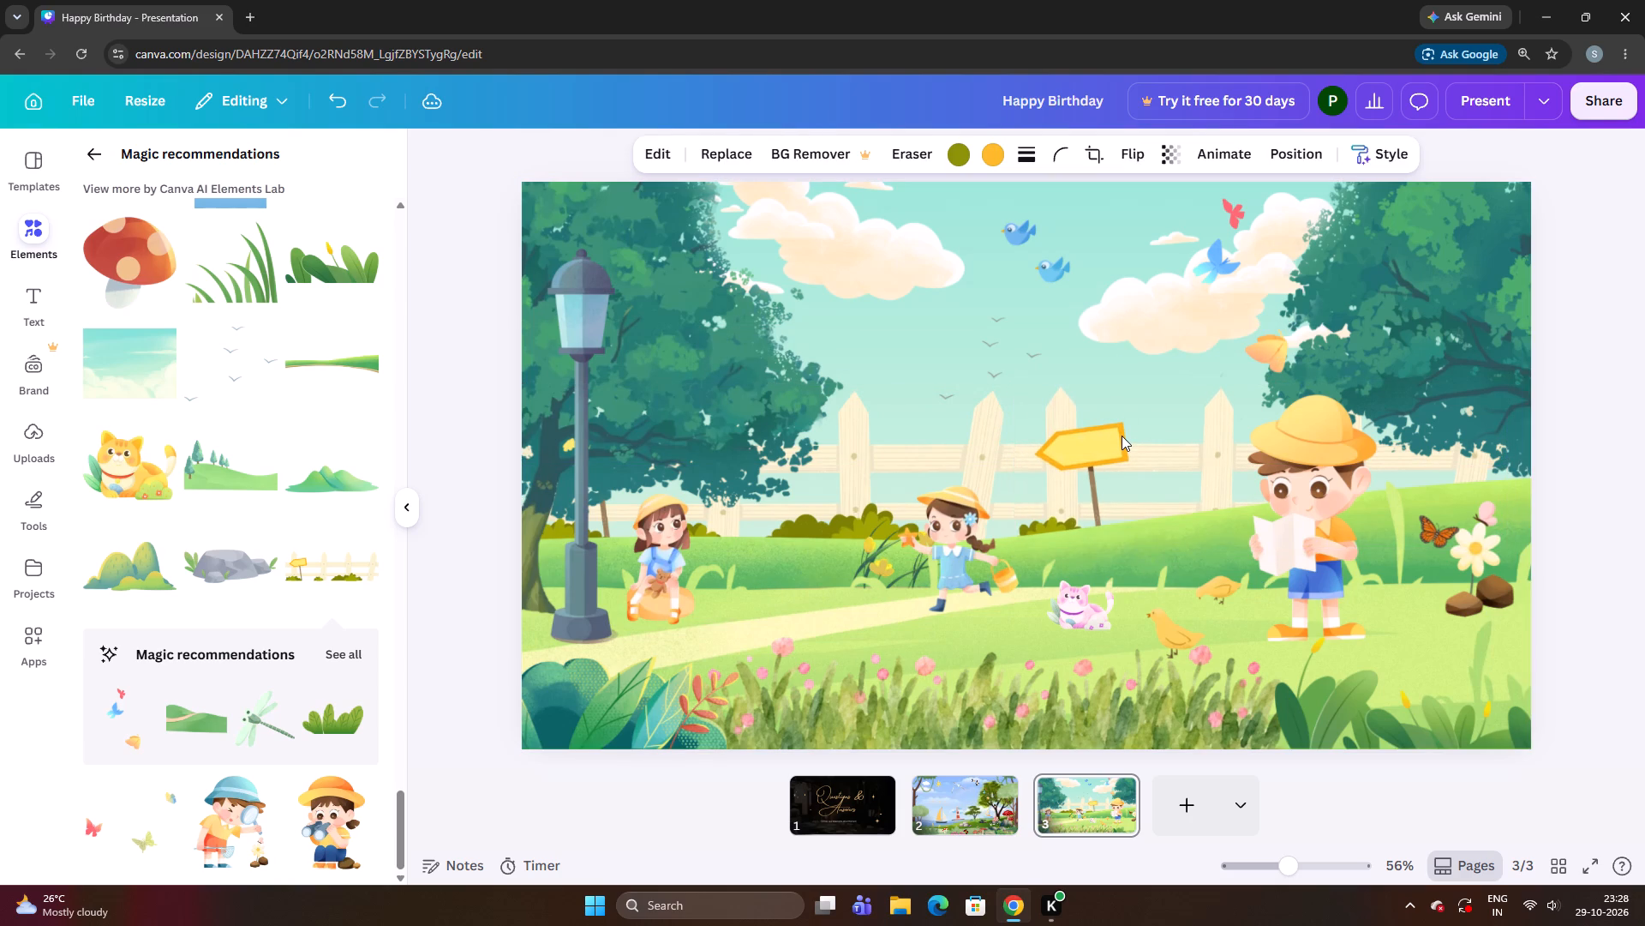
key("Up")
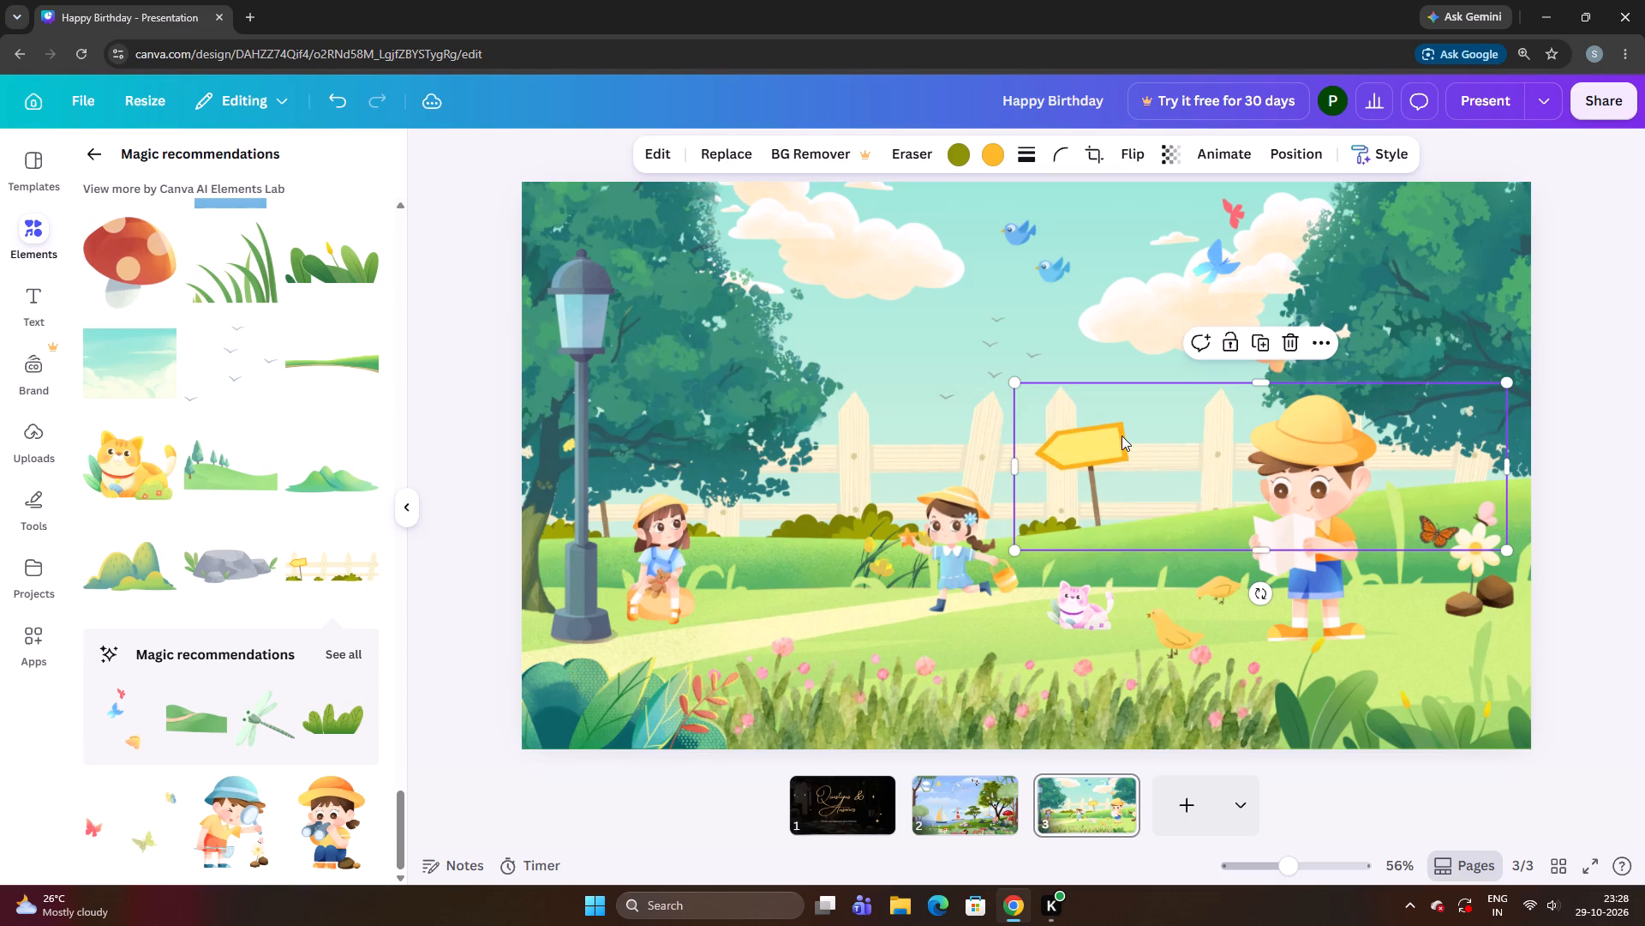
left_click(1085, 357)
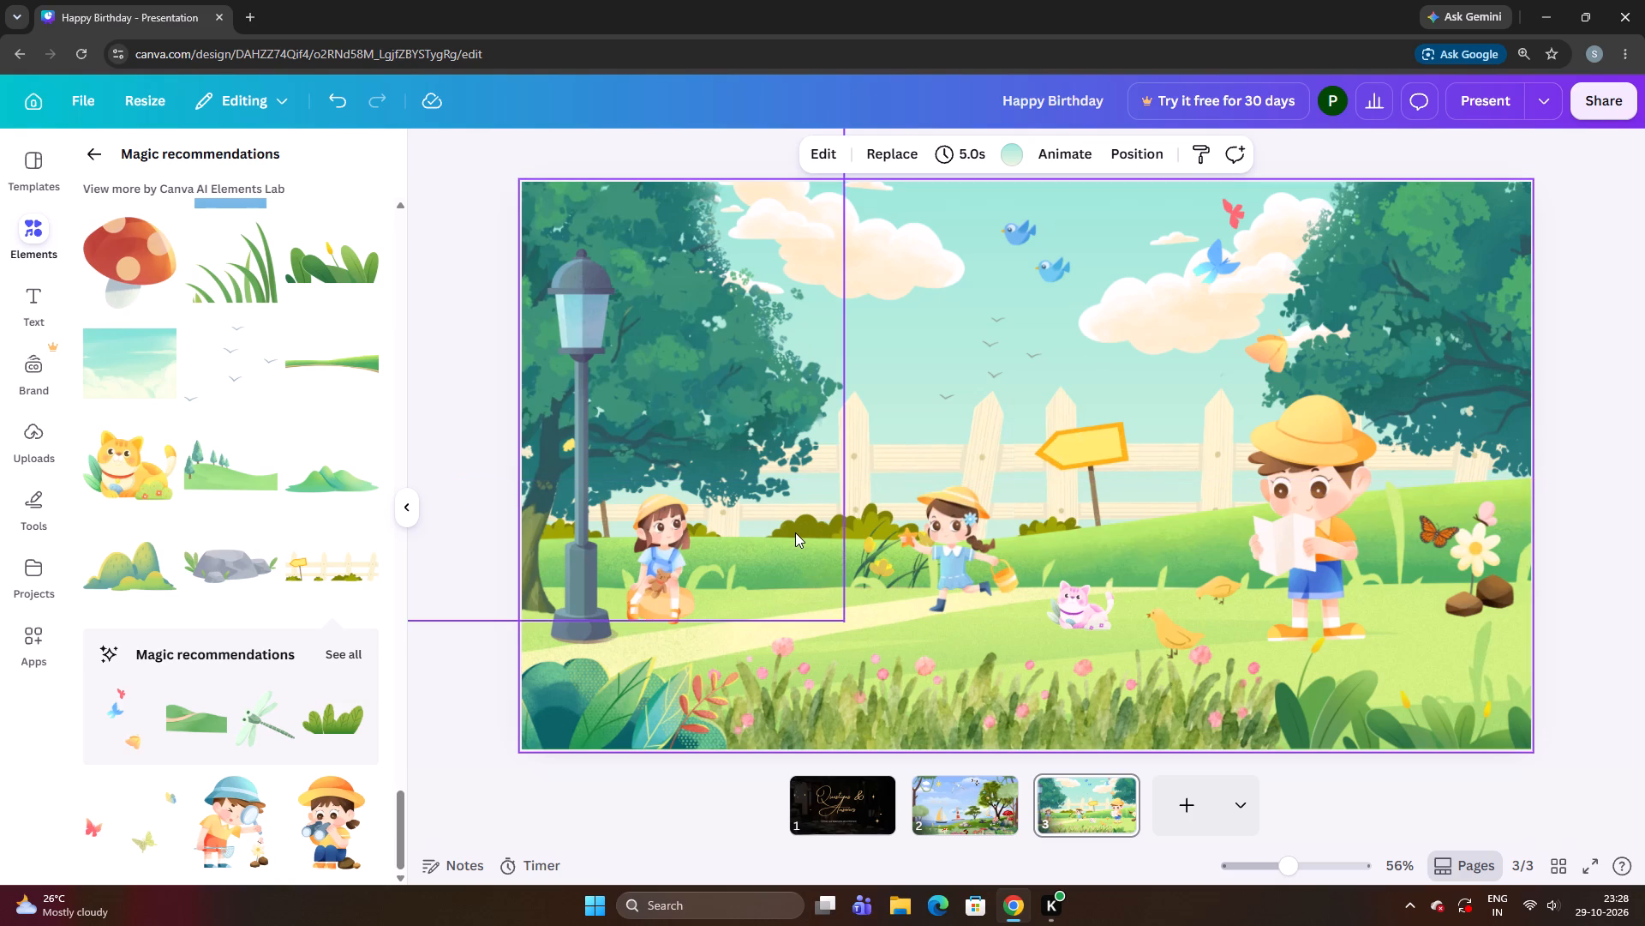
left_click(452, 448)
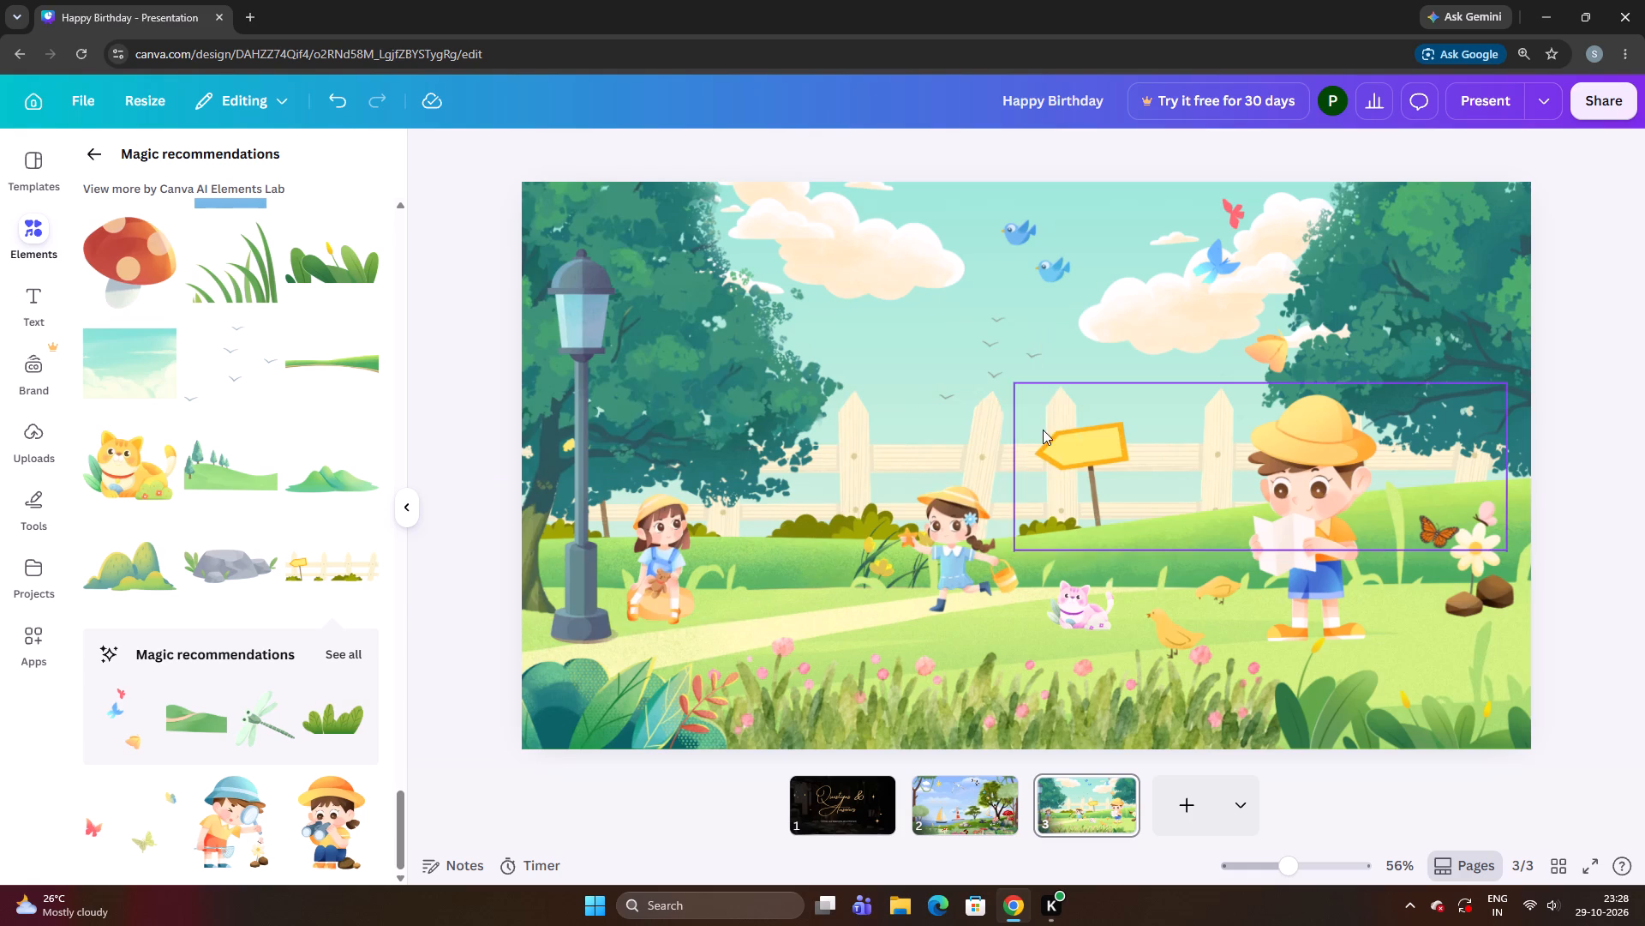
Move the flock of small distant birds slightly up and toward the lamp post.
left_click(894, 341)
left_click_drag(995, 354, 978, 335)
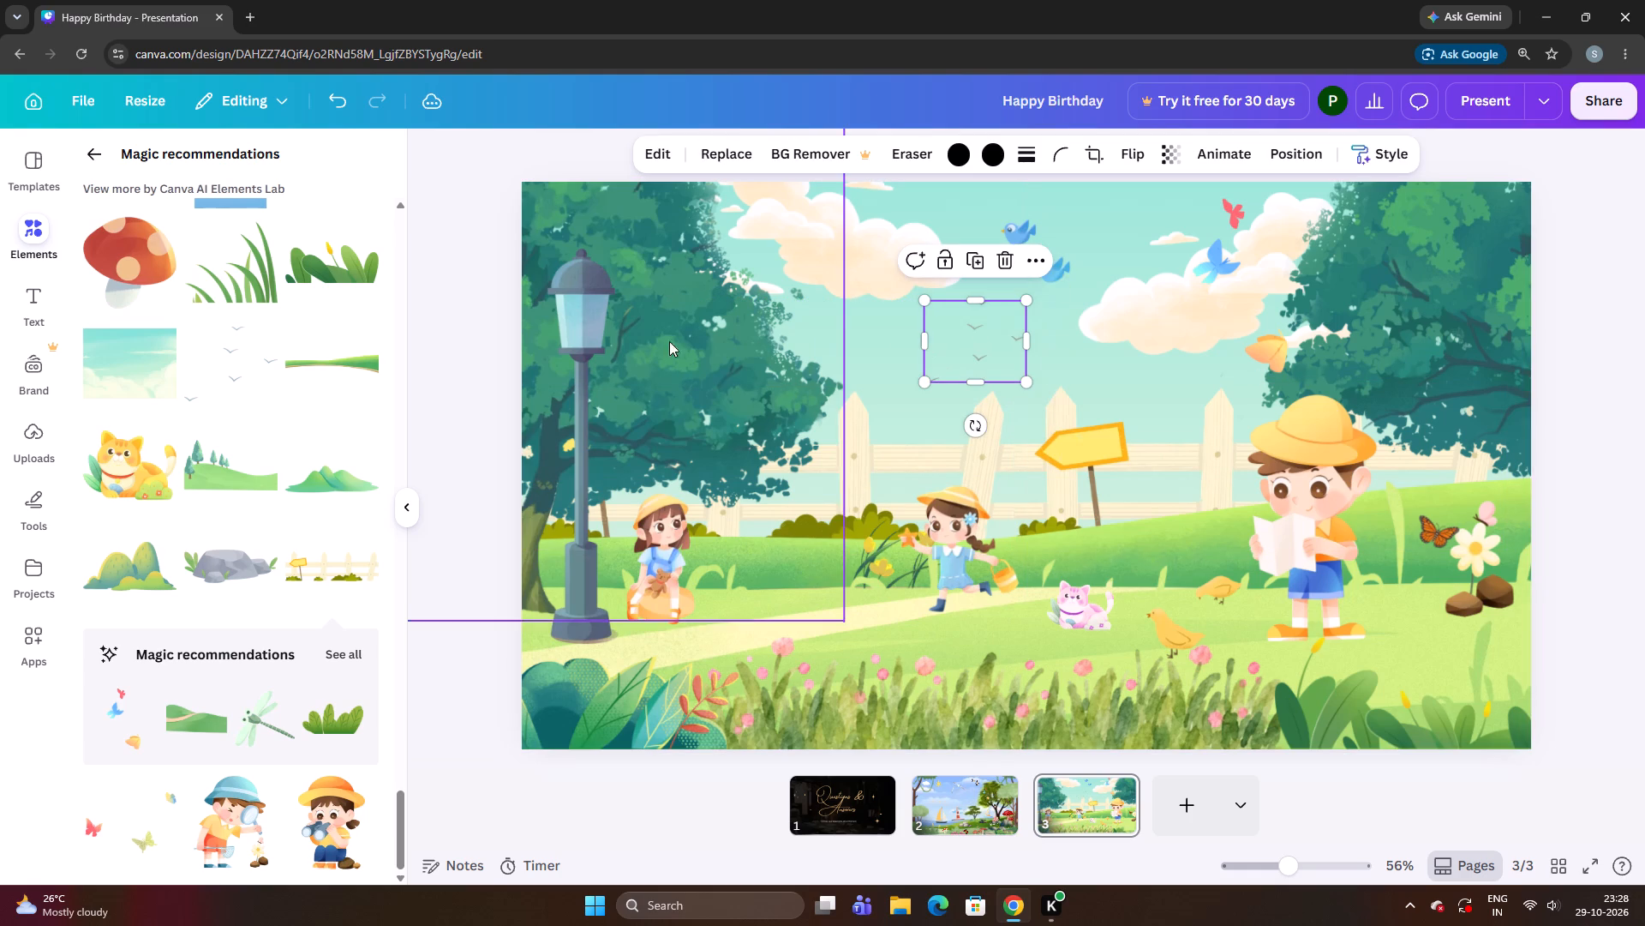
left_click(431, 388)
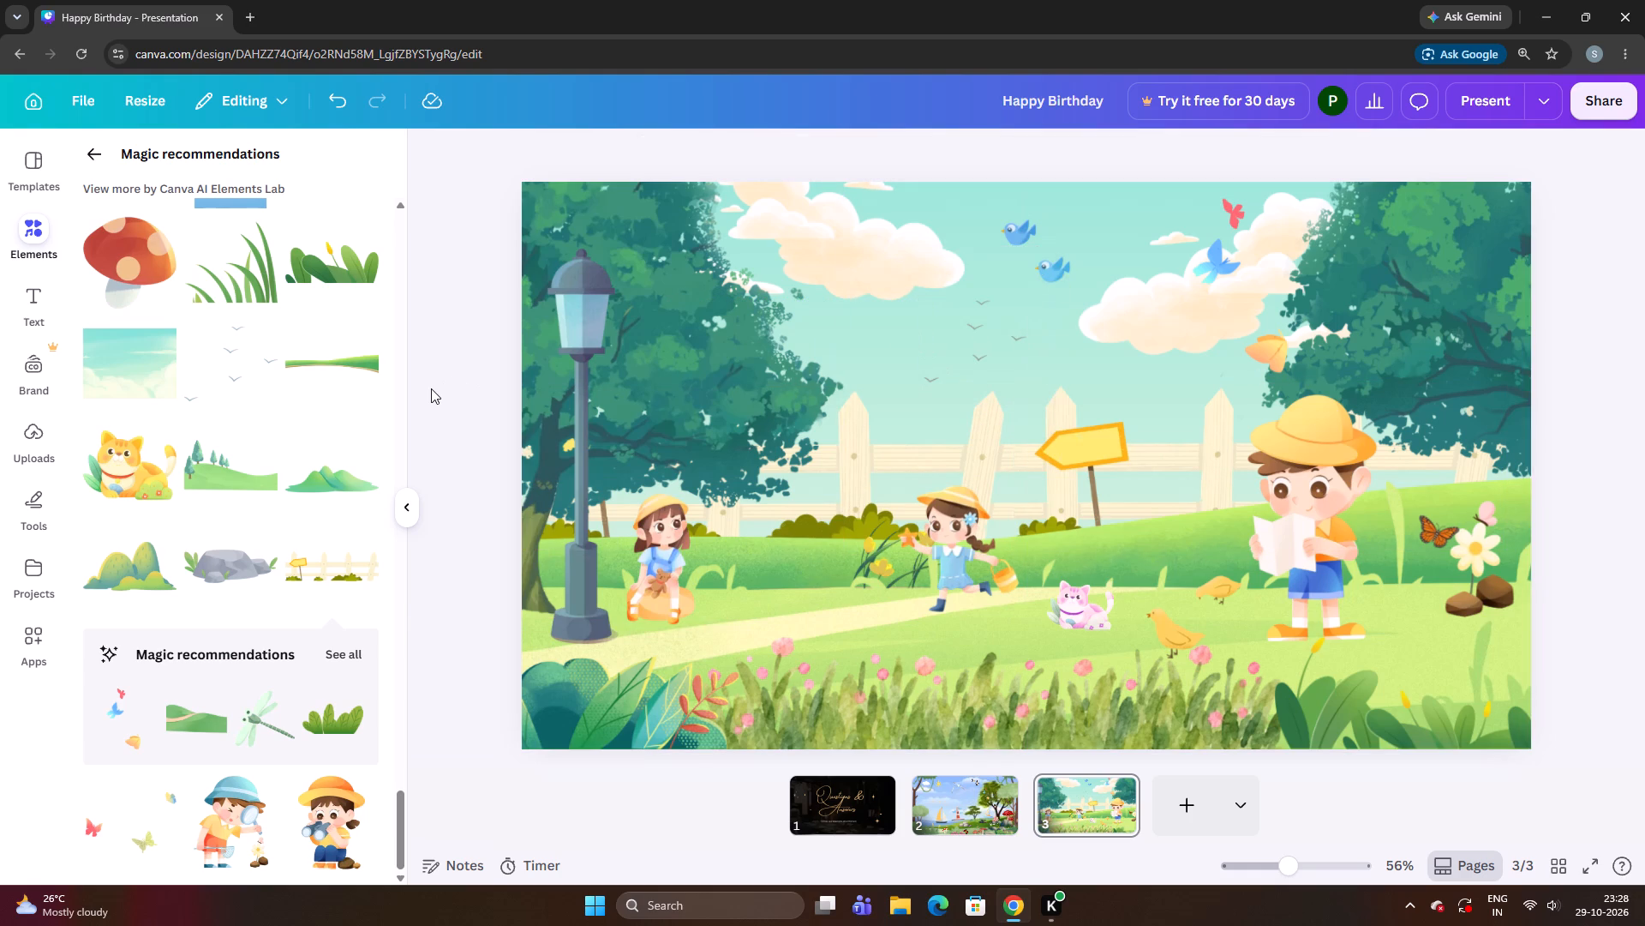
Fine-tune the pink cat's position with small nudges, shifting it slightly up and toward the boy reading the map.
left_click(1269, 523)
left_click(1290, 543)
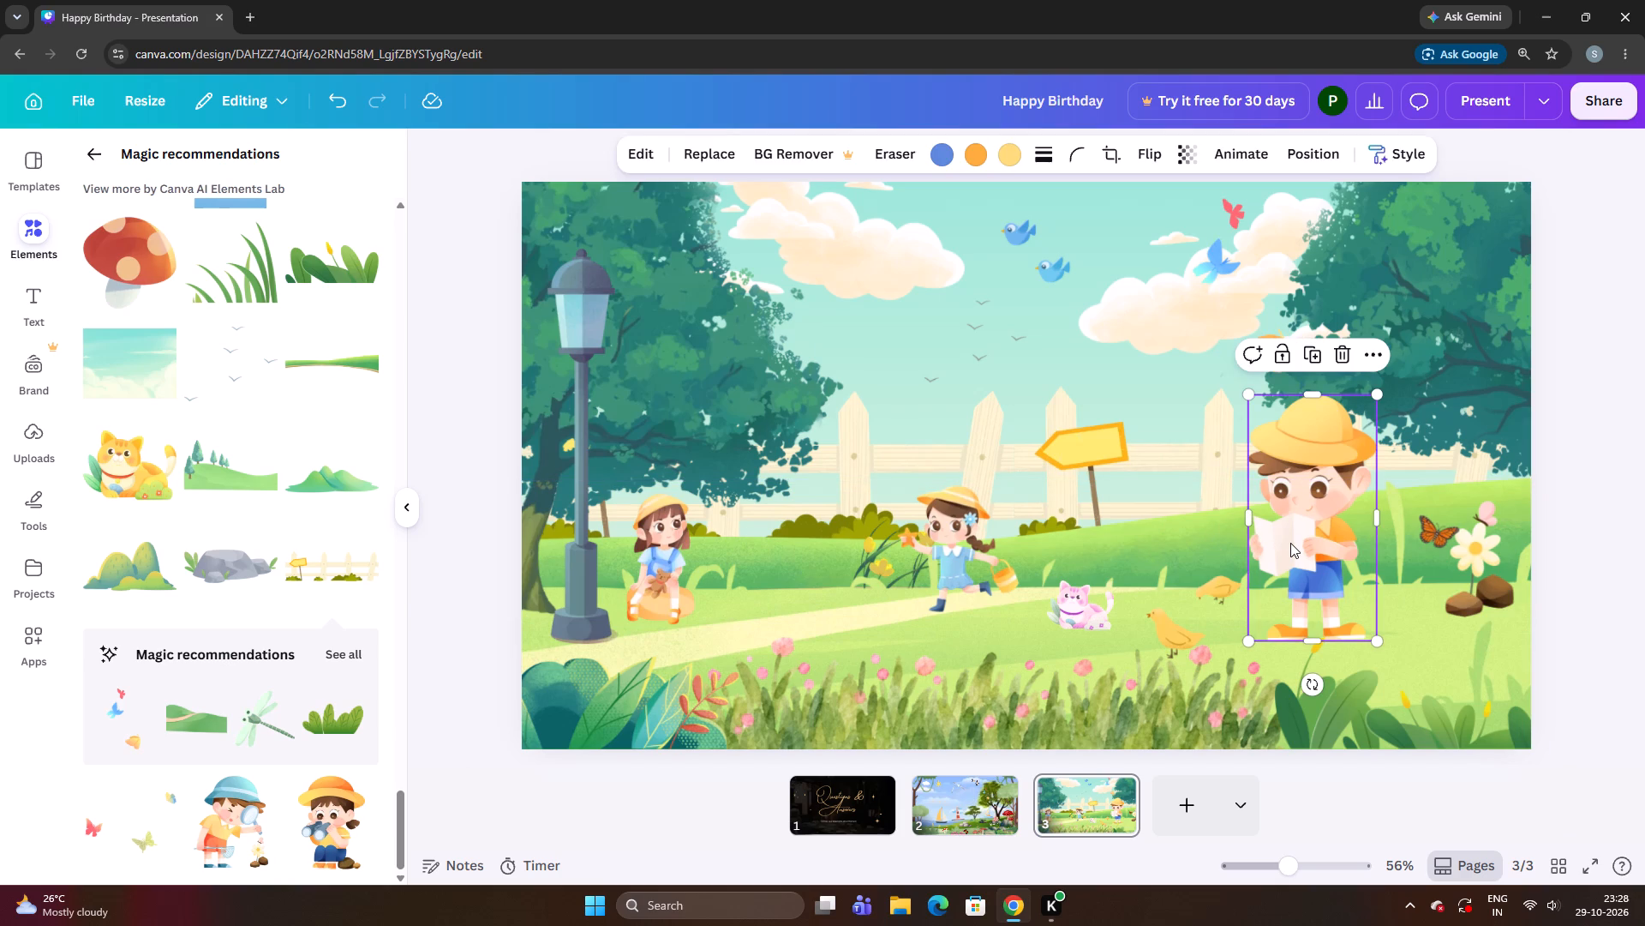
left_click(1090, 595)
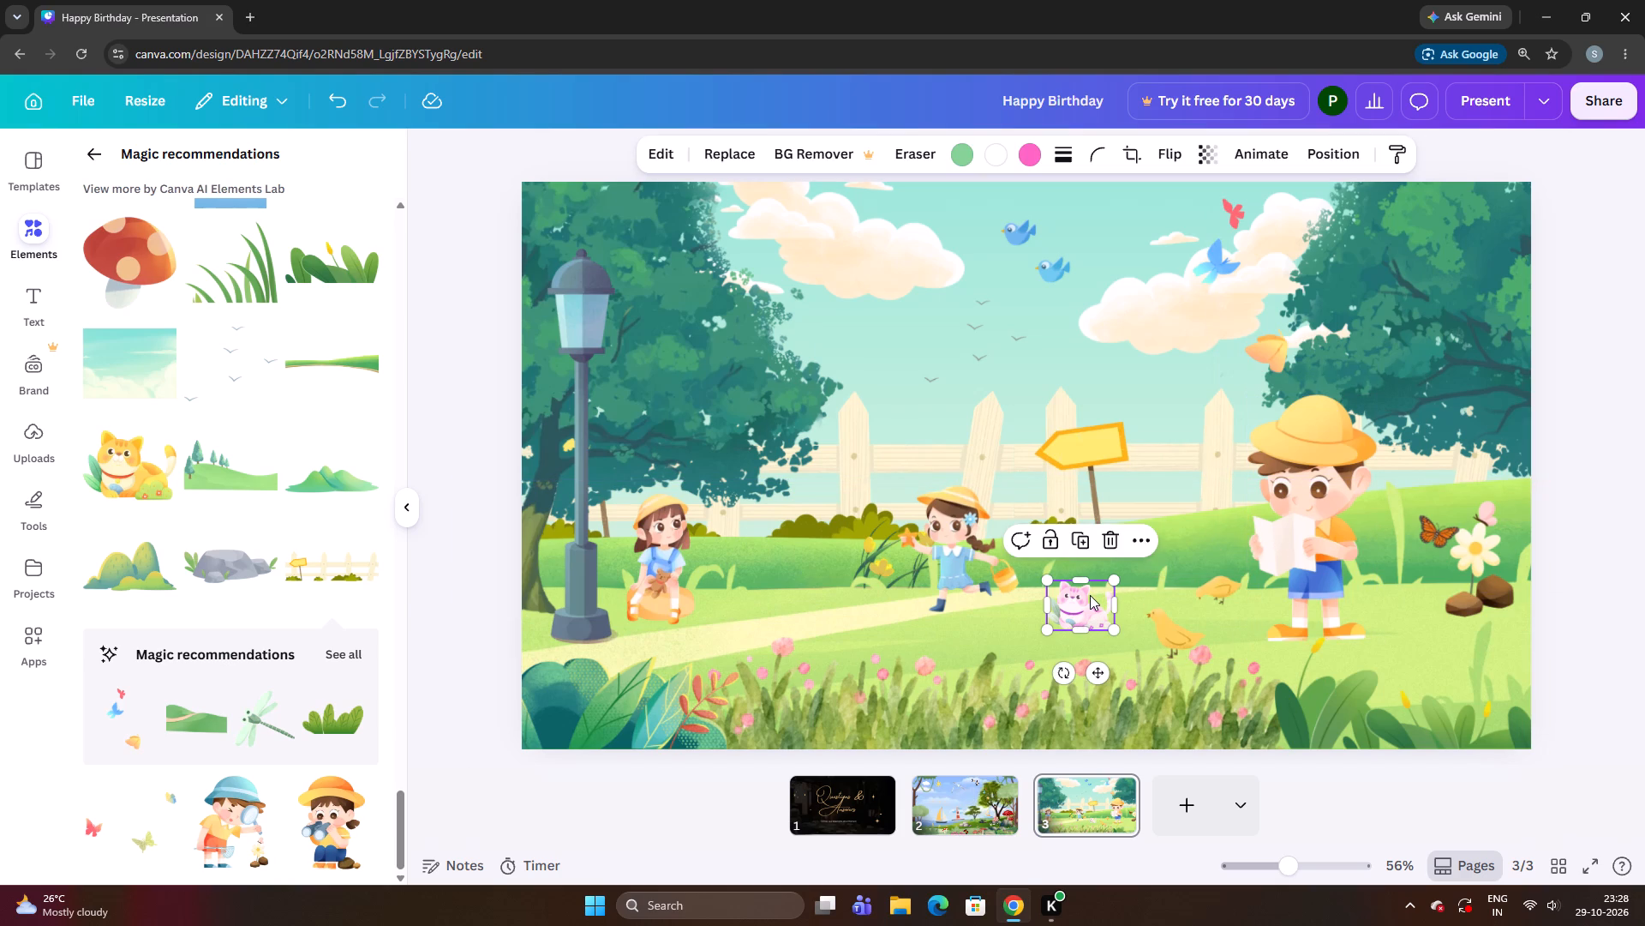
key("Right")
key("Right")
key("Right")
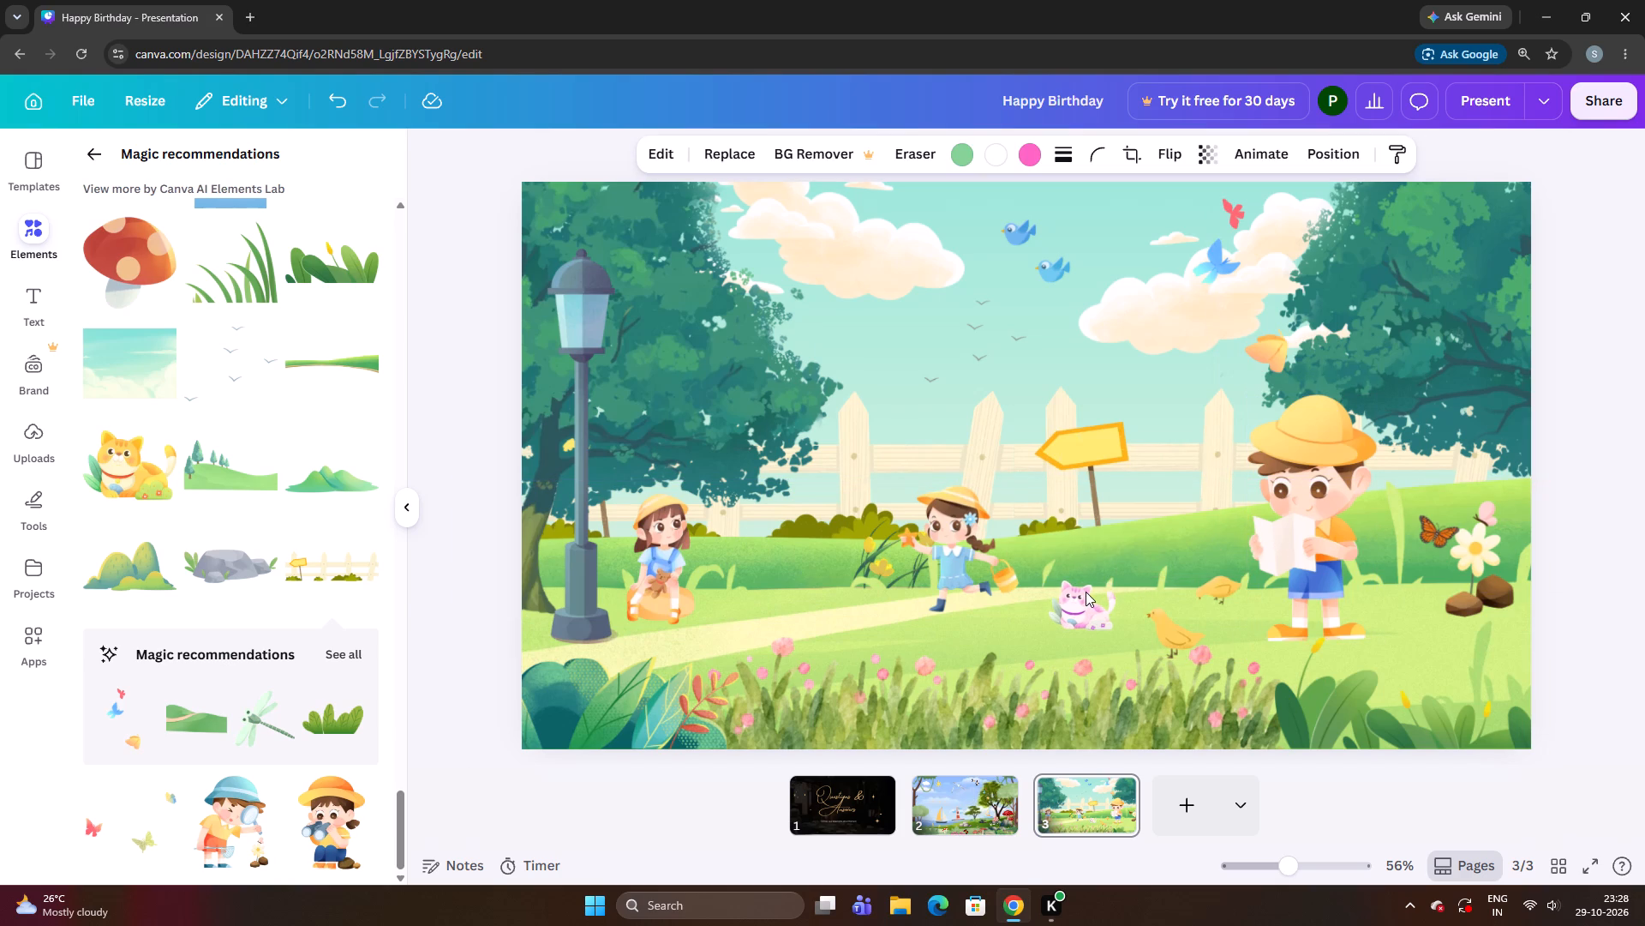
key("Down")
key("Down")
key("Up")
key("Up")
key("Right")
key("Up")
key("Left")
key("Left")
key("Up")
key("Right")
key("Right")
key("Right")
key("Down")
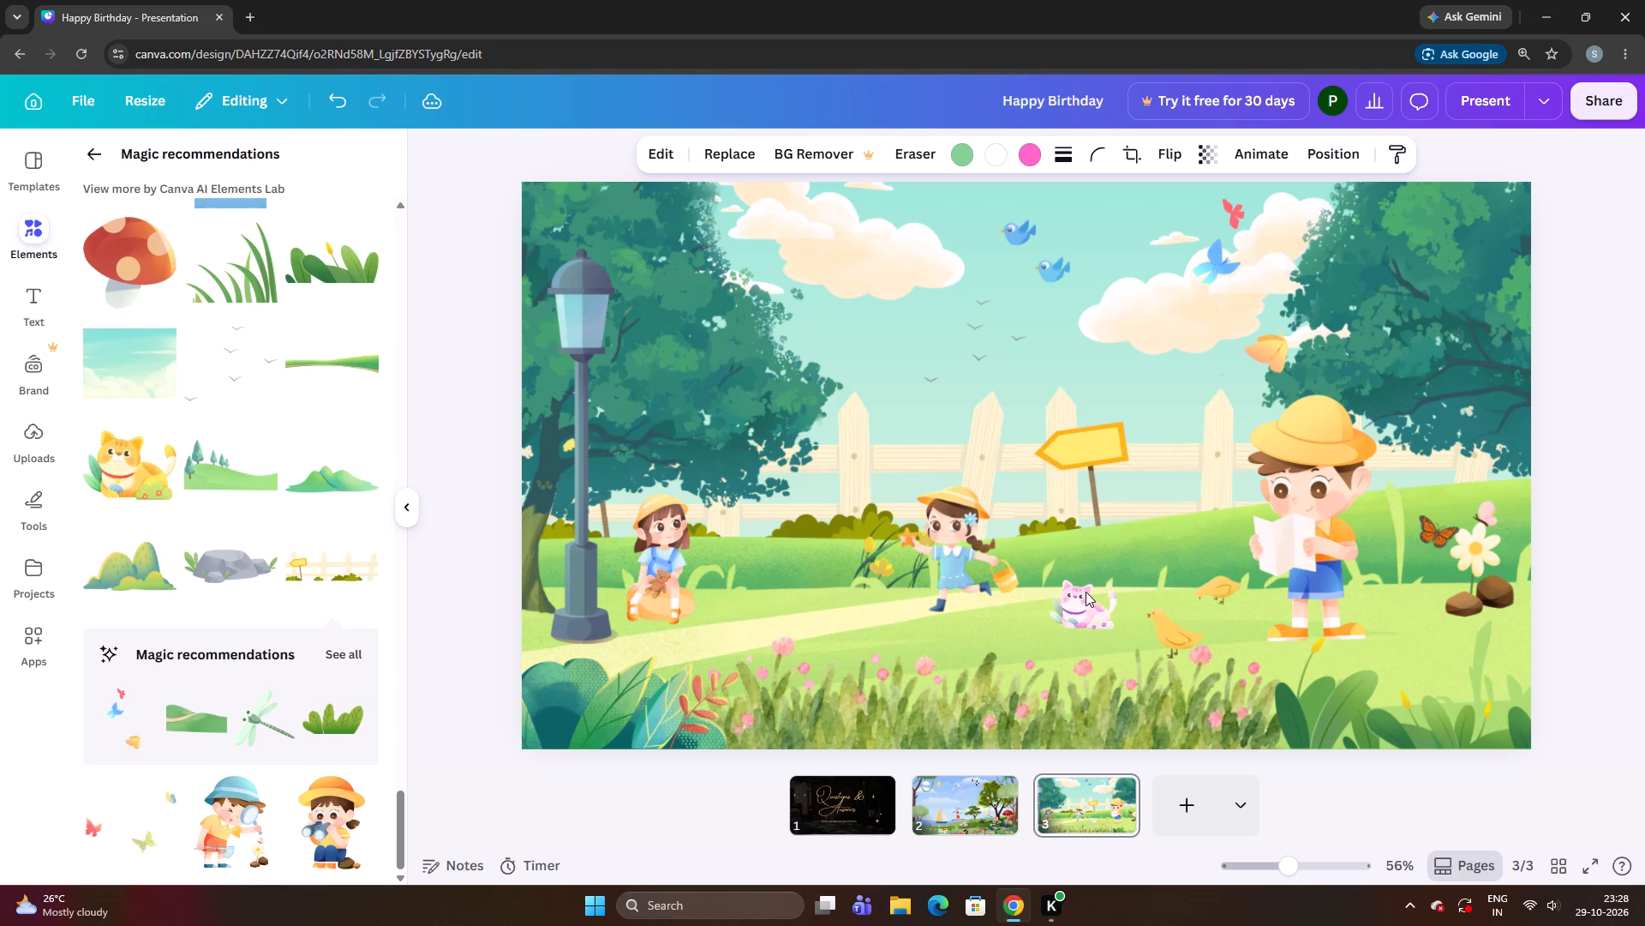
key("Up")
key("Up")
key("Left")
key("Left")
key("Down")
key("Up")
key("Right")
key("Right")
key("Down")
key("Left")
key("Down")
key("Up")
key("Up")
key("Right")
key("Left")
key("Down")
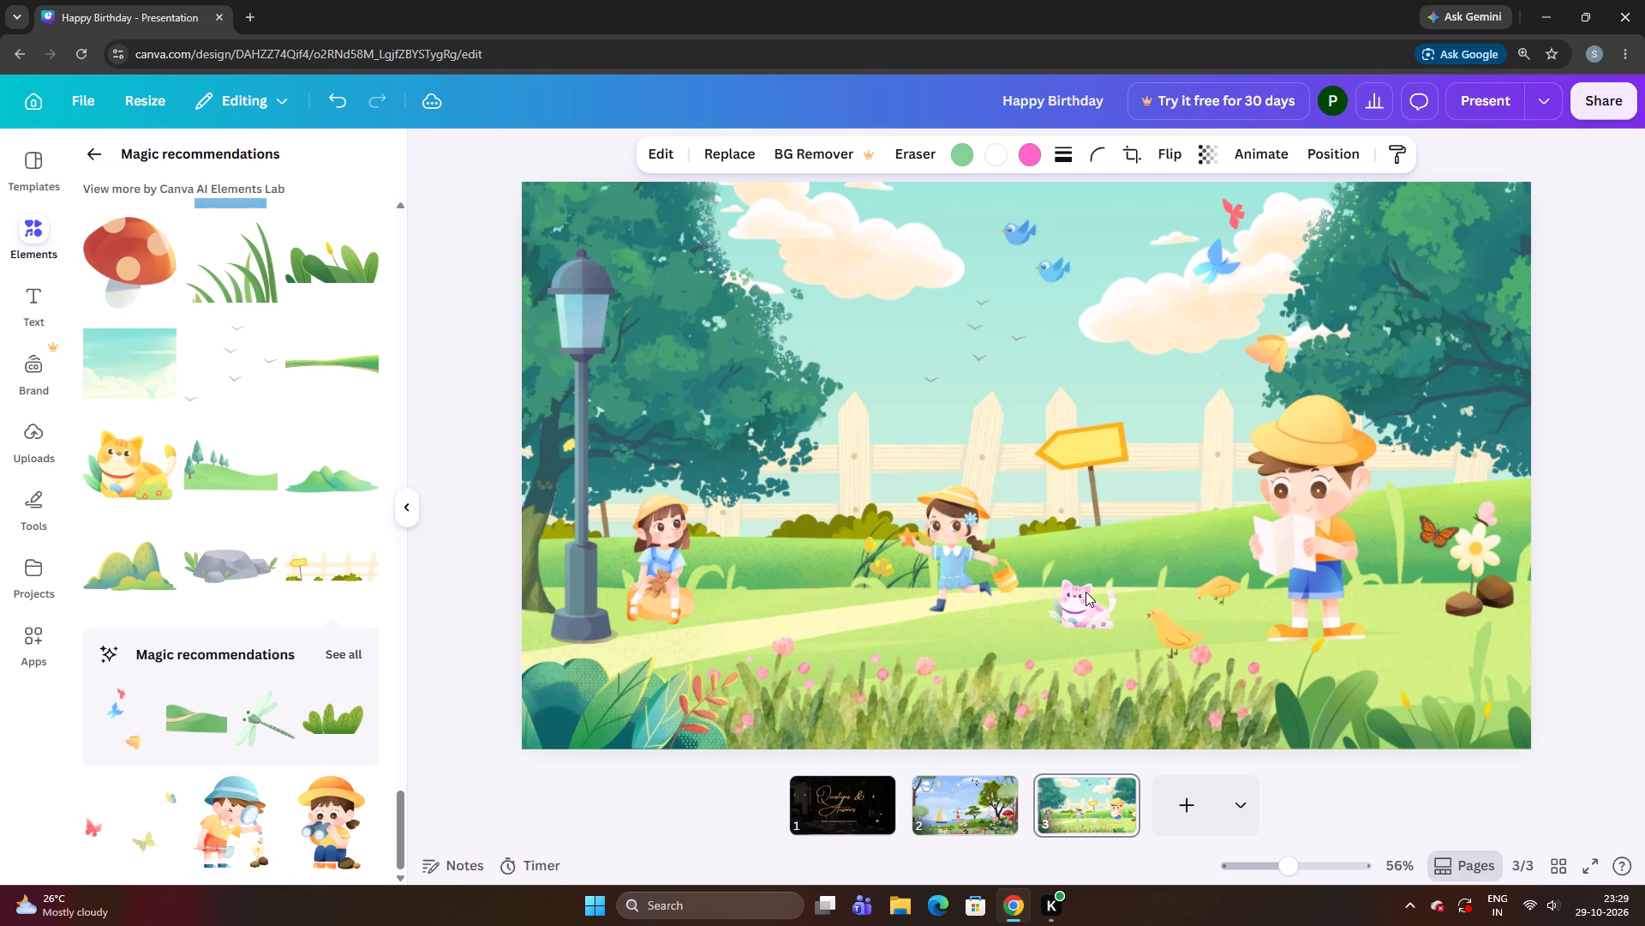
Browse the Magic recommendations for more elements that could suit the outdoor scene.
scroll(295, 708, "down", 6)
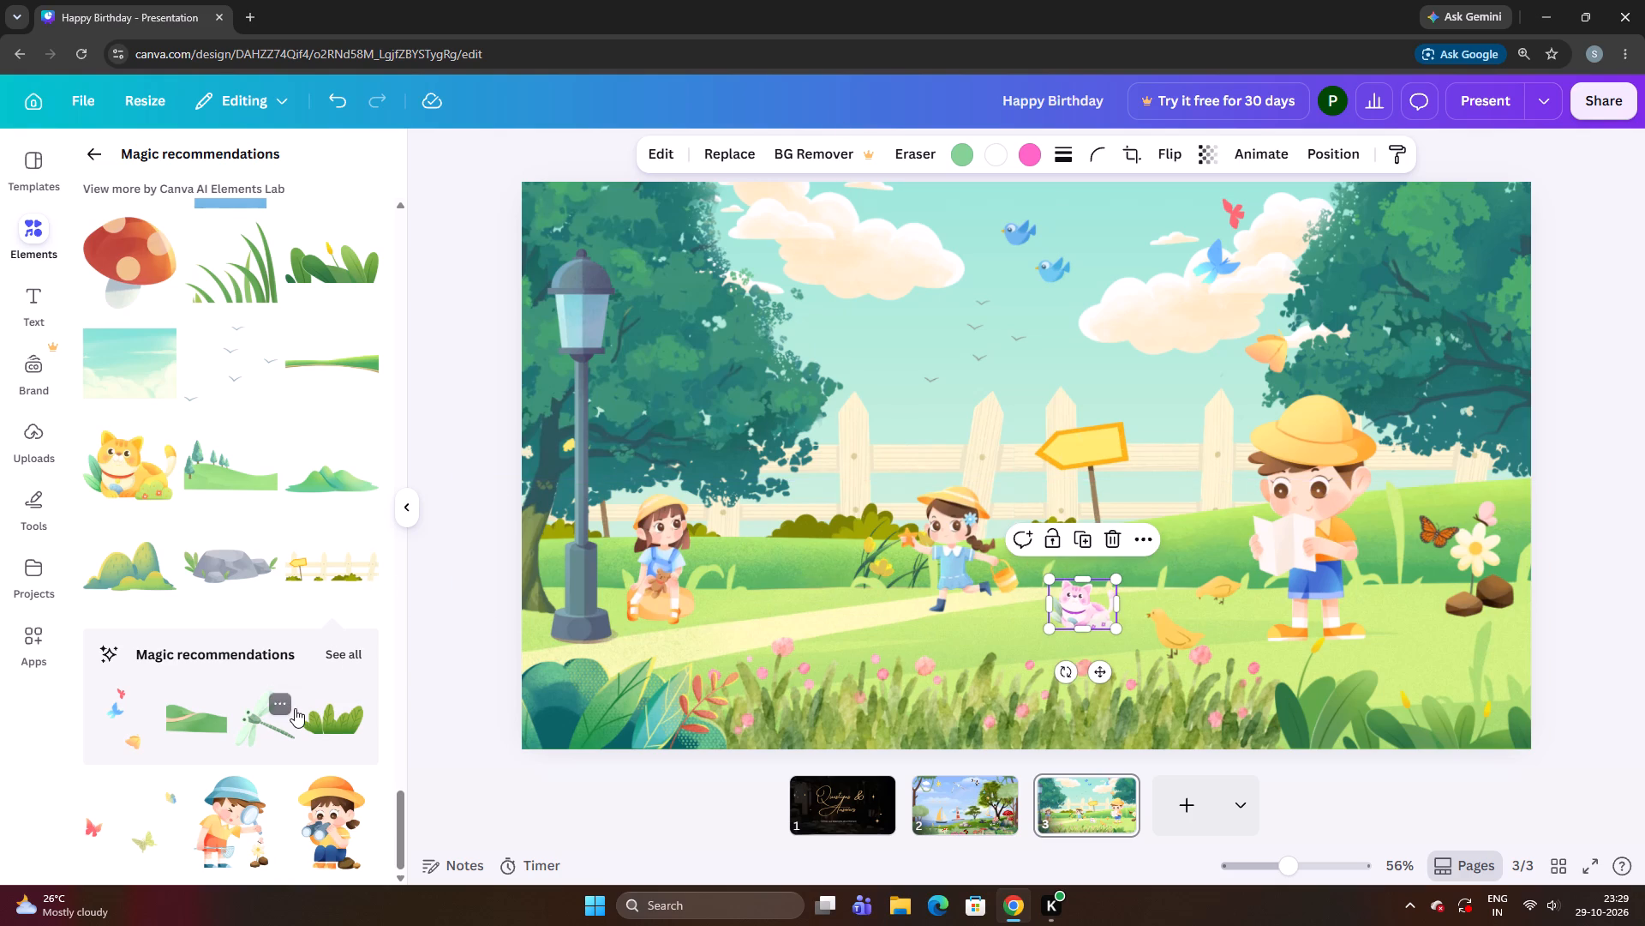
scroll(177, 777, "down", 6)
scroll(241, 740, "up", 3)
scroll(242, 739, "down", 4)
scroll(242, 739, "up", 2)
scroll(242, 739, "down", 2)
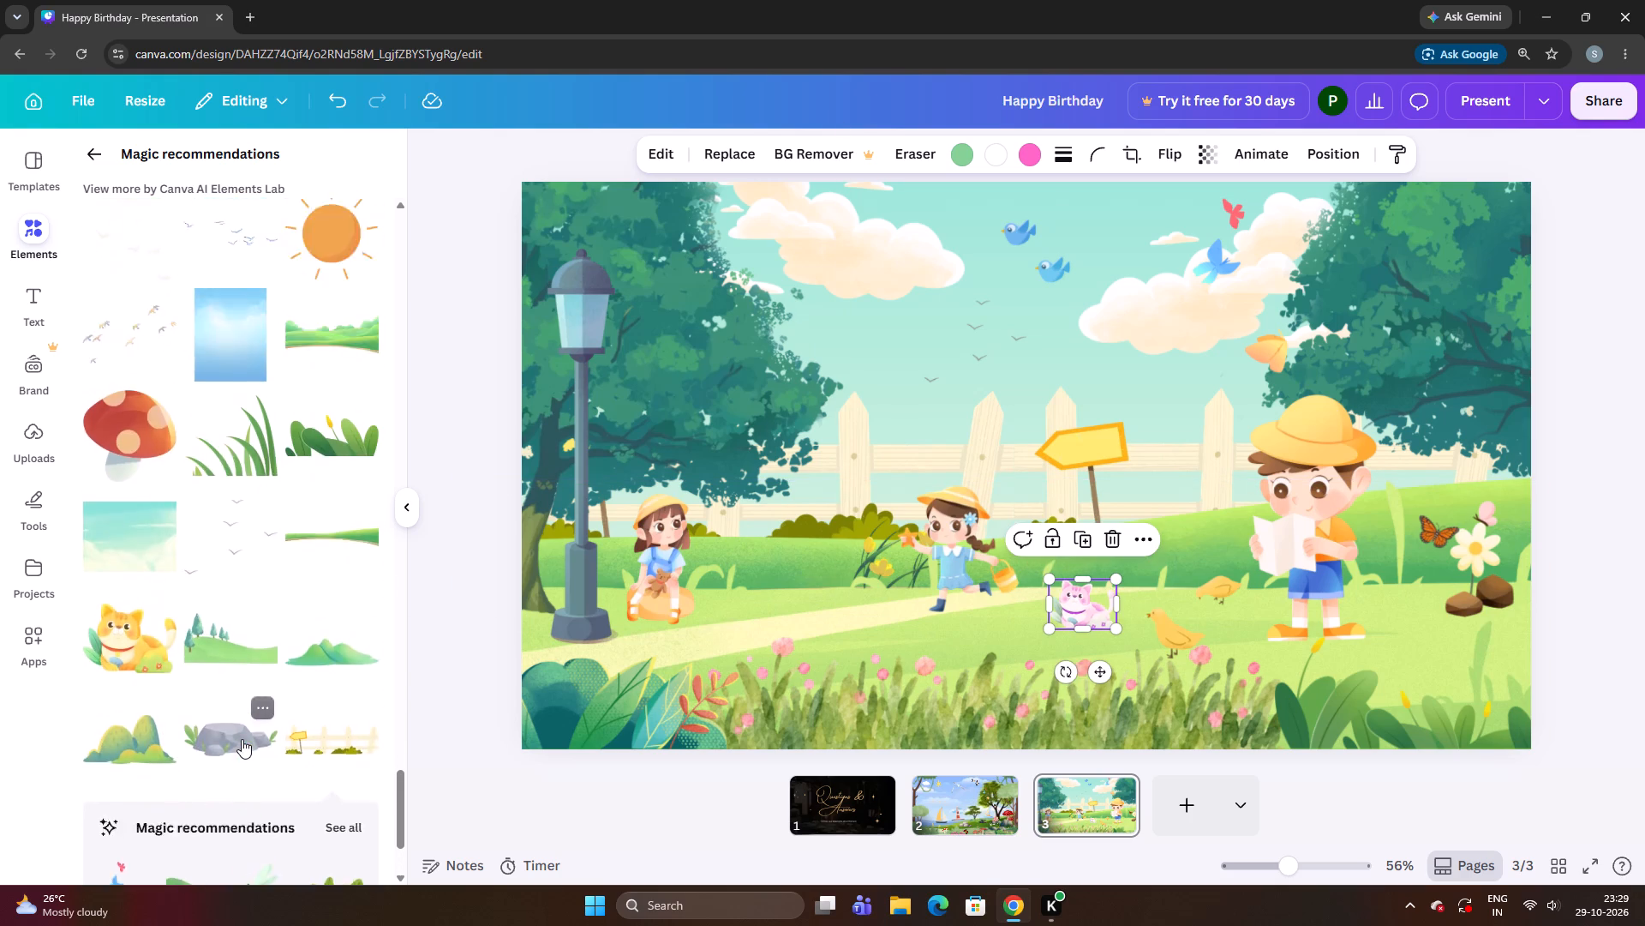
scroll(242, 739, "down", 1)
scroll(242, 739, "up", 1)
scroll(242, 739, "down", 7)
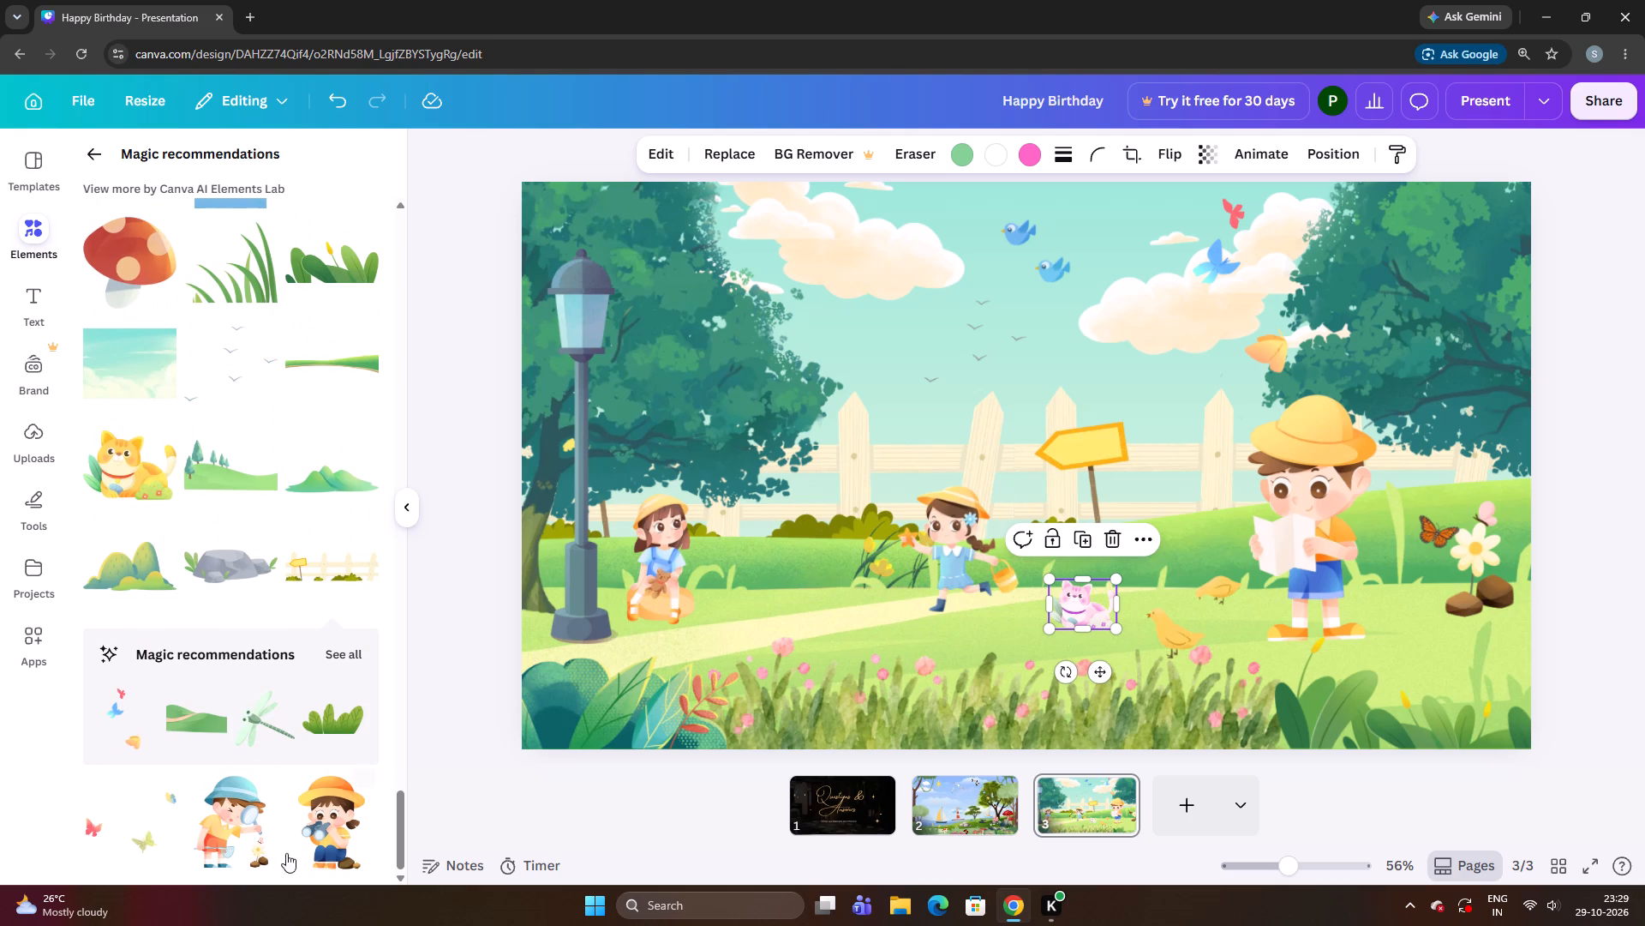
left_click(483, 670)
scroll(400, 616, "up", 5)
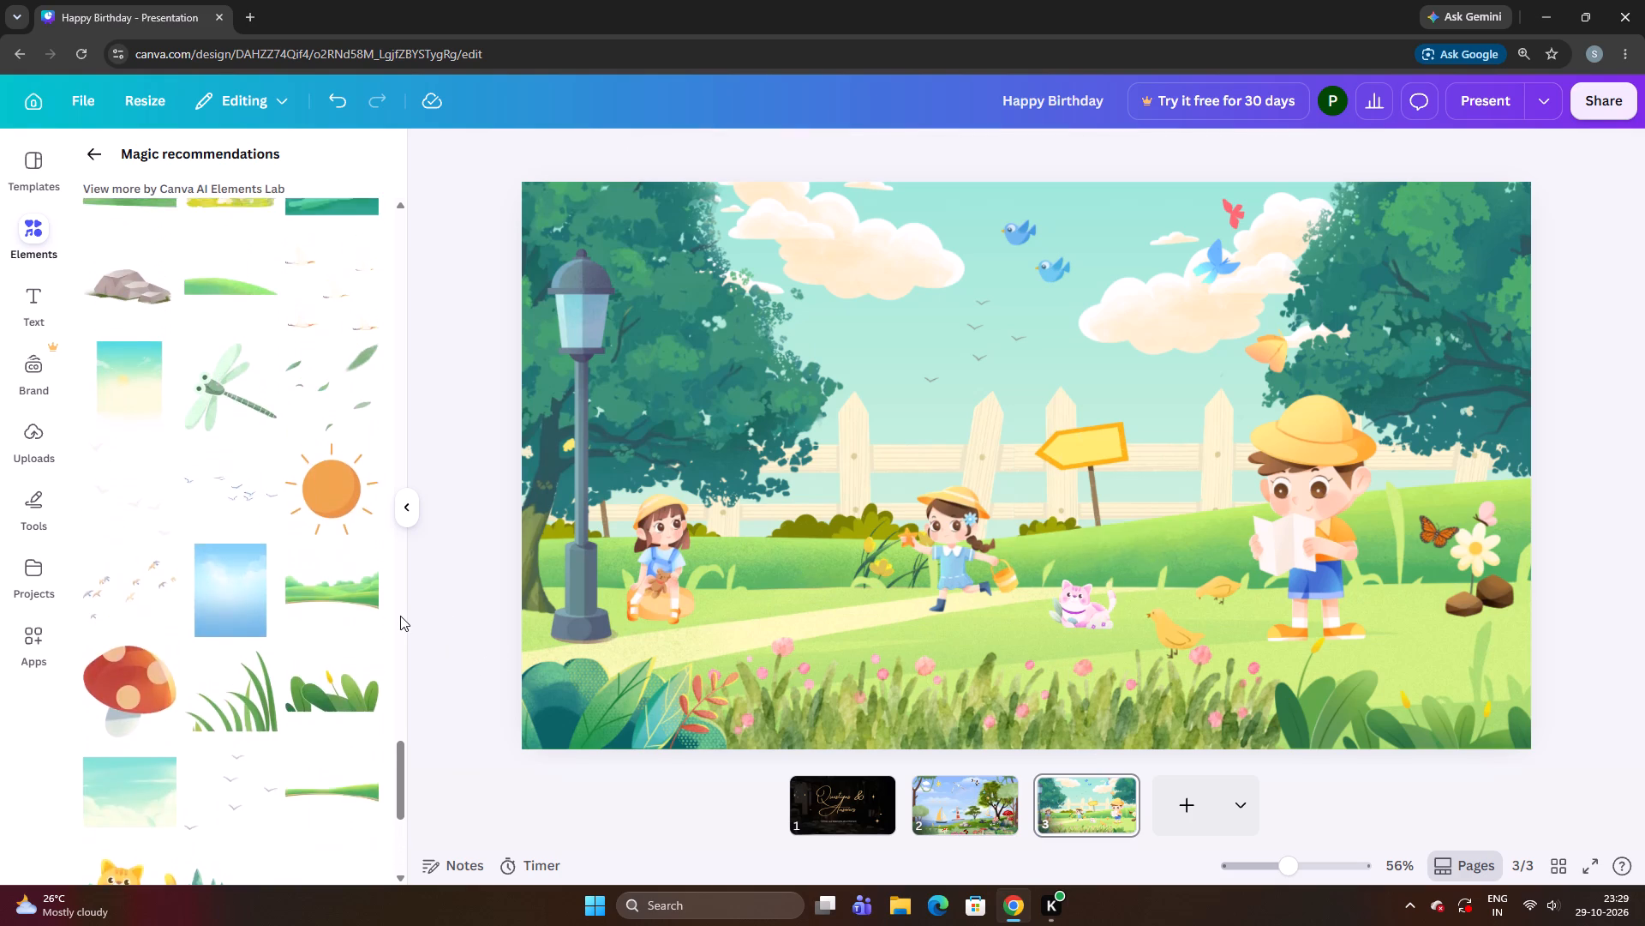
scroll(400, 616, "up", 8)
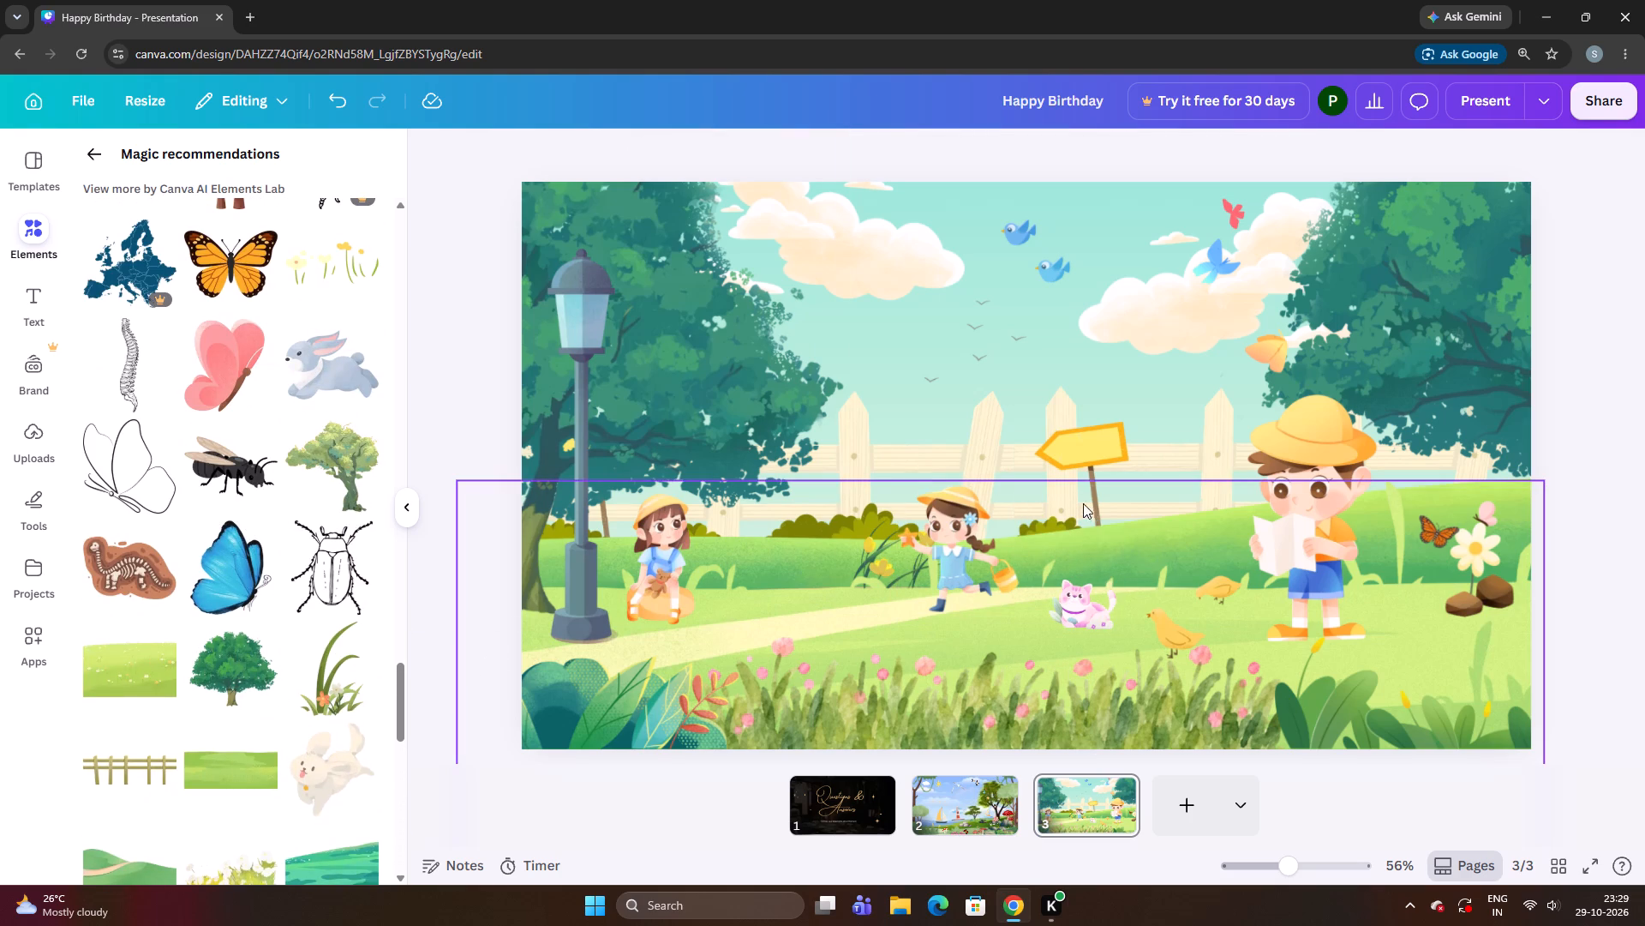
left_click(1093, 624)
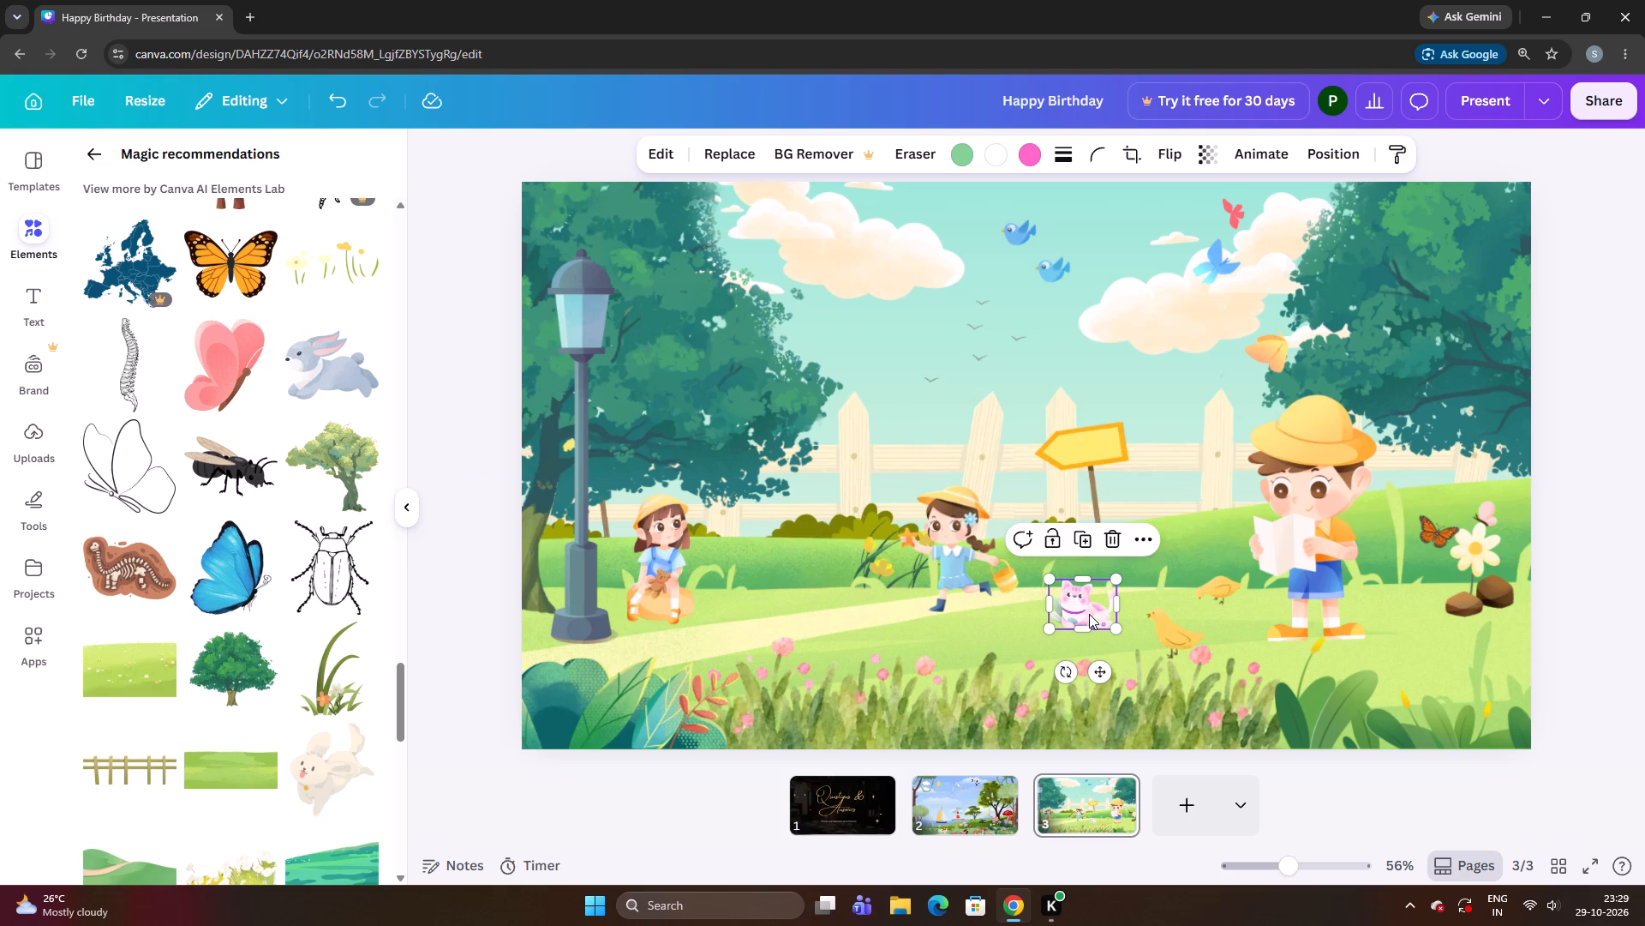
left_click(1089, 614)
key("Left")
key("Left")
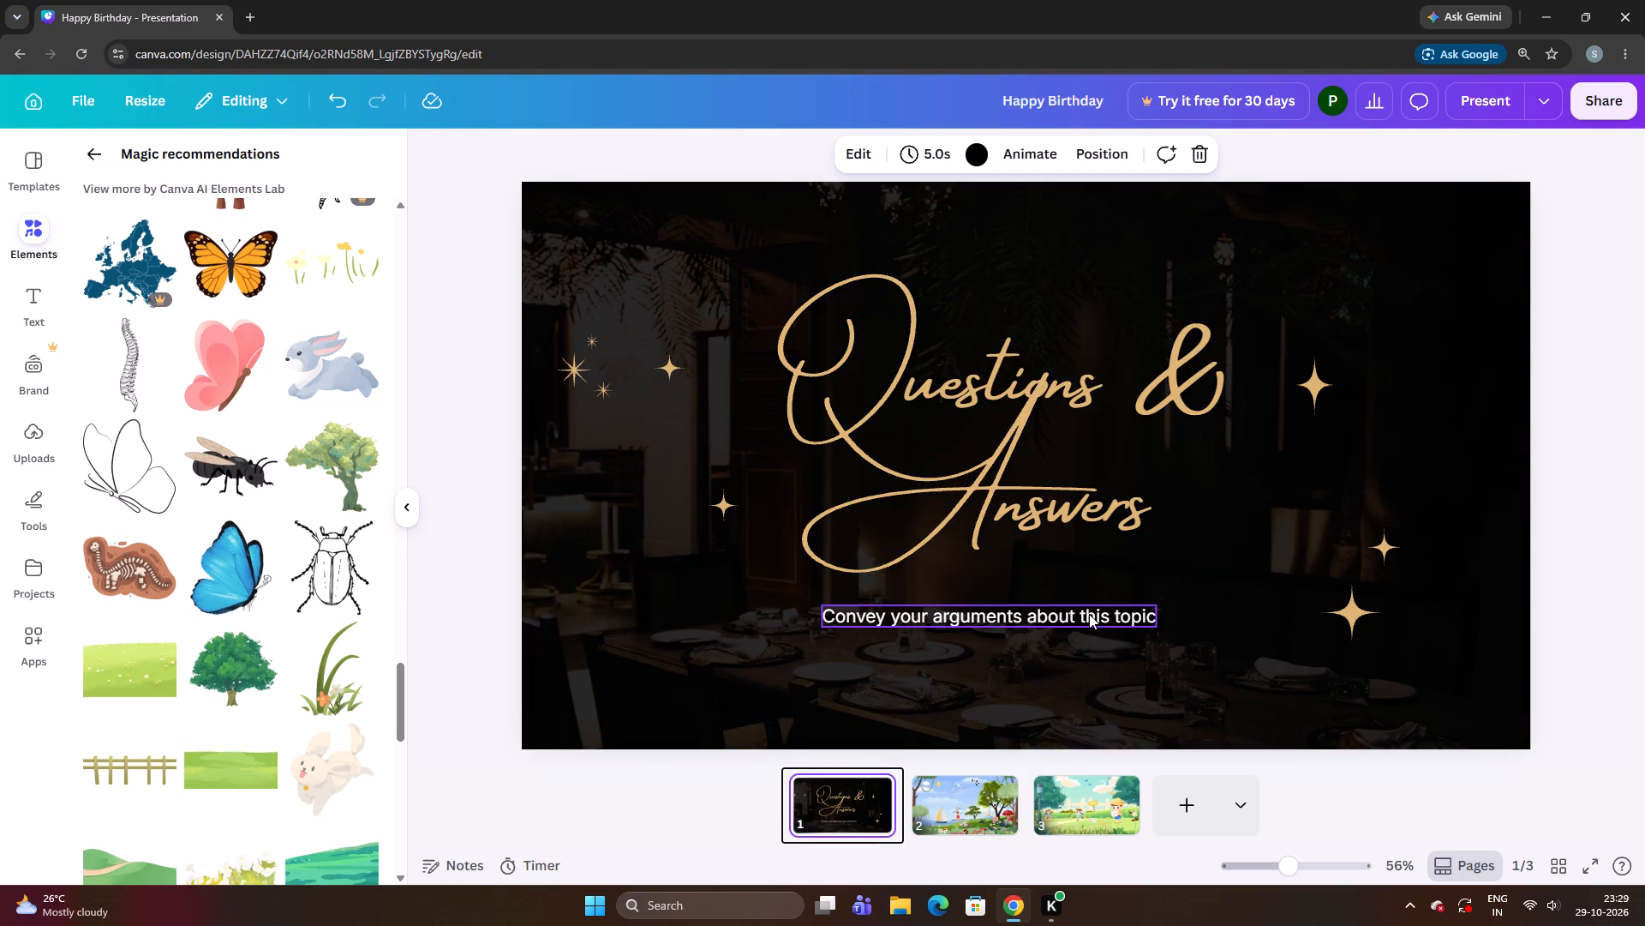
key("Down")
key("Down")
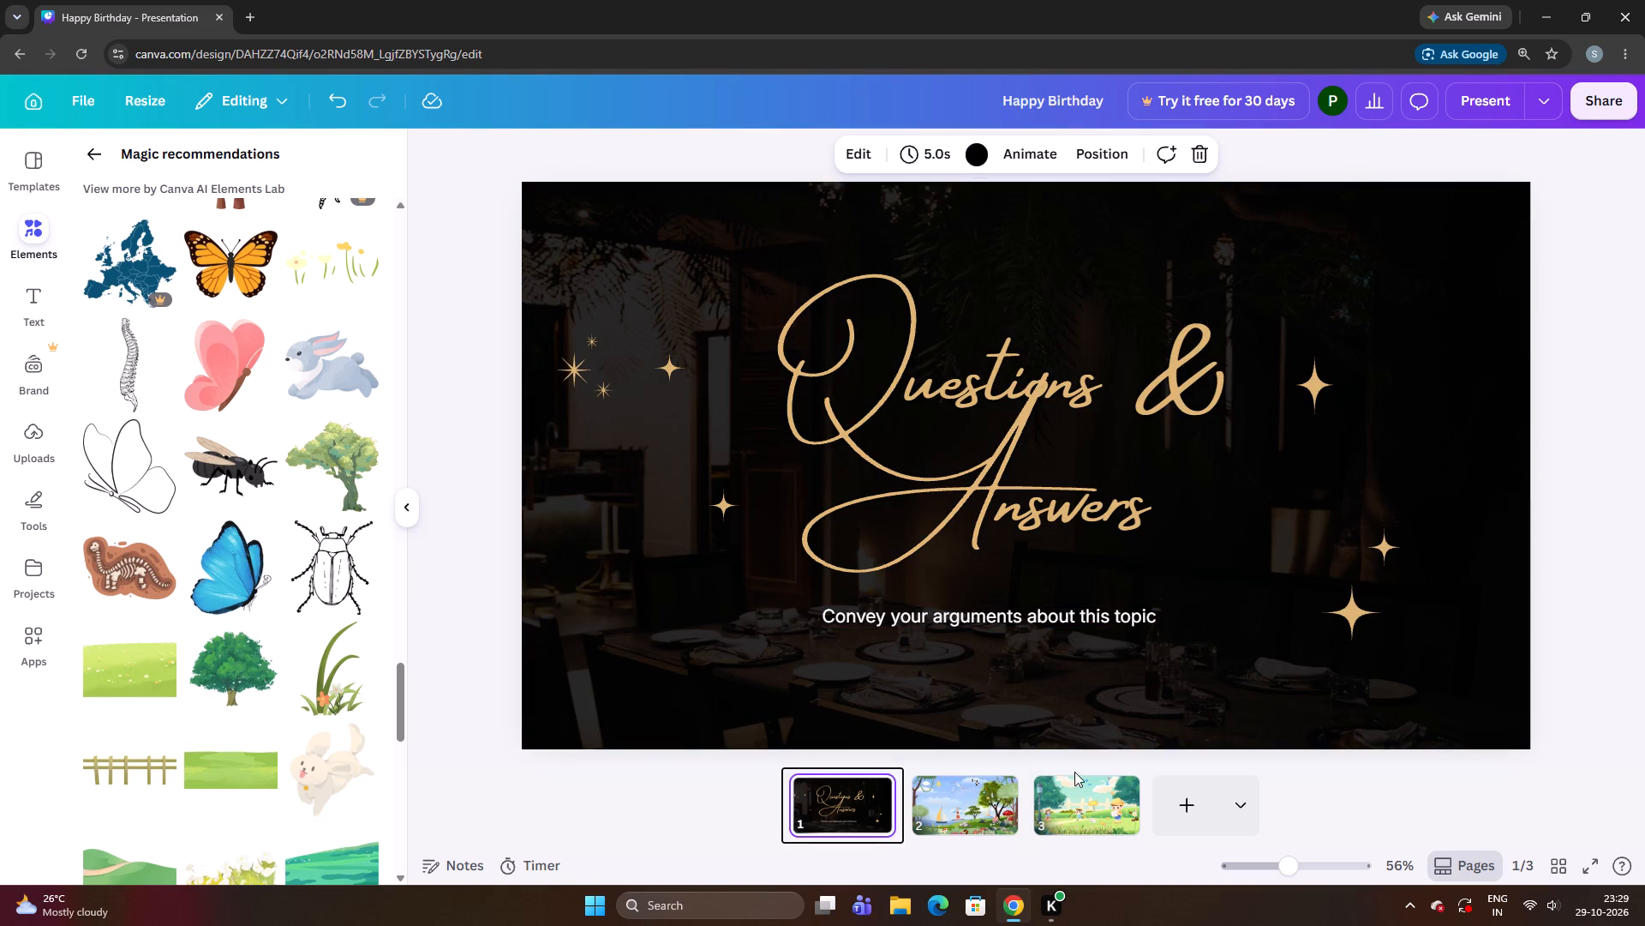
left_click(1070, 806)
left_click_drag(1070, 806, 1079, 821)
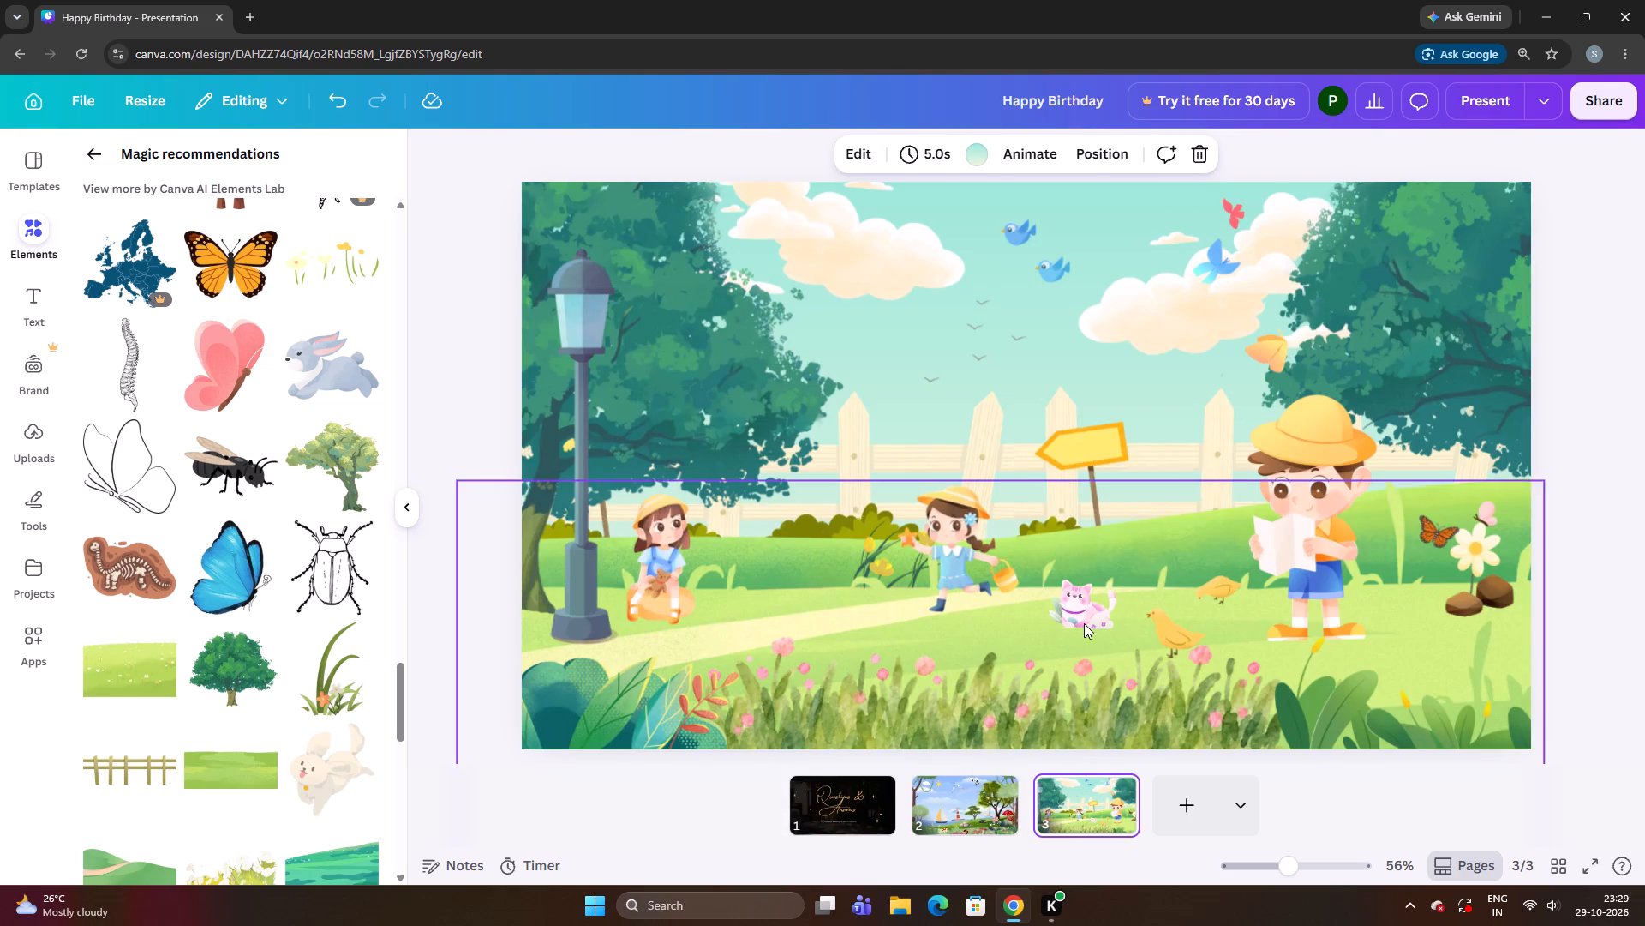
Nudge the pink cat on page 3 two small steps toward the boy reading the map and one step up.
left_click(1084, 622)
key("Right")
key("Right")
key("Up")
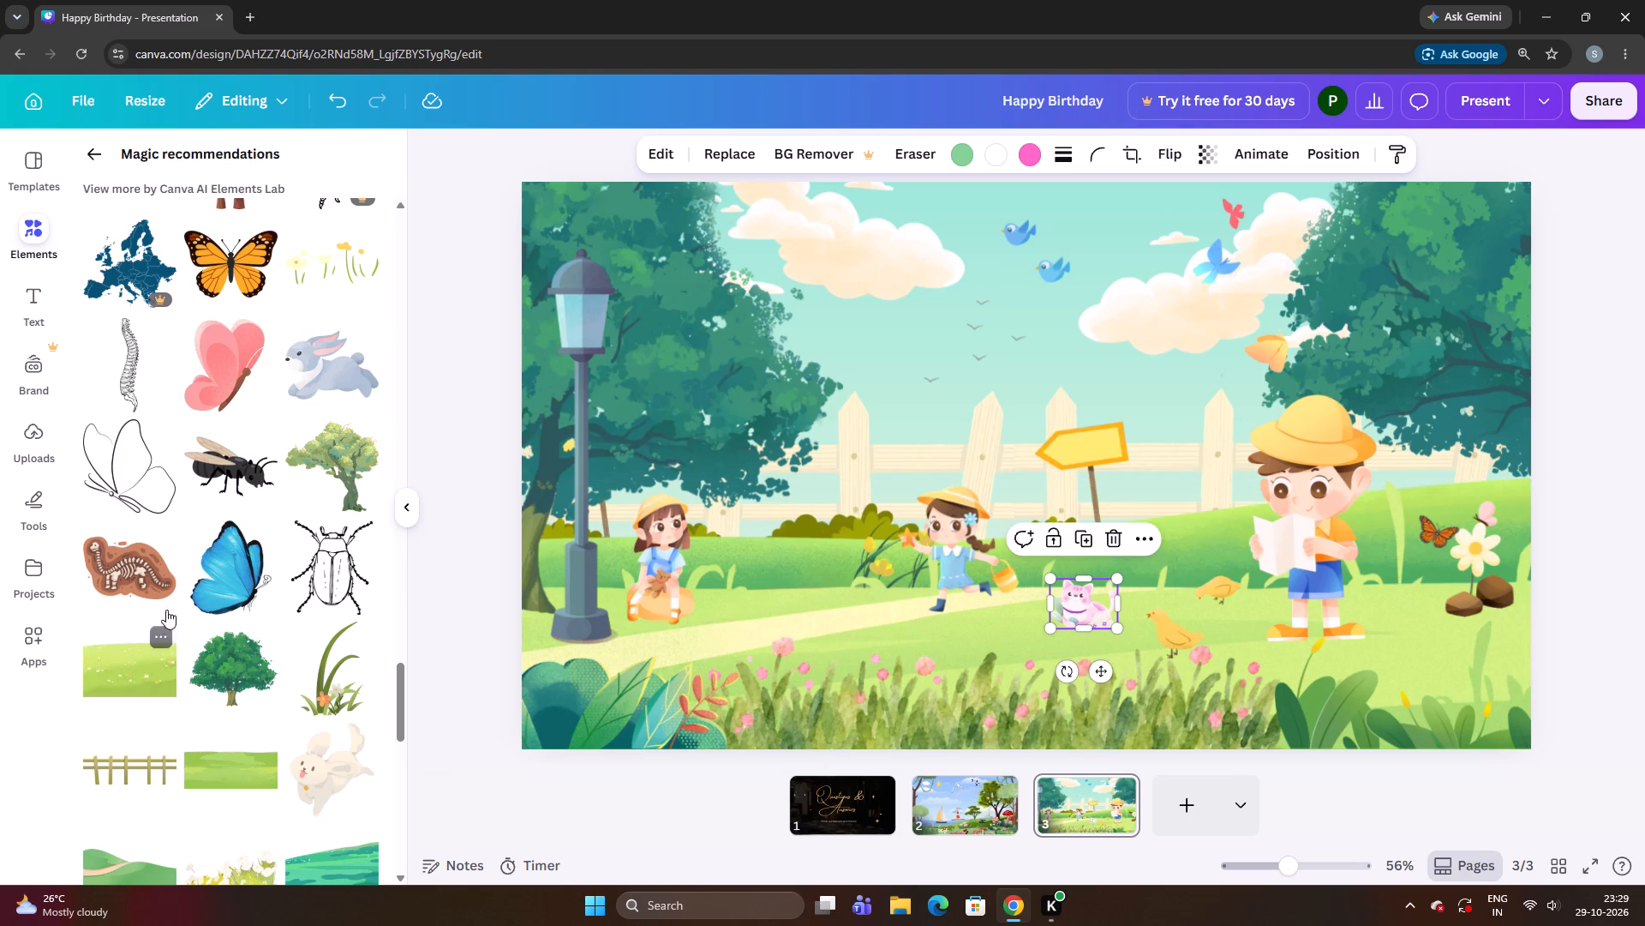
Add the orange marigold bouquet from the Magic recommendations to page 3 and shrink it to a small cluster.
scroll(238, 340, "up", 16)
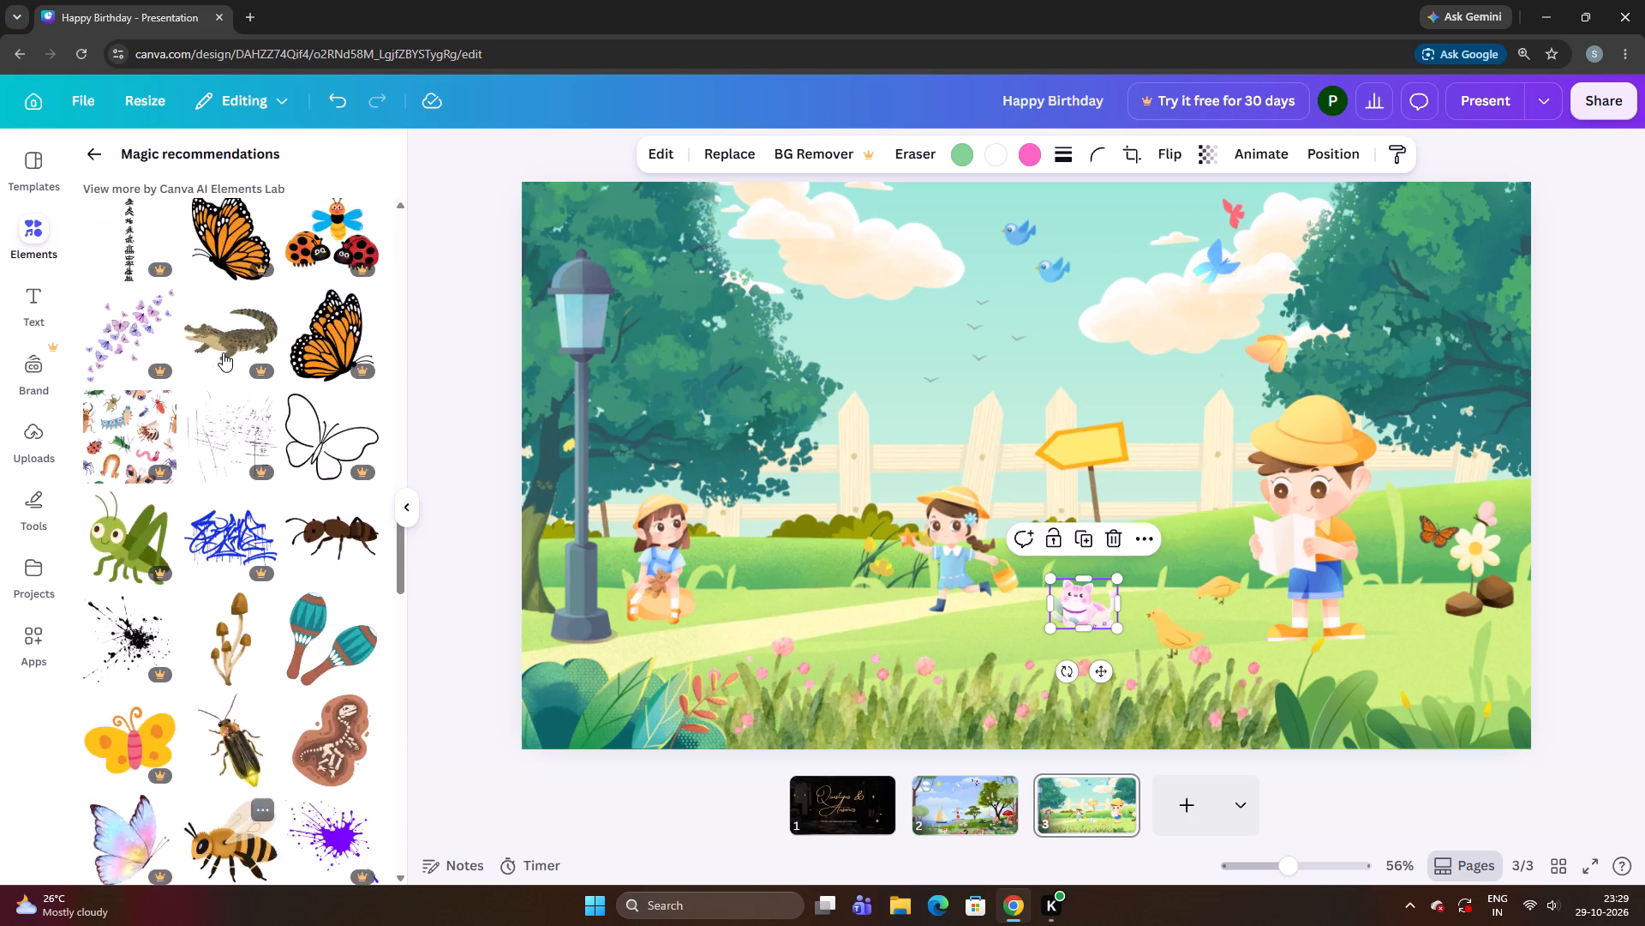
scroll(223, 352, "up", 9)
left_click(104, 477)
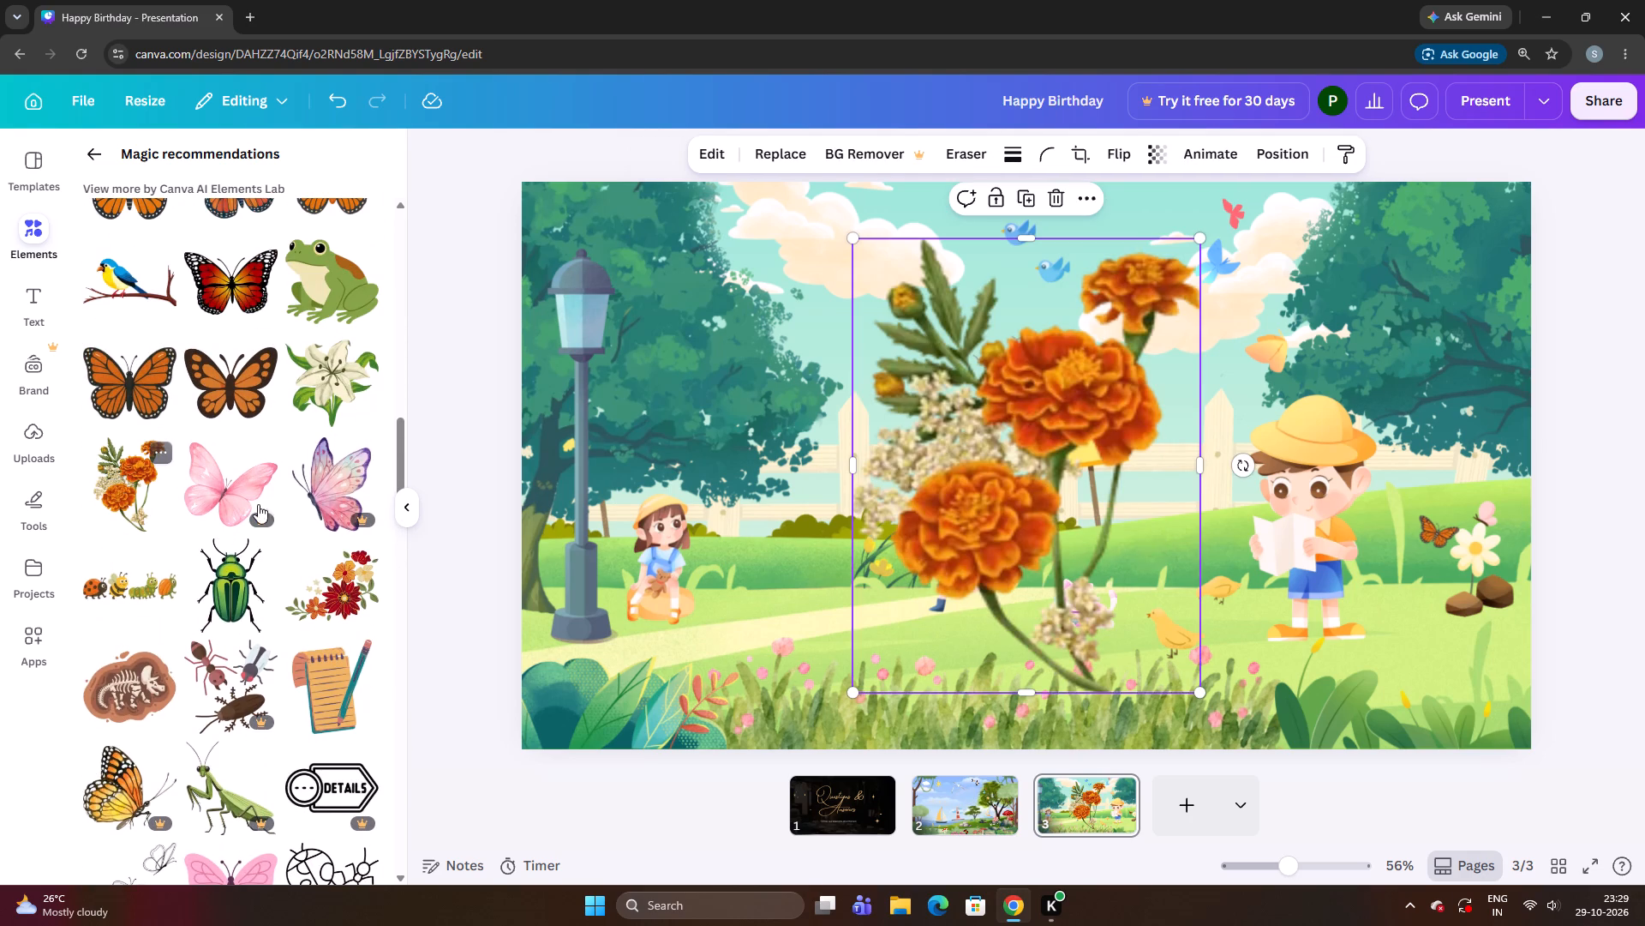
left_click_drag(1116, 547, 707, 540)
left_click_drag(707, 540, 926, 509)
left_click_drag(1005, 651, 756, 478)
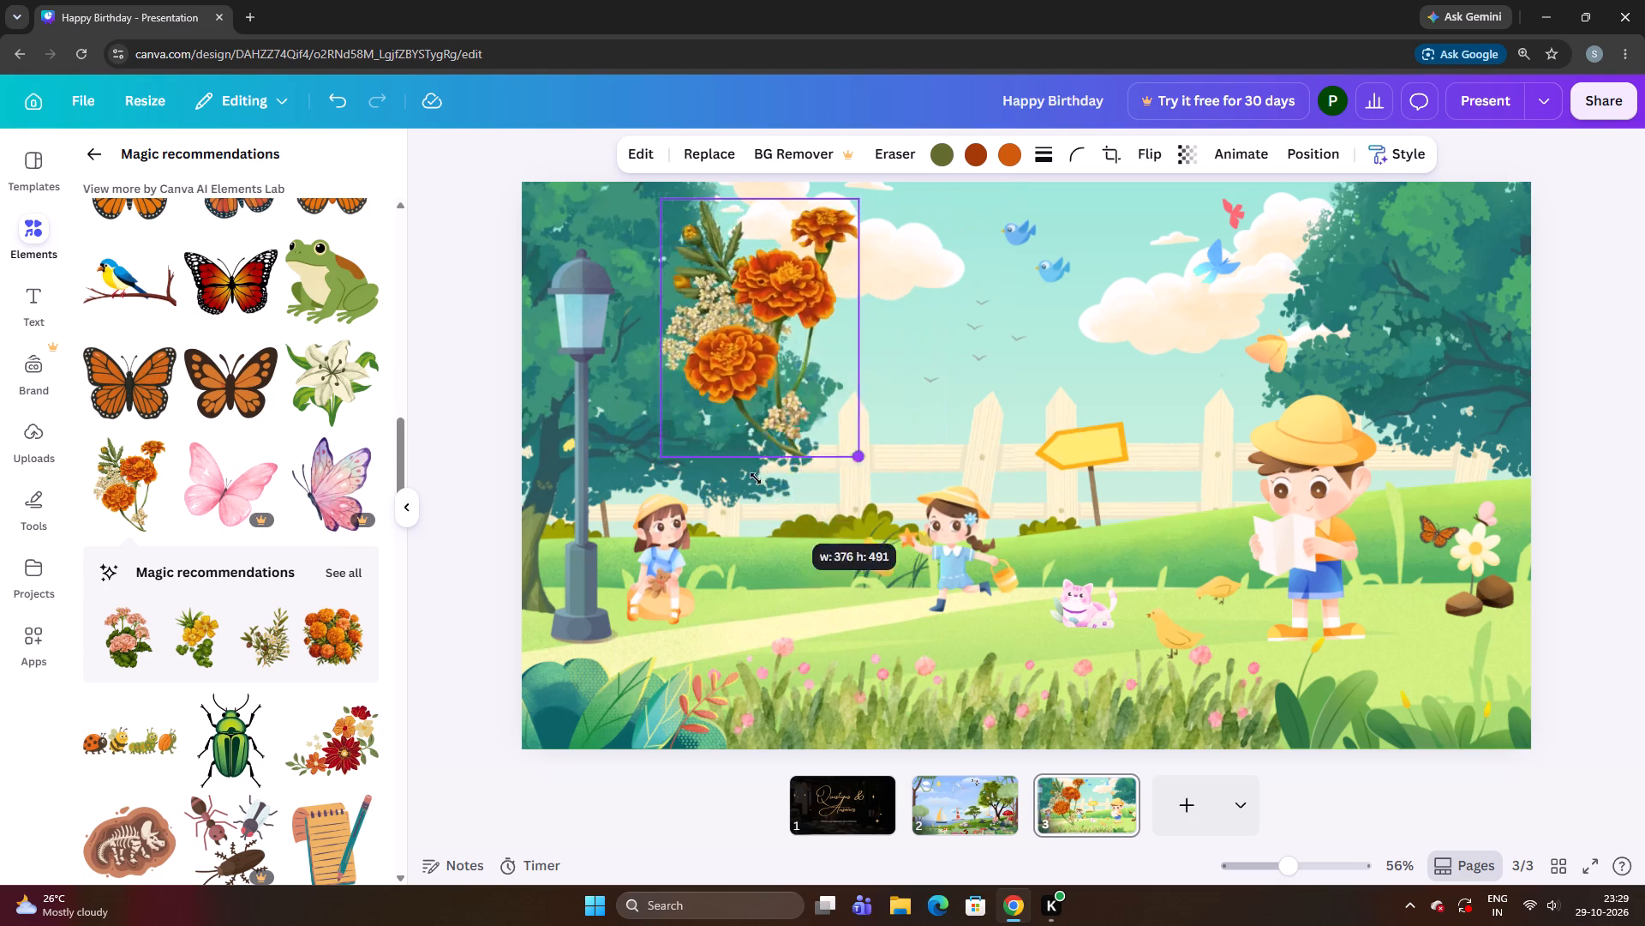
left_click_drag(756, 478, 707, 357)
Place the small marigold cluster in the foreground grass, just beside the red-leaved plant.
left_click_drag(705, 304, 552, 592)
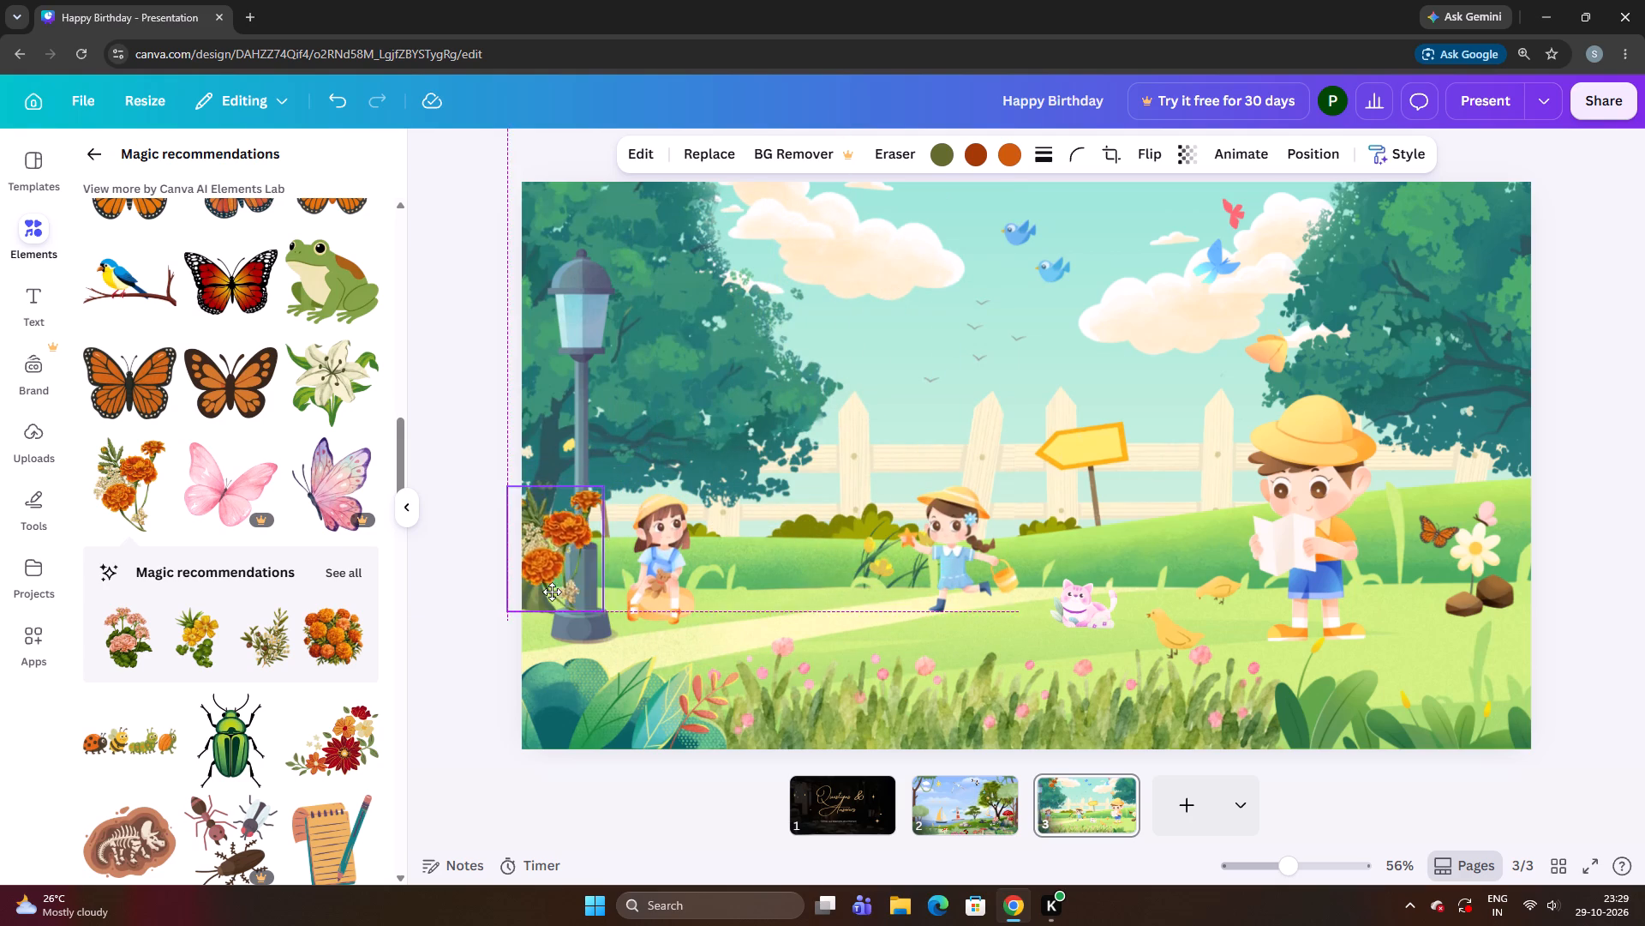
left_click_drag(552, 592, 815, 727)
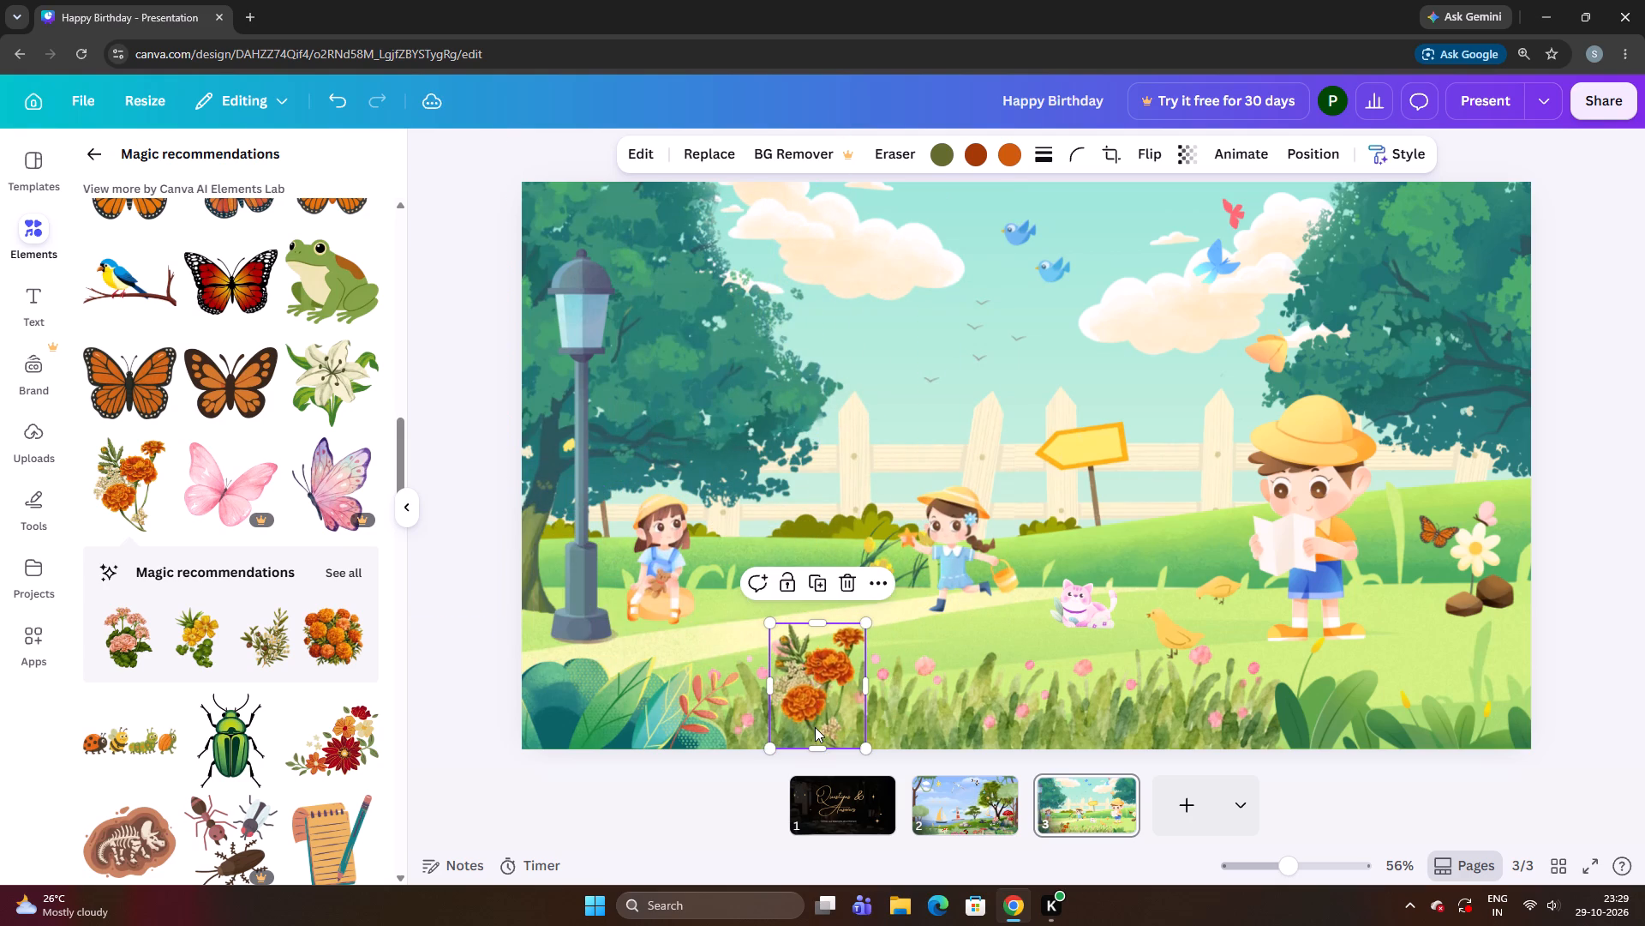
left_click(815, 727)
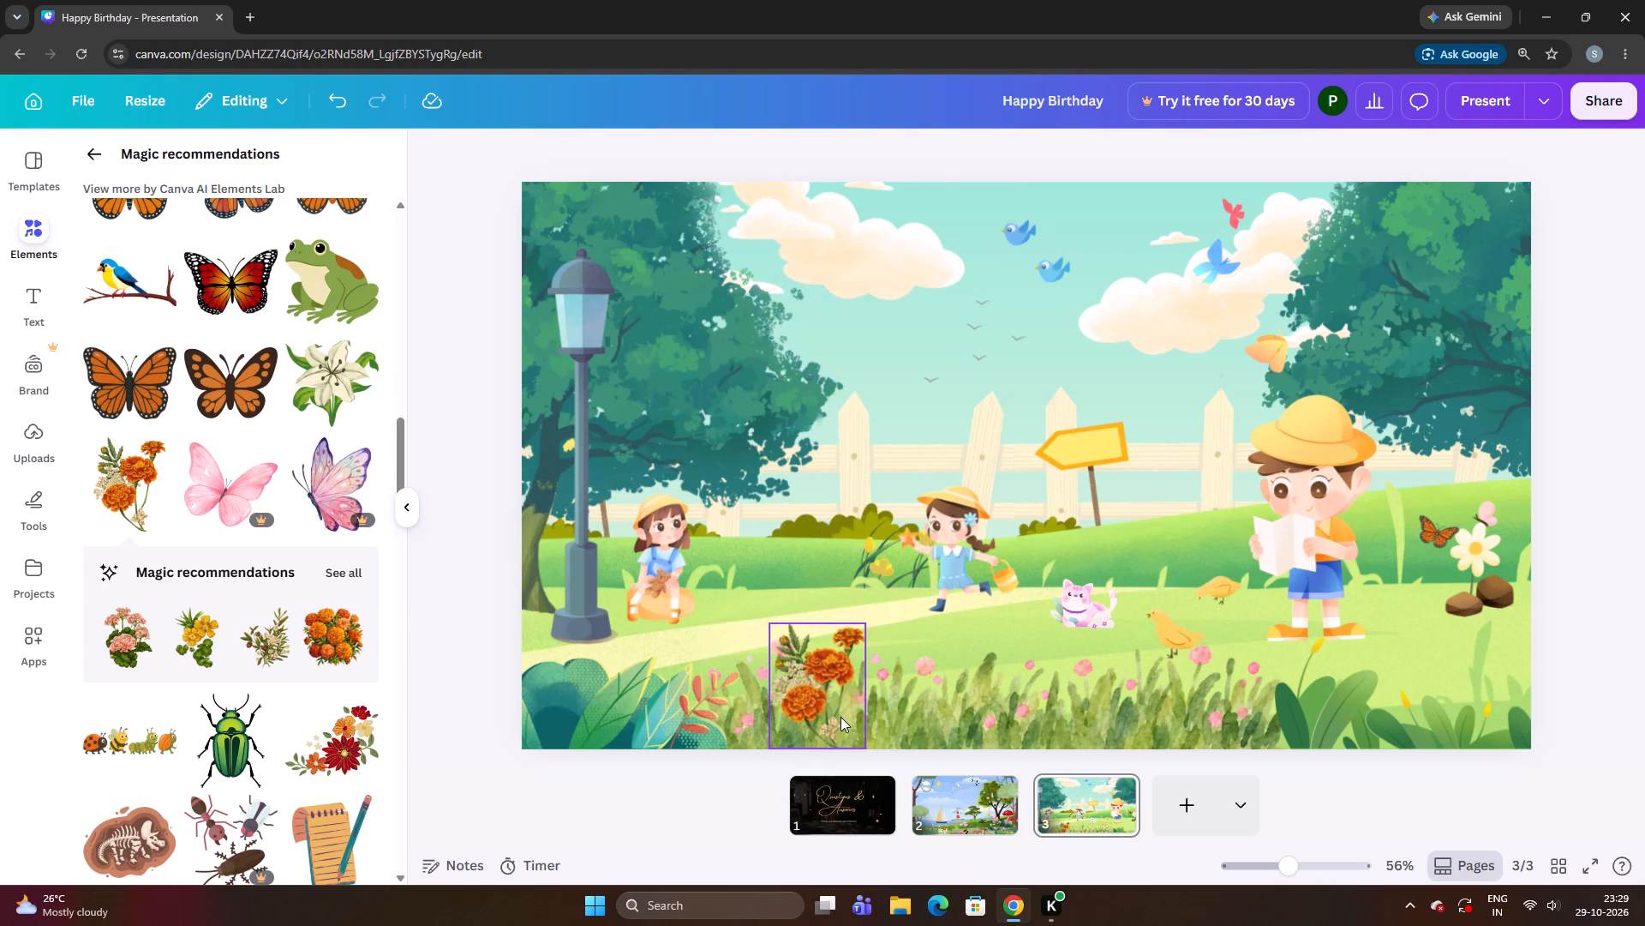
Shift the marigold cluster horizontally through the foreground grass, settling it below the running girl, slightly toward the lamp post.
left_click(838, 713)
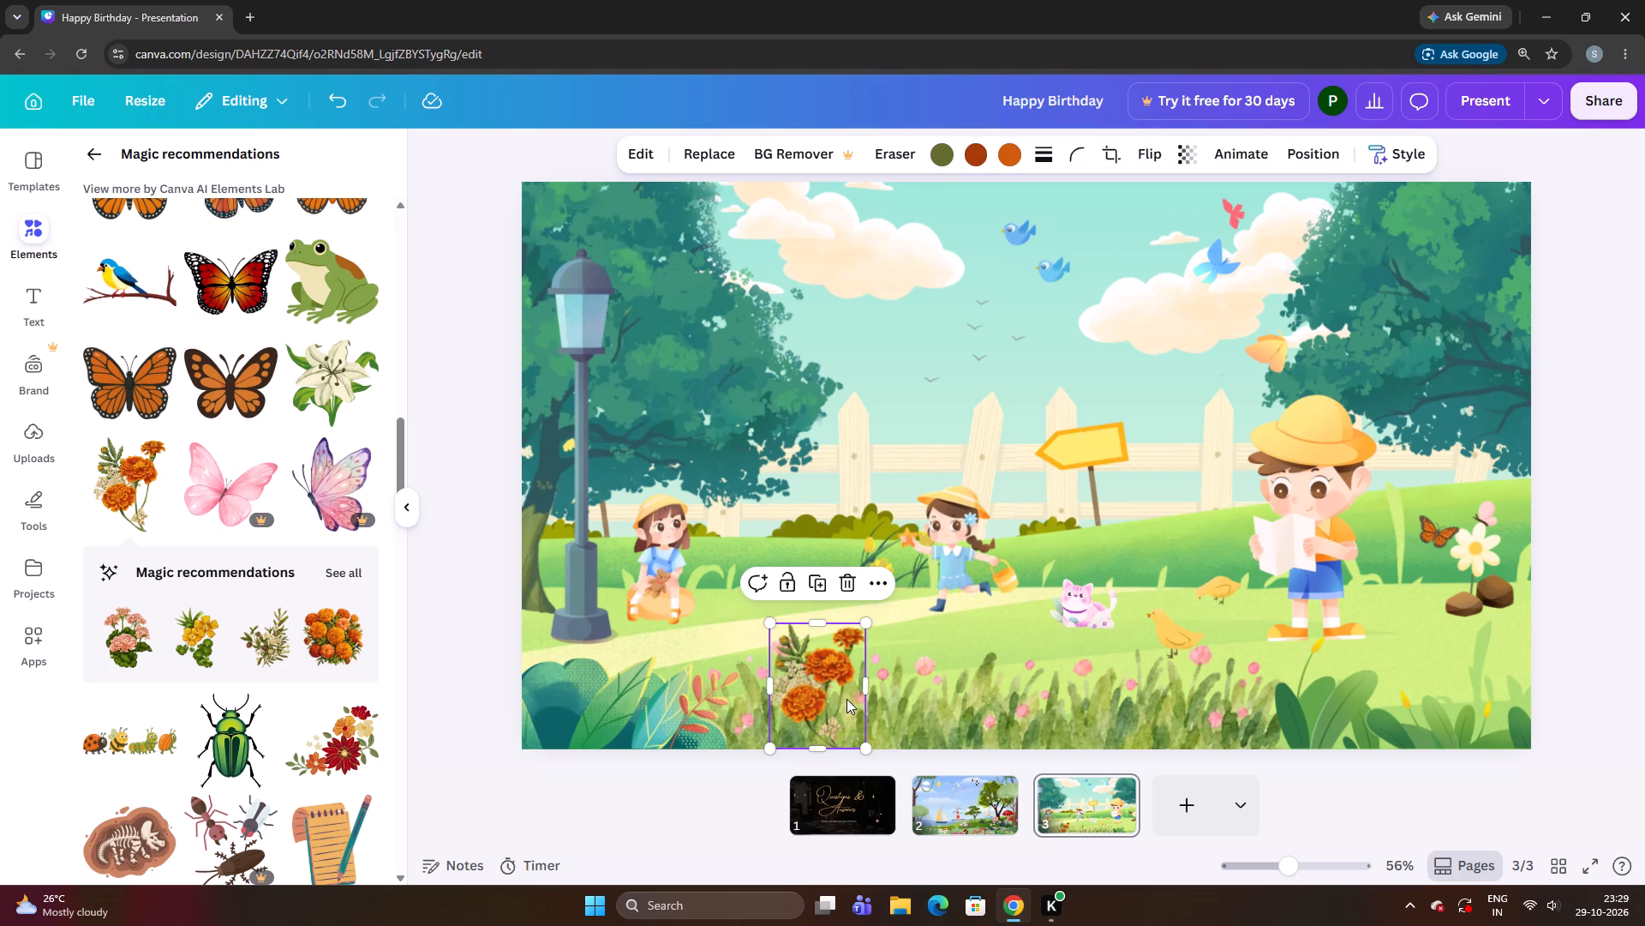
key("Right")
key("Right")
key("Right")
key("Right")
key("Right")
key("Right")
key("Right")
key("Right")
key("Right")
key("Right")
key("Right")
key("Right")
key("Right")
key("Right")
key("Right")
key("Right")
key("Right")
key("Right")
key("Right")
key("Right")
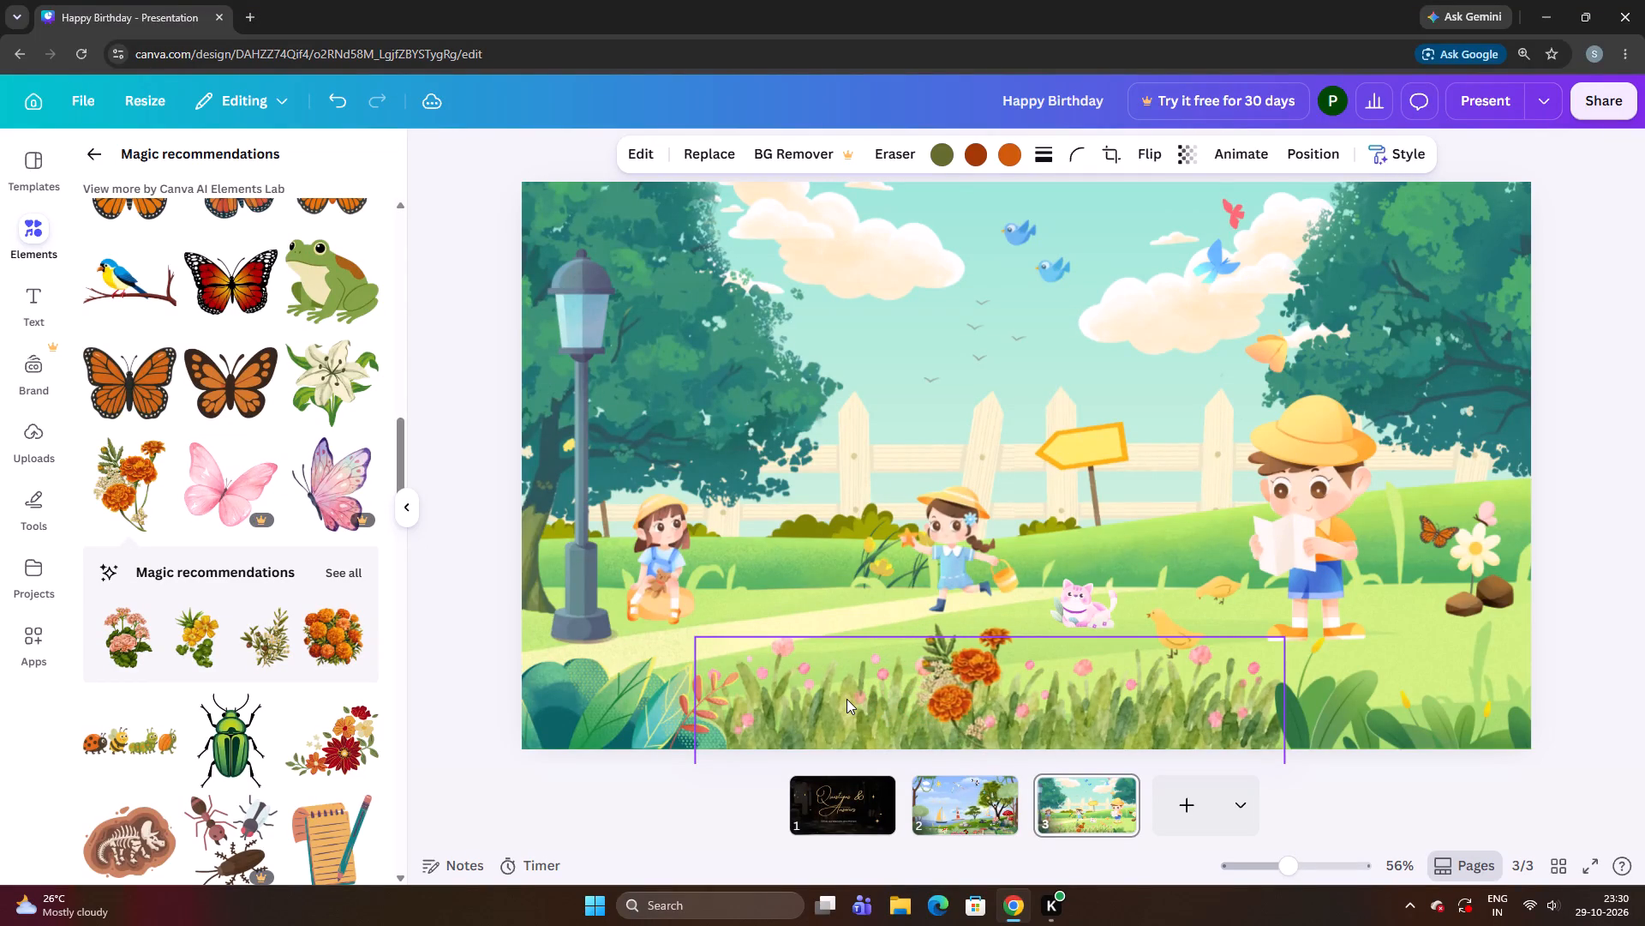
key("Left")
key("Left")
key("Left")
key("Left")
key("Left")
key("Left")
key("Left")
key("Left")
key("Left")
key("Left")
key("Left")
key("Left")
key("Left")
key("Left")
key("Left")
key("Left")
key("Left")
key("Left")
key("Left")
key("Left")
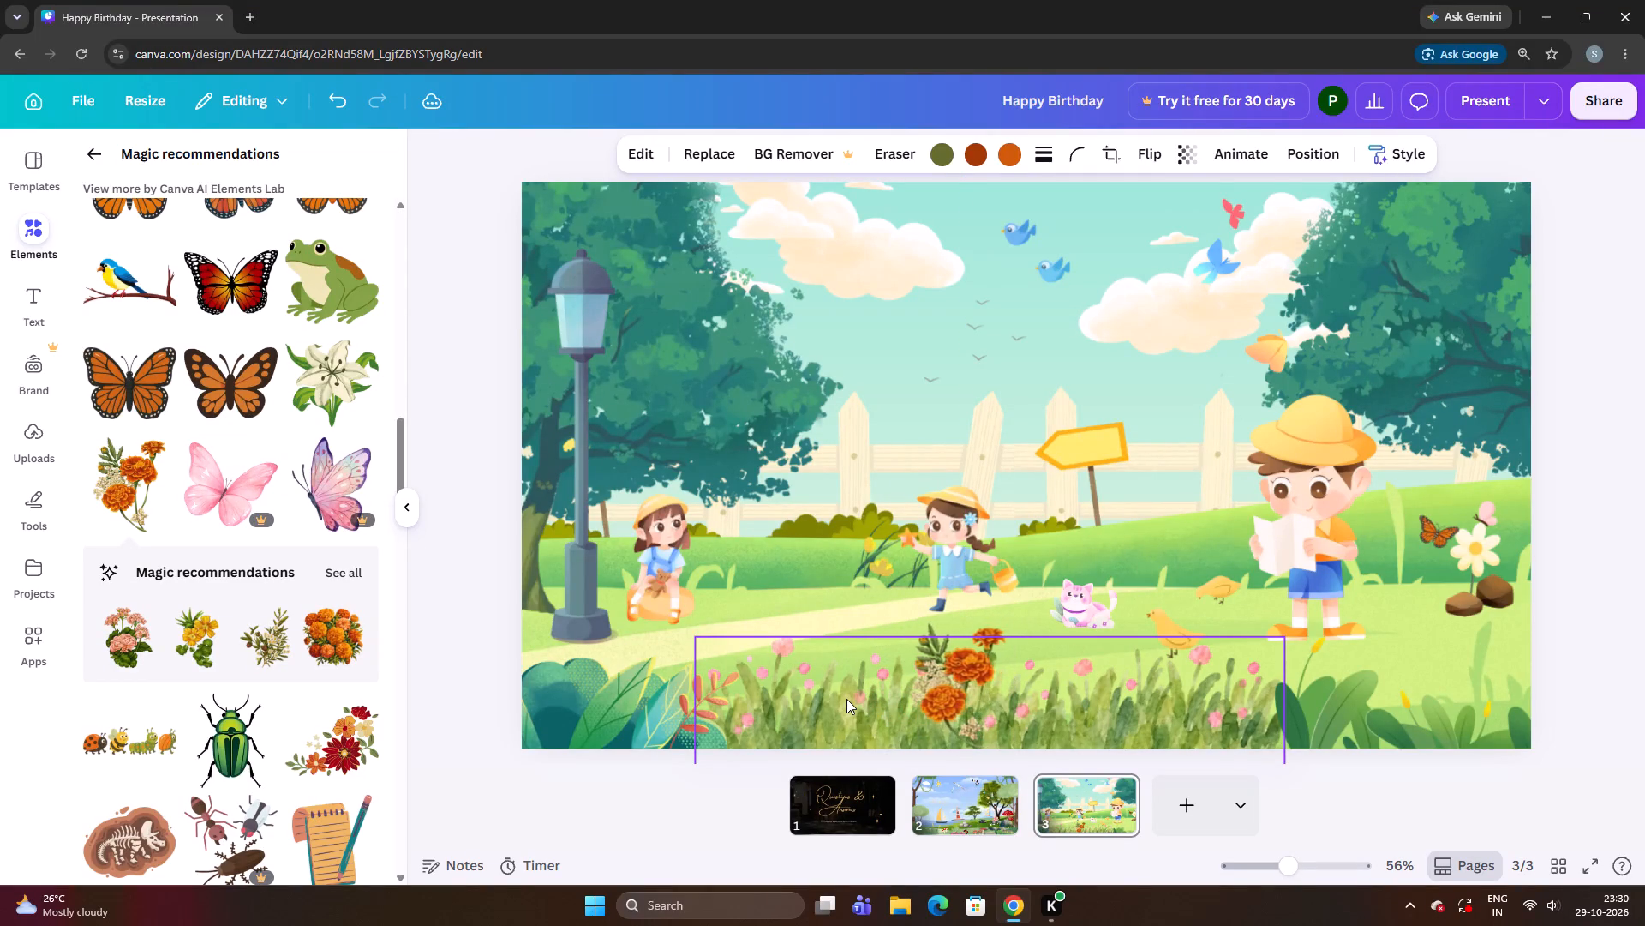
key("Left")
key("Left")
key("Left")
key("Left")
key("Left")
key("Left")
key("Left")
key("Left")
key("Left")
key("Left")
key("Left")
key("Left")
key("Left")
key("Left")
key("Left")
key("Left")
key("Left")
key("Left")
key("Left")
key("Left")
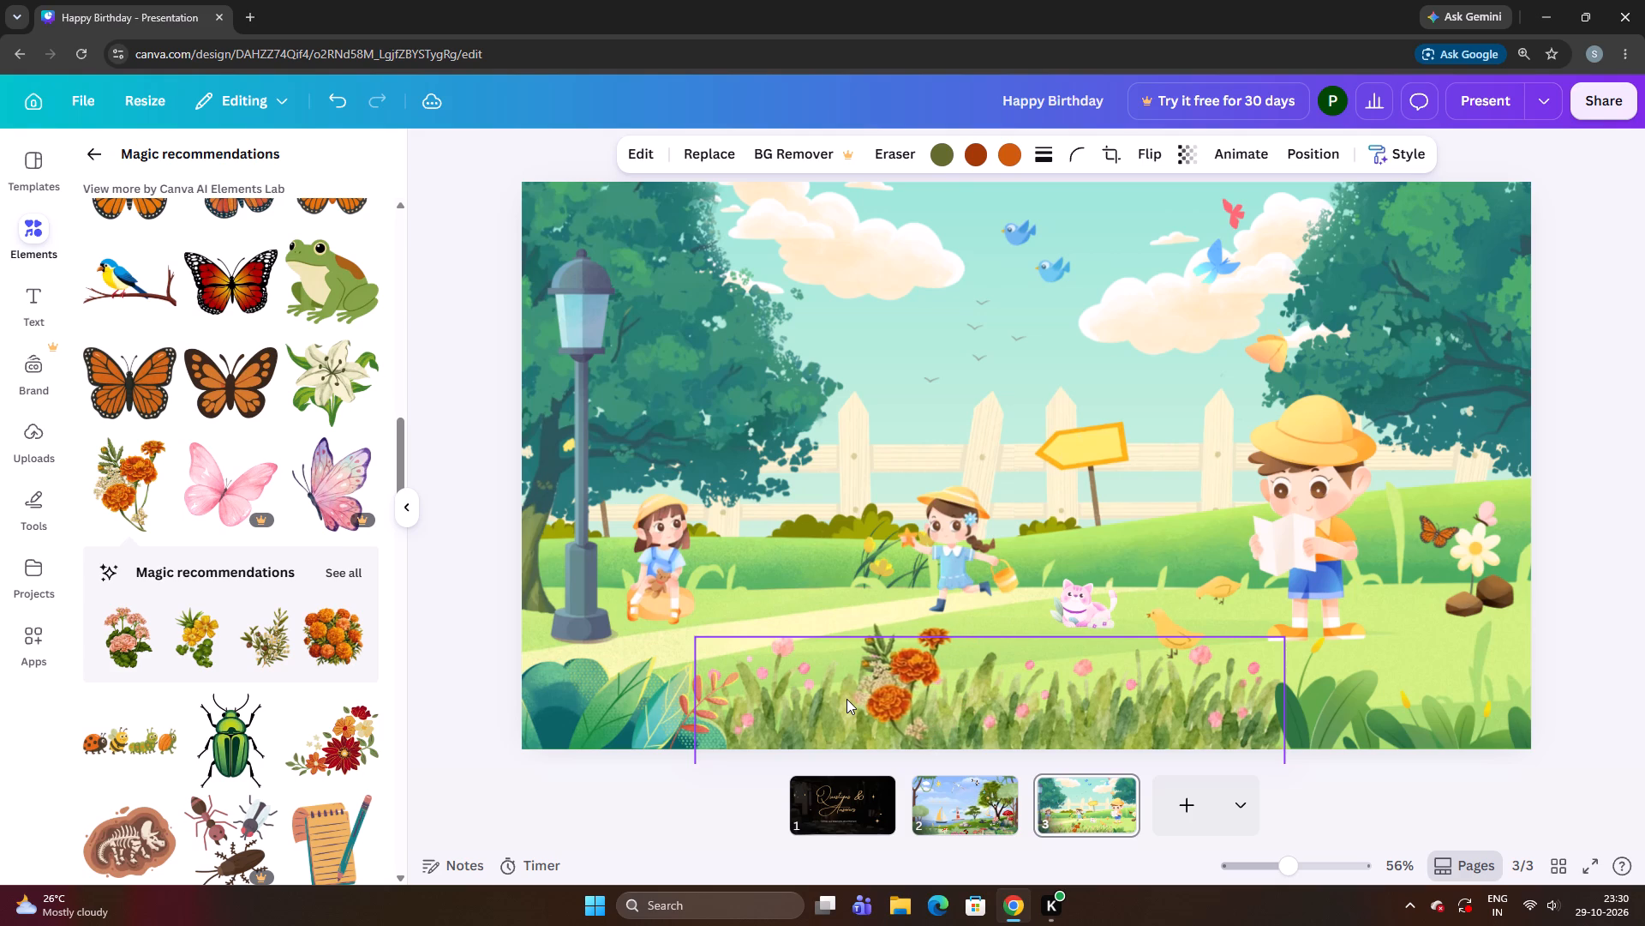
Nudge the marigold cluster slightly down into the grass and a little further toward the red-leaved plant.
key("Down")
key("Down")
key("Down")
key("Down")
key("Down")
key("Down")
key("Down")
key("Down")
key("Down")
key("Down")
key("Down")
key("Left")
key("Left")
key("Left")
key("Left")
key("Left")
key("Left")
key("Left")
key("Left")
key("Left")
key("Left")
key("Left")
key("Left")
key("Left")
key("Left")
key("Left")
key("Left")
key("Left")
key("Left")
key("Left")
key("Left")
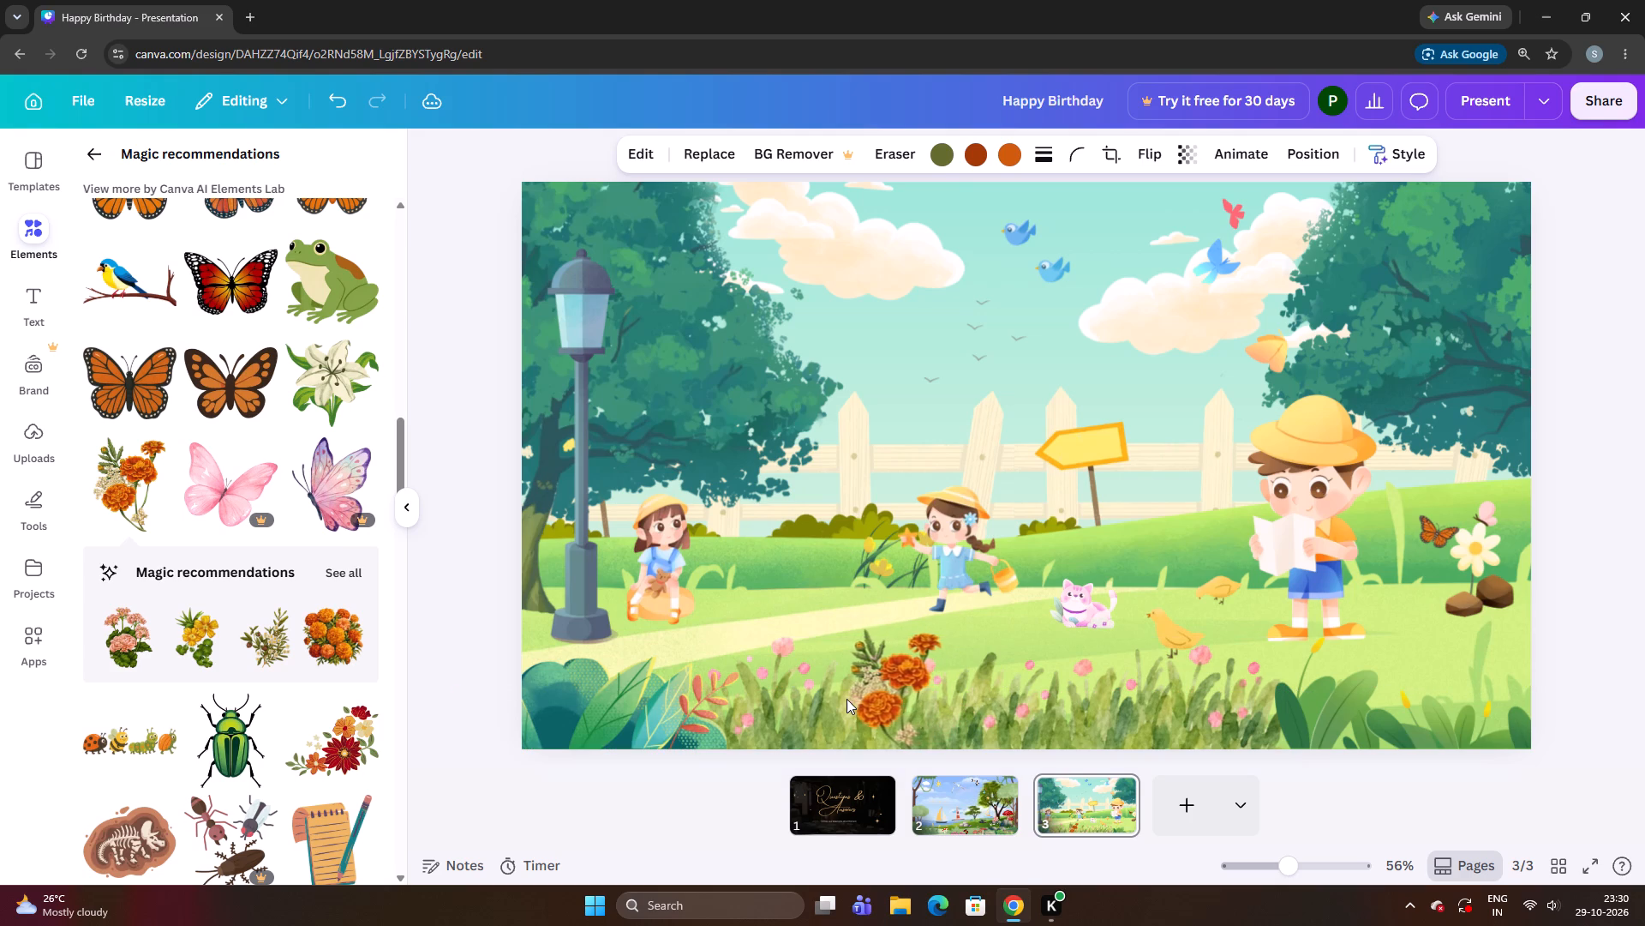
key("Down")
key("Down")
key("Down")
key("Down")
key("Down")
key("Down")
key("Down")
key("Down")
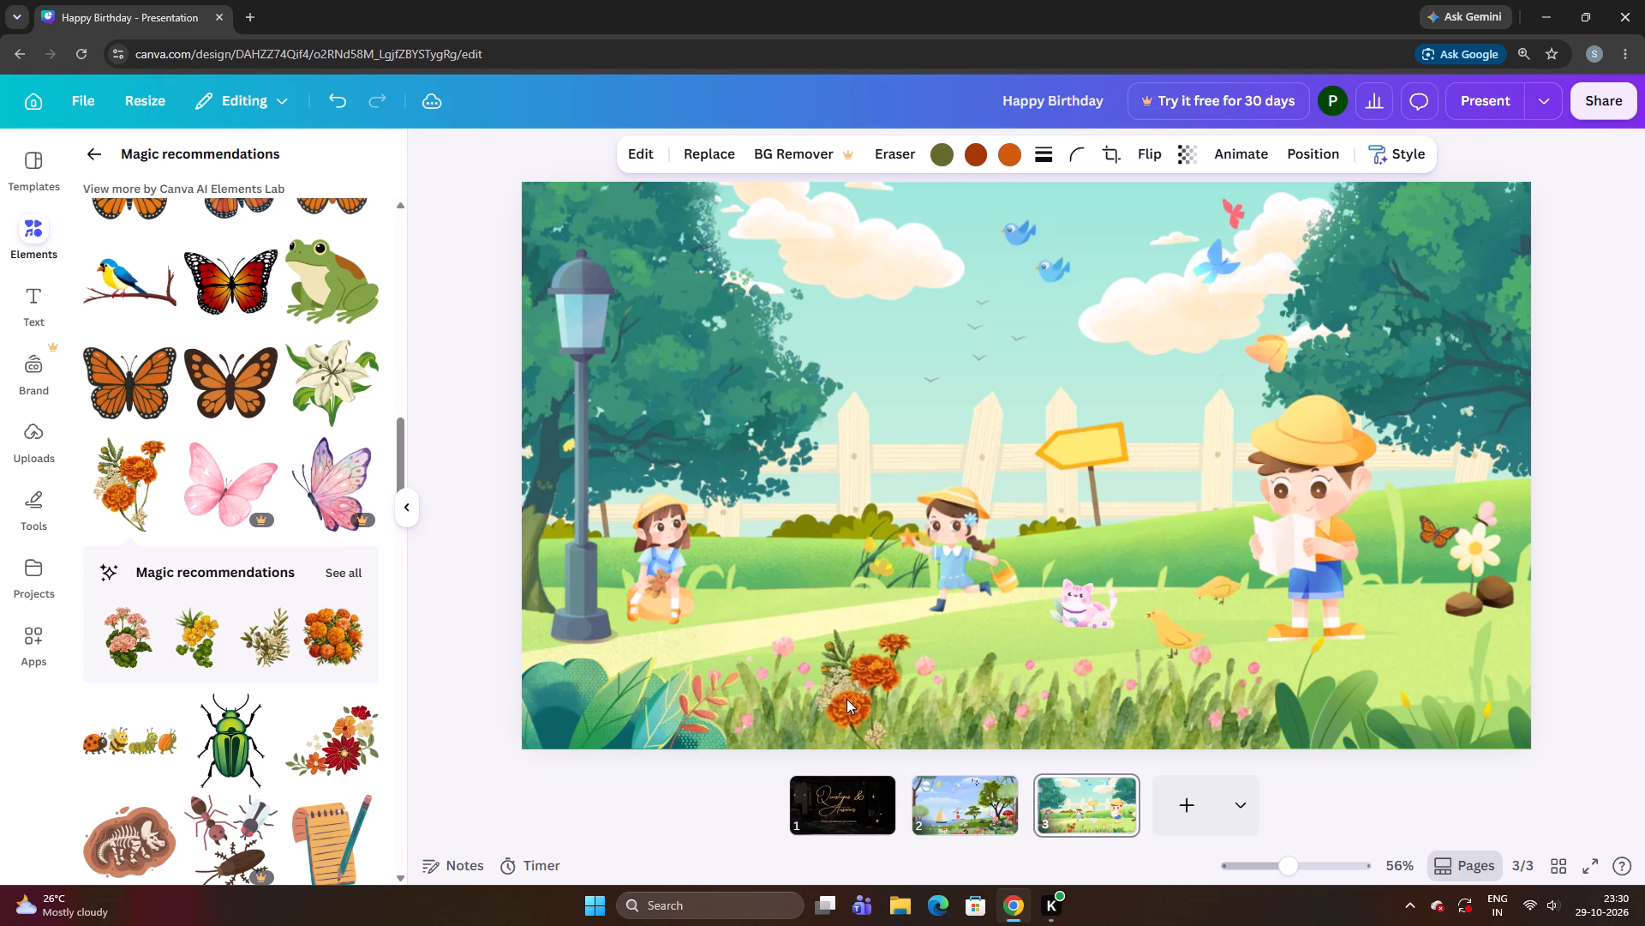
Shift the marigold cluster sideways through the foreground grass toward the red-leaved plant.
key("Left")
key("Left")
key("Left")
key("Left")
key("Left")
key("Left")
key("Left")
key("Left")
key("Left")
key("Left")
key("Left")
key("Left")
key("Left")
key("Left")
key("Left")
key("Left")
key("Left")
key("Left")
key("Left")
key("Left")
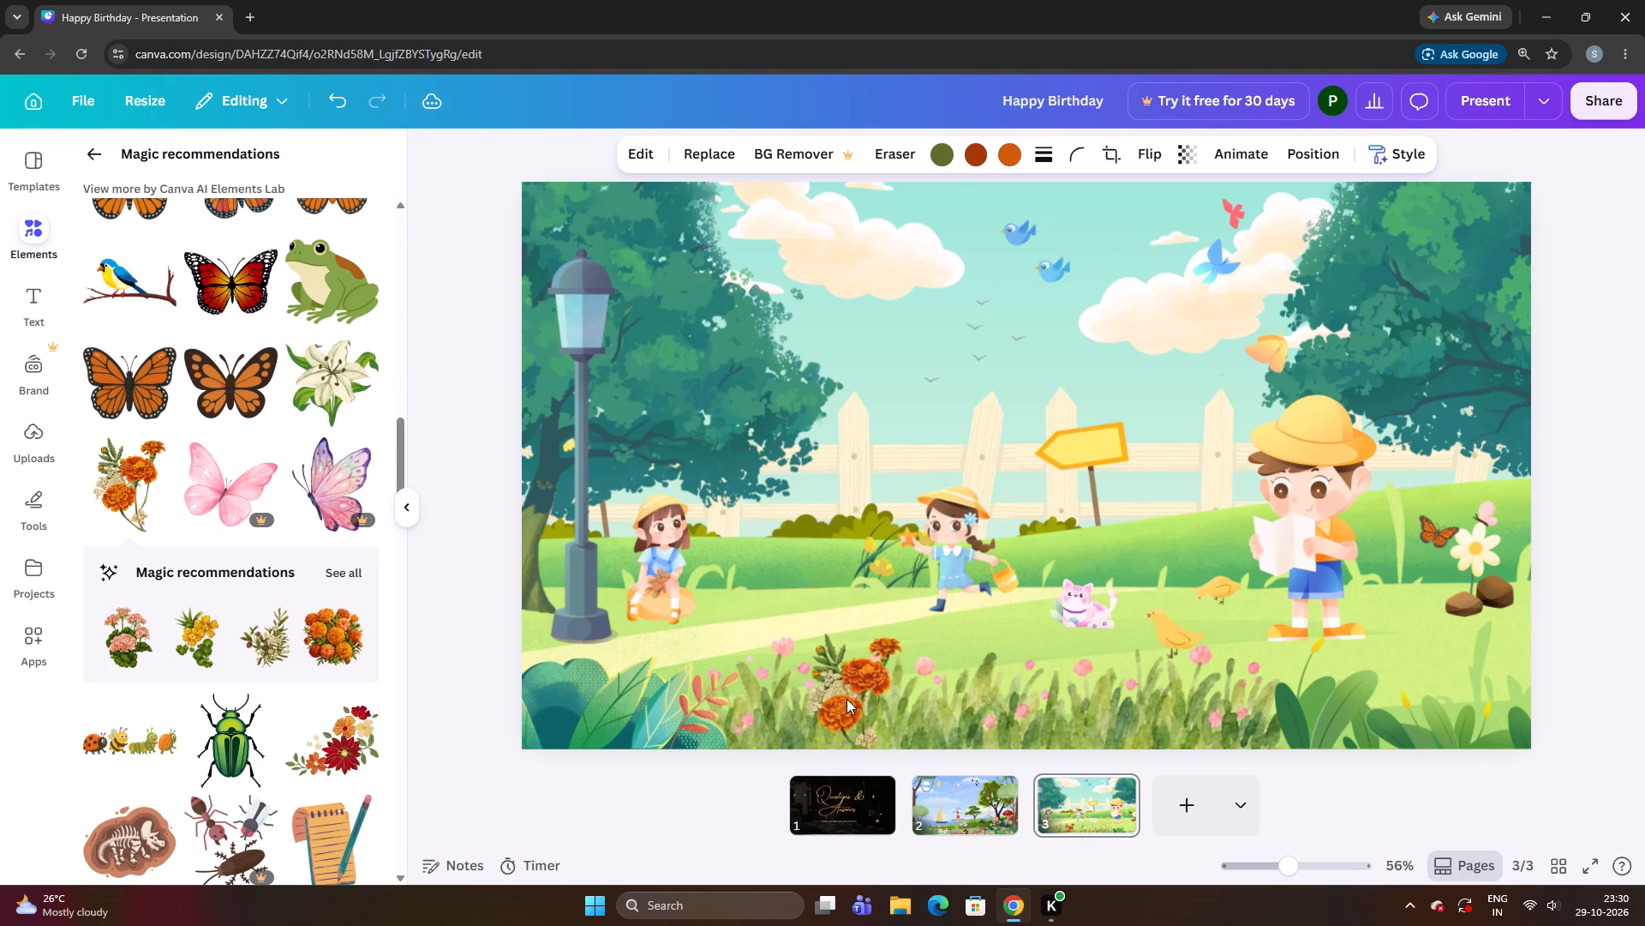
key("Down")
key("Right")
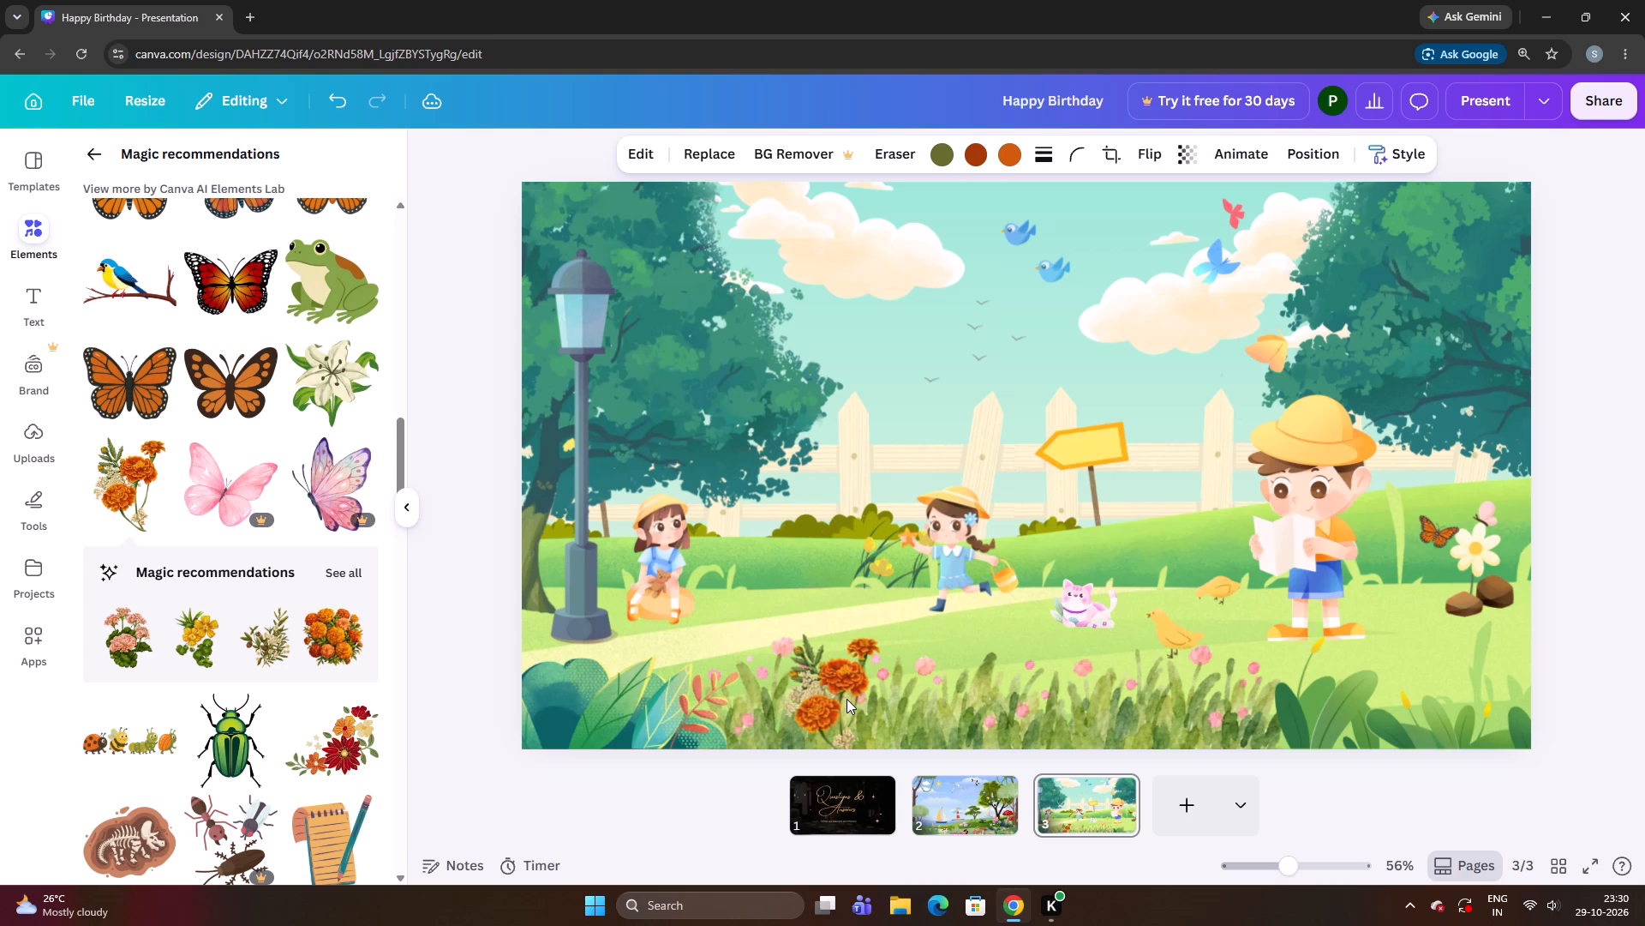
key("Right")
Raise the marigold cluster slightly, nudge it toward the red-leaved plant, and lower it back into the grass.
key("Up")
key("Up")
key("Up")
key("Up")
key("Up")
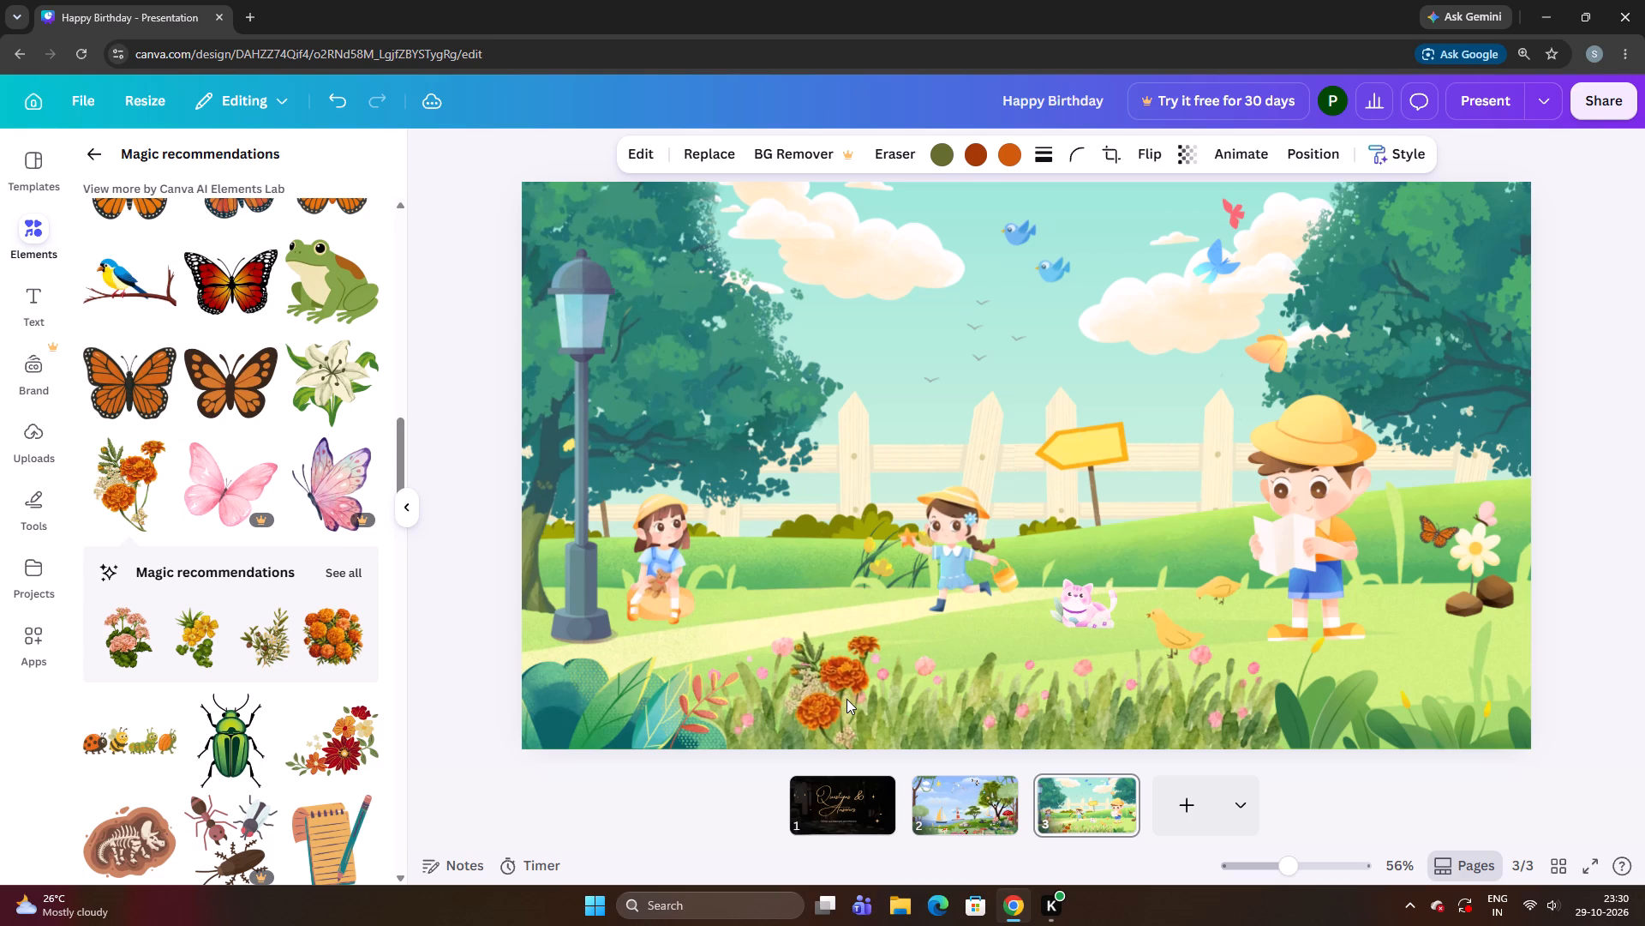
key("Up")
key("Up")
key("Up")
key("Up")
key("Up")
key("Up")
key("Up")
key("Up")
key("Up")
key("Up")
key("Up")
key("Left")
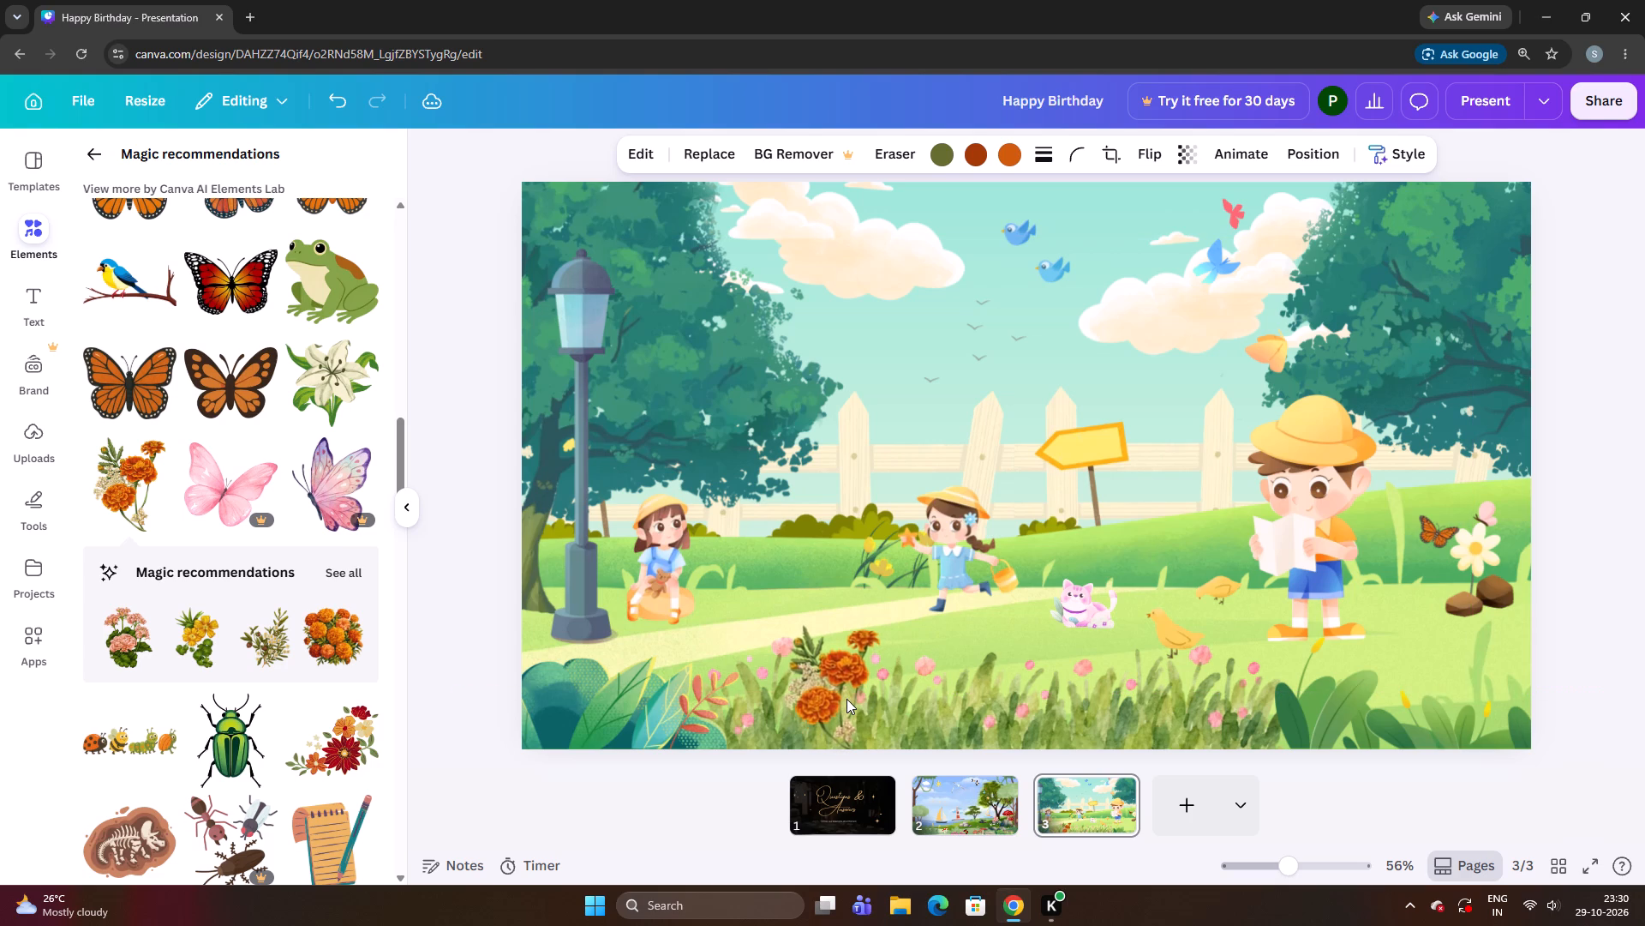
key("Left")
key("Left")
key("Left")
key("Left")
key("Left")
key("Down")
key("Down")
key("Down")
key("Down")
key("Down")
key("Down")
key("Down")
key("Down")
key("Down")
key("Down")
key("Down")
key("Down")
key("Down")
key("Down")
key("Down")
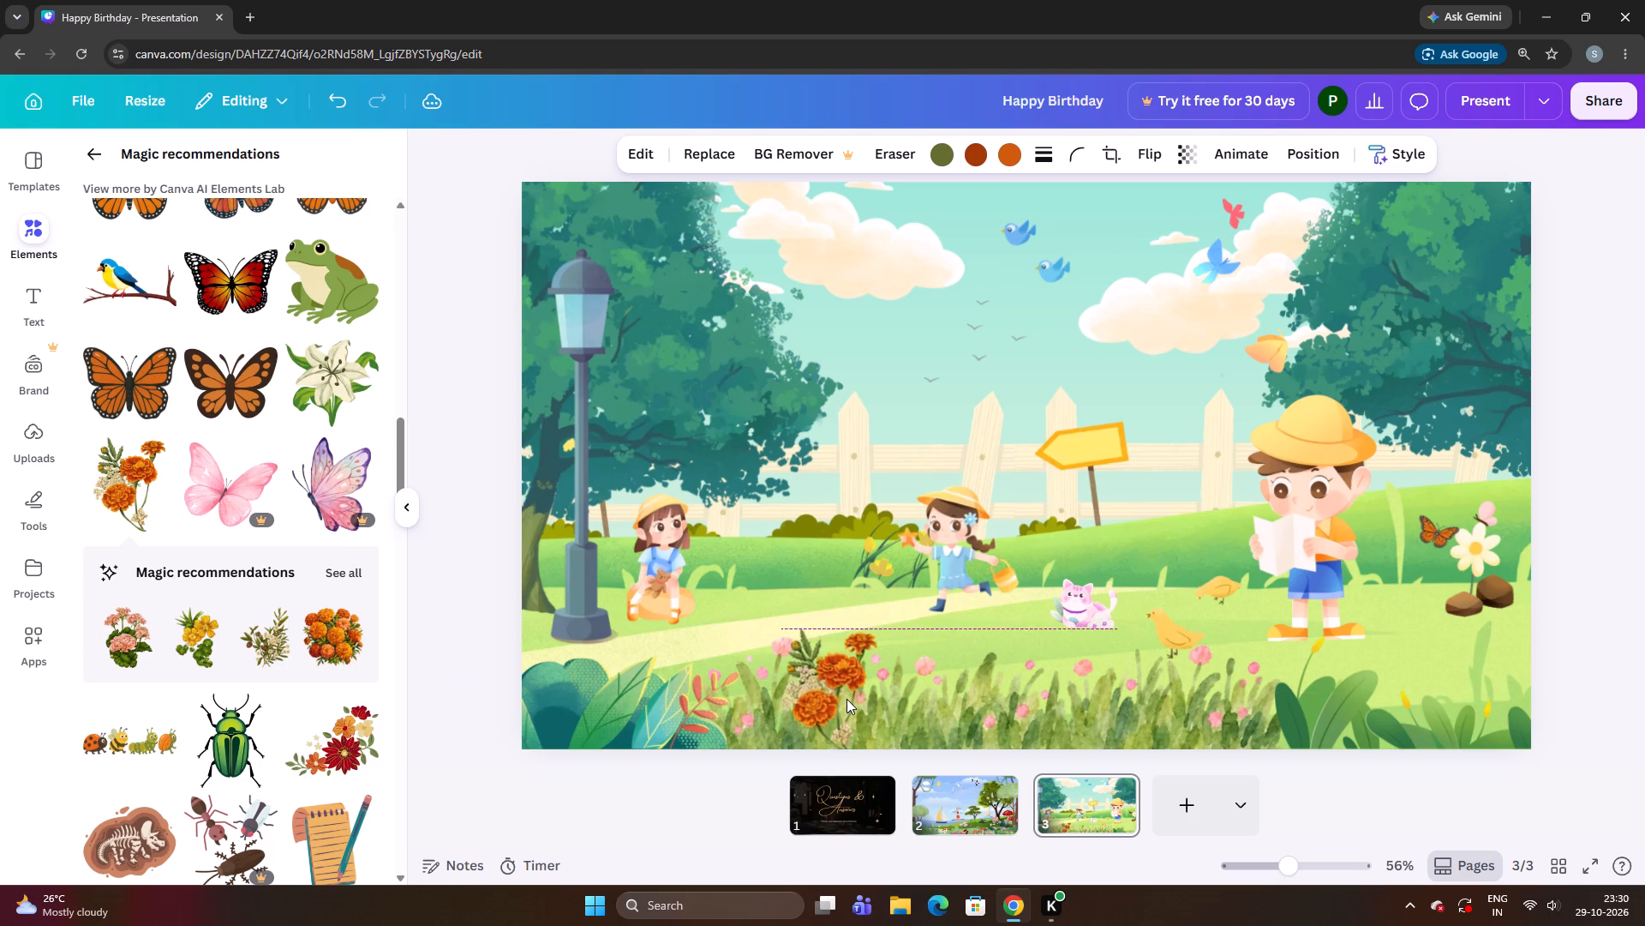
key("Down")
key("Down")
key("Down")
Nudge the marigold cluster a little closer to the red-leaved plant and slightly upward.
key("Left")
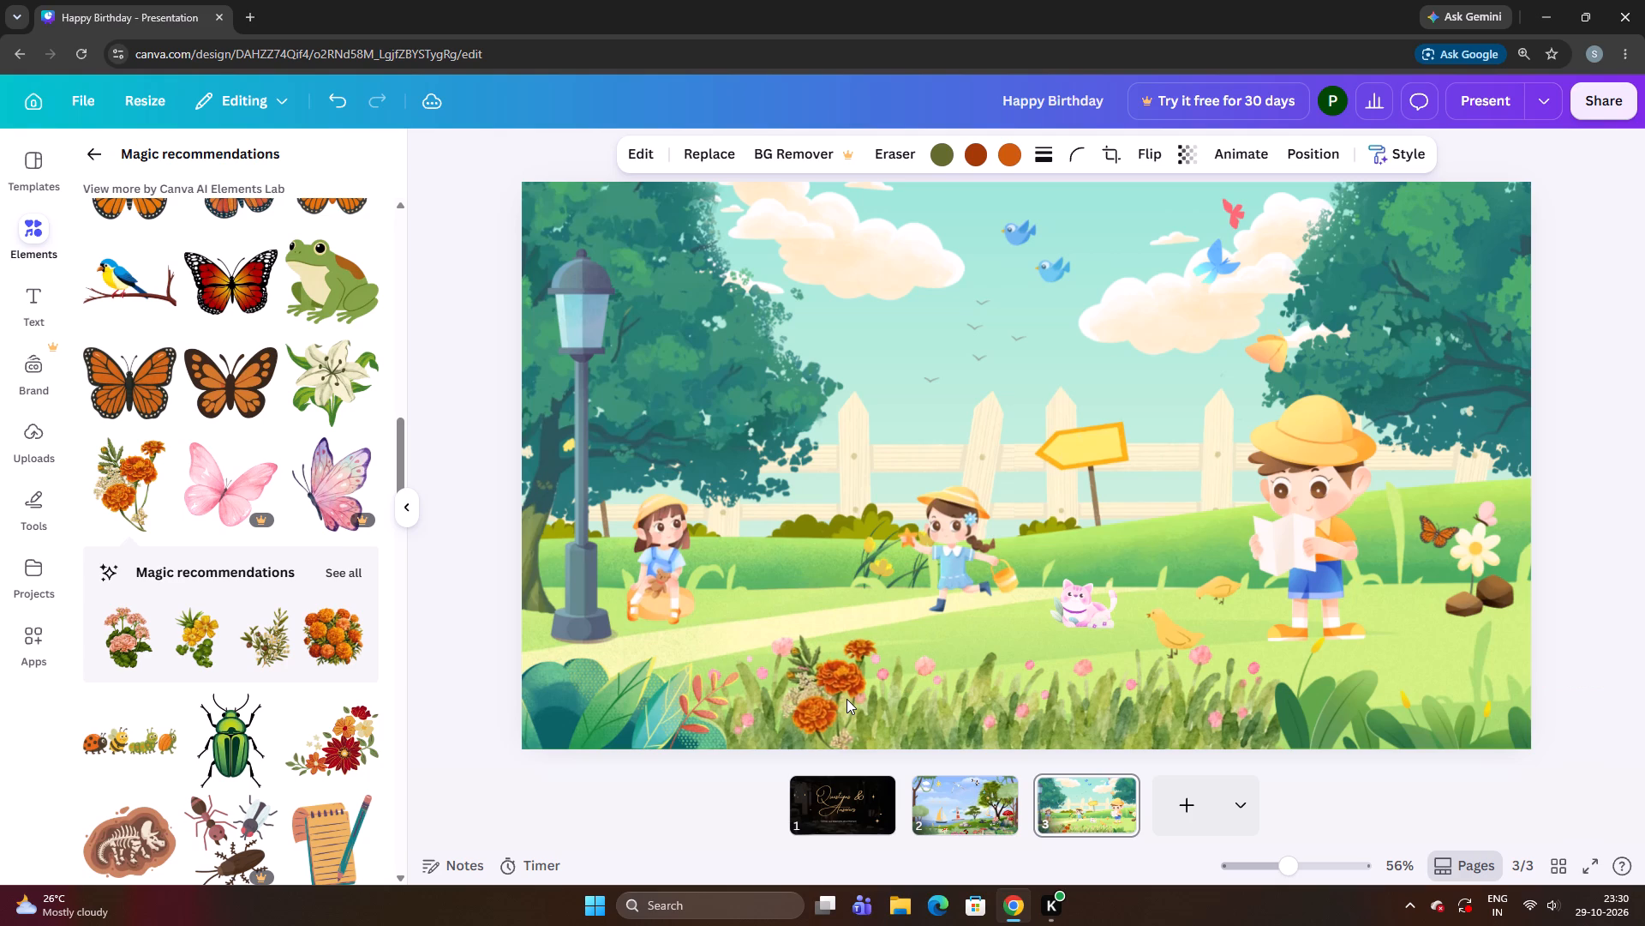
key("Left")
key("Left")
key("Left")
key("Left")
key("Left")
key("Left")
key("Left")
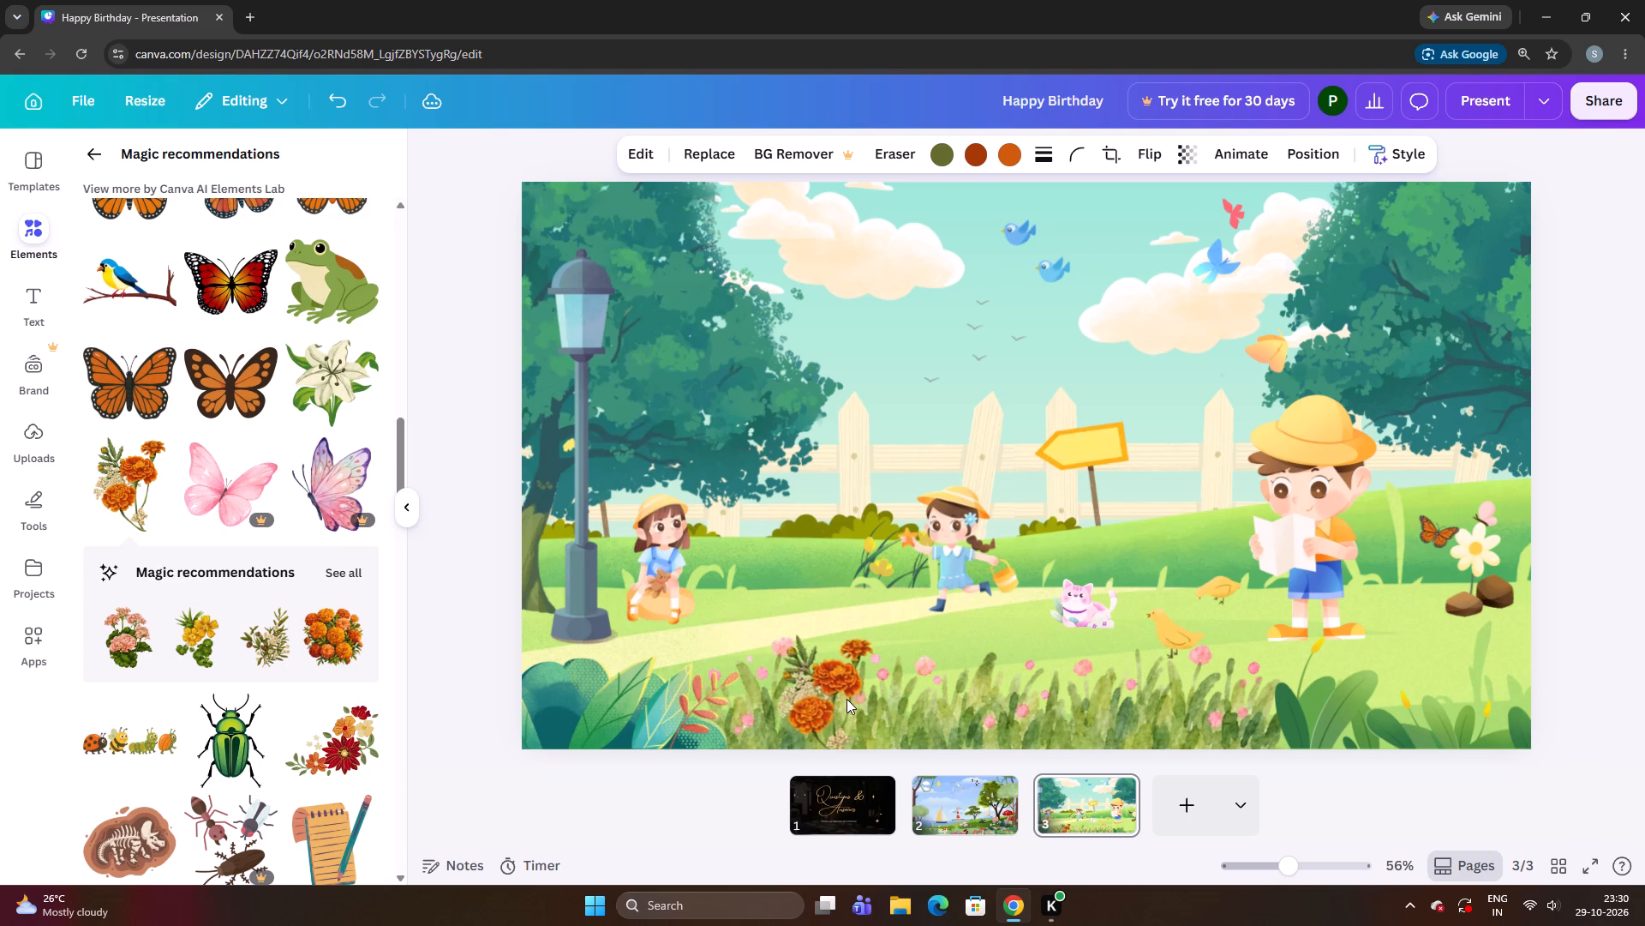
key("Left")
key("Left")
key("Left")
key("Left")
key("Up")
key("Up")
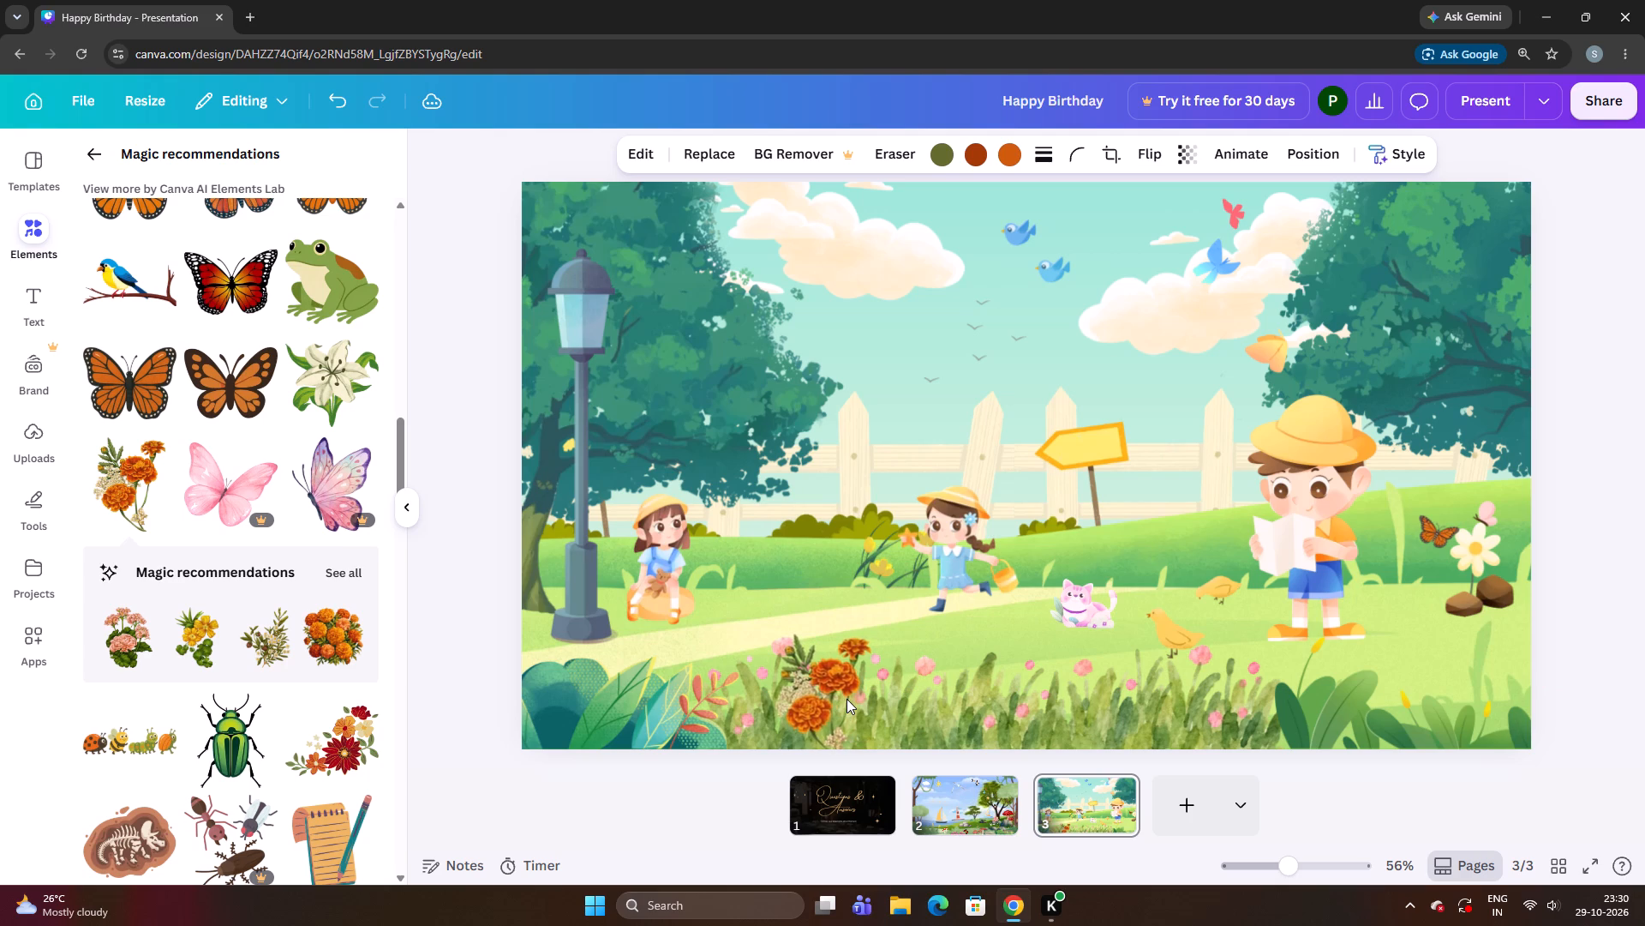
Fine-tune the marigold cluster in the grass, easing it slightly away from the red-leaved plant.
key("Right")
key("Right")
key("Right")
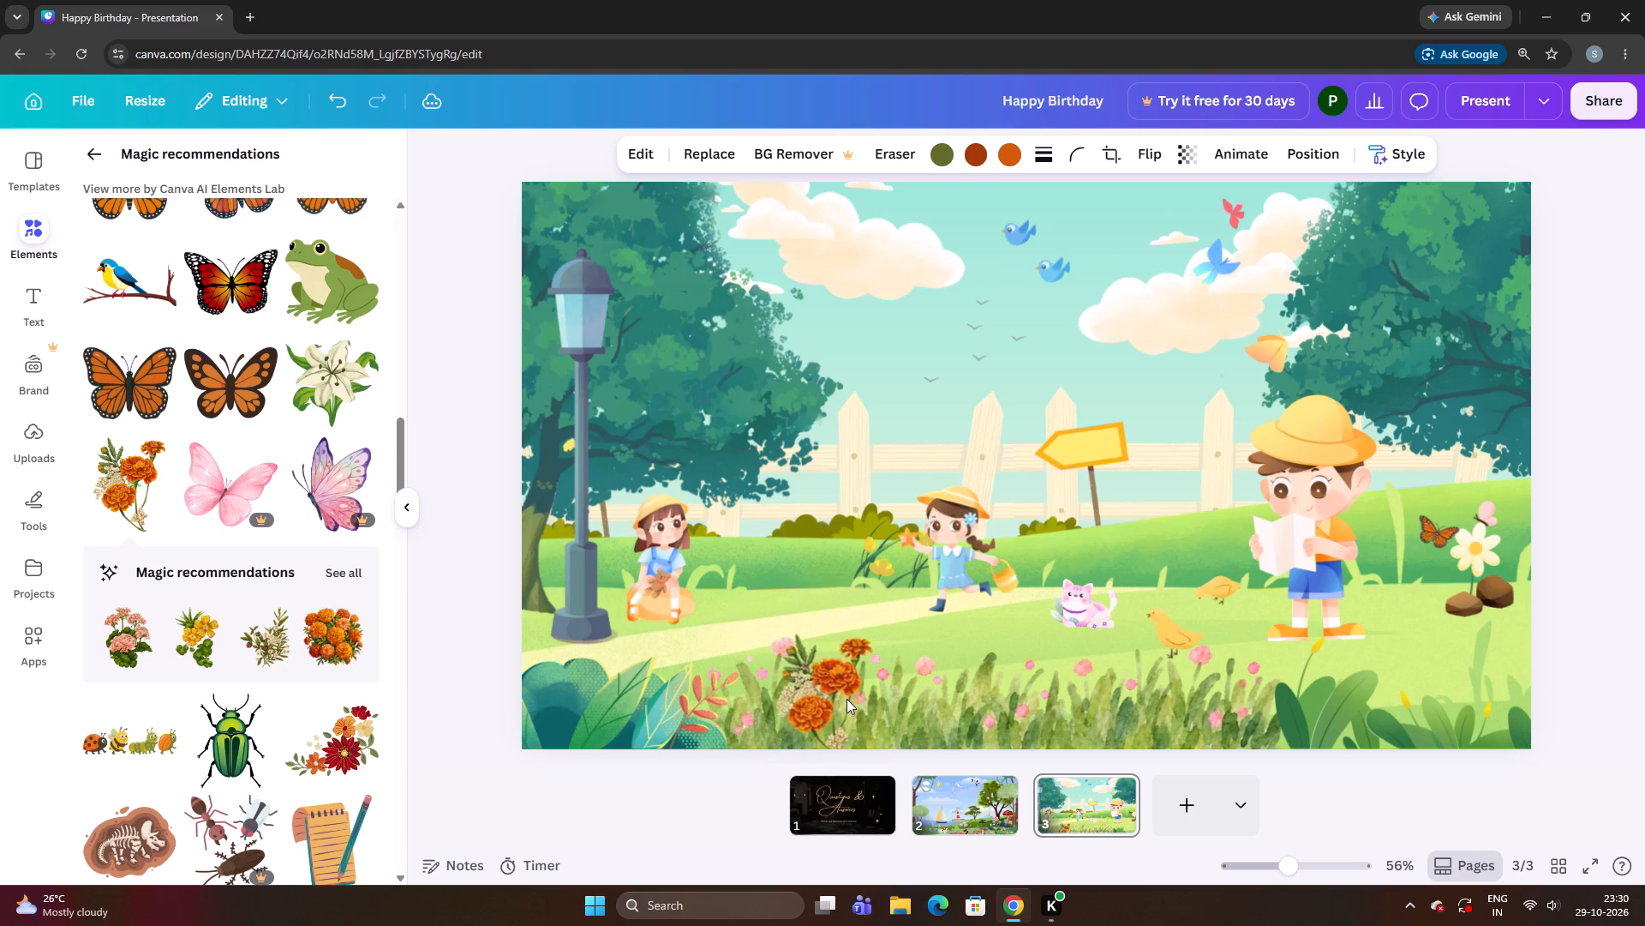
key("Right")
key("Right")
key("Up")
key("Up")
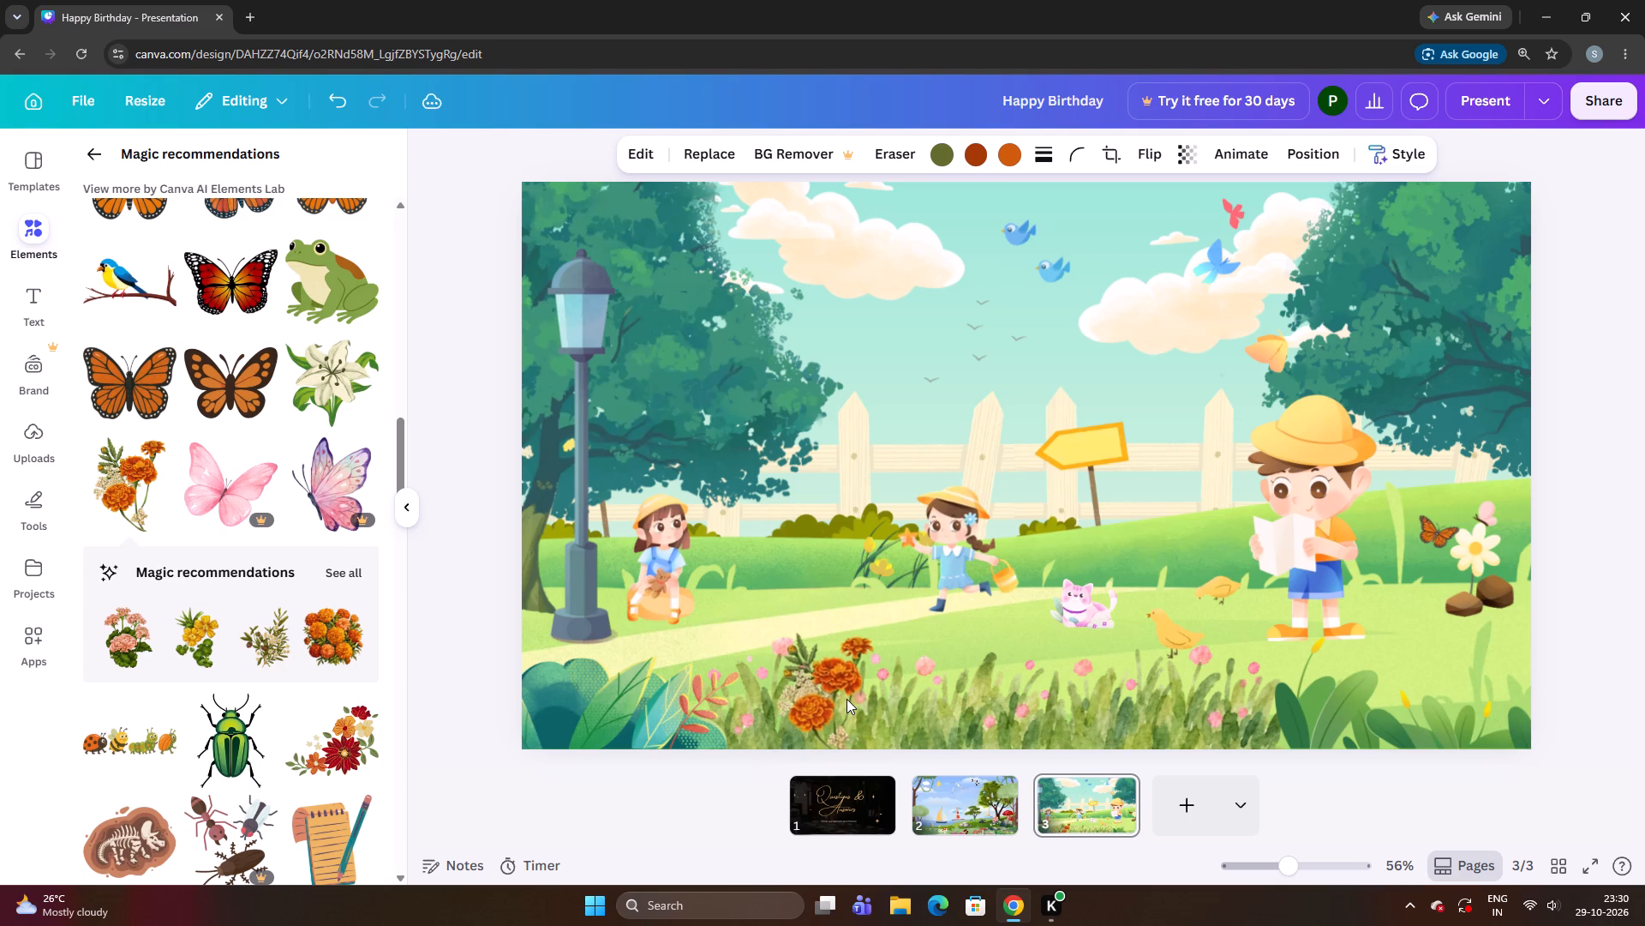
key("Up")
key("Right")
key("Down")
key("Down")
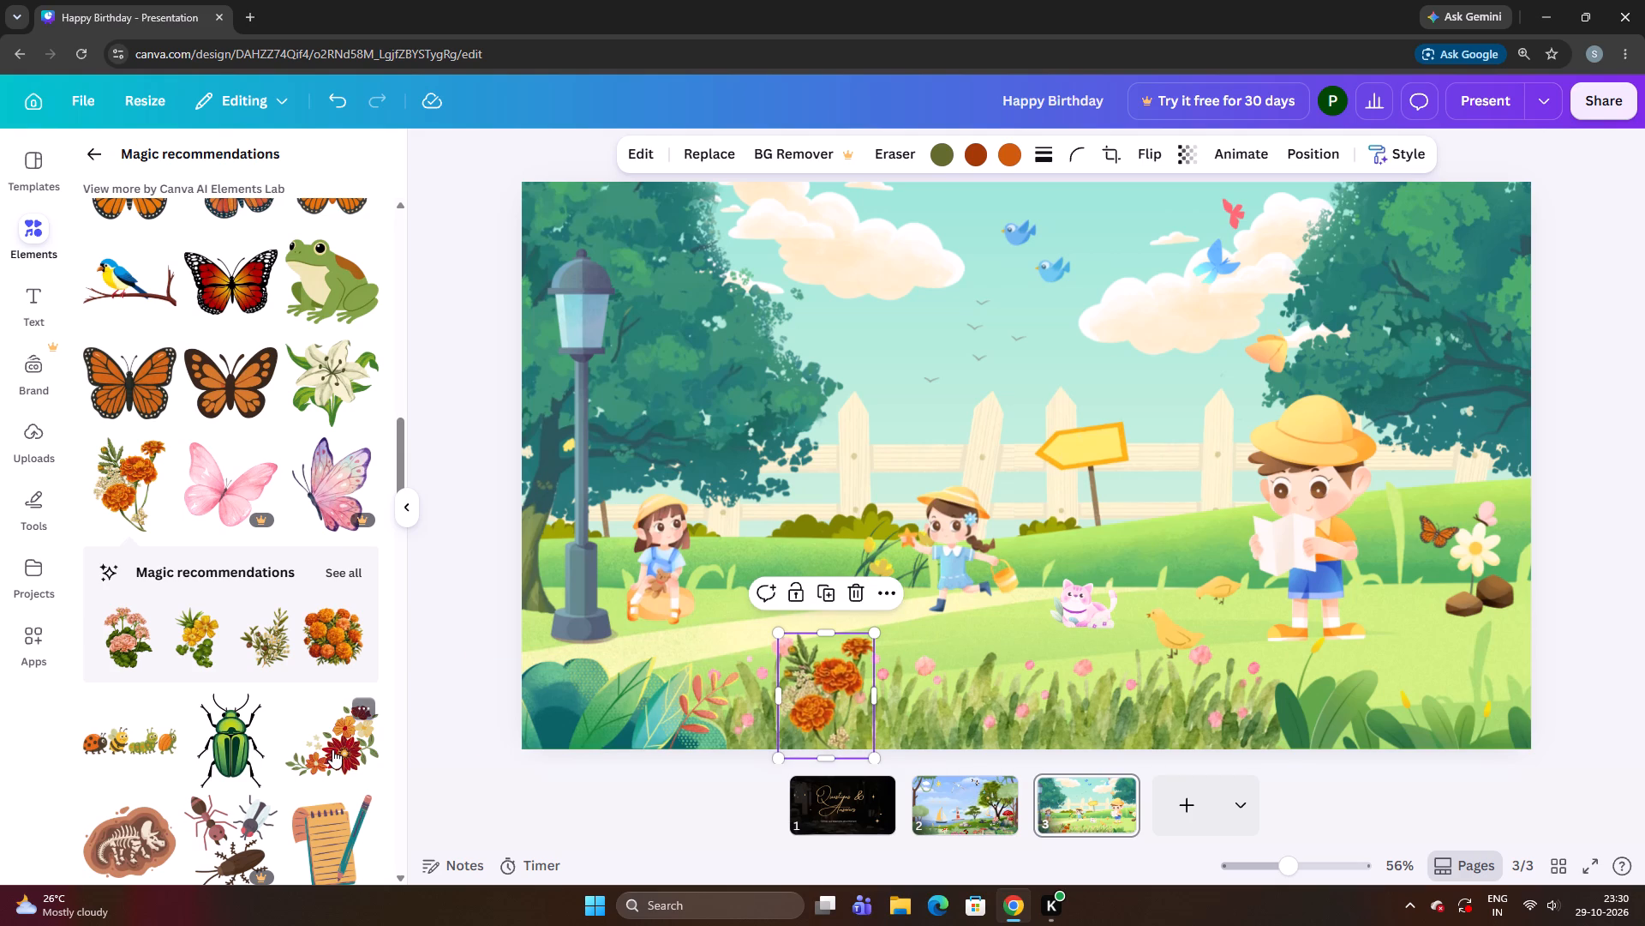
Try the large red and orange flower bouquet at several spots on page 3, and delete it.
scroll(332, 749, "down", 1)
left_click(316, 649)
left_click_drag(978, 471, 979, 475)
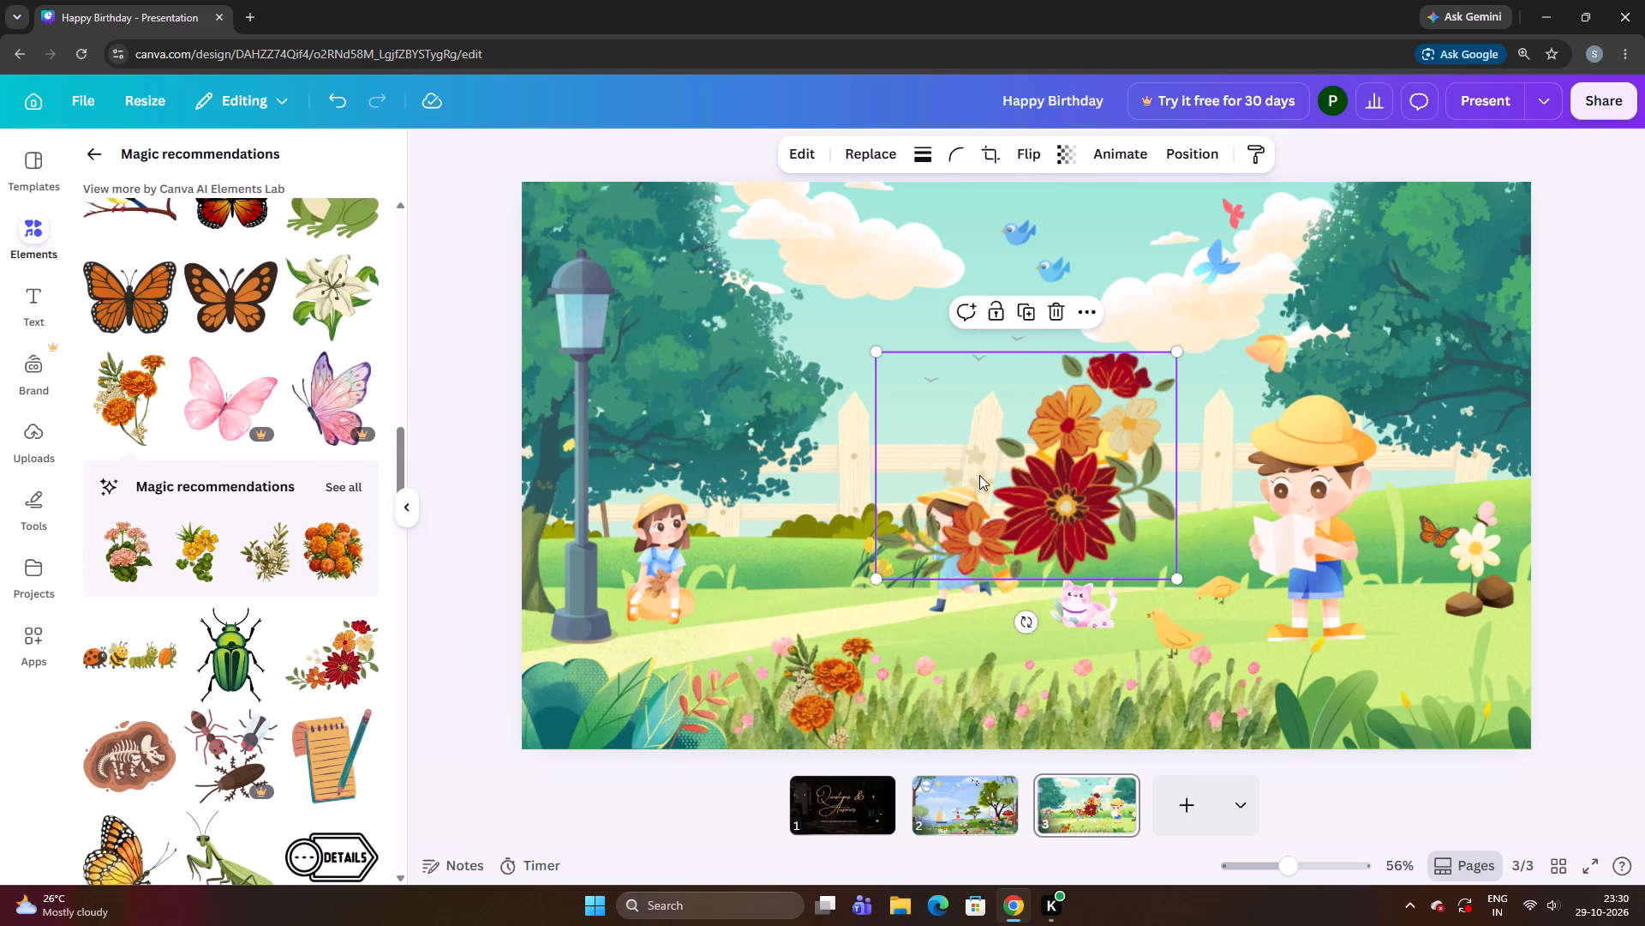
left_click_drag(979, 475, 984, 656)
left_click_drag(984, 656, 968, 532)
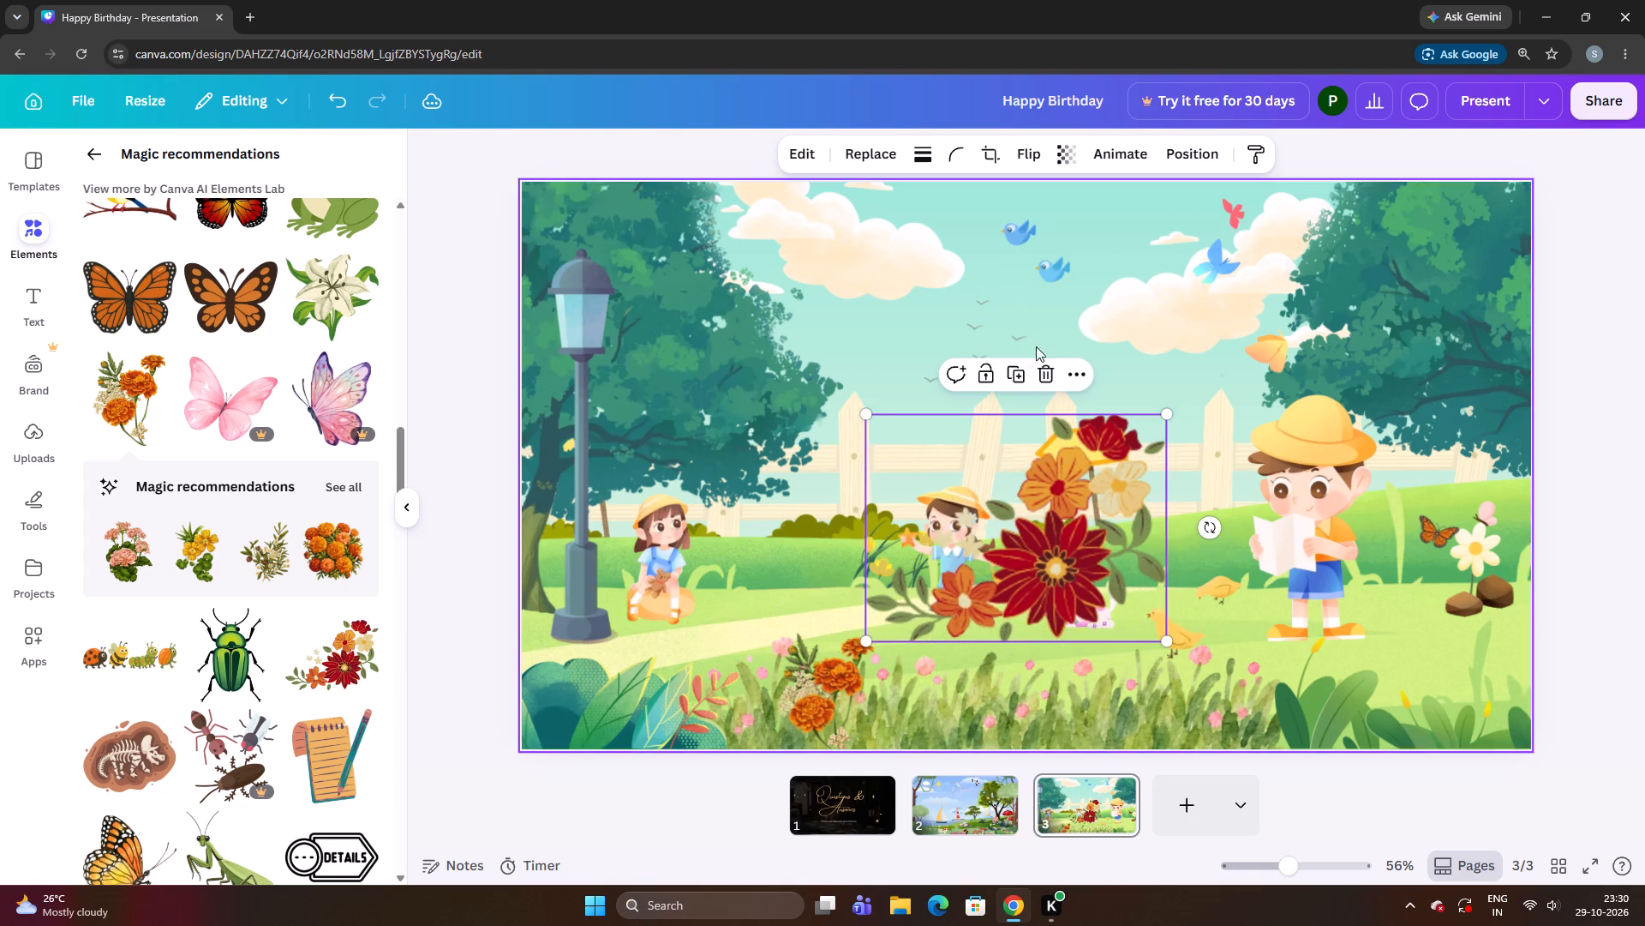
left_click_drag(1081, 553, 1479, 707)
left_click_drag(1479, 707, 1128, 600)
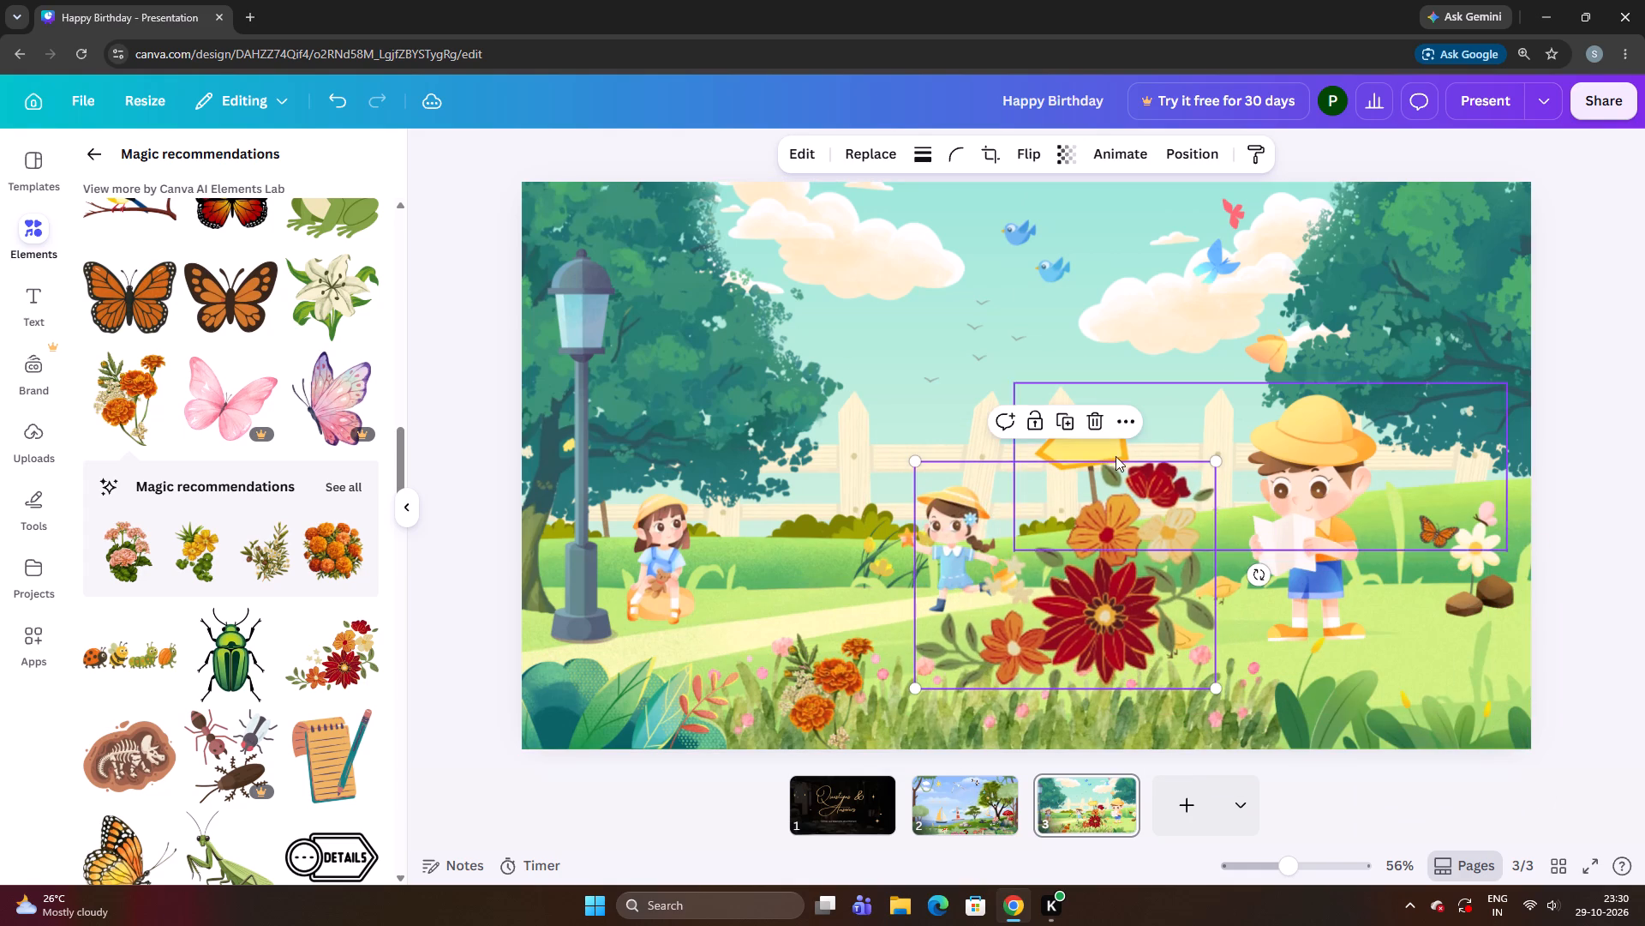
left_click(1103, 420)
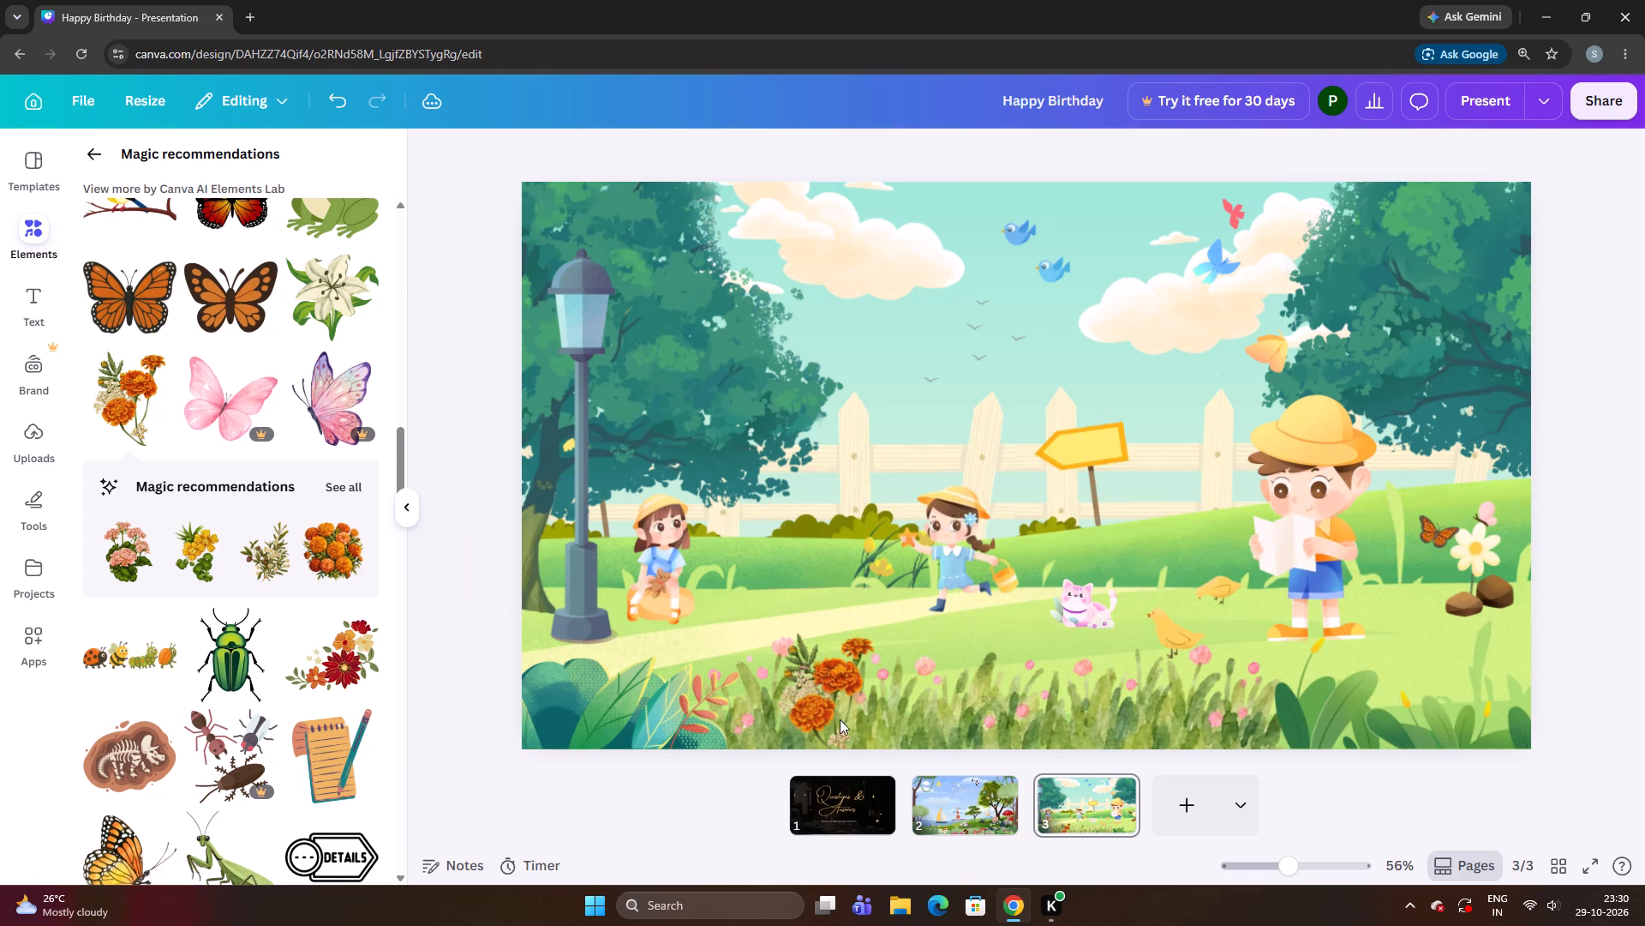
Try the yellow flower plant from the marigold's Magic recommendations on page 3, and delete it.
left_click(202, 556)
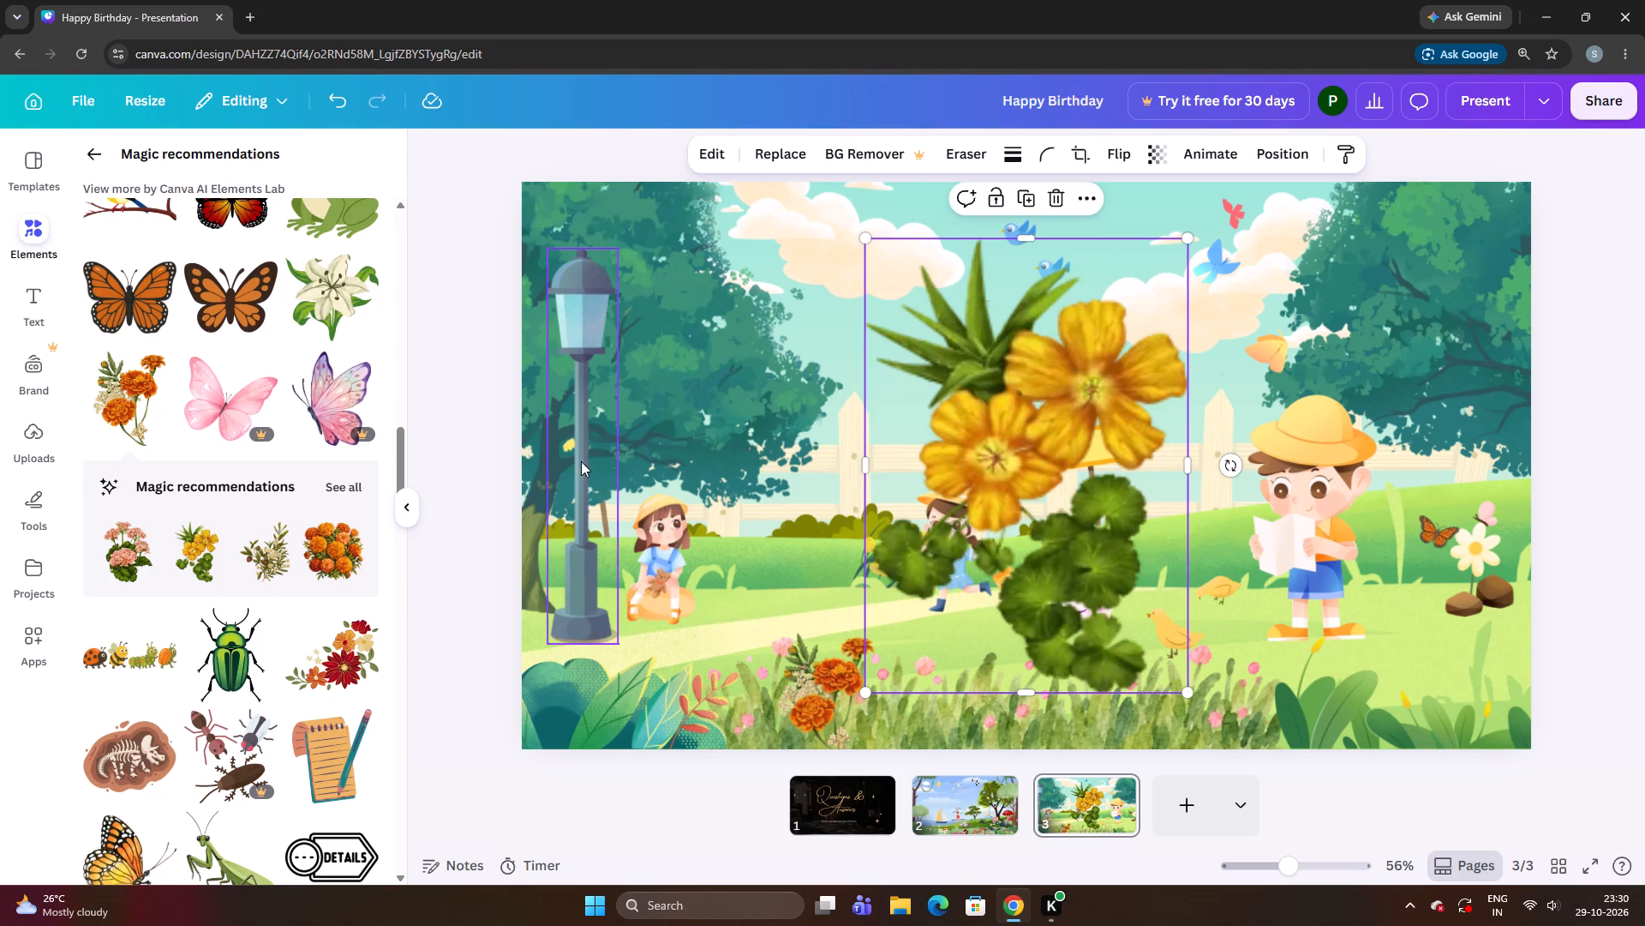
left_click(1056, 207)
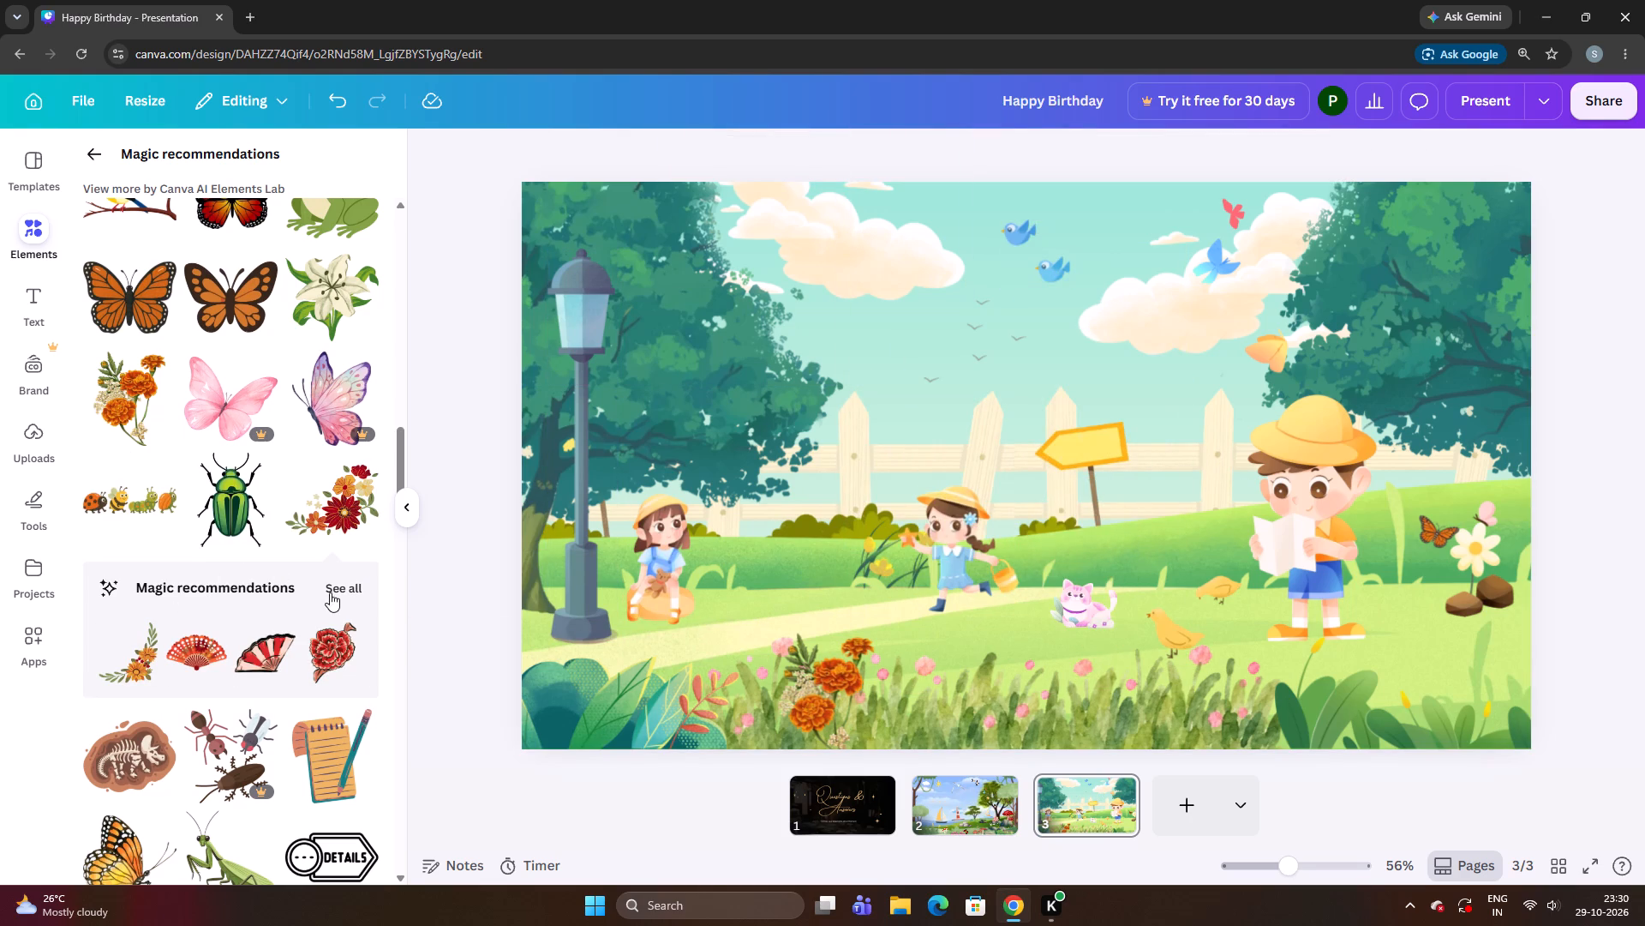
Show all recommendations for the red and orange bouquet and add the dark red bouquet with bare twigs to page 3.
scroll(332, 587, "up", 2)
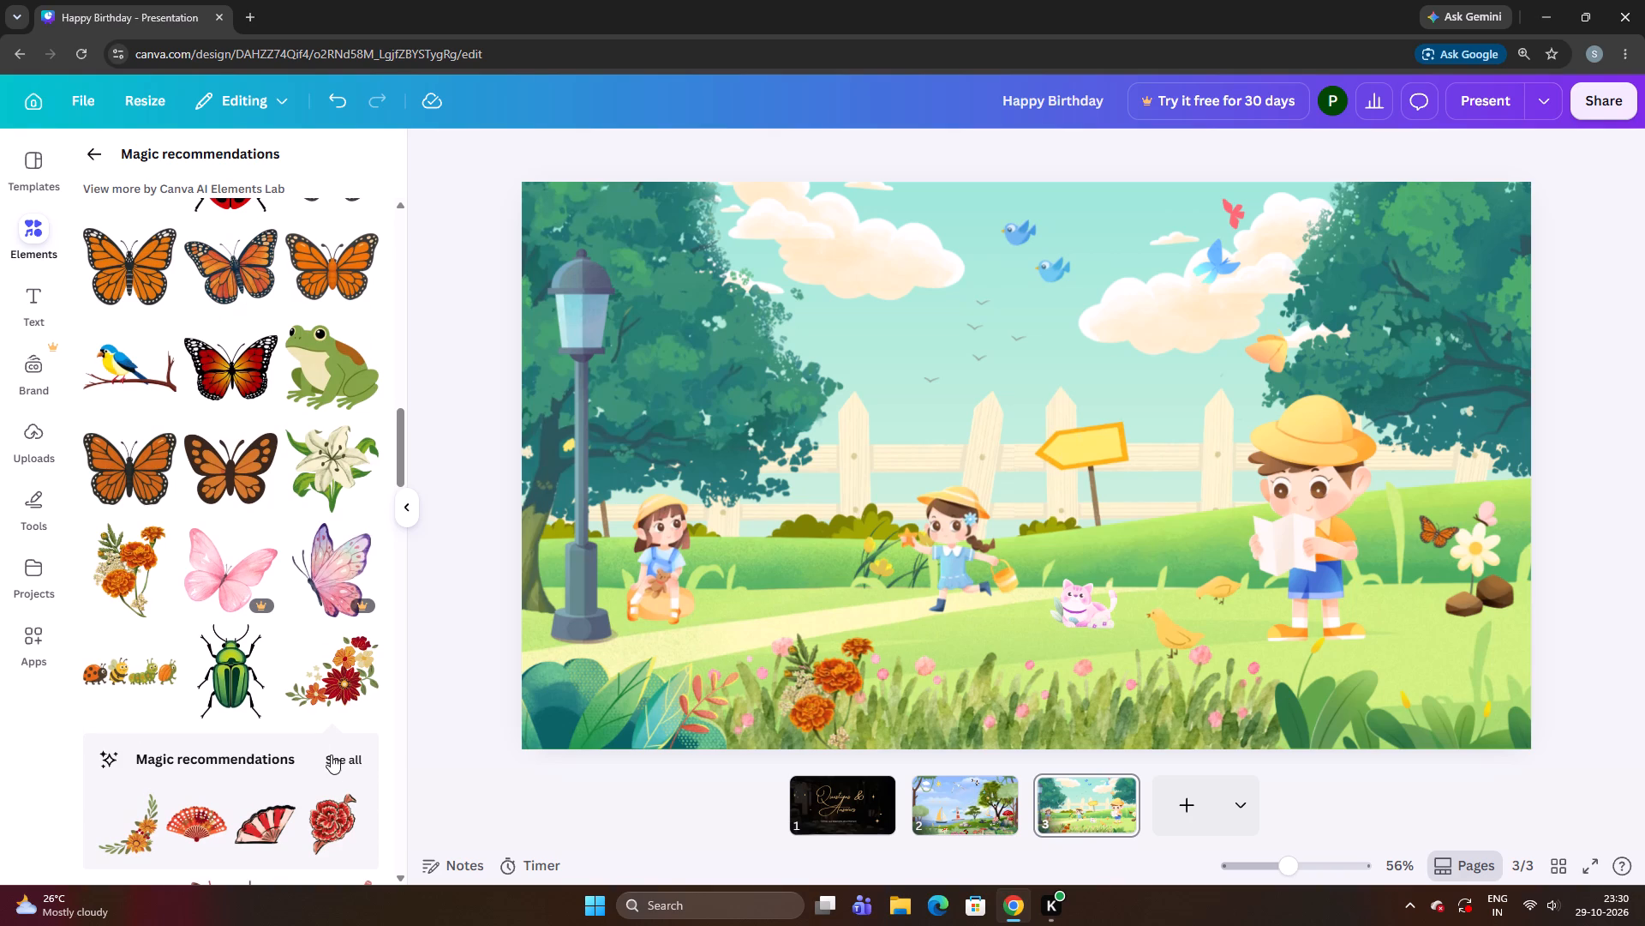
left_click(337, 759)
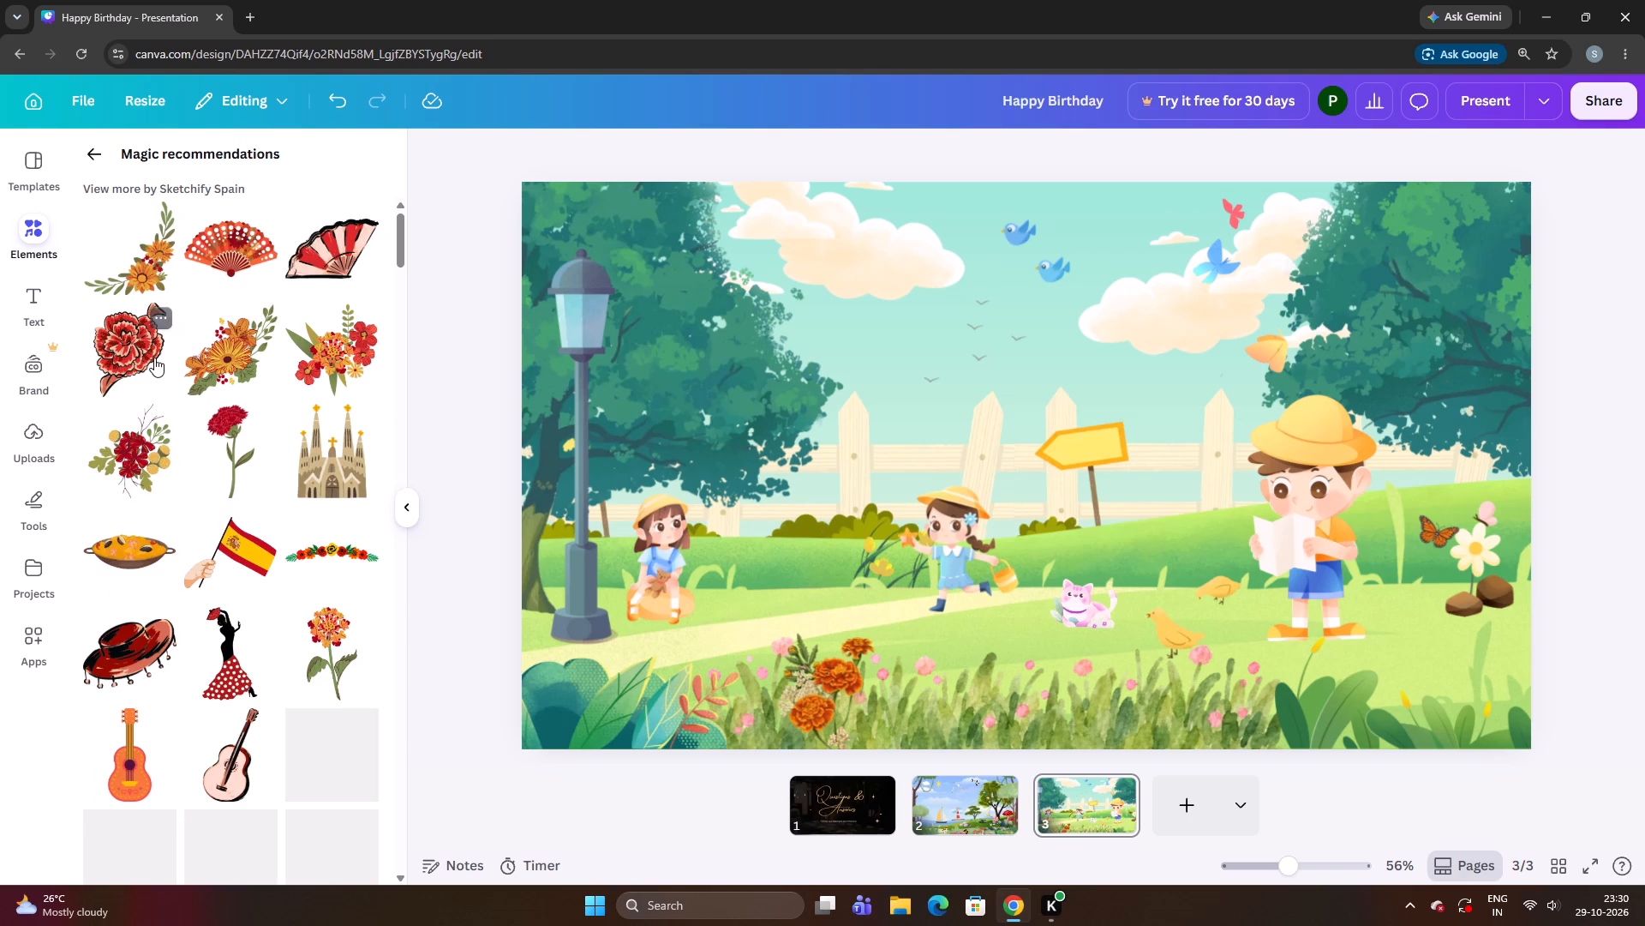
left_click(124, 460)
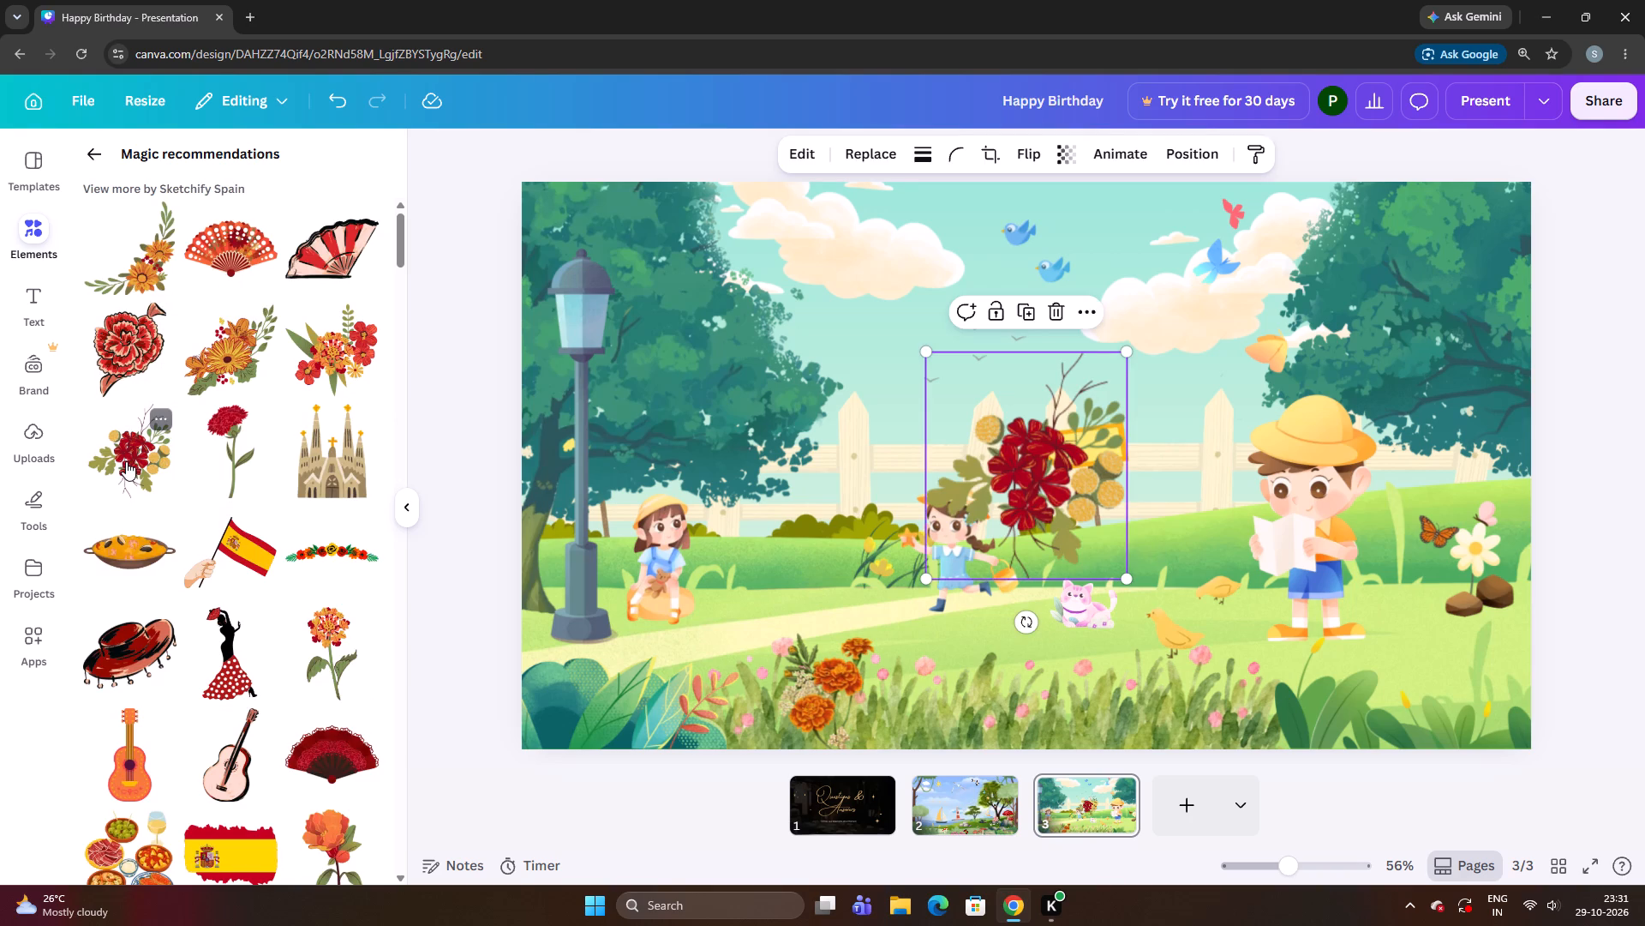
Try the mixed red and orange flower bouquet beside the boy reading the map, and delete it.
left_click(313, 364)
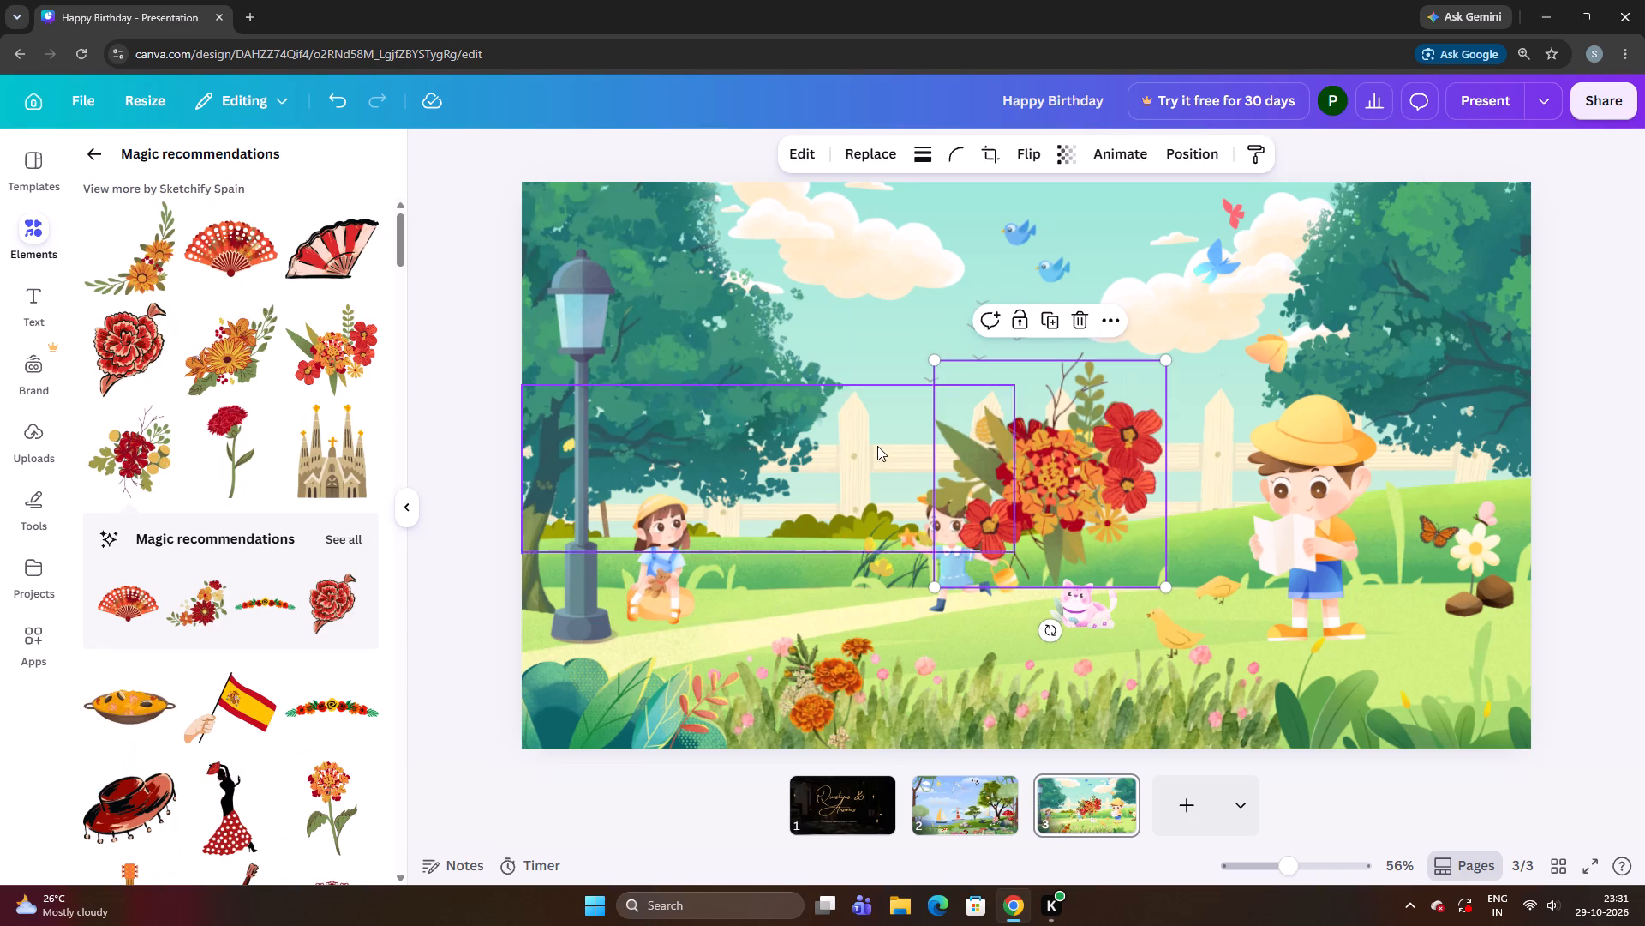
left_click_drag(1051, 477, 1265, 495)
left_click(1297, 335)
Shrink the dark red bouquet to a small cluster and place it low in the foreground grass below the running girl.
left_click(1079, 466)
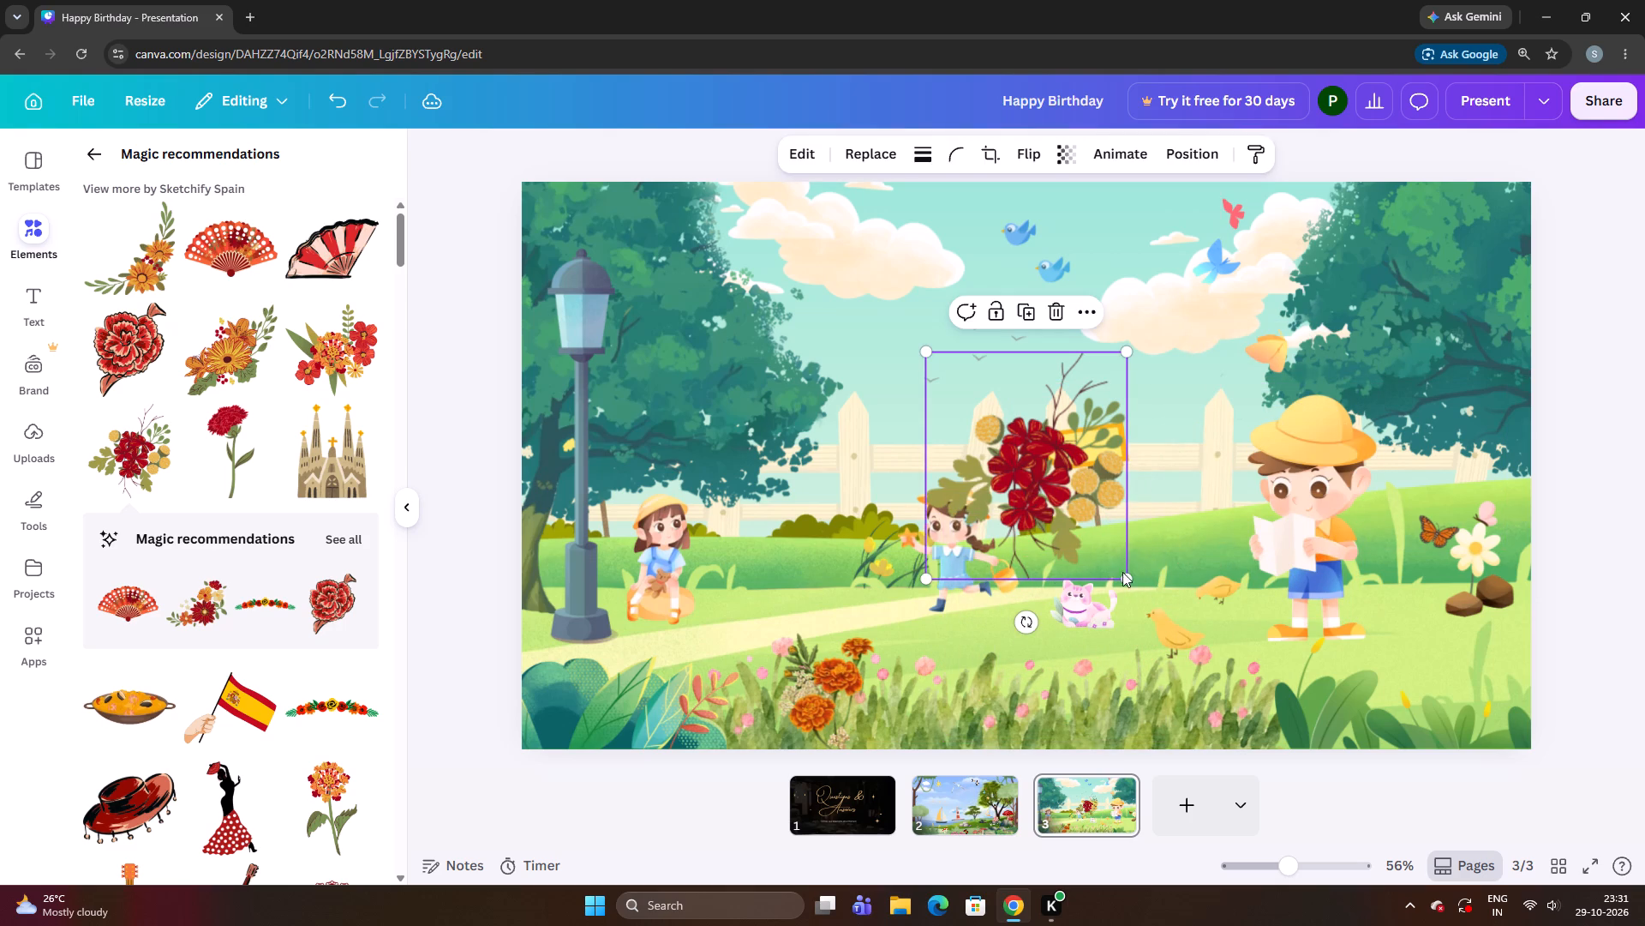
left_click_drag(1123, 574, 1025, 478)
left_click_drag(1001, 440, 1058, 696)
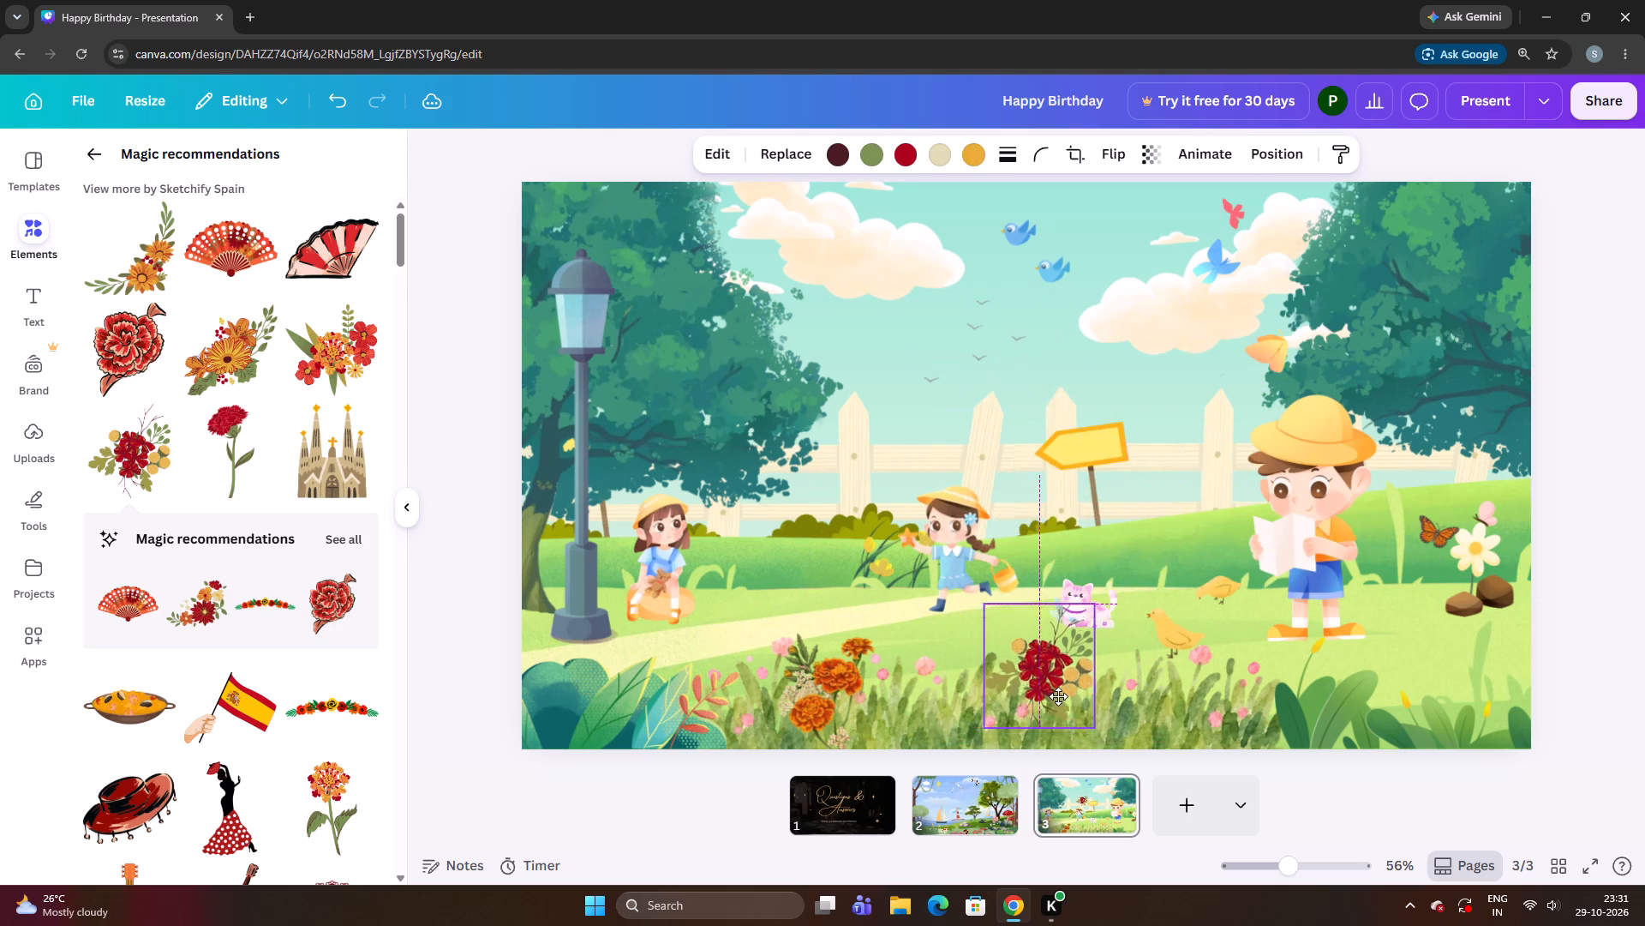
left_click_drag(1058, 696, 1059, 696)
left_click_drag(1092, 731, 1048, 692)
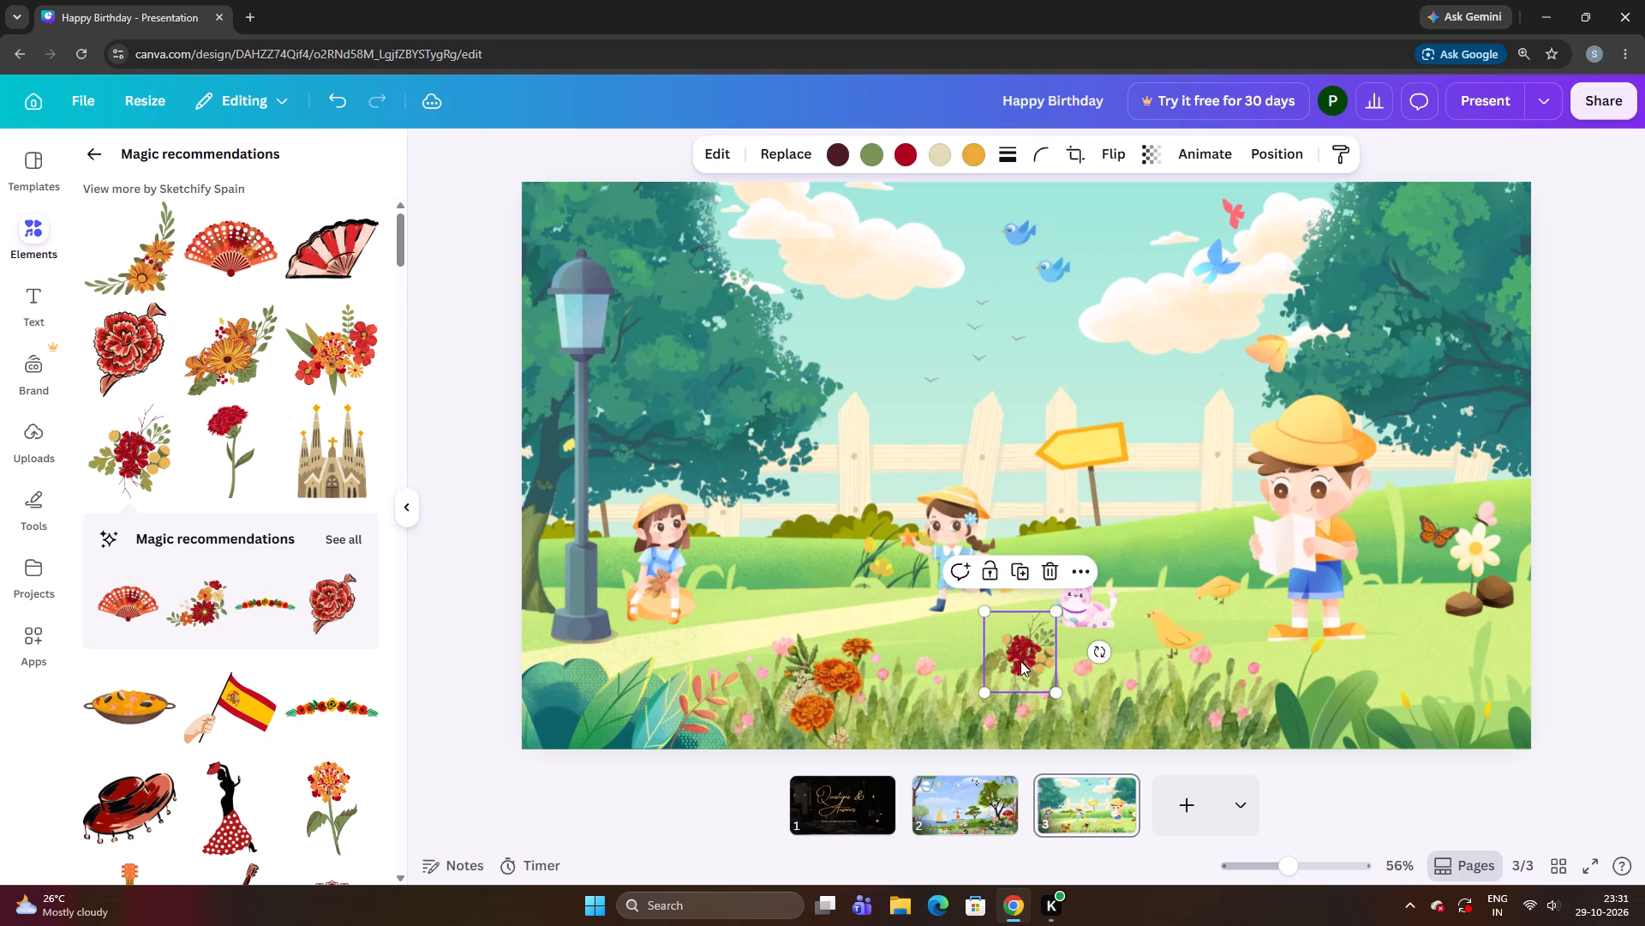
left_click_drag(1020, 661, 960, 724)
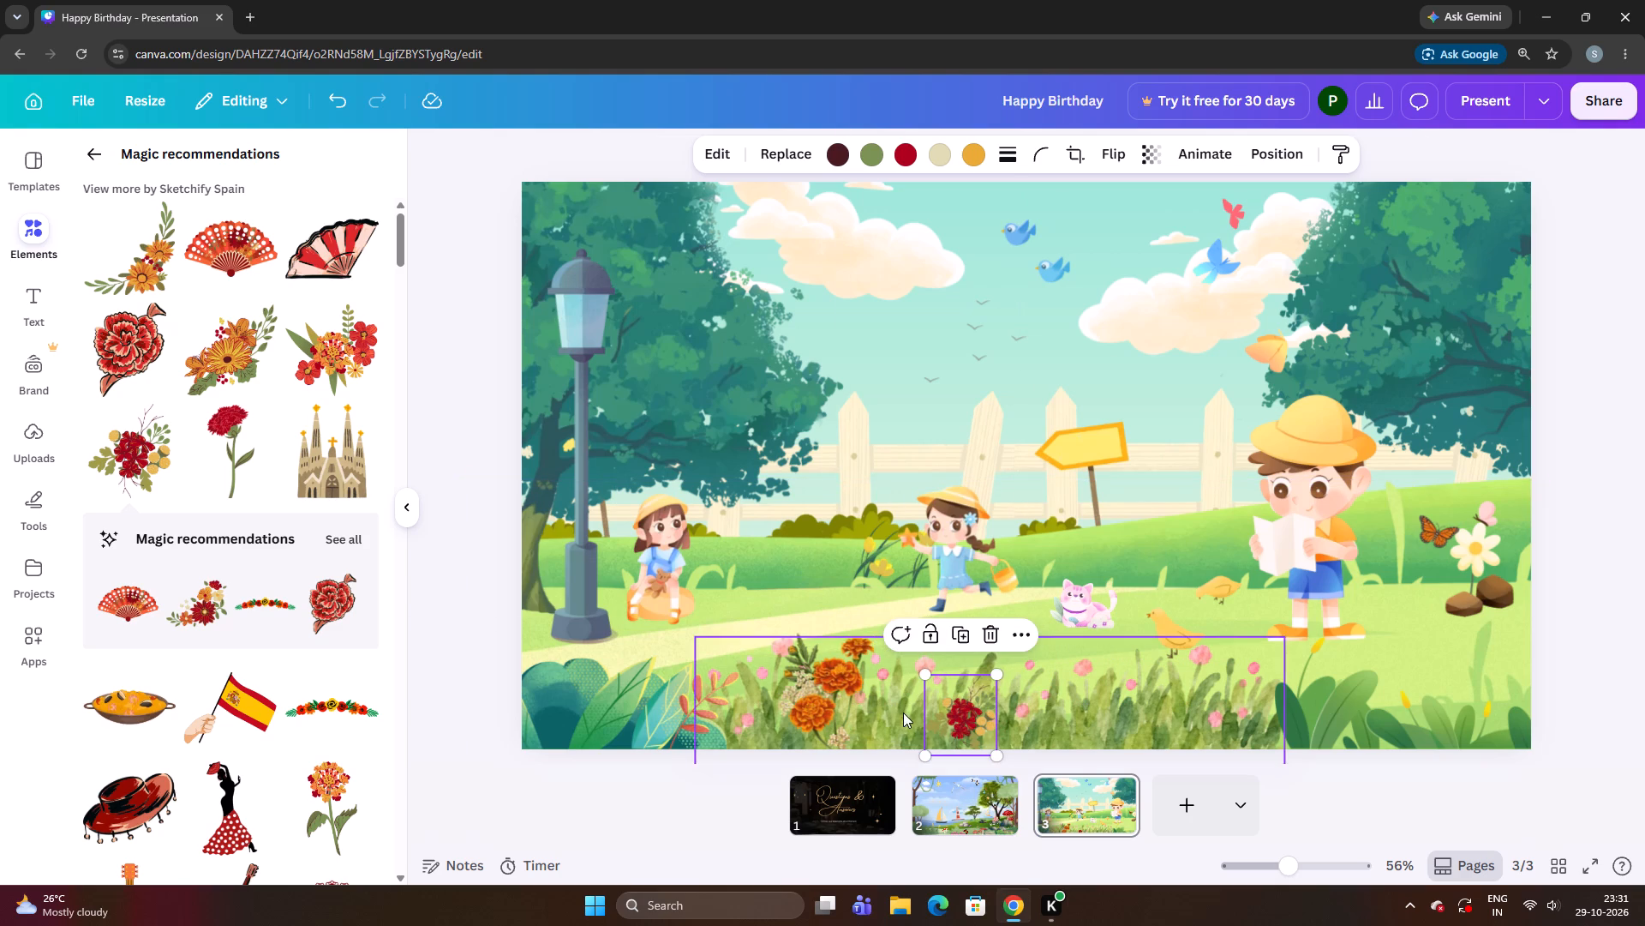
Nudge the dark red flower cluster away from the marigolds and slightly up in the grass.
left_click(903, 713)
left_click(969, 714)
key("Right")
key("Right")
key("Right")
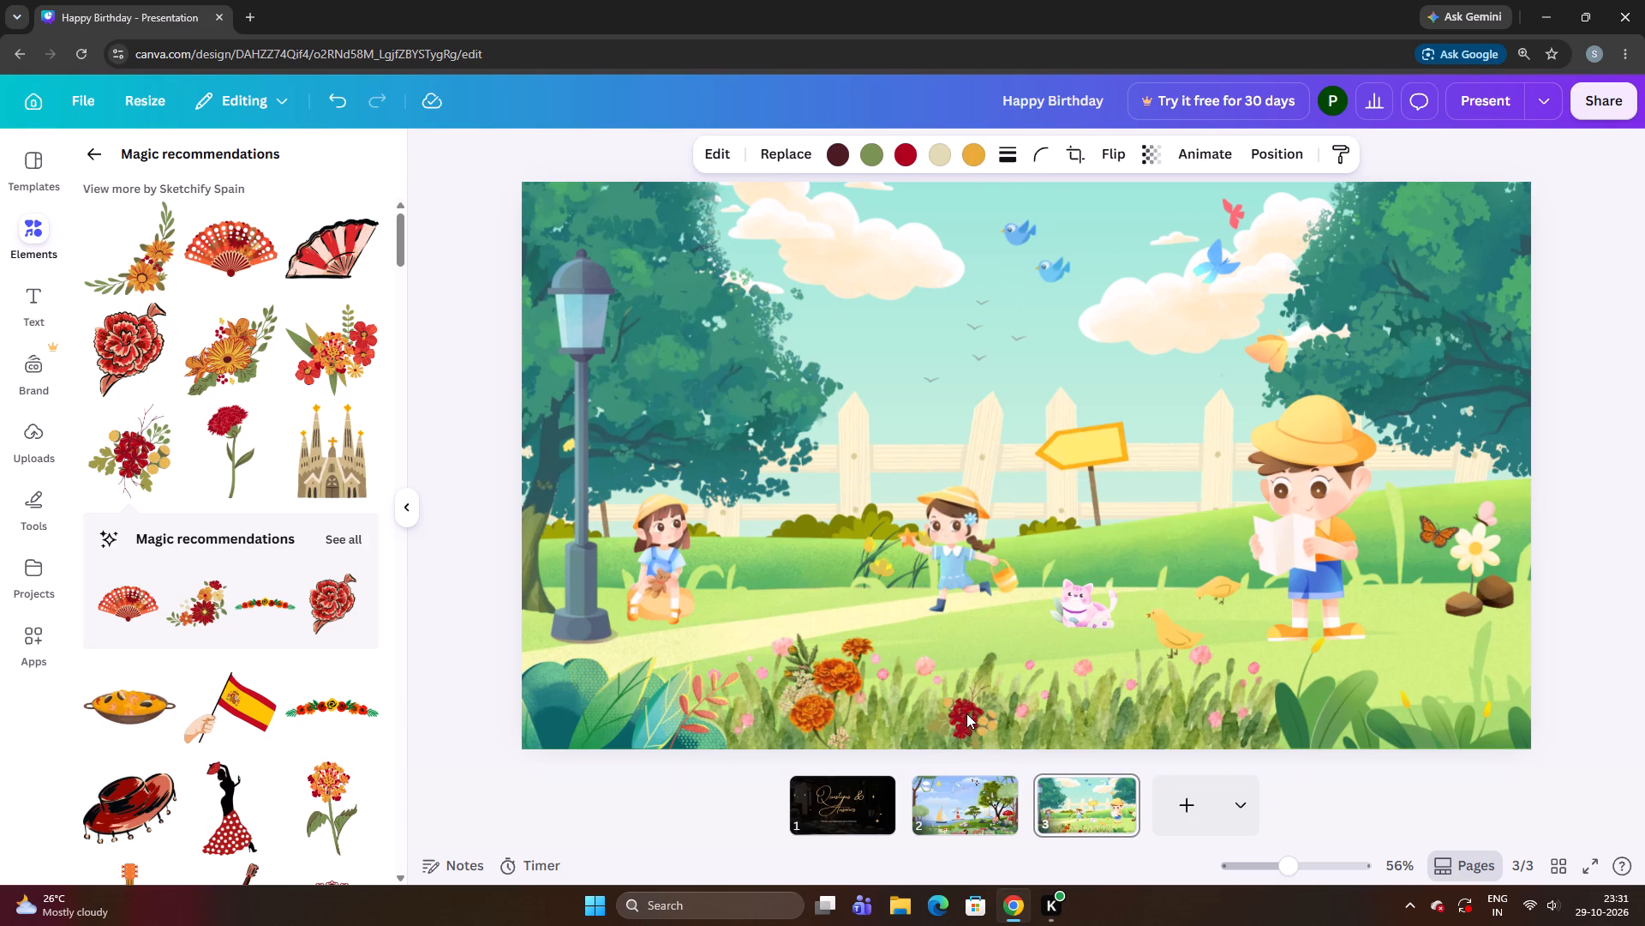
key("Right")
key("Up")
key("Up")
key("Right")
key("Right")
key("Right")
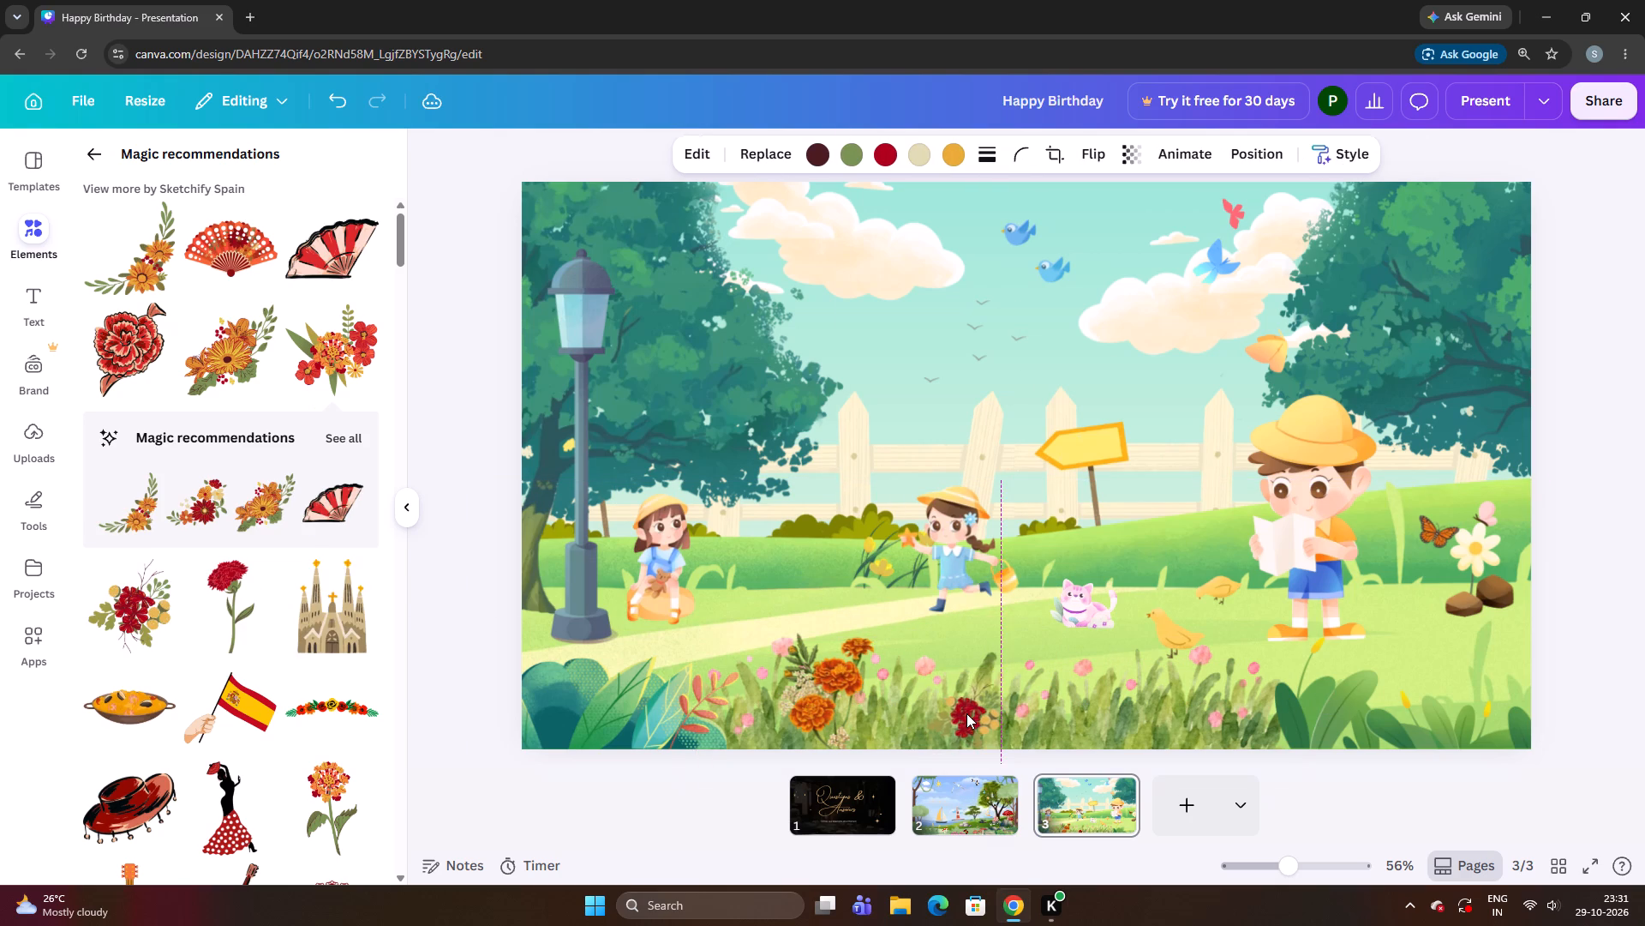
key("Right")
key("Right")
key("Right")
key("Up")
key("Right")
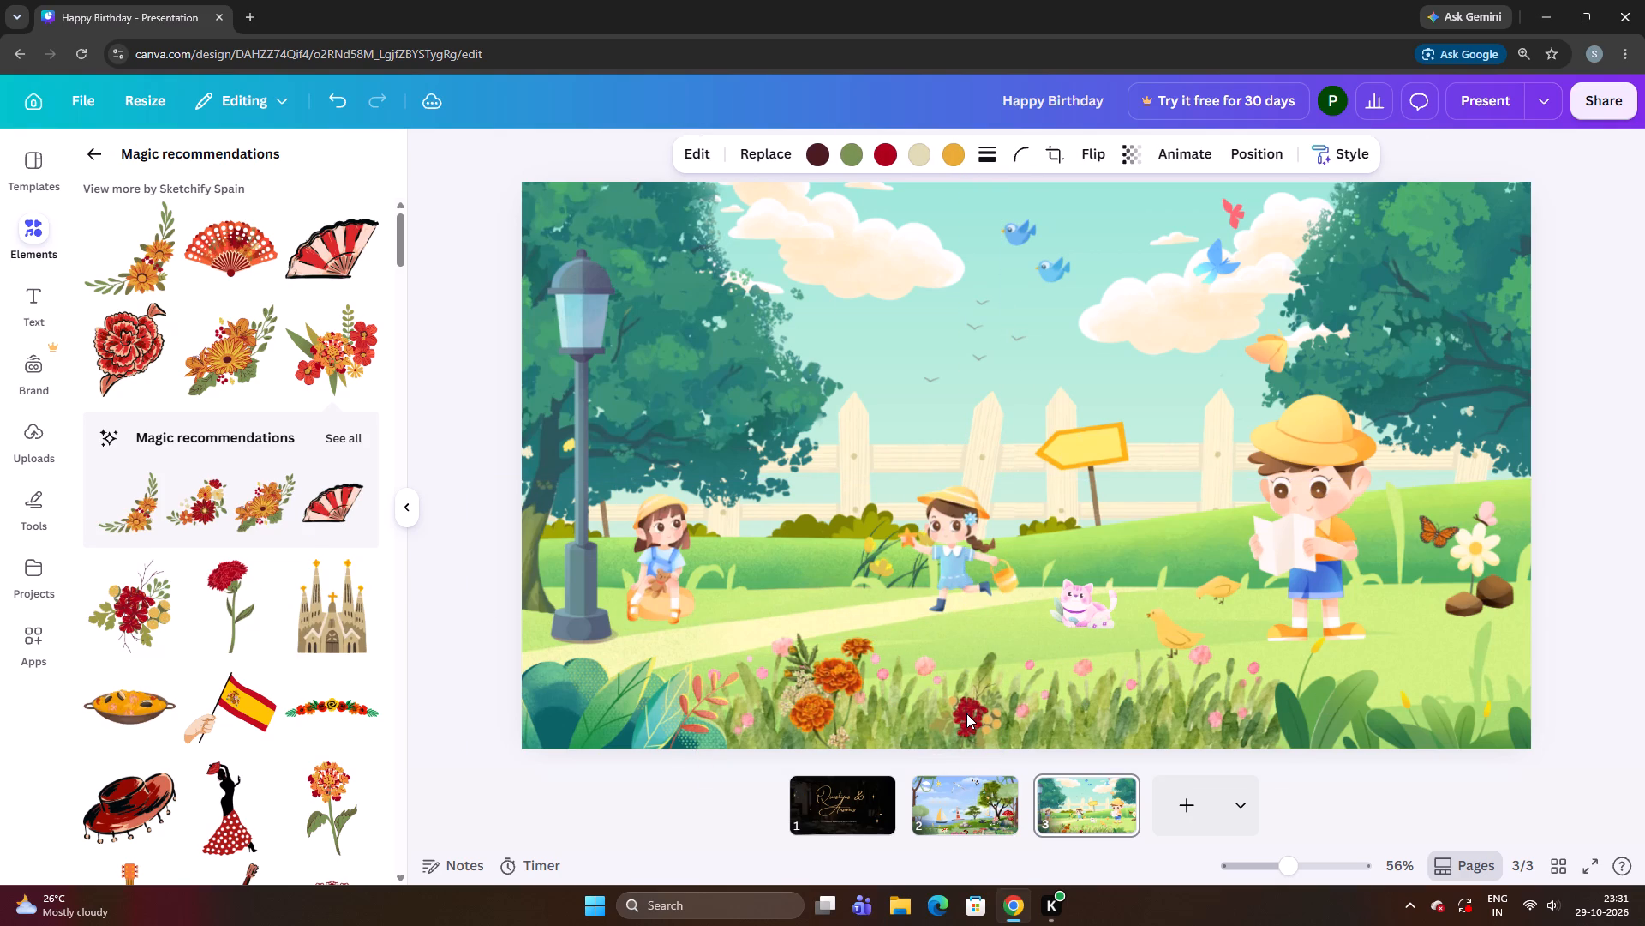
Lower the dark red flower cluster slightly into the grass and nudge it a little further from the marigolds.
key("Down")
key("Down")
key("Left")
key("Left")
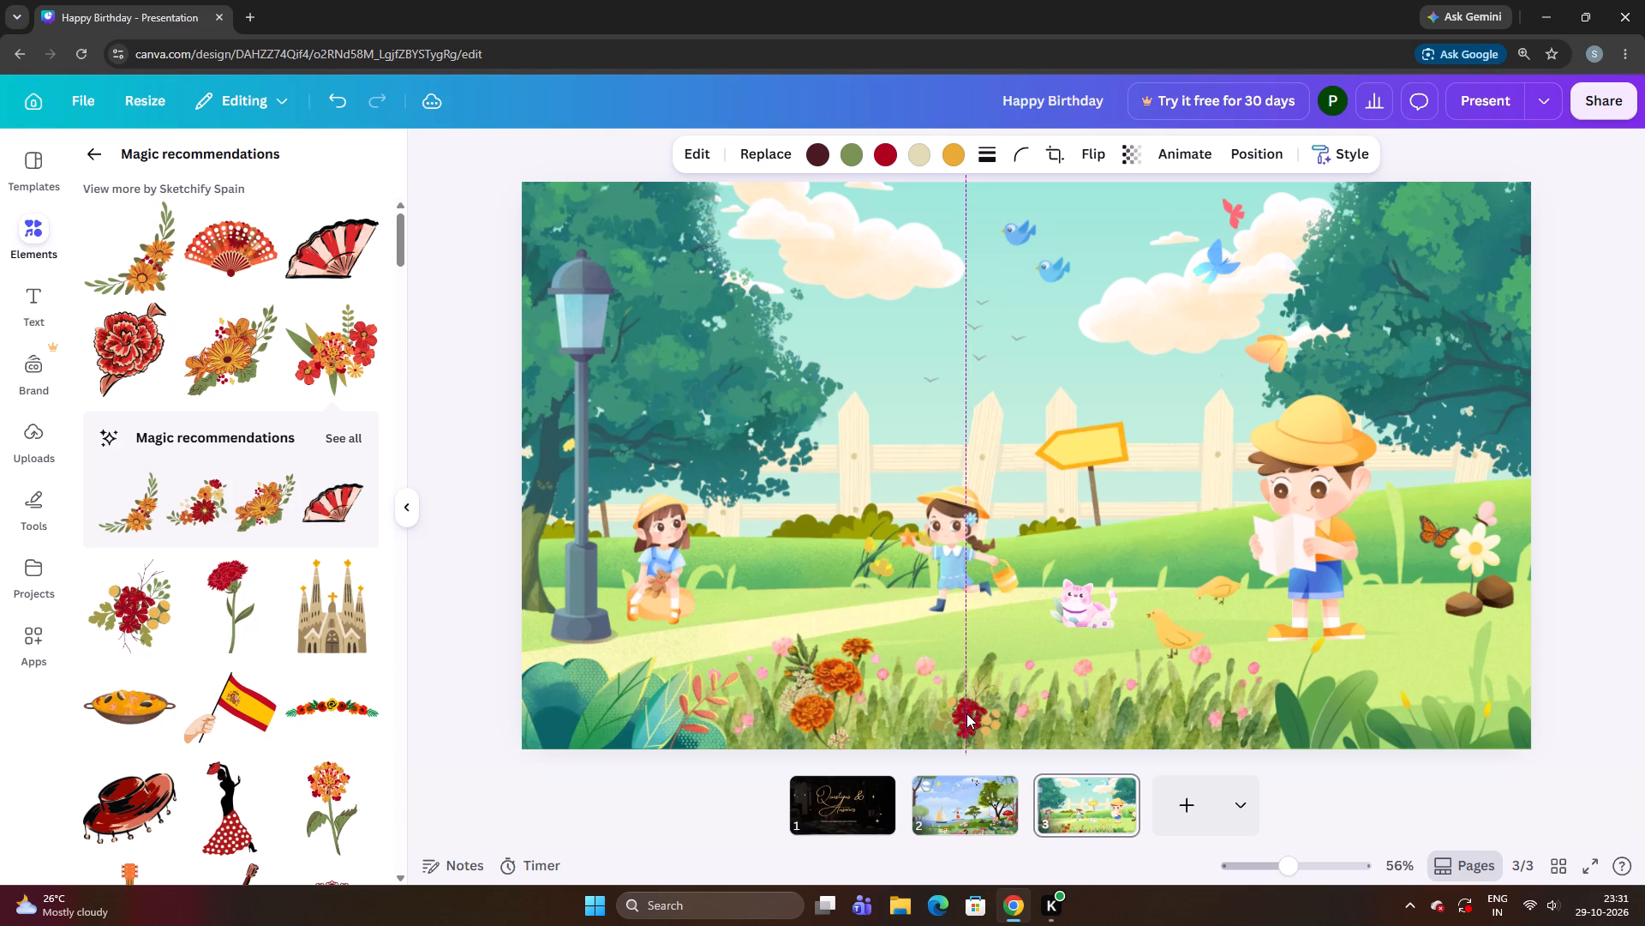
key("Down")
key("Right")
key("Right")
key("Right")
key("Right")
key("Right")
key("Right")
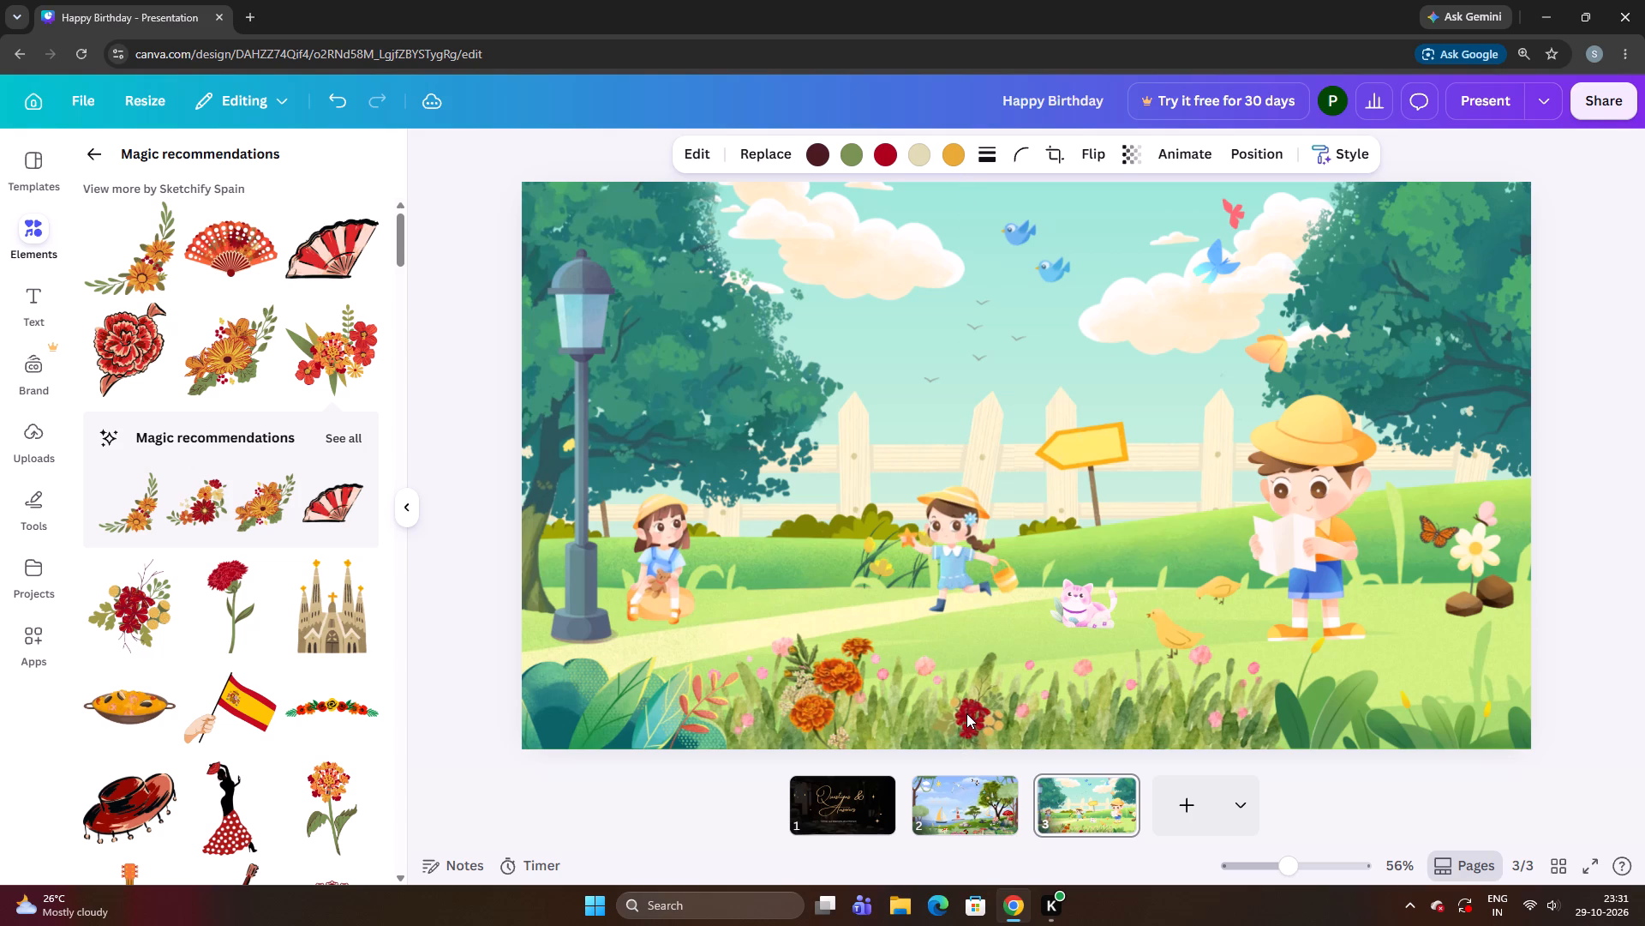
key("Right")
key("Down")
Raise the dark red flower cluster slightly in the grass and ease it back toward the marigolds.
key("Up")
key("Up")
key("Up")
key("Up")
key("Left")
key("Left")
key("Up")
key("Up")
key("Up")
key("Left")
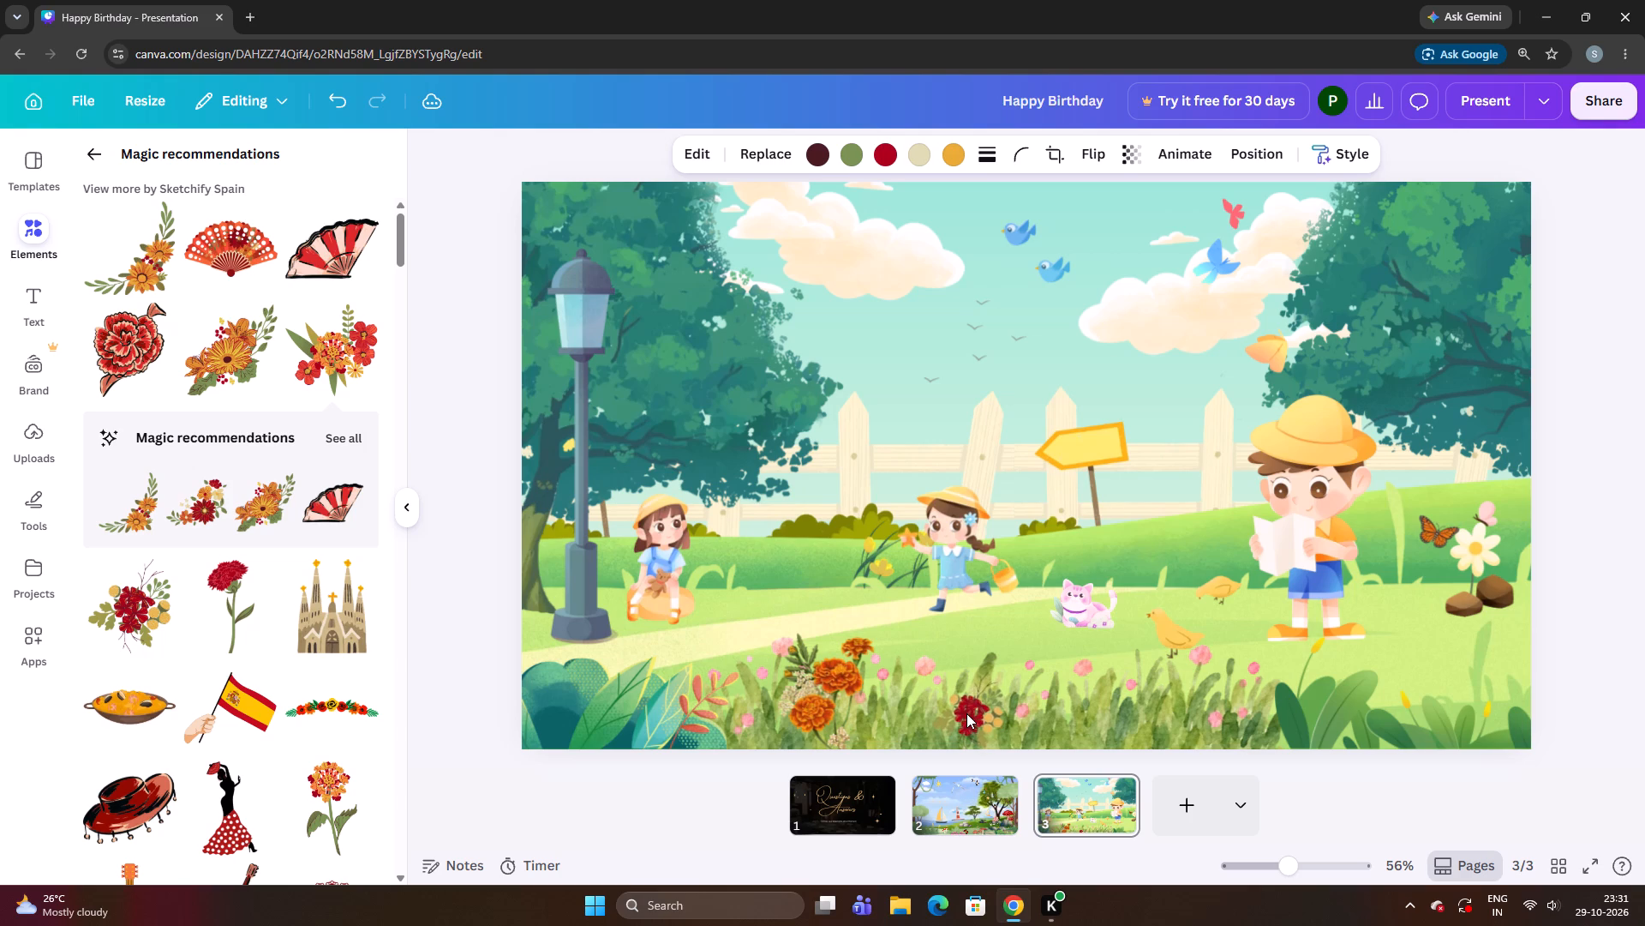
key("Left")
key("Right")
key("Up")
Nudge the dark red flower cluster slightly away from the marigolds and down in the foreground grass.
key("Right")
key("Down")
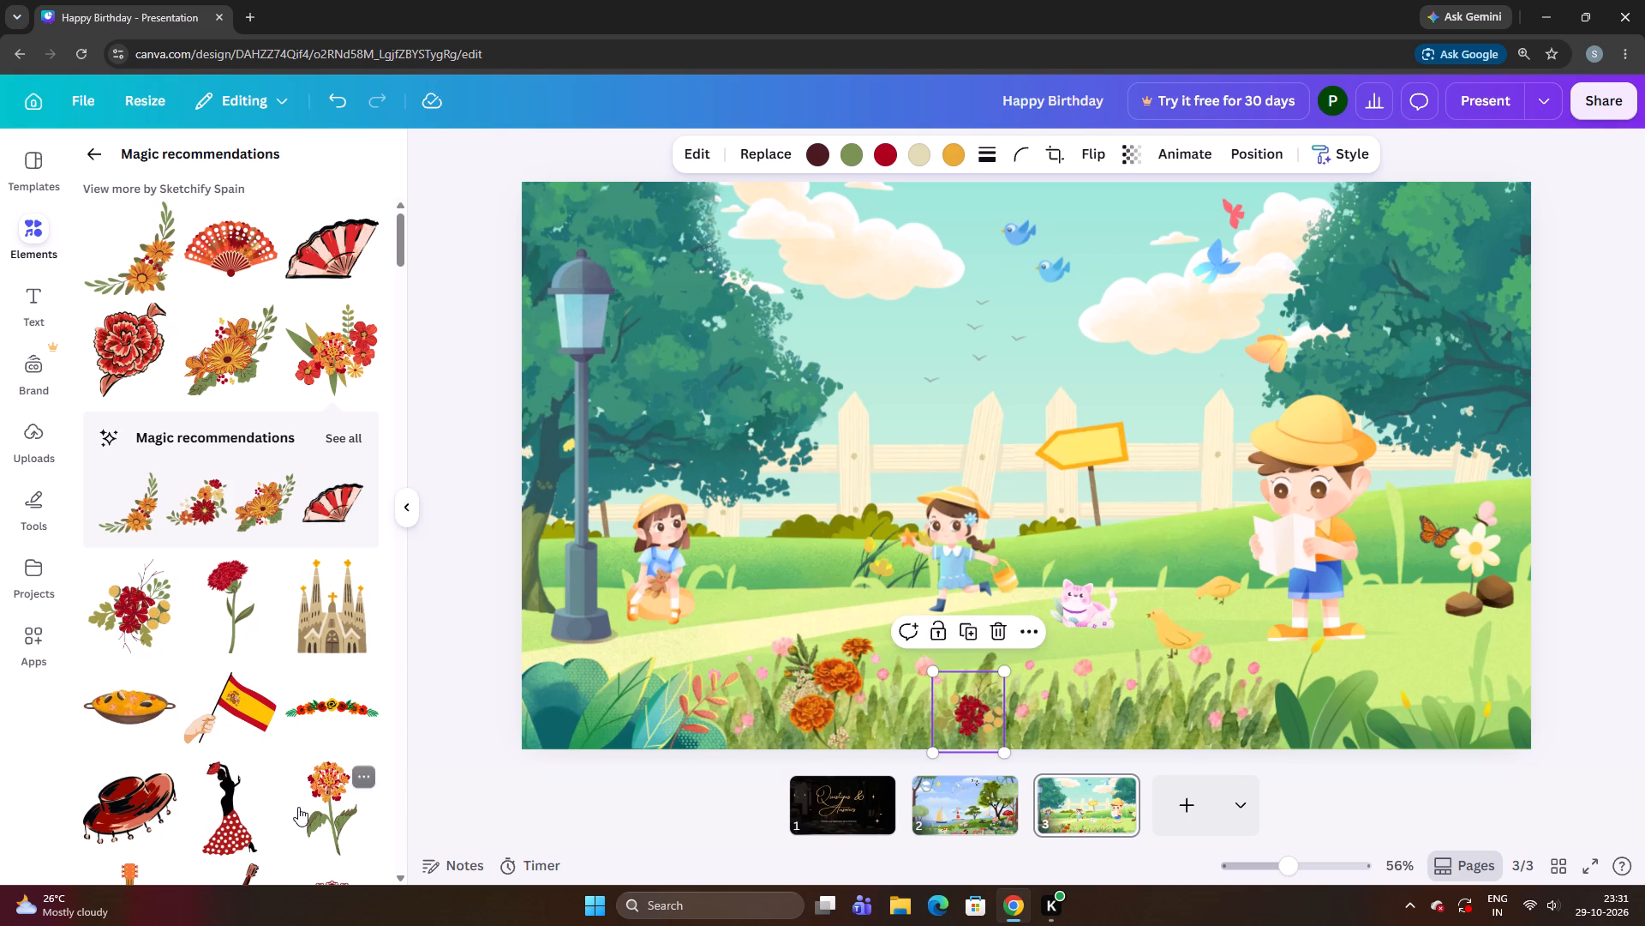
Browse the recommended graphics for another plant or flower to use in the foreground.
scroll(304, 807, "down", 3)
scroll(237, 650, "down", 4)
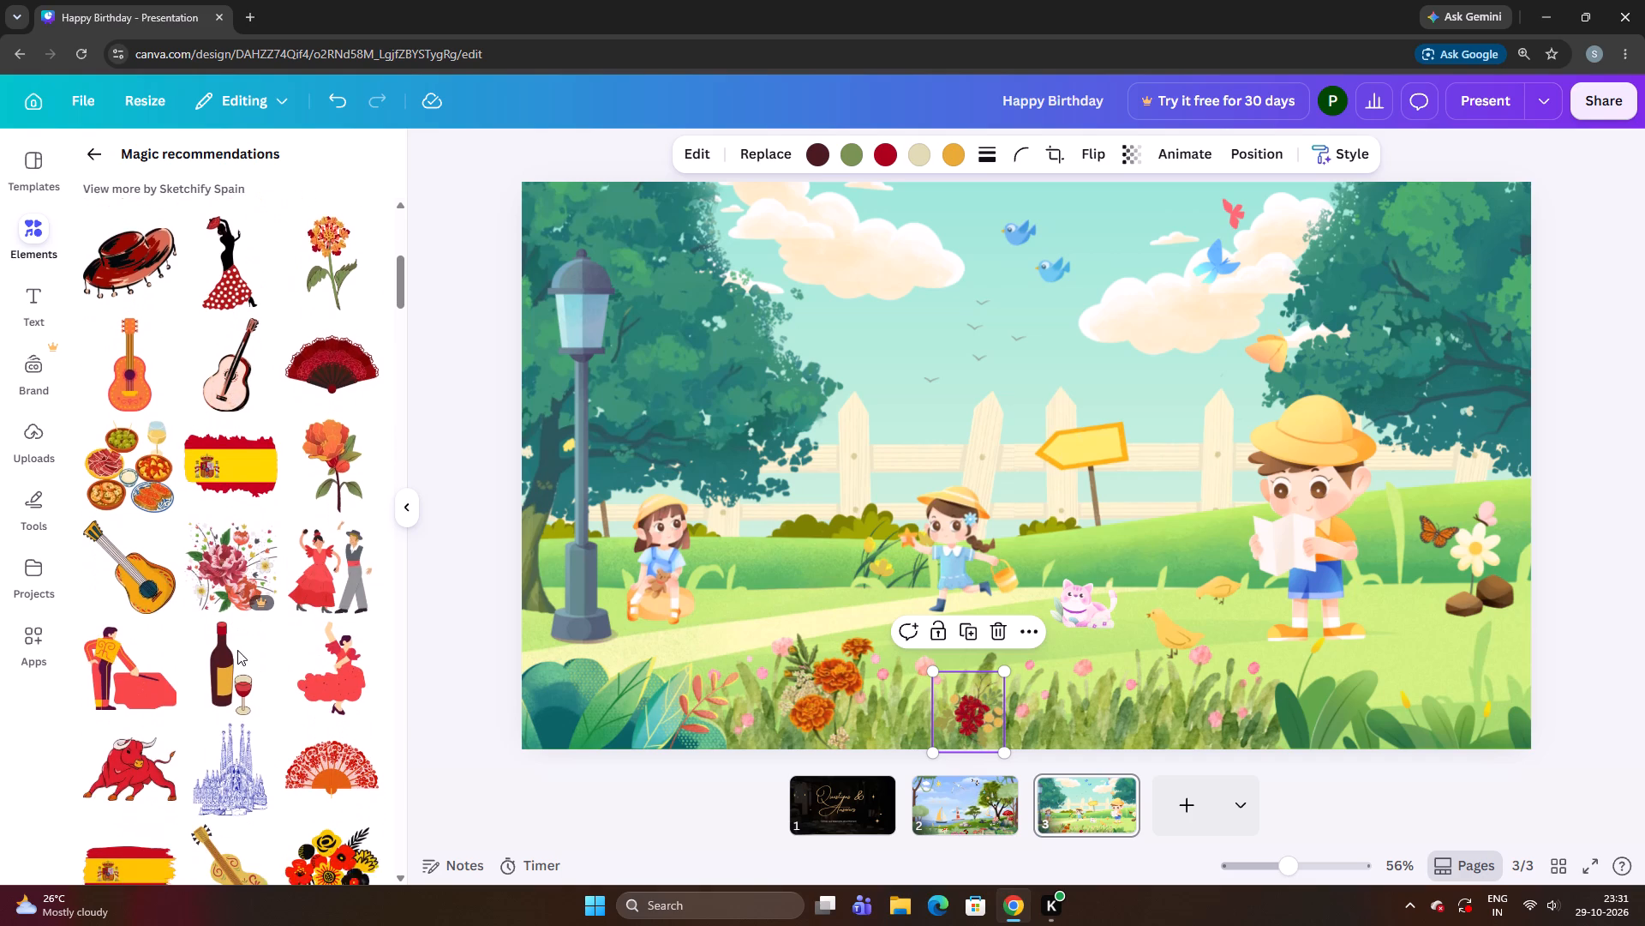
scroll(237, 650, "up", 7)
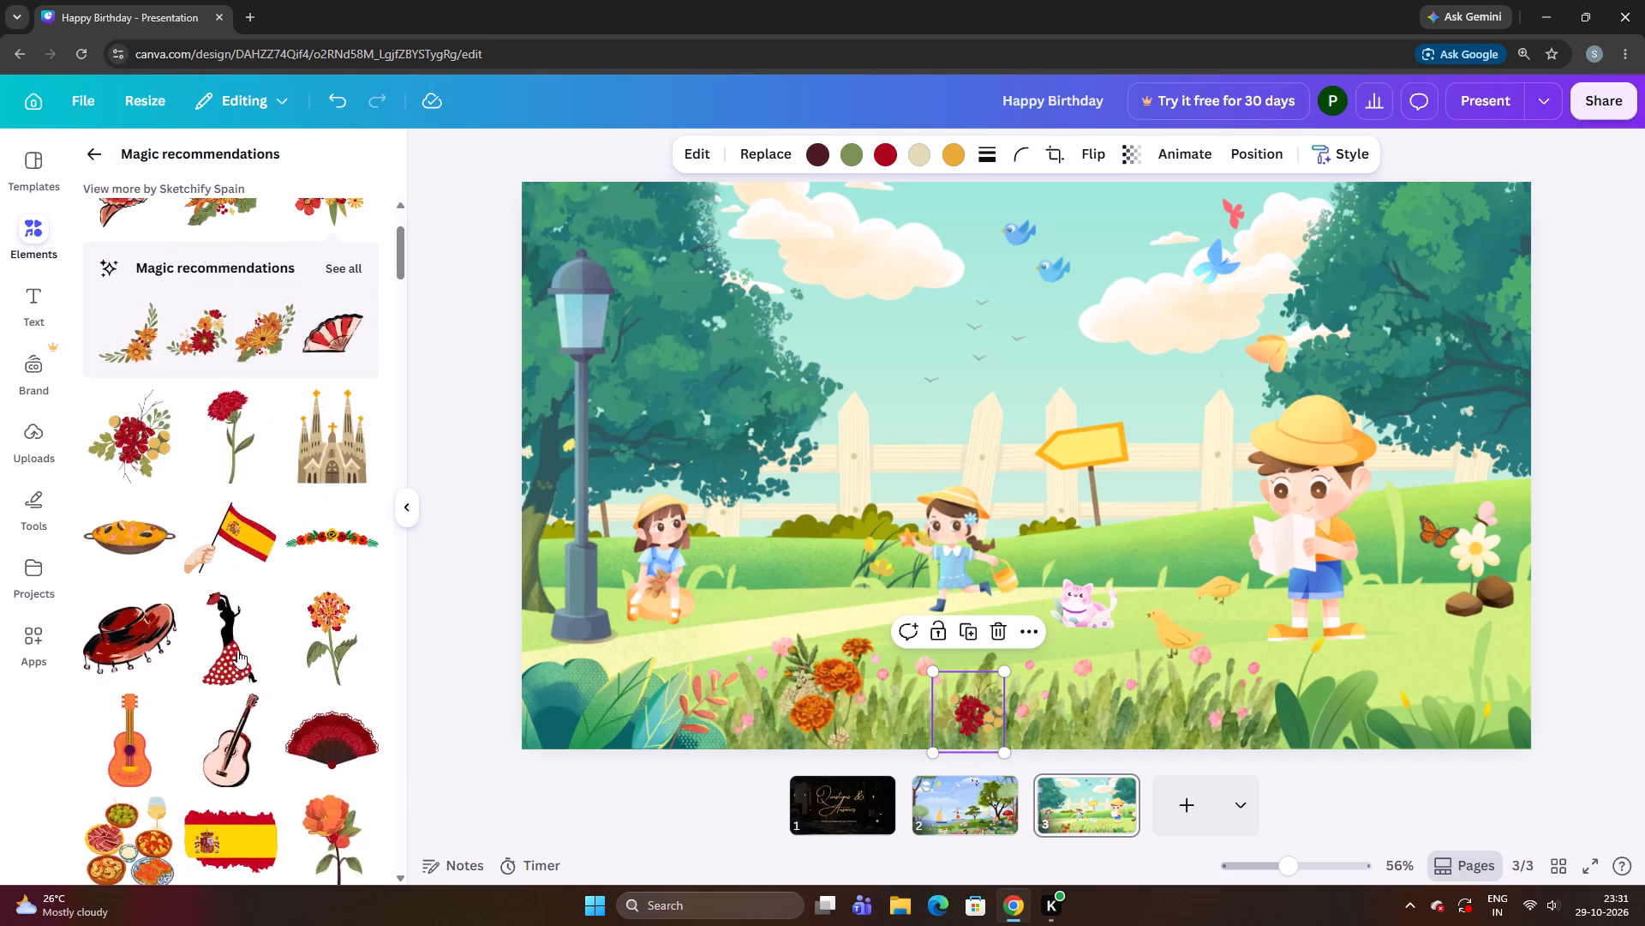
scroll(237, 650, "up", 7)
left_click(87, 149)
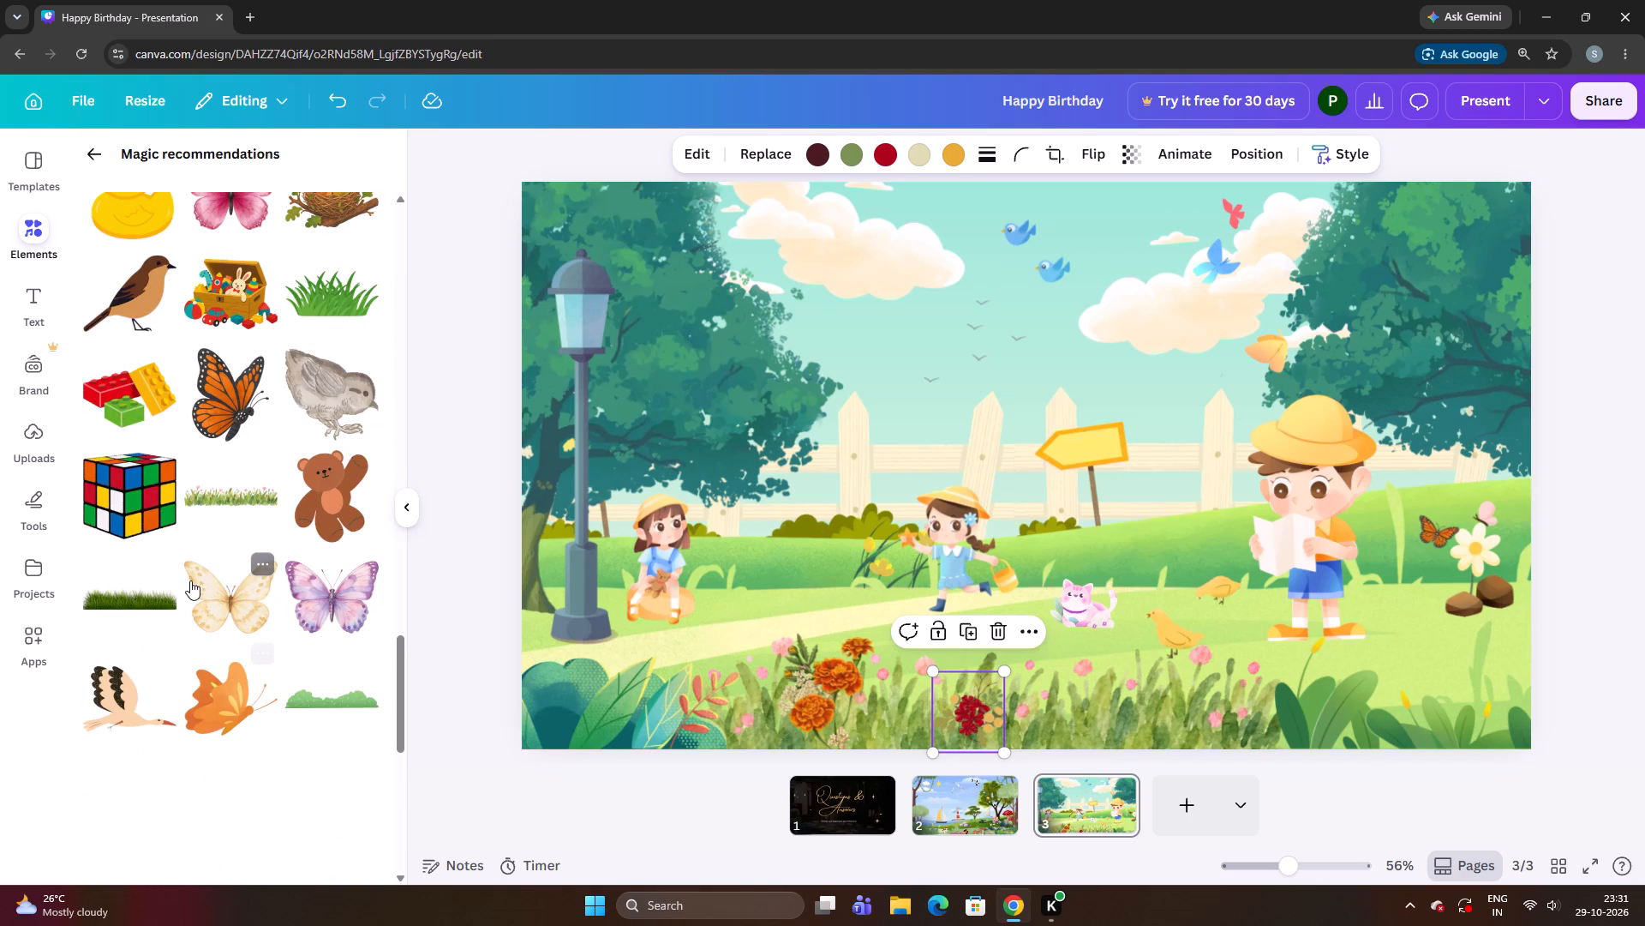
scroll(191, 580, "up", 5)
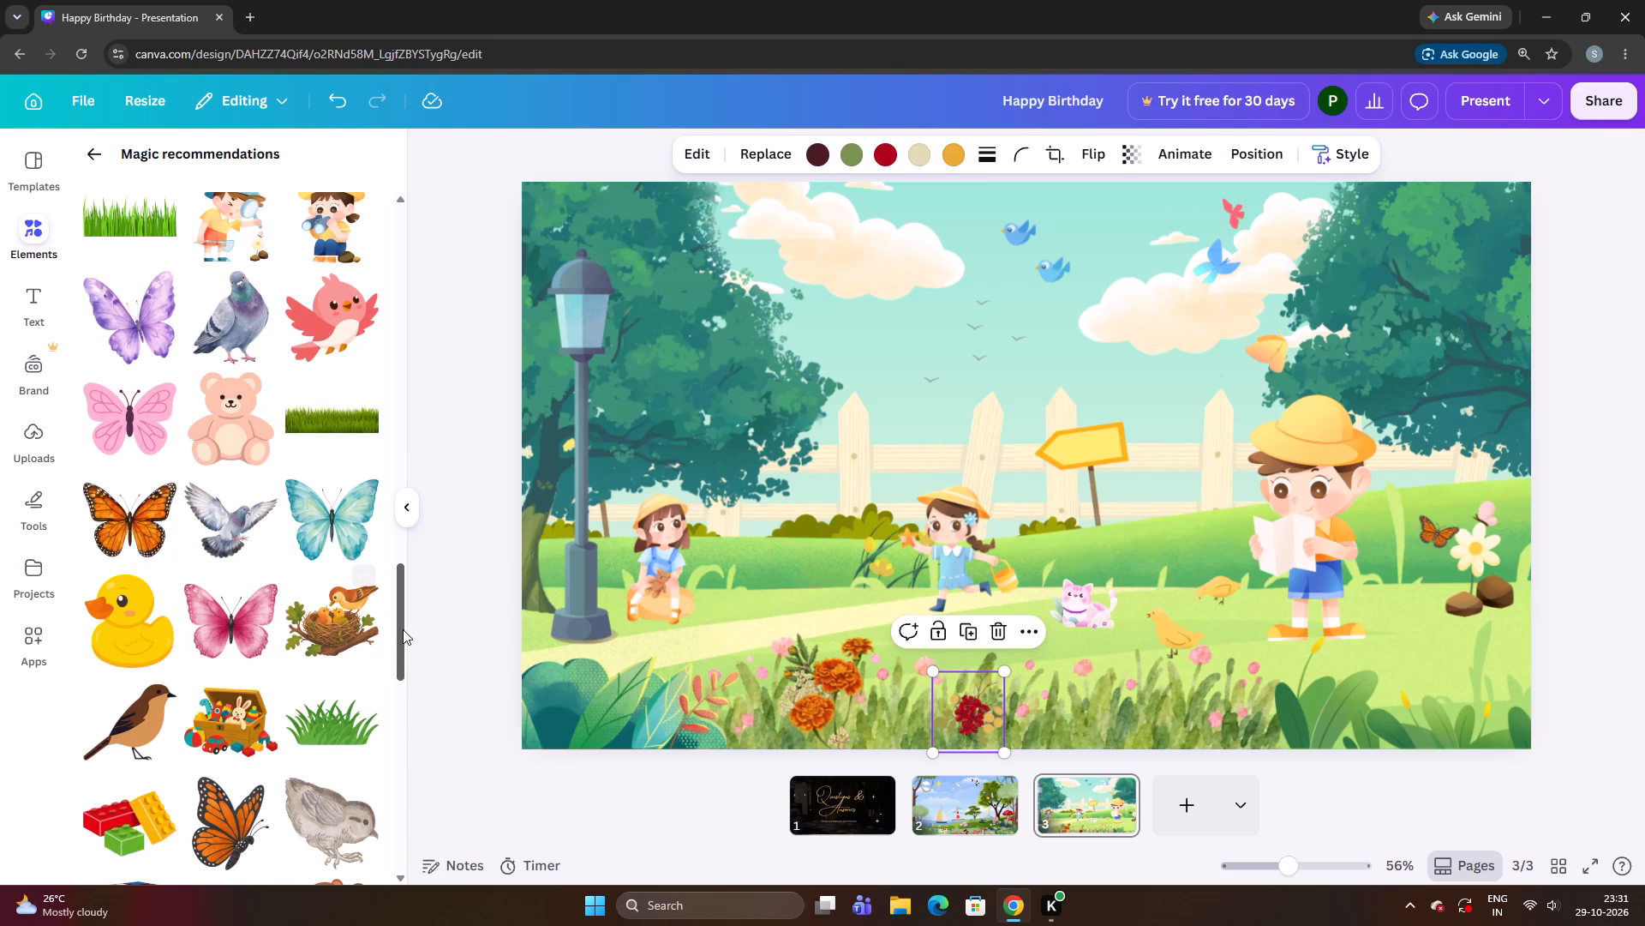
scroll(400, 628, "up", 2)
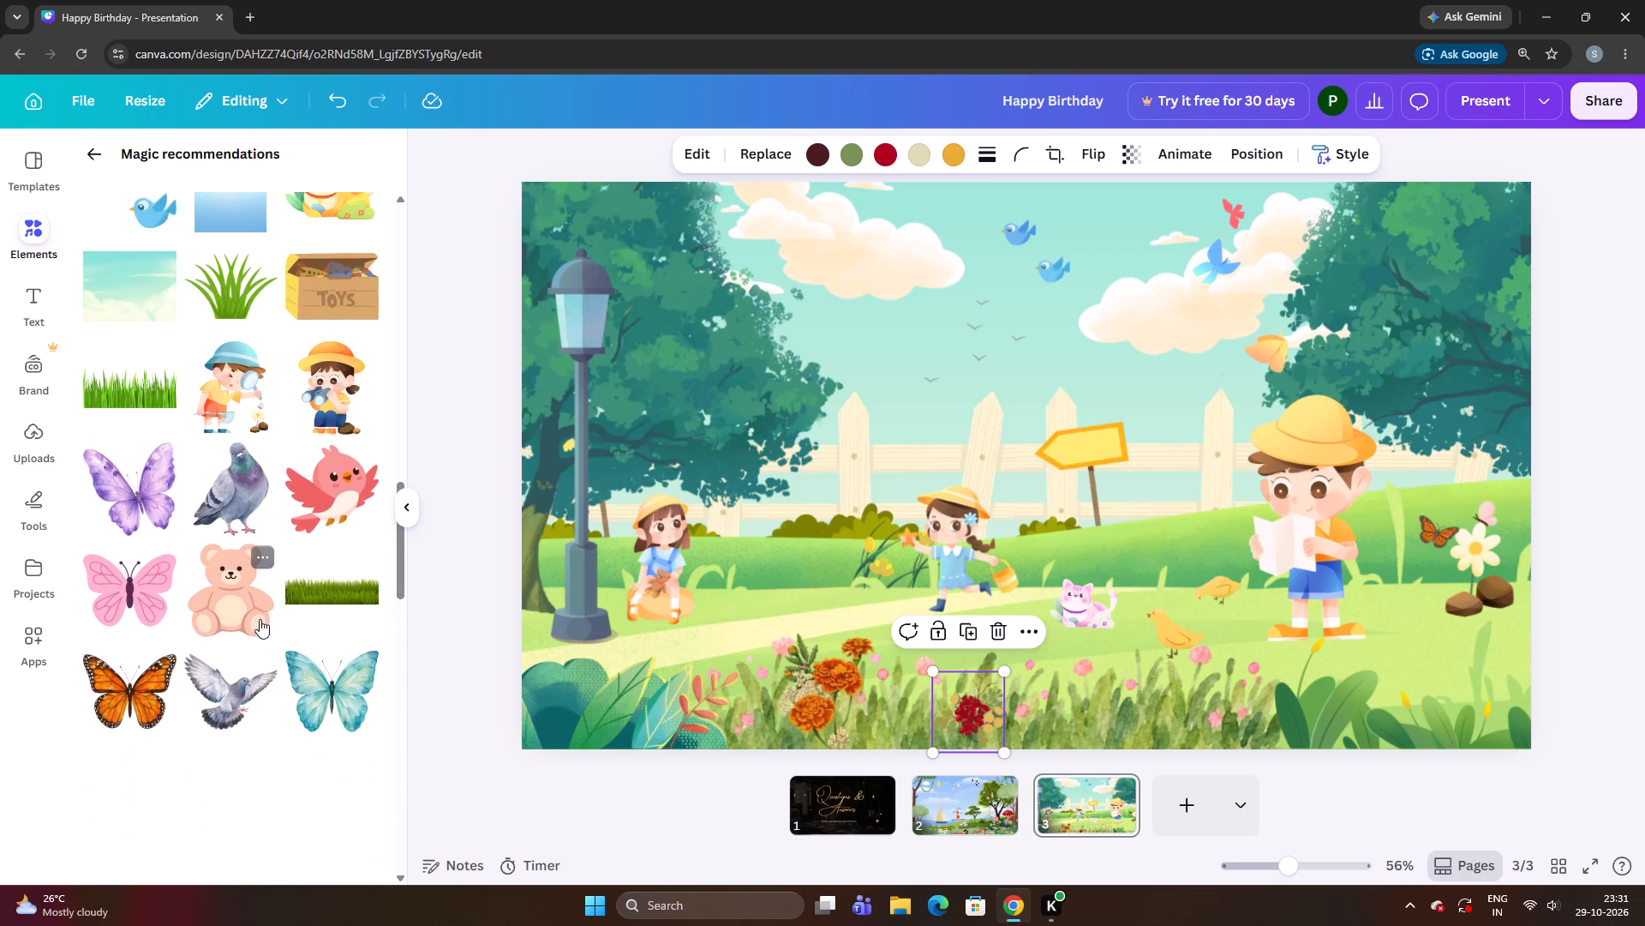
scroll(183, 616, "up", 5)
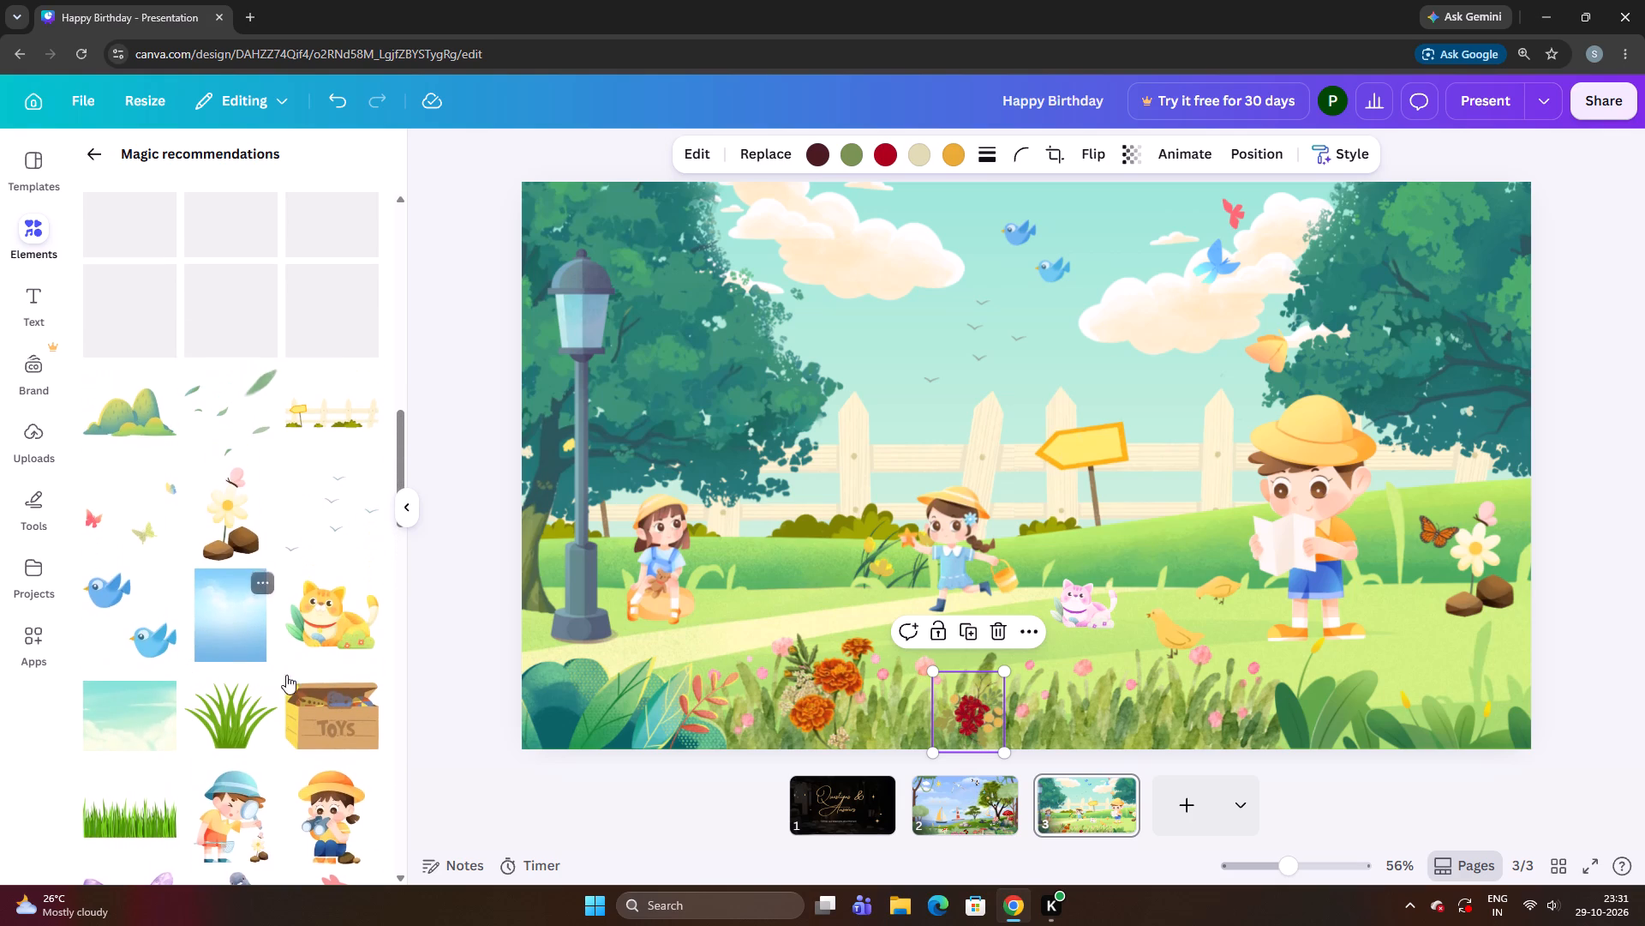
Delete the dark red flower cluster from the foreground grass.
left_click(960, 725)
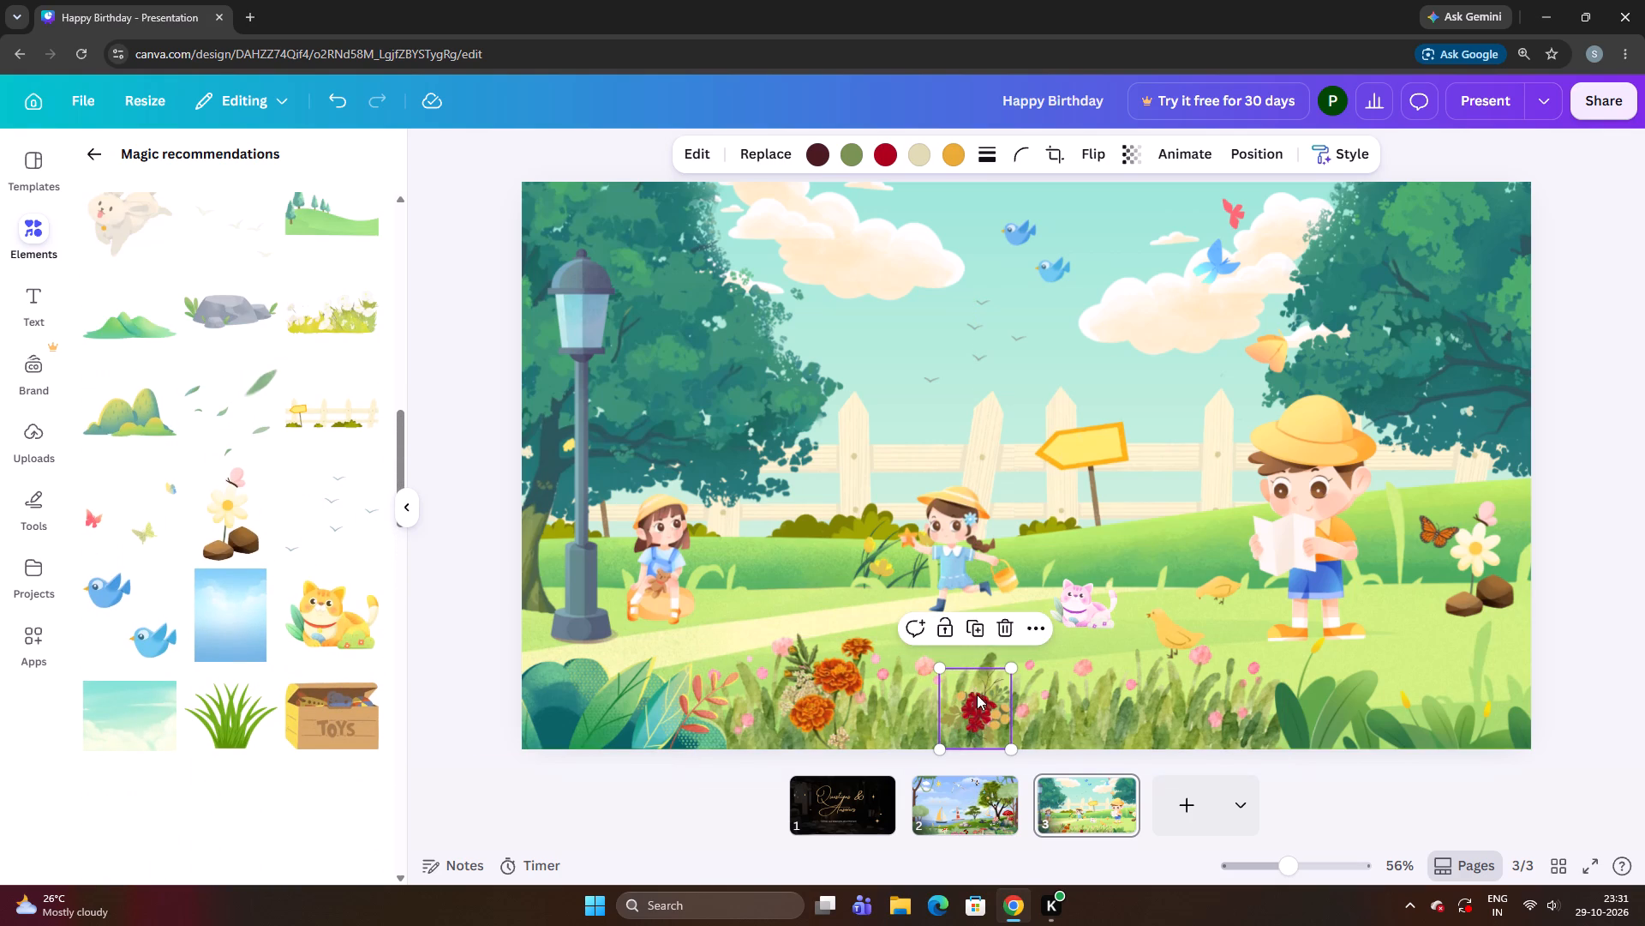
left_click(1007, 636)
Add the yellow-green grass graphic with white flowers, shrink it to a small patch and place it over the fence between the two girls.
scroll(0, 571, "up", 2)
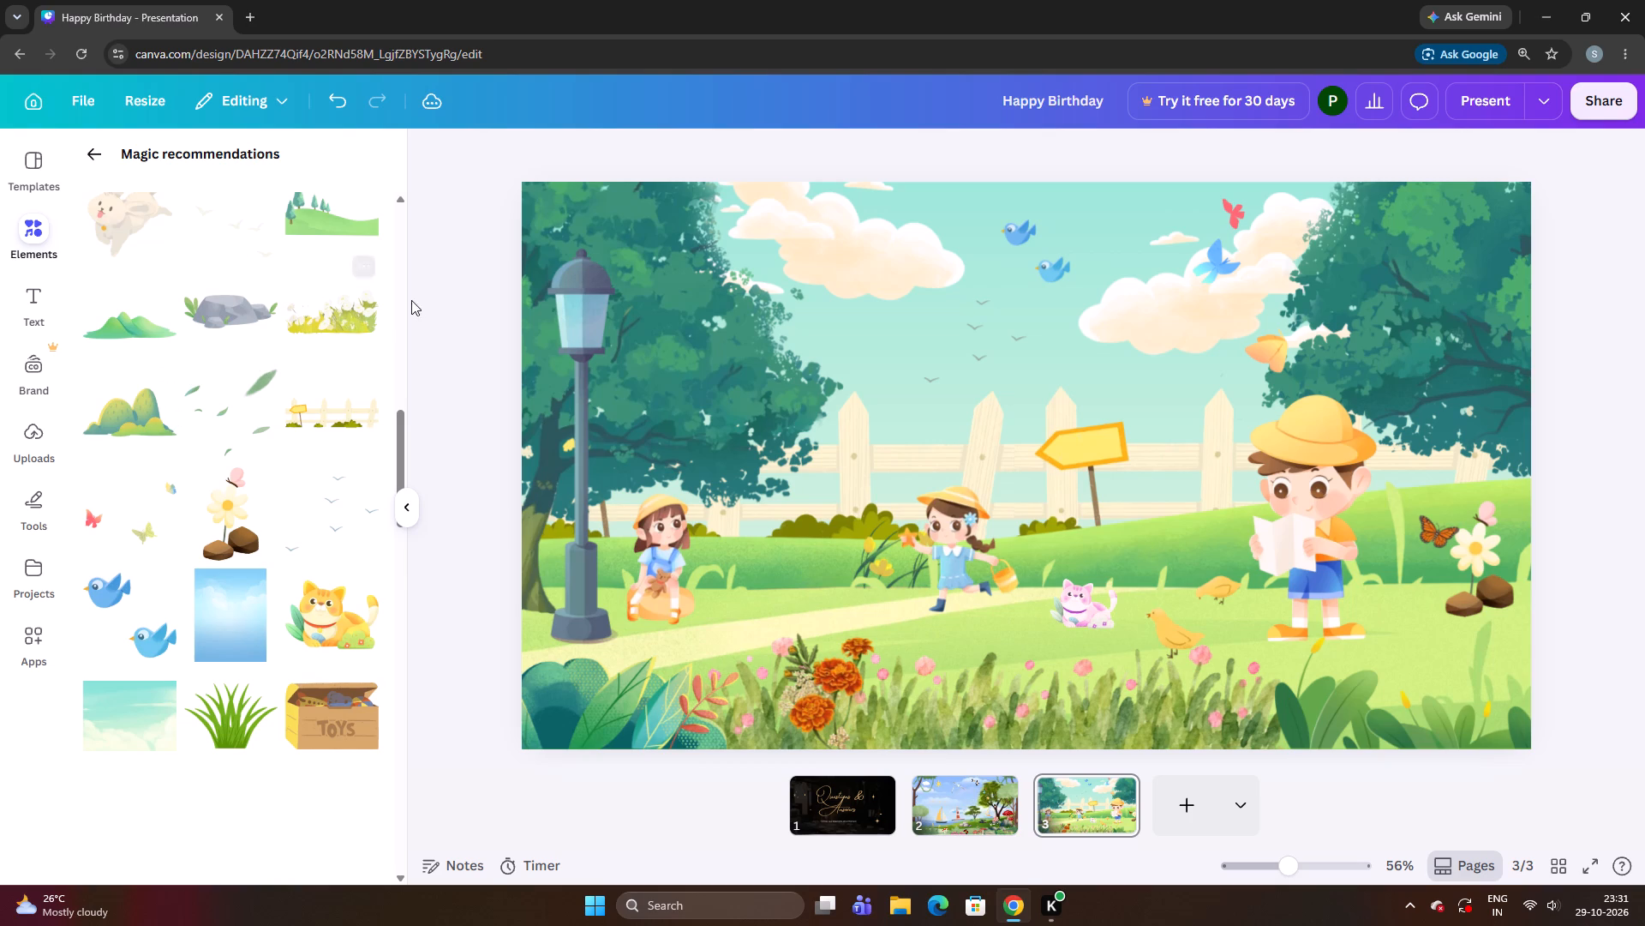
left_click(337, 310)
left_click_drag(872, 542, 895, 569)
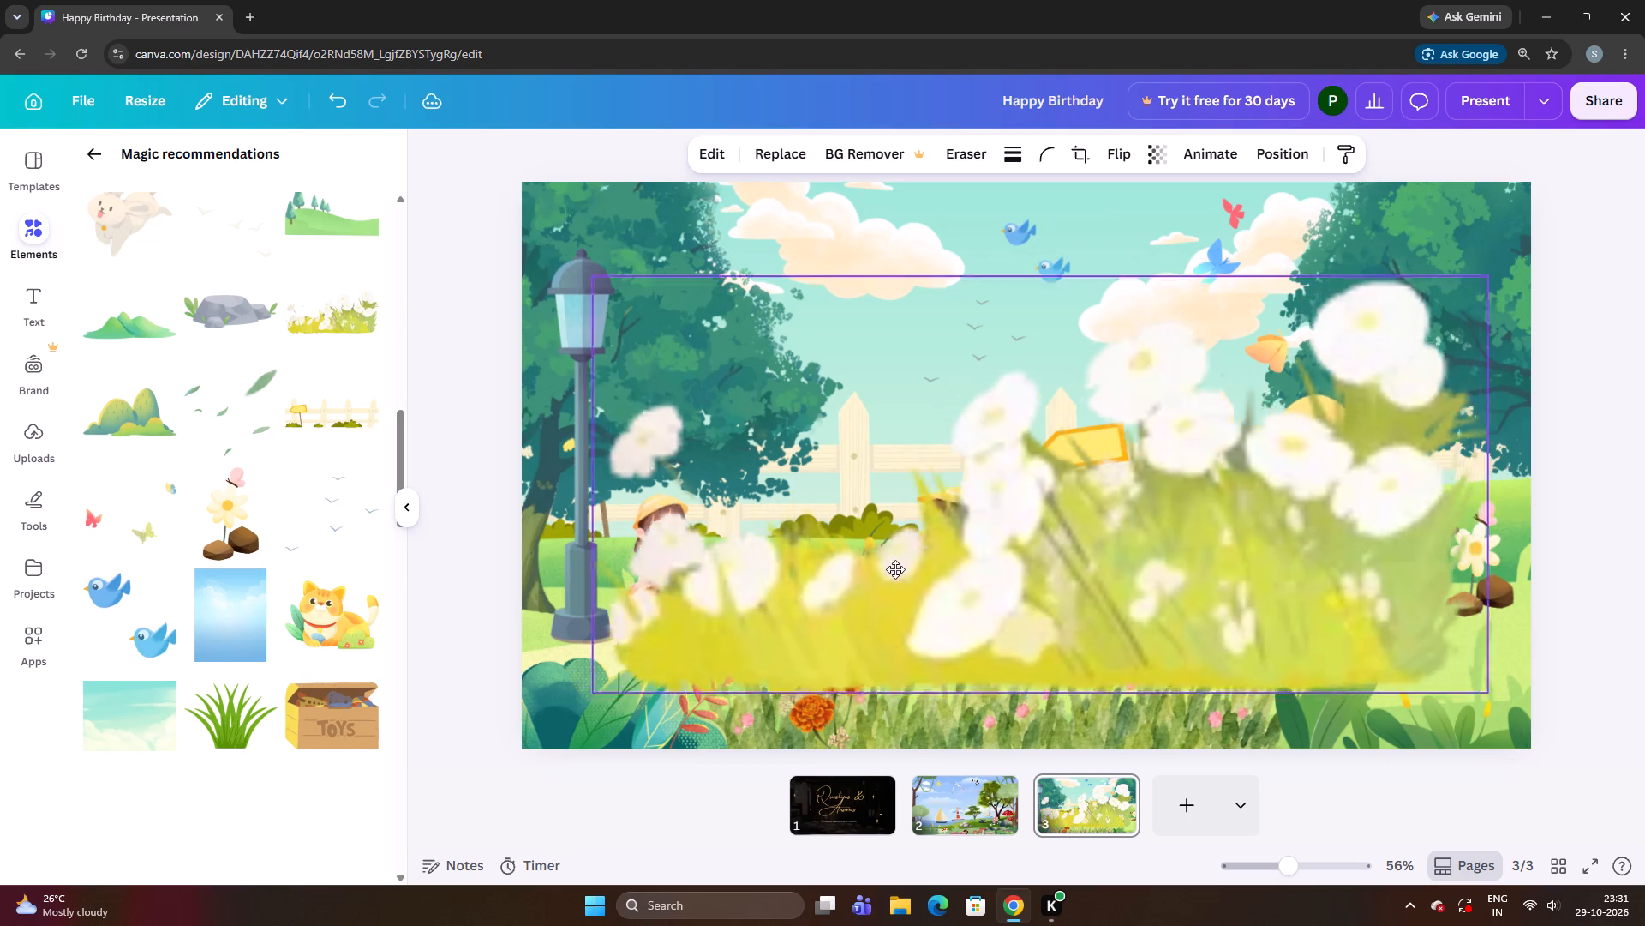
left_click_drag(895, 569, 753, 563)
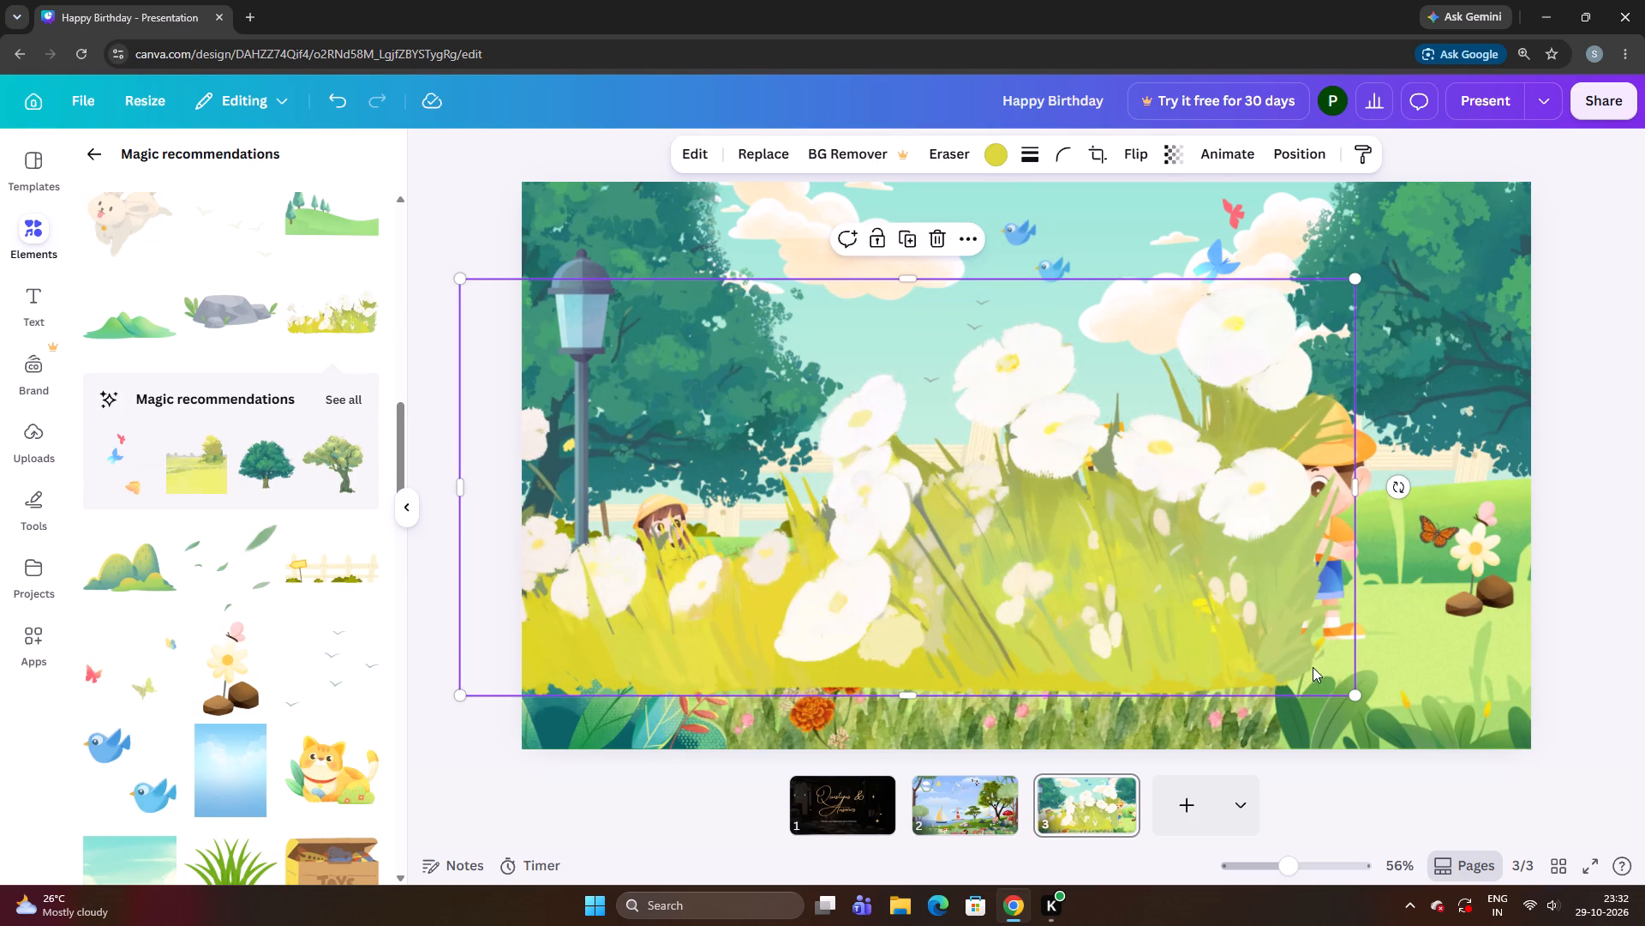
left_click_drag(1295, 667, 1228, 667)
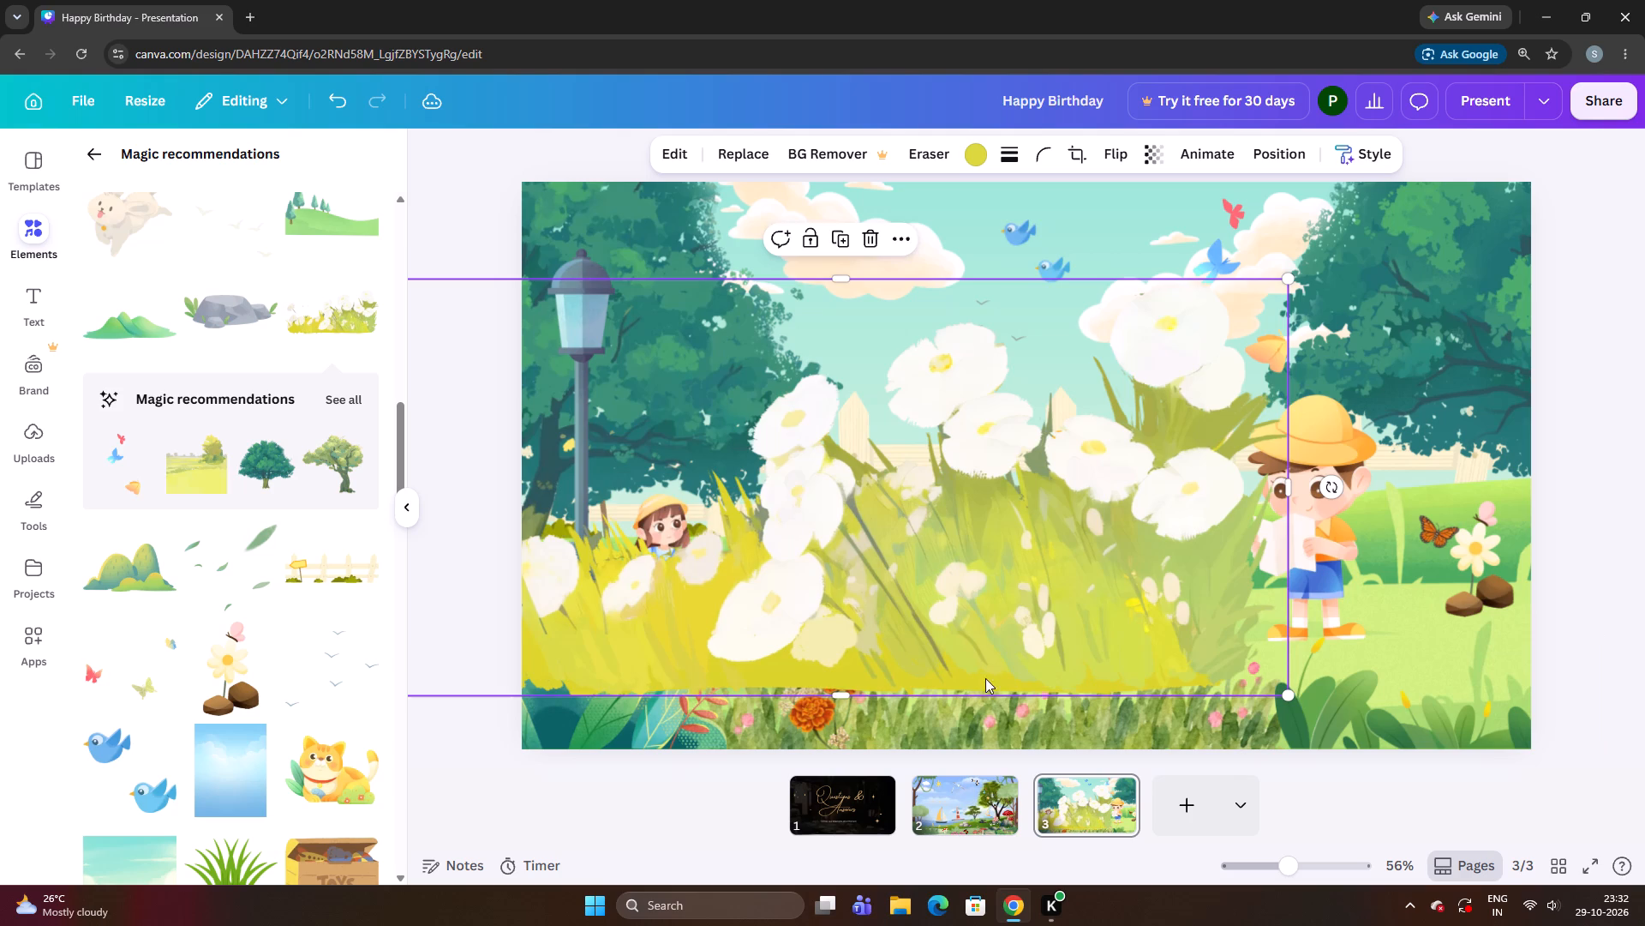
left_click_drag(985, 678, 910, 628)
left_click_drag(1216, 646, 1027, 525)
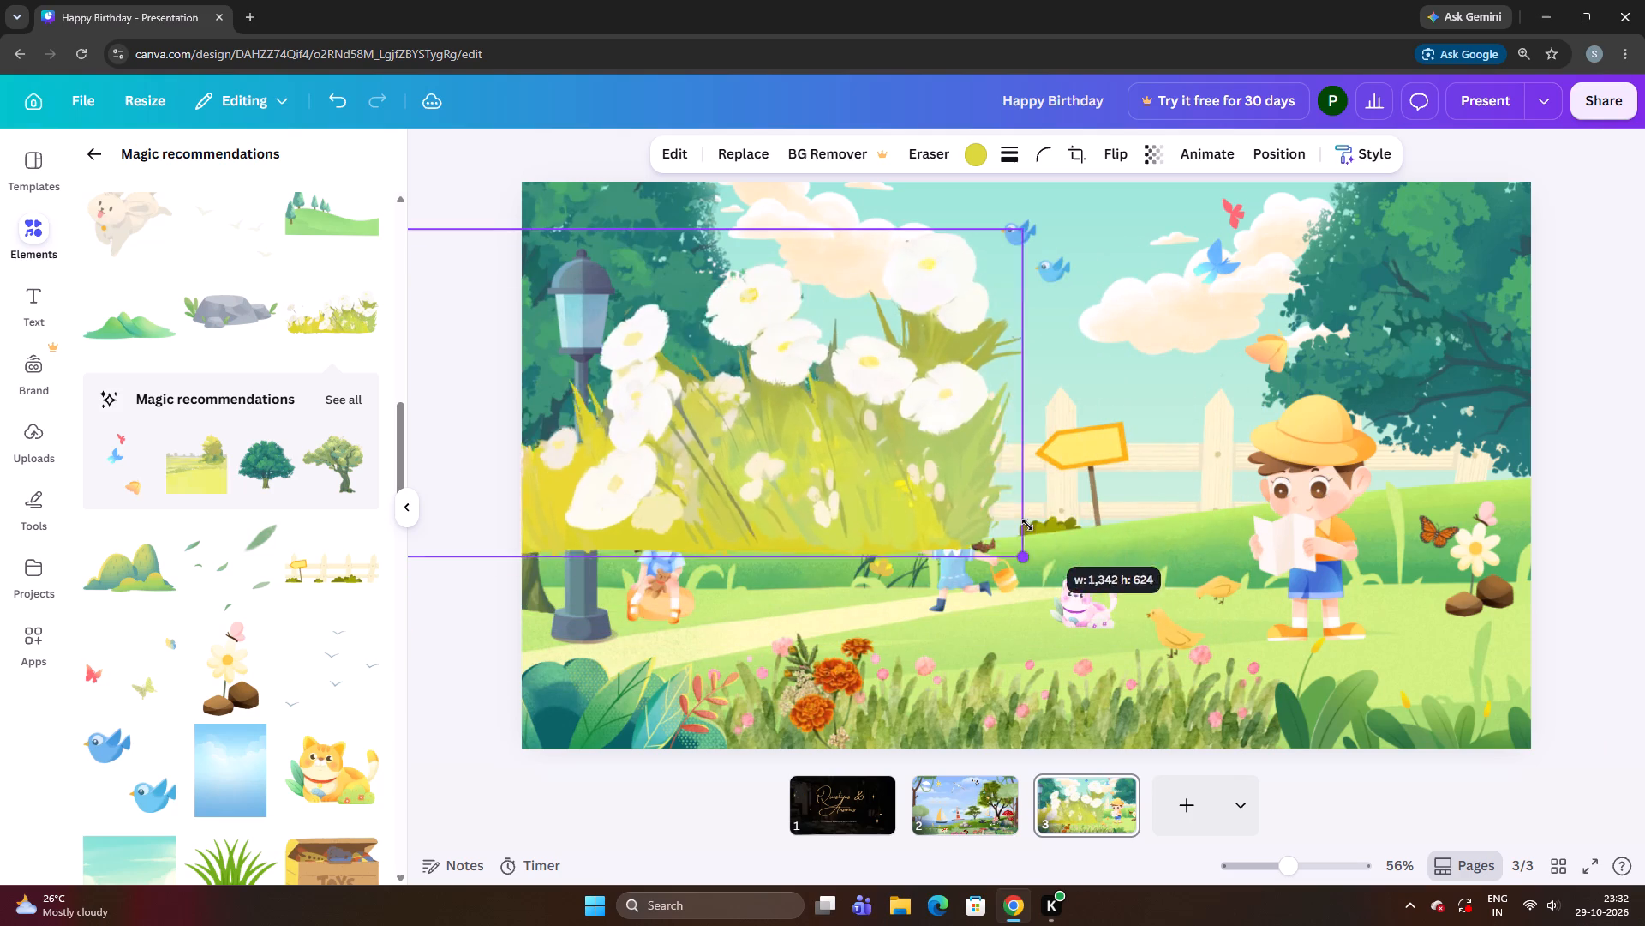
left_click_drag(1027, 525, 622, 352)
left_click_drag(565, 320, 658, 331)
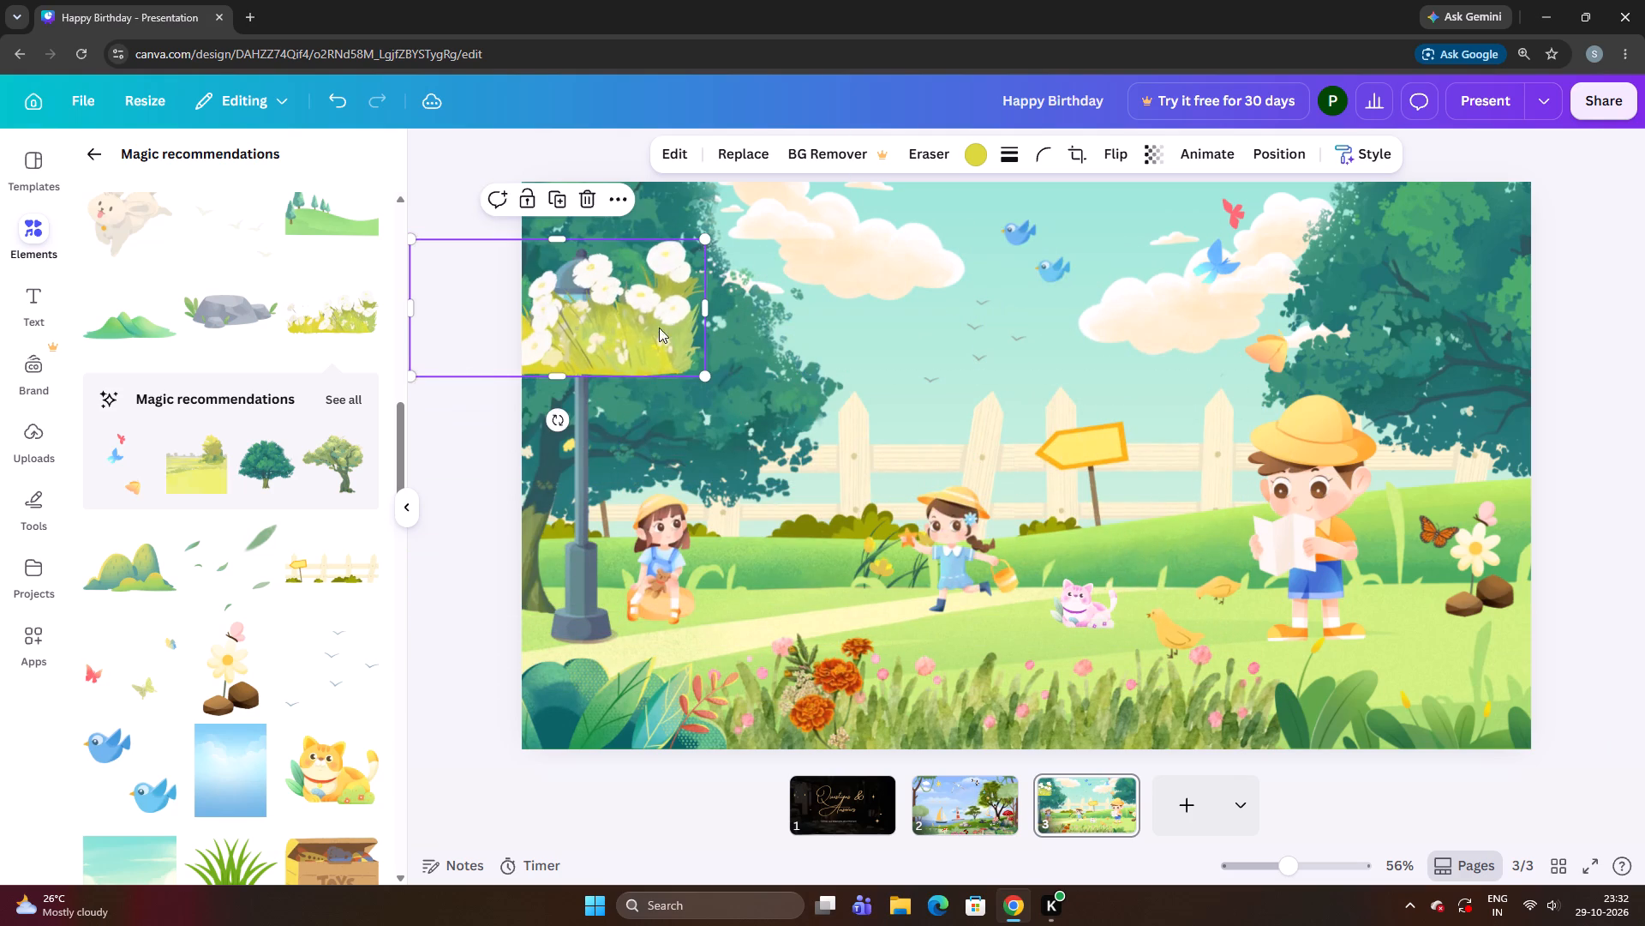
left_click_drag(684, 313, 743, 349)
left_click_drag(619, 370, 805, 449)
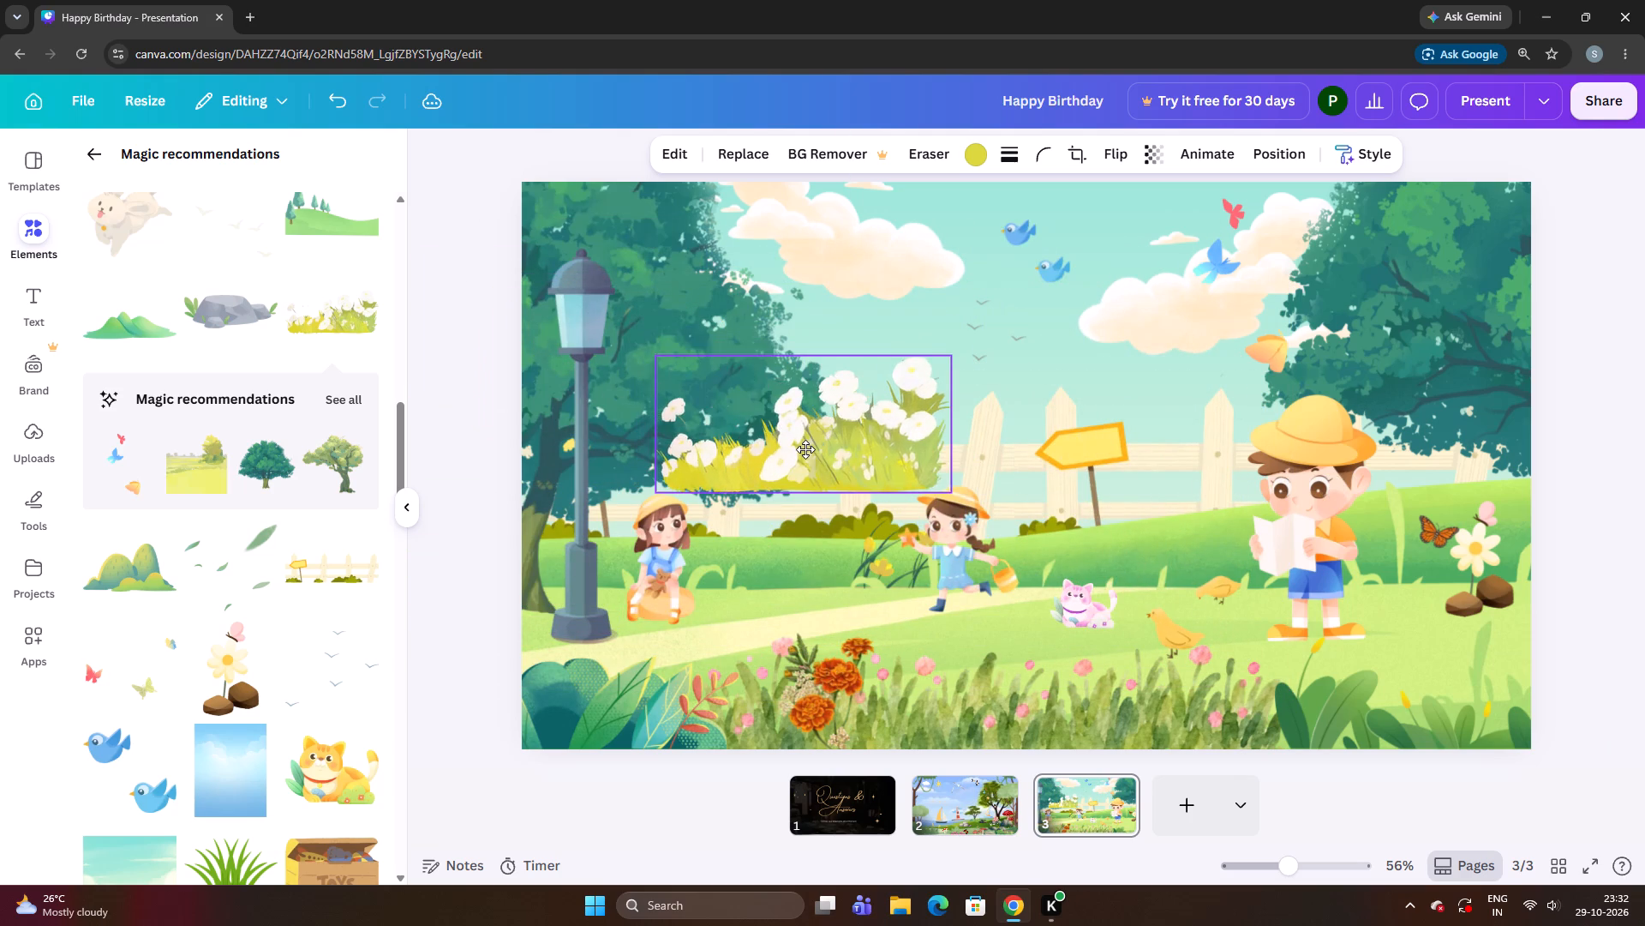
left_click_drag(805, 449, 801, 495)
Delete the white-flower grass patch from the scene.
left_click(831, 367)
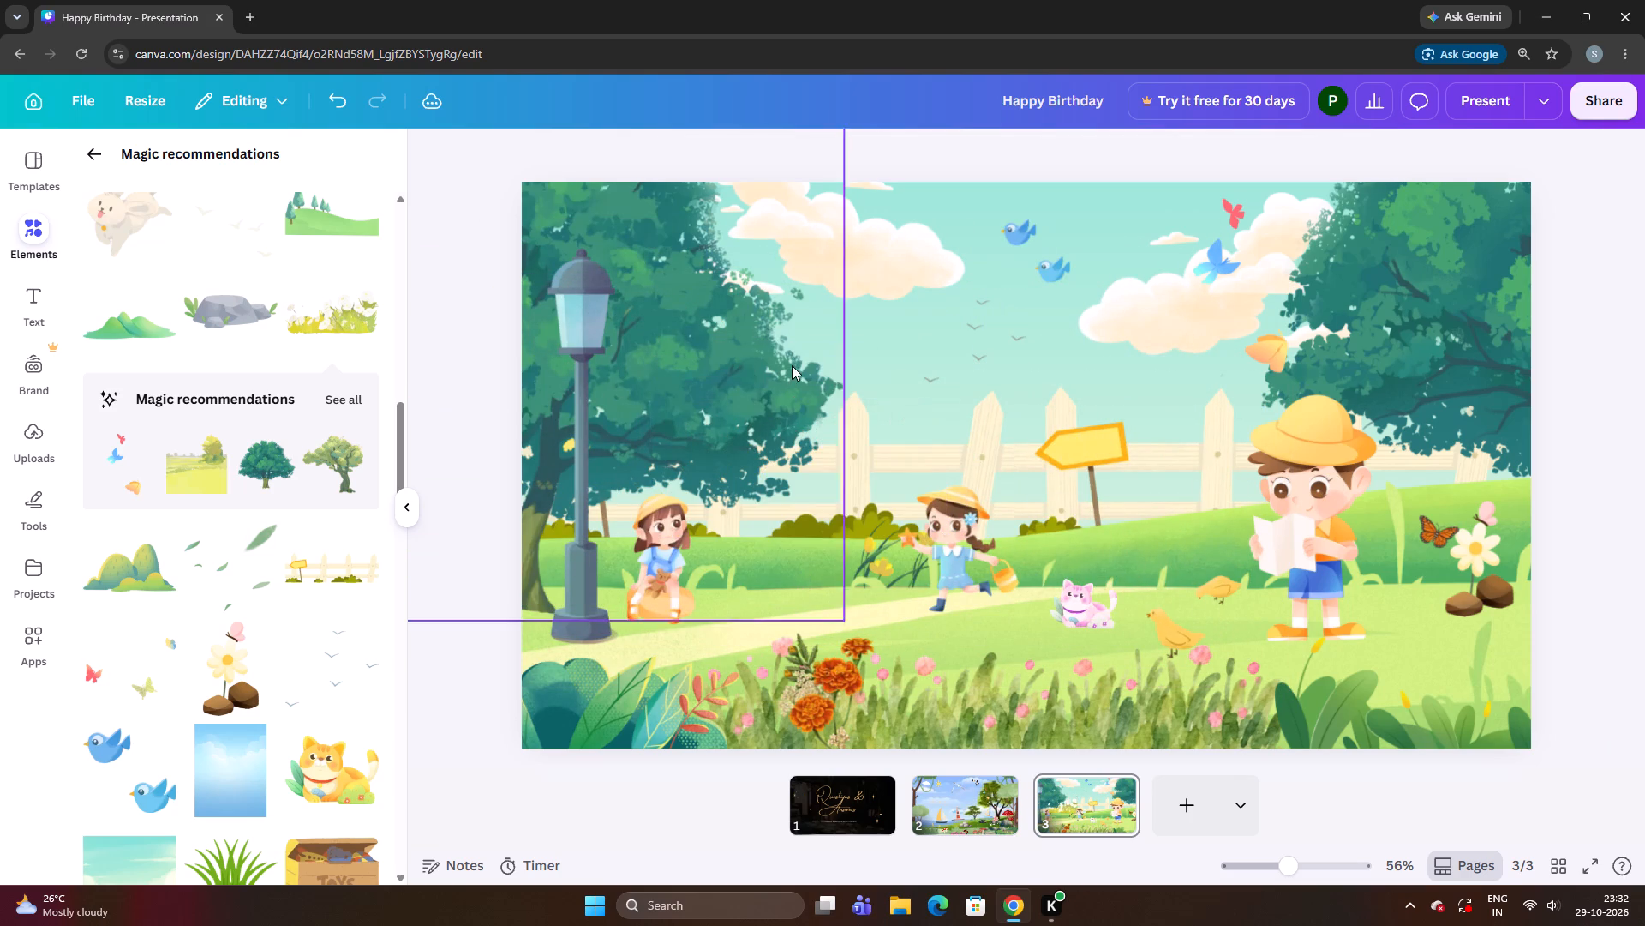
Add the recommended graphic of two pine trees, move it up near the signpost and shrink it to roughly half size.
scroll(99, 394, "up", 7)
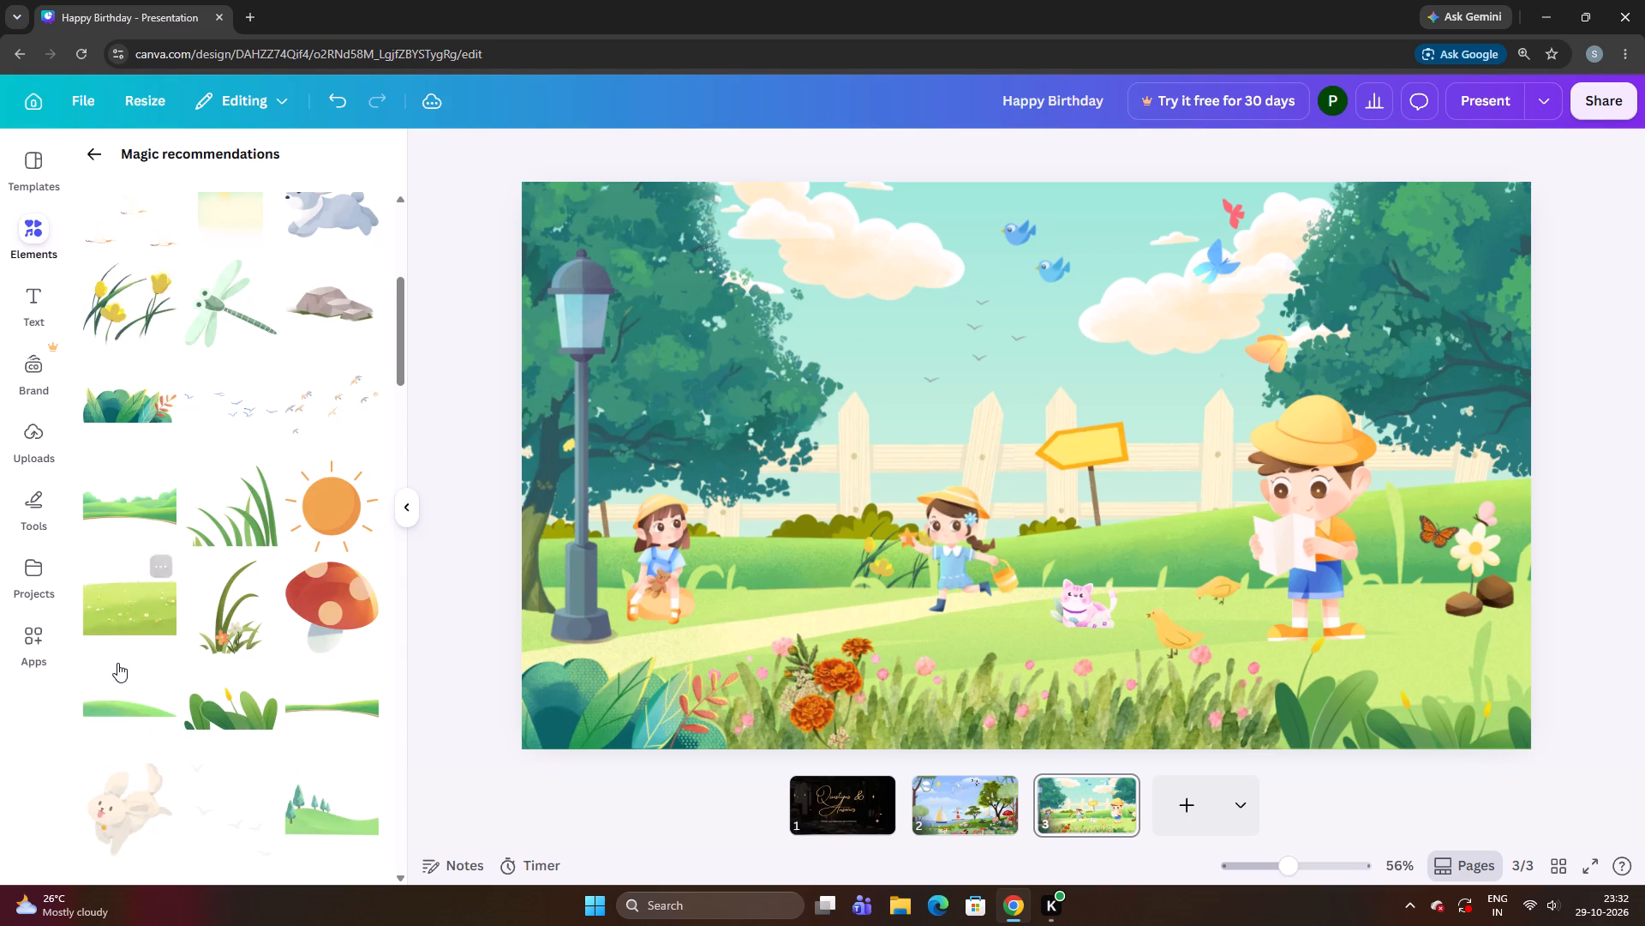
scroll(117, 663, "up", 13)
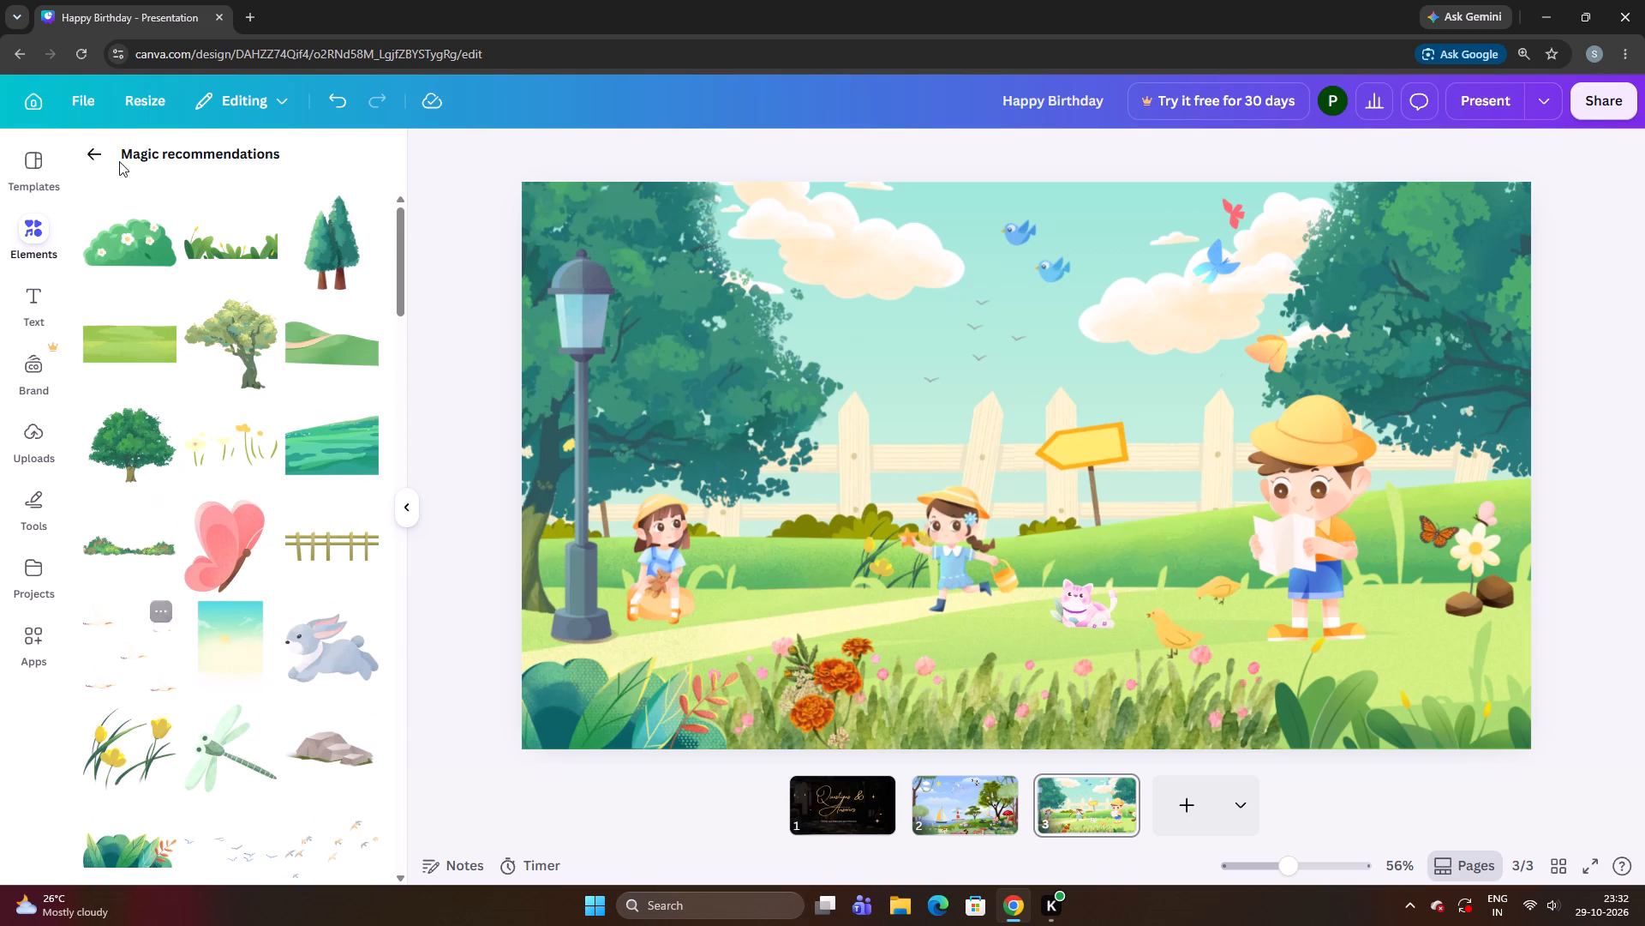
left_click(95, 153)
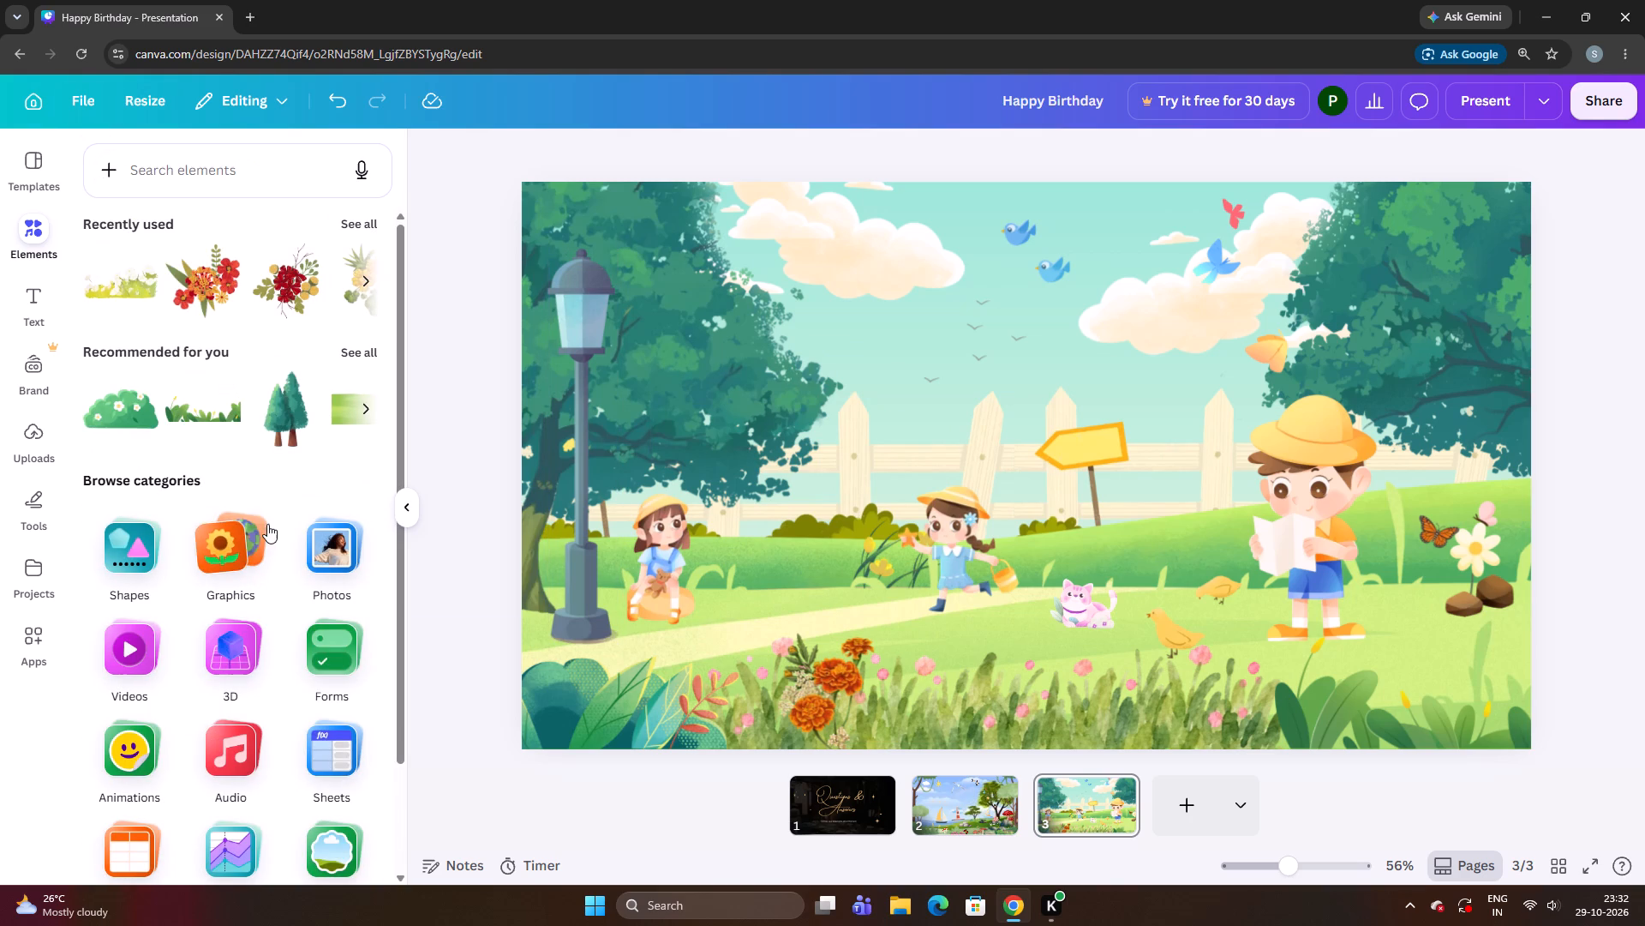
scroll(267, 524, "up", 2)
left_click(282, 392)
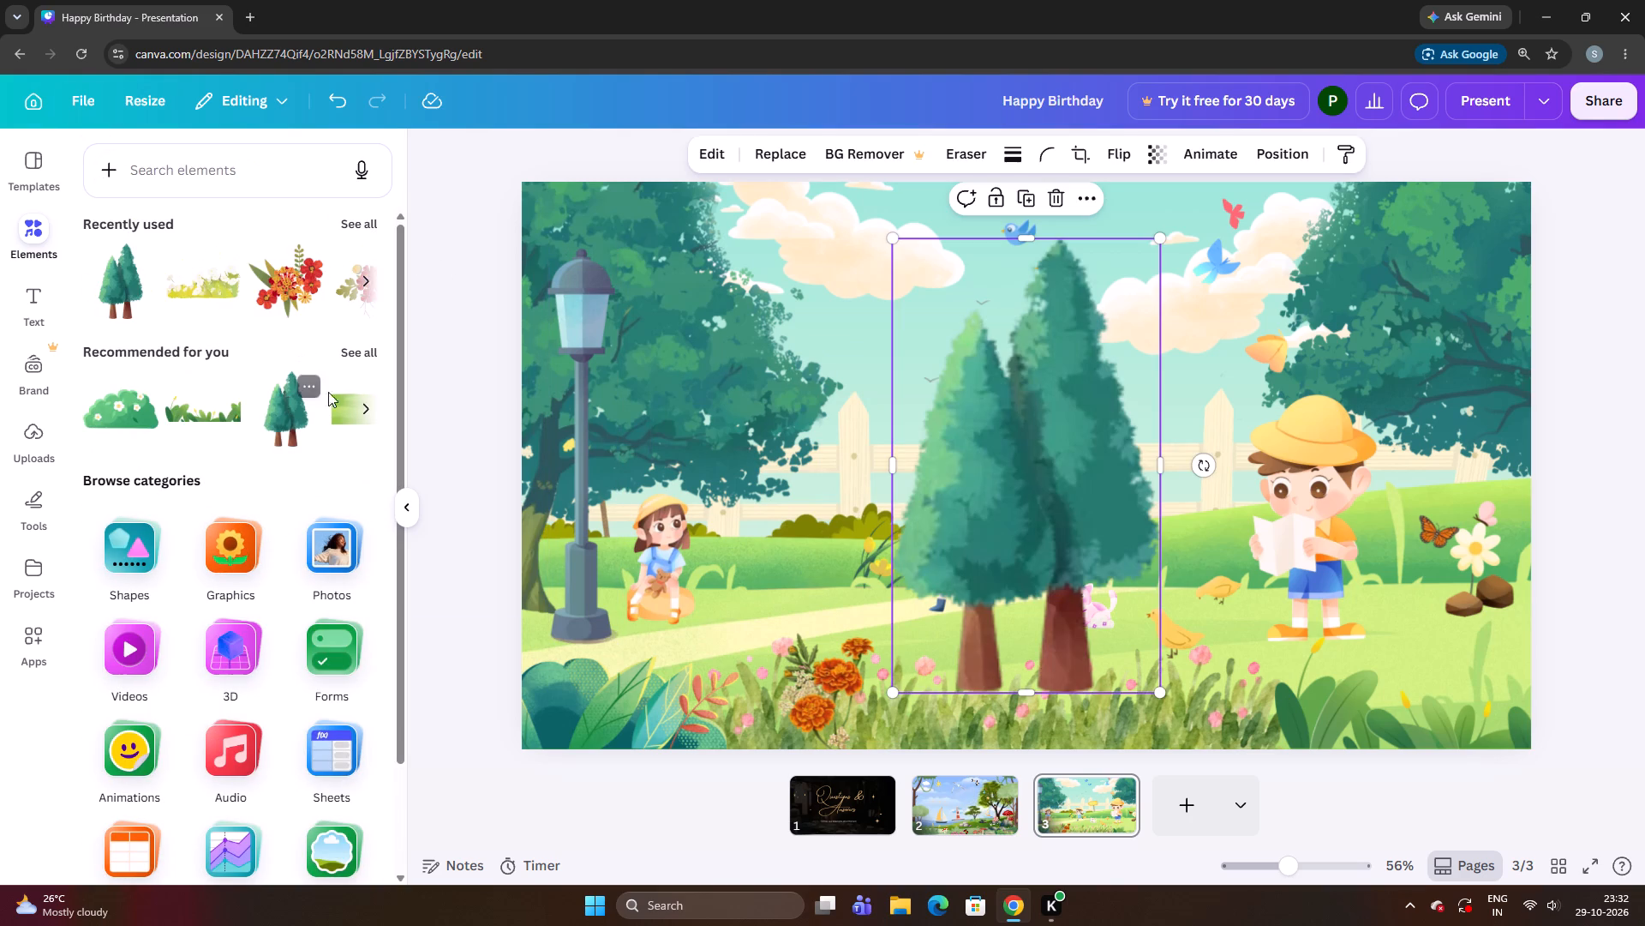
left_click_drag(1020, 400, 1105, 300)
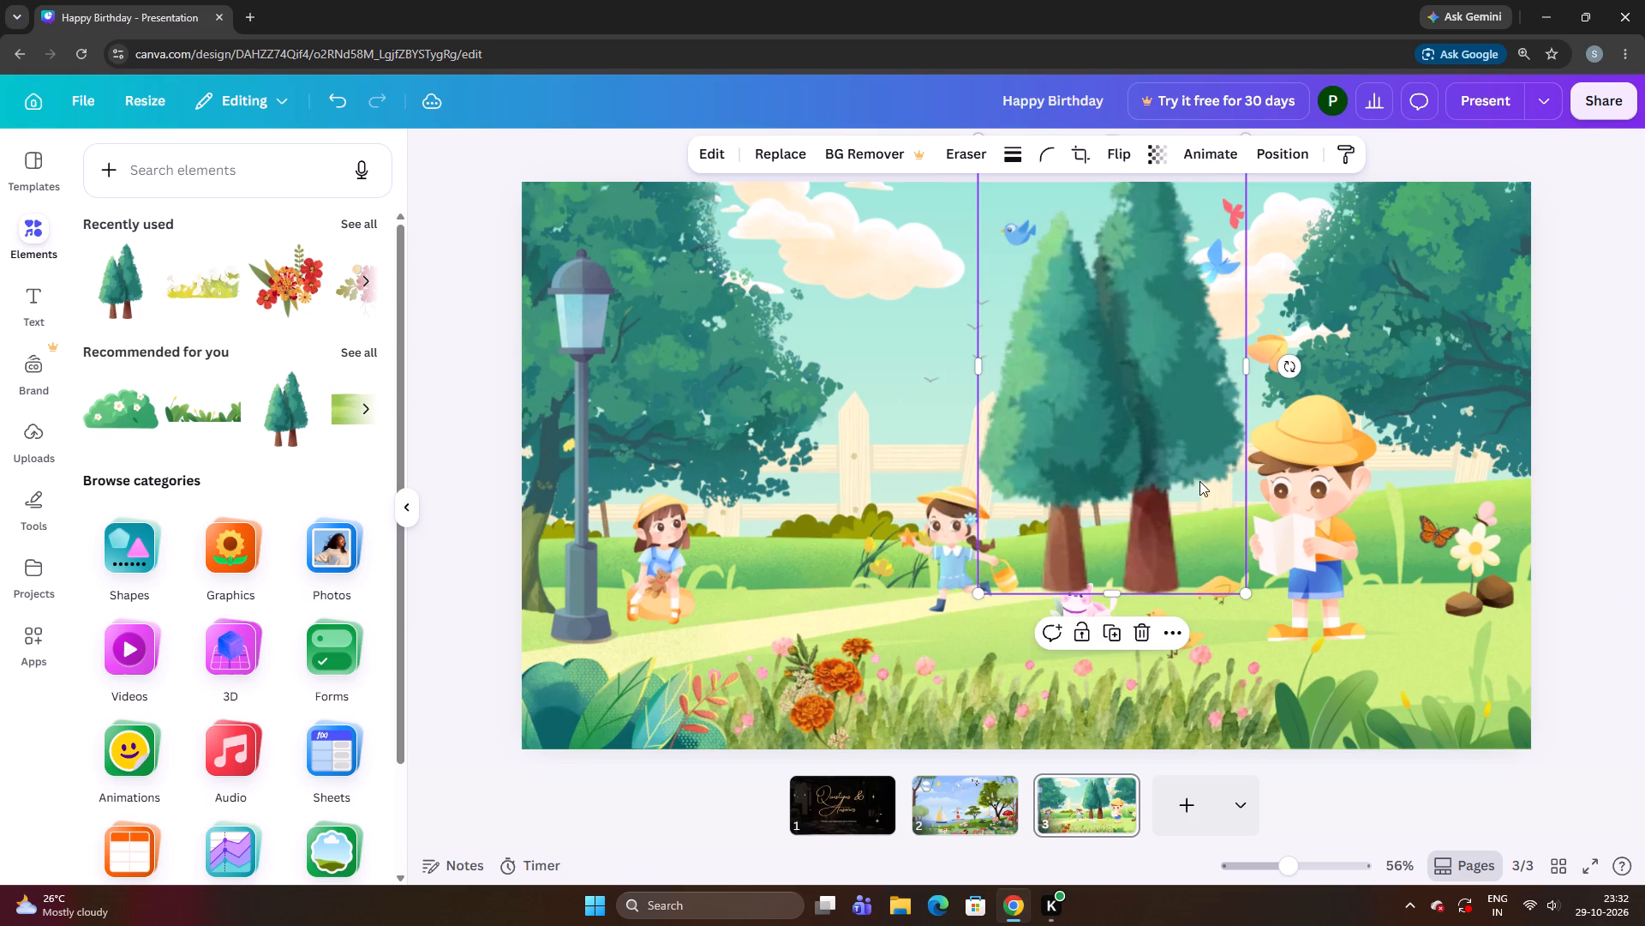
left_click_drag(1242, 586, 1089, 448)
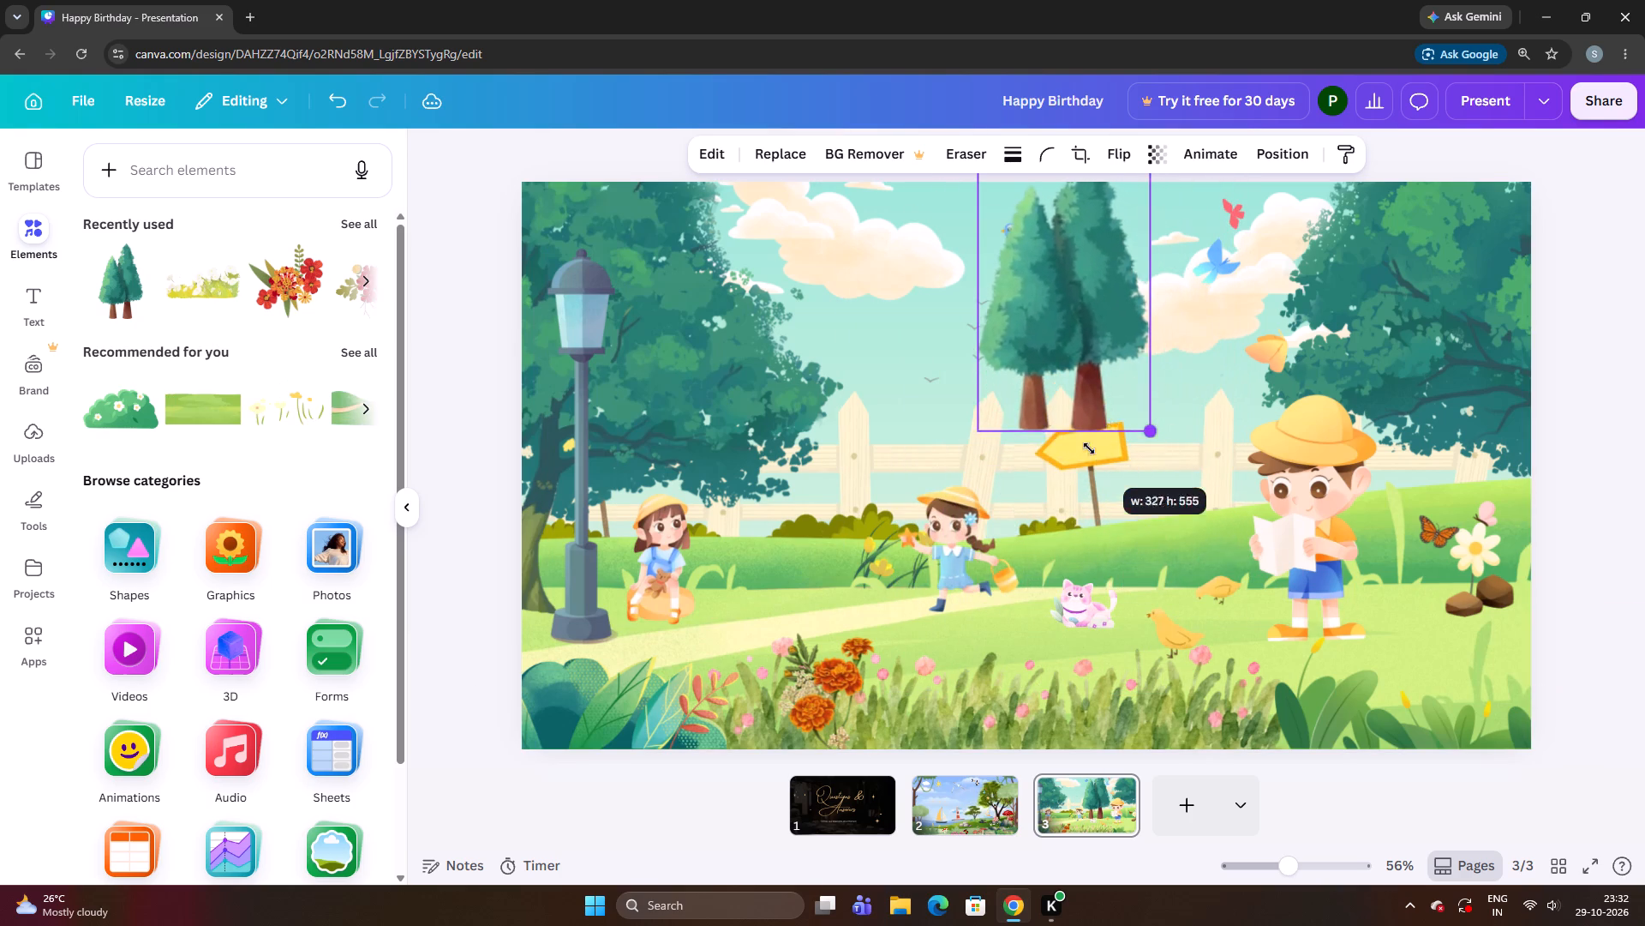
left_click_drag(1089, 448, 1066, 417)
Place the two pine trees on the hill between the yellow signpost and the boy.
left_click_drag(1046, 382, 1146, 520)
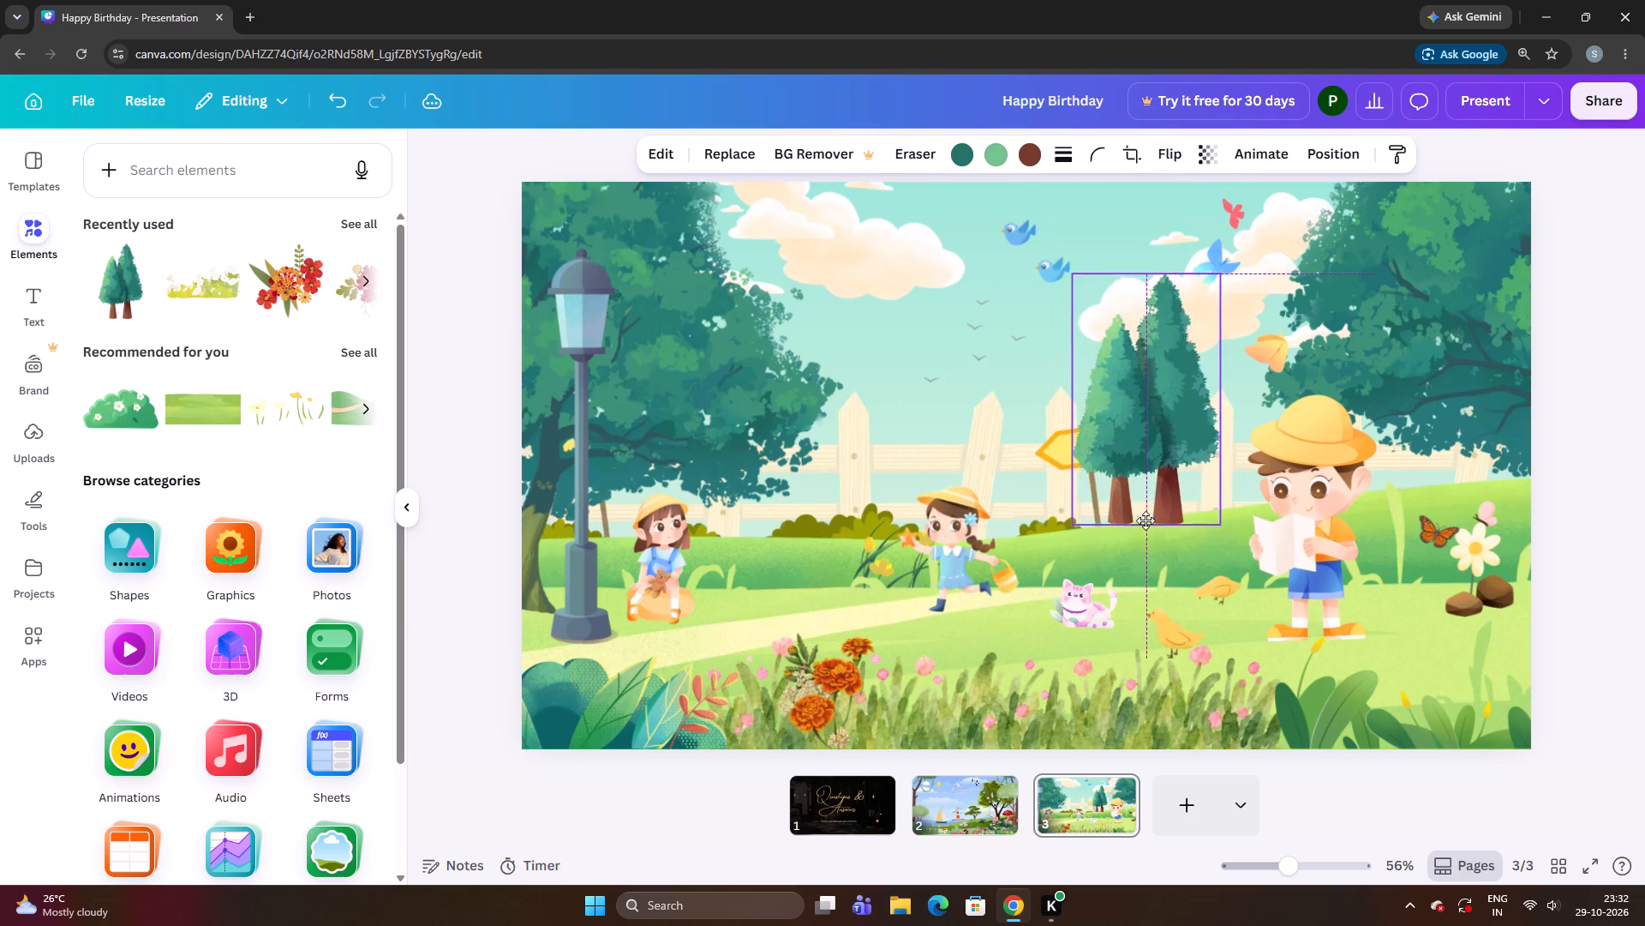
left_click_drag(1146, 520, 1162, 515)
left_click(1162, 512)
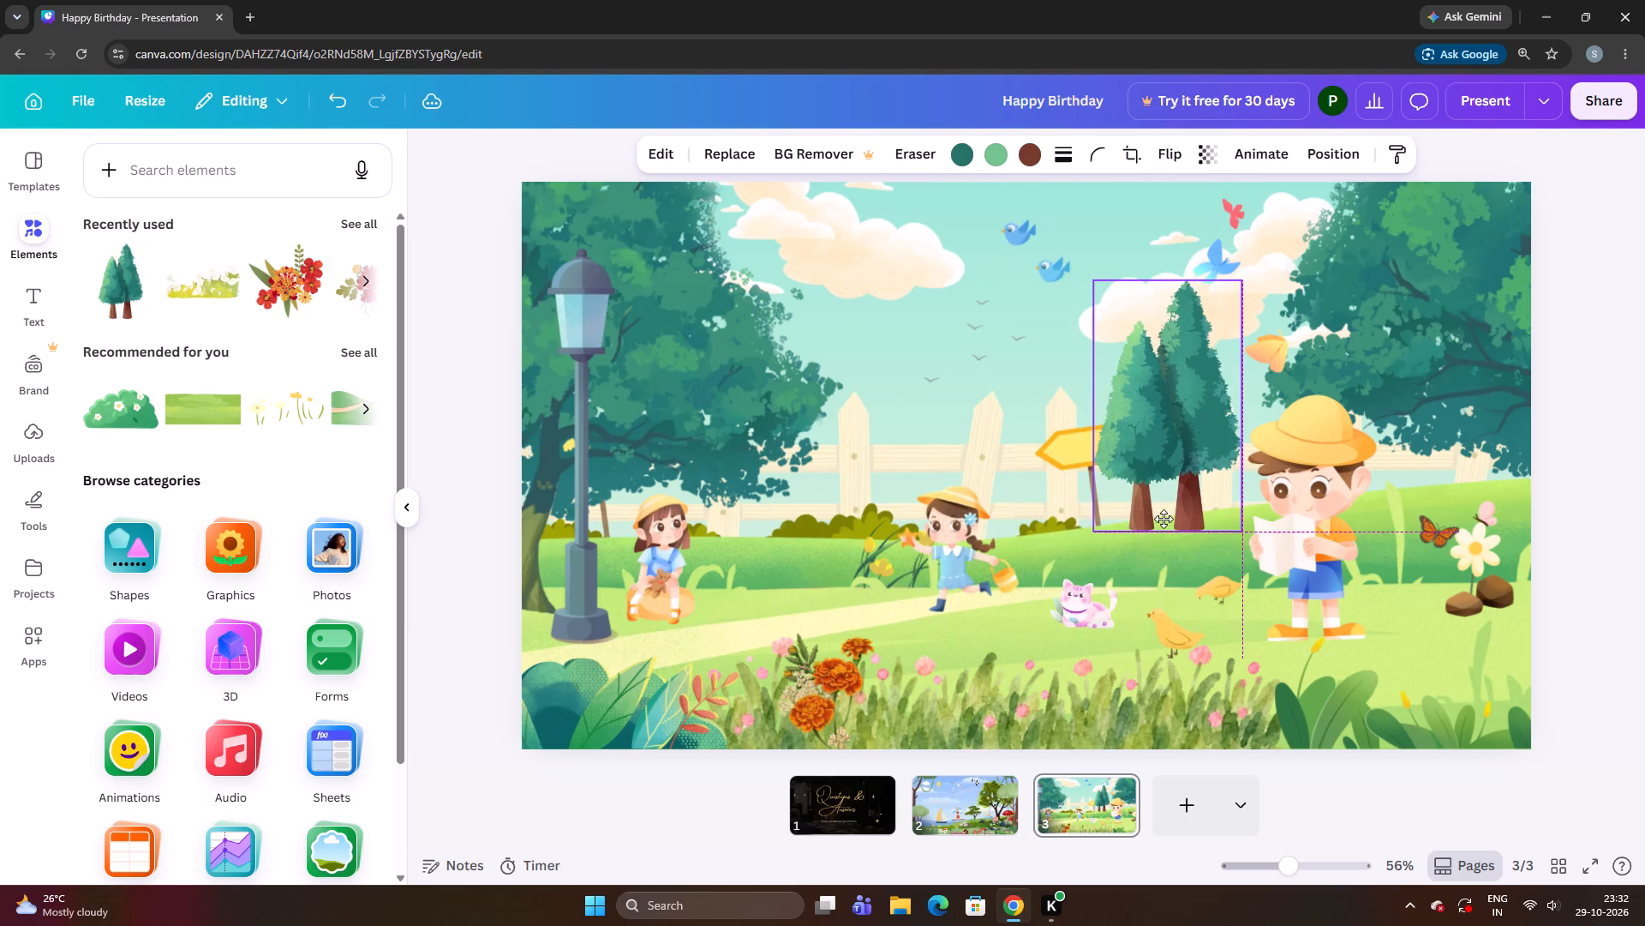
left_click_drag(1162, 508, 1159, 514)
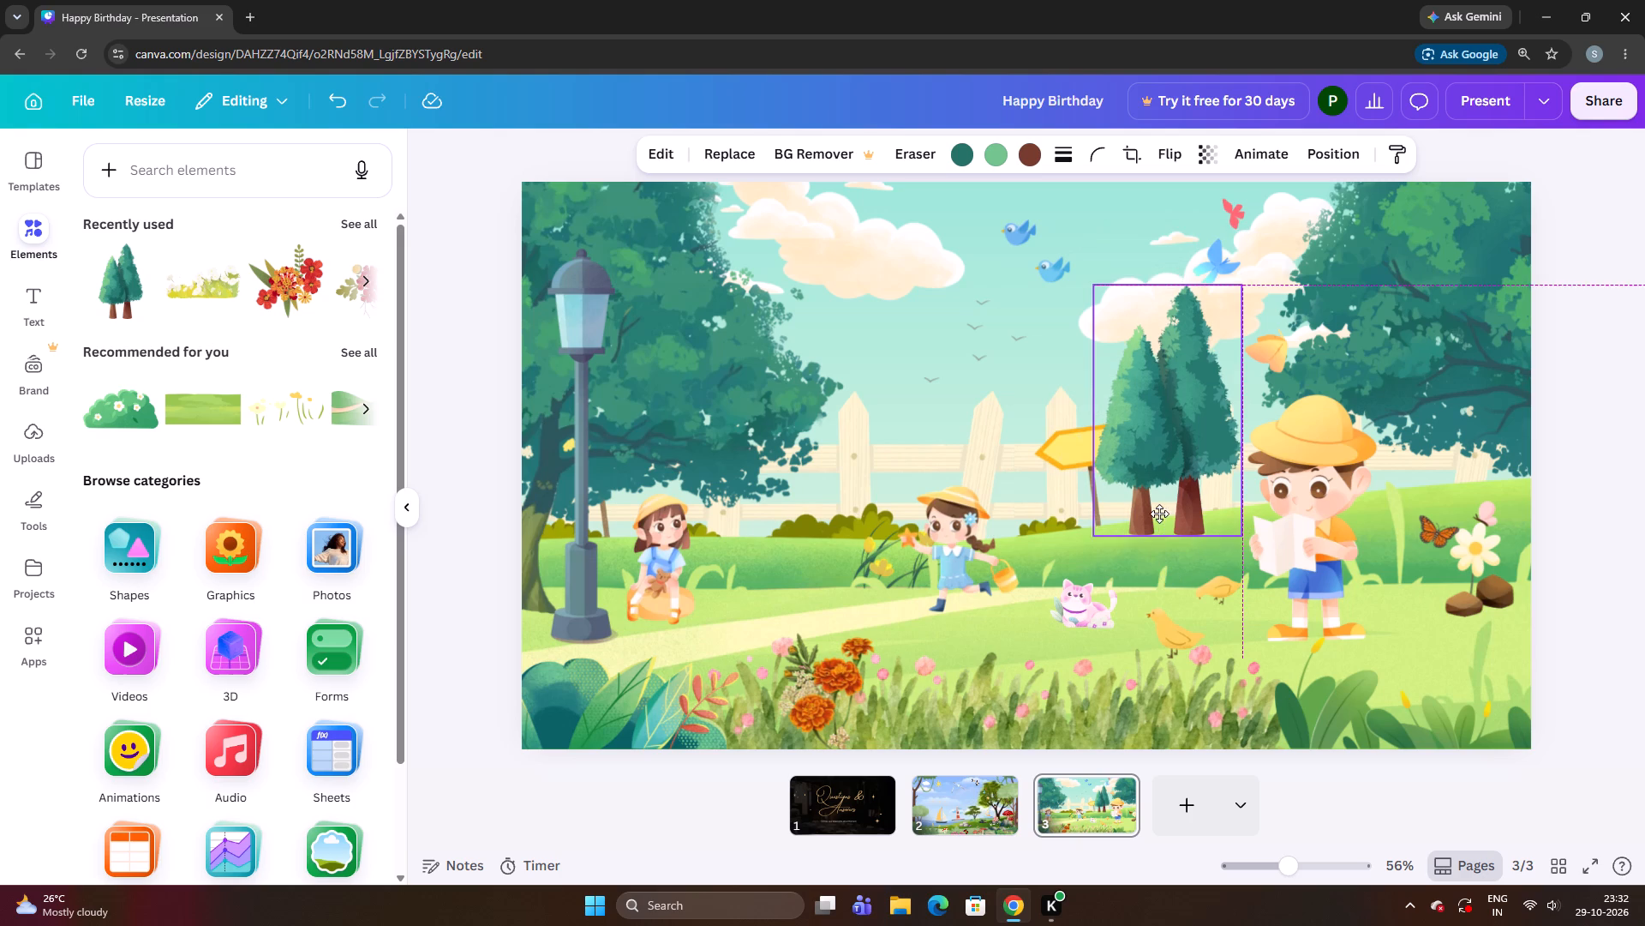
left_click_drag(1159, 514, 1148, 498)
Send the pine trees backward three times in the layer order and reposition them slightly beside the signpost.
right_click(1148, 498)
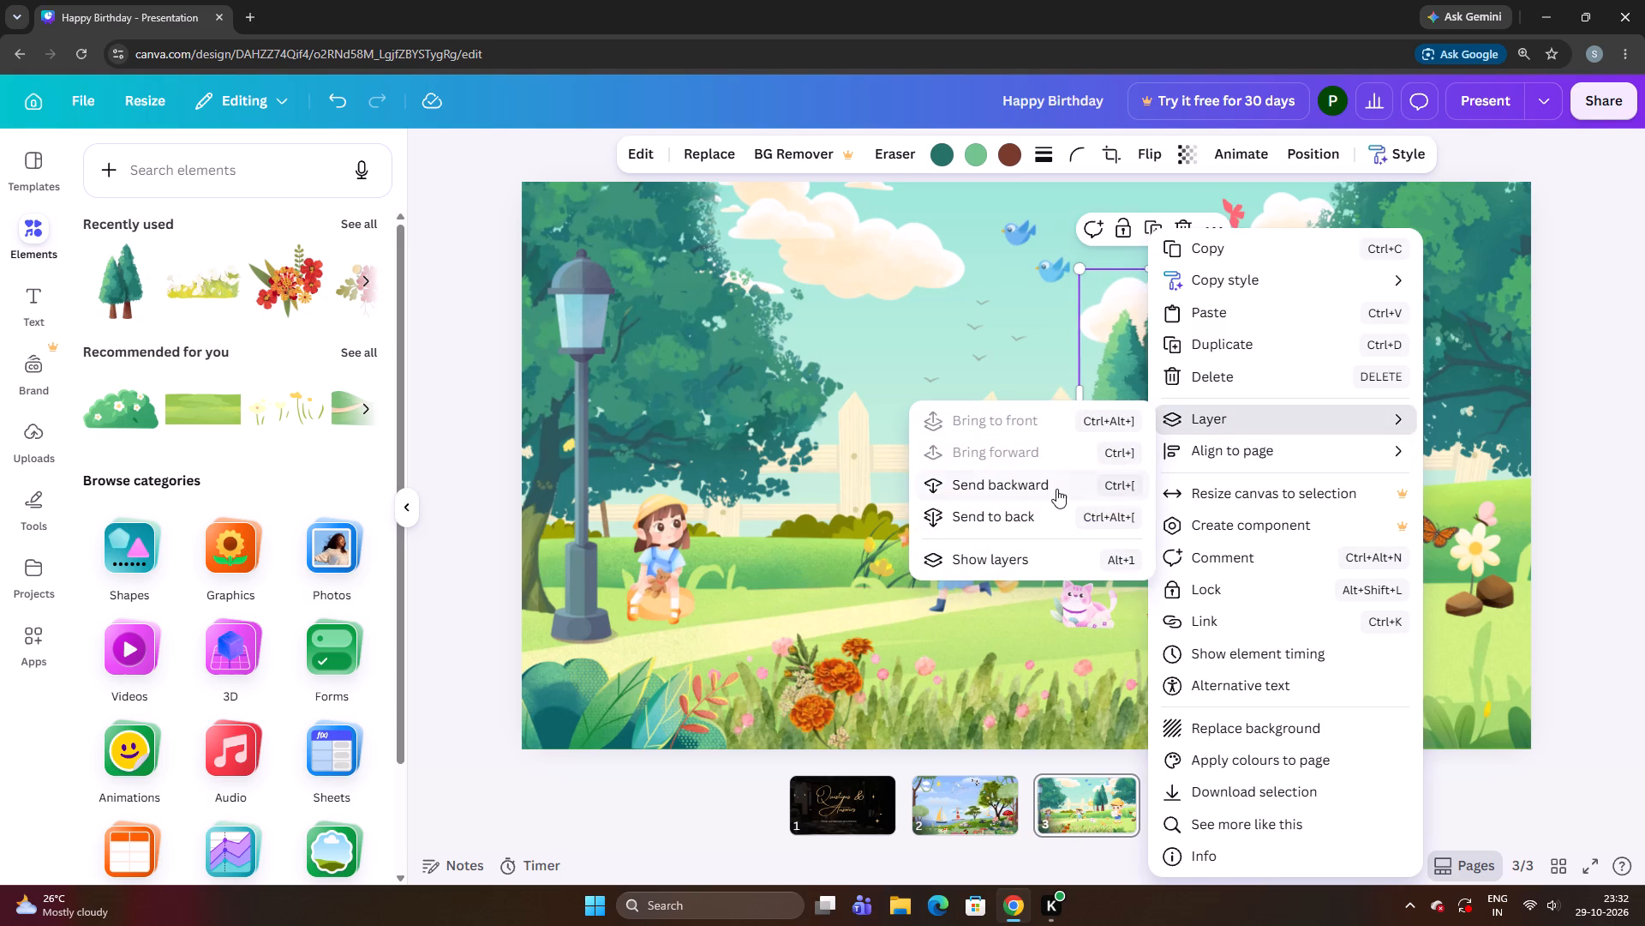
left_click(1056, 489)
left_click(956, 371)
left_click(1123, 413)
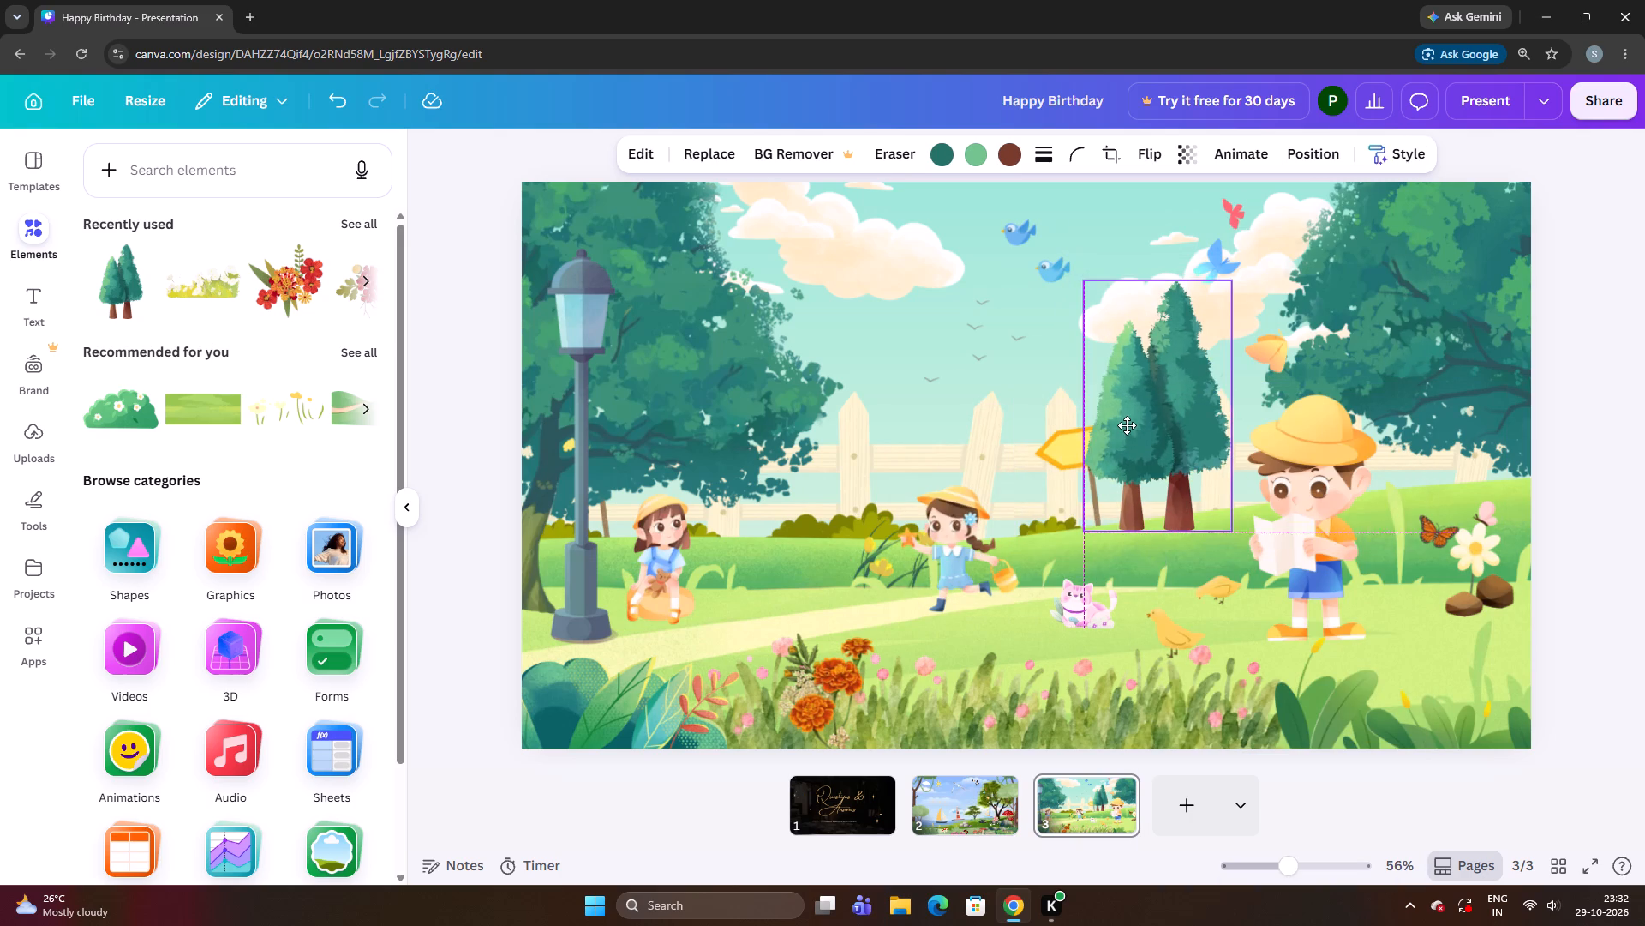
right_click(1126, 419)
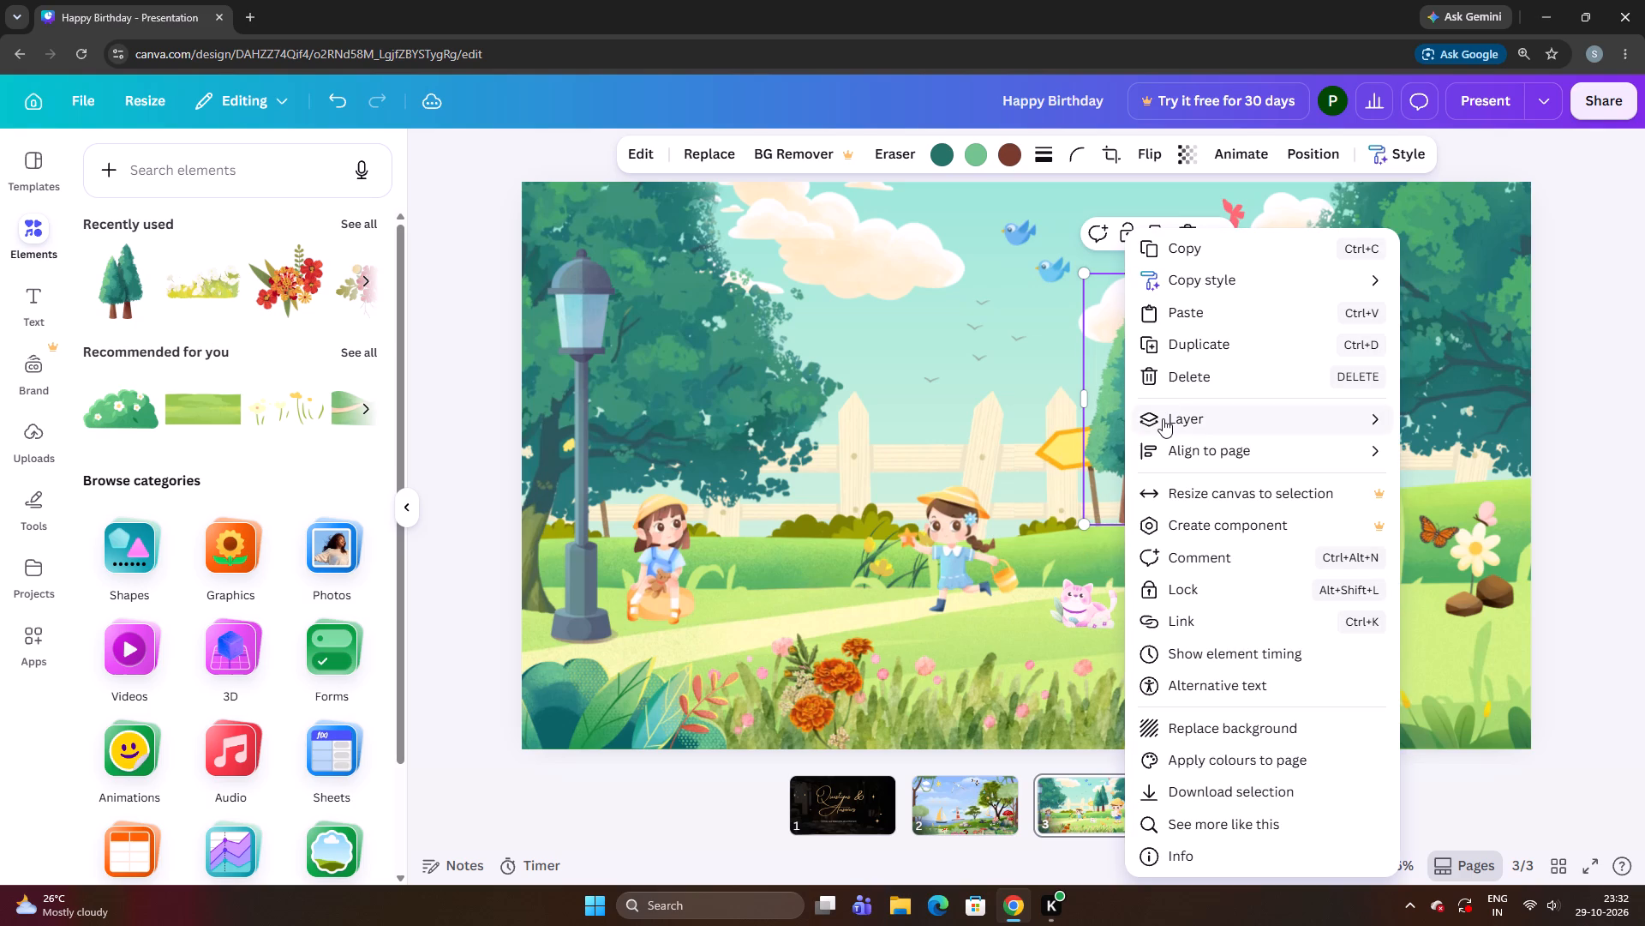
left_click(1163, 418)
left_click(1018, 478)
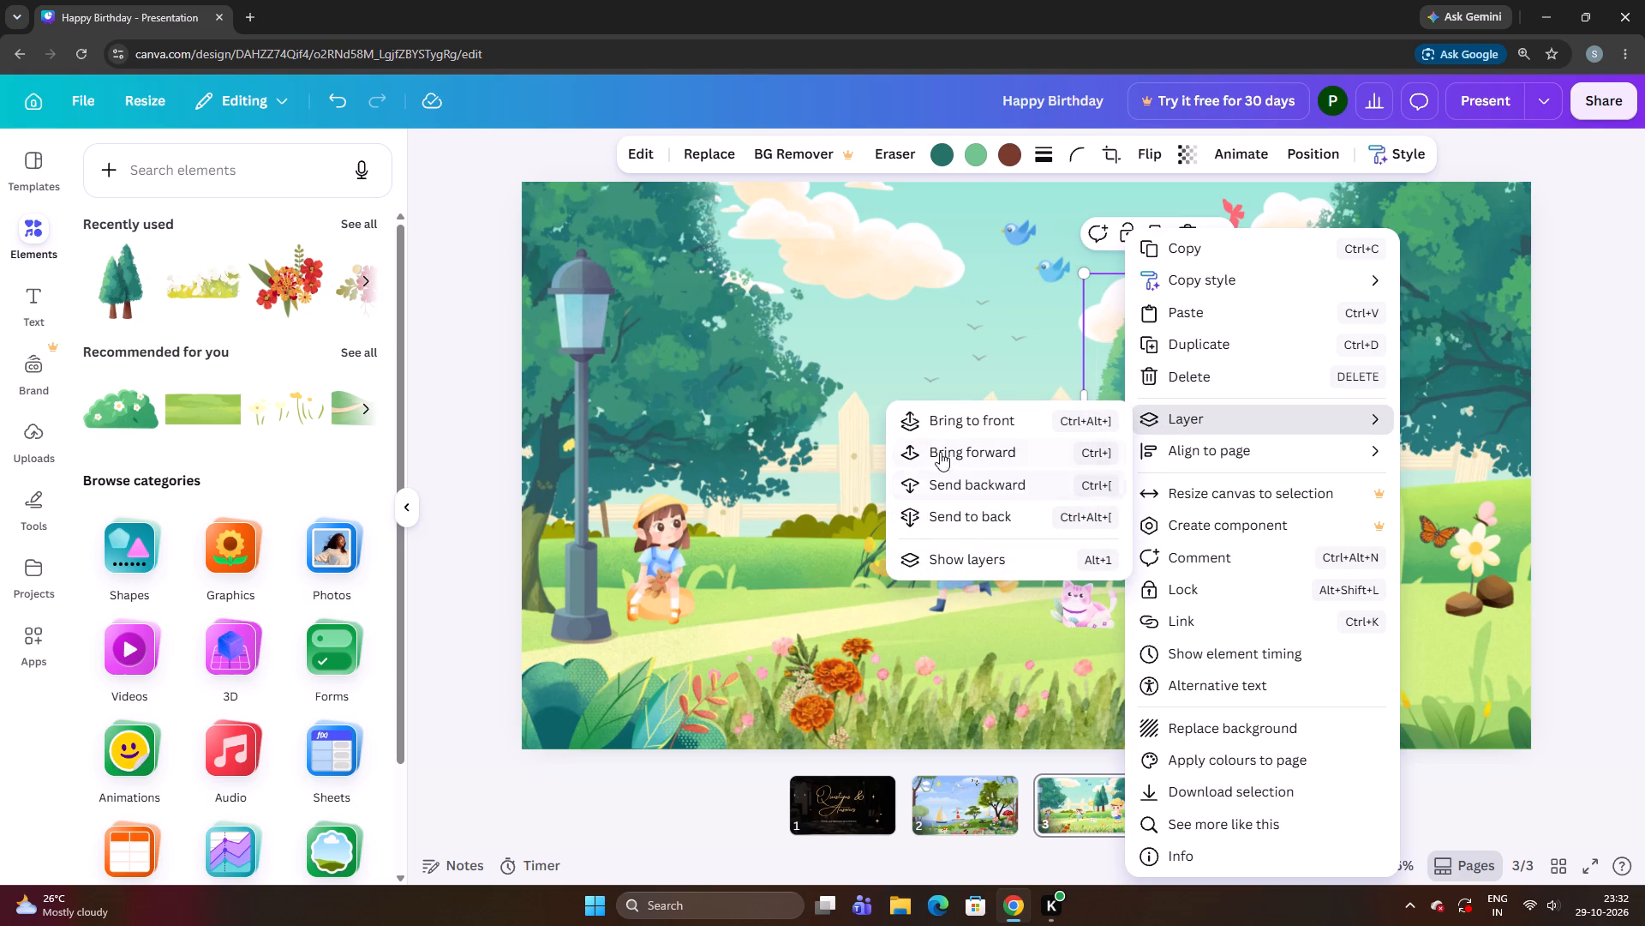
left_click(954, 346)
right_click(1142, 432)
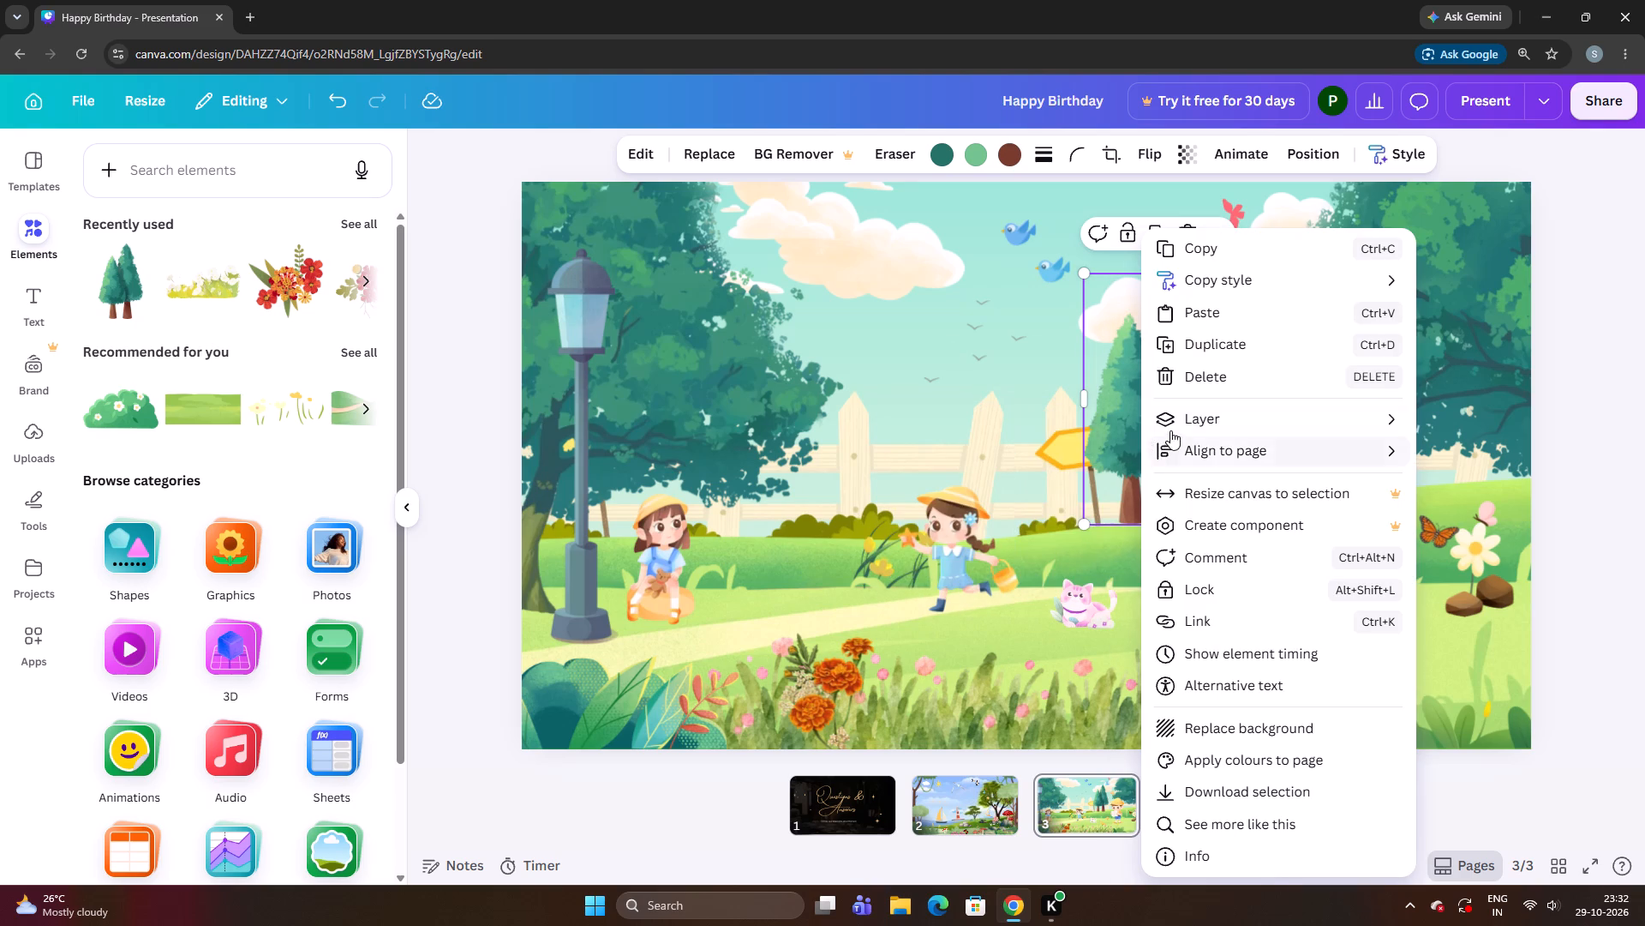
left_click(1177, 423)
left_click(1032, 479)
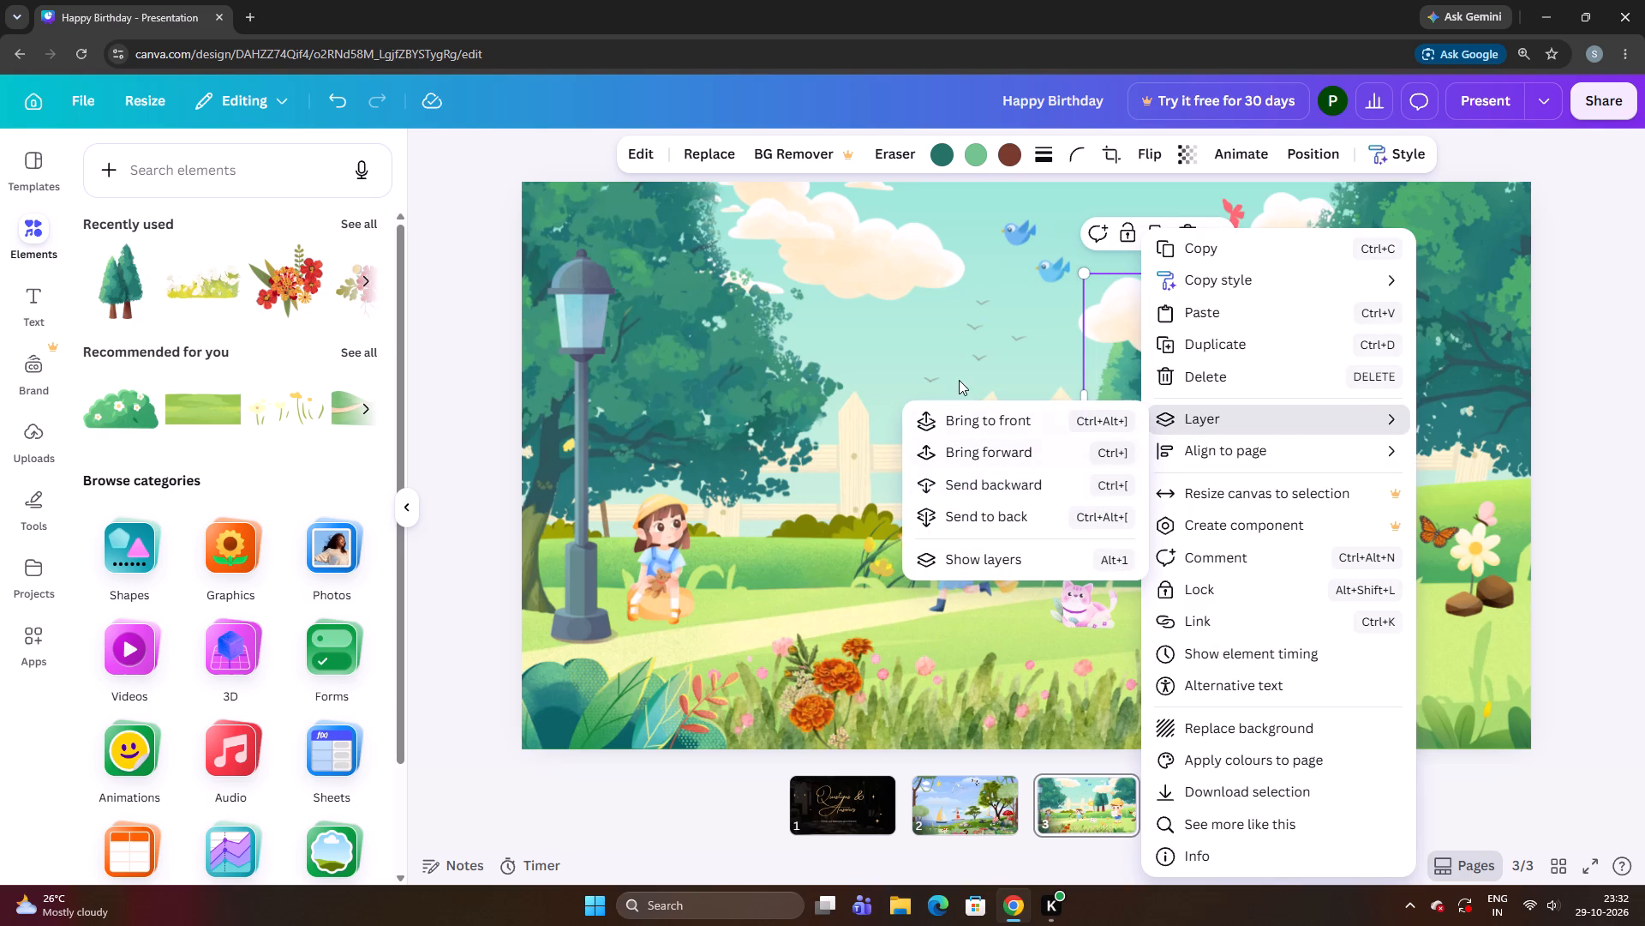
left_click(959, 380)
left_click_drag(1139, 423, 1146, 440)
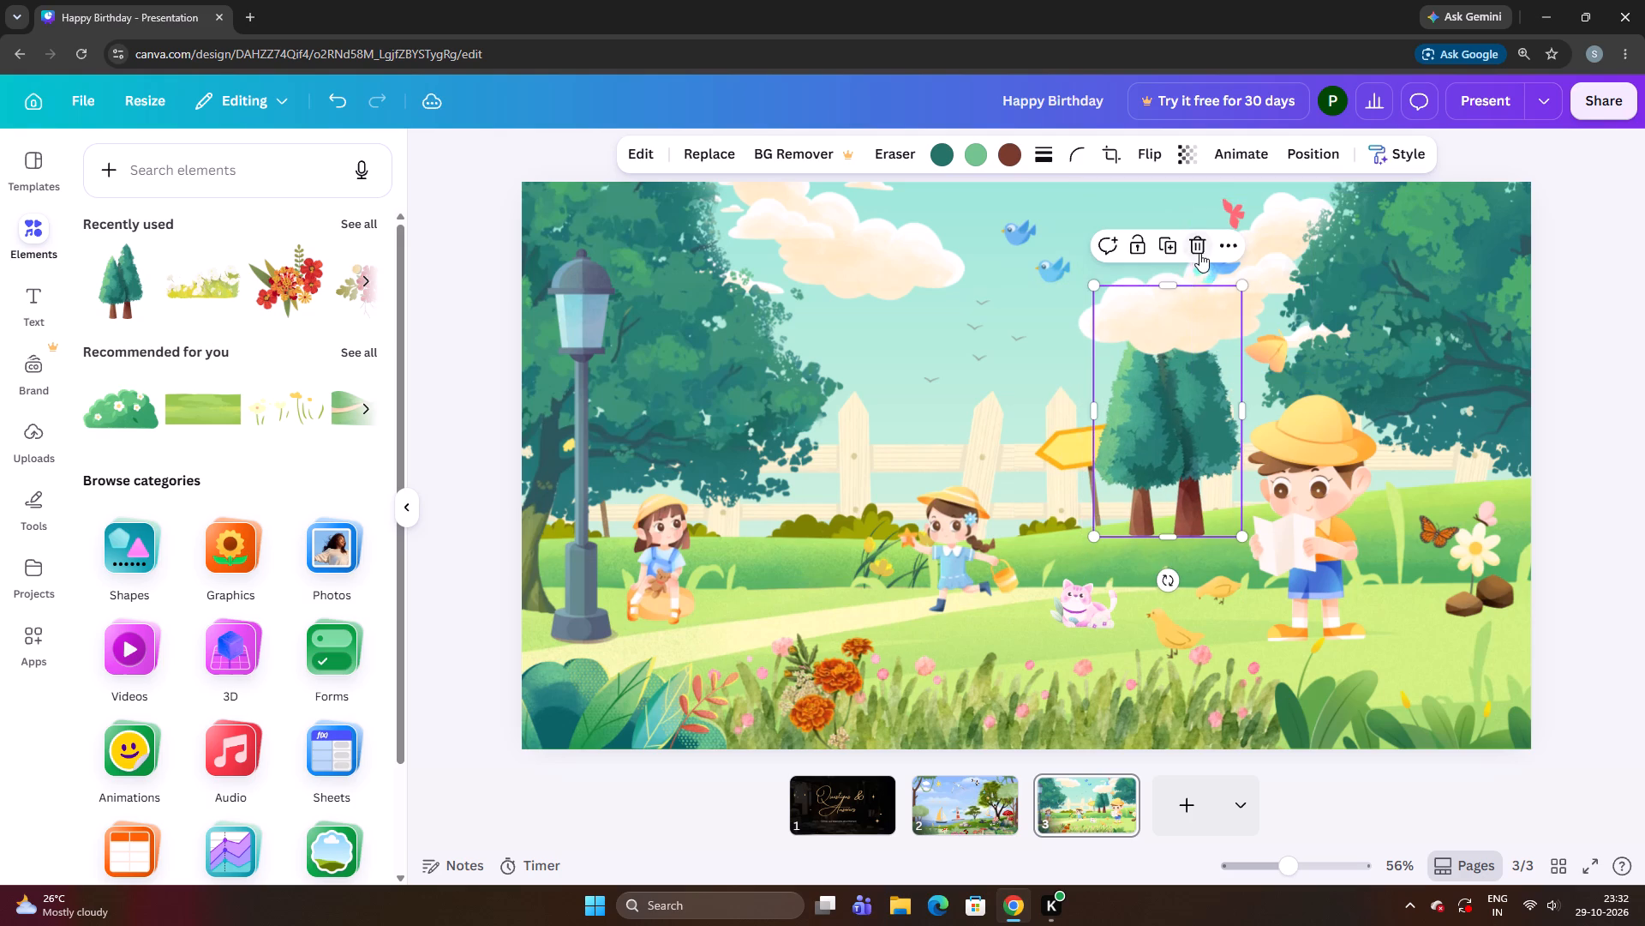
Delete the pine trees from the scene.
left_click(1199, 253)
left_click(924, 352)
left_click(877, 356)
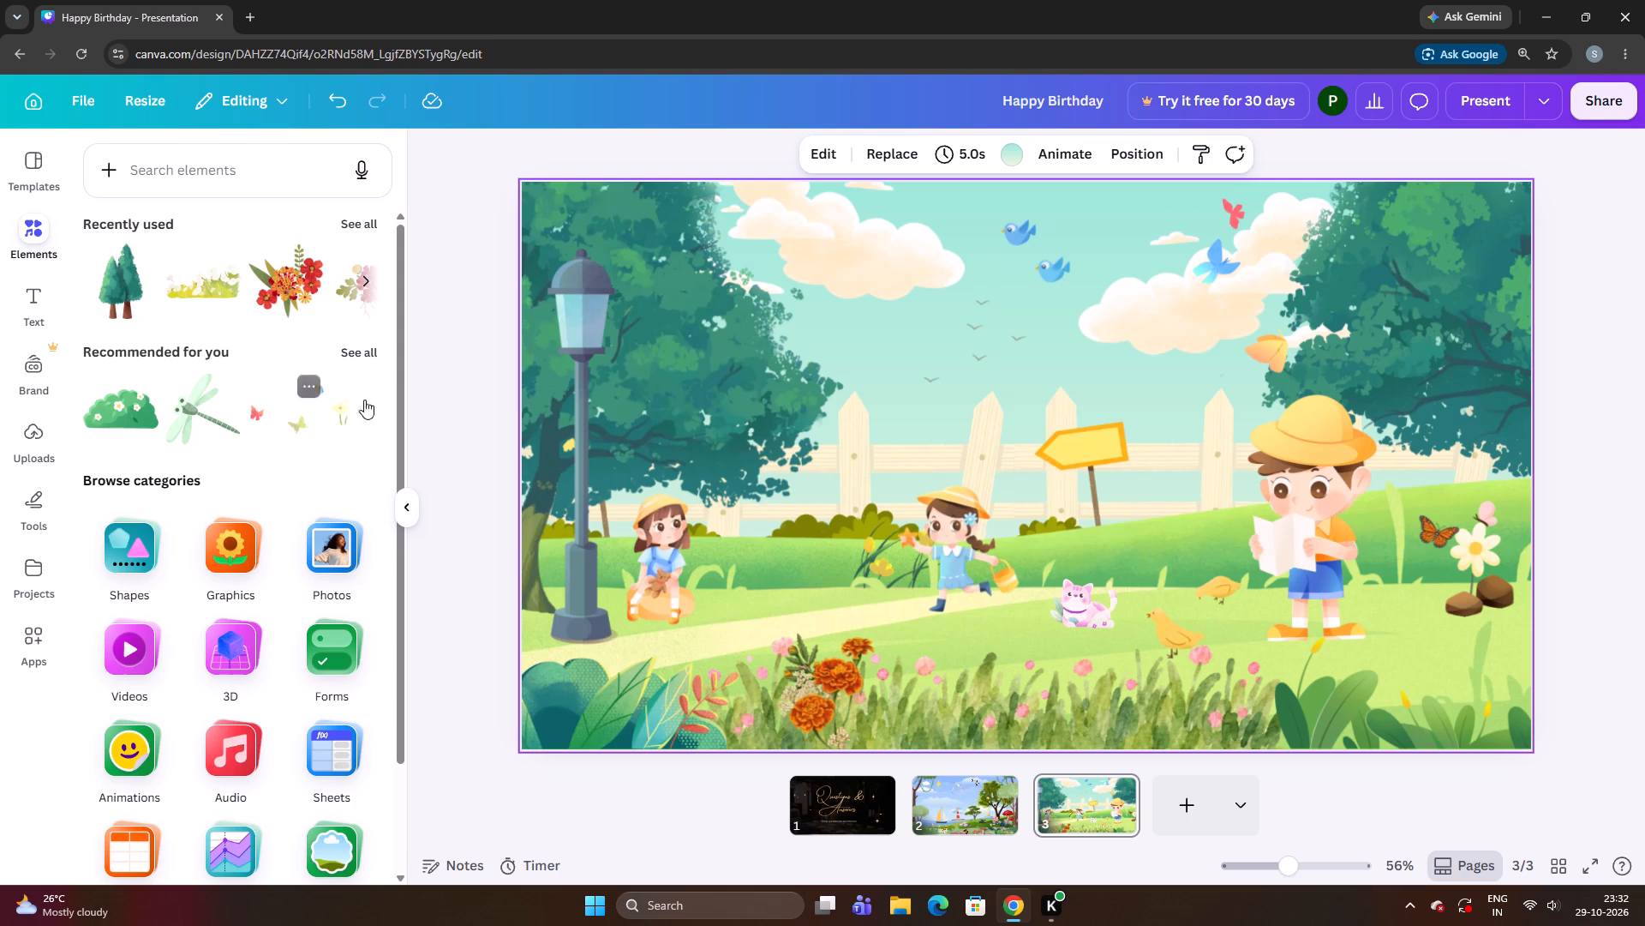
Add the recommended graphic of three butterflies to the scene and shrink it to roughly a quarter of its size.
left_click(290, 412)
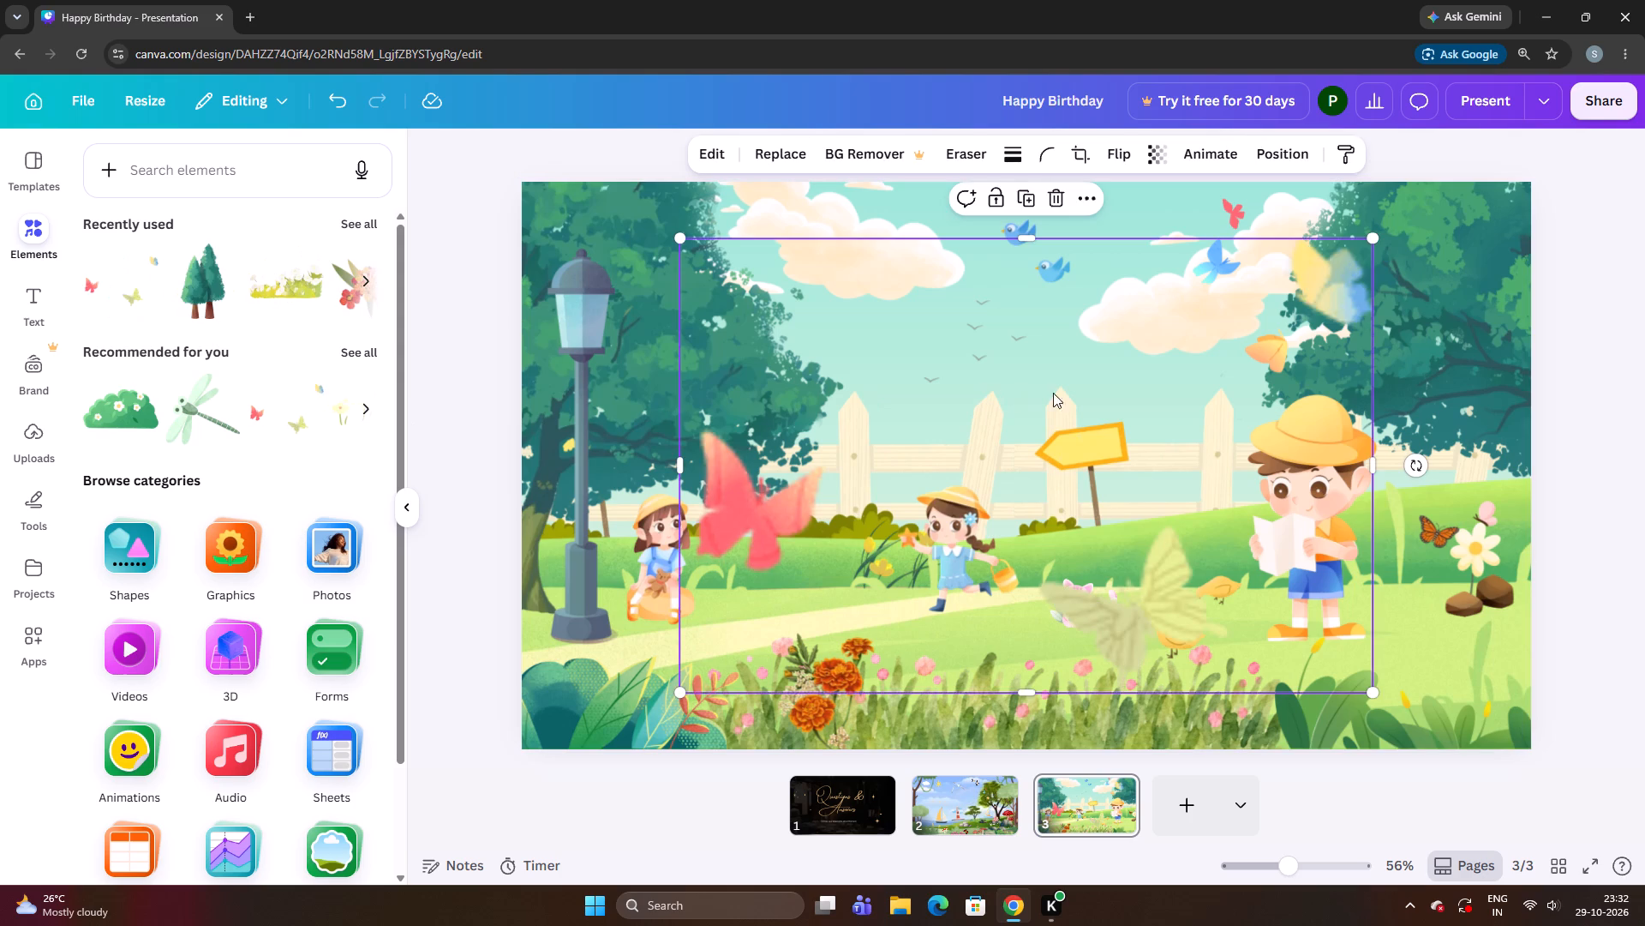
left_click_drag(1107, 393, 984, 361)
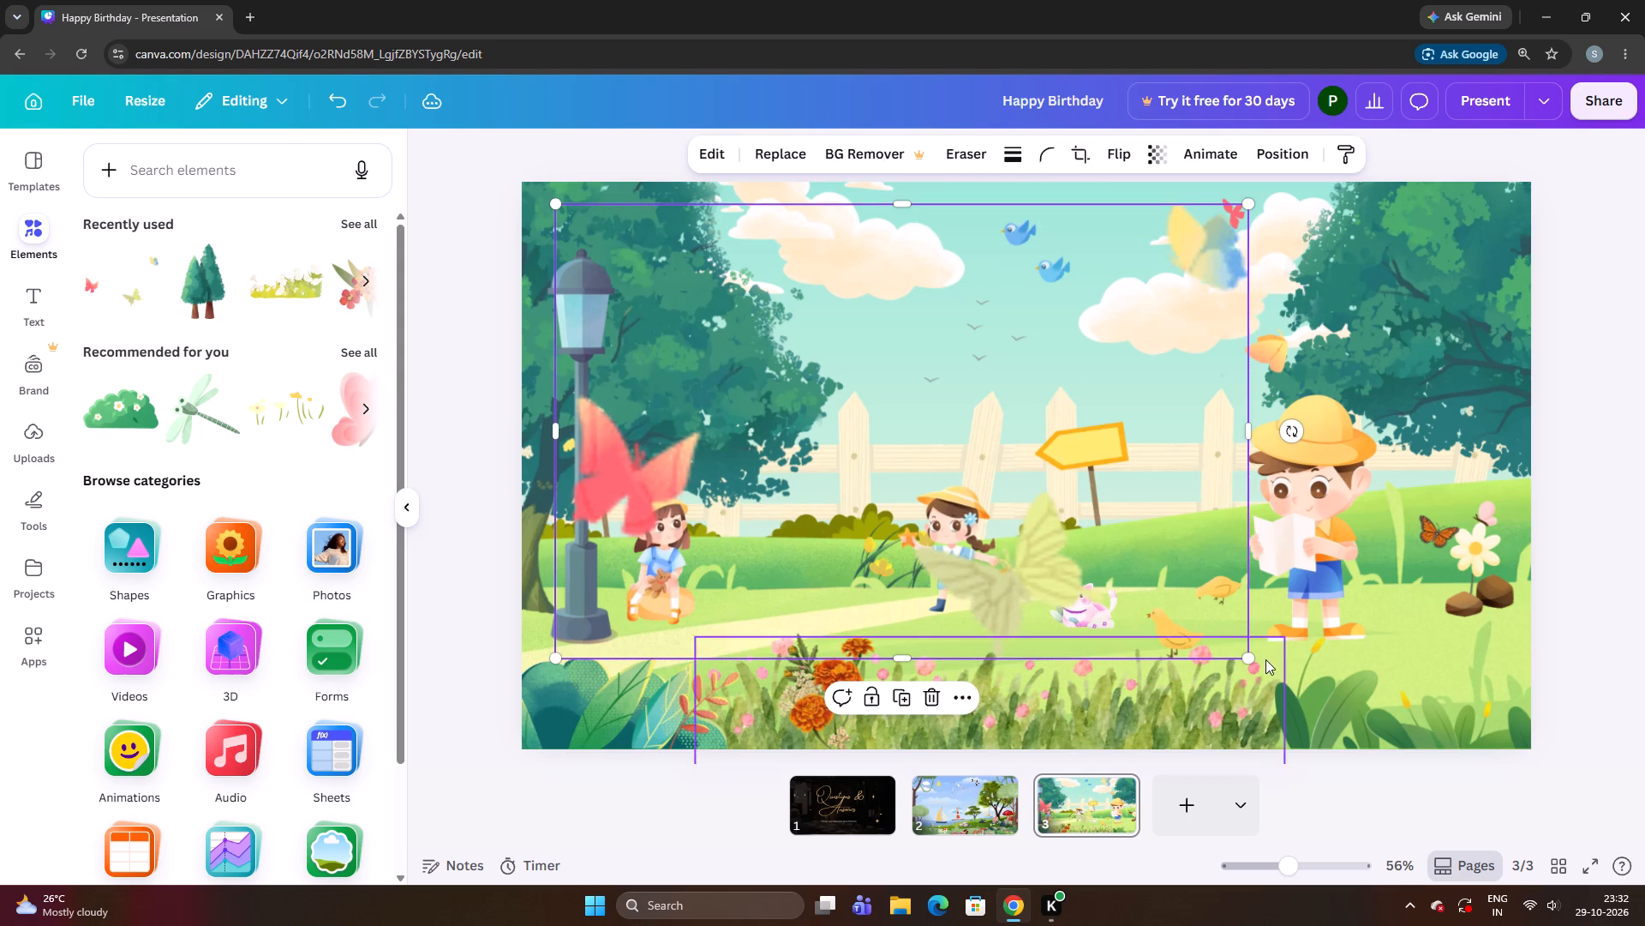
left_click_drag(1239, 652, 1181, 610)
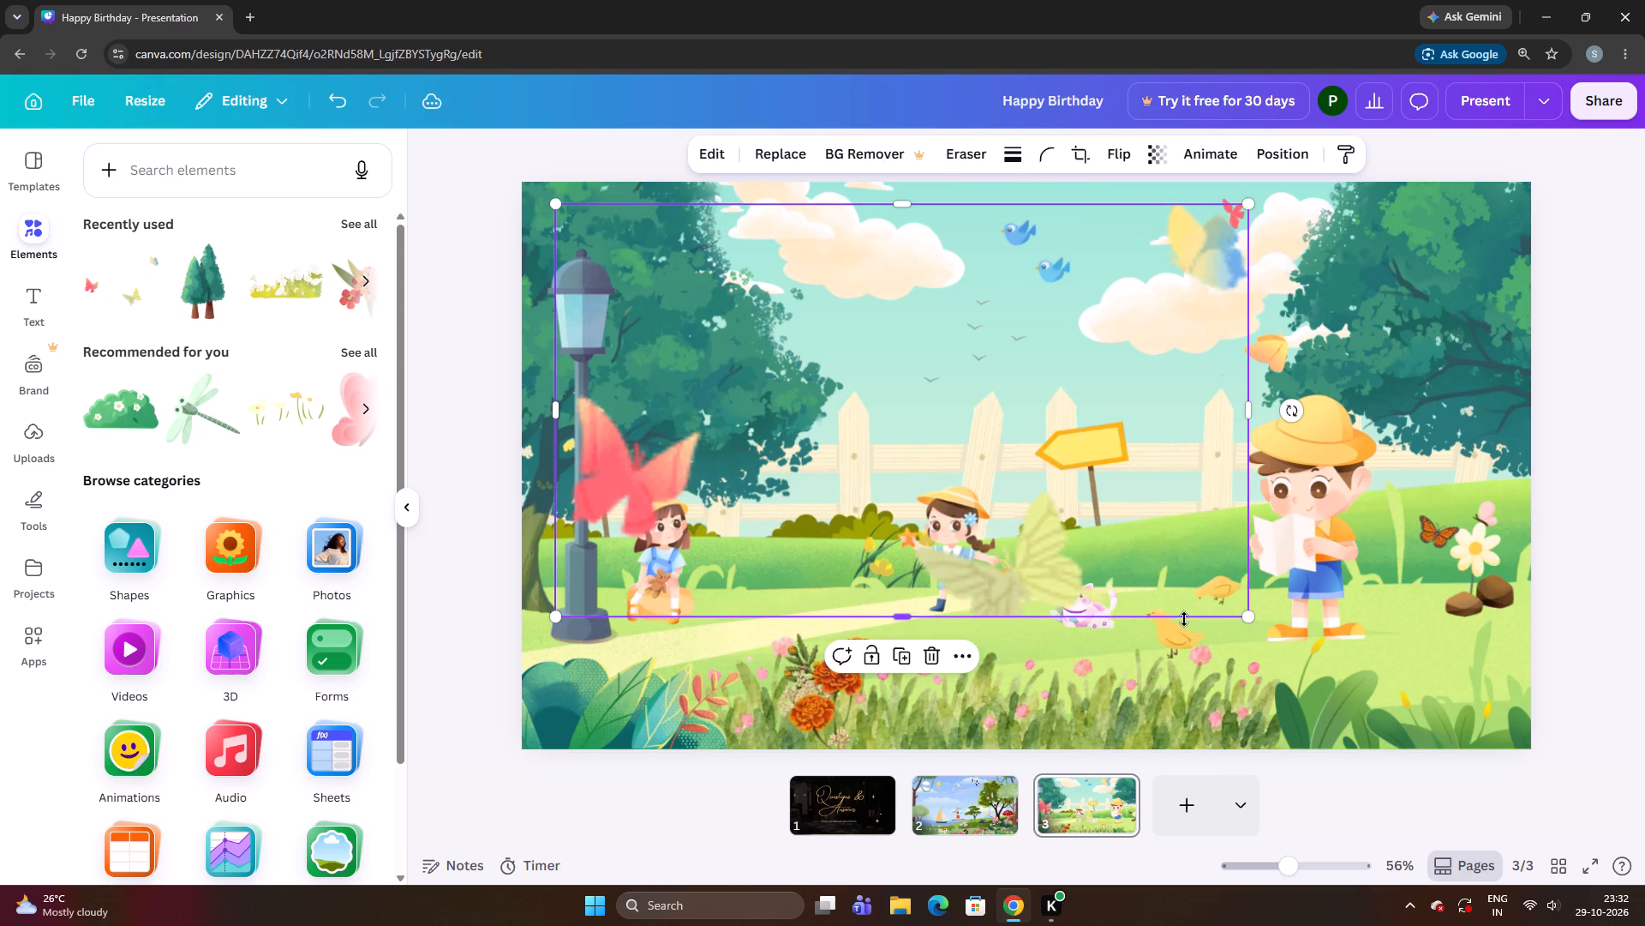
key("ctrl+z")
left_click_drag(1142, 583, 1092, 552)
left_click_drag(1191, 624, 787, 320)
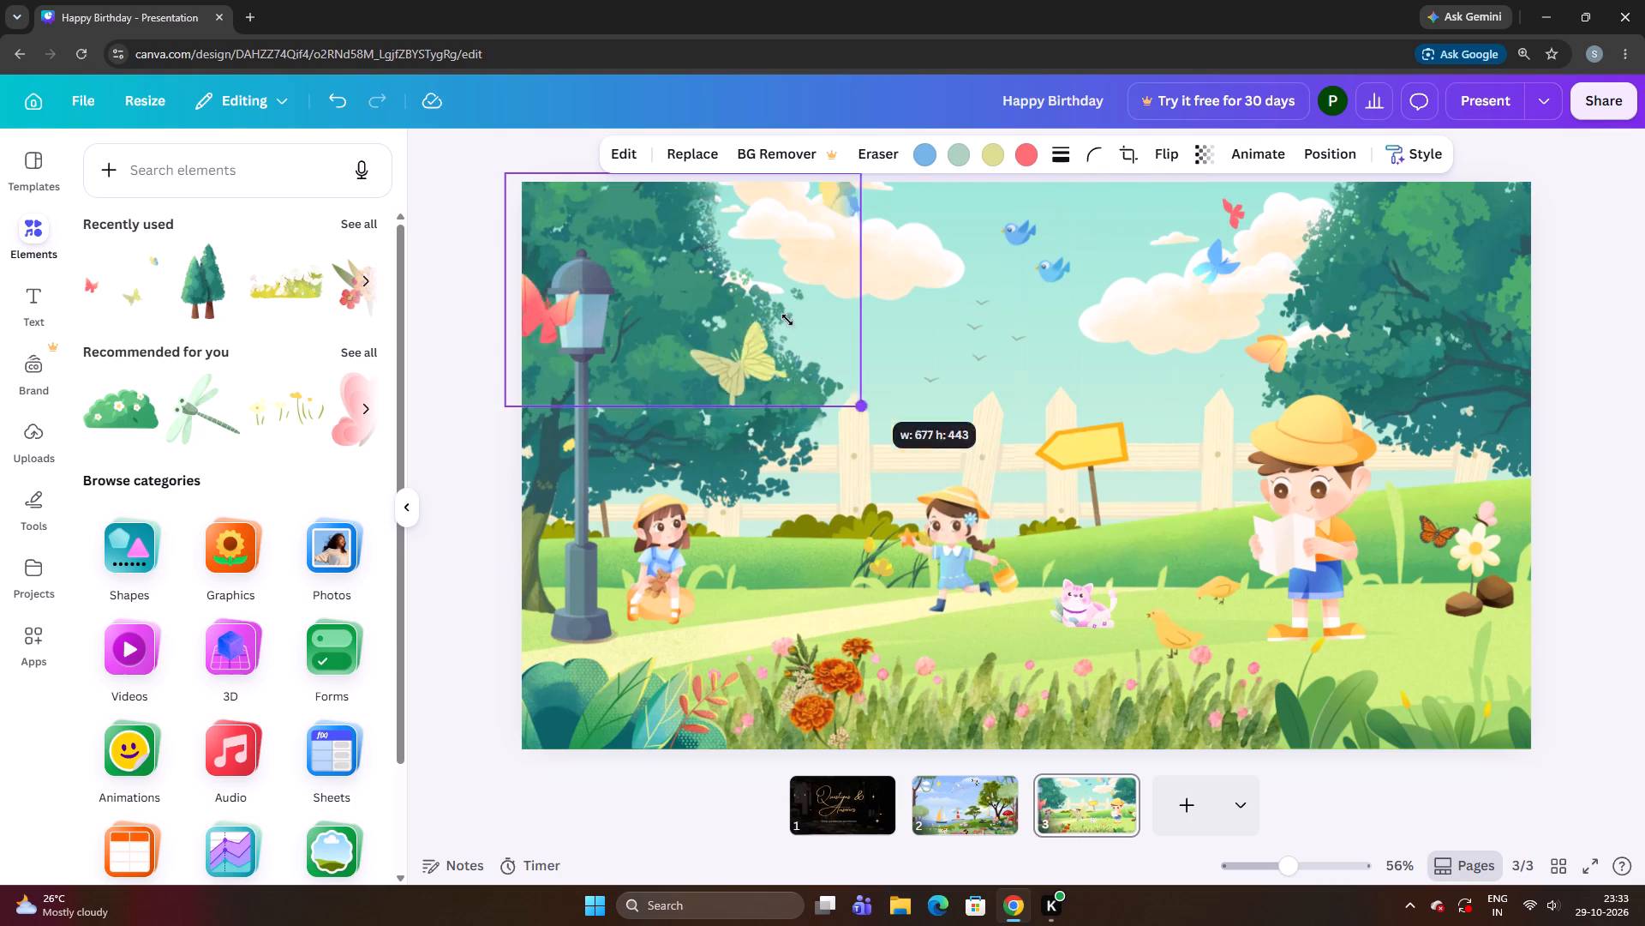
left_click_drag(787, 320, 703, 255)
Place the three butterflies over the tree foliage beside the street lamp, above the seated girl, and shrink them slightly more.
left_click_drag(655, 240, 721, 356)
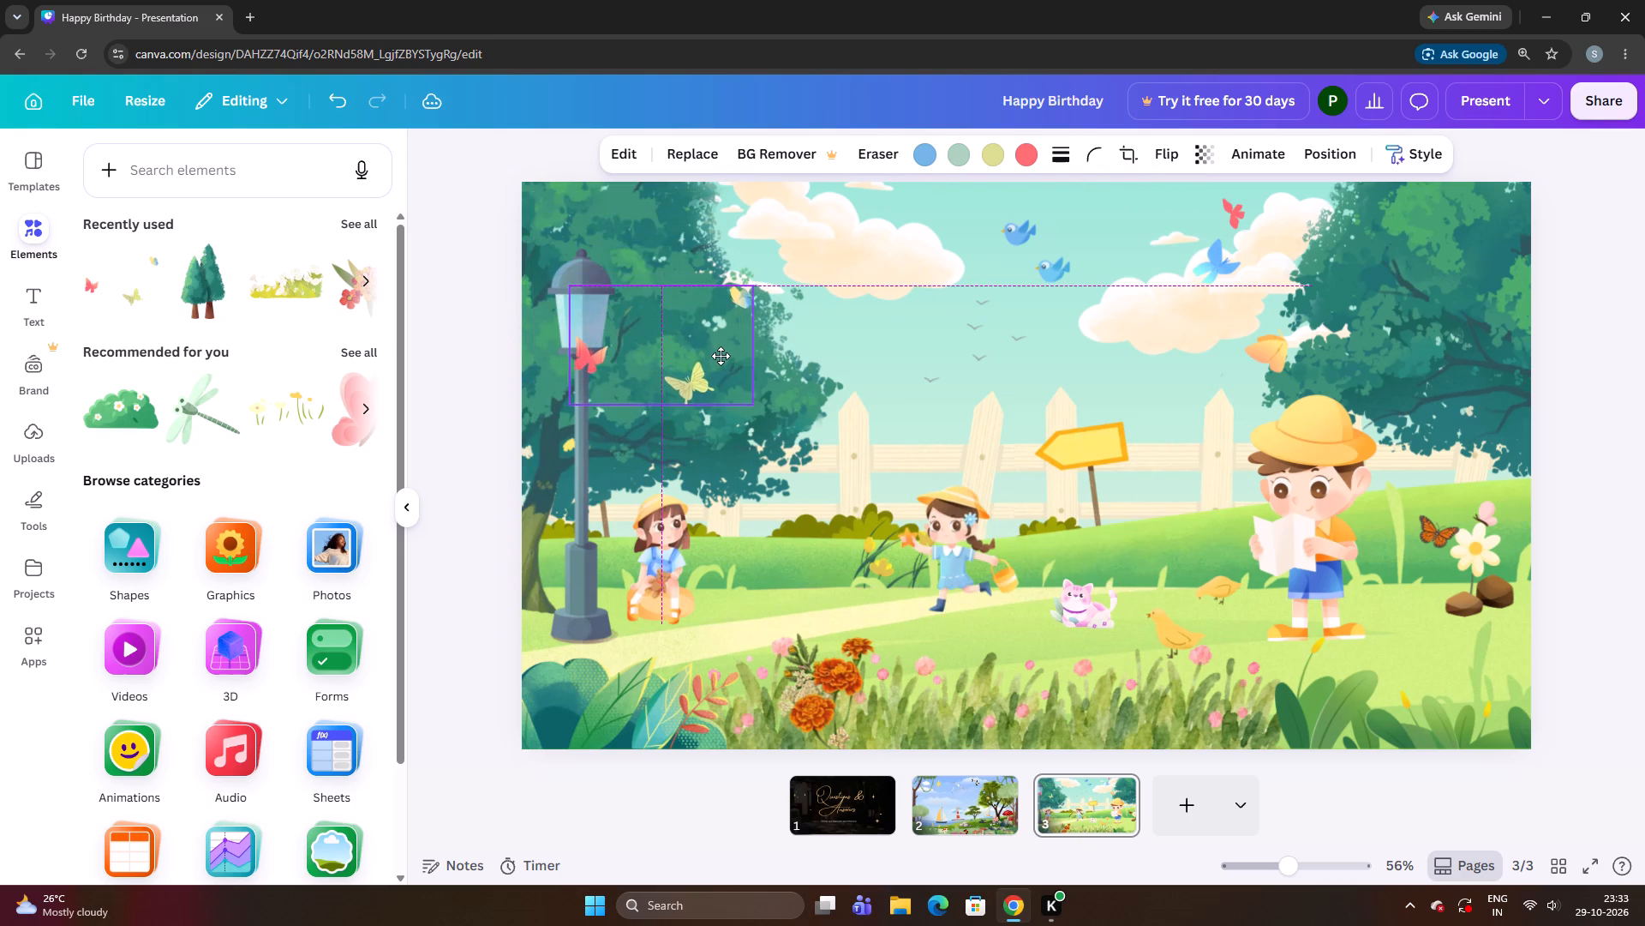
left_click_drag(721, 356, 737, 382)
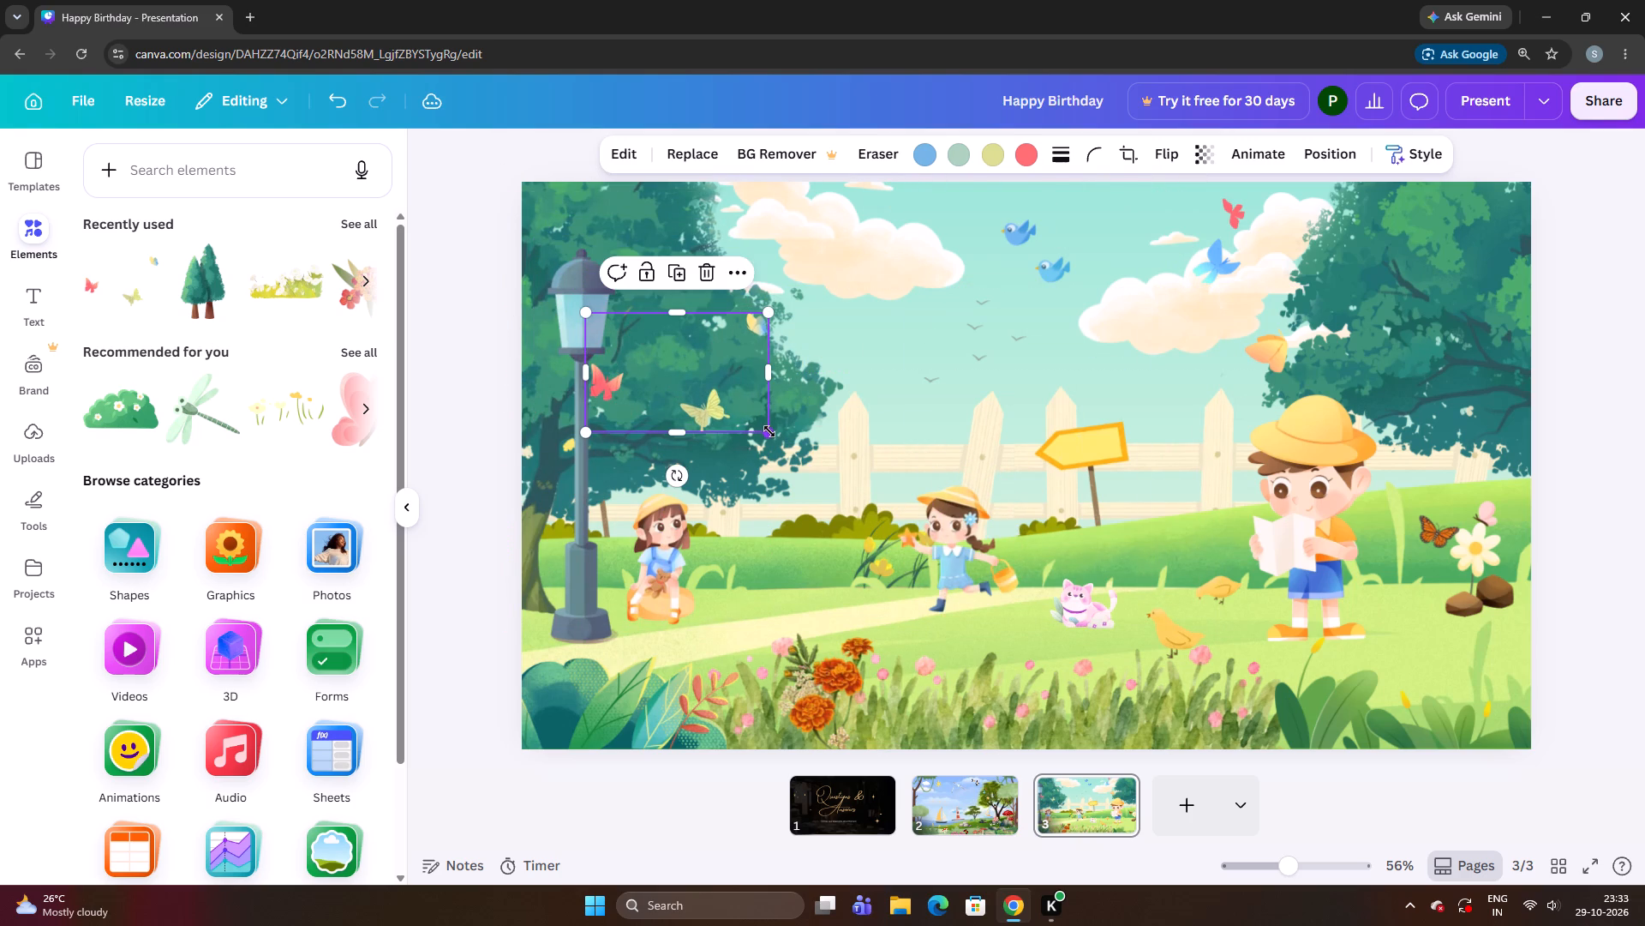
left_click_drag(769, 431, 723, 403)
left_click_drag(691, 384, 721, 392)
left_click(721, 392)
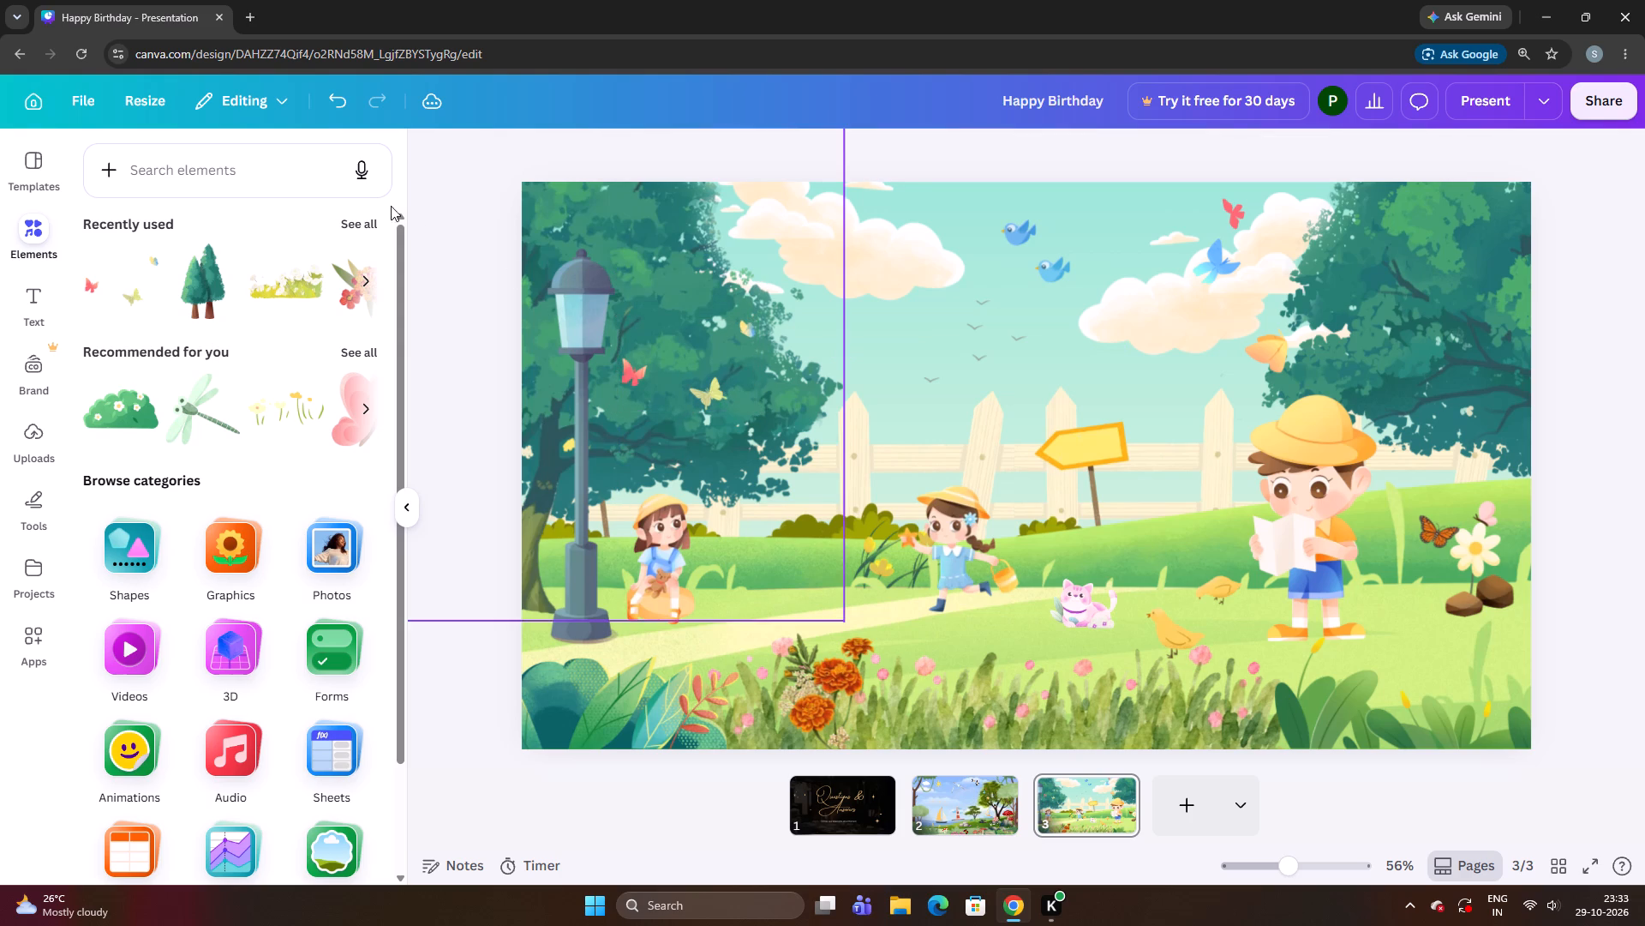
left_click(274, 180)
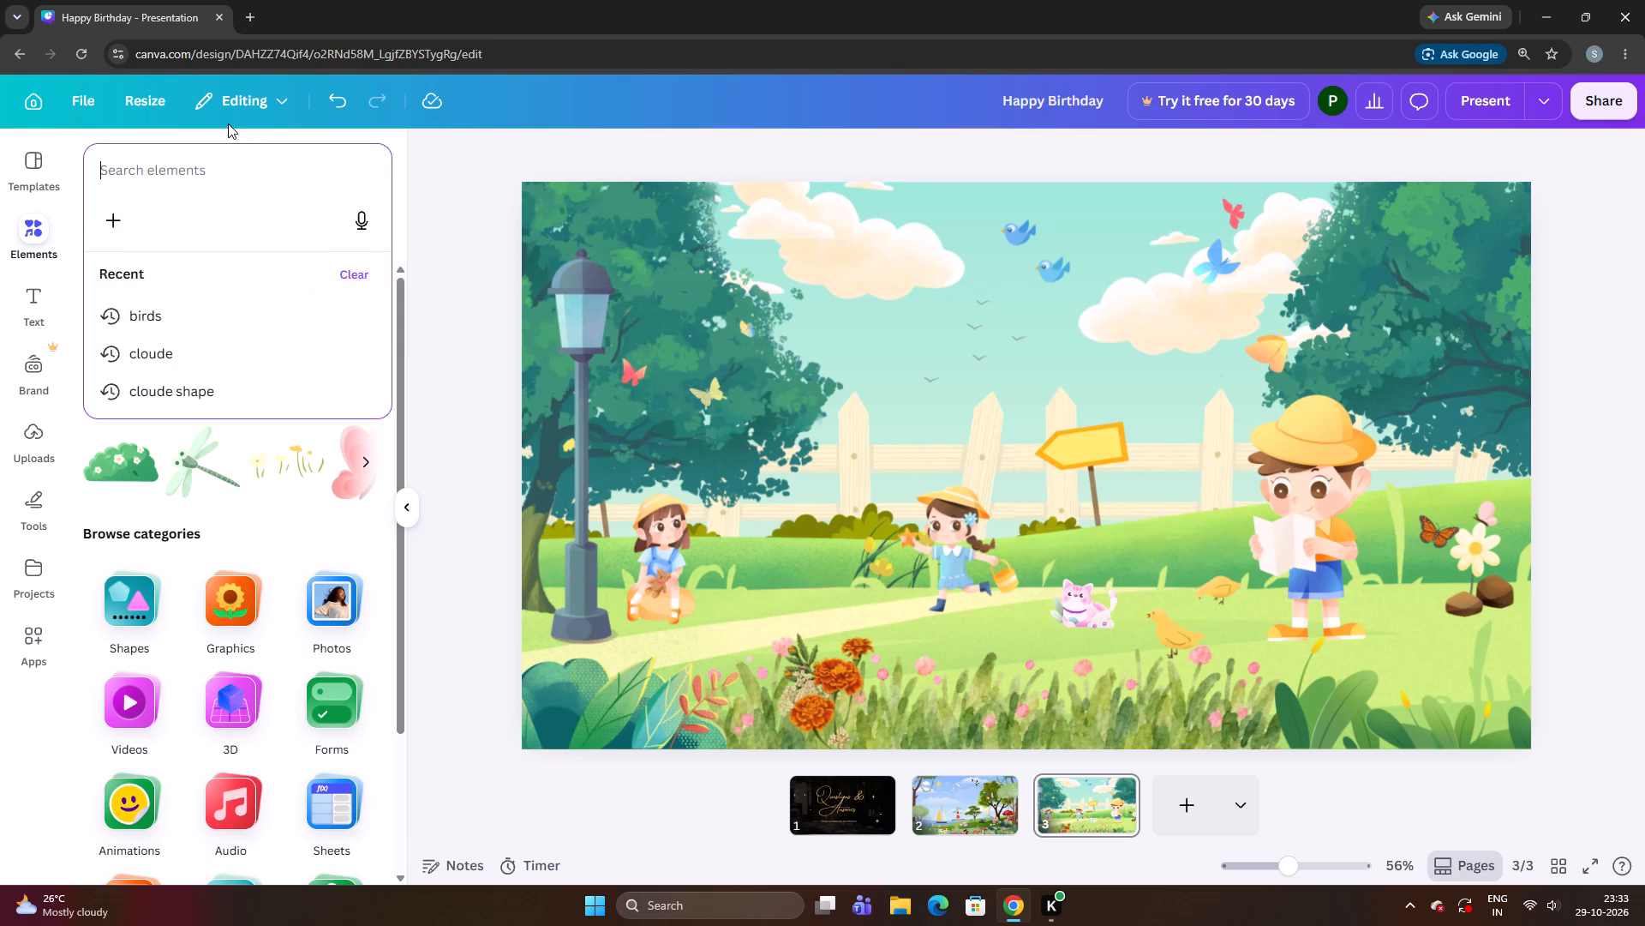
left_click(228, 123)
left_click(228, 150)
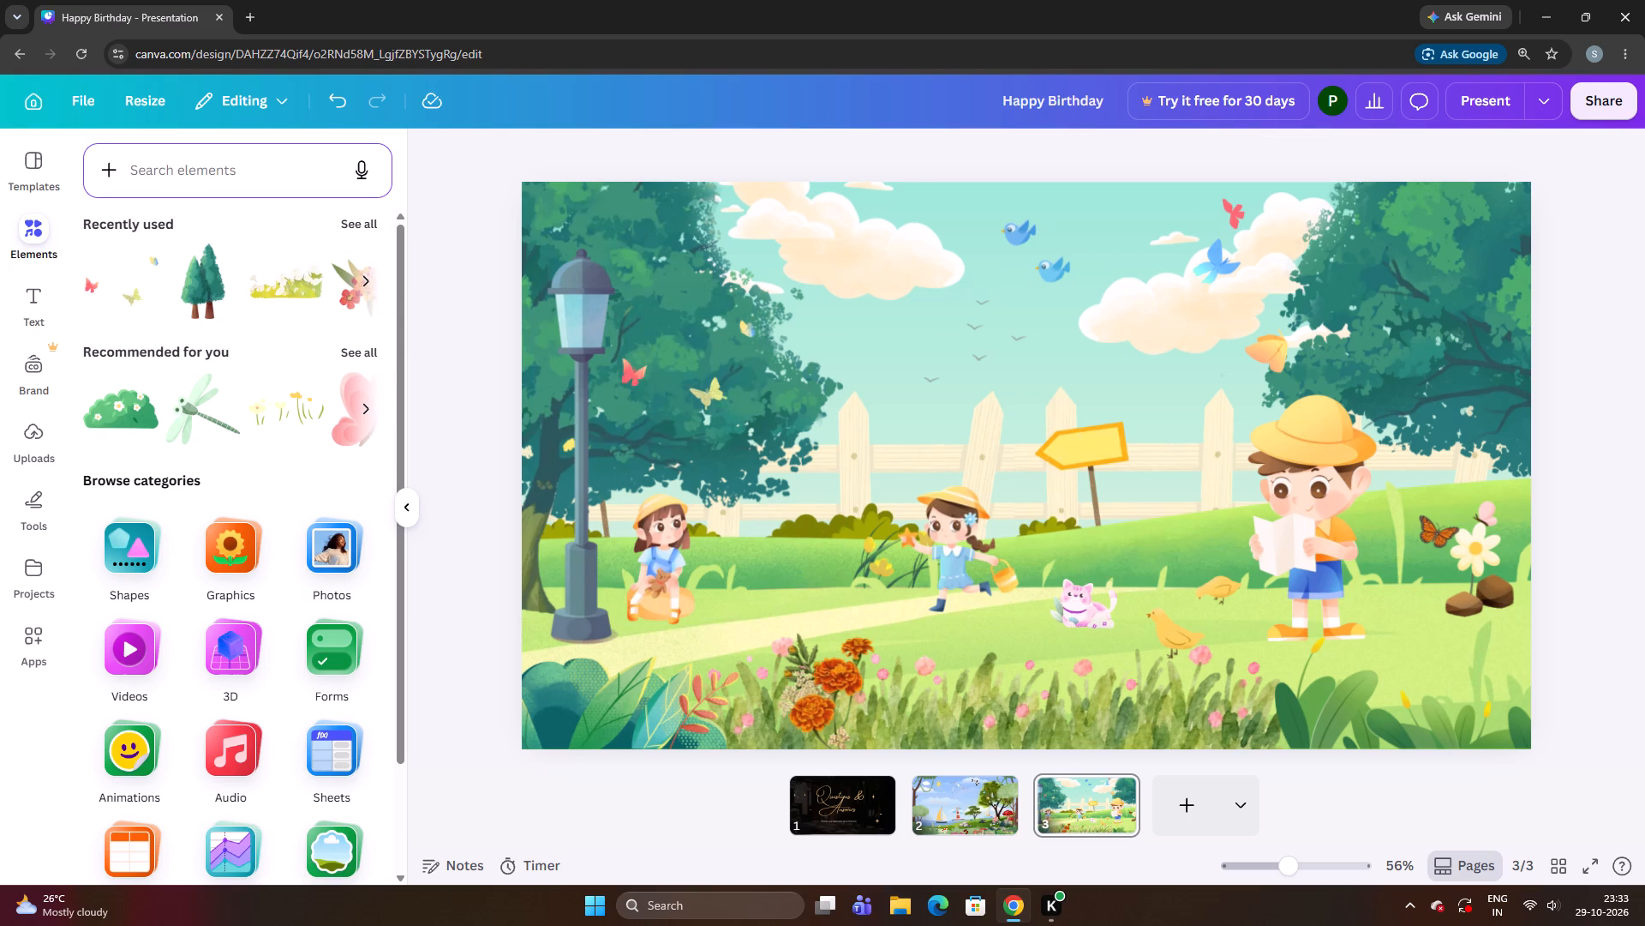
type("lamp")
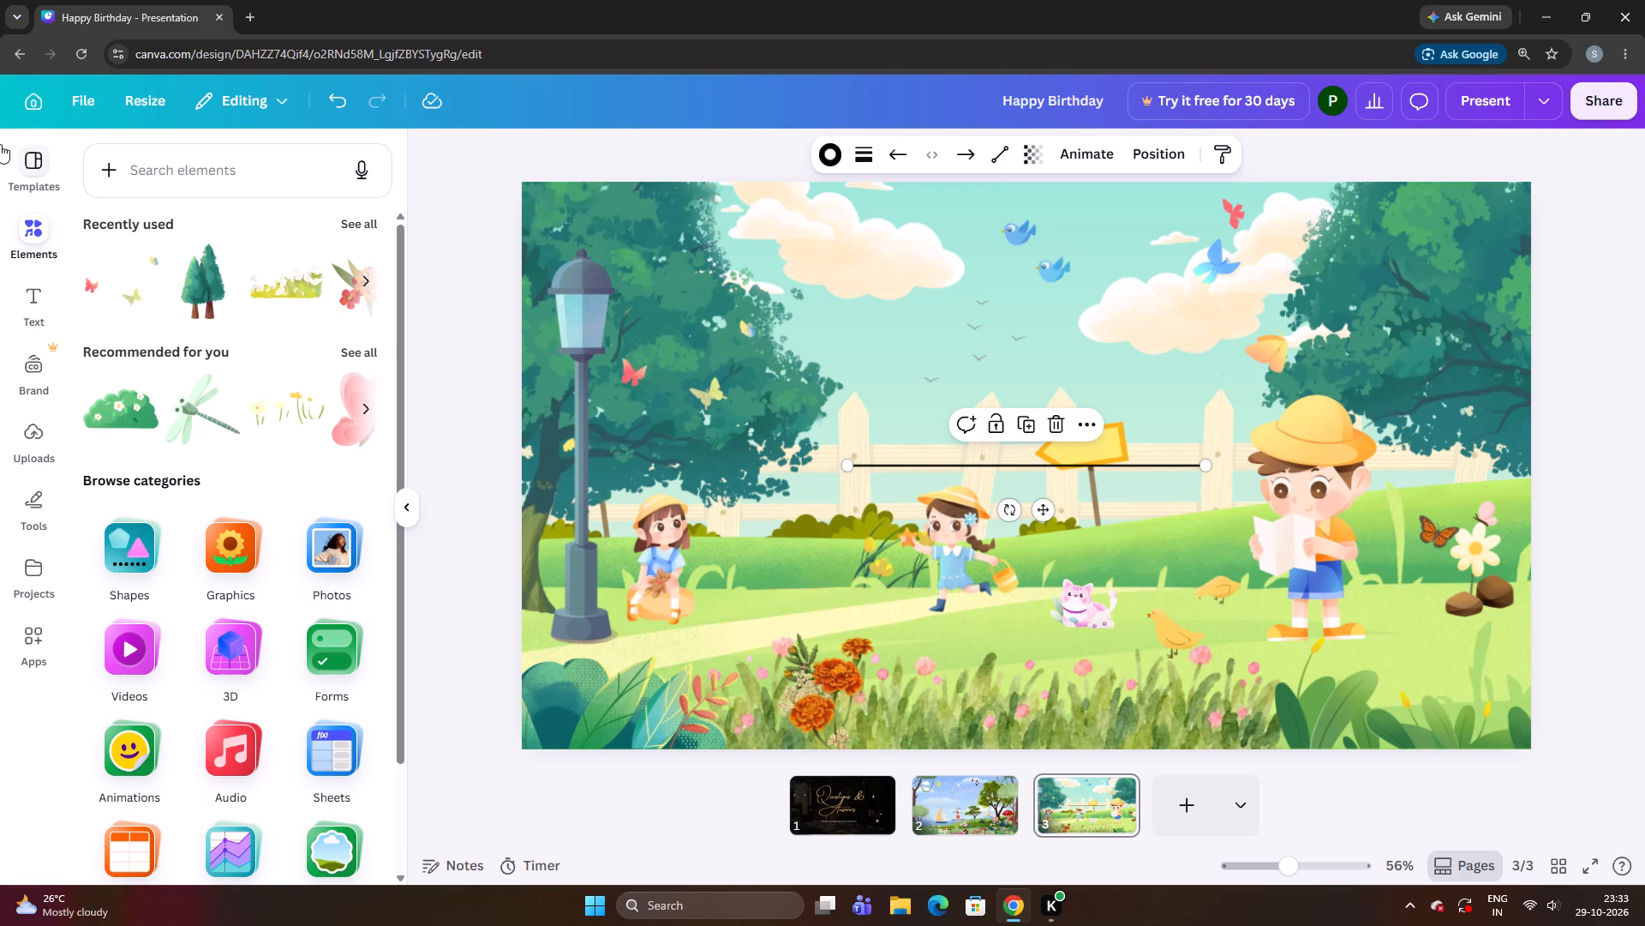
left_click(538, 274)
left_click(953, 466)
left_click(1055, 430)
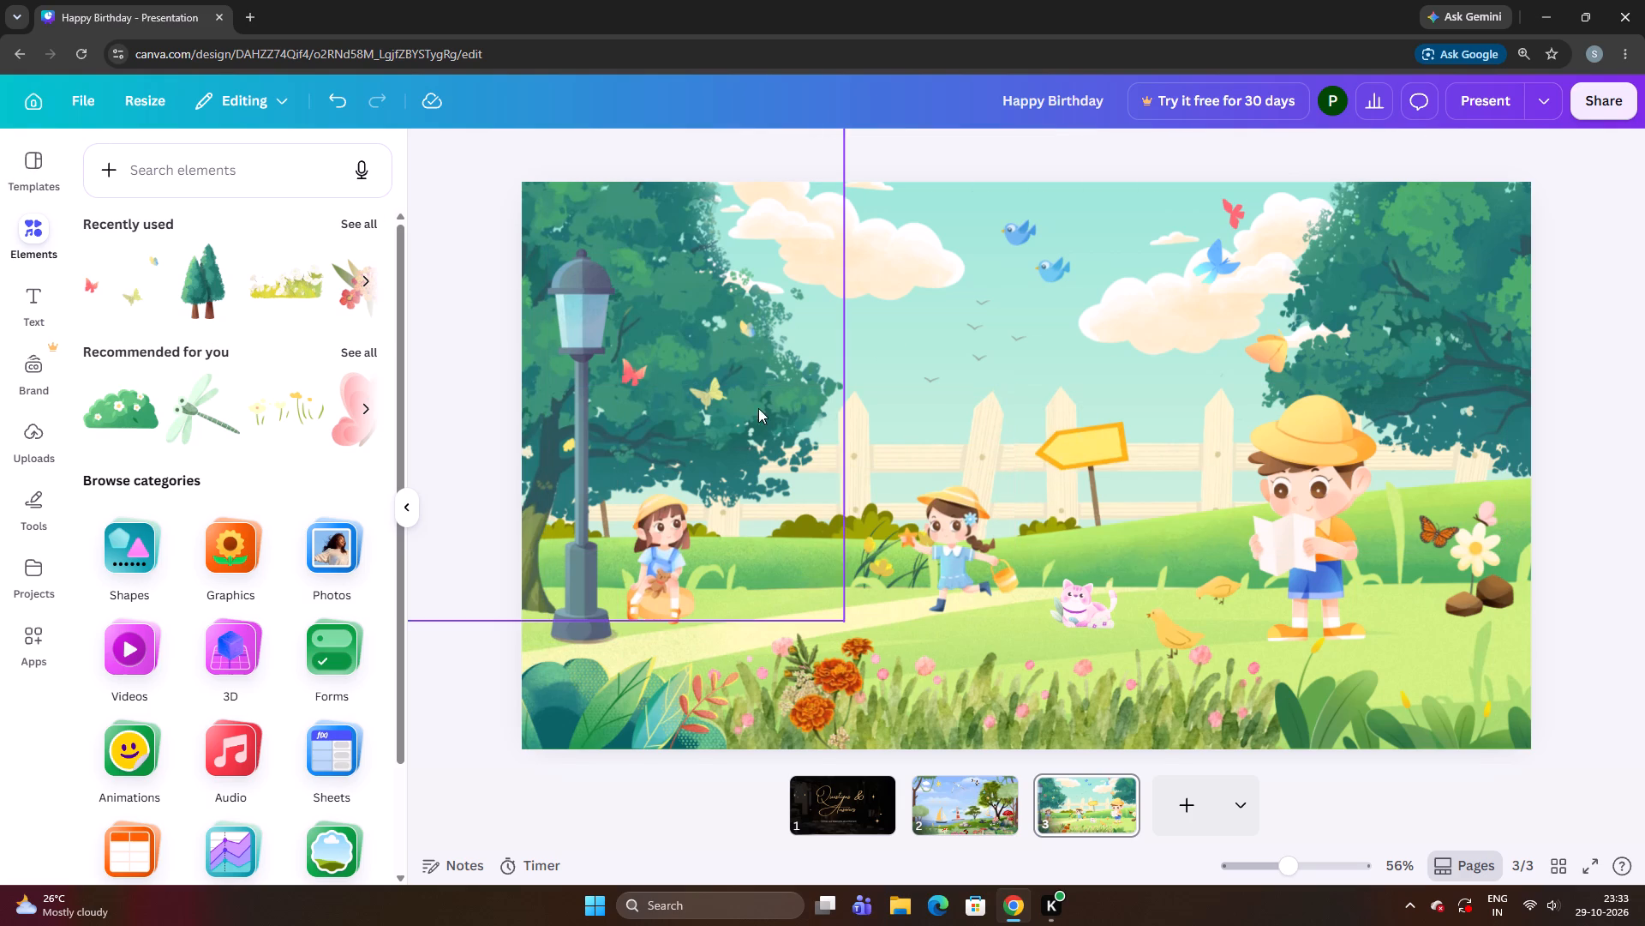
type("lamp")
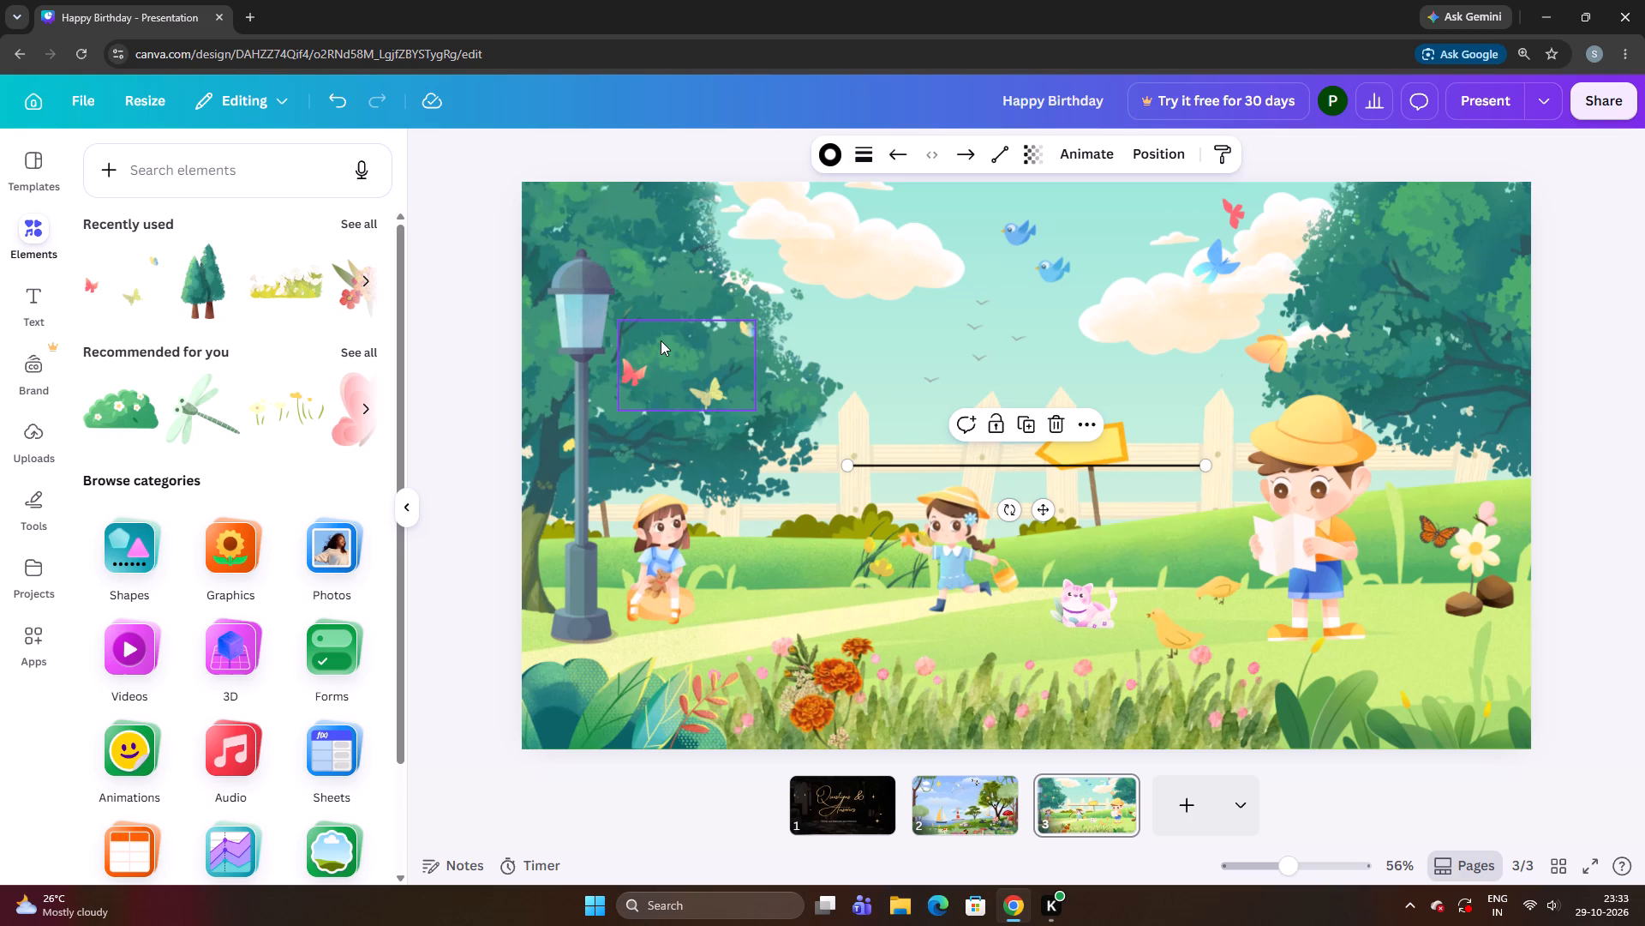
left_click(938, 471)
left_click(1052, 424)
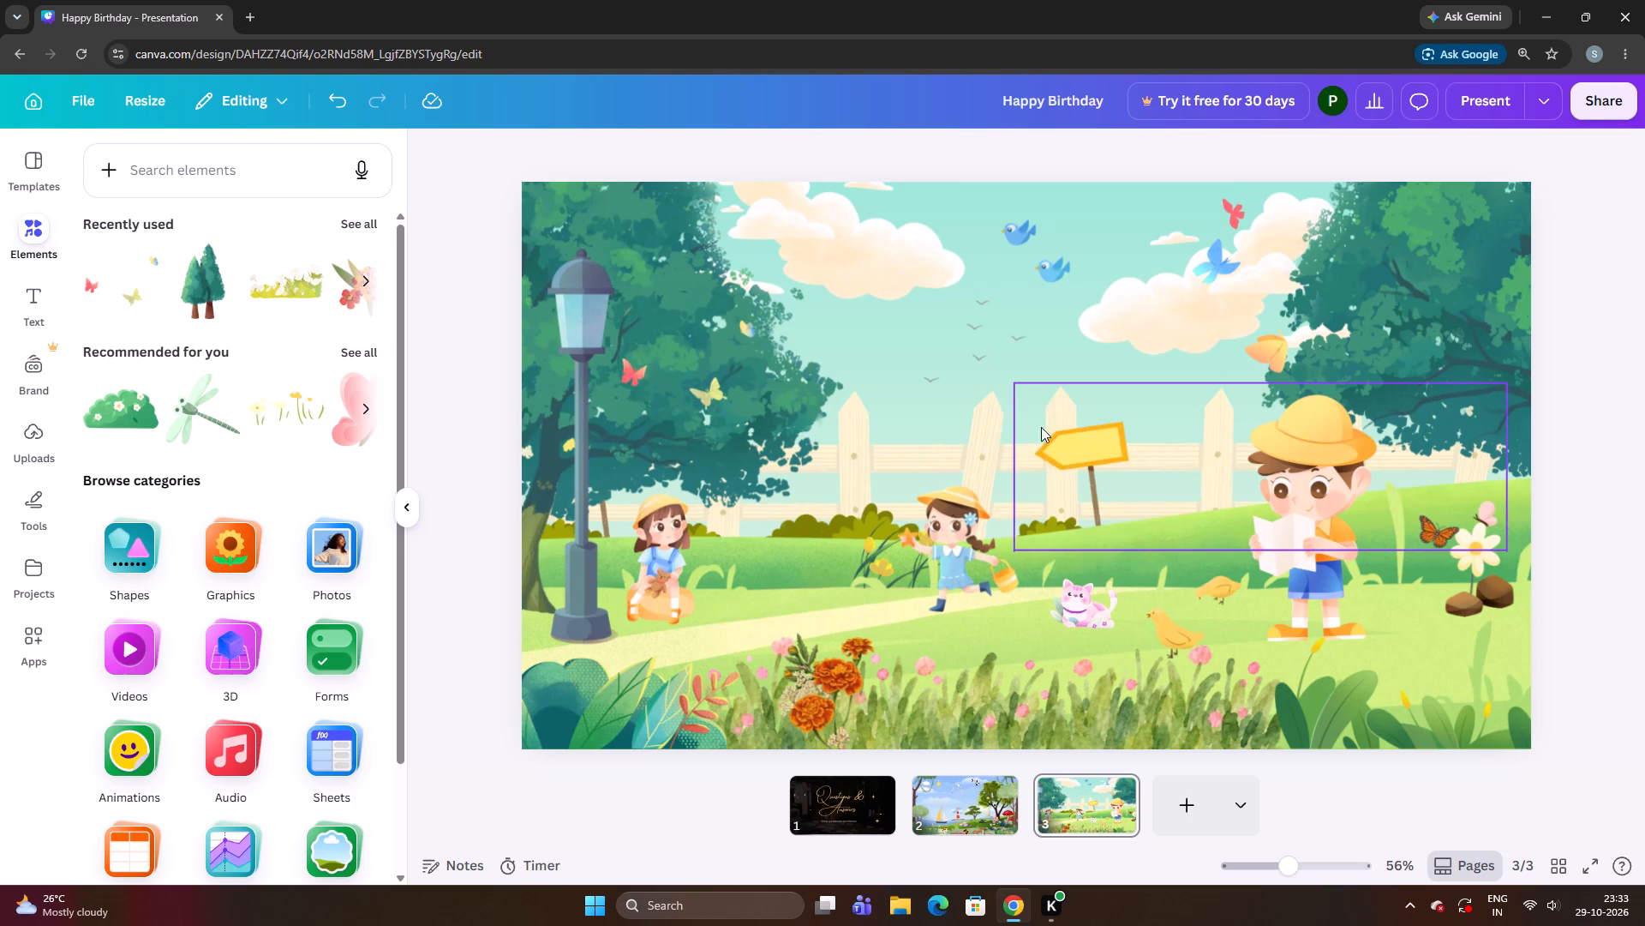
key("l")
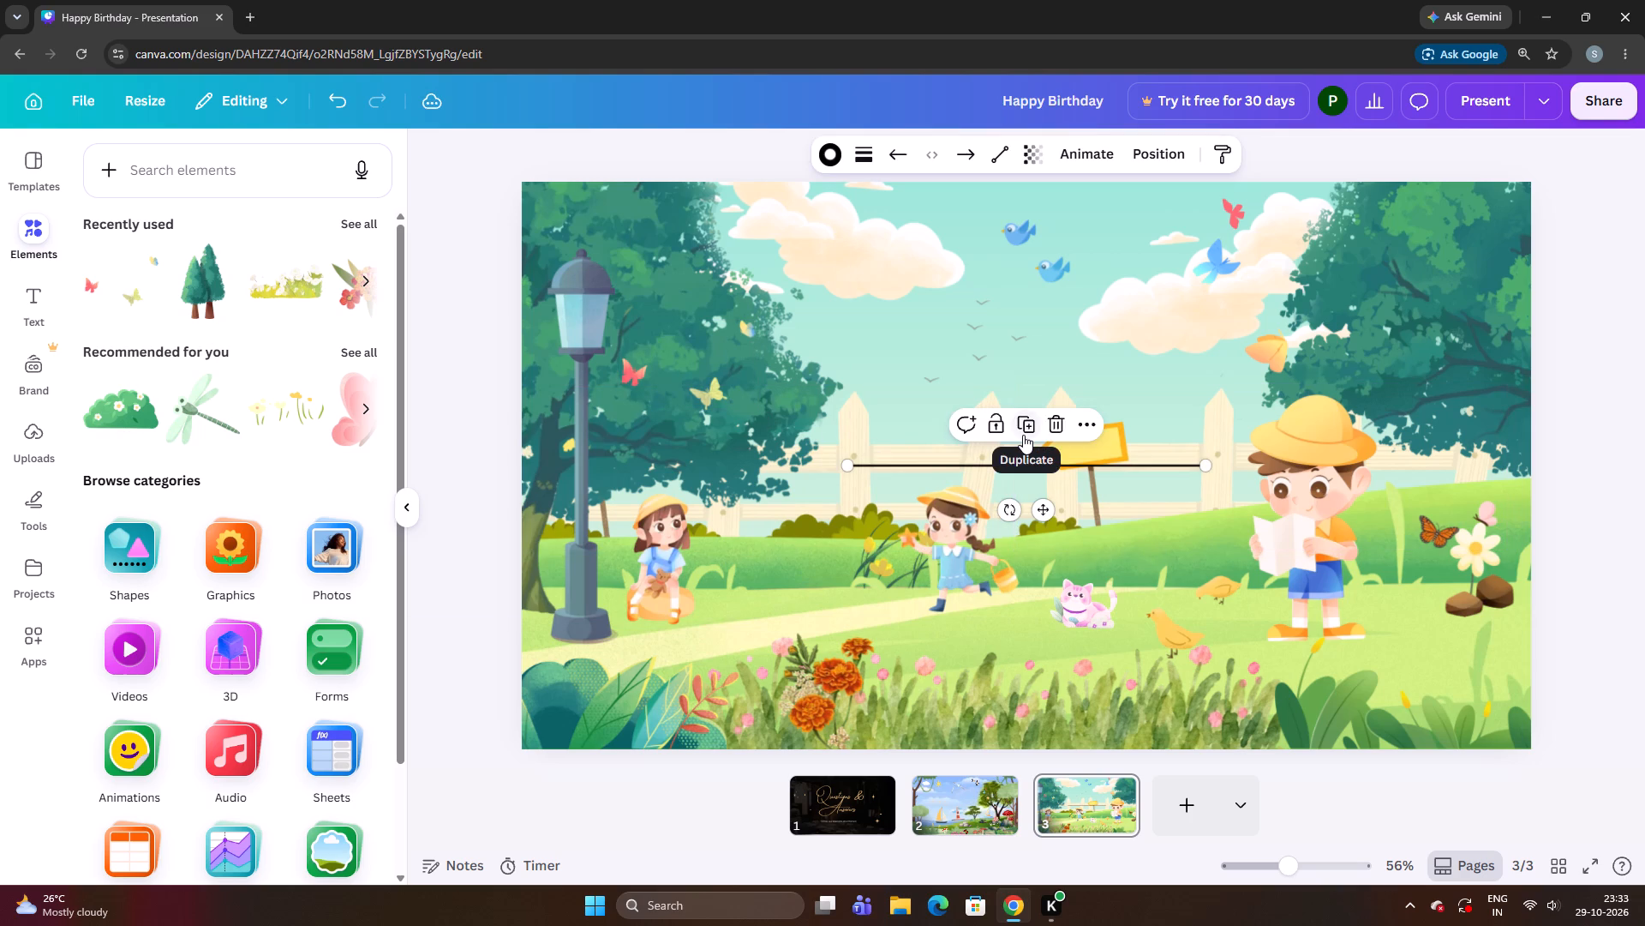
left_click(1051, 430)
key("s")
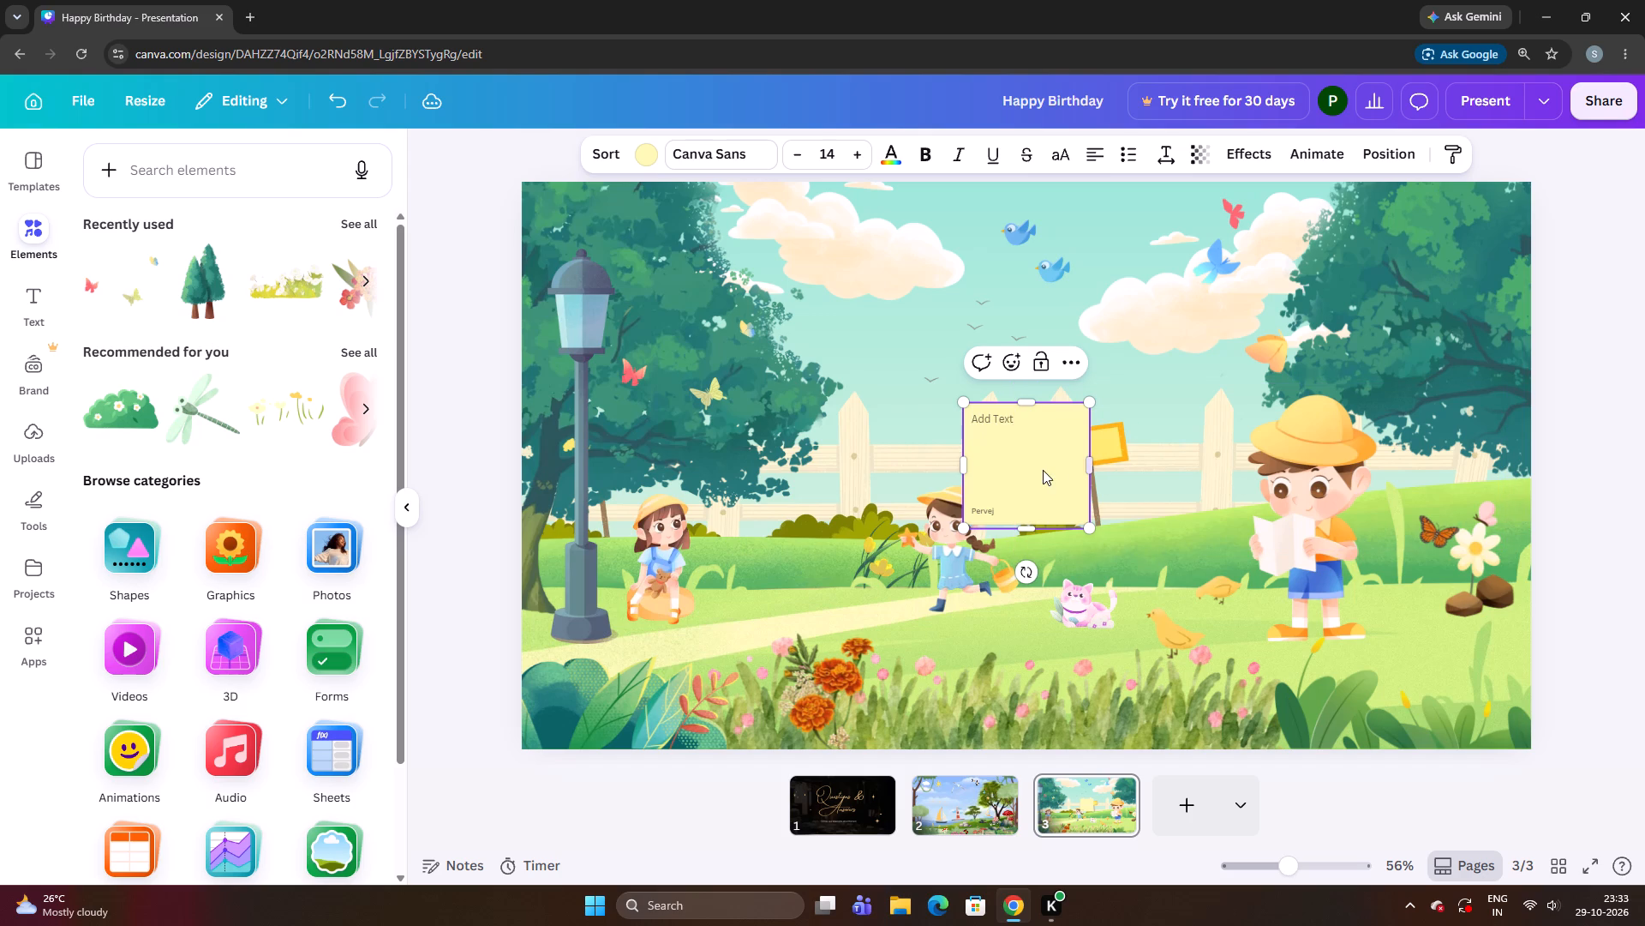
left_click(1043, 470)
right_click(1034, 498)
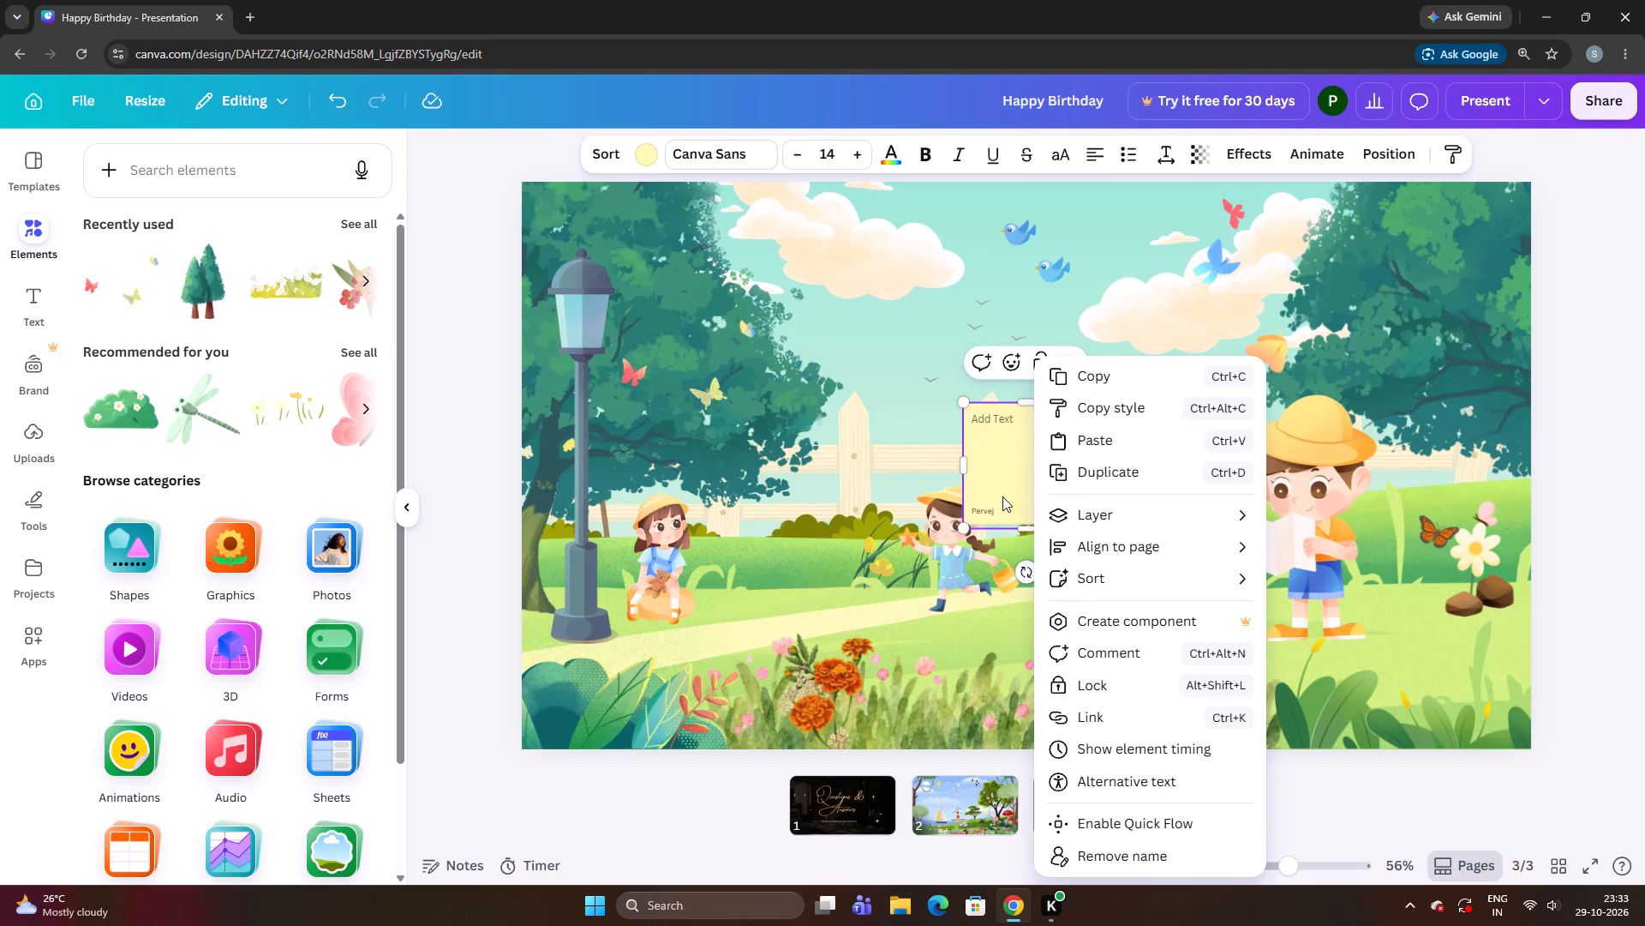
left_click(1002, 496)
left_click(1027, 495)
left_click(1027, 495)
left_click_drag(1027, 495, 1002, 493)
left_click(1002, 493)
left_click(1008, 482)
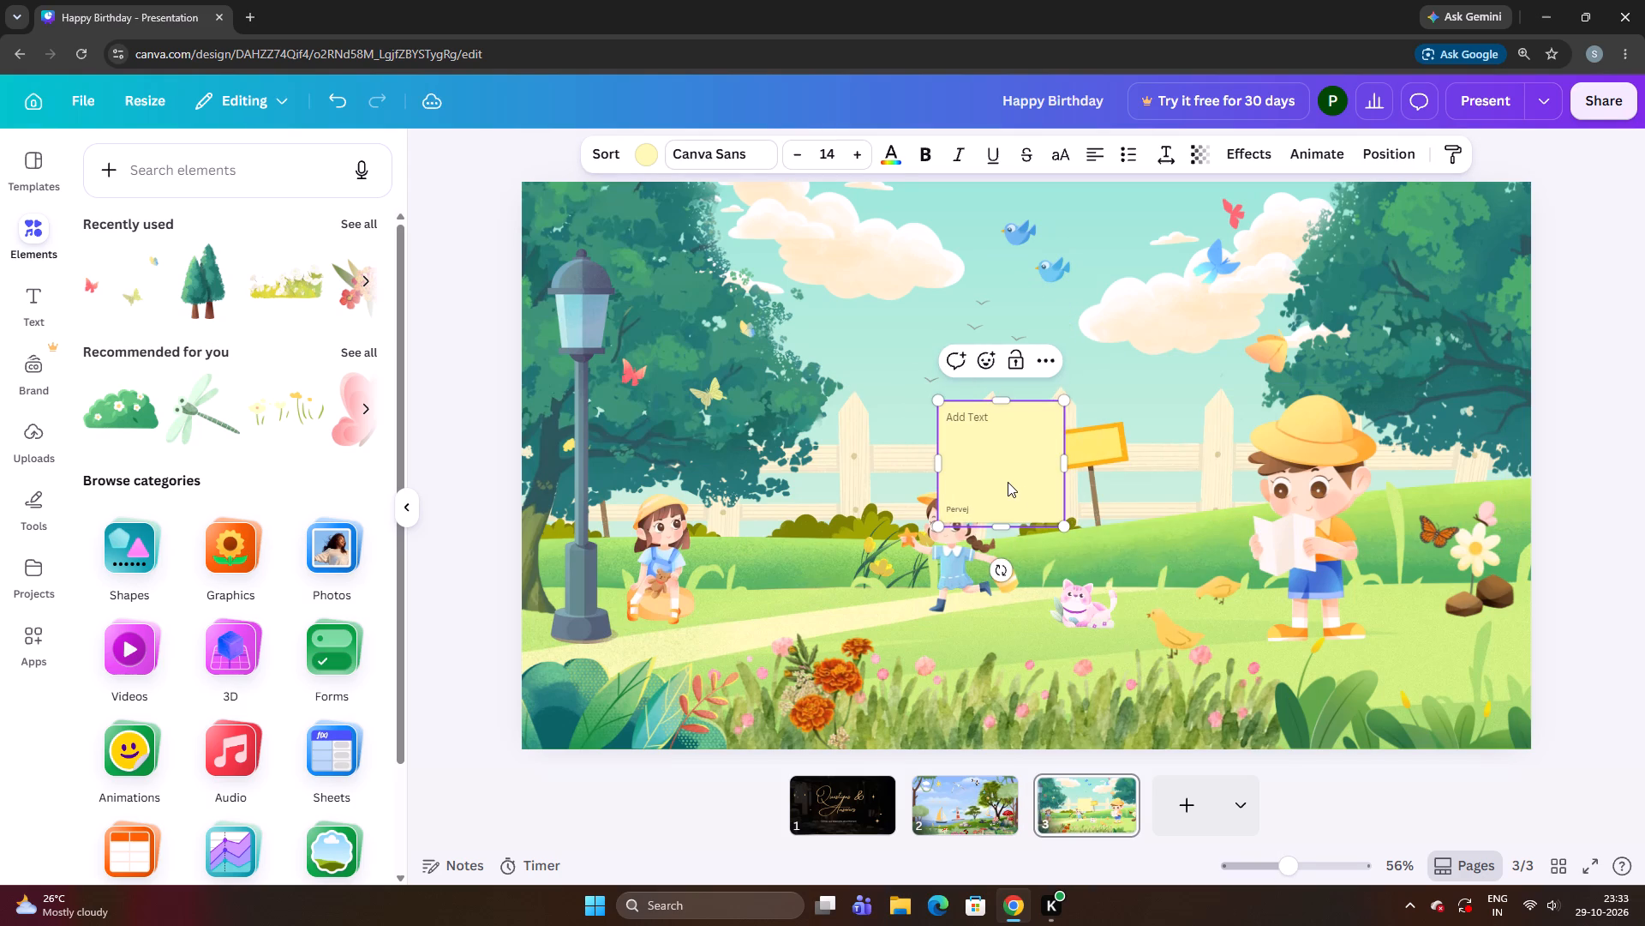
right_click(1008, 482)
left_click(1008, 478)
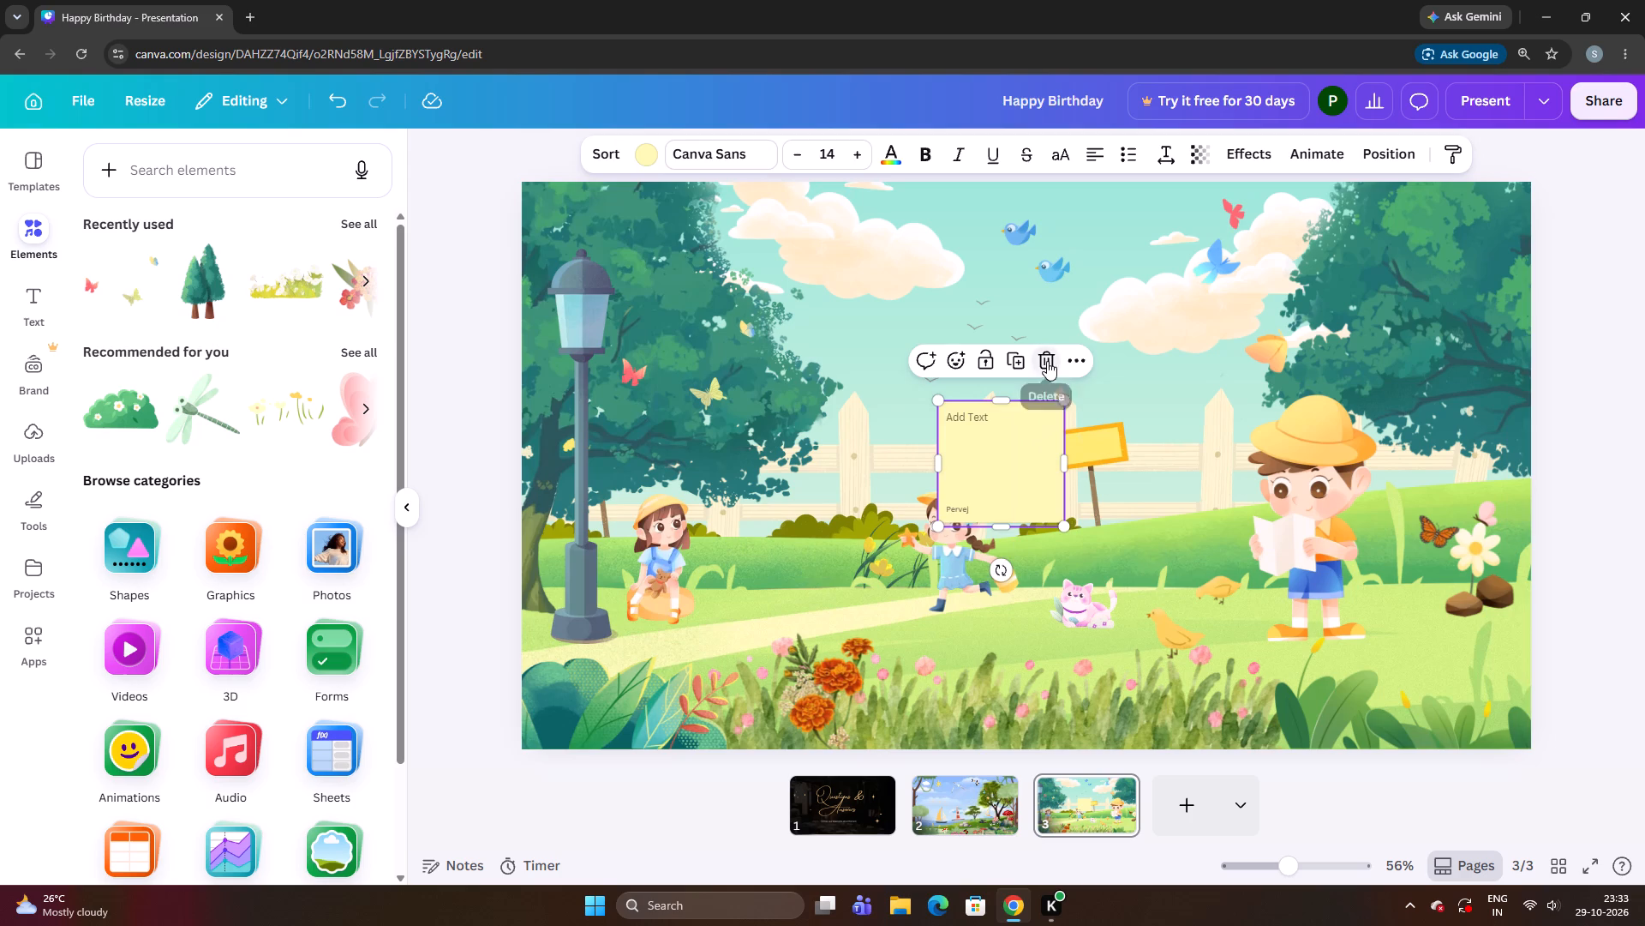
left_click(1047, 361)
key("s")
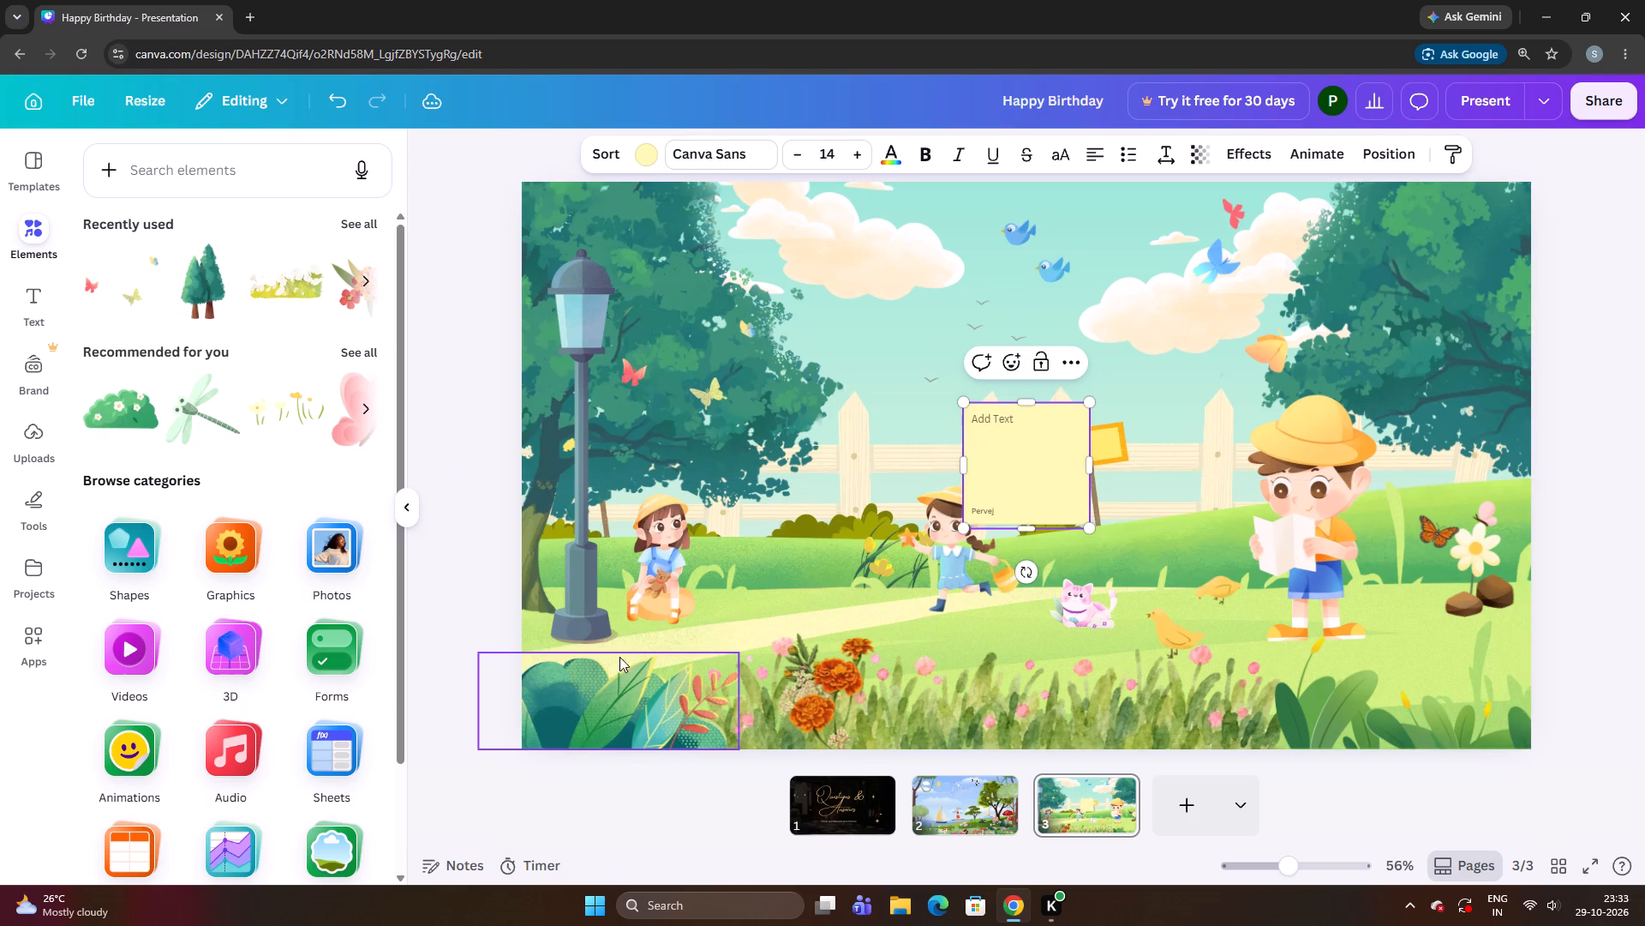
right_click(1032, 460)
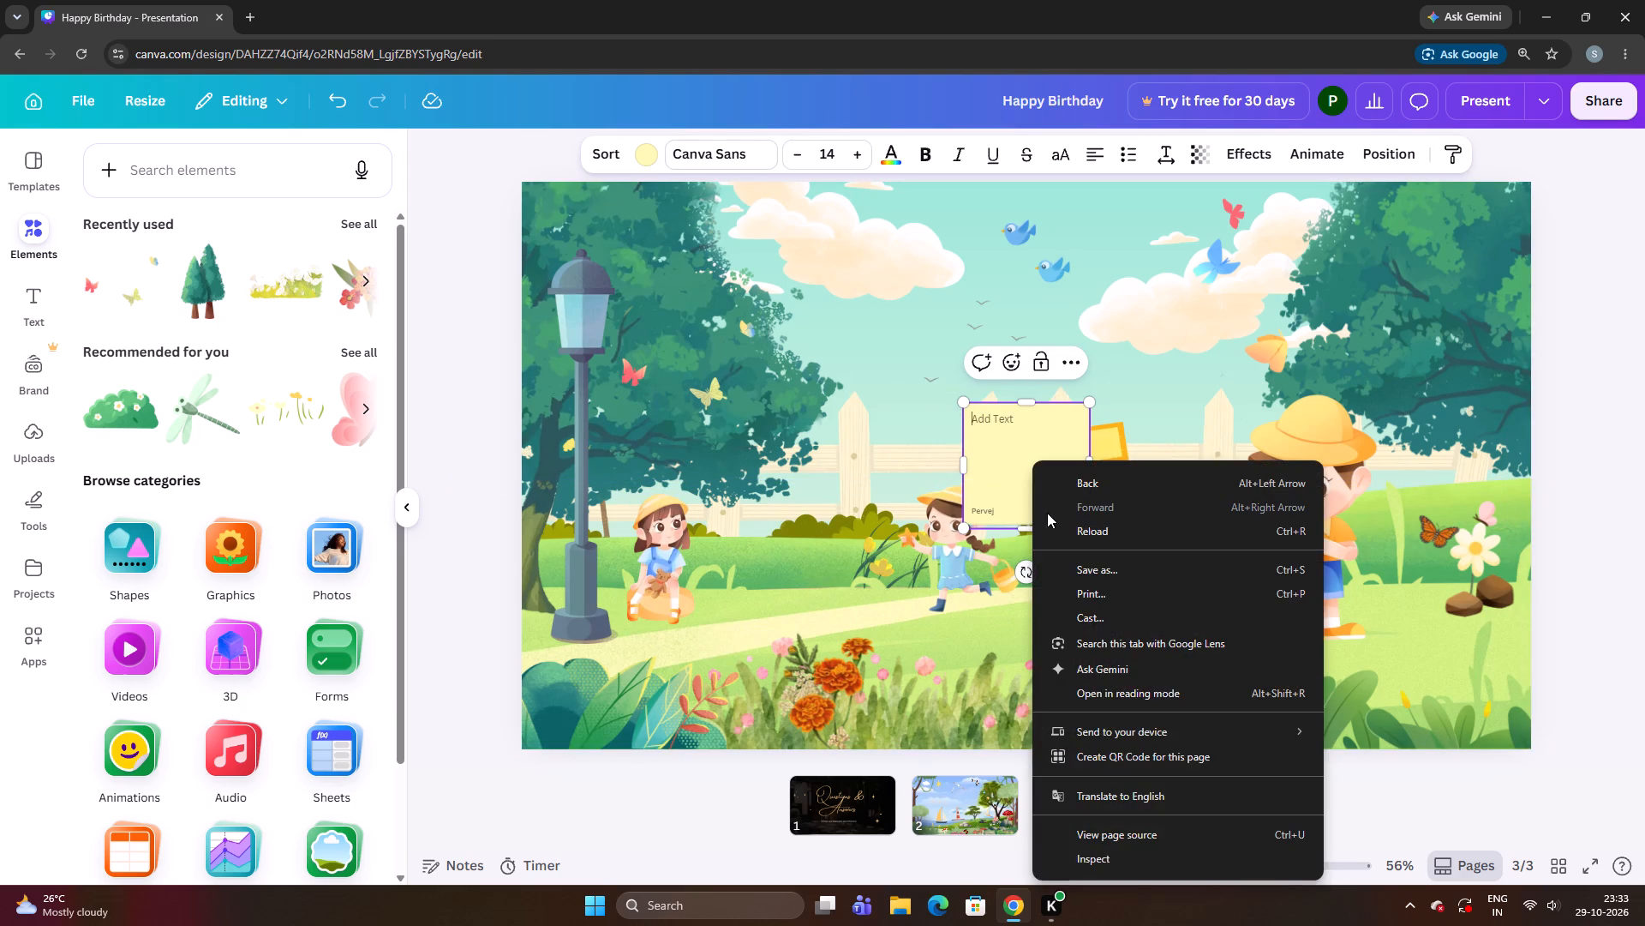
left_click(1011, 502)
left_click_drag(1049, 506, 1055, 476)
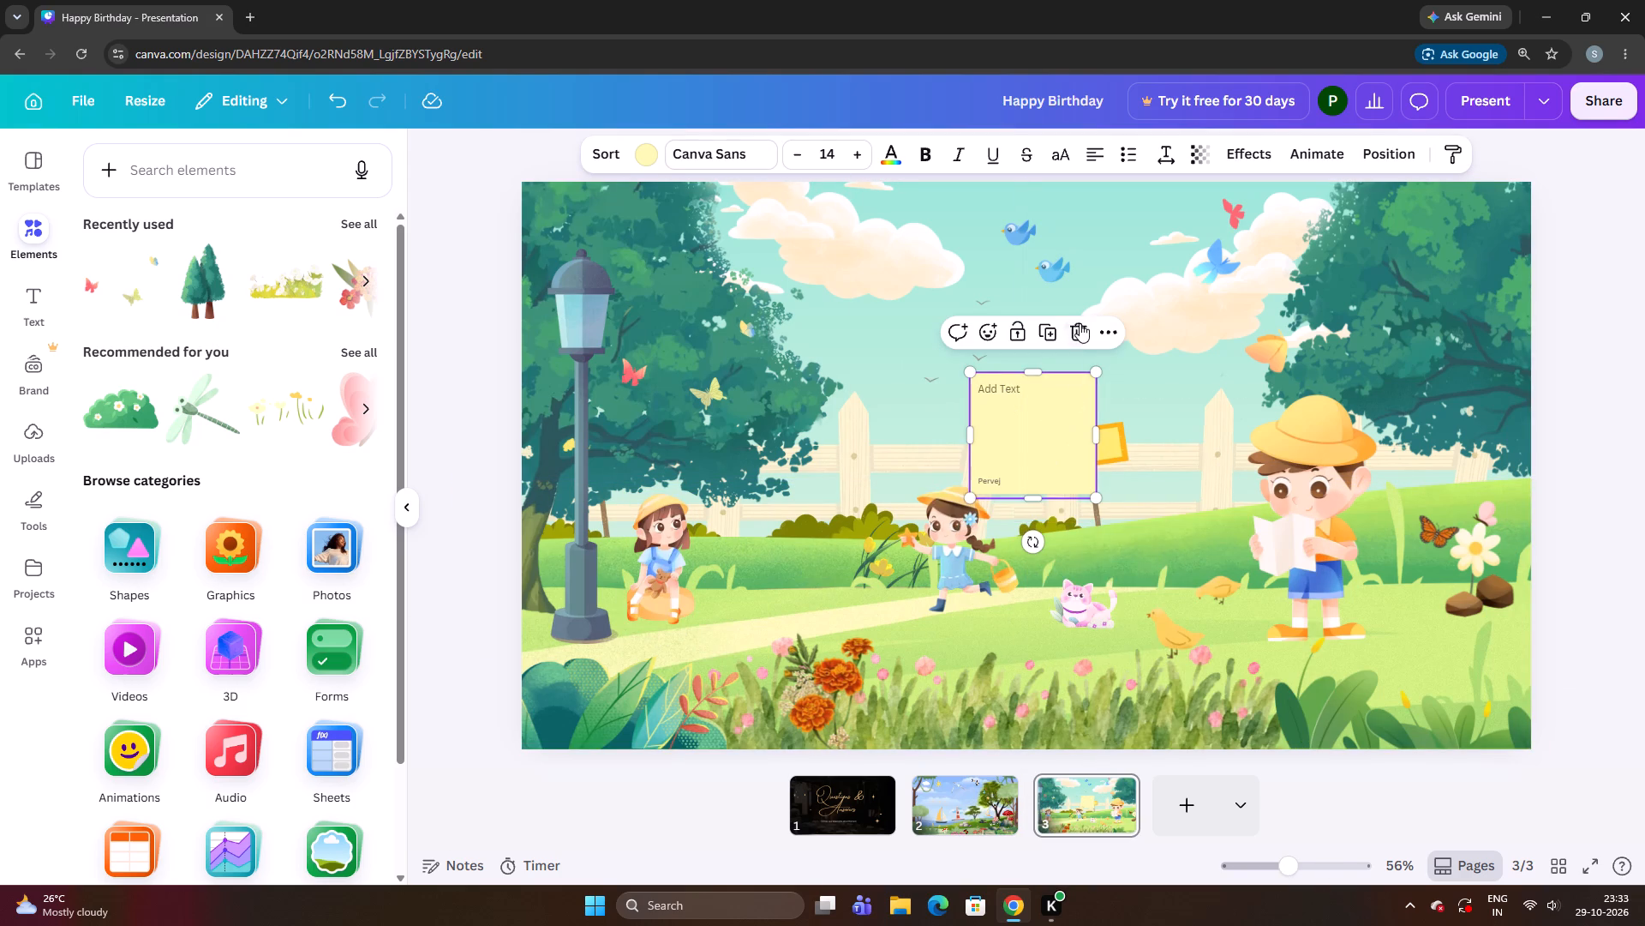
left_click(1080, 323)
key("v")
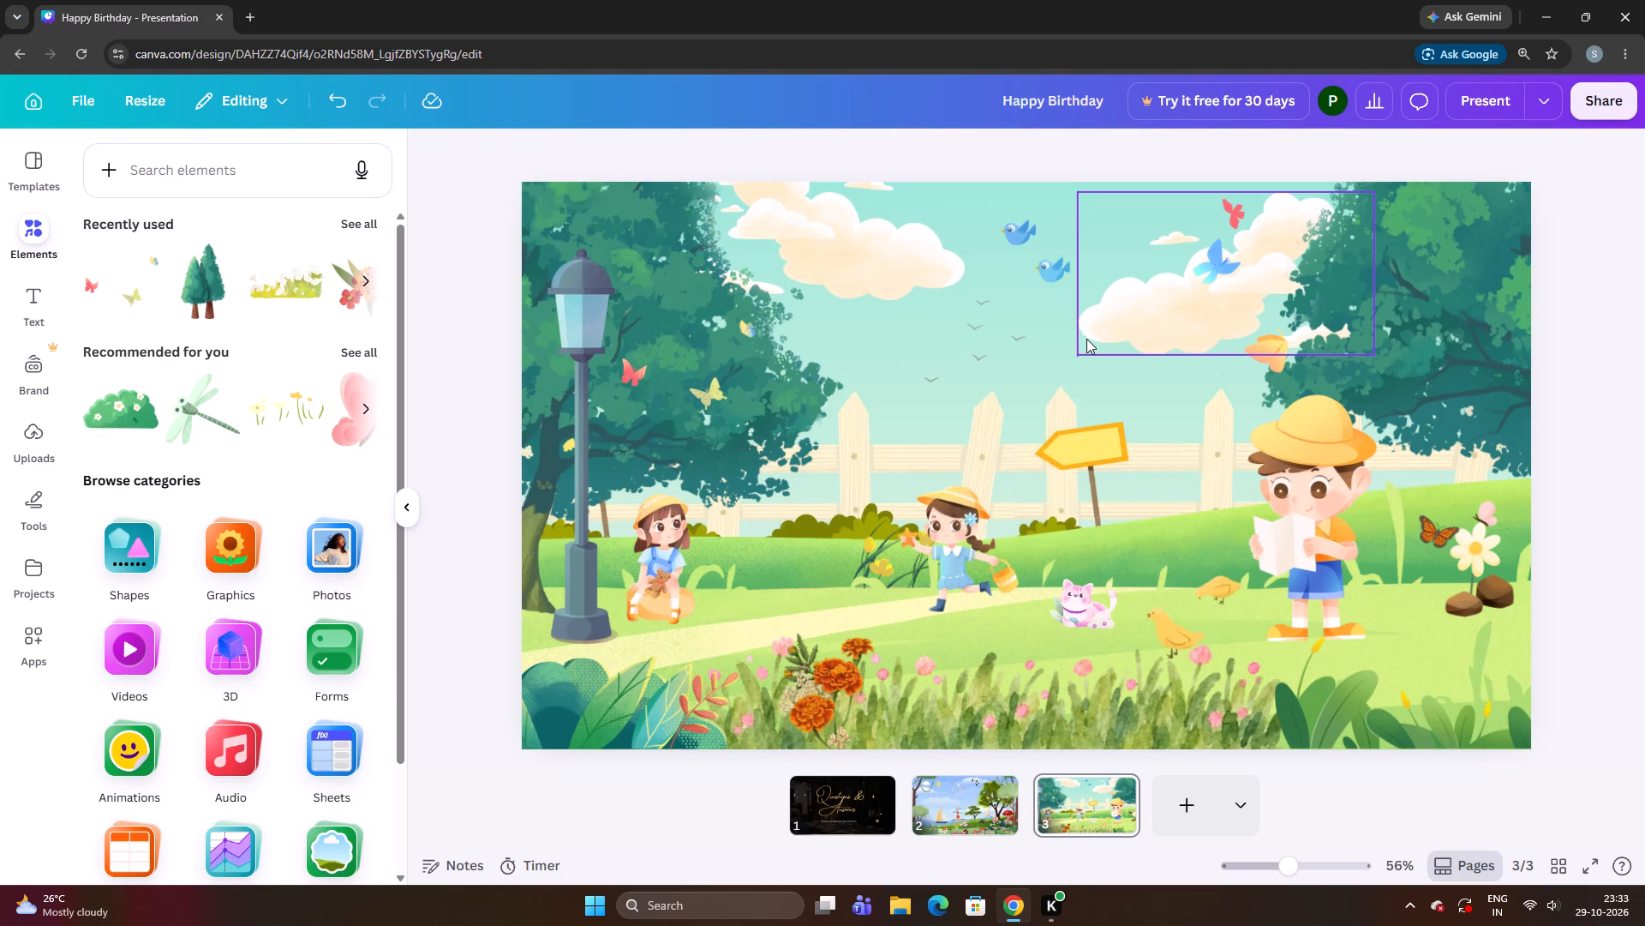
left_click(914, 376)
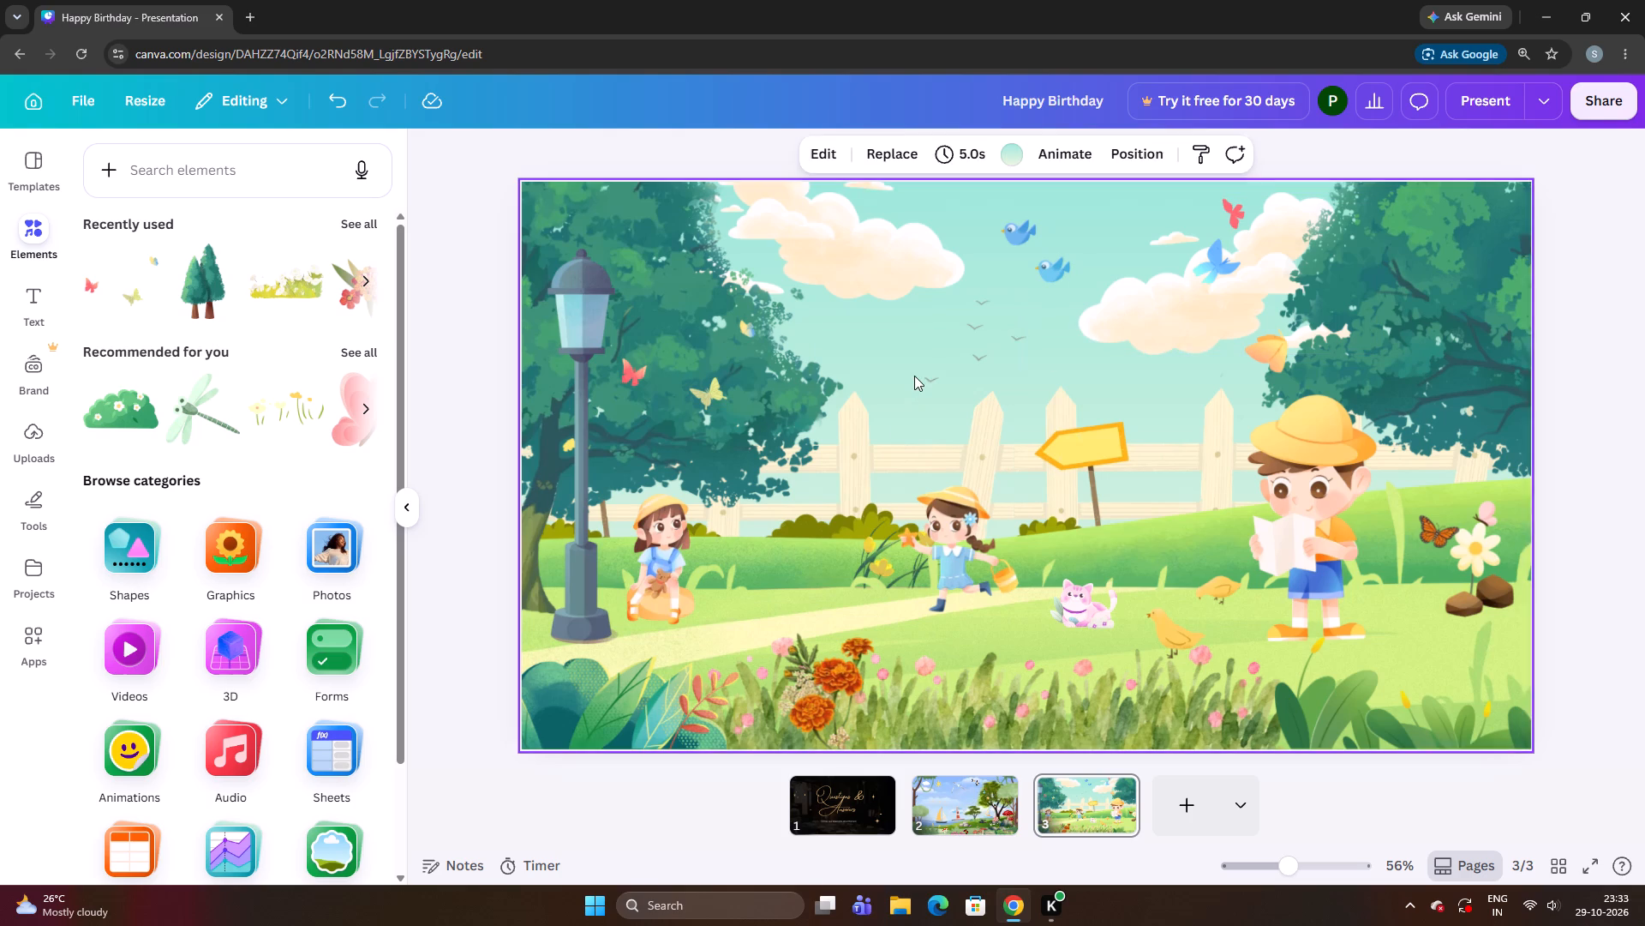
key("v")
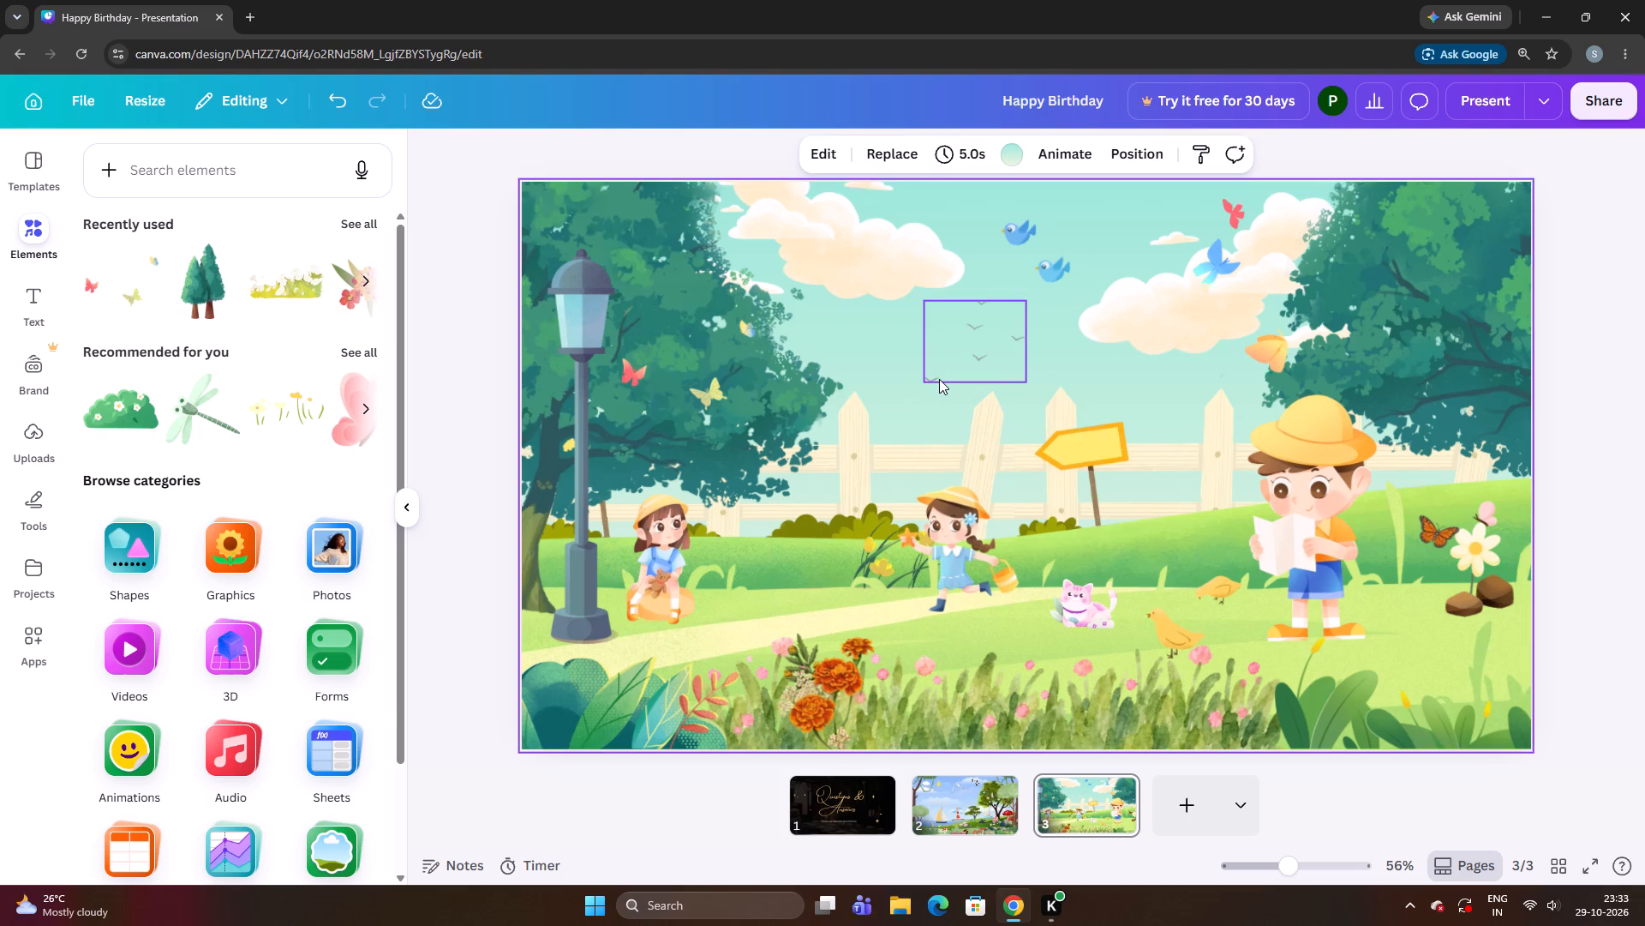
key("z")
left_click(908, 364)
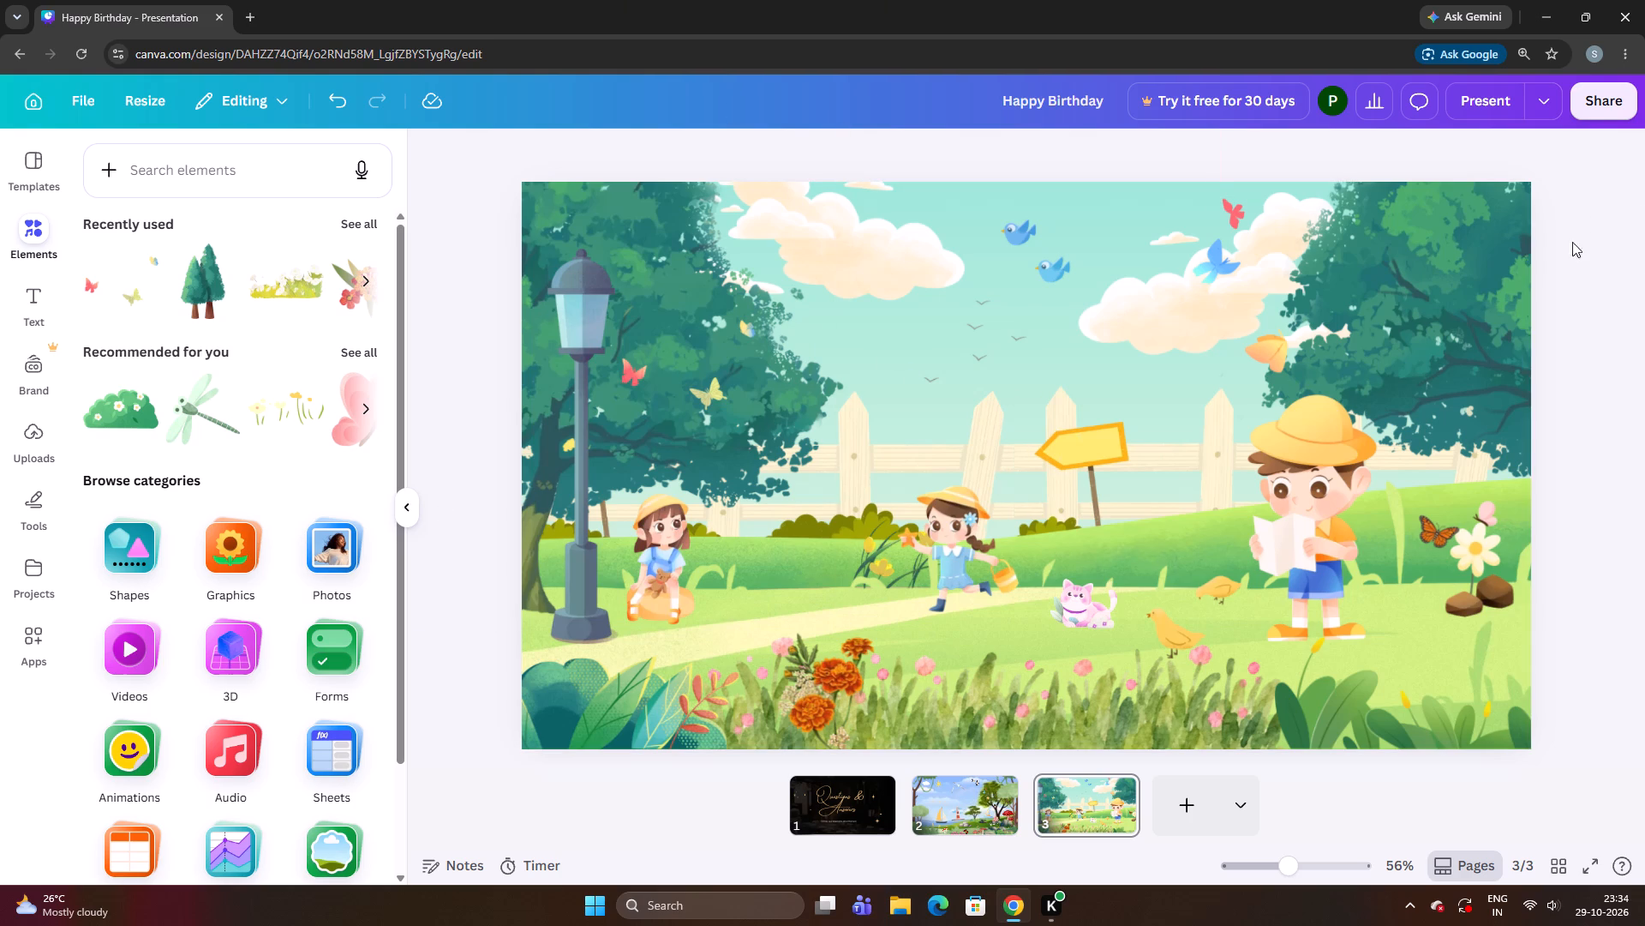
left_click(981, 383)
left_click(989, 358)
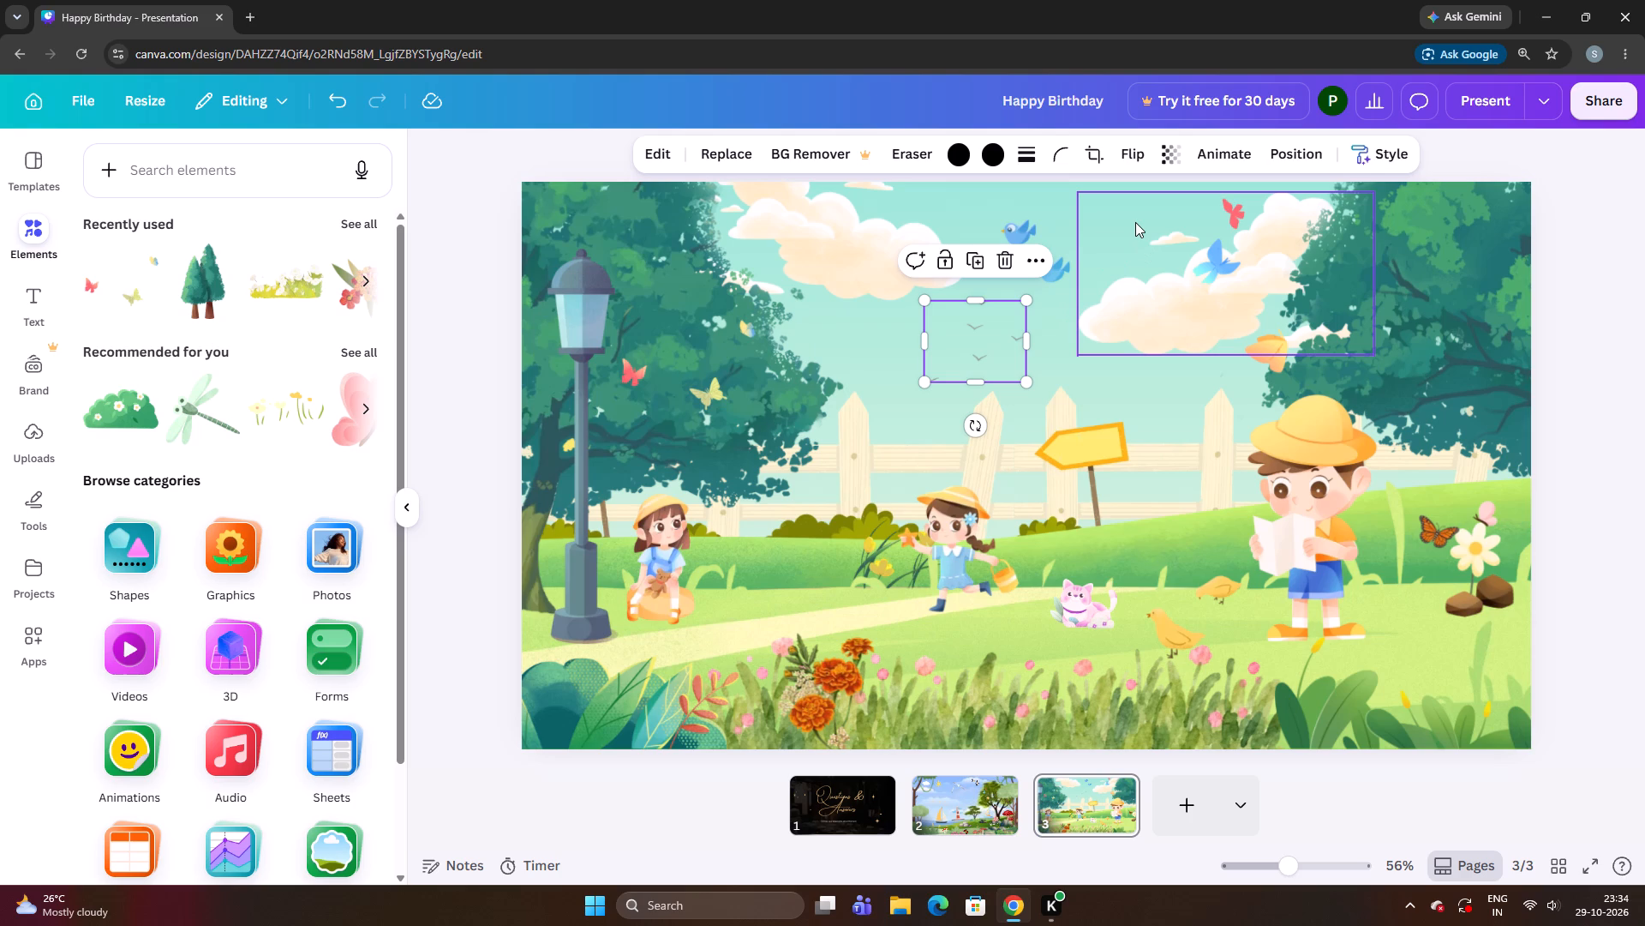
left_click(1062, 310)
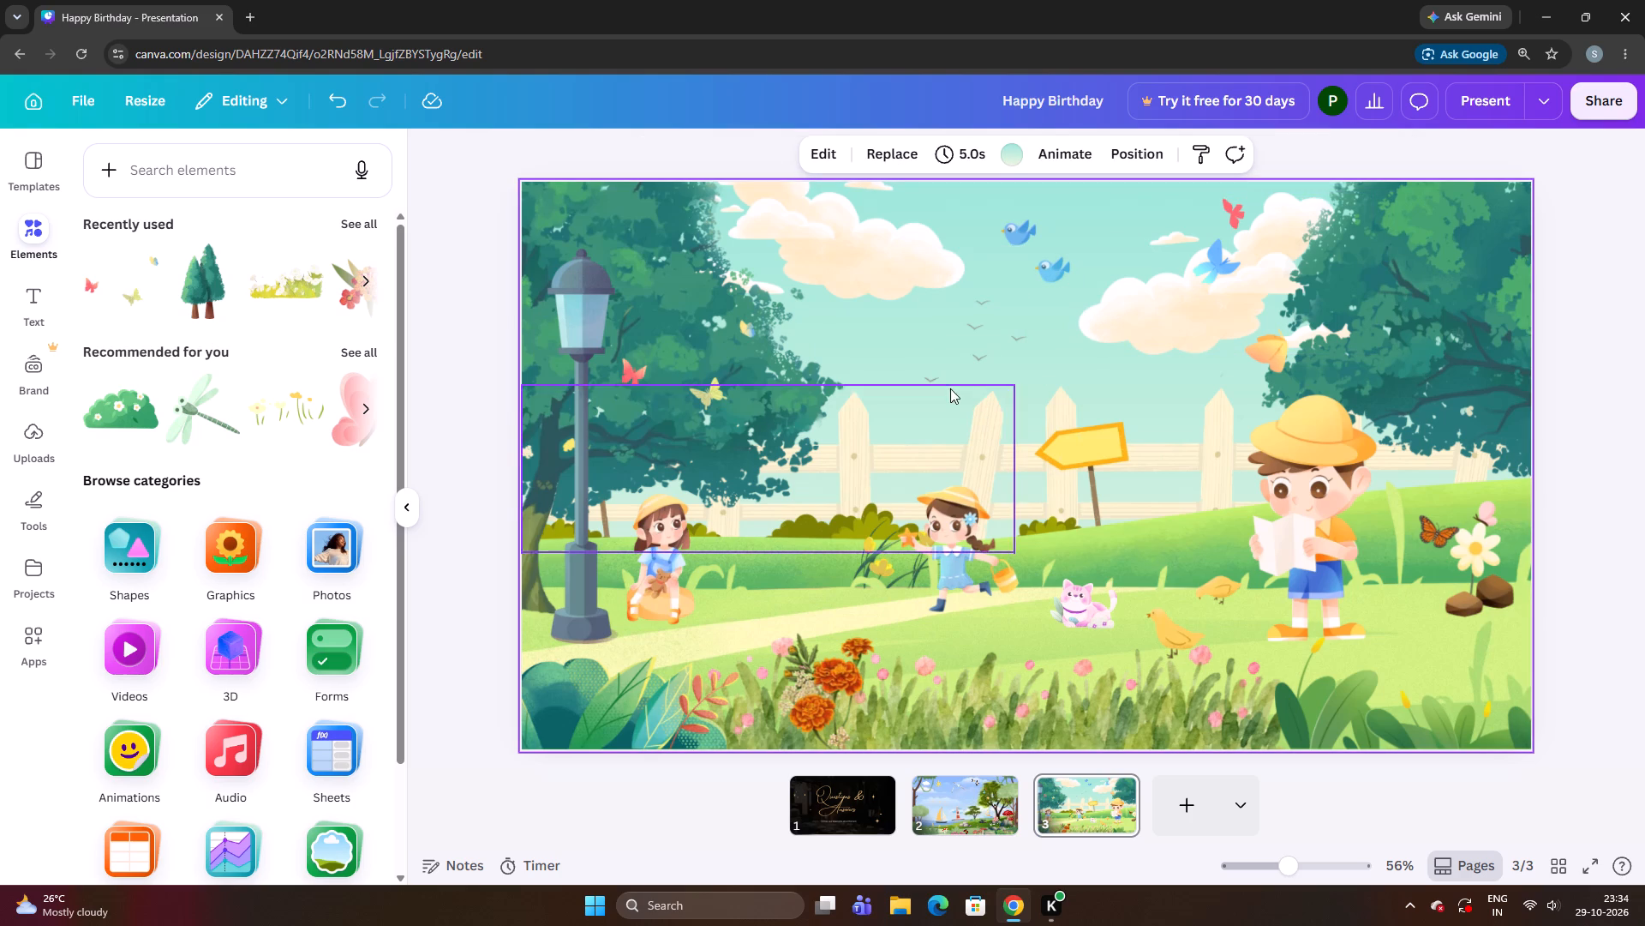
Search the elements library for "lamp post".
left_click(287, 172)
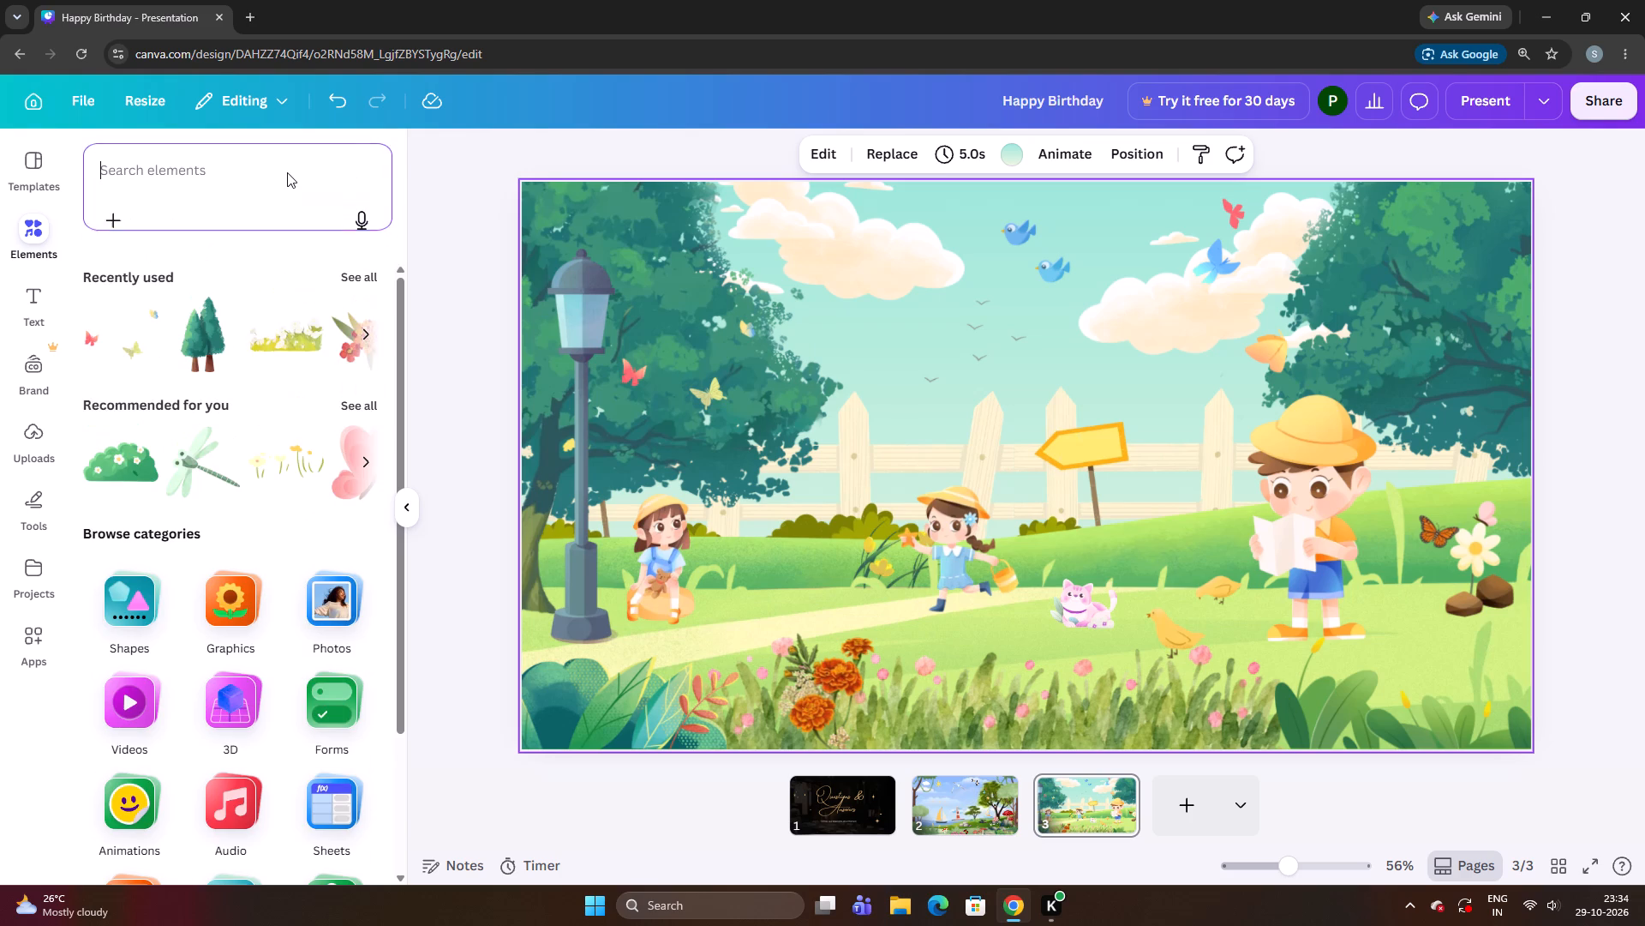
type("lamp")
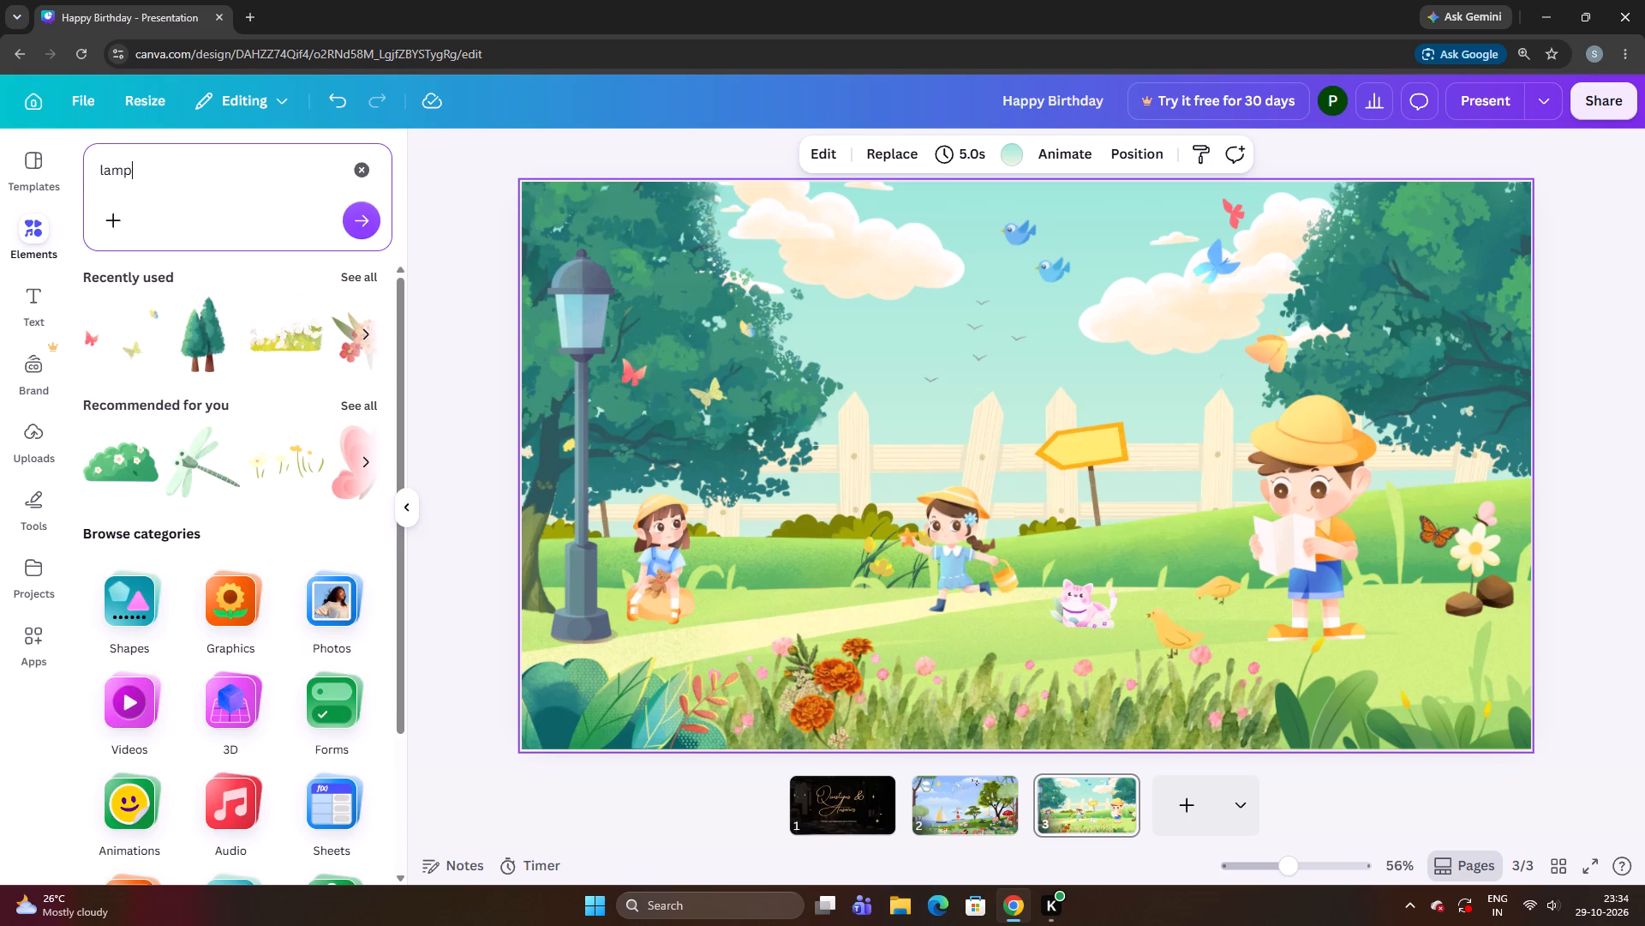
key("space")
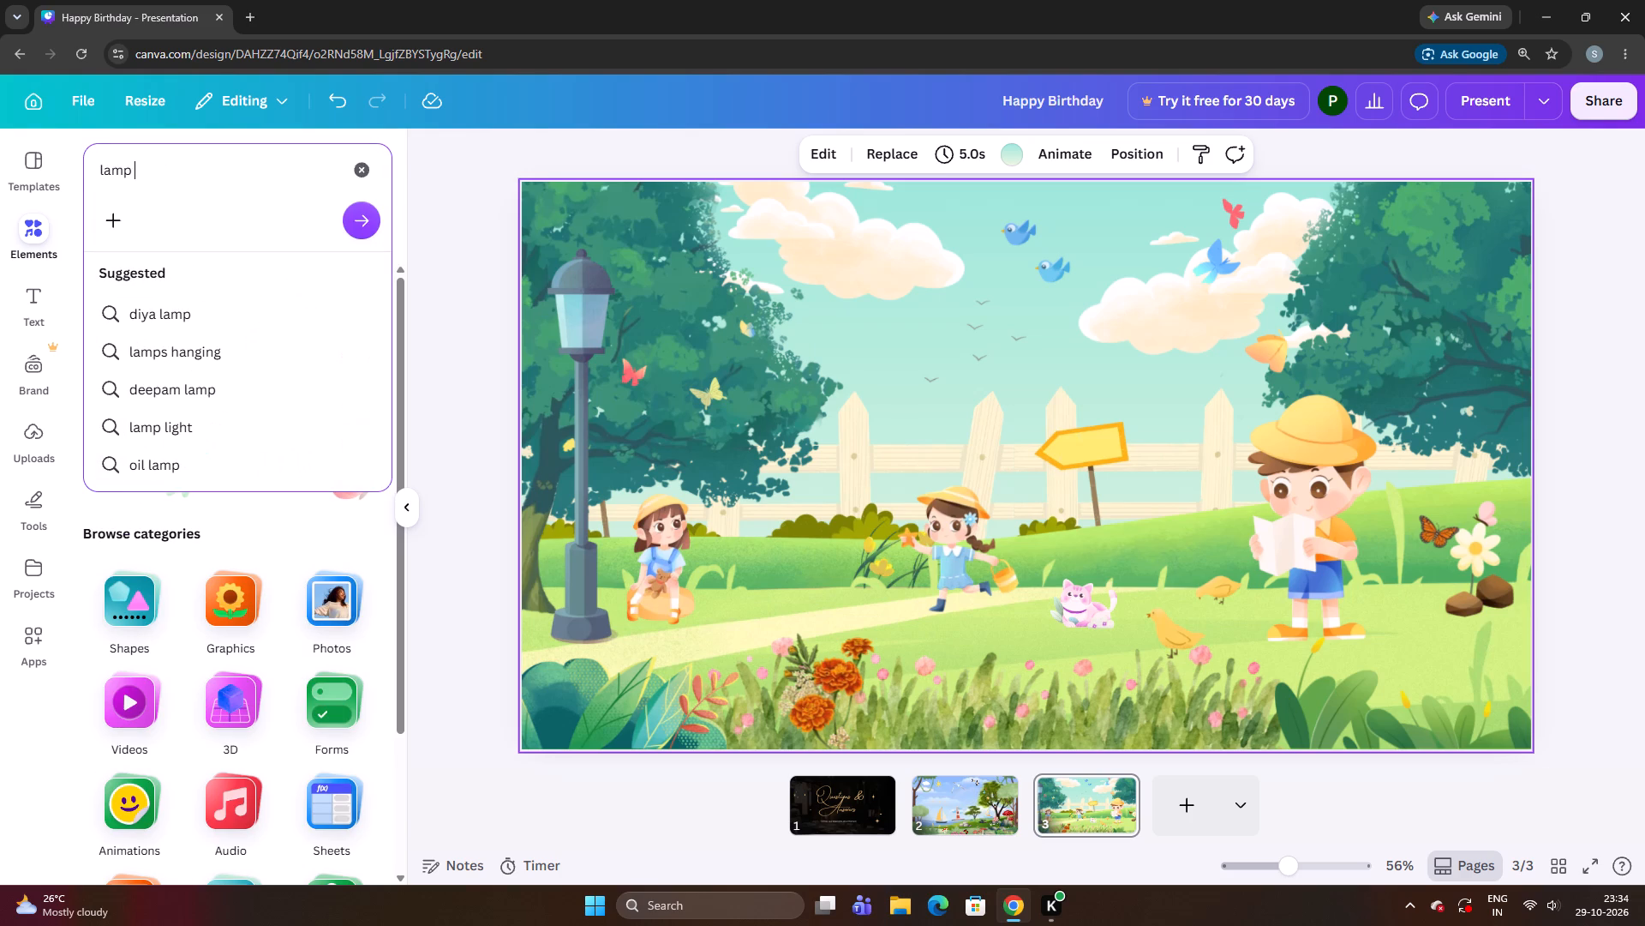
type("ost")
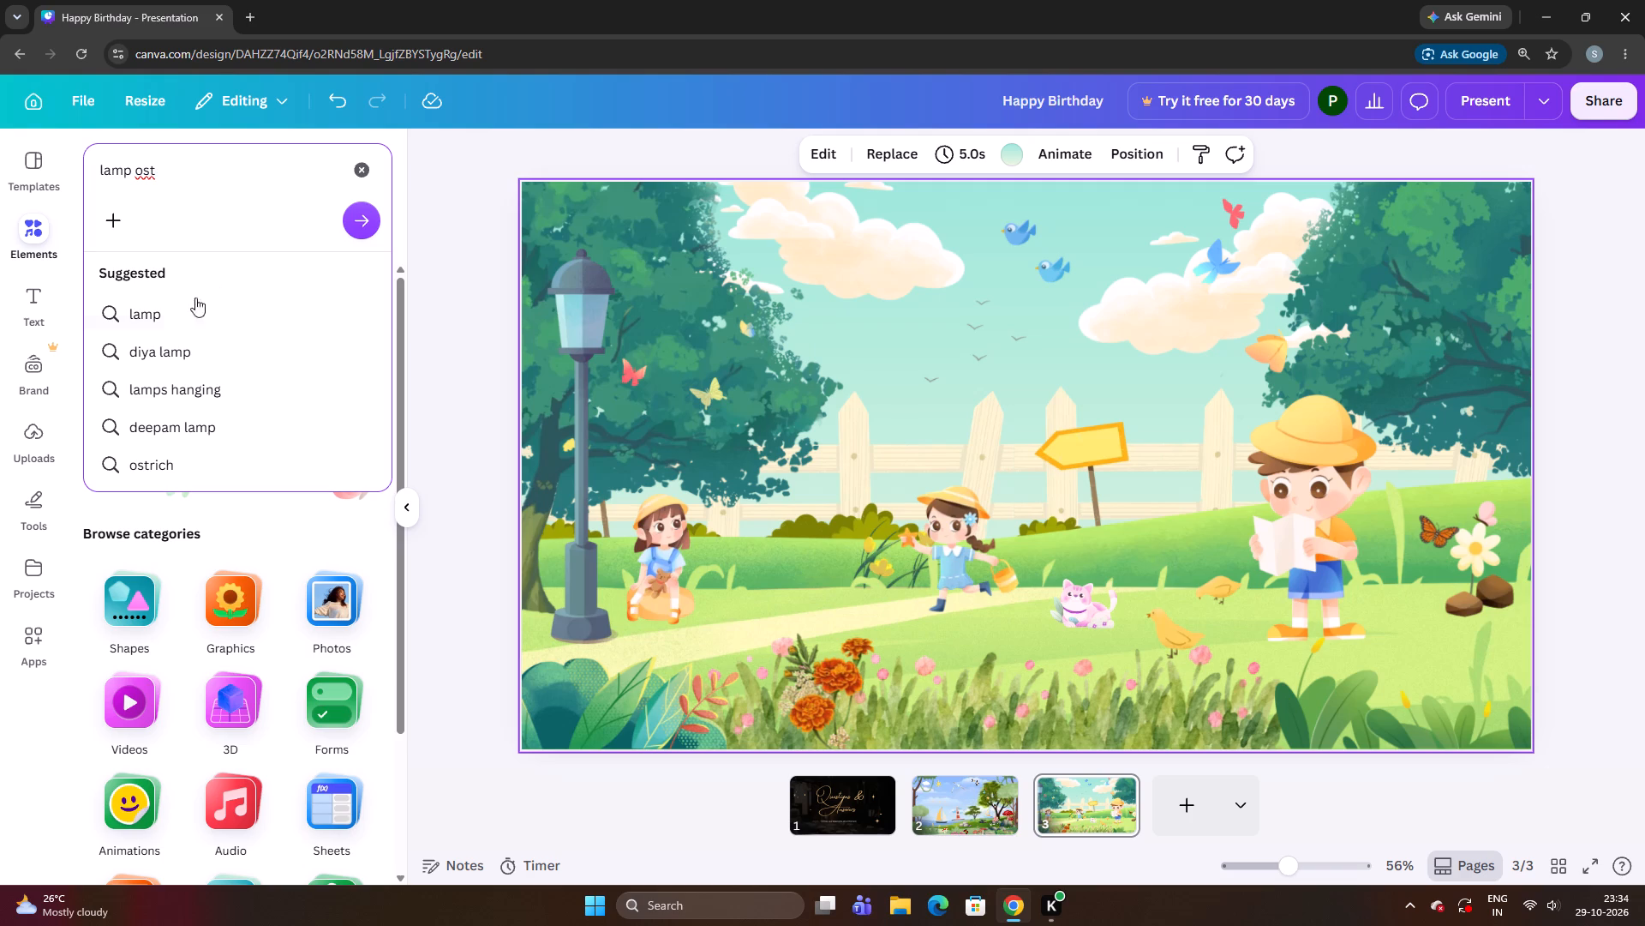
key("BackSpace")
key("BackSpace")
key("BackSpace")
type("post")
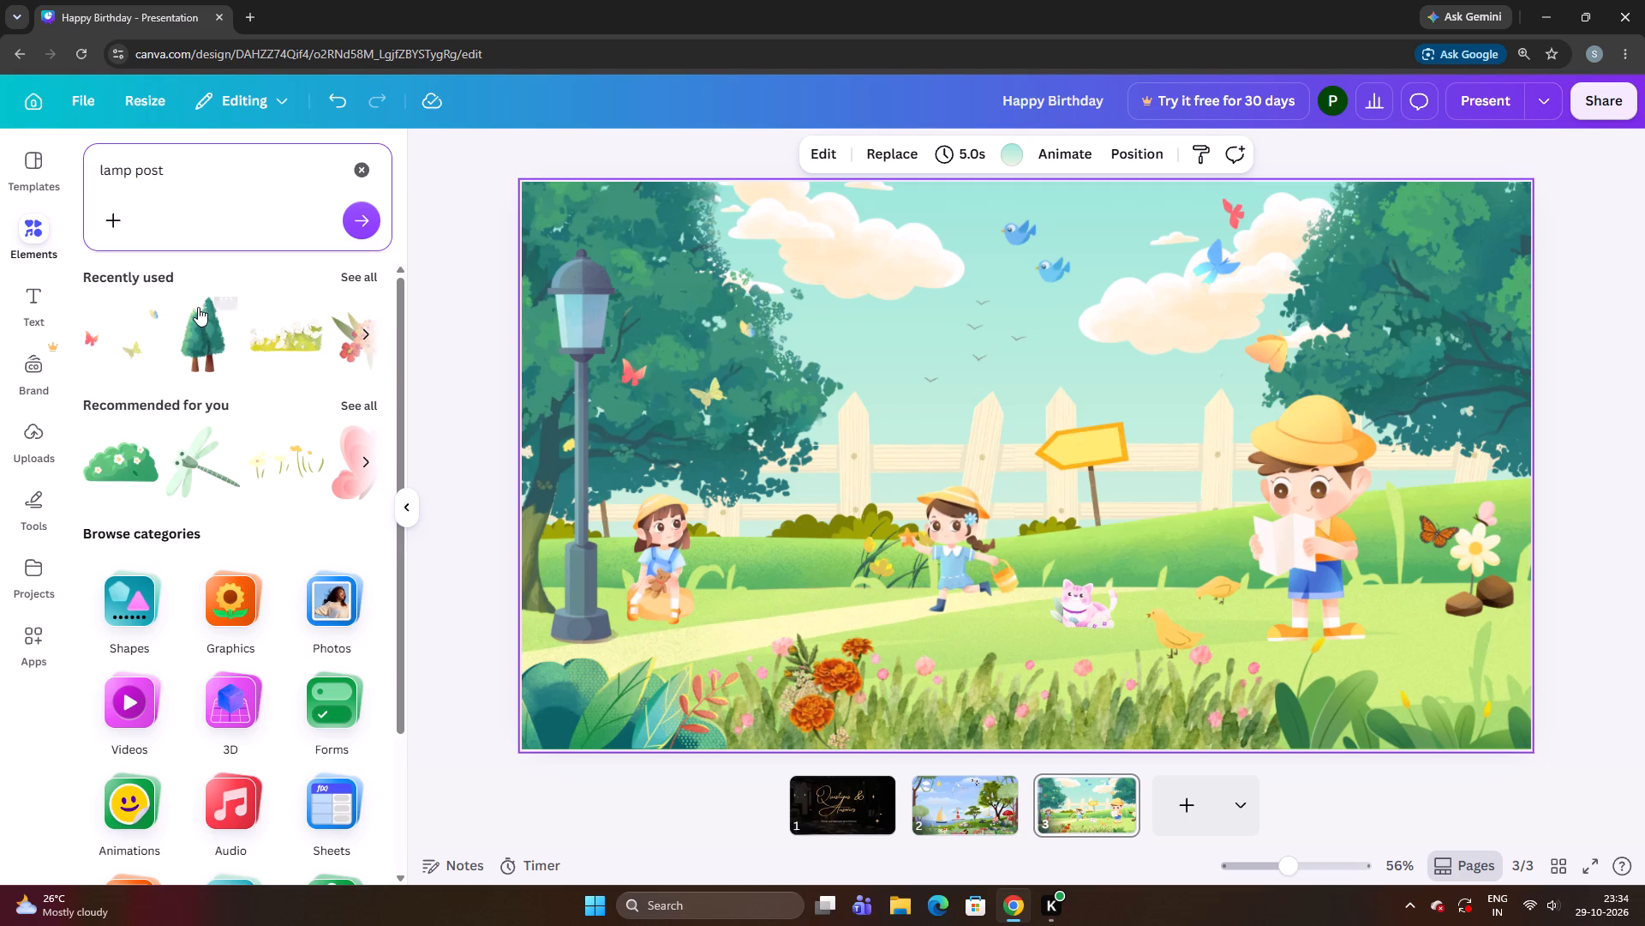
key("Return")
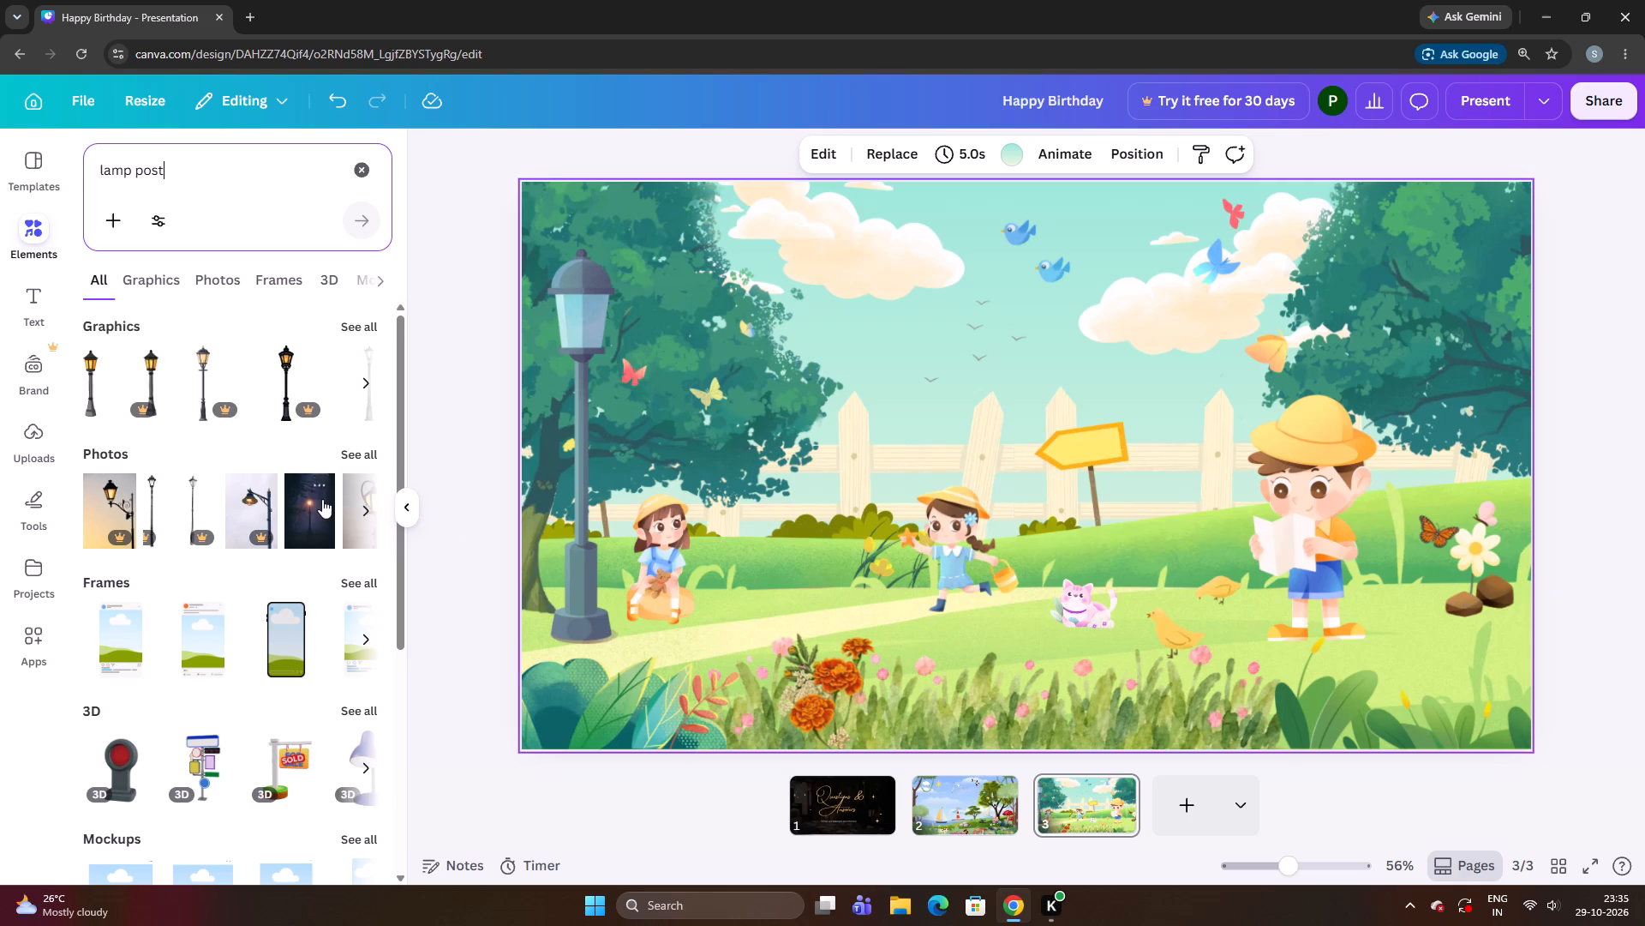
Add the green lamp post with the amber lantern to the scene and place it between the seated girl and the running girl.
left_click(374, 319)
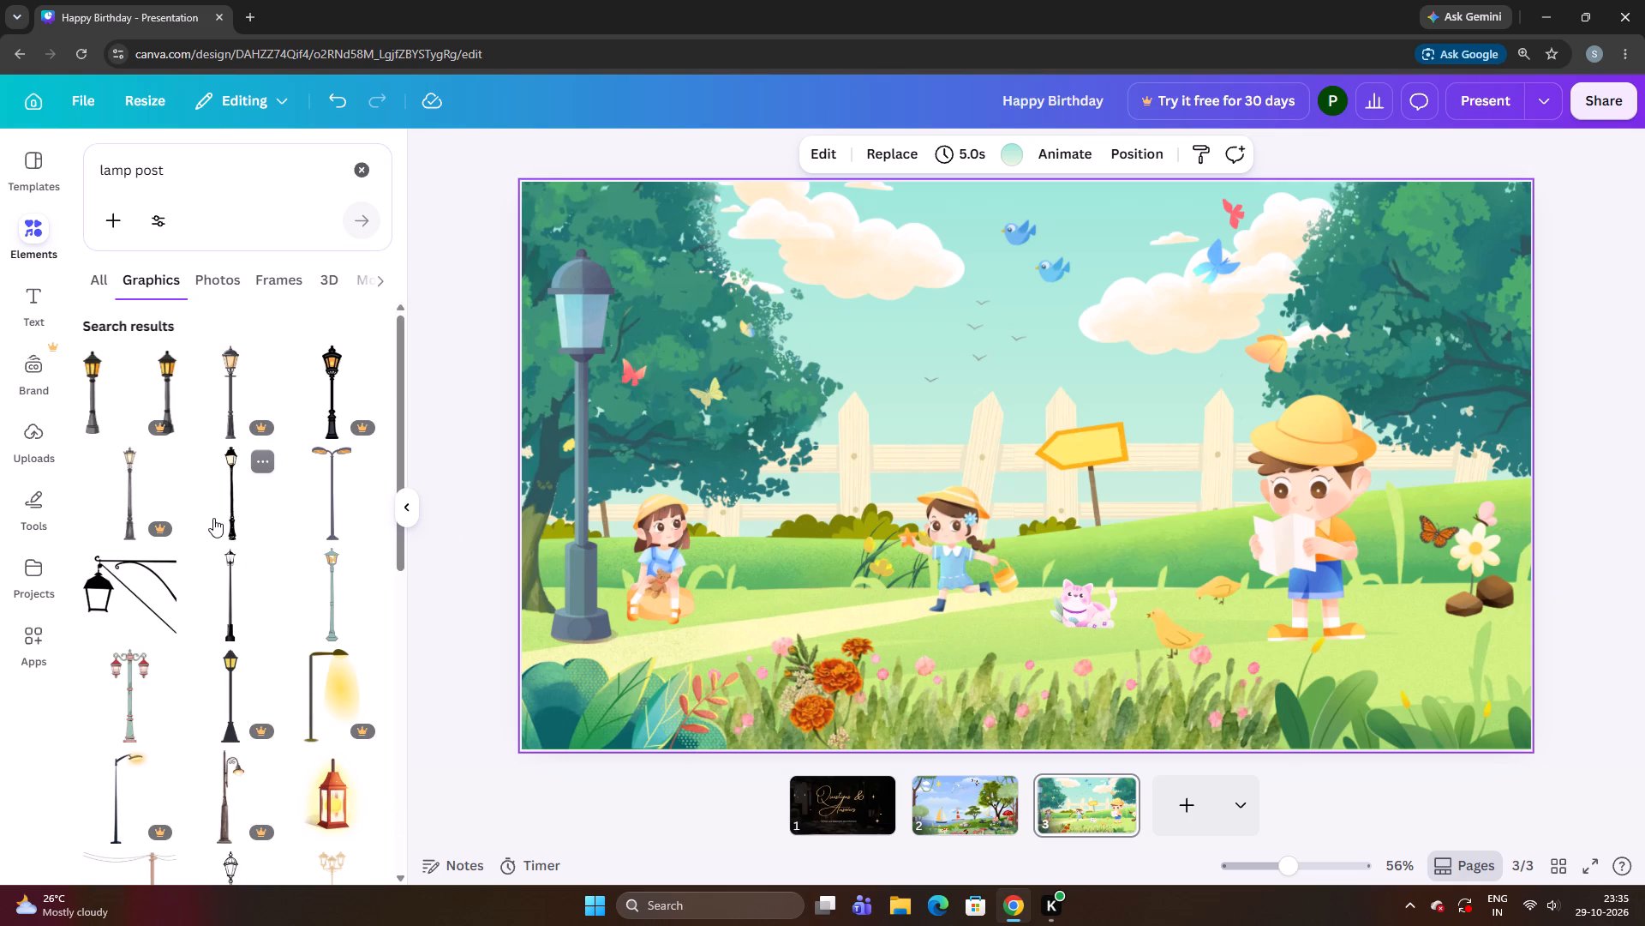
left_click(332, 610)
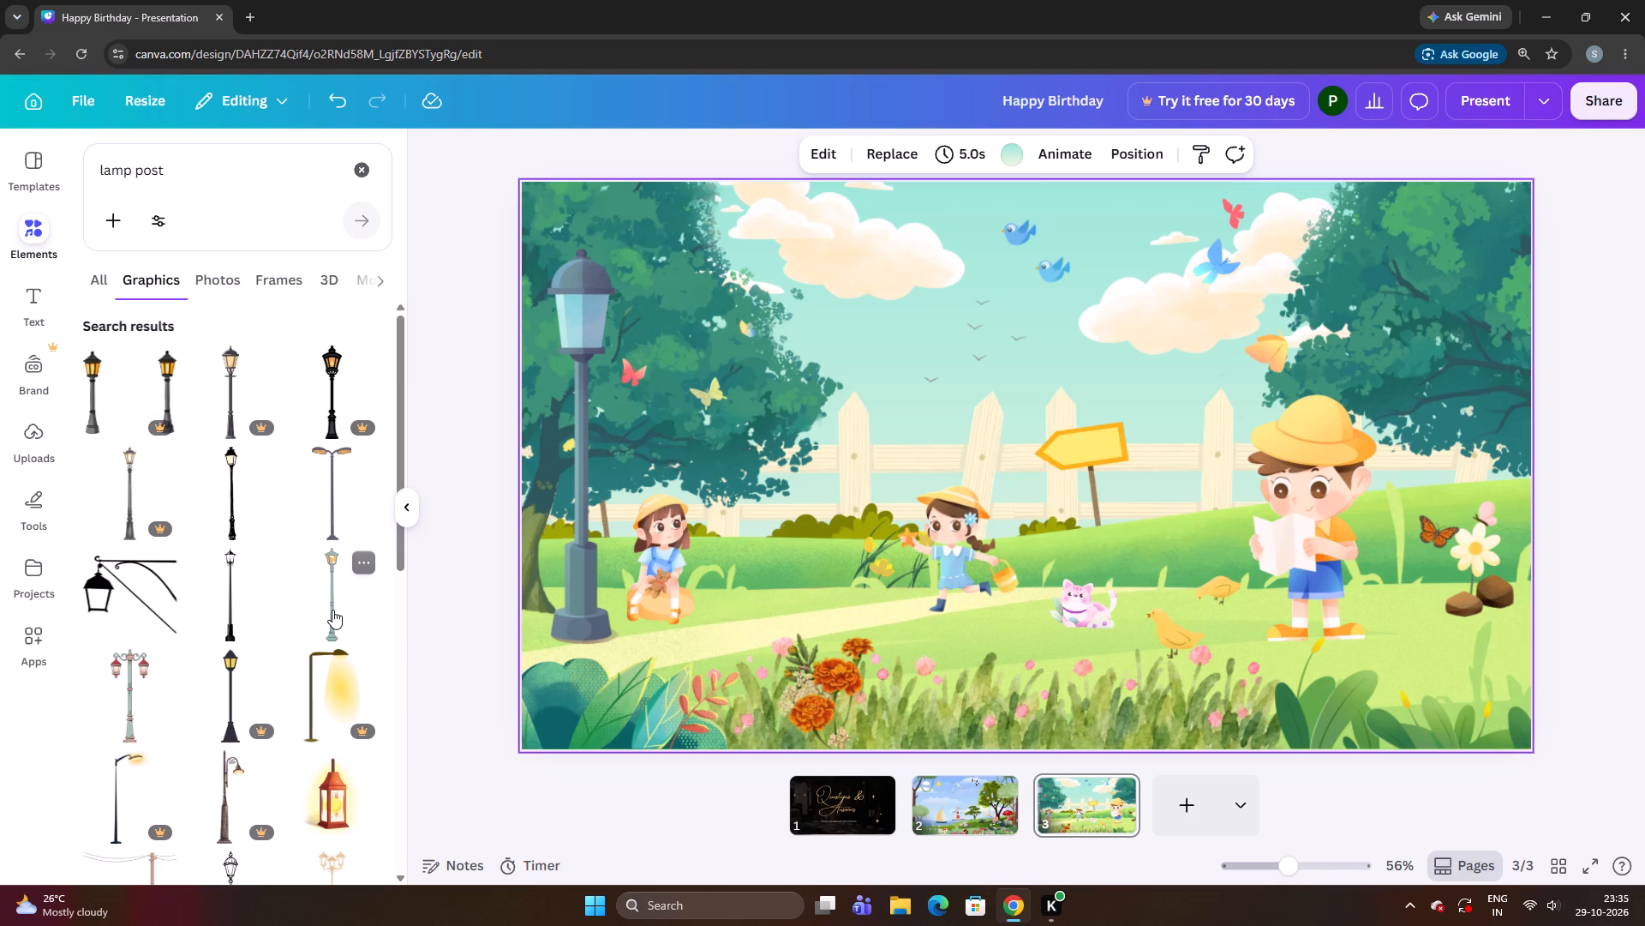
left_click_drag(1027, 460, 1044, 496)
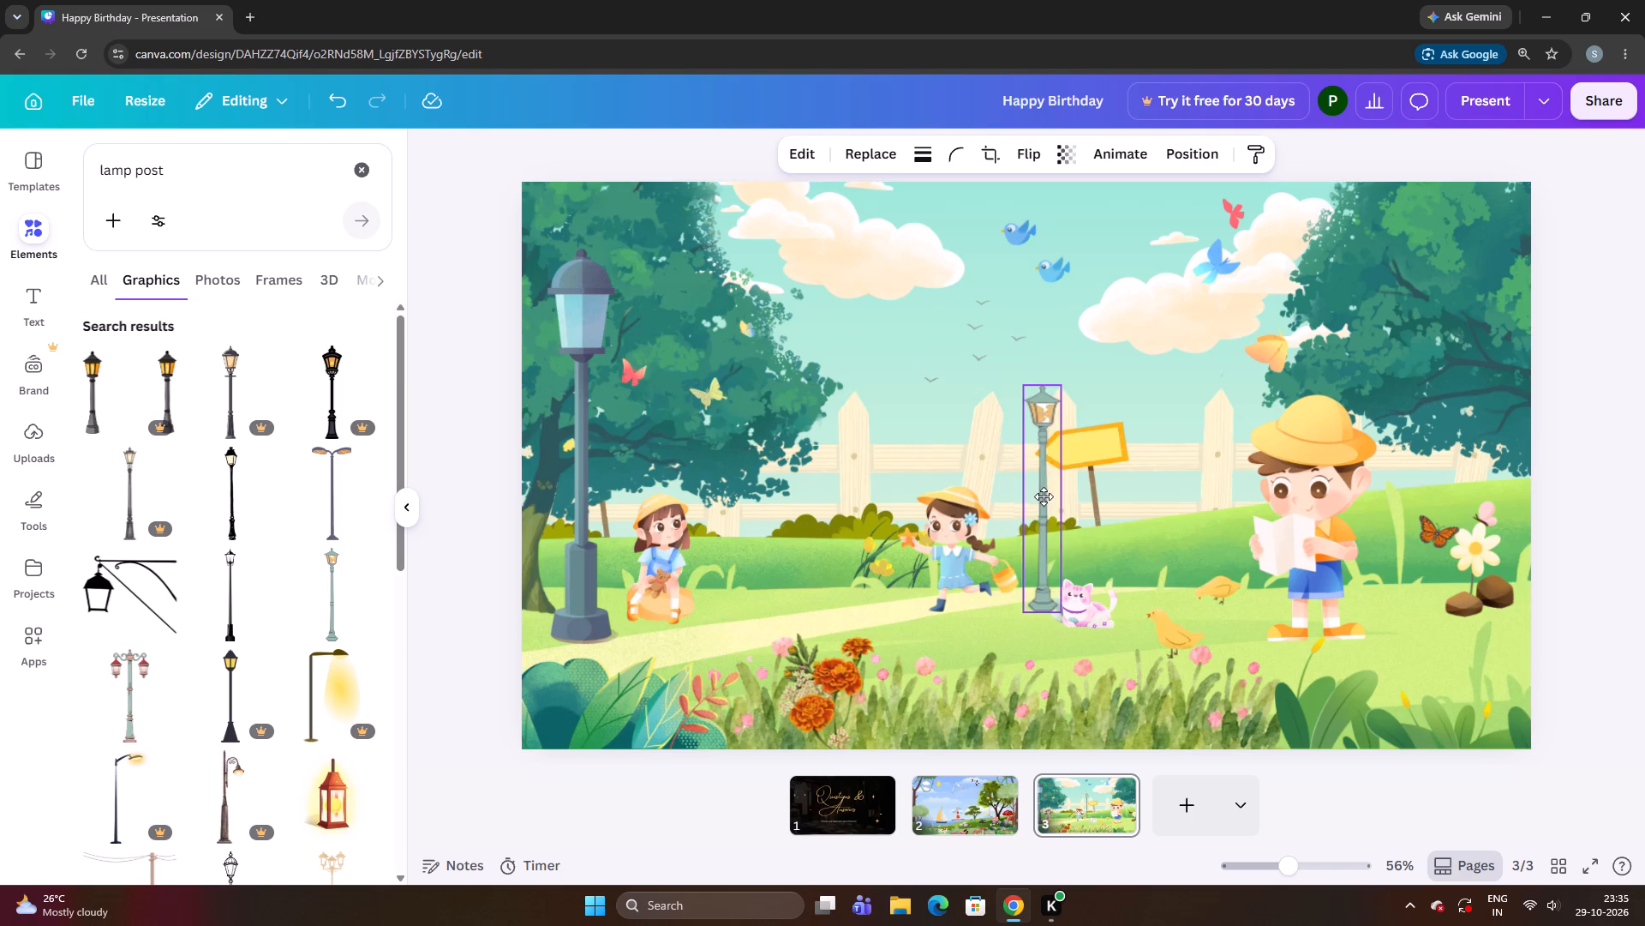
left_click_drag(1044, 496, 845, 491)
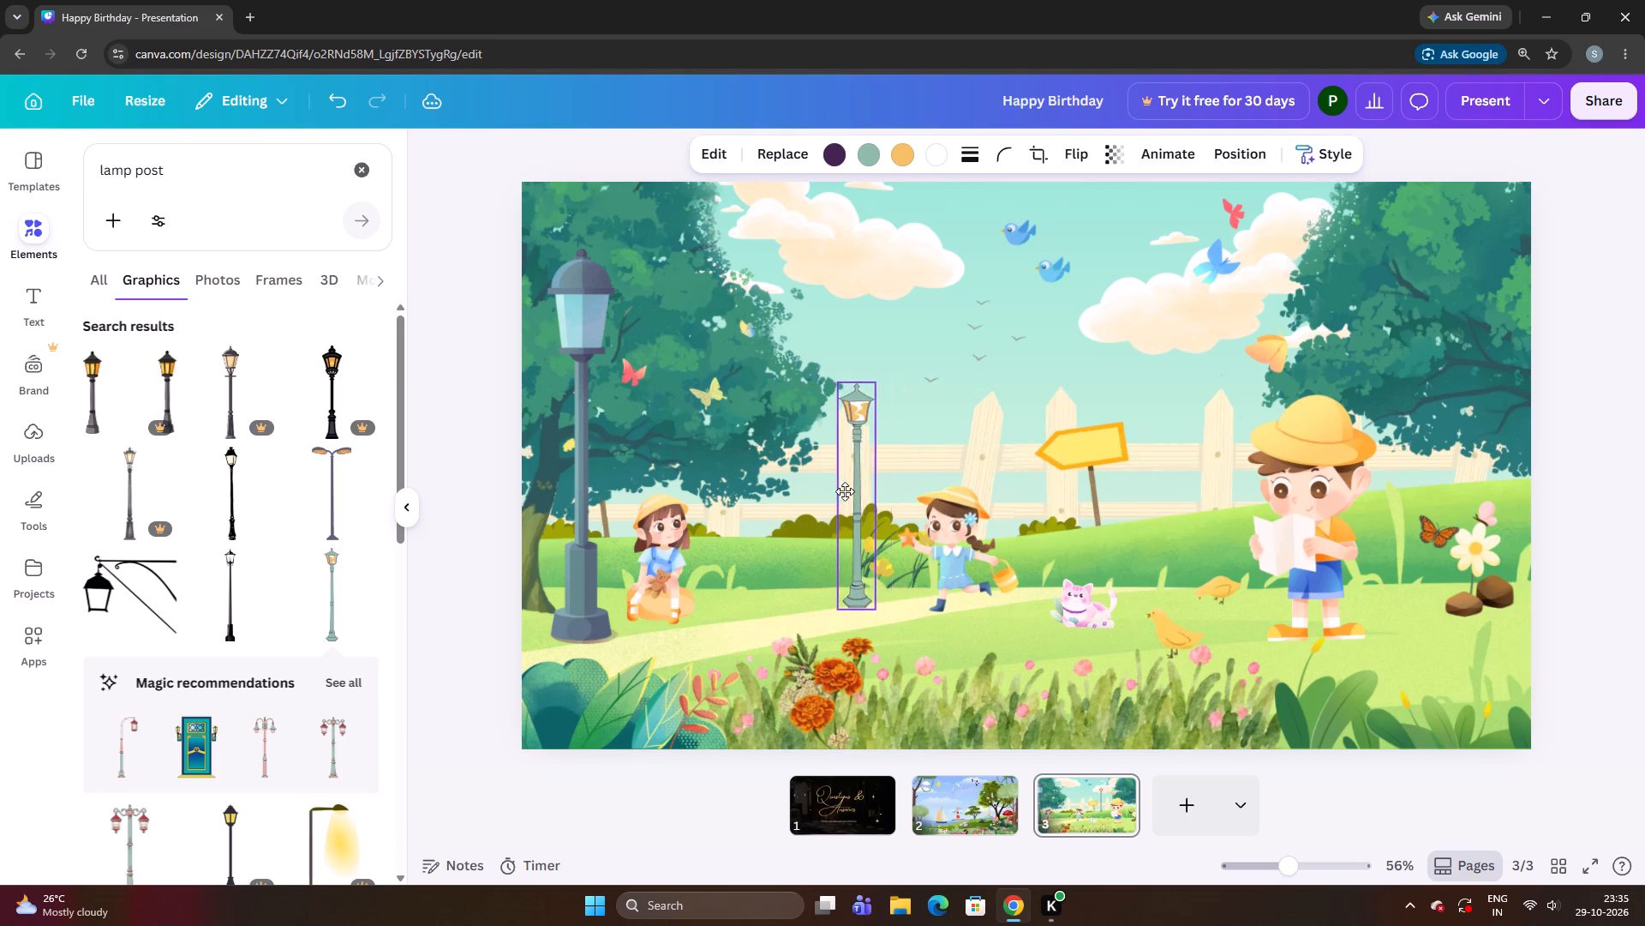
left_click_drag(845, 491, 757, 394)
Enlarge the green lamp post to about one and a half times its size and stand it on the path between the two girls.
left_click_drag(769, 506, 805, 586)
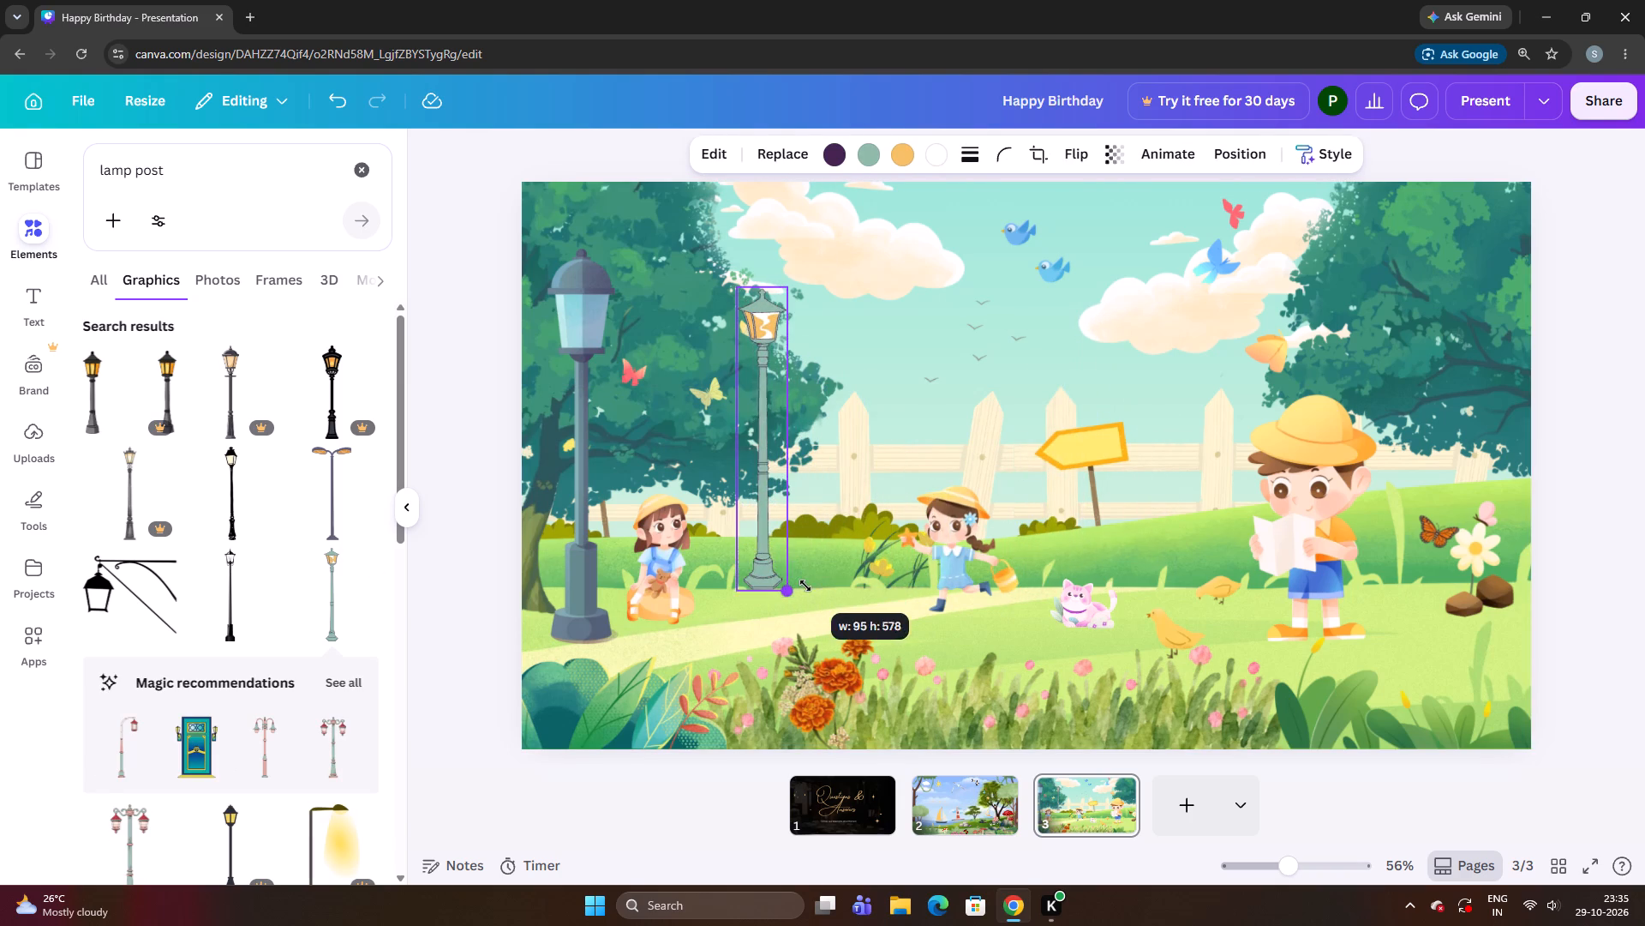
left_click_drag(805, 586, 809, 598)
left_click_drag(754, 562, 769, 550)
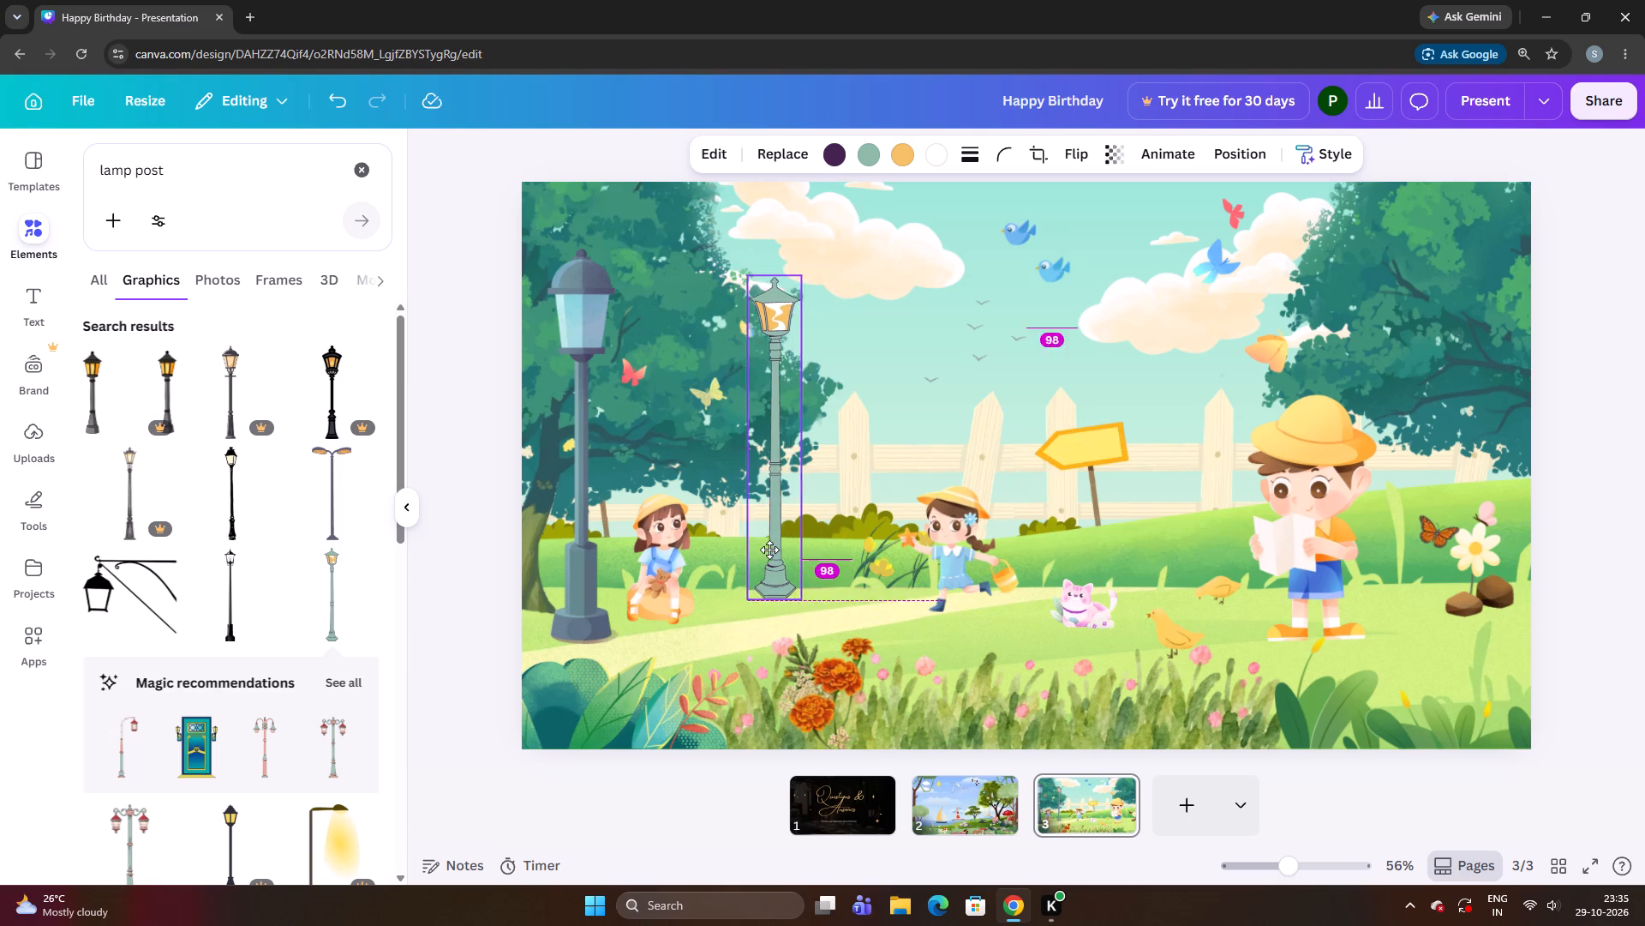
left_click_drag(769, 550, 775, 548)
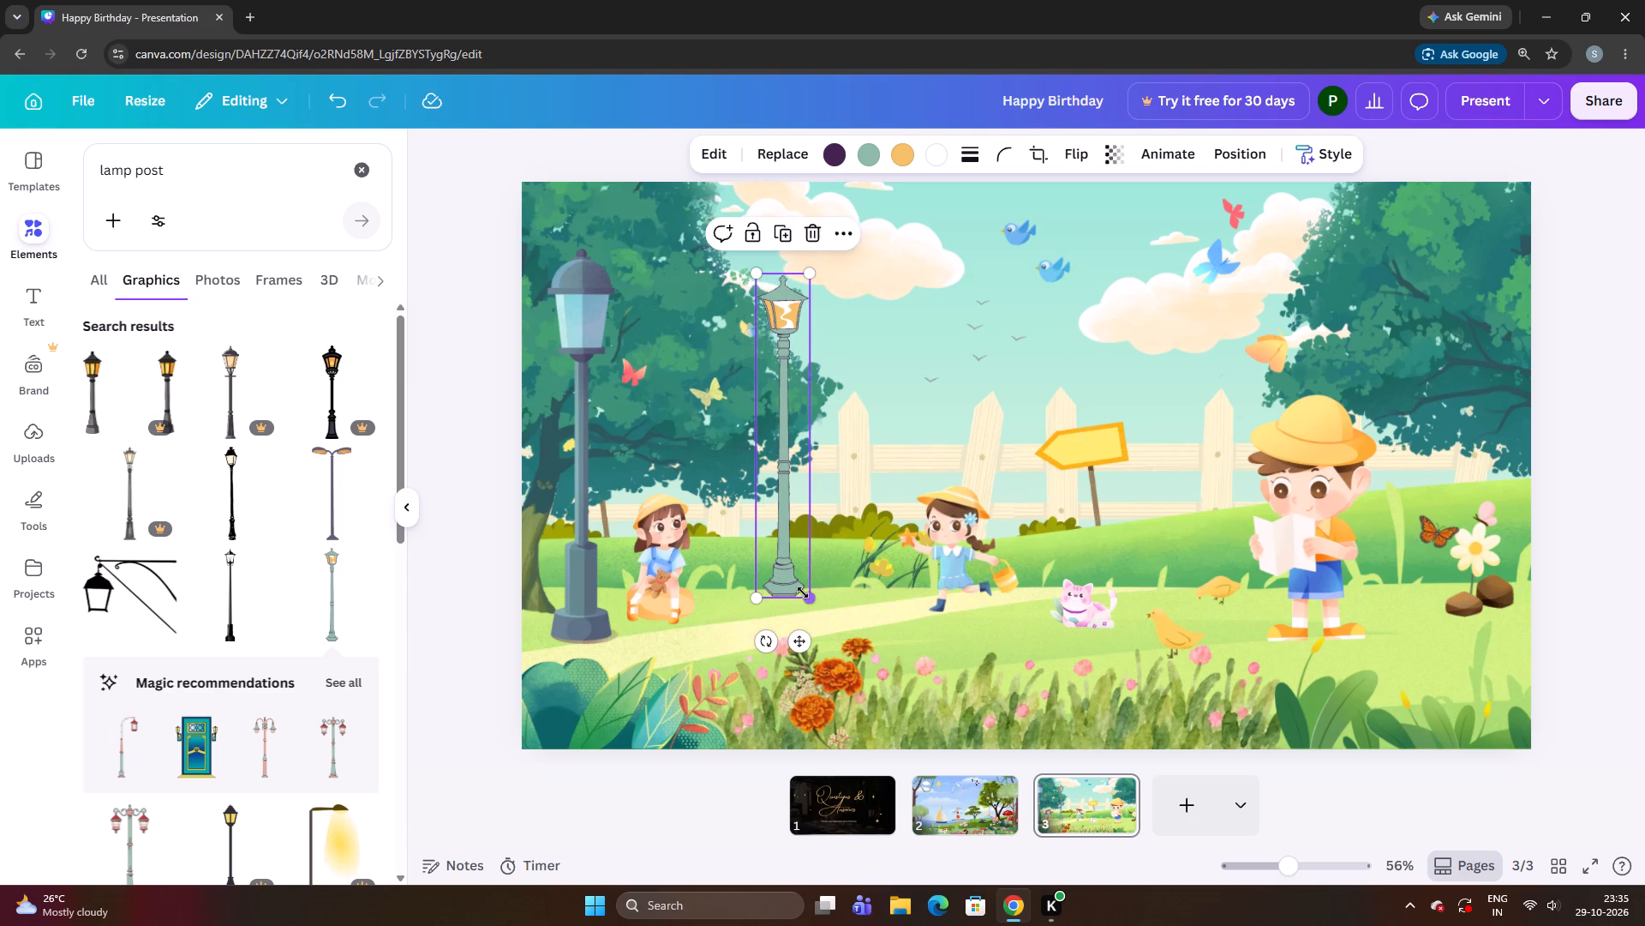
left_click_drag(805, 595, 811, 604)
left_click_drag(790, 578, 802, 576)
left_click(717, 580)
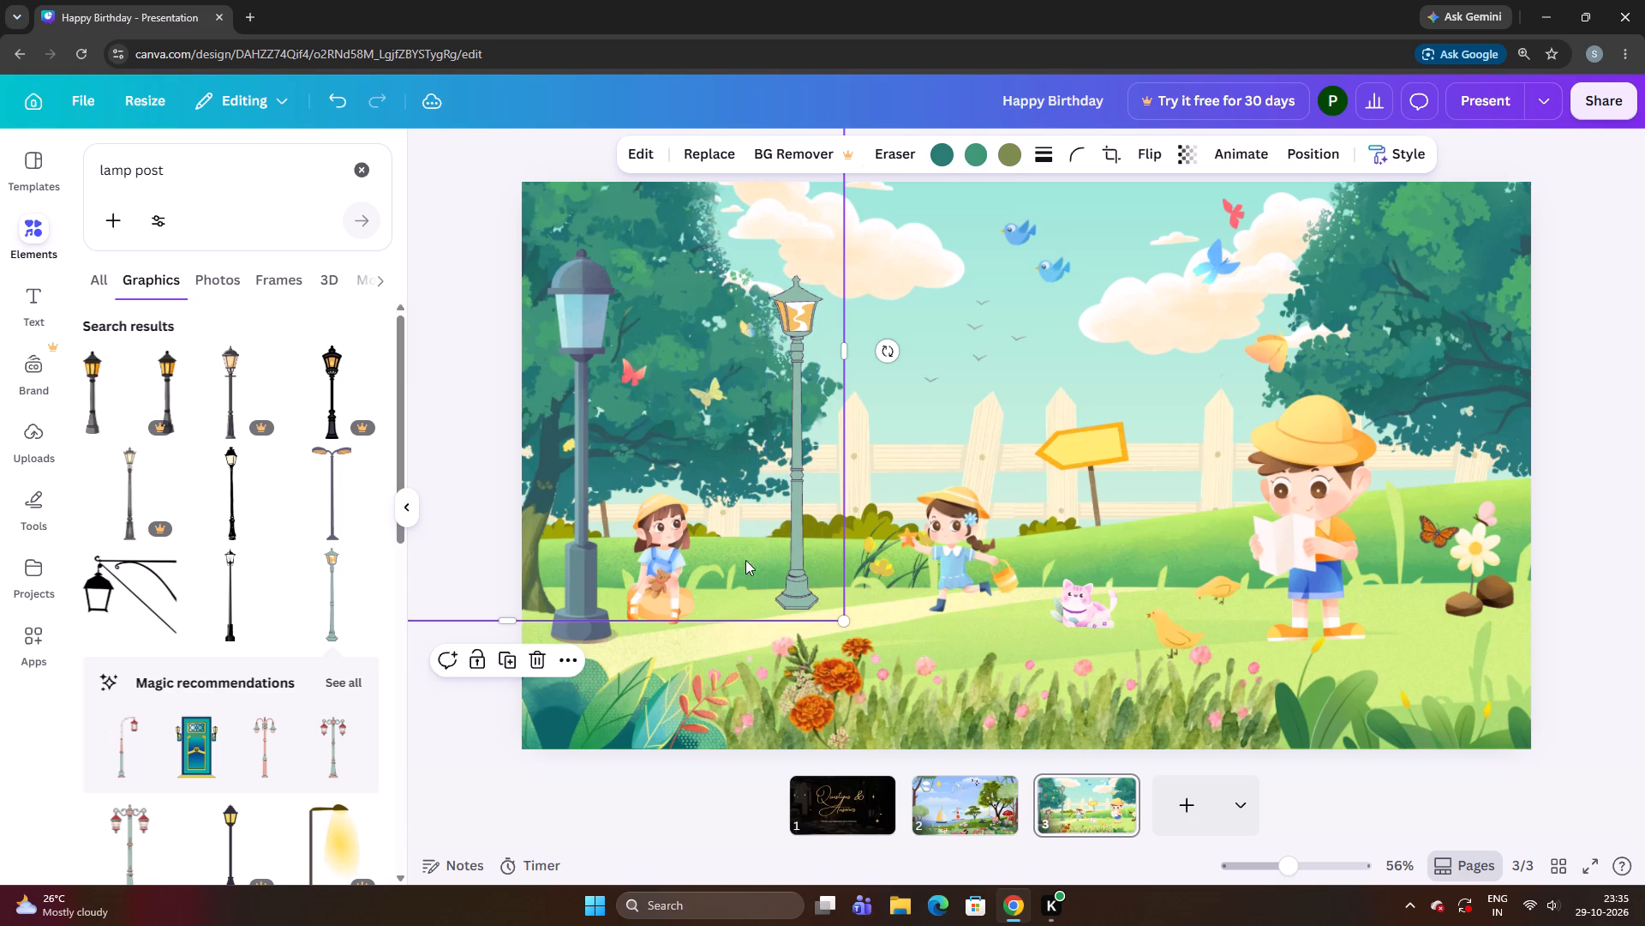
left_click(783, 552)
key("Left")
key("Left")
key("Left")
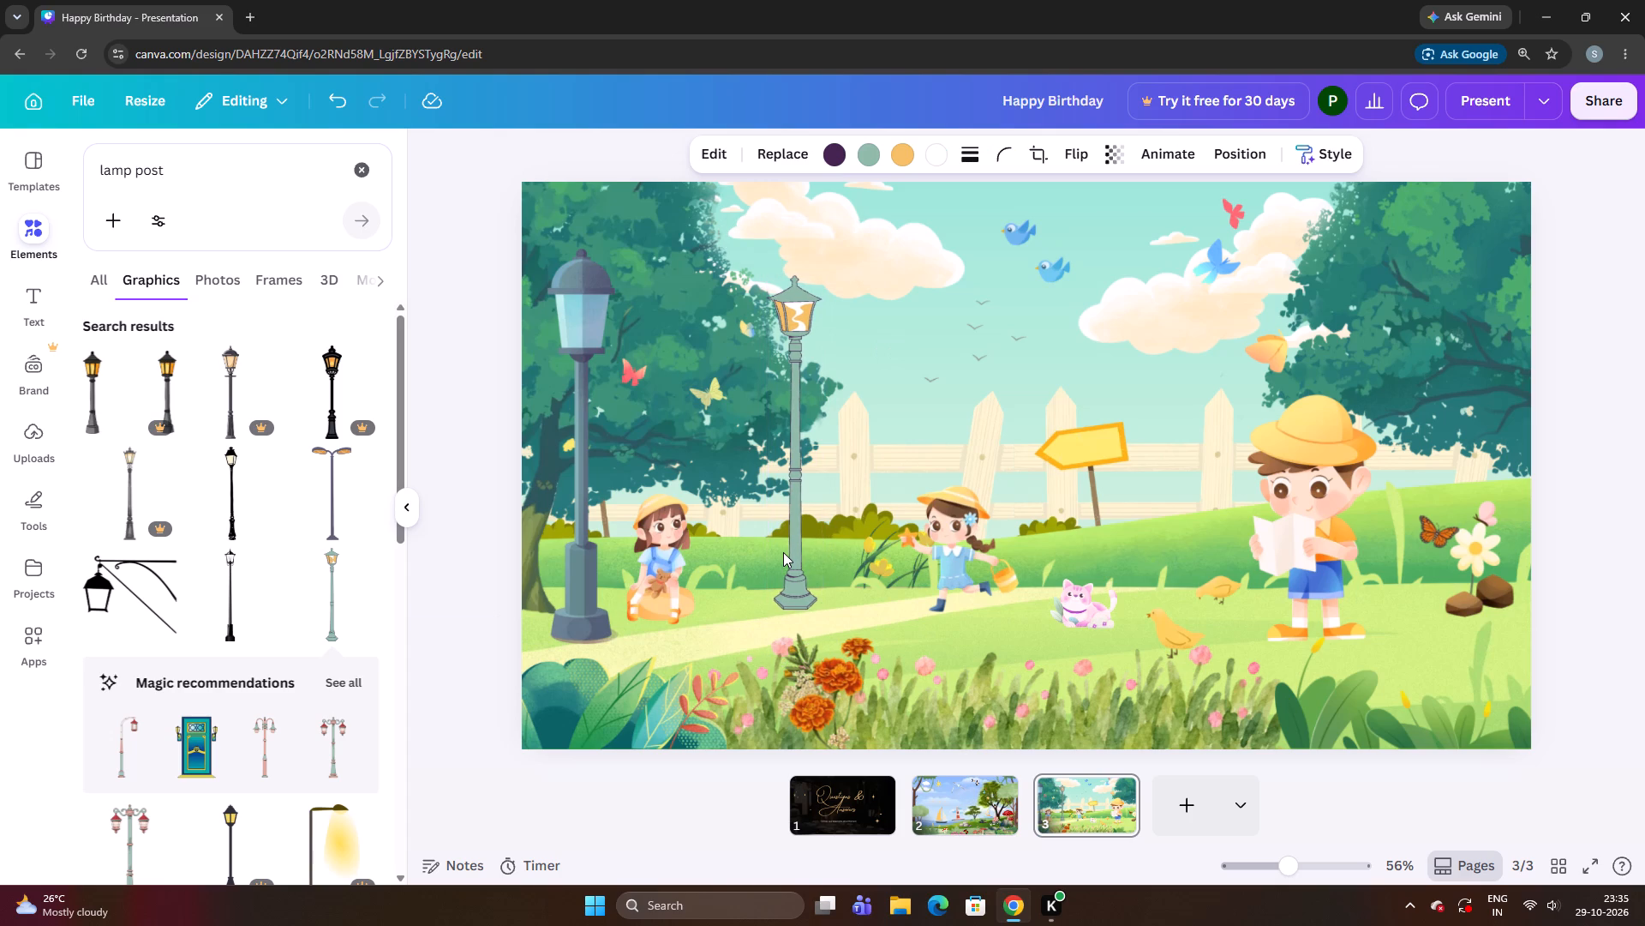
key("Left")
key("Down")
key("Down")
key("Up")
key("Up")
key("Up")
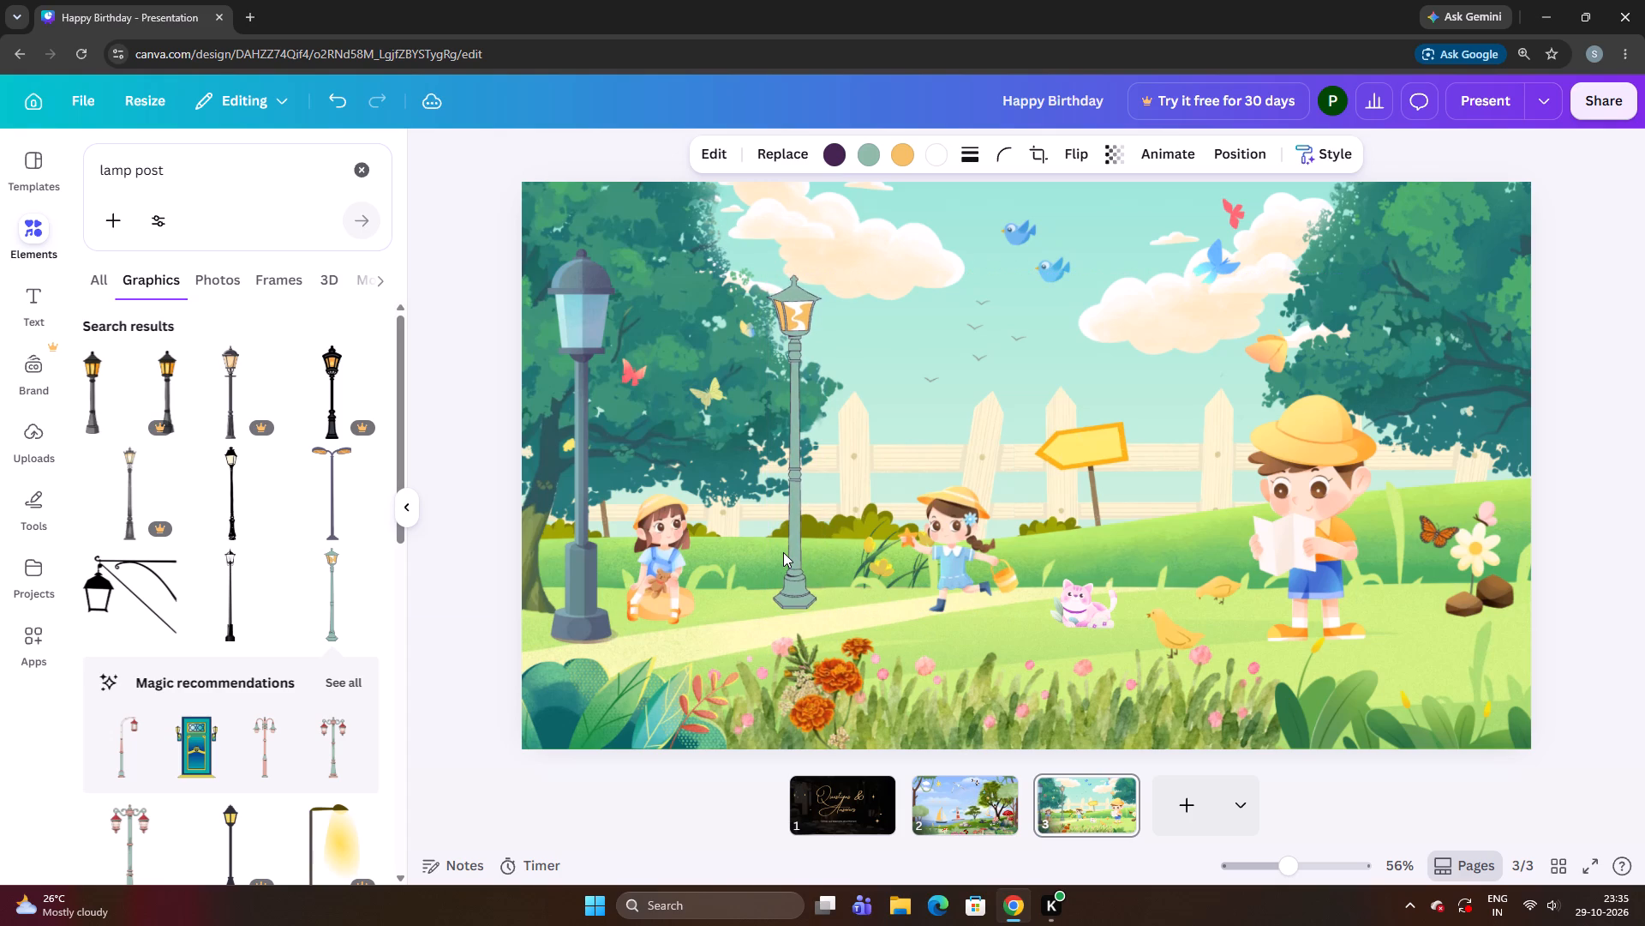
key("Up")
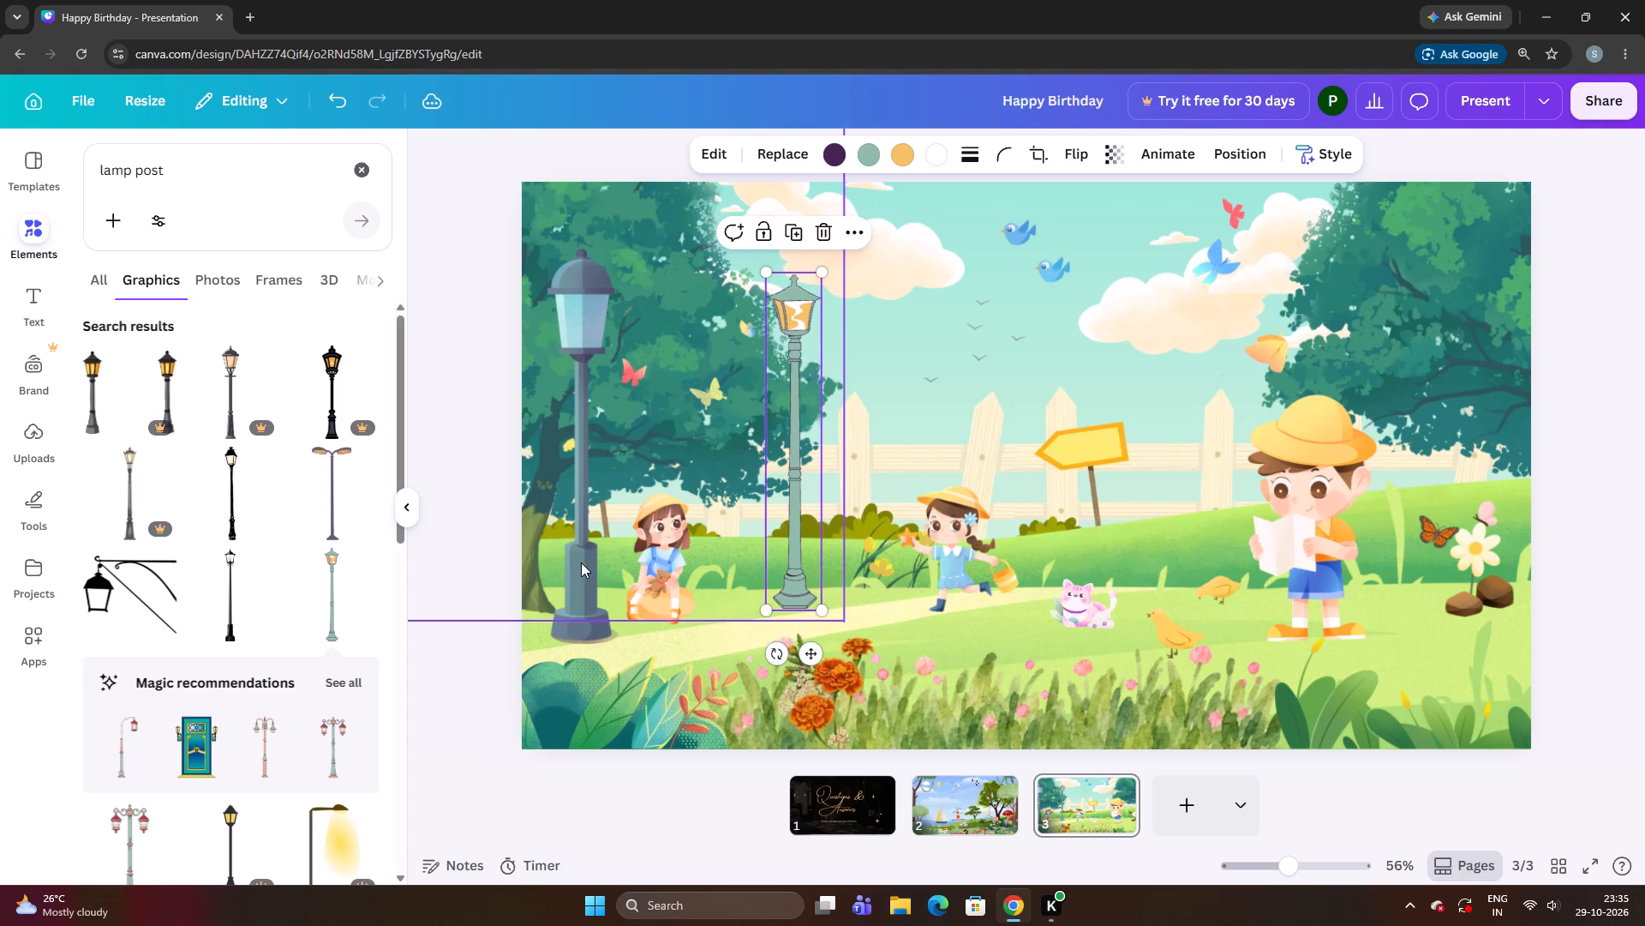
Delete the dark blue-grey street lamp standing beside the seated girl.
left_click(578, 561)
left_click(621, 207)
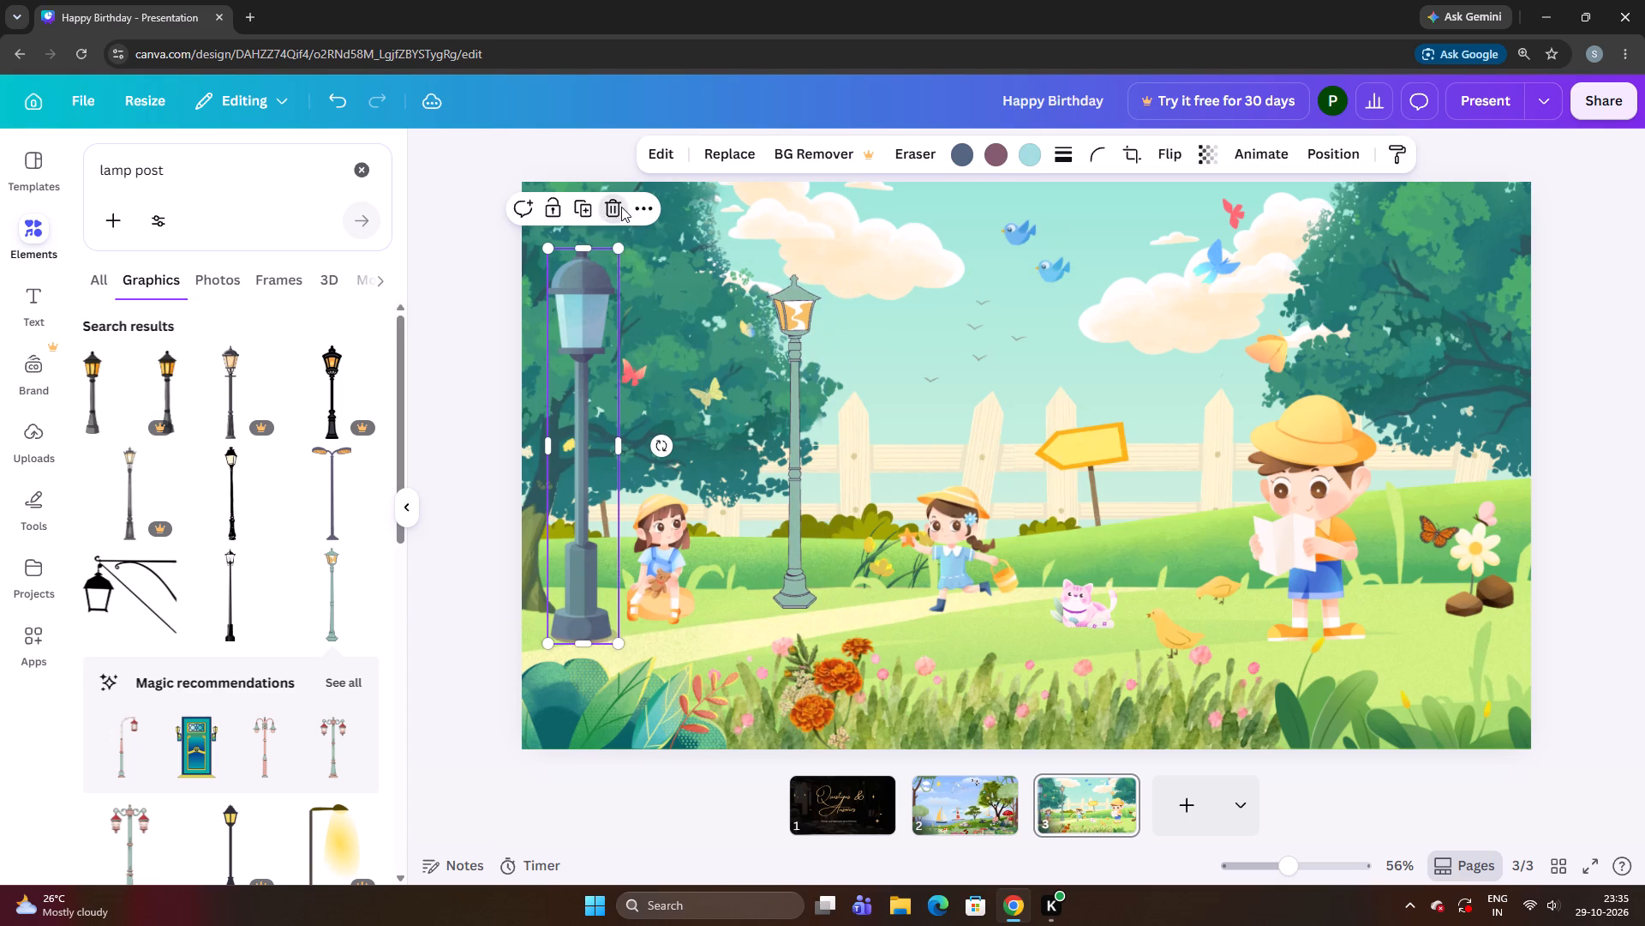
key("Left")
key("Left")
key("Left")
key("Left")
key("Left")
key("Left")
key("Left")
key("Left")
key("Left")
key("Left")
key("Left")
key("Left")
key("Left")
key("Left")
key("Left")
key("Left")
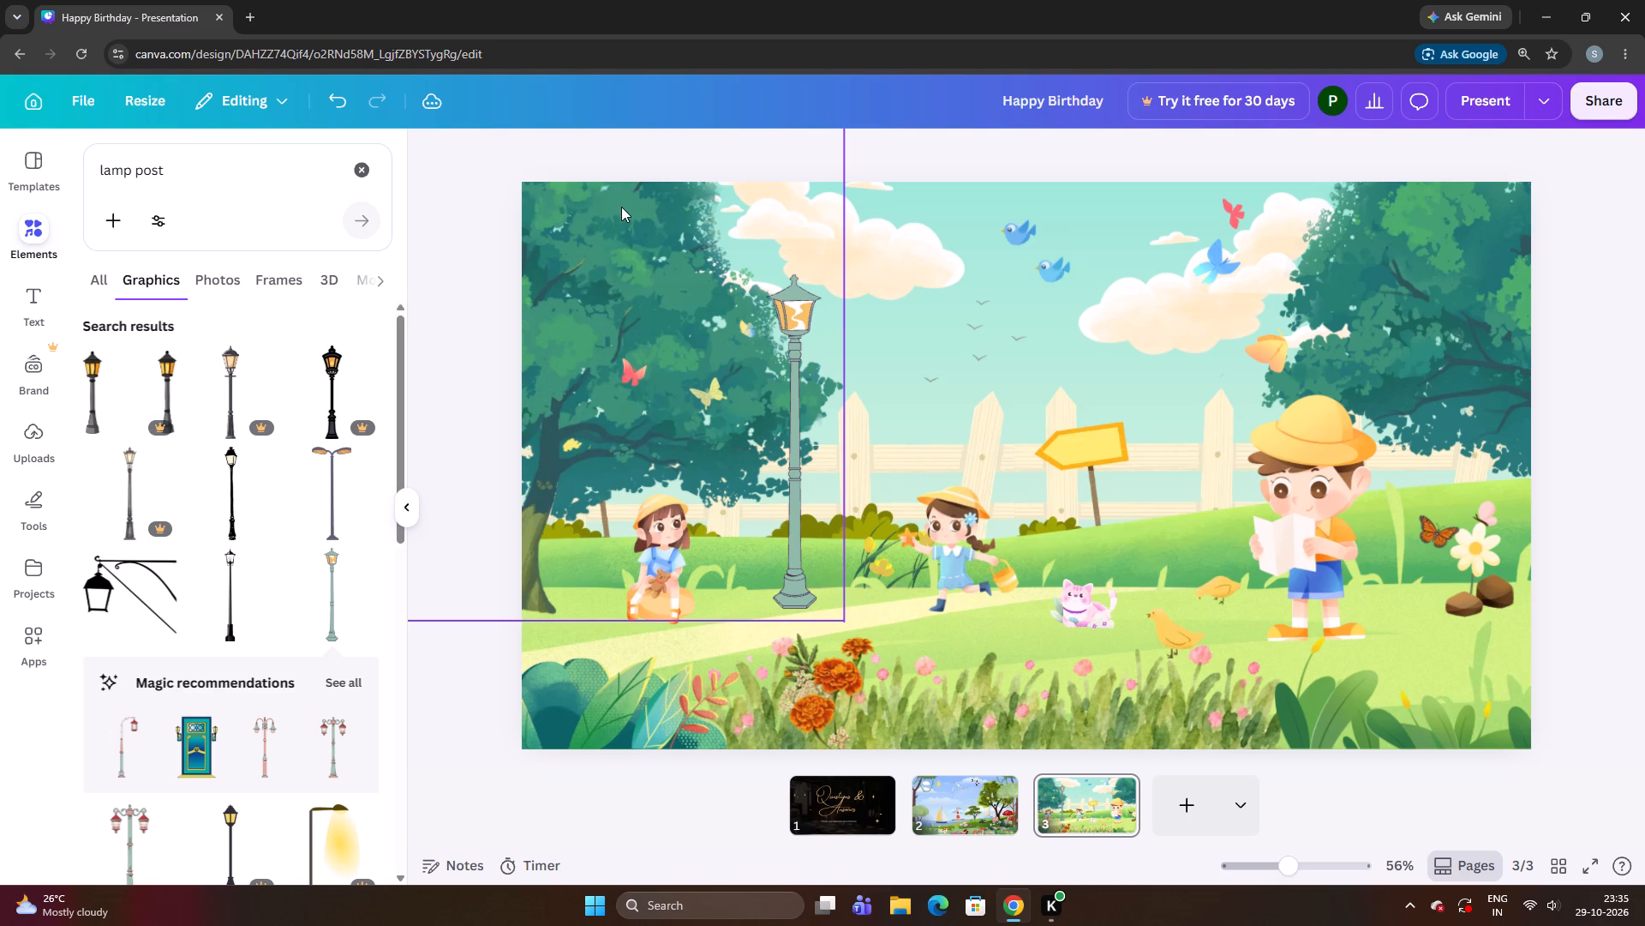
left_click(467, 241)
Move the green lamp post across to the gap between the tree trunk and the seated girl, lowering it slightly.
left_click(785, 329)
key("Left")
key("Left")
key("Left")
key("Left")
key("Left")
key("Left")
key("Left")
key("Left")
key("Left")
key("Left")
key("Left")
key("Left")
key("Left")
key("Left")
key("Left")
key("Left")
key("Left")
key("Left")
key("Left")
key("Left")
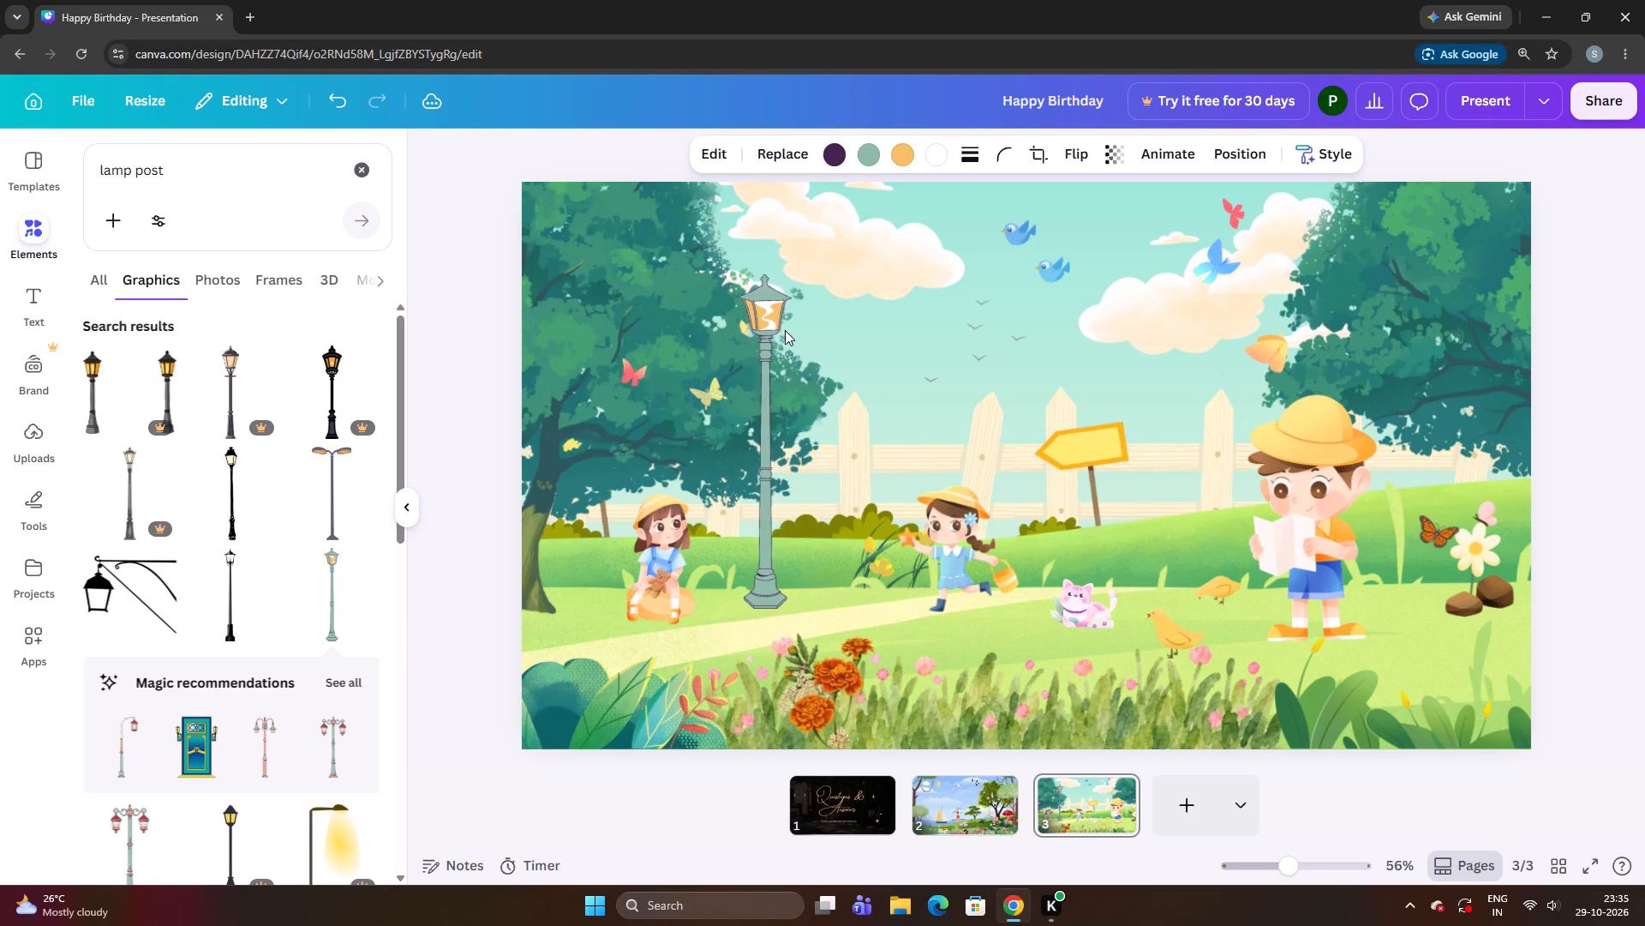
key("Down")
key("Down")
key("Down")
key("Down")
key("Down")
key("Down")
key("Down")
key("Down")
key("Down")
key("Down")
key("Down")
key("Down")
key("Down")
key("Down")
key("Down")
key("Down")
key("Down")
key("Down")
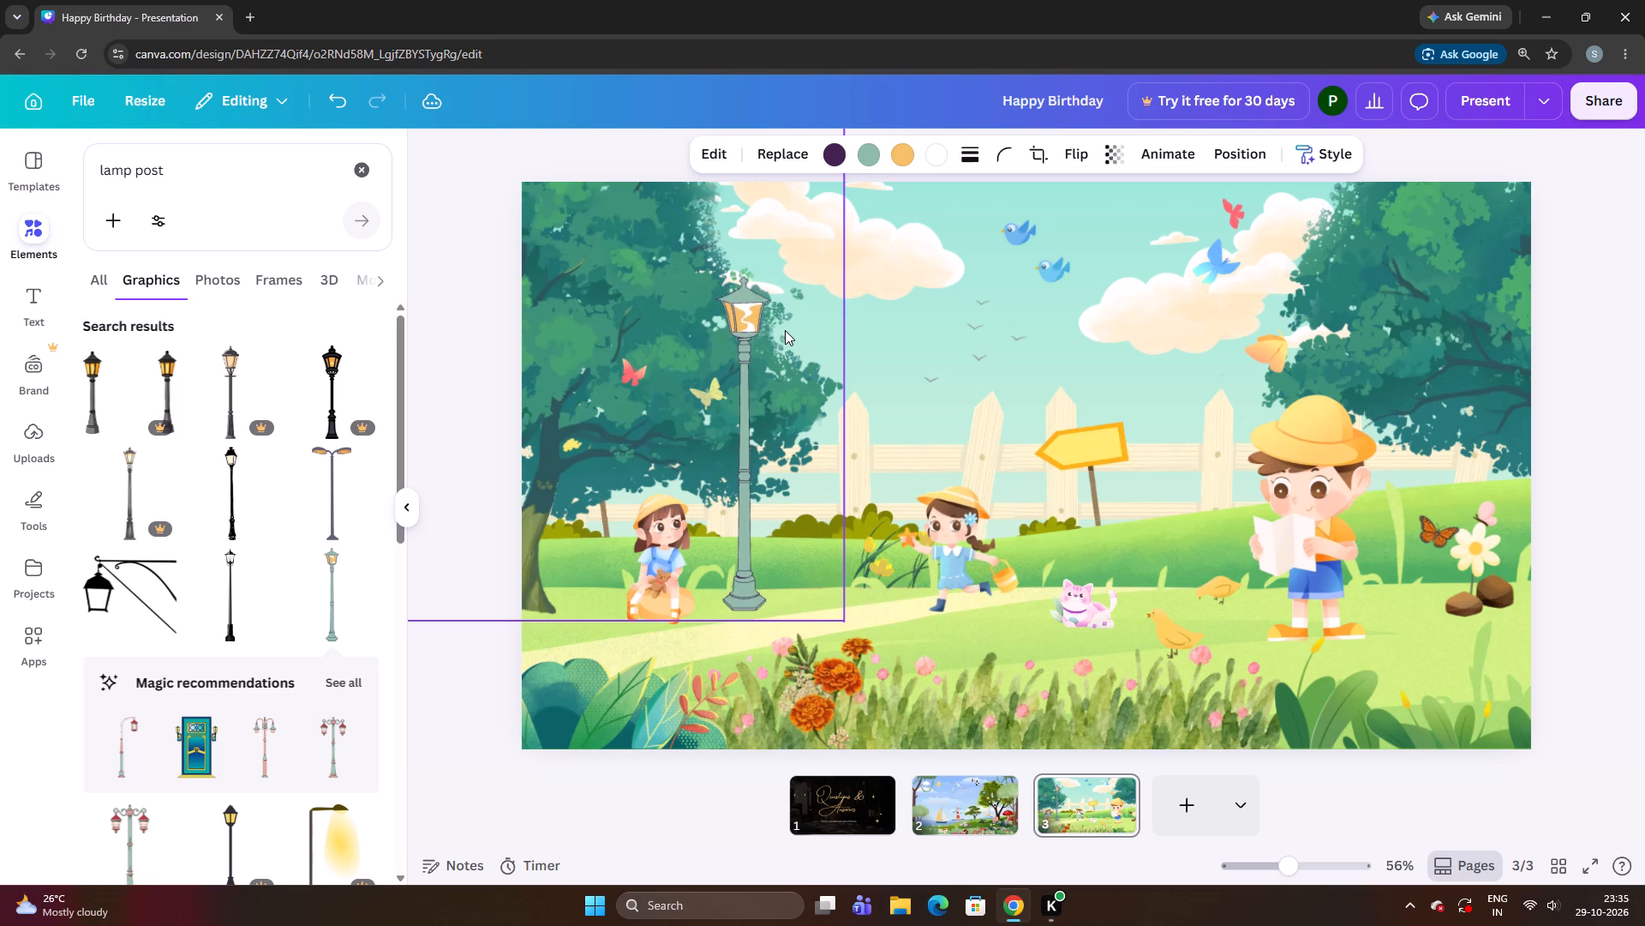
key("Left")
key("Left")
key("Left")
key("Left")
key("Left")
key("Left")
key("Left")
key("Left")
key("Left")
key("Left")
key("Left")
key("Left")
key("Left")
key("Left")
key("Left")
key("Left")
key("Left")
key("Left")
key("Left")
key("Left")
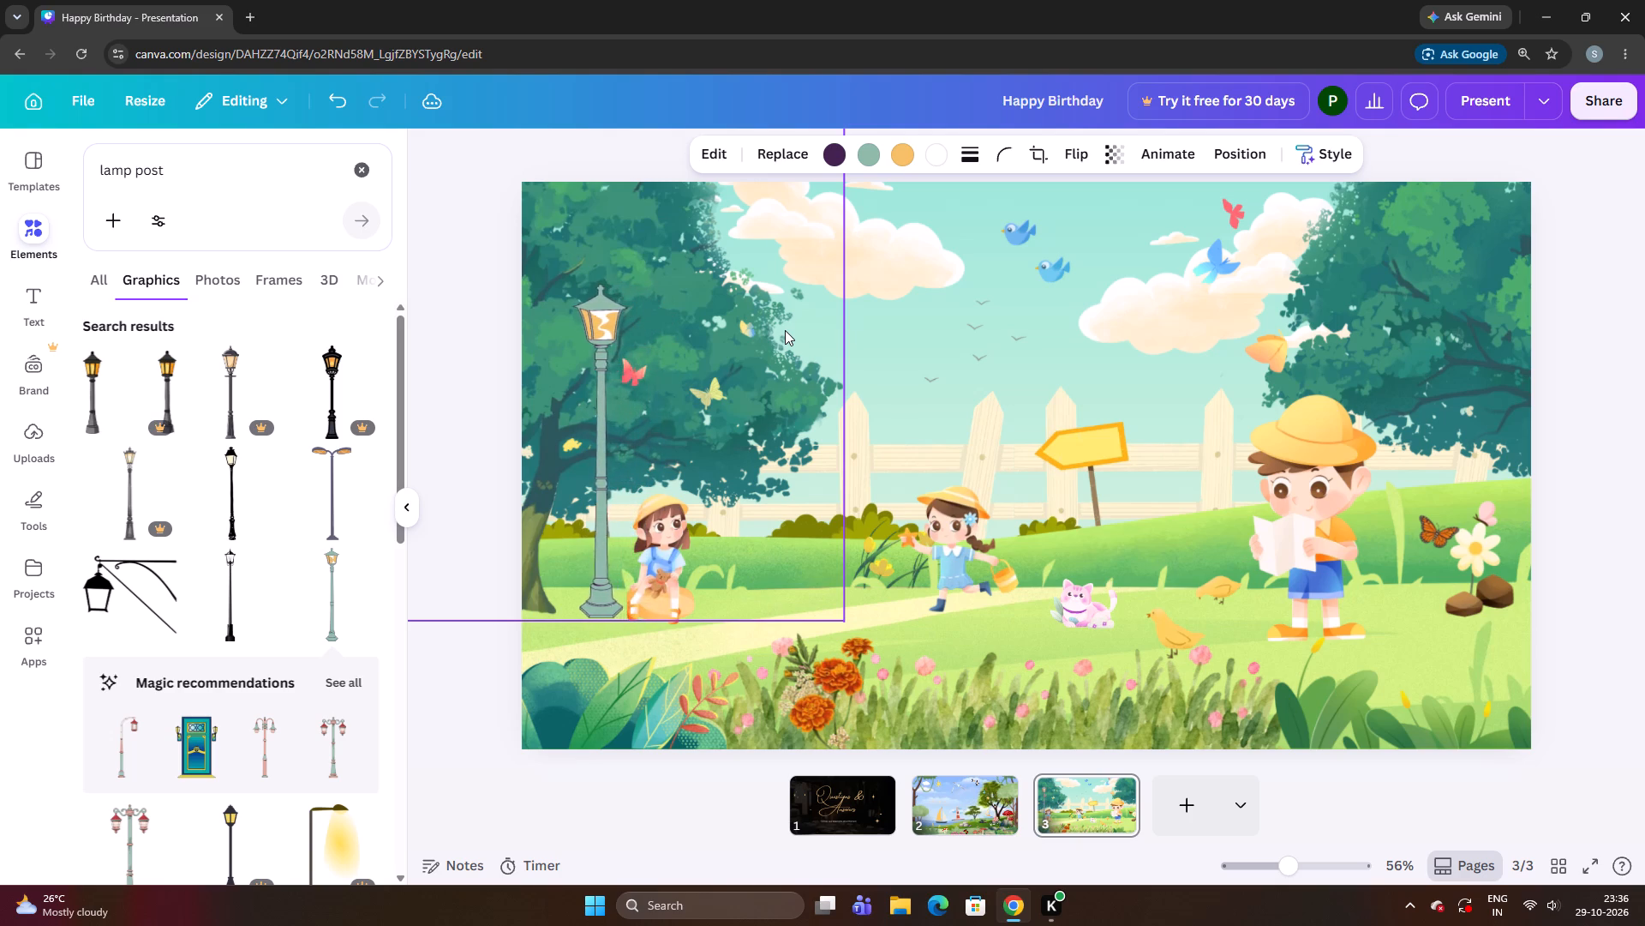
key("Left")
key("Left")
key("Left")
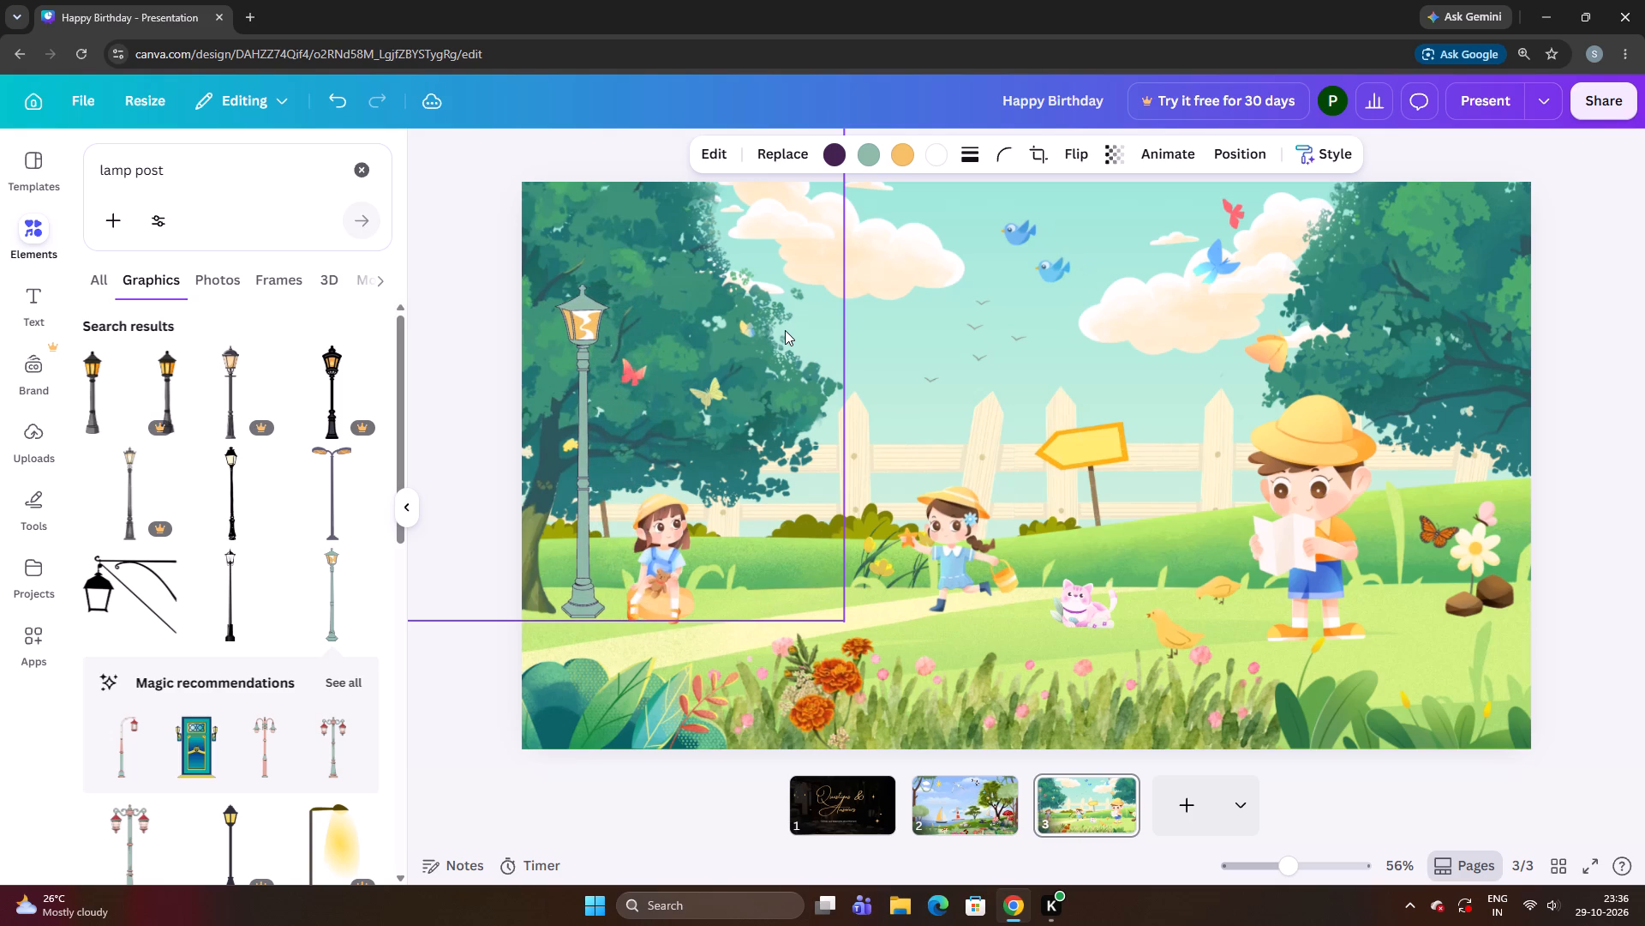
Lower the green lamp post until its base is about level with the seated girl's feet, nudging it slightly toward the tree trunk.
key("Down")
key("Down")
key("Down")
key("Down")
key("Down")
key("Down")
key("Down")
key("Down")
key("Down")
key("Down")
key("Down")
key("Down")
key("Down")
key("Down")
key("Down")
key("Down")
key("Down")
key("Down")
key("Down")
key("Down")
key("Left")
key("Left")
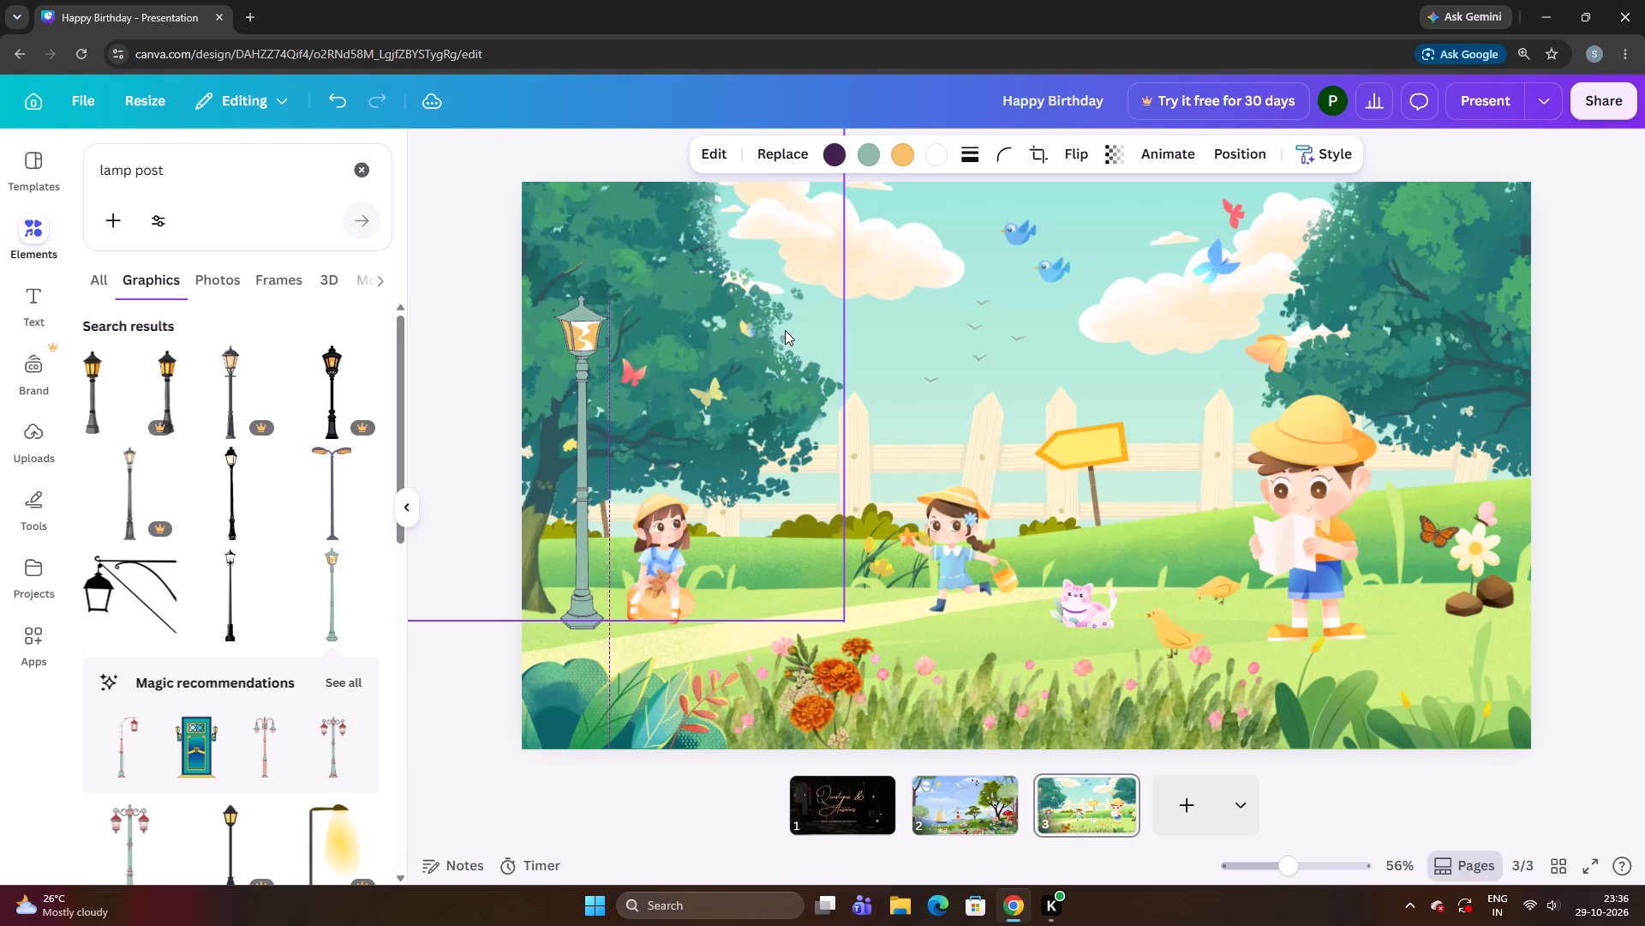
key("Left")
key("Left")
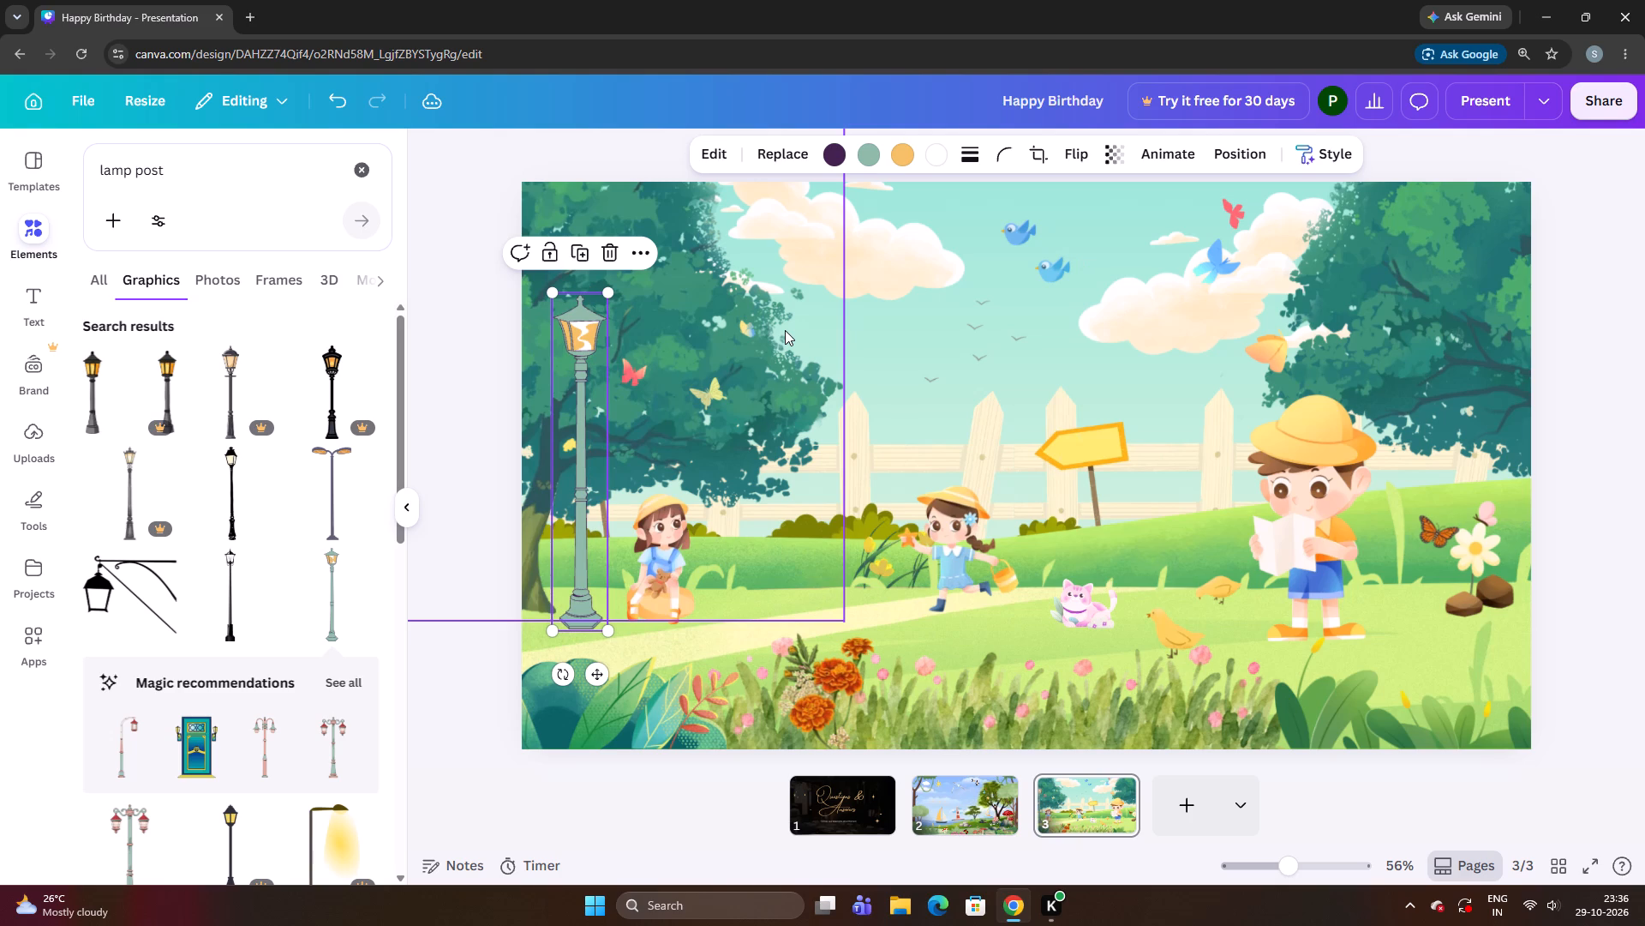
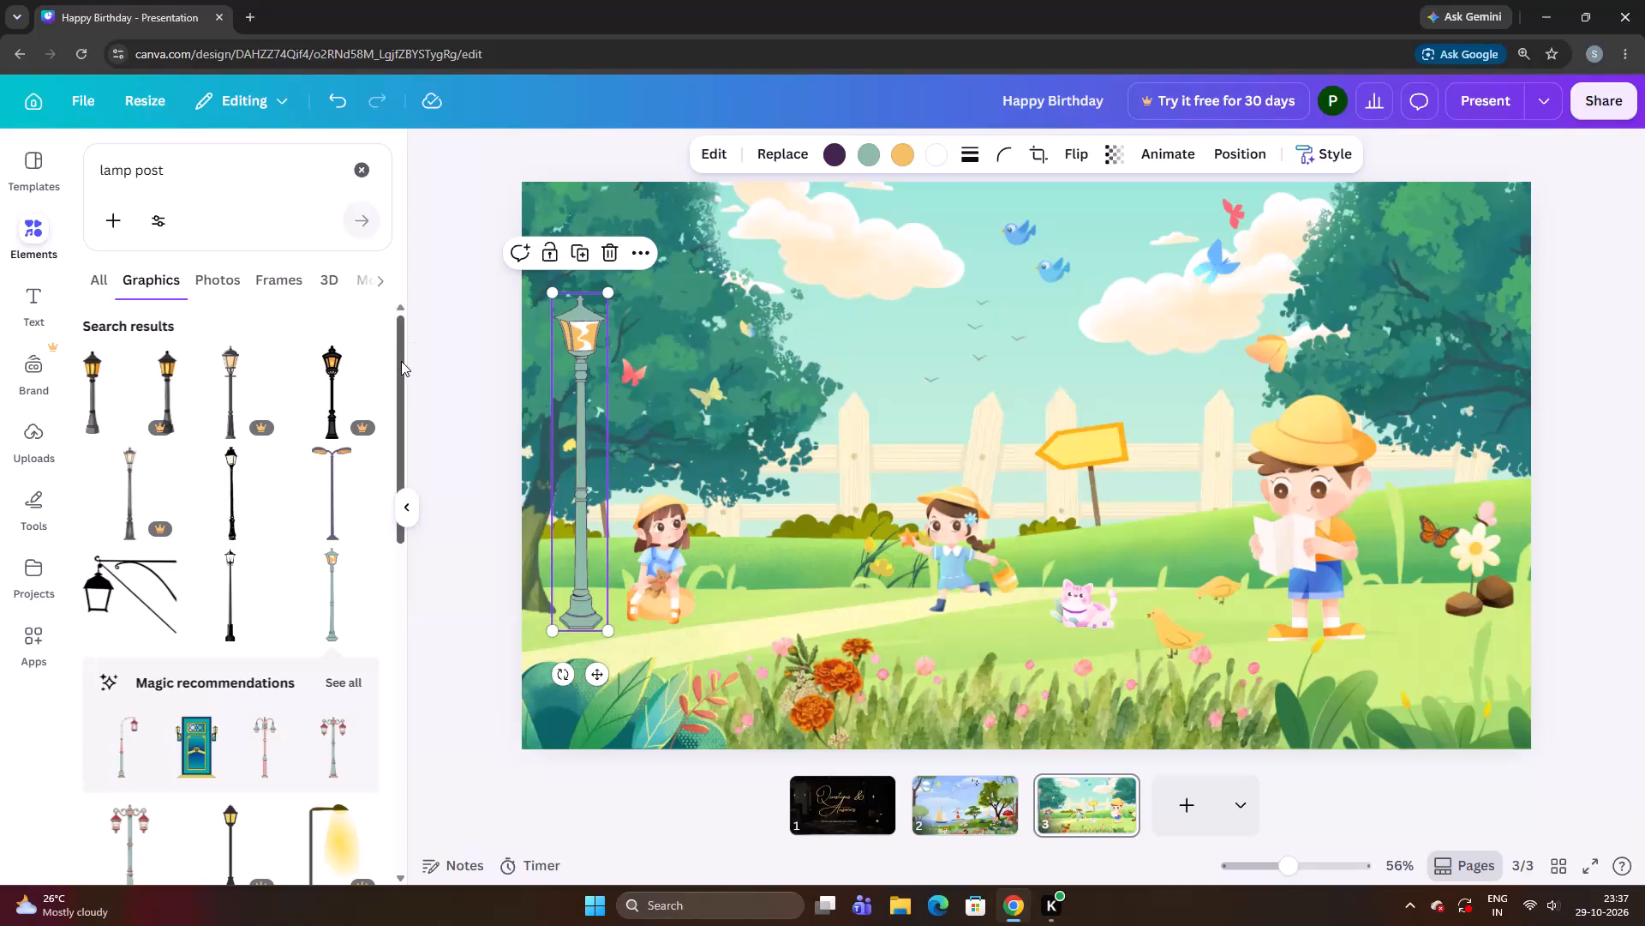
Enlarge the green lamp post slightly and reposition it between the tree trunk and the seated girl, with its base near her feet.
left_click(419, 361)
left_click(571, 494)
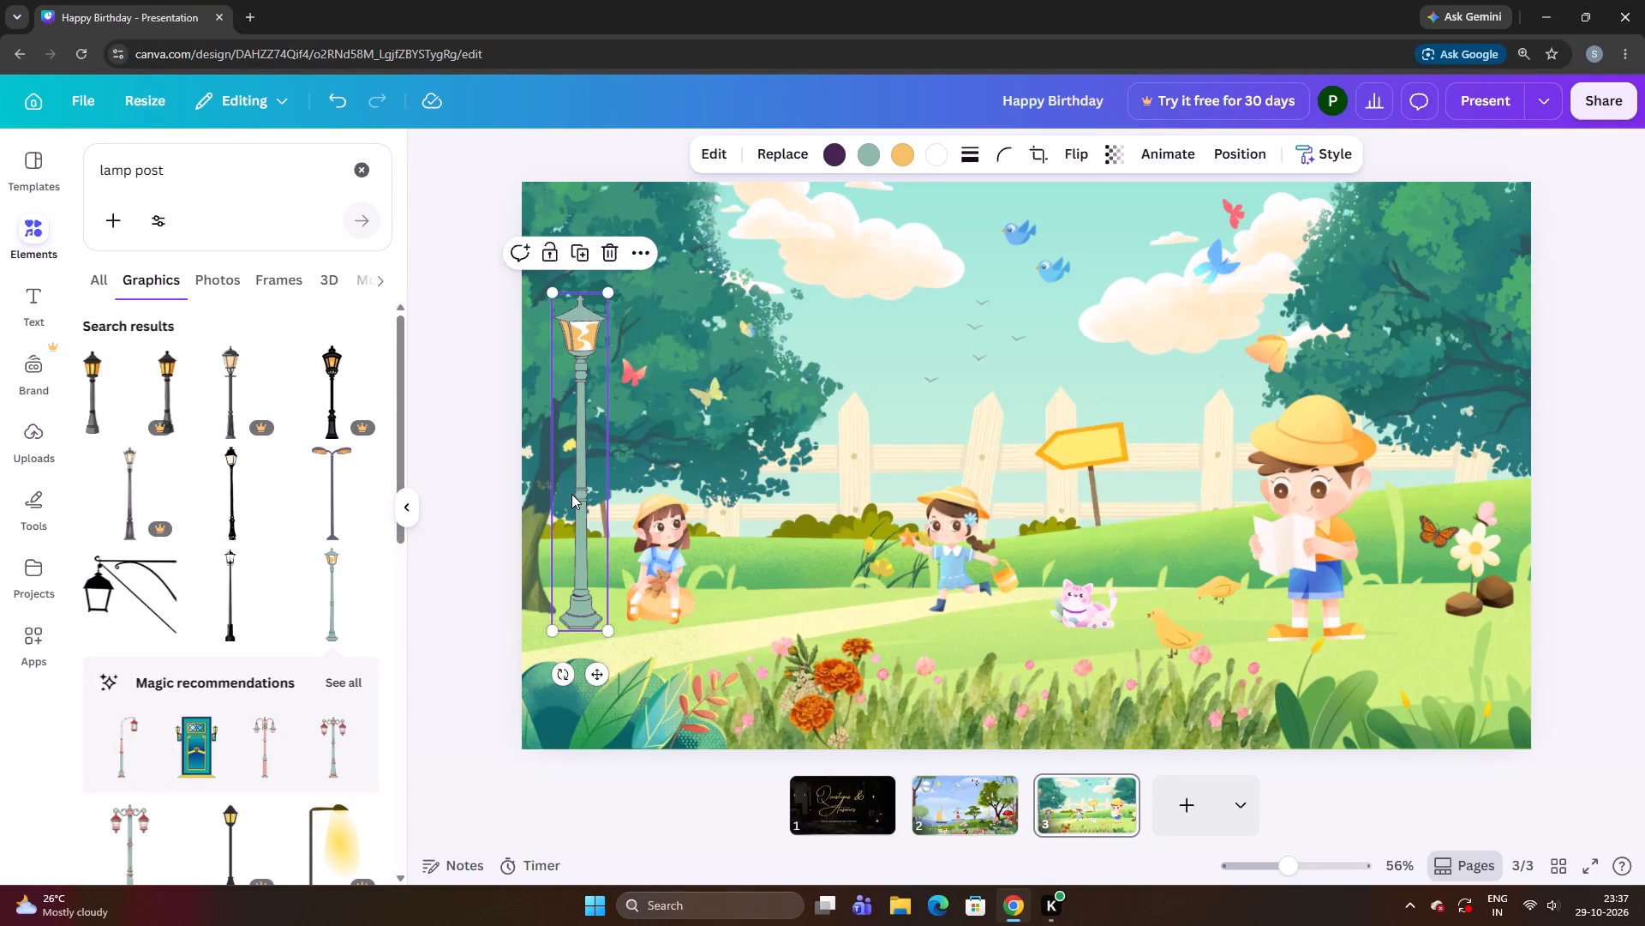
left_click_drag(571, 494, 581, 459)
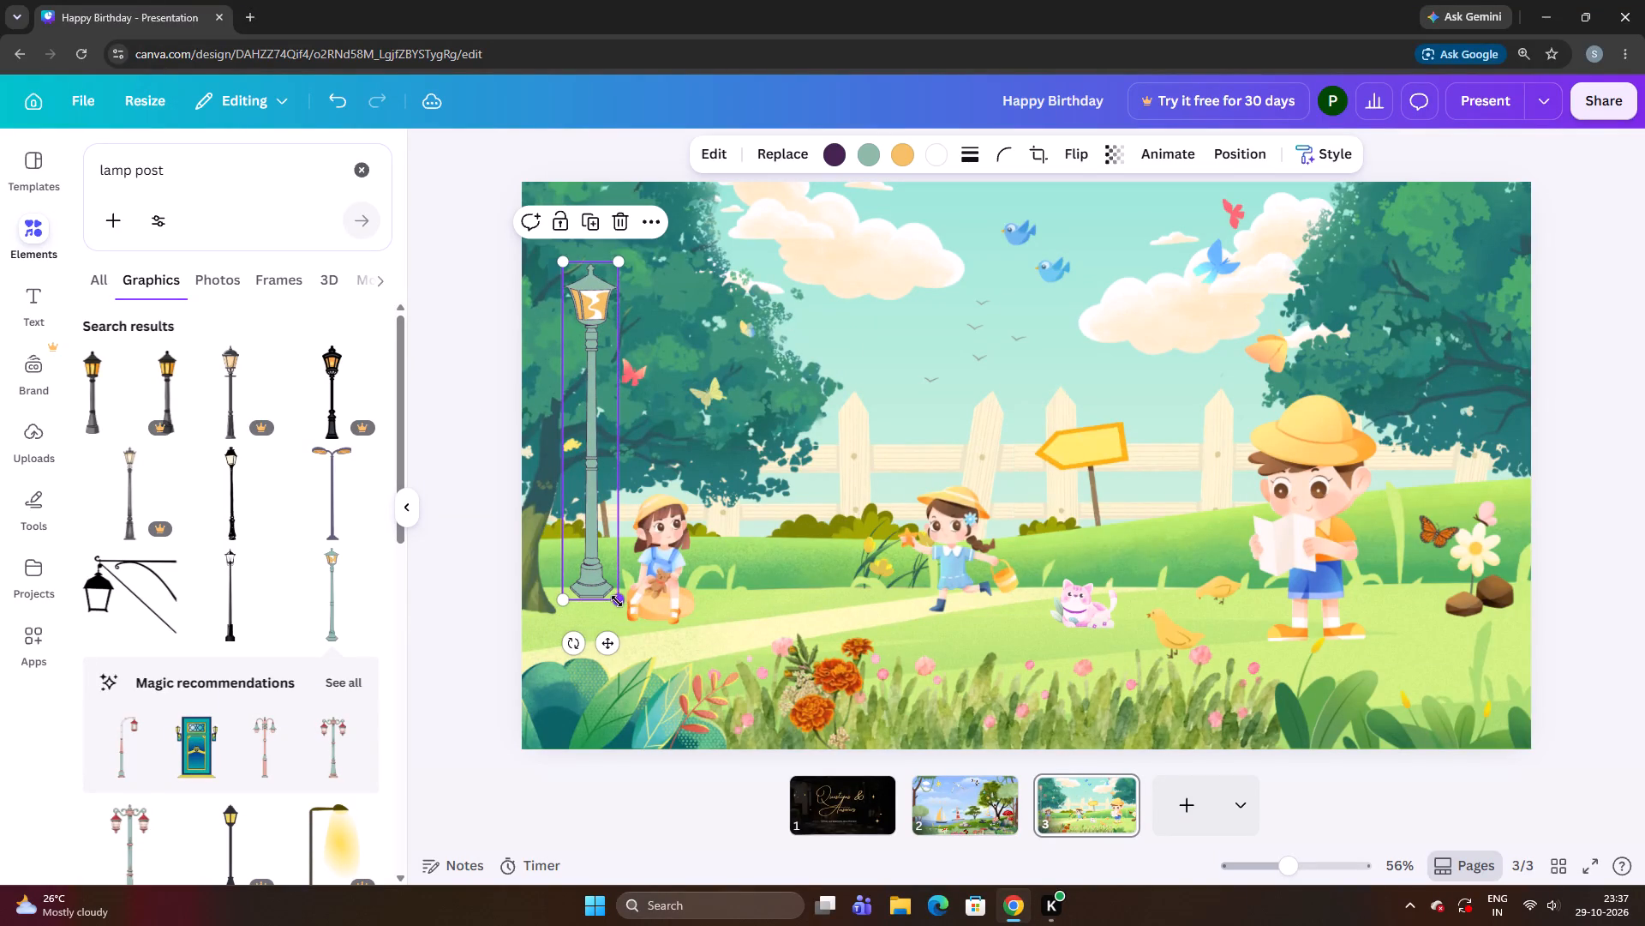
left_click_drag(617, 601, 626, 621)
left_click_drag(579, 570, 574, 580)
left_click(574, 580)
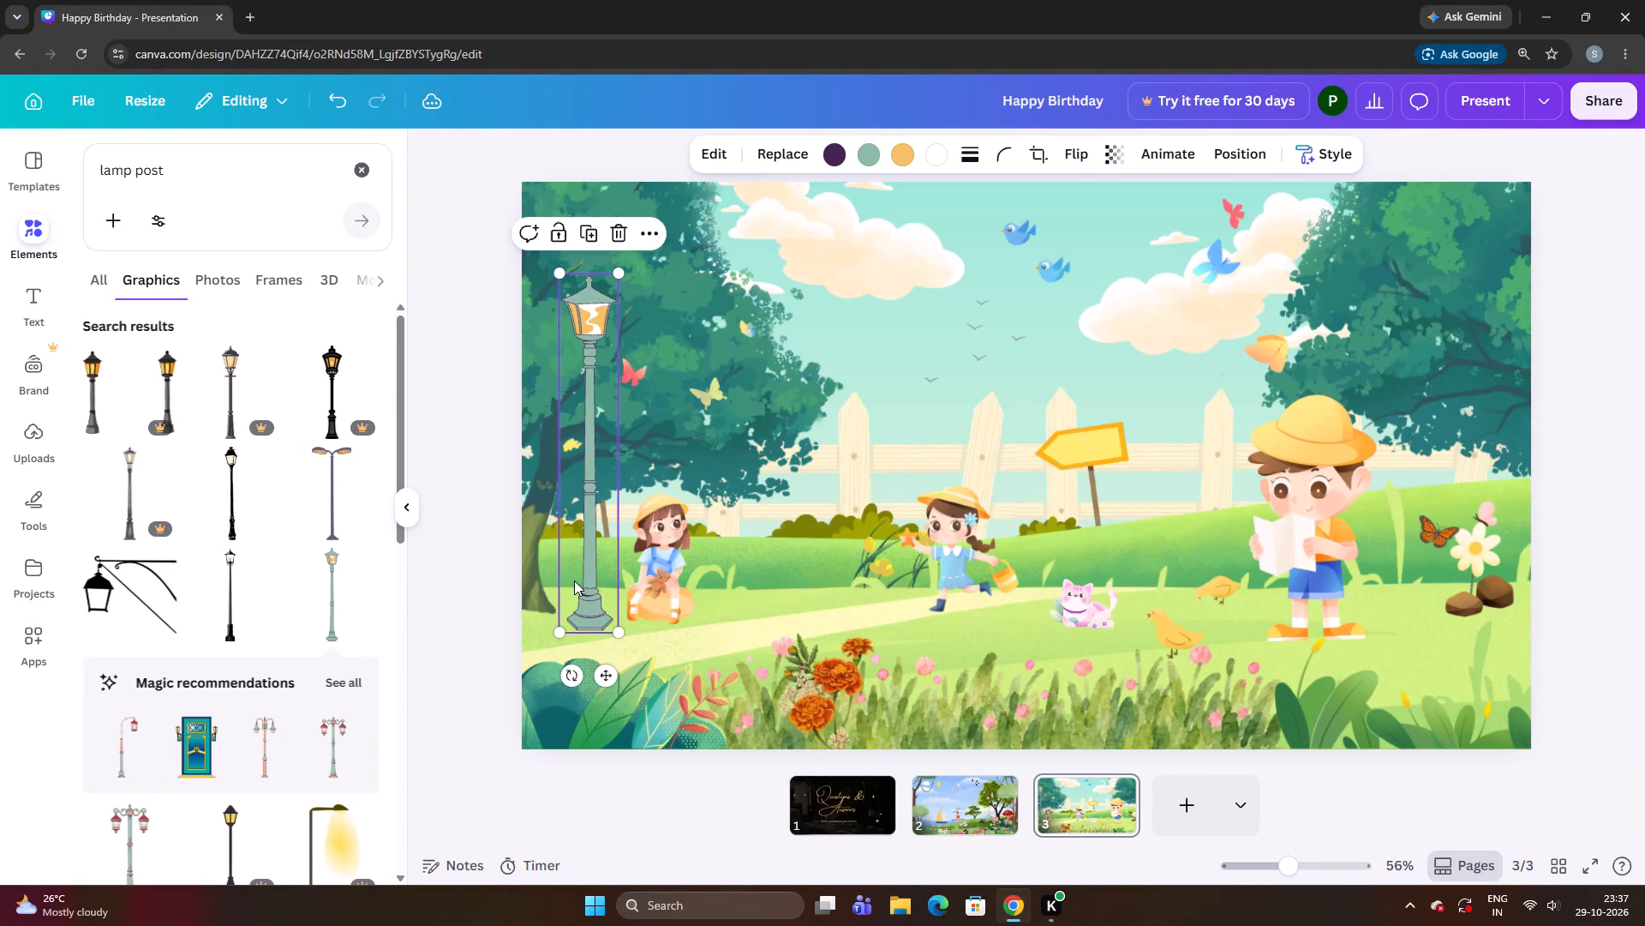
left_click(502, 556)
left_click(582, 547)
Nudge the green lamp post slightly away from the seated girl toward the tree trunk, fine-tuning its height at the same base level.
key("Left")
key("Left")
key("Left")
key("Left")
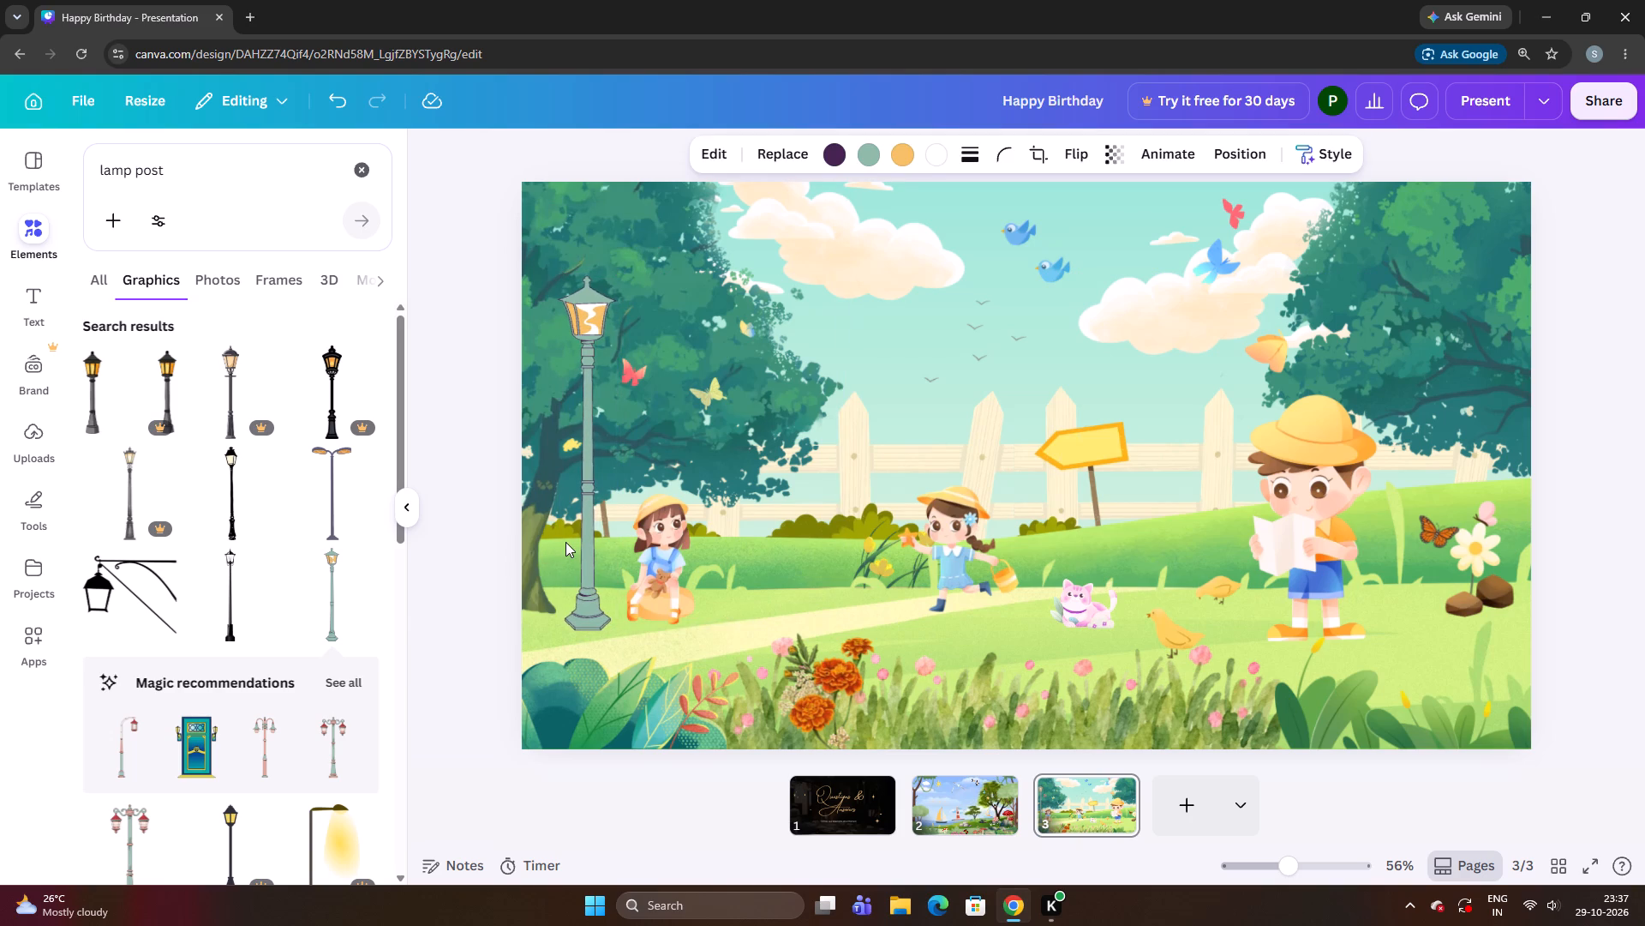
key("Left")
key("Left")
key("Left")
key("Left")
key("Left")
key("Left")
key("Left")
key("Left")
key("Left")
key("Left")
key("Left")
key("Up")
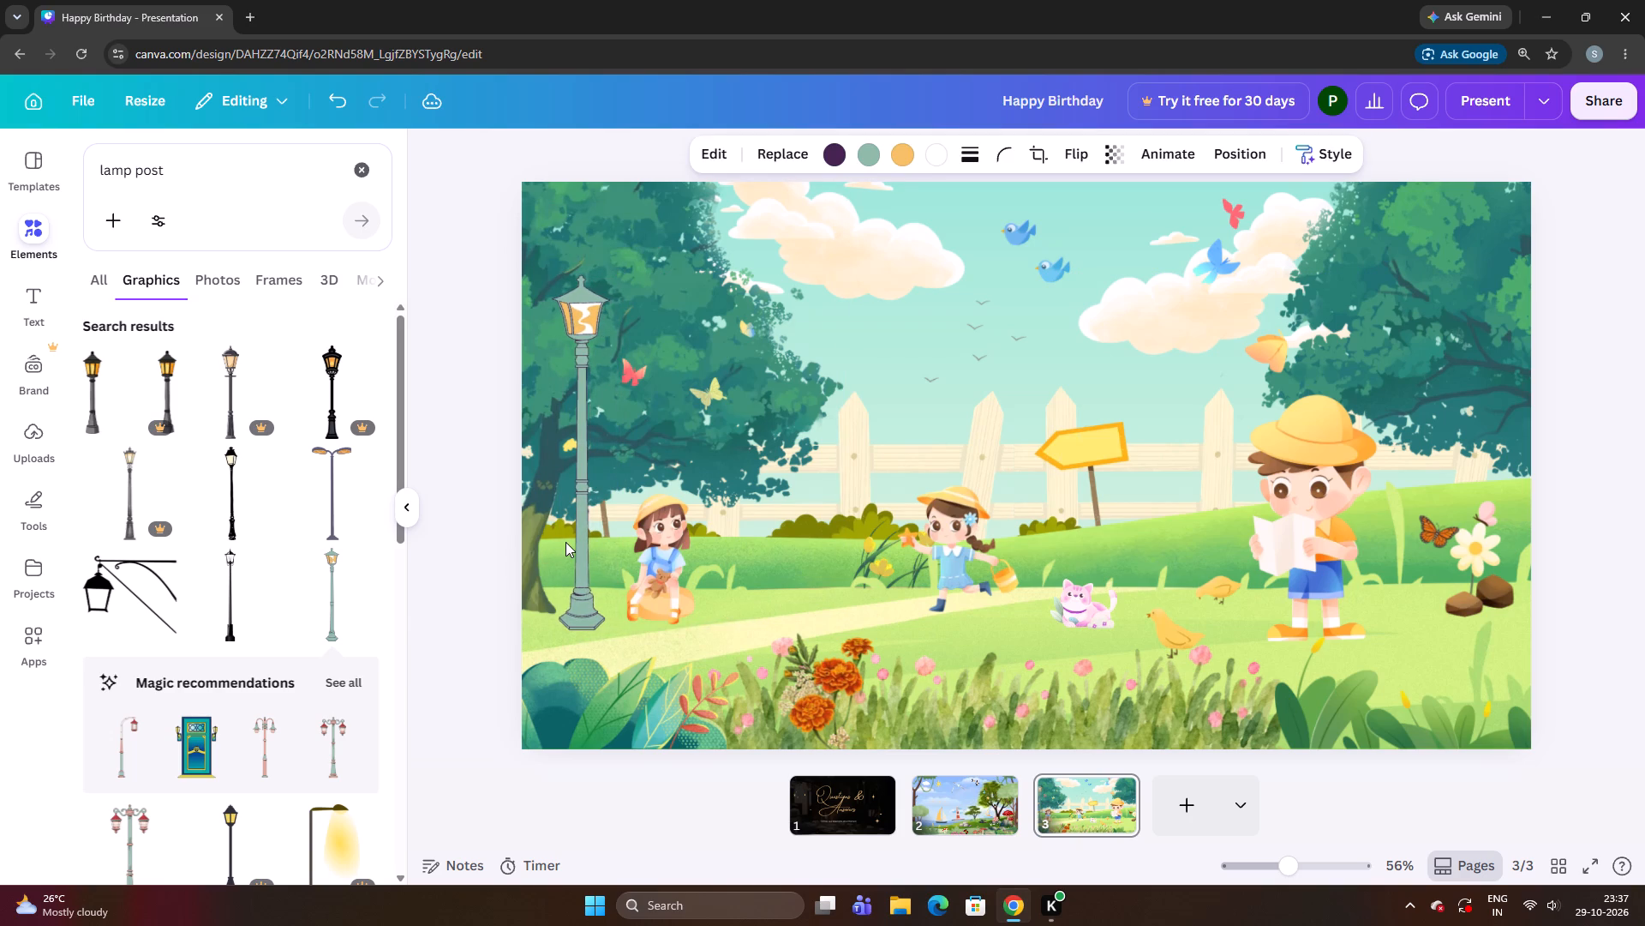
key("Up")
key("Left")
key("Left")
key("Left")
key("Down")
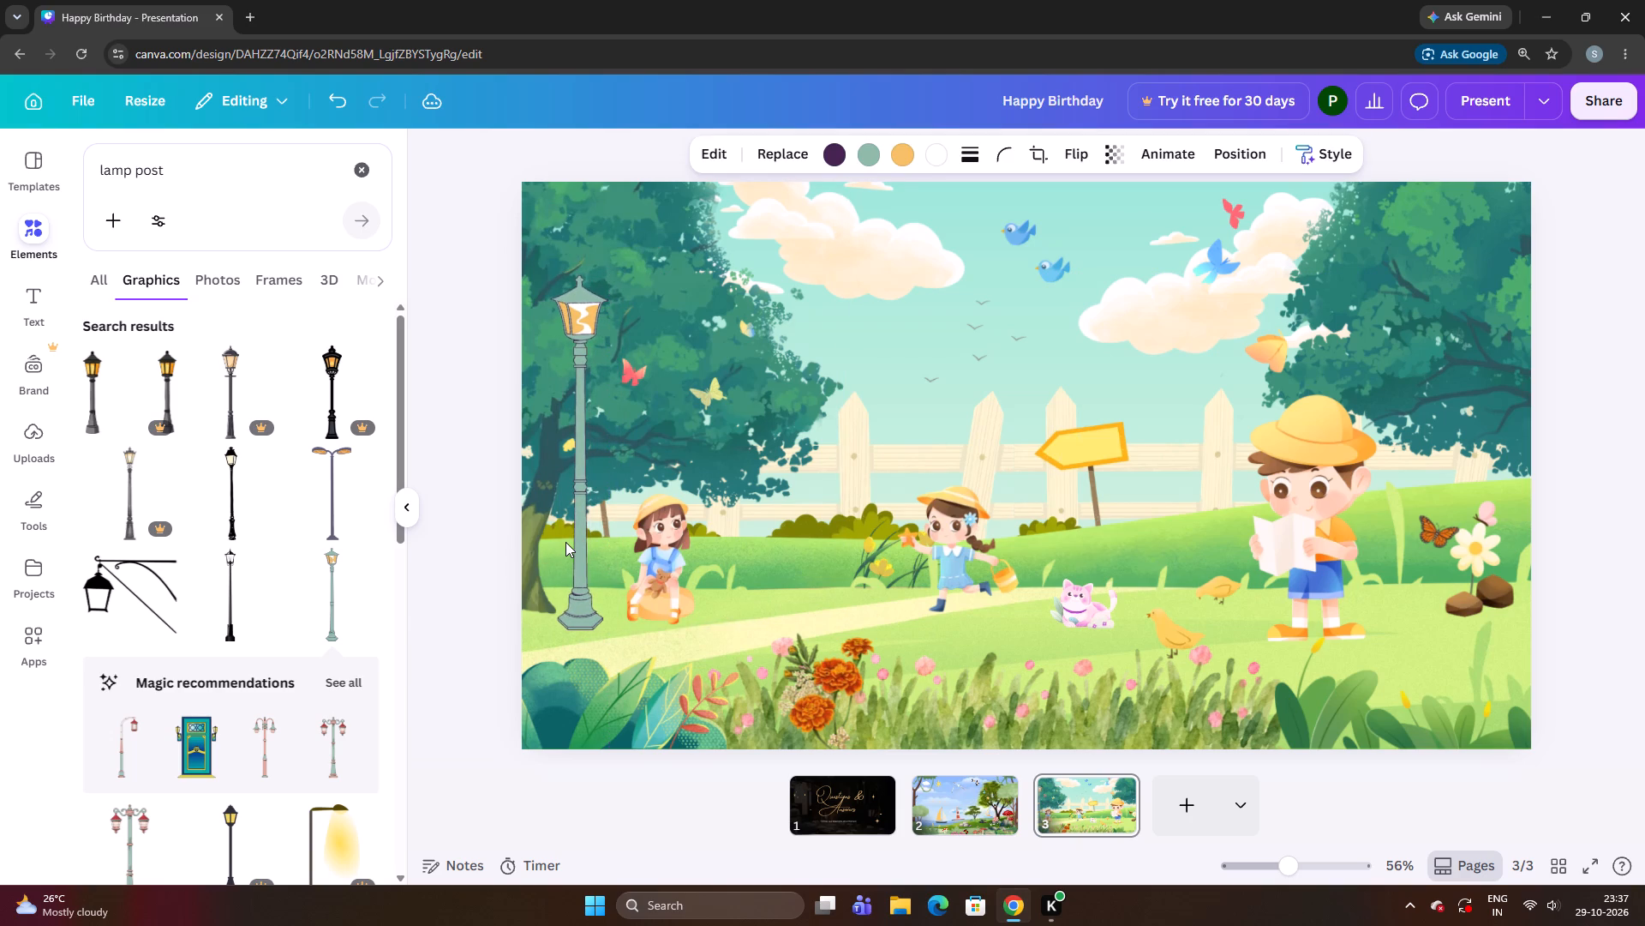
key("Right")
key("Right")
key("Down")
key("Down")
key("Down")
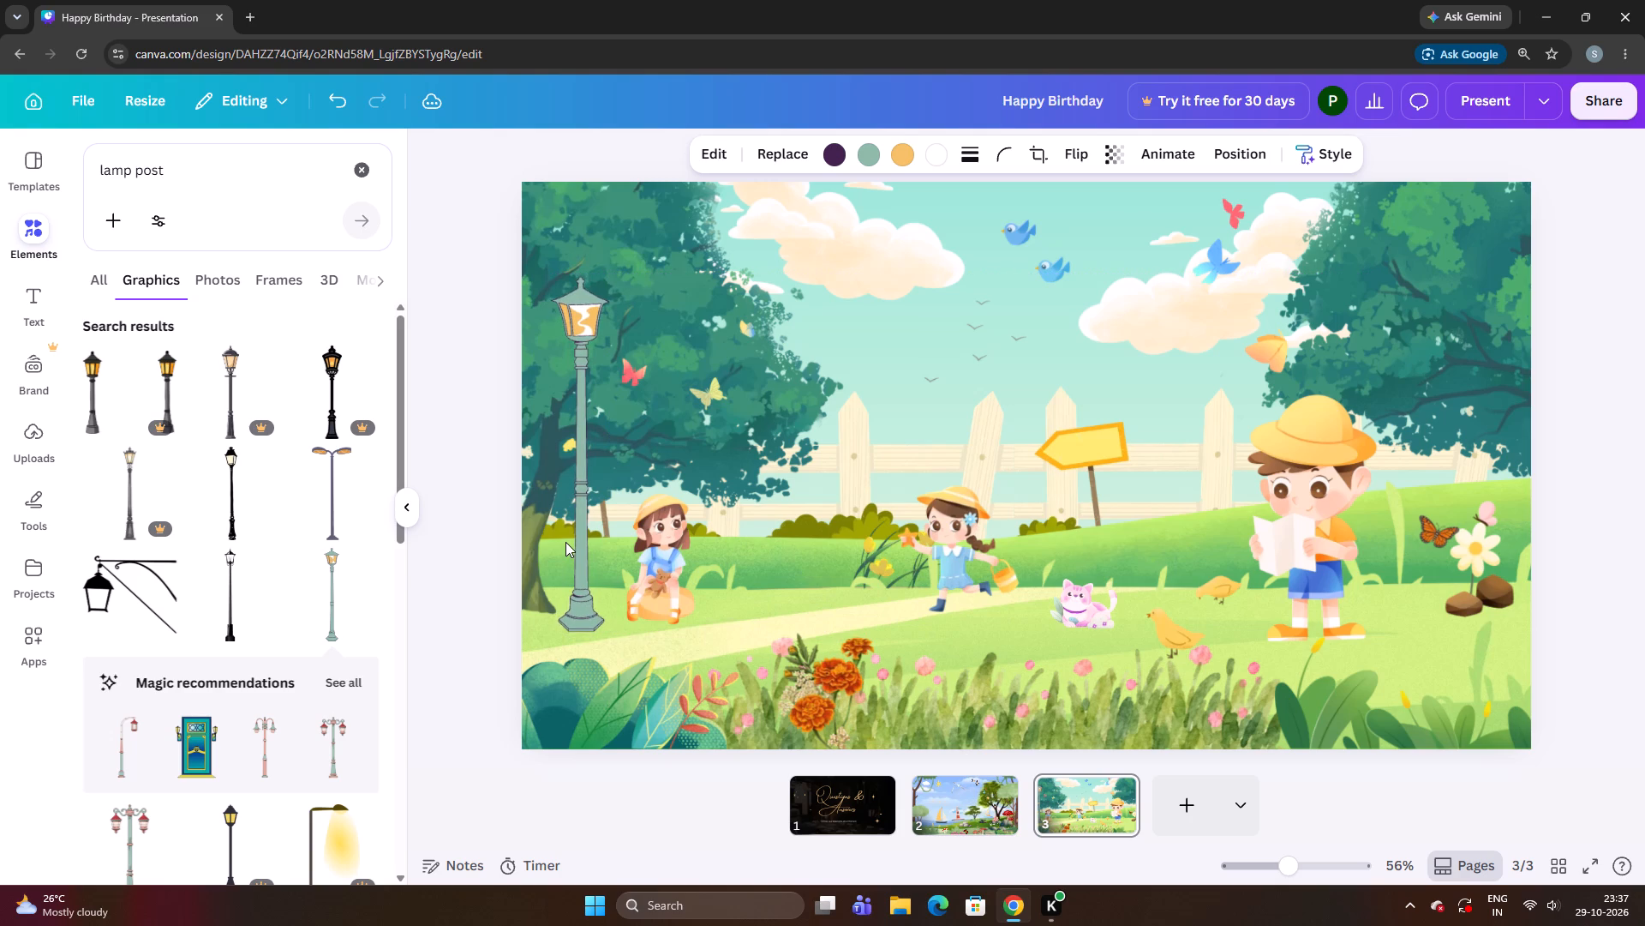
key("Down")
key("Up")
key("Up")
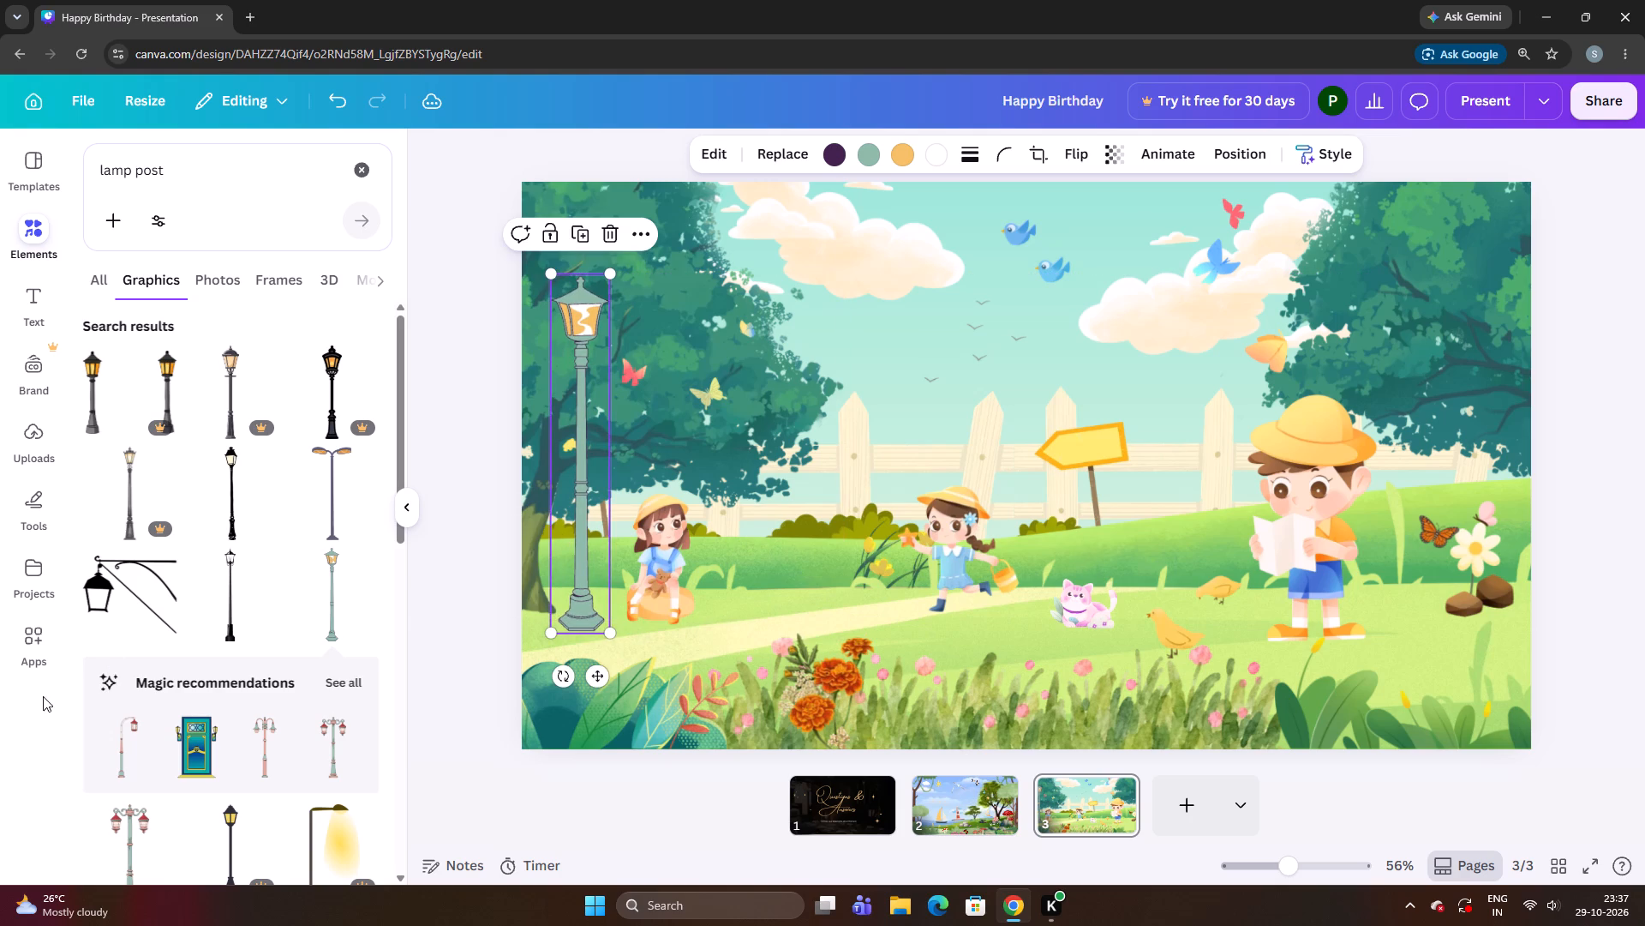
Add the green lamp post graphic with two red lanterns and place it between the running girl and the yellow arrow sign.
scroll(139, 571, "down", 3)
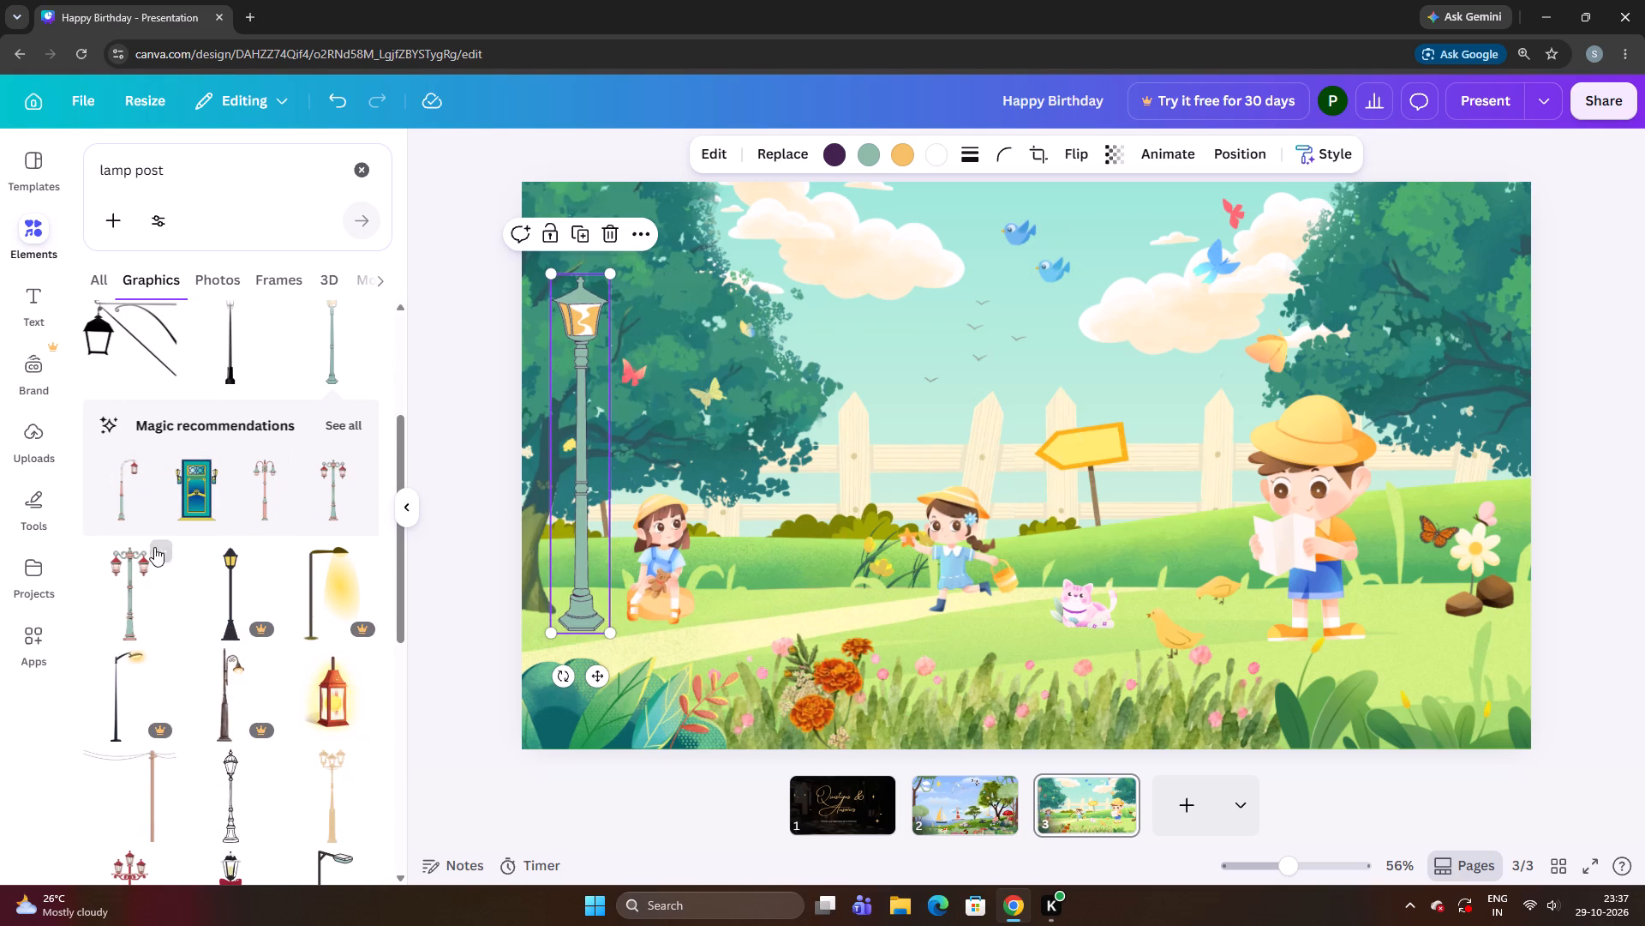
left_click(134, 601)
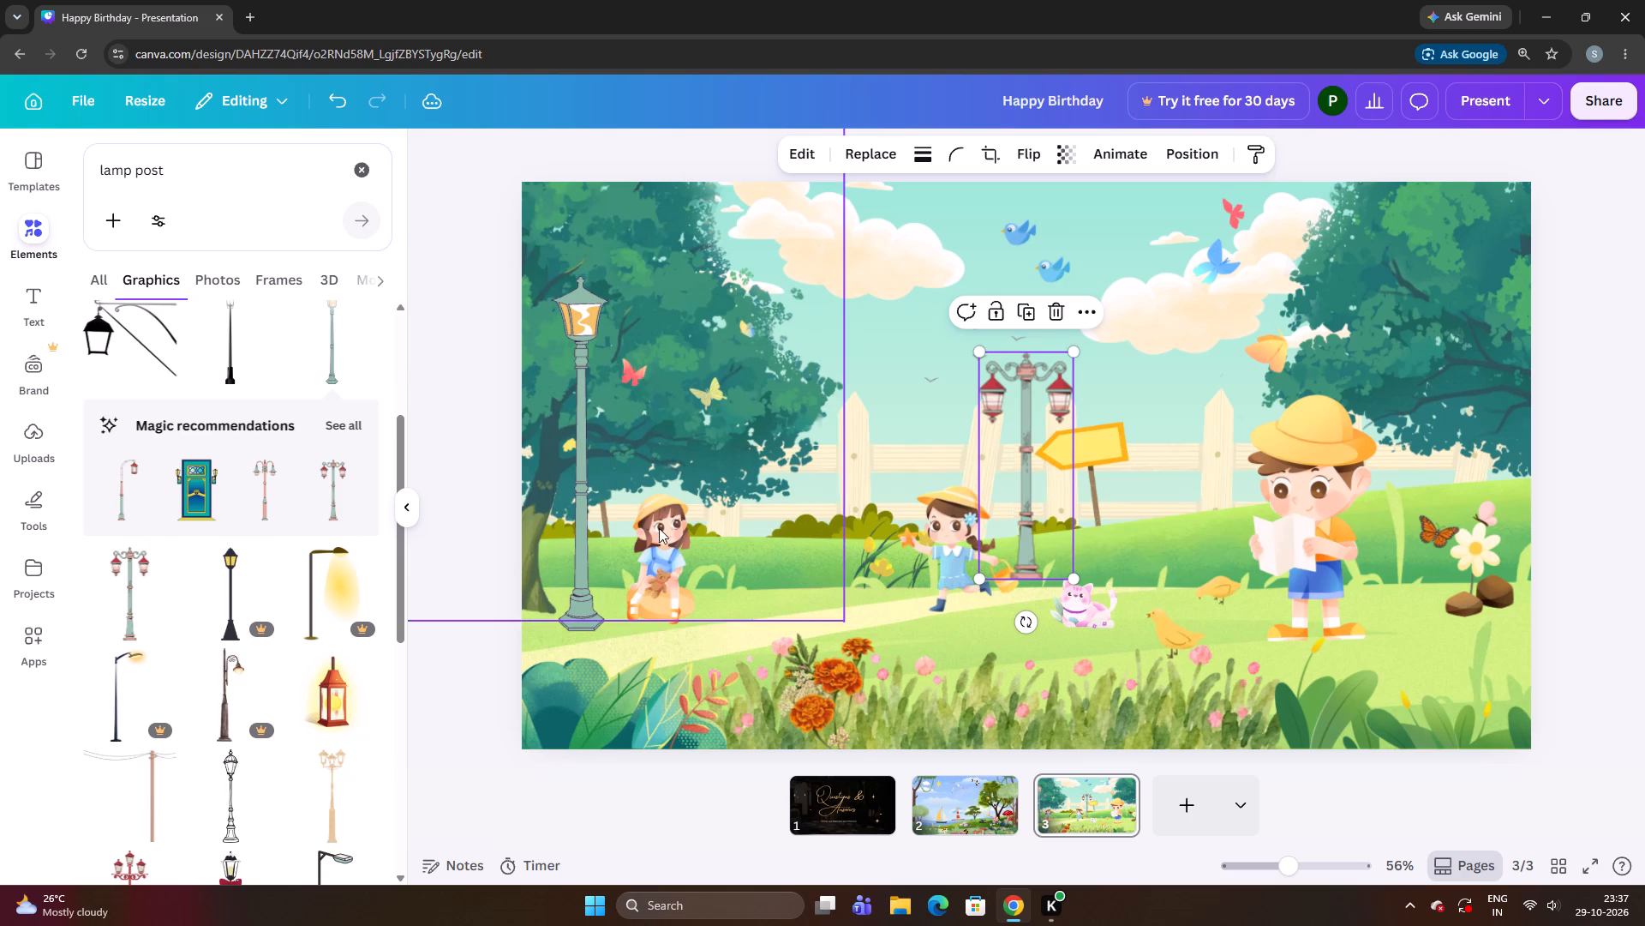
left_click_drag(1018, 494, 1012, 496)
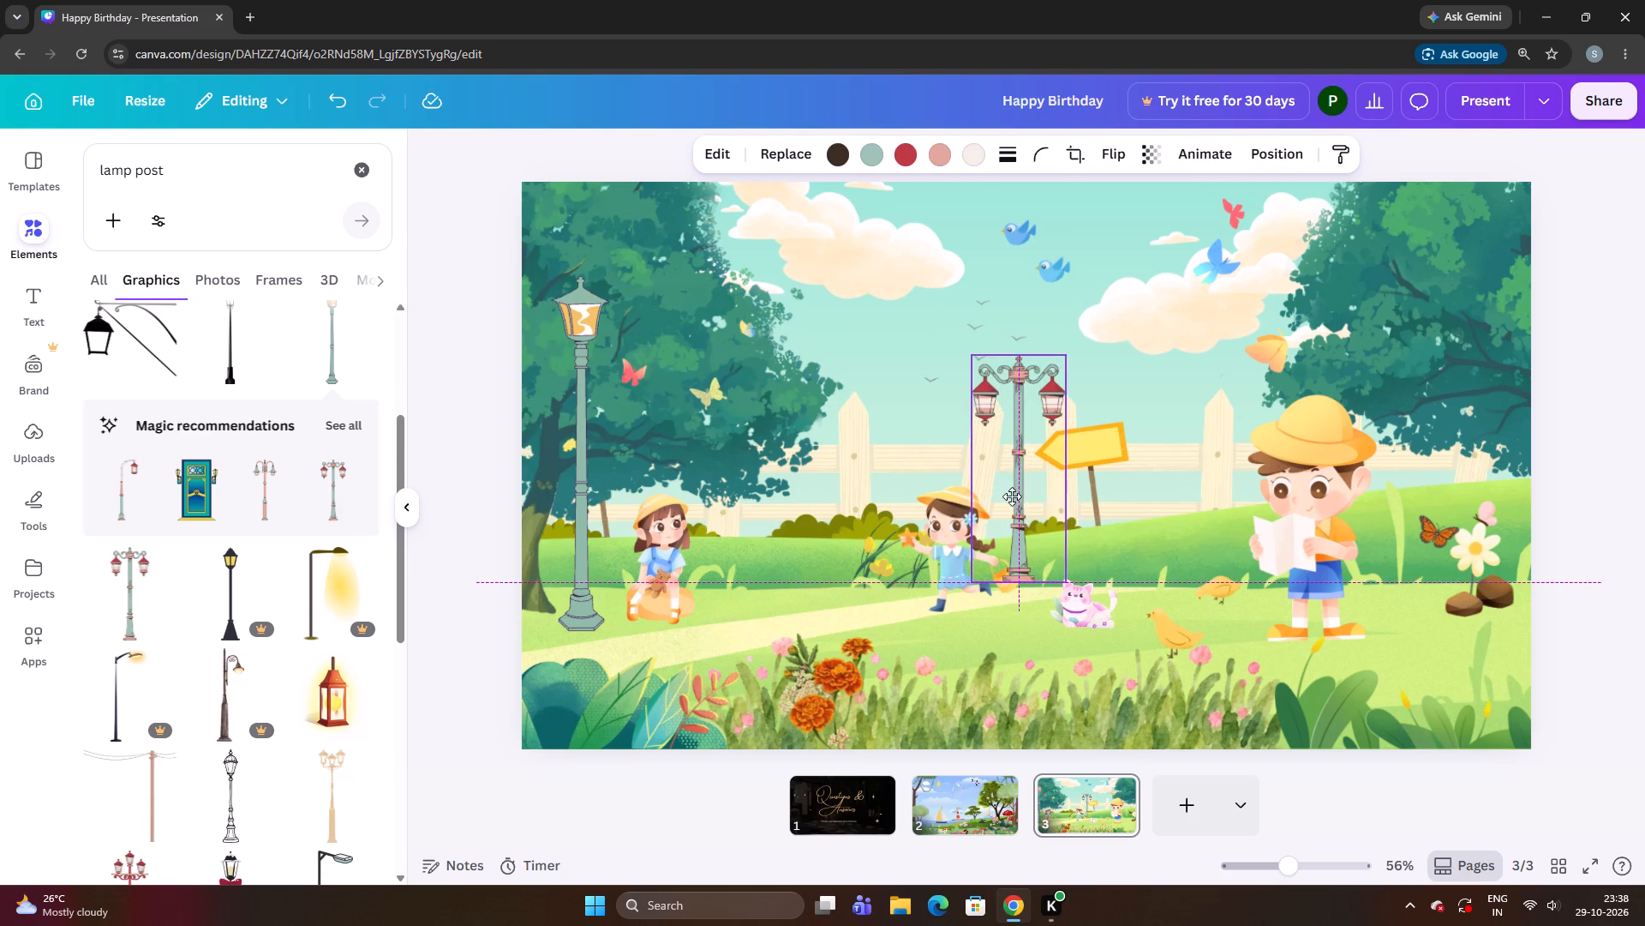
left_click_drag(1012, 496, 1005, 502)
Send the twin red-lantern lamp post backward one layer.
right_click(997, 502)
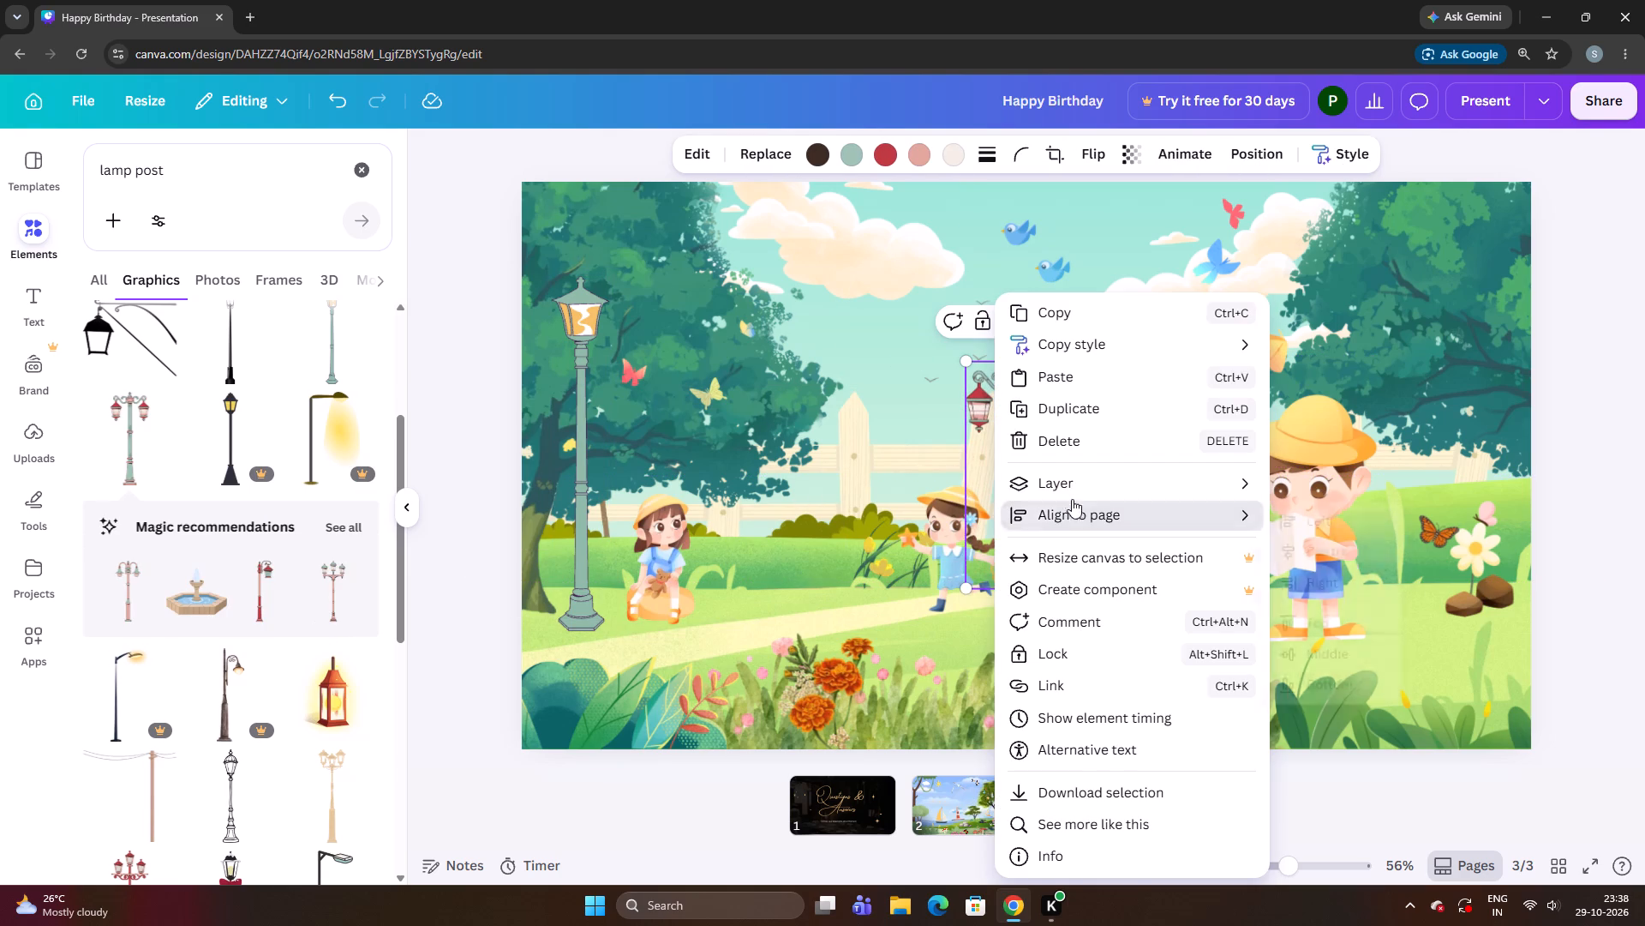
left_click(1068, 493)
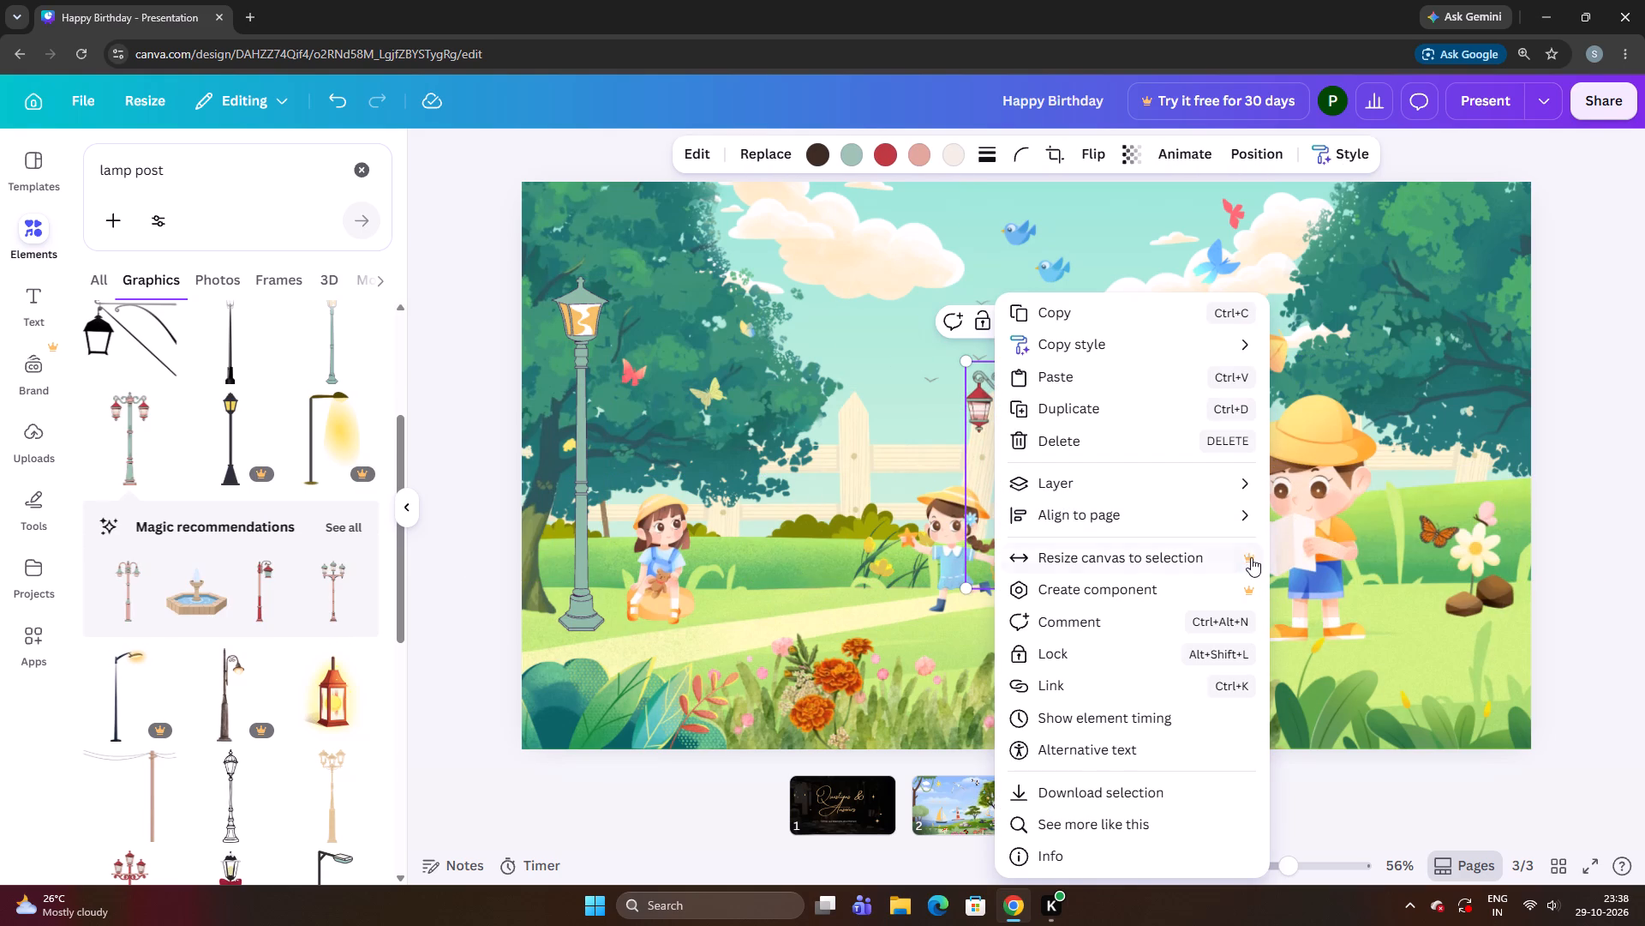
left_click(1247, 478)
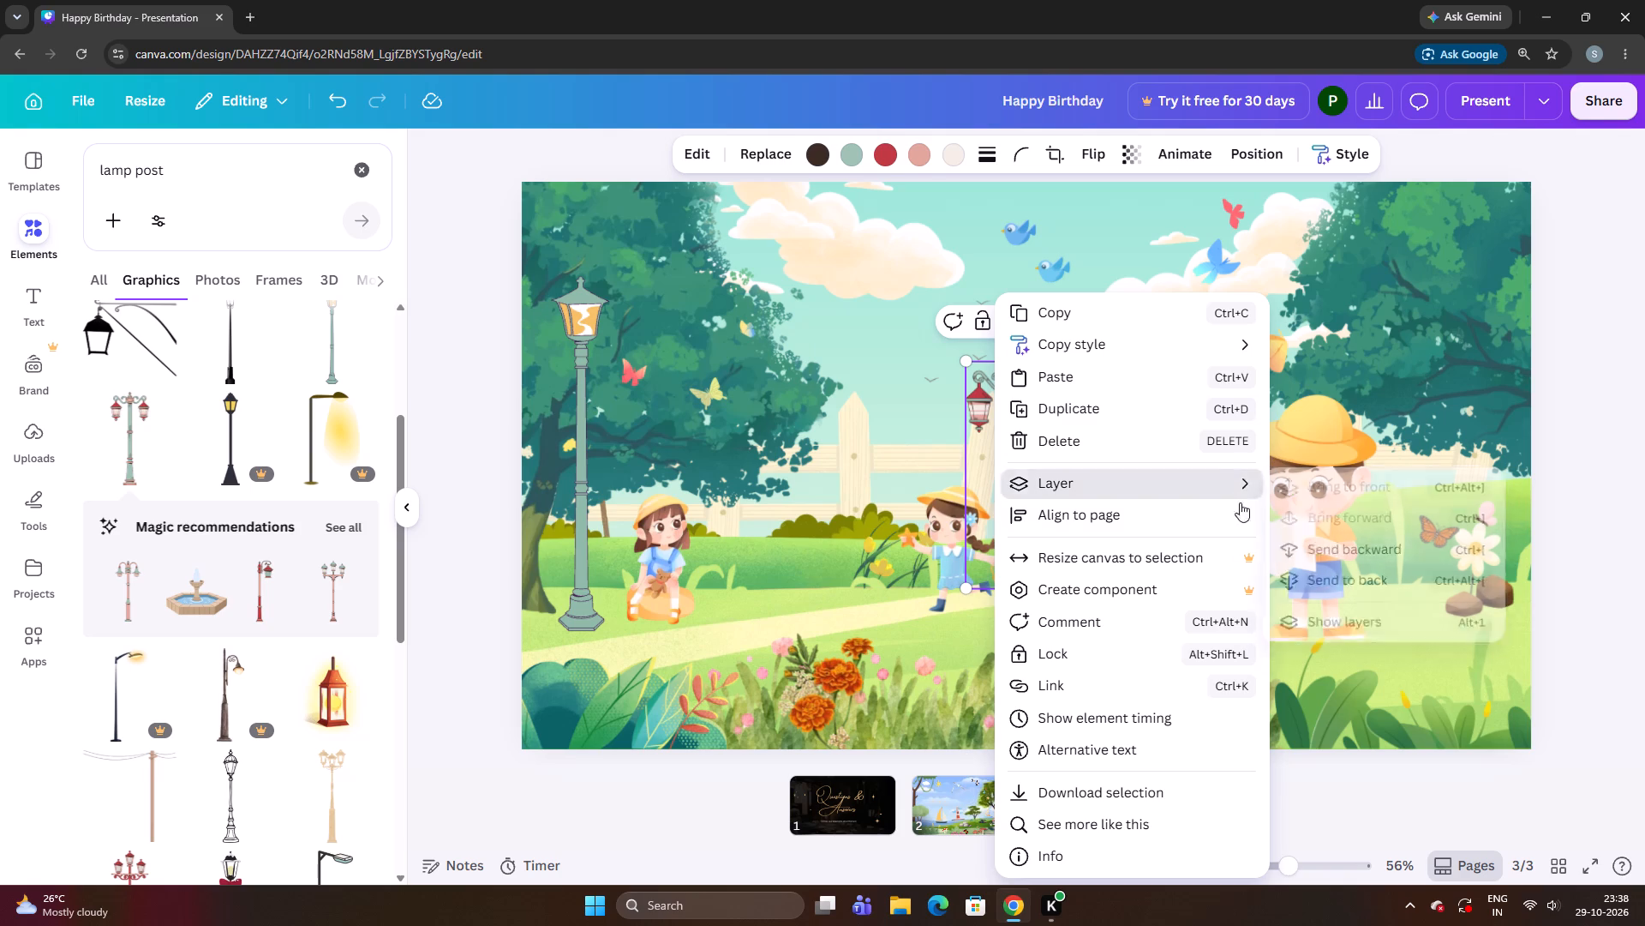
left_click(1246, 485)
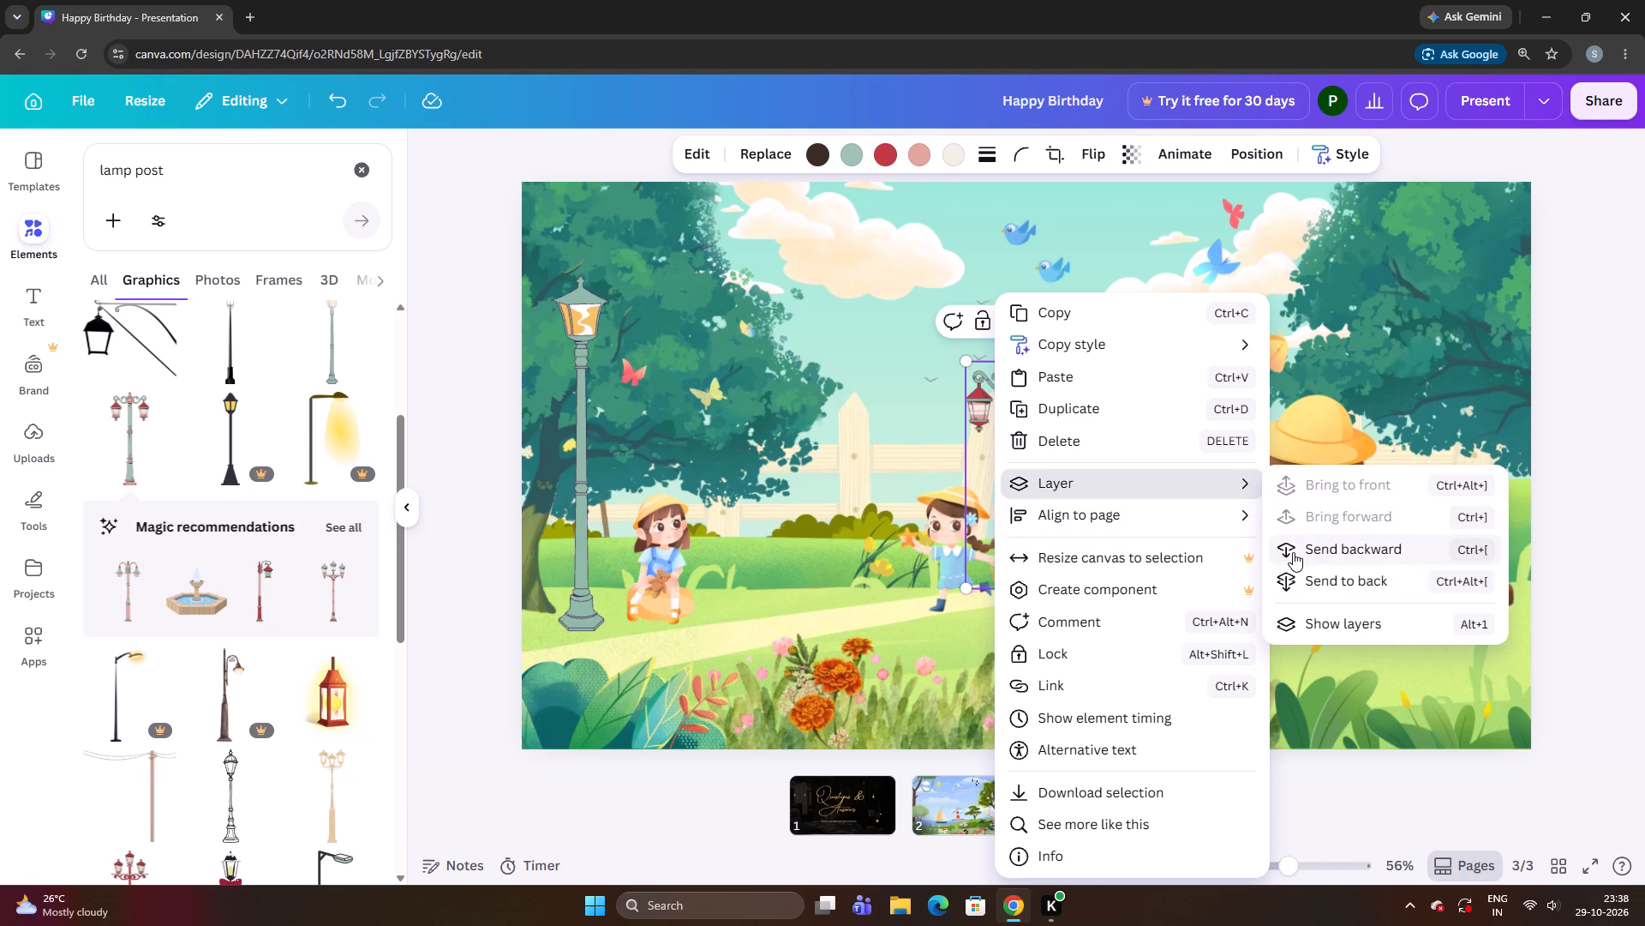
left_click(1294, 550)
left_click(876, 598)
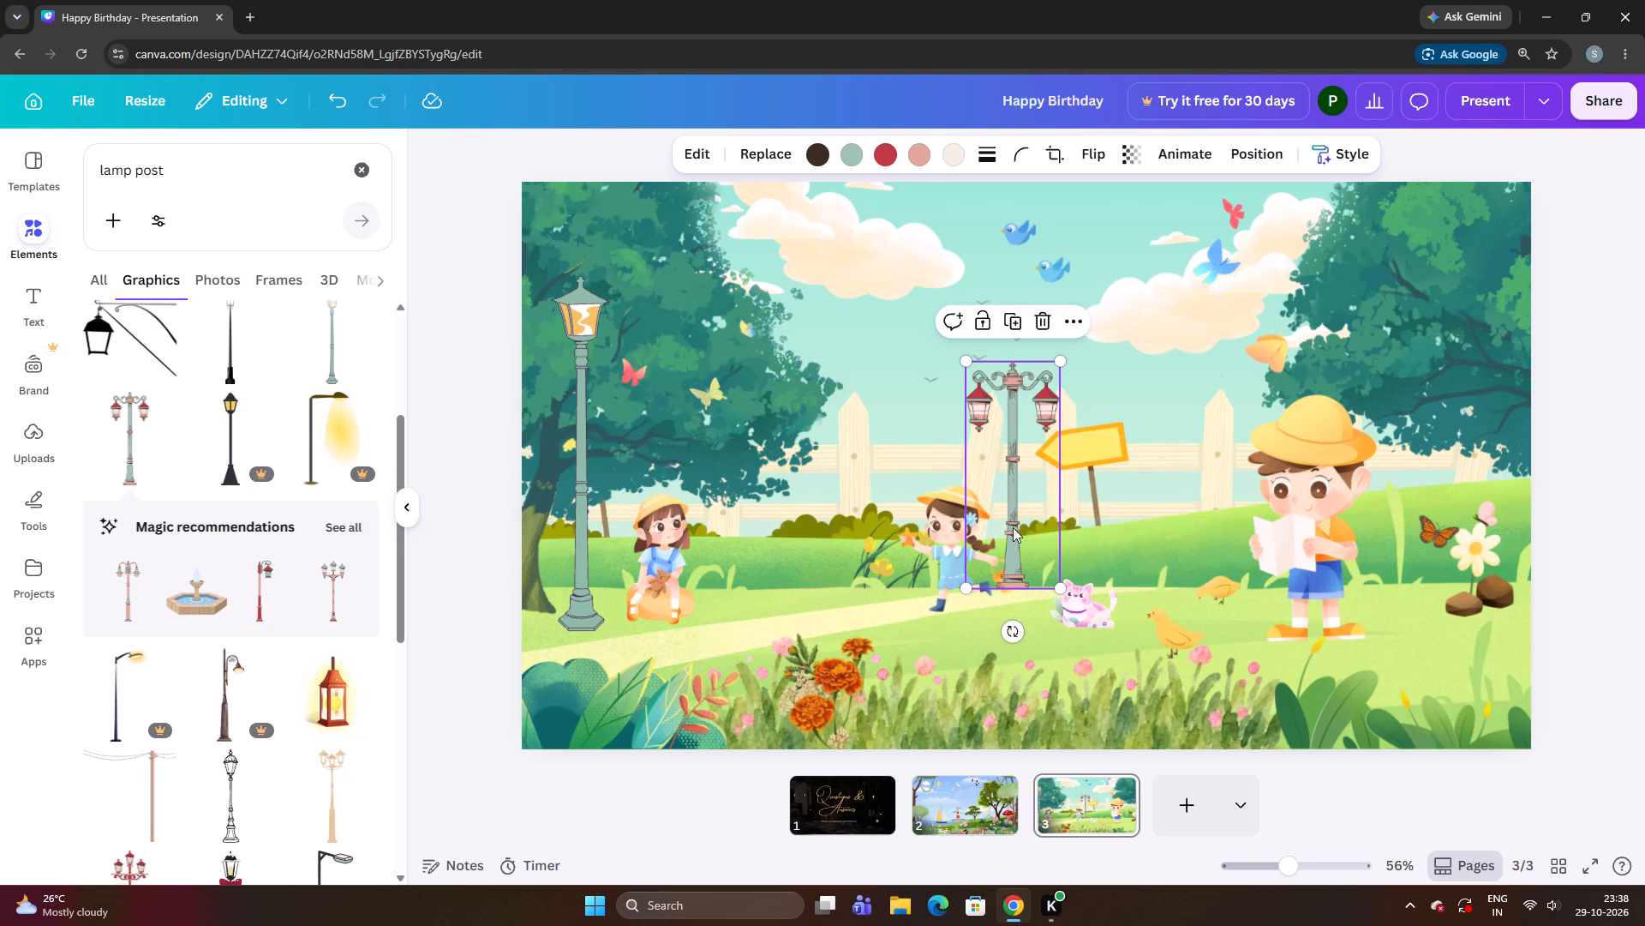
Shift the twin-lantern lamp post toward the running girl and send it further backward until it is layered behind her.
left_click_drag(1005, 529, 979, 531)
right_click(979, 531)
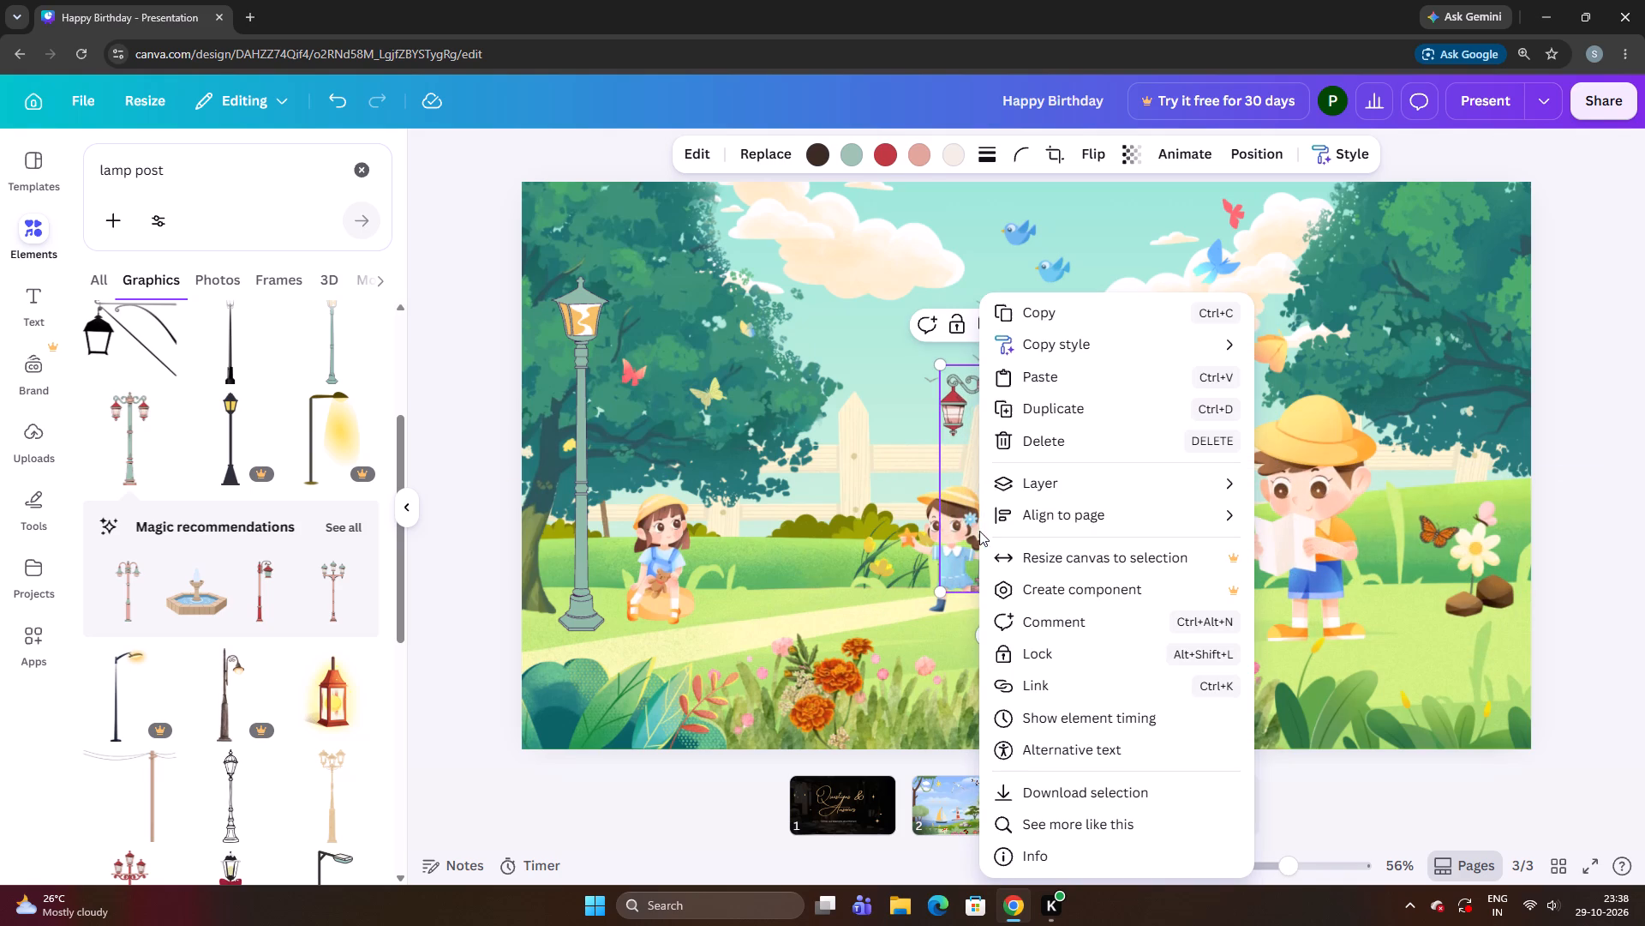
left_click(1083, 498)
left_click(1274, 555)
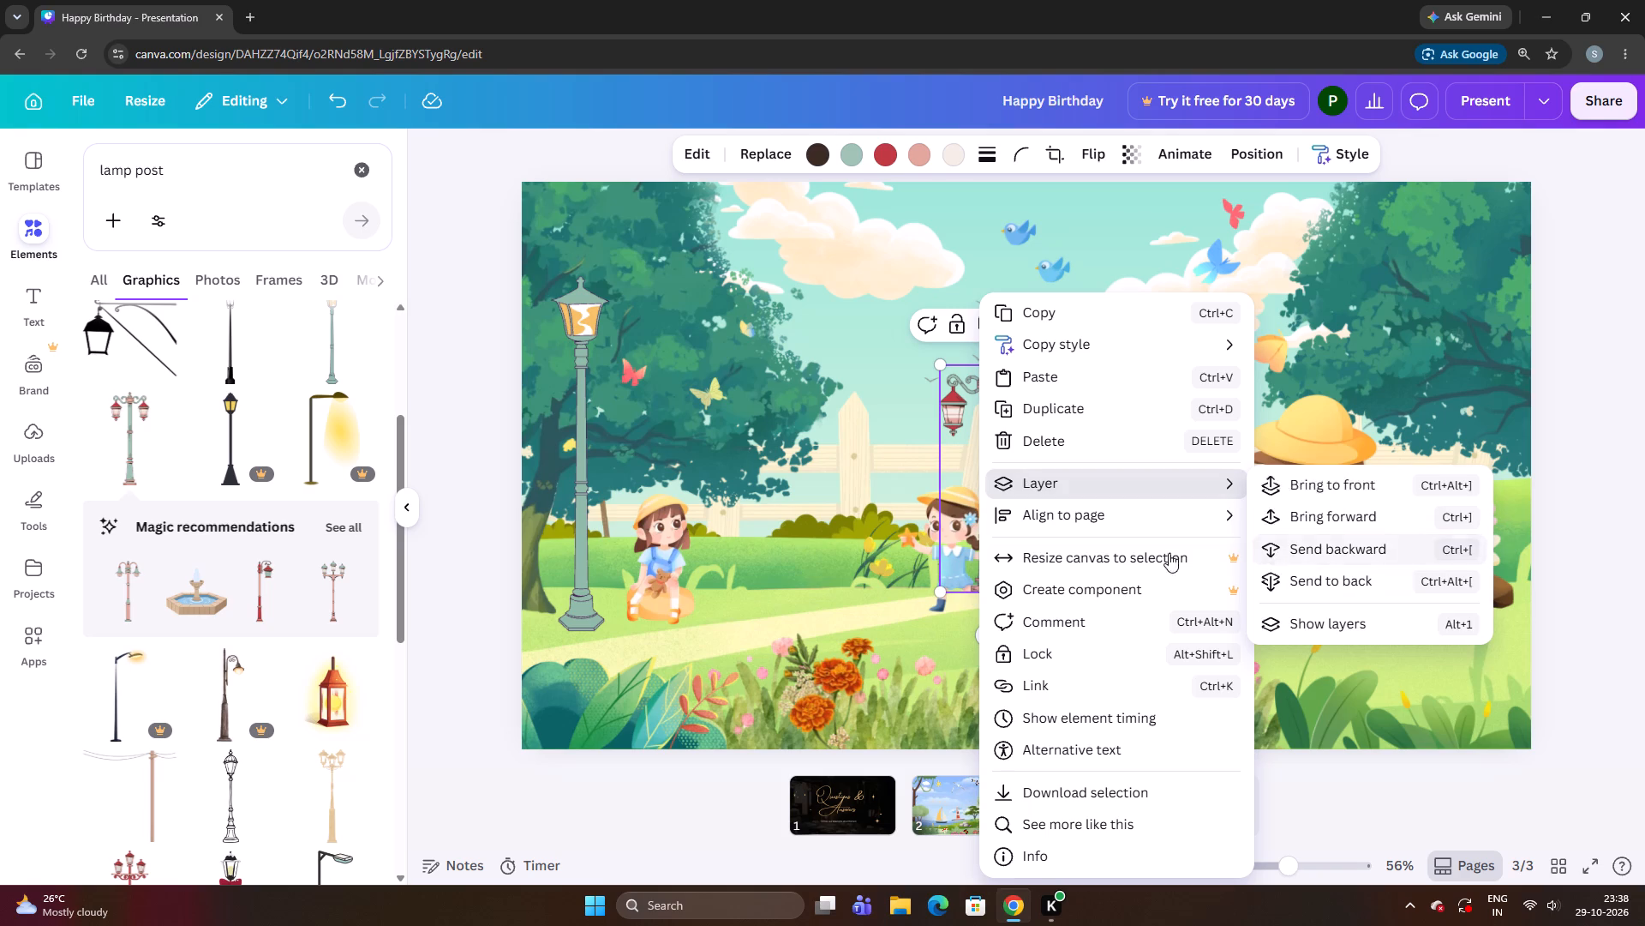
left_click(795, 622)
right_click(1002, 445)
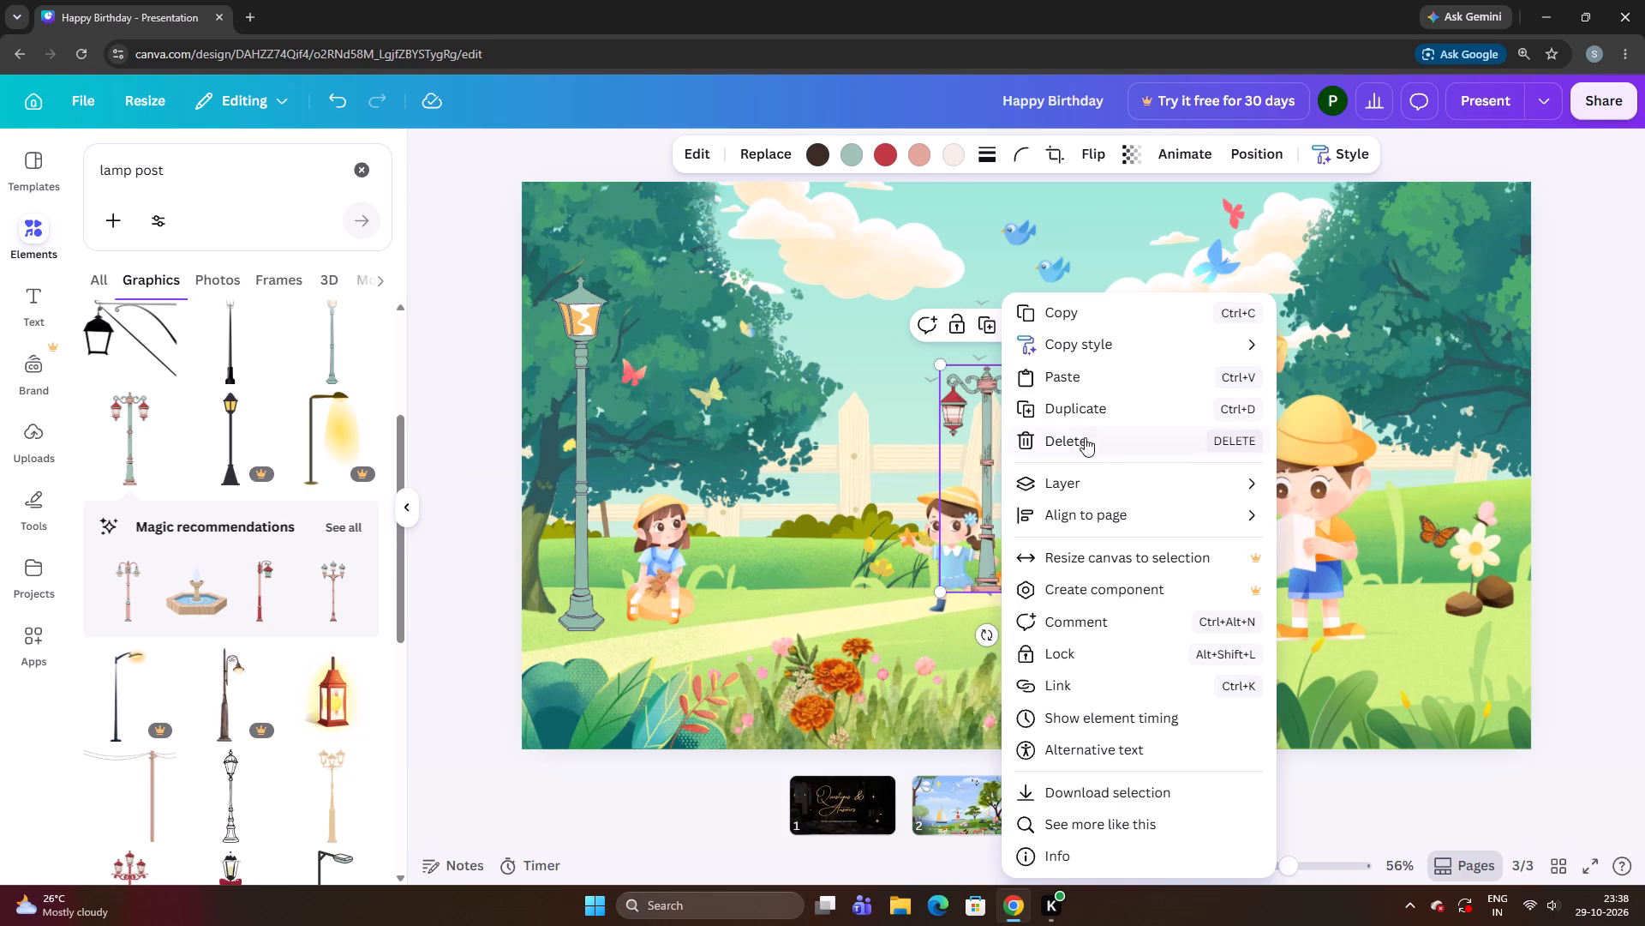
left_click(1092, 471)
left_click(1252, 481)
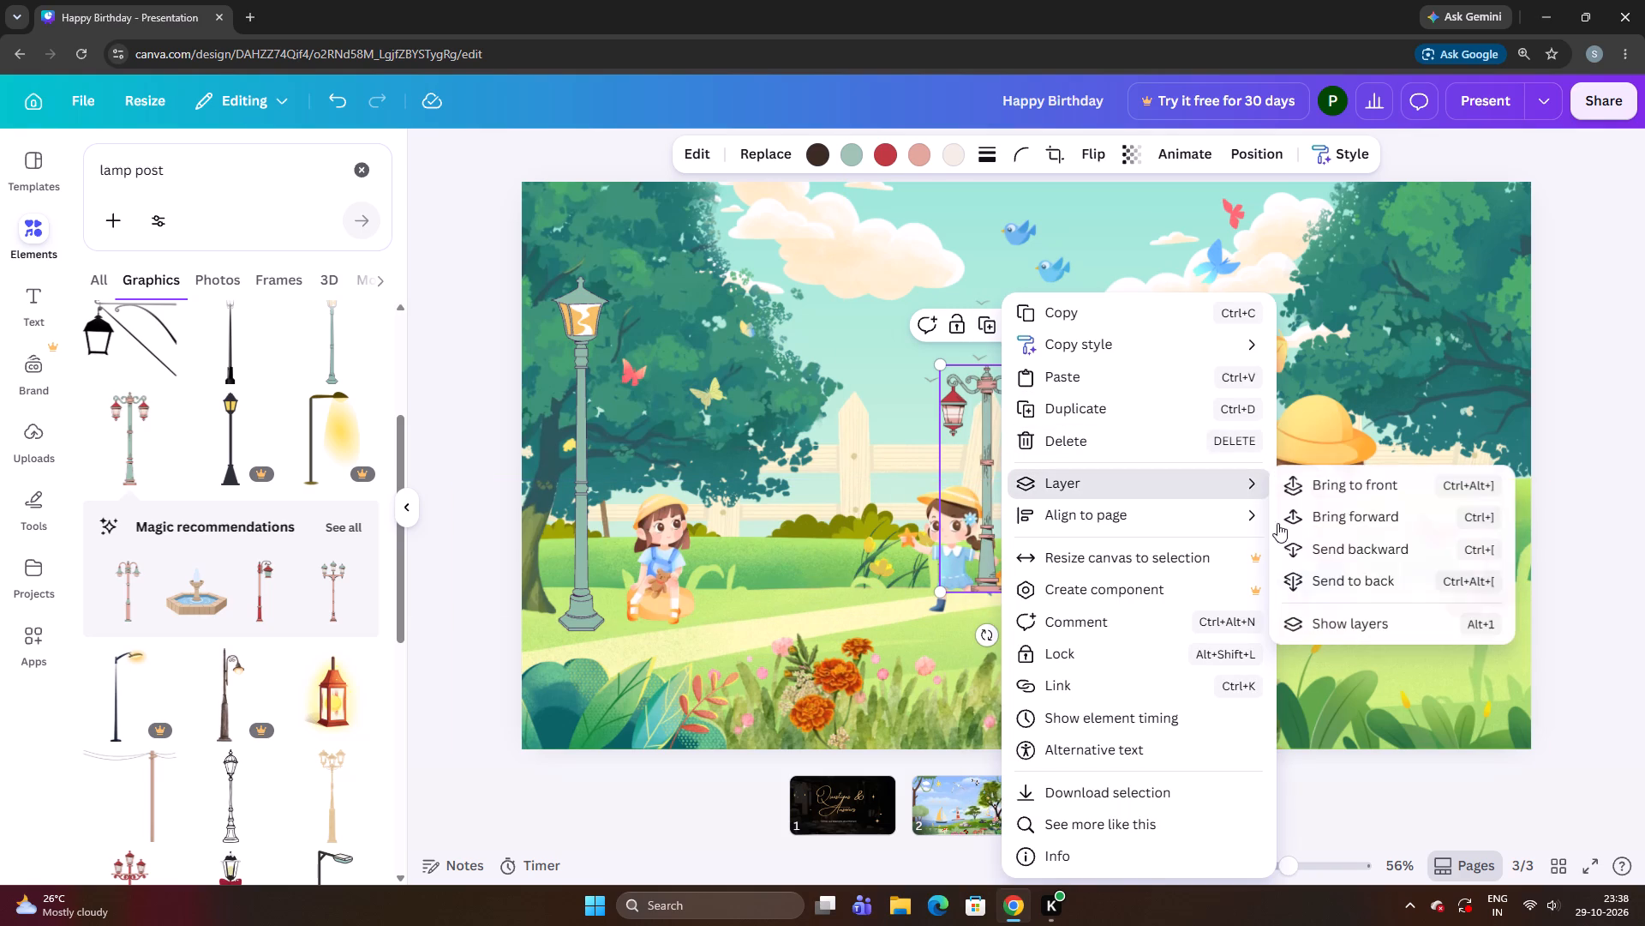
left_click(1291, 543)
left_click(916, 581)
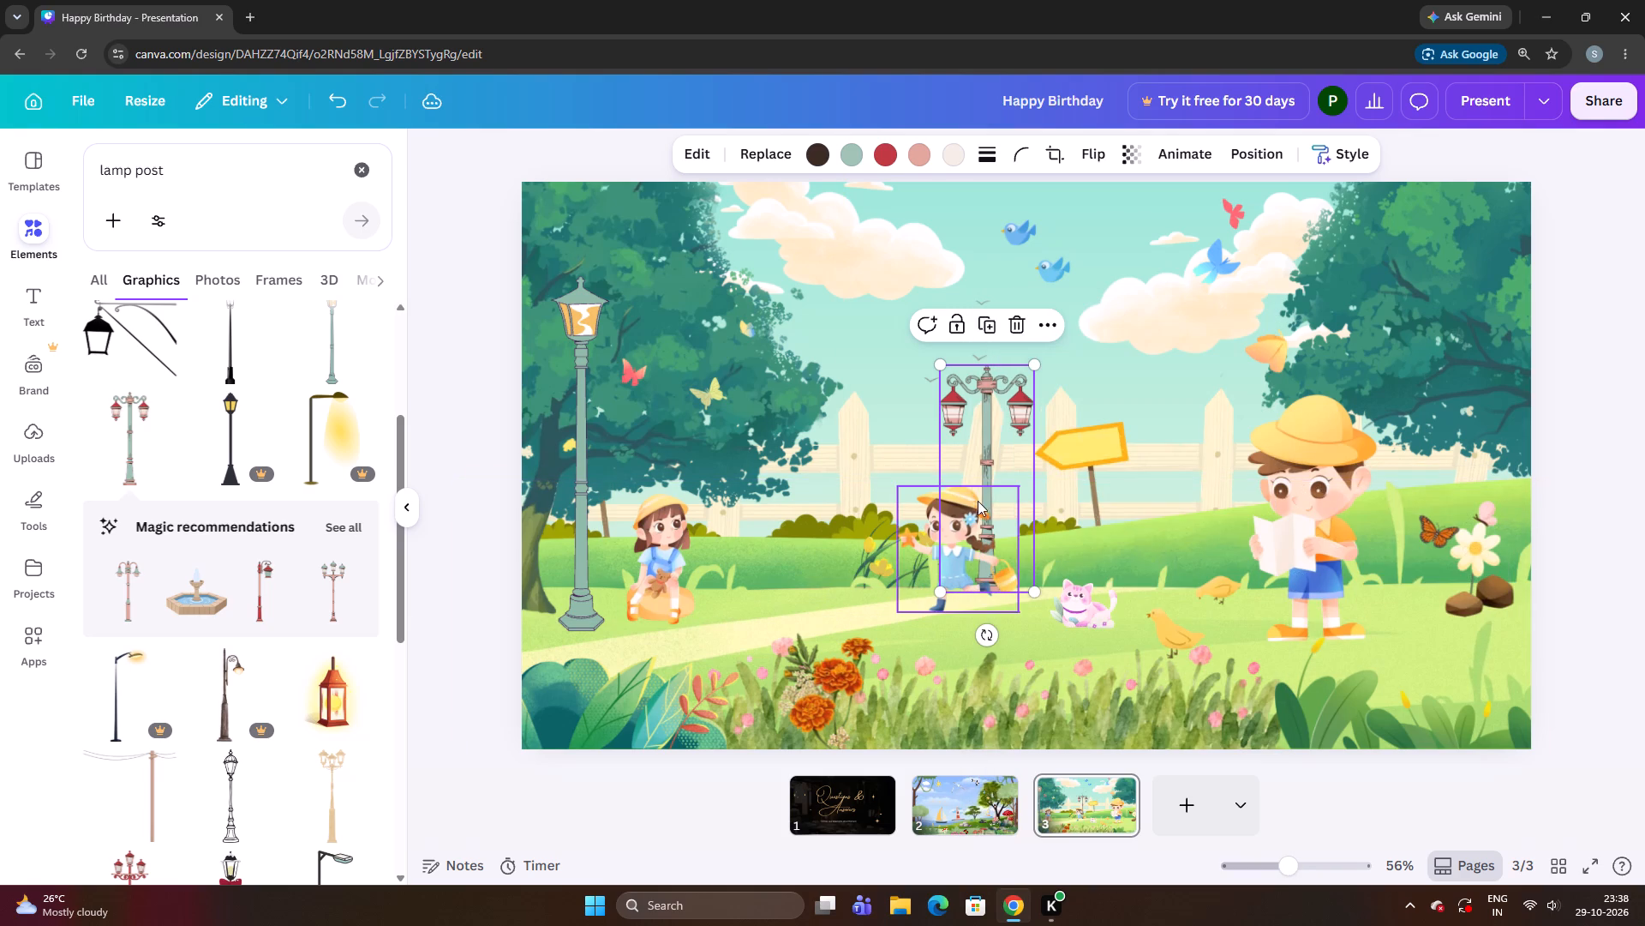
Raise the twin-lantern lamp post slightly beside the running girl and enlarge it to about 199 wide by 479 high.
left_click_drag(996, 466, 997, 463)
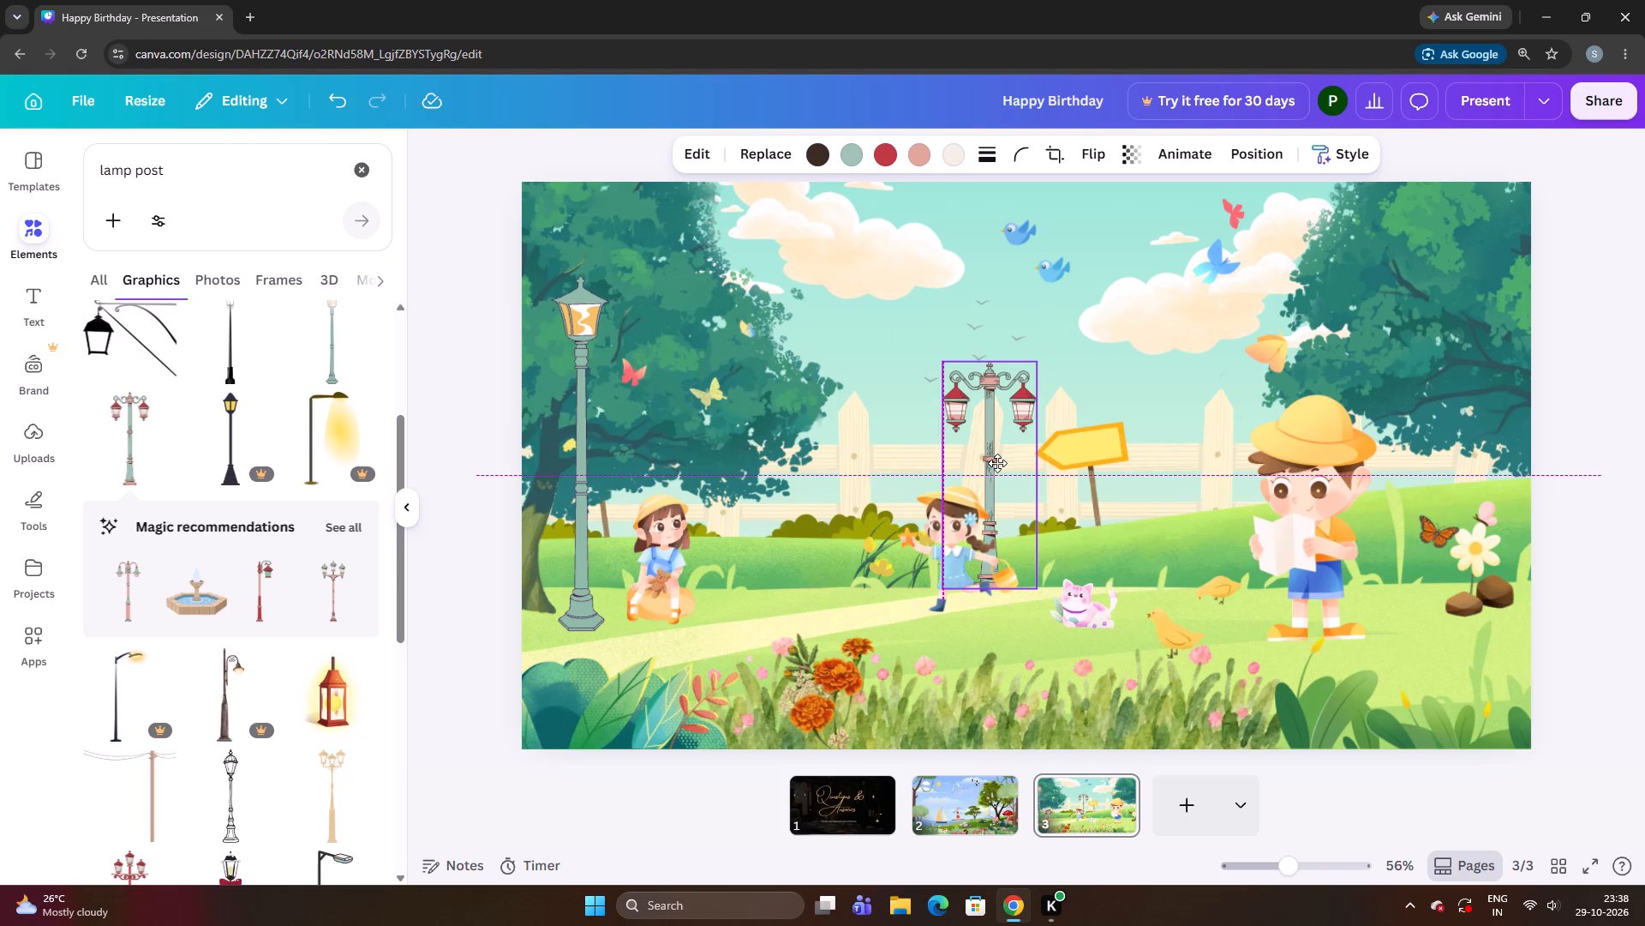
left_click_drag(997, 463, 1005, 451)
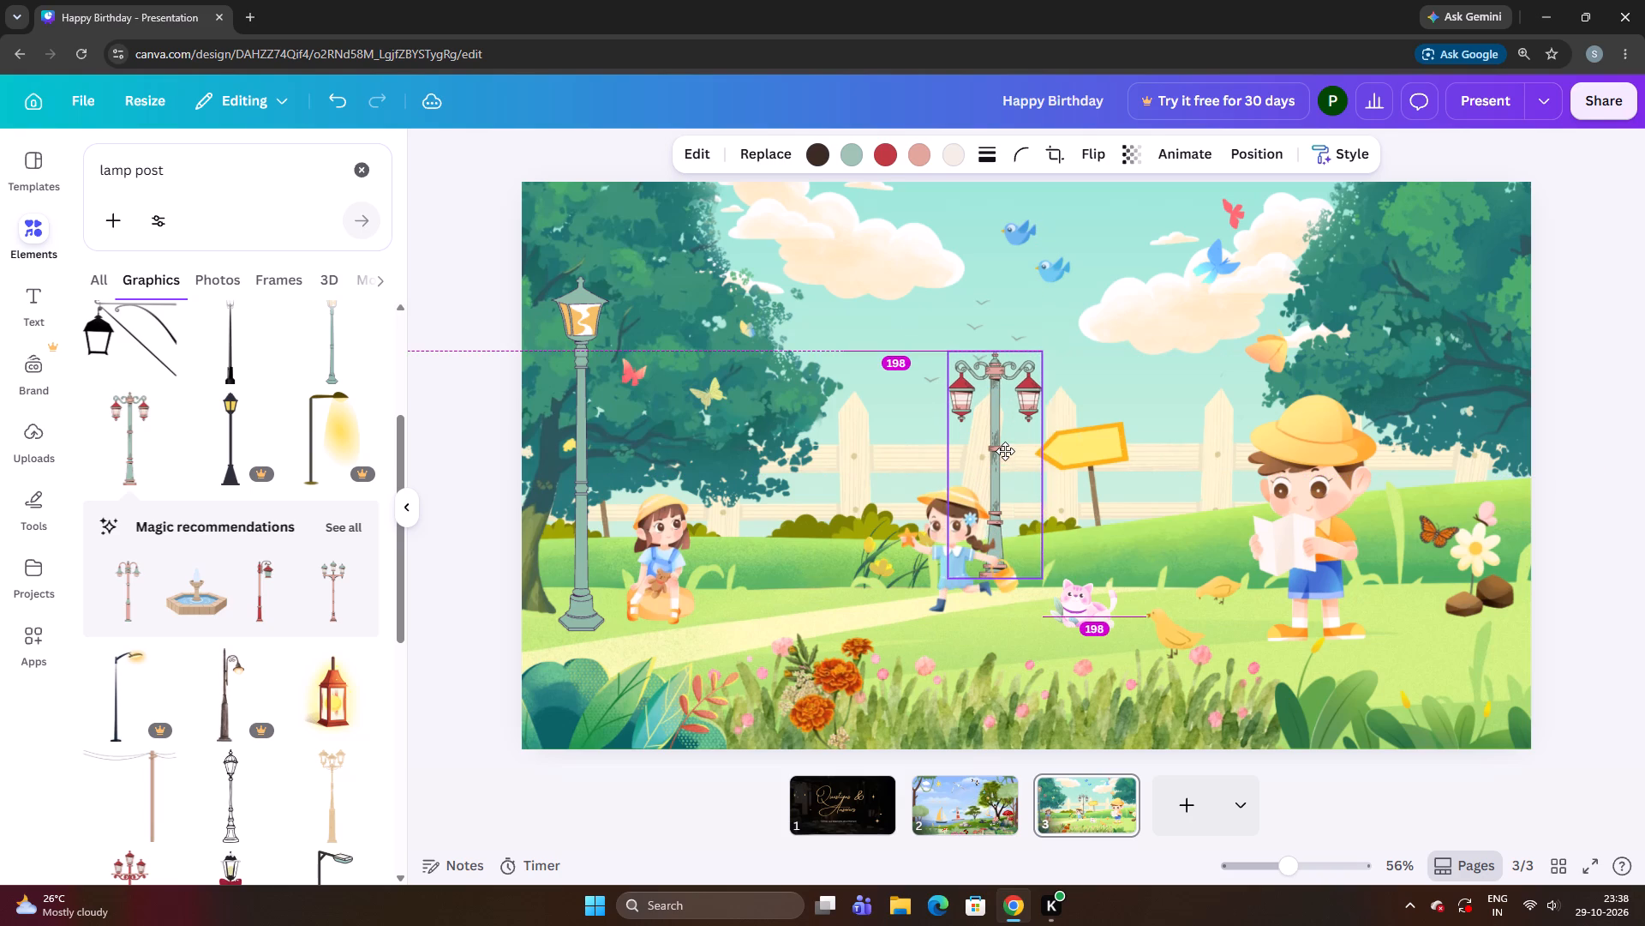
left_click_drag(1005, 451, 1006, 452)
left_click_drag(1043, 572, 1061, 596)
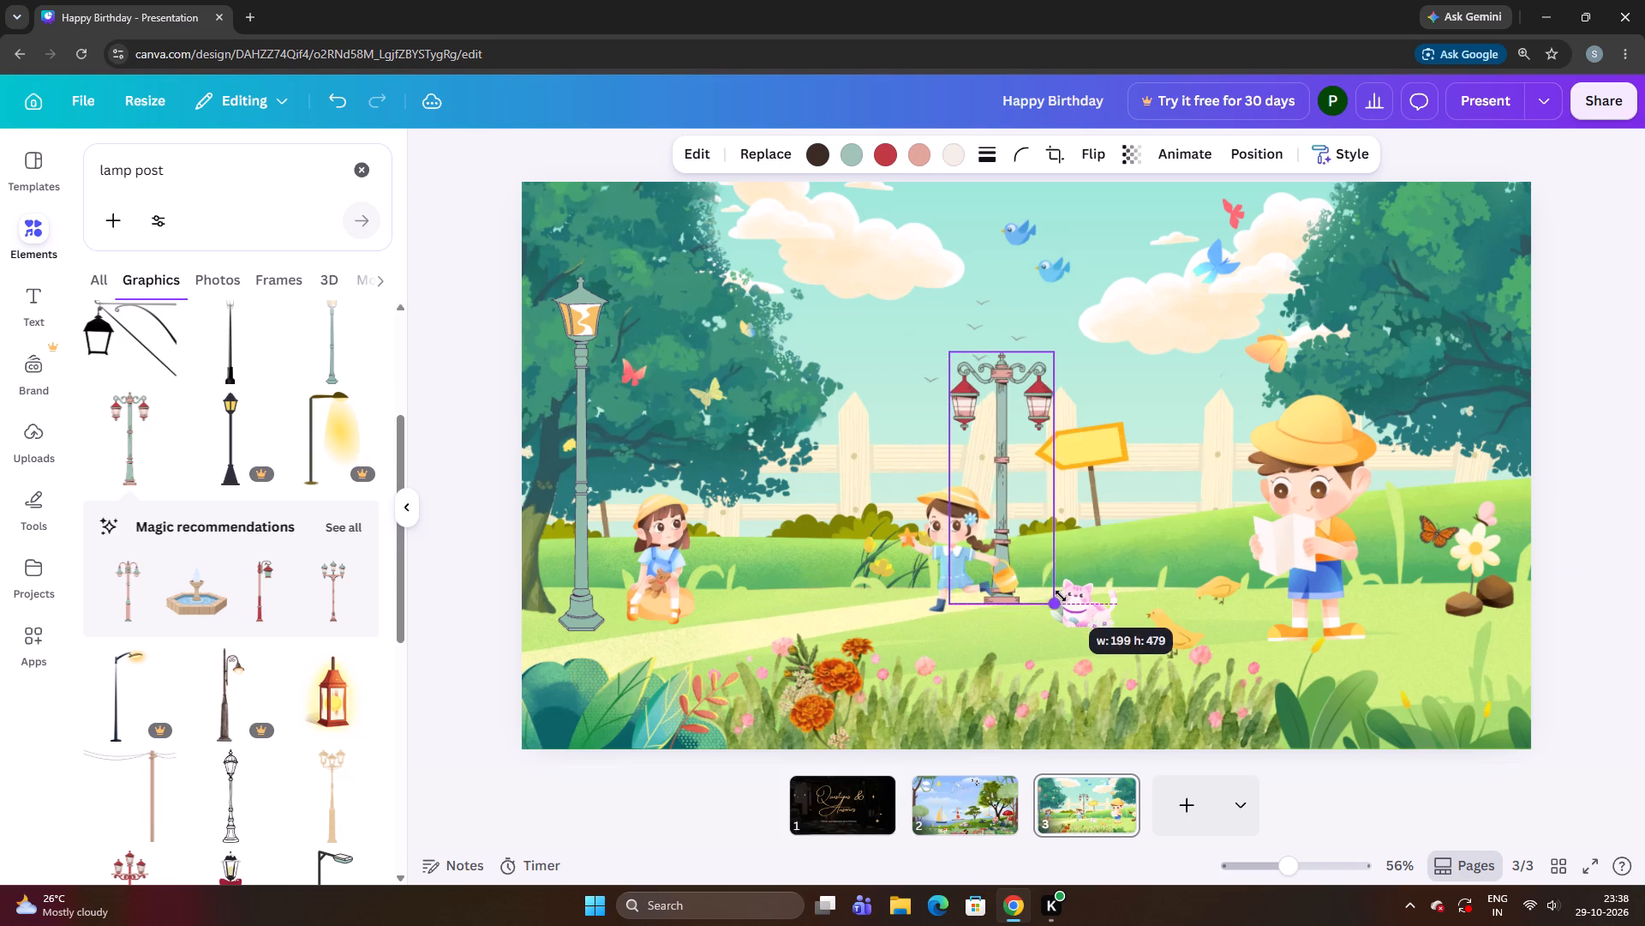
left_click_drag(1061, 596, 1061, 598)
Move the twin-lantern lamp post up and closer in behind the running girl, so its pole rises just behind her hat.
left_click_drag(1023, 514, 1014, 490)
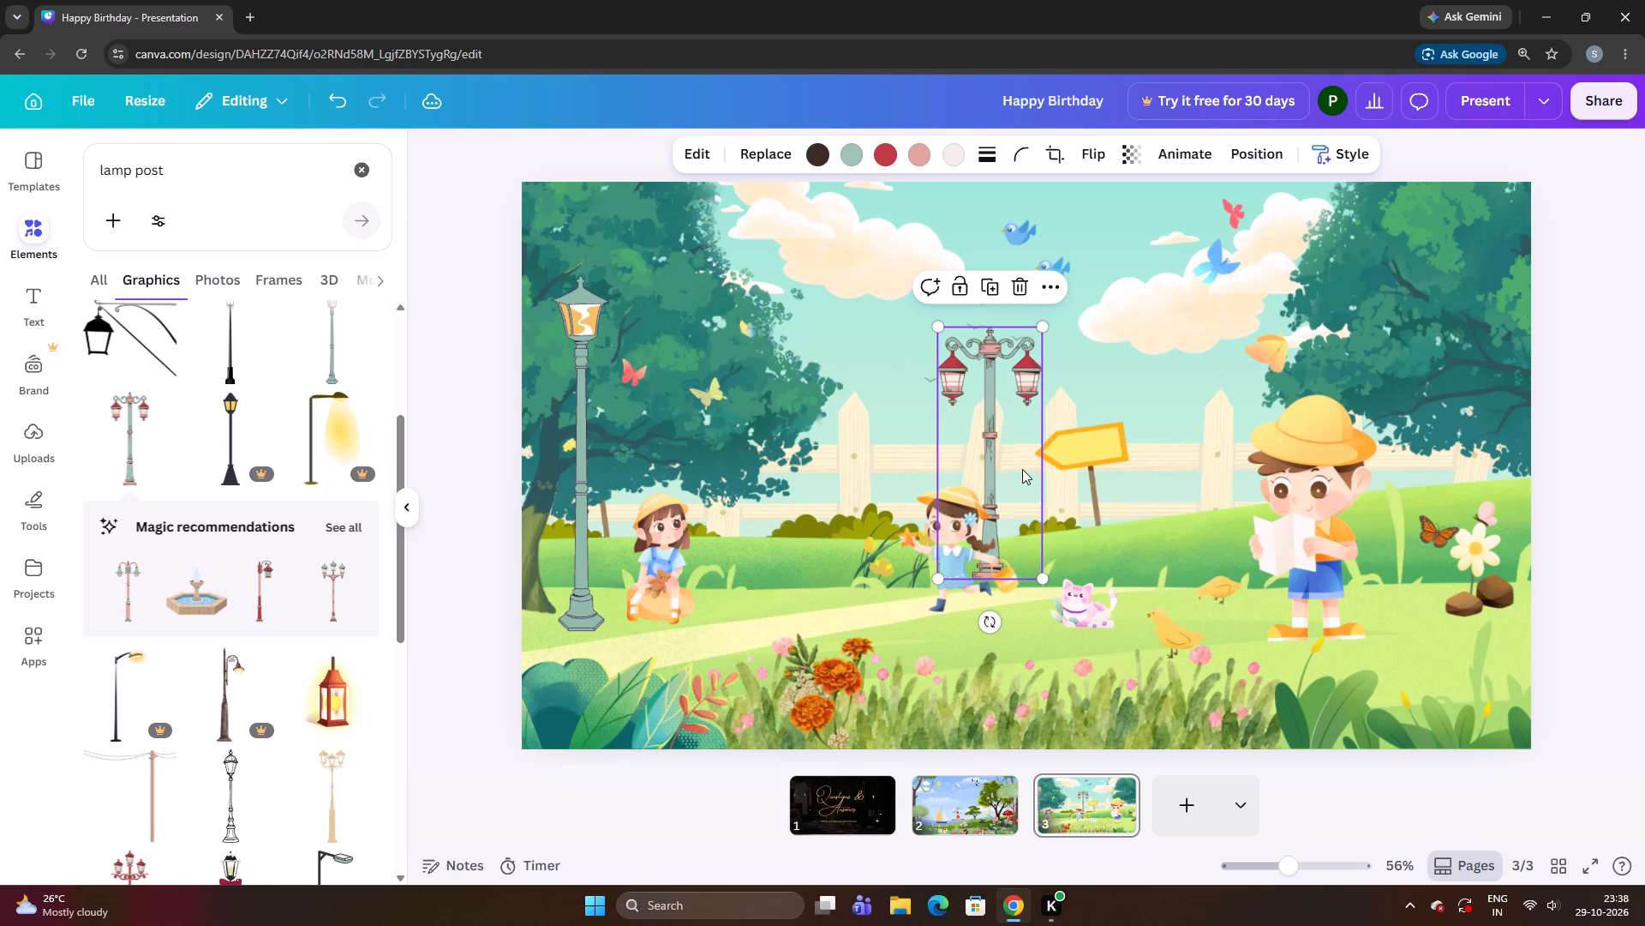
left_click_drag(1000, 474, 995, 484)
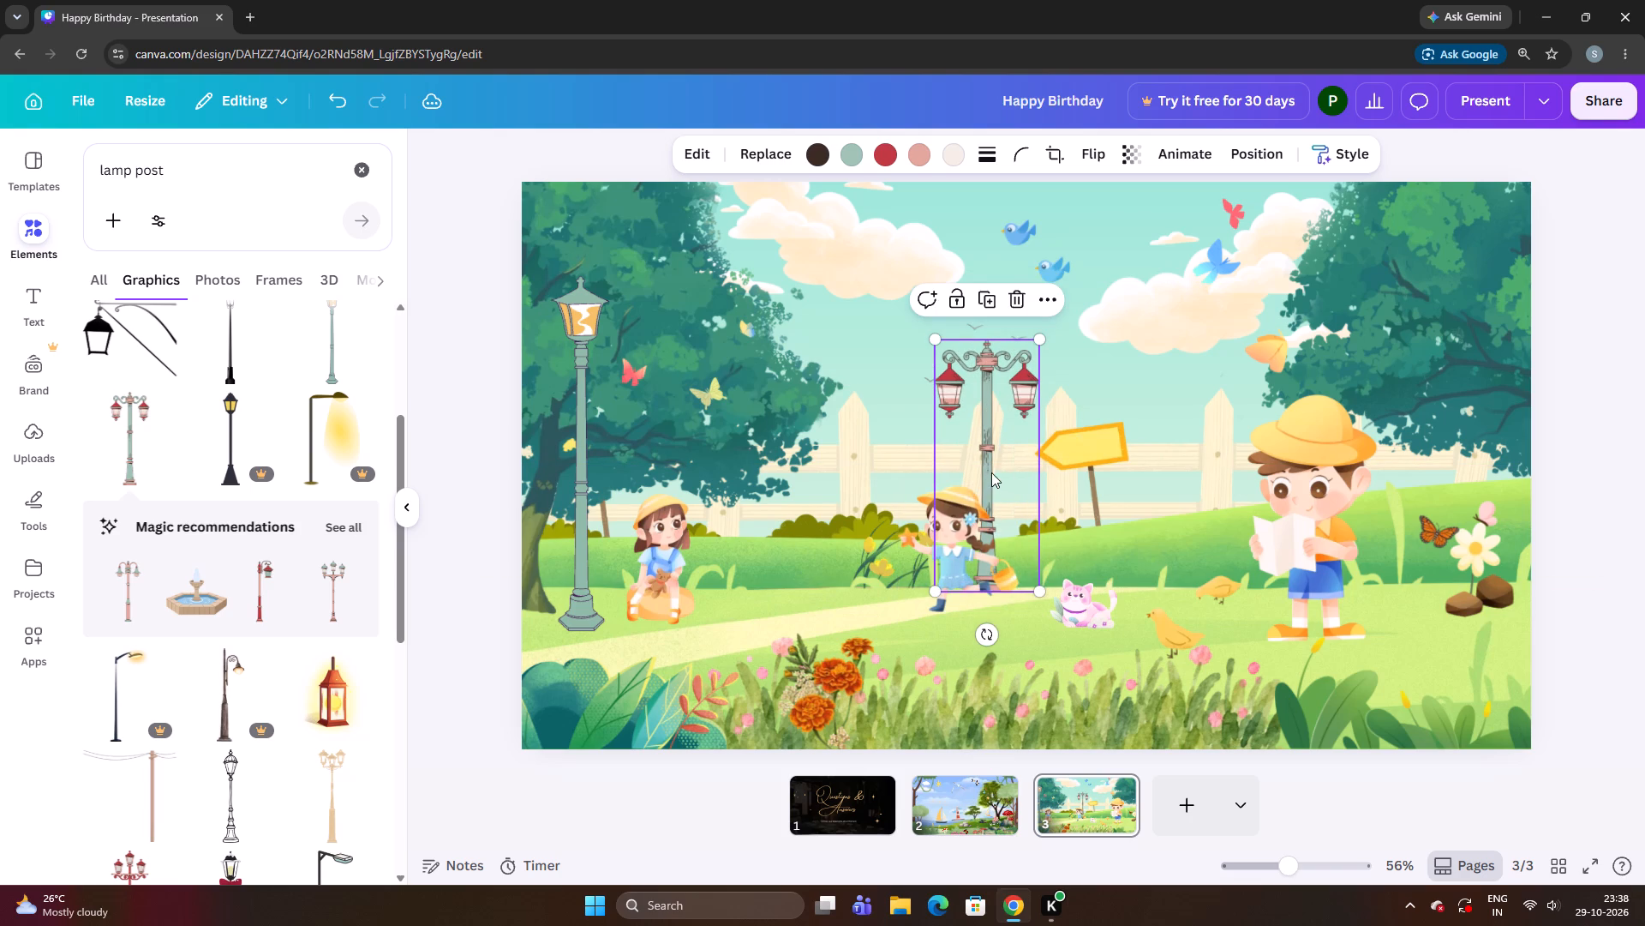
left_click_drag(993, 464, 986, 457)
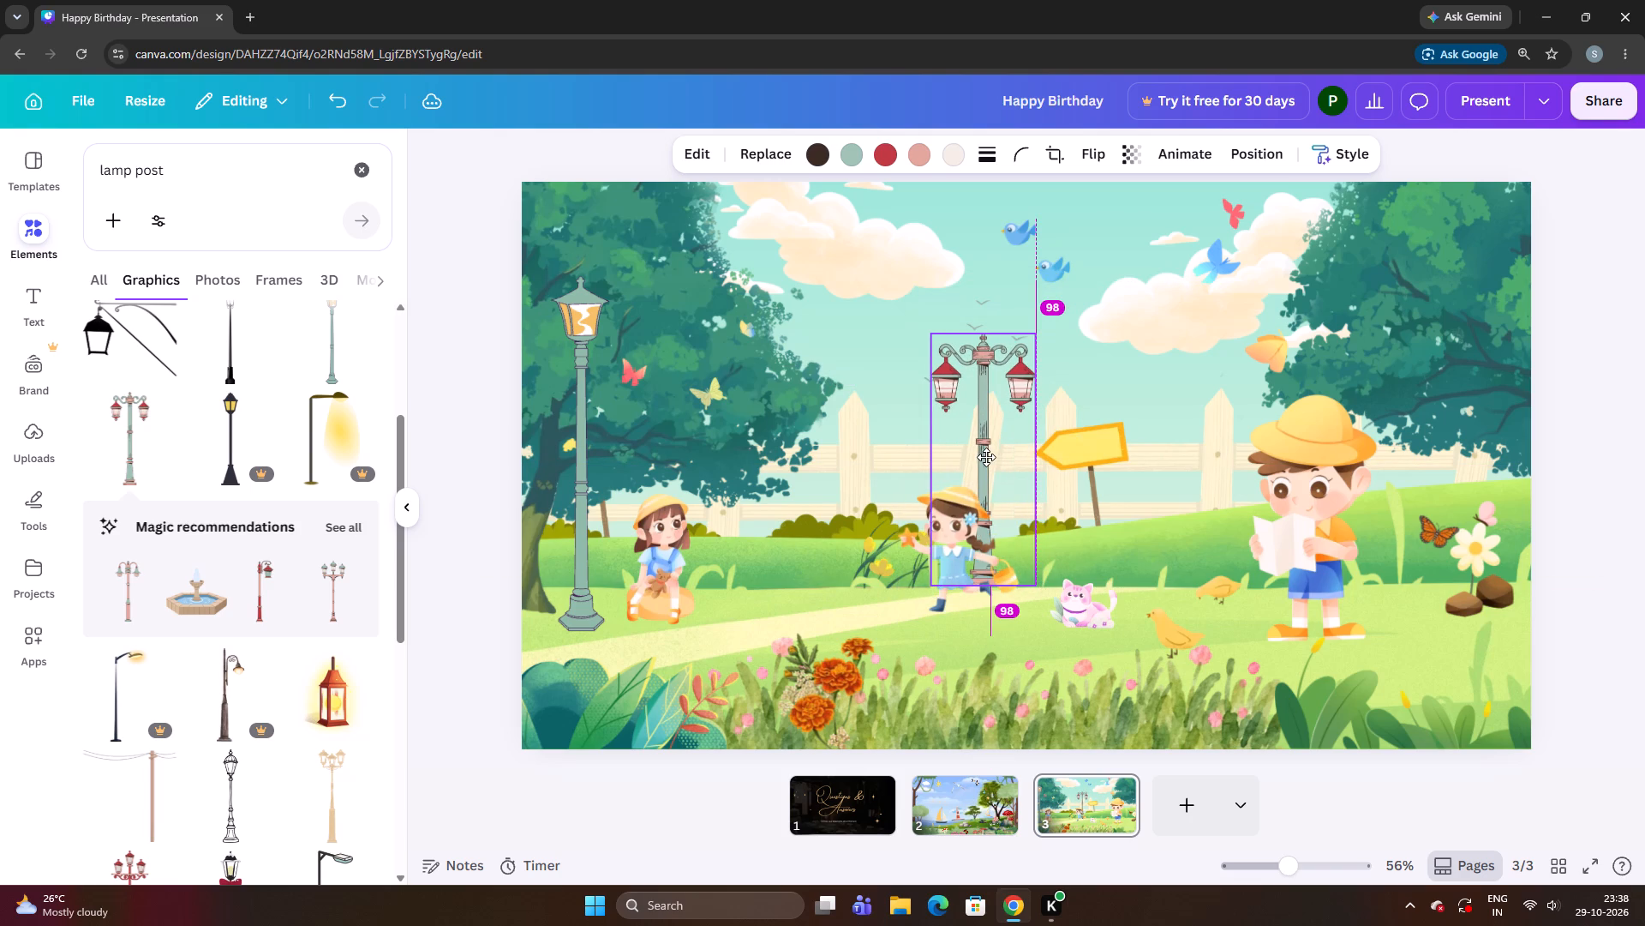
left_click_drag(986, 457, 984, 457)
left_click(793, 492)
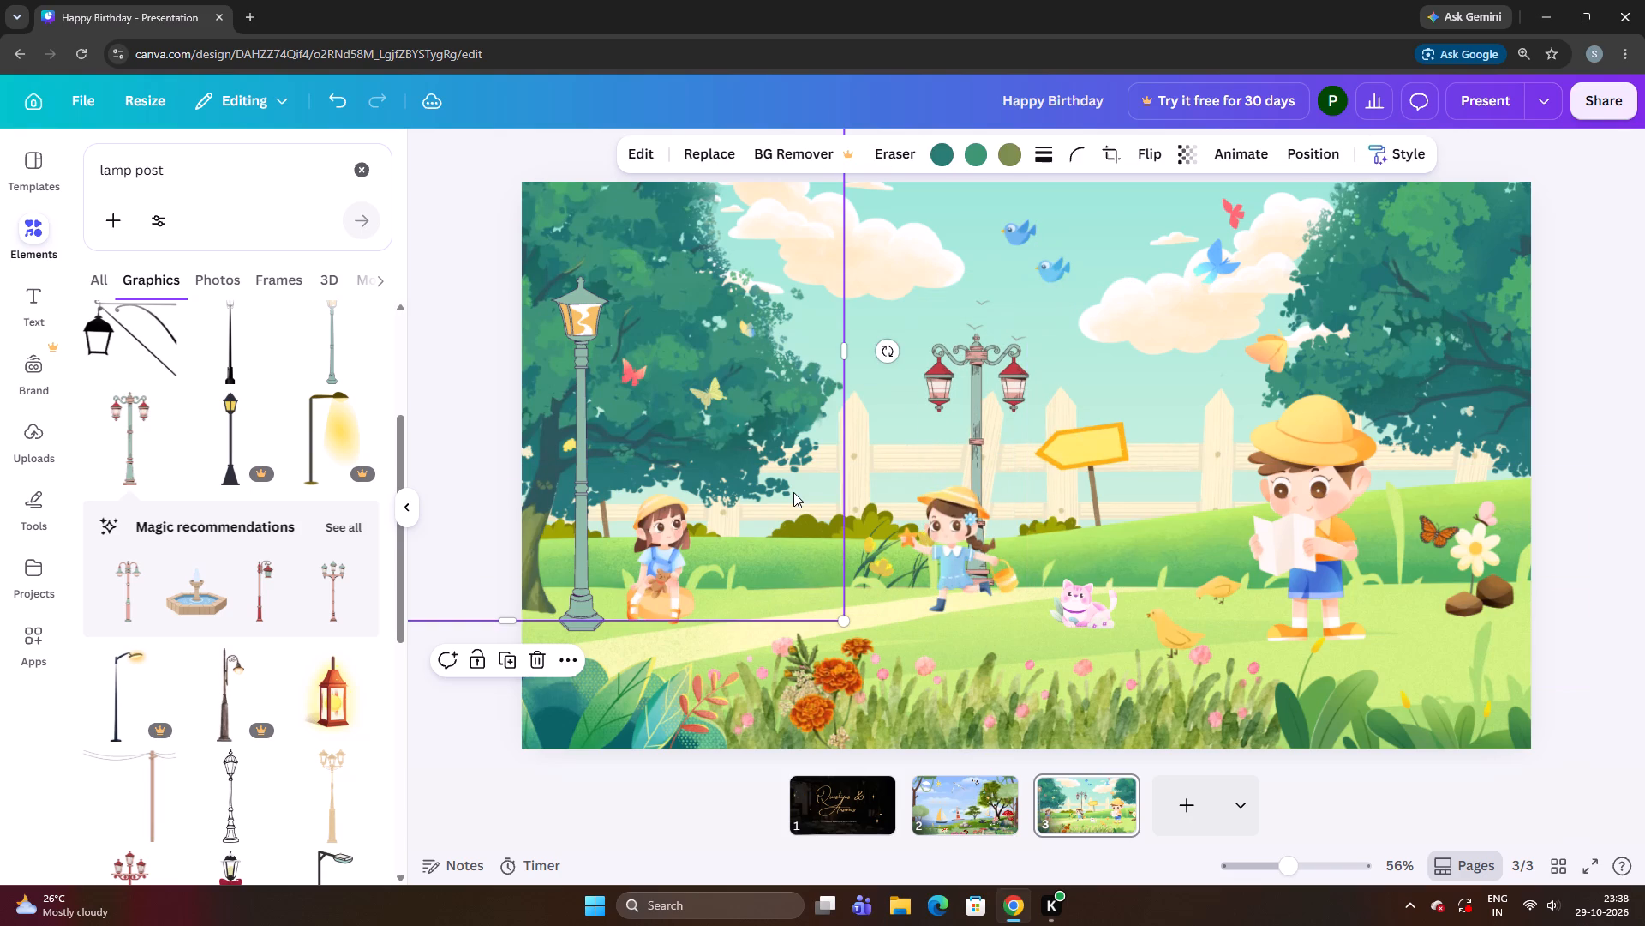
Fine-tune the twin-lantern lamp post behind the running girl with small nudges, keeping its base between her skirt and basket.
left_click(957, 436)
key("Right")
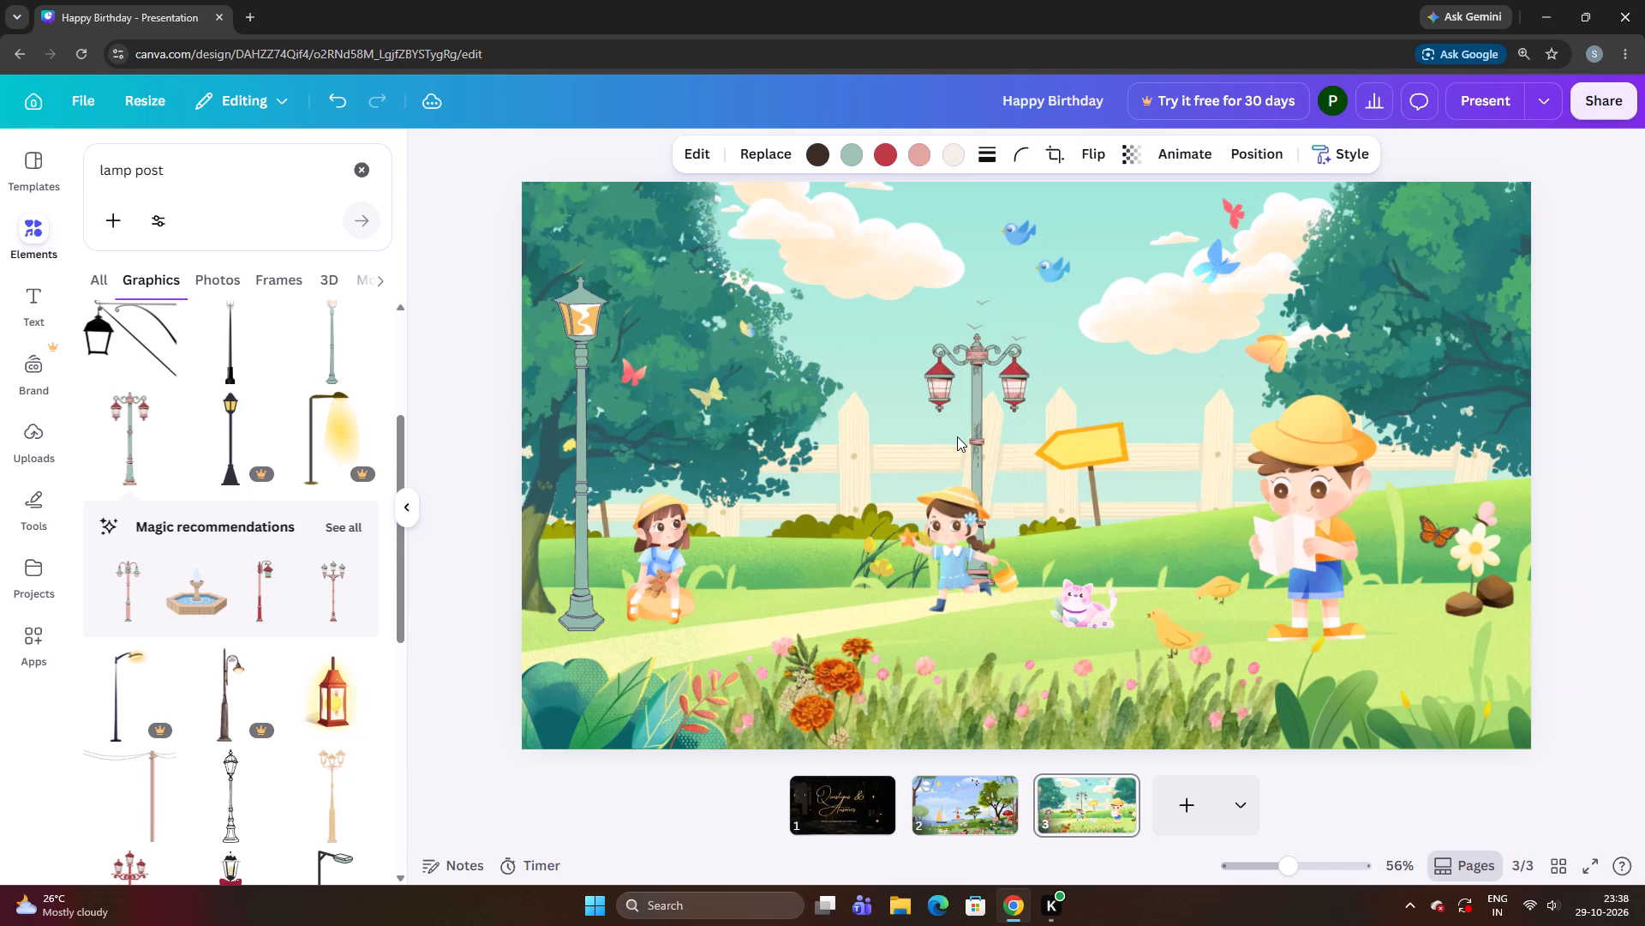
key("Right")
key("Right")
key("Right")
key("Up")
key("Up")
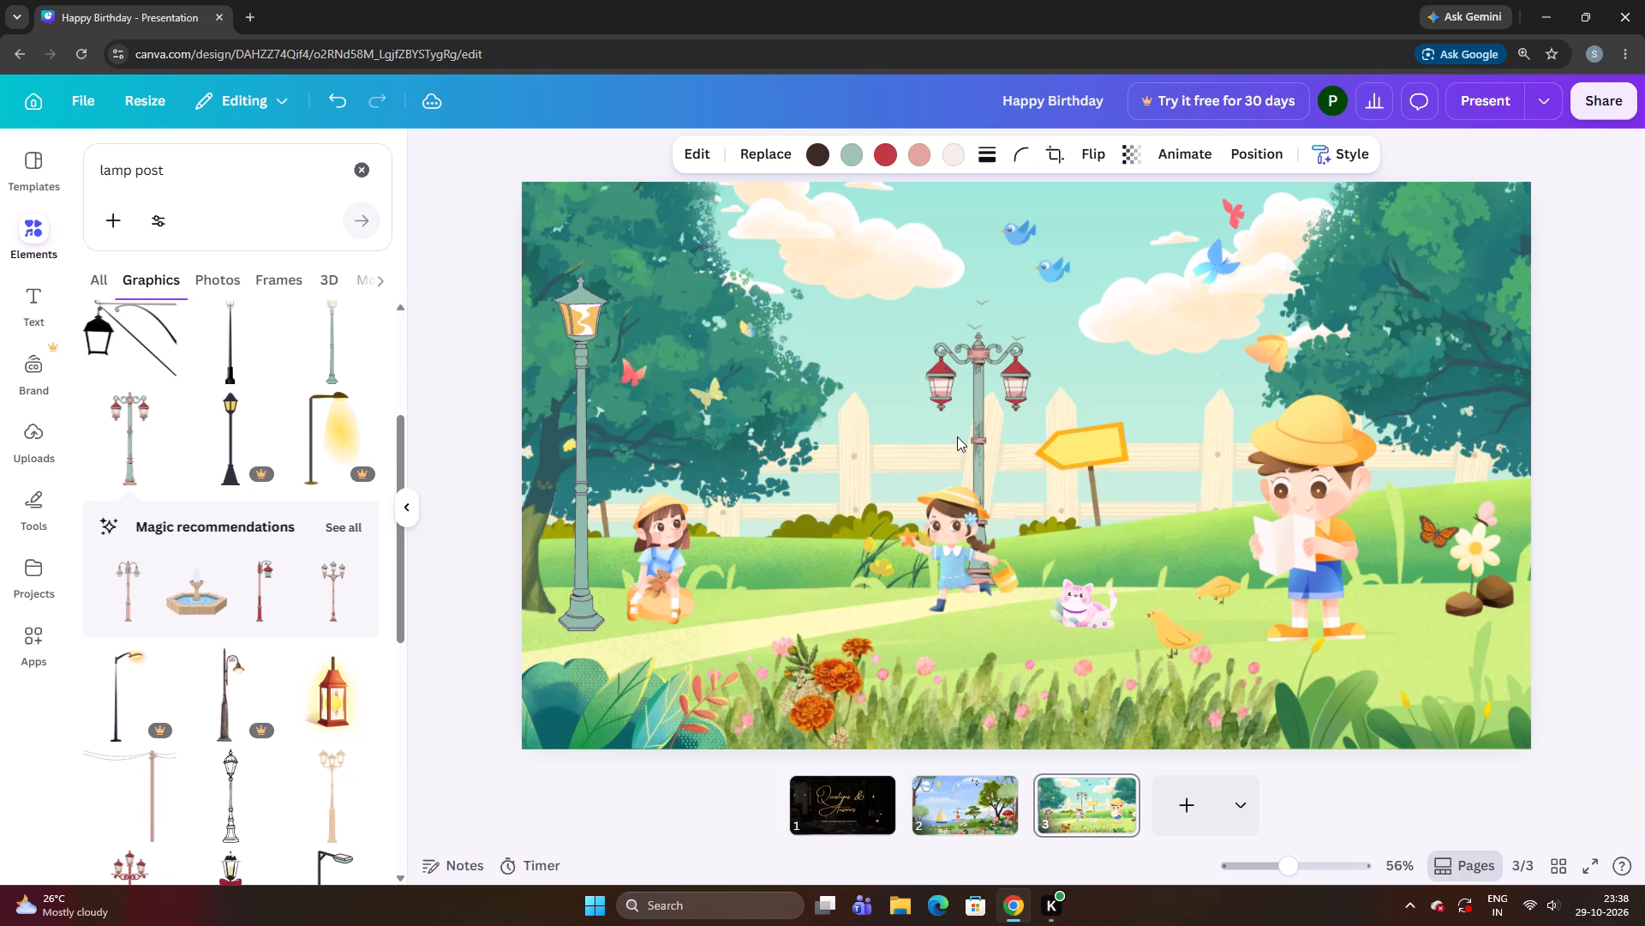
key("Down")
key("Down")
key("Down")
key("Down")
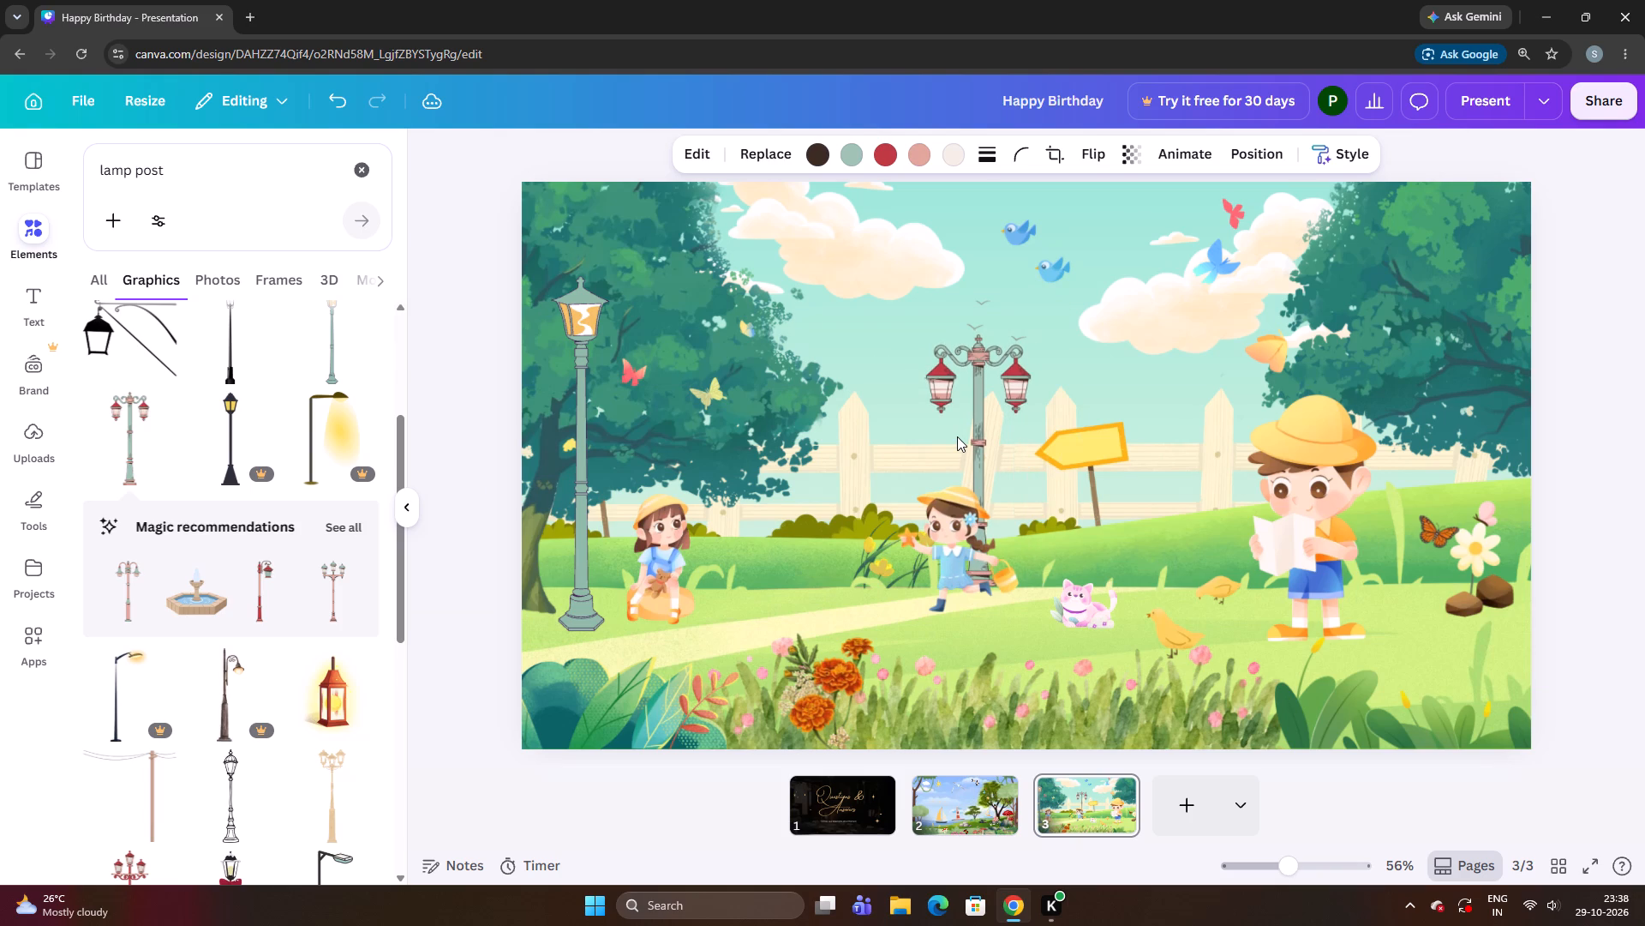
key("Up")
key("Left")
key("Left")
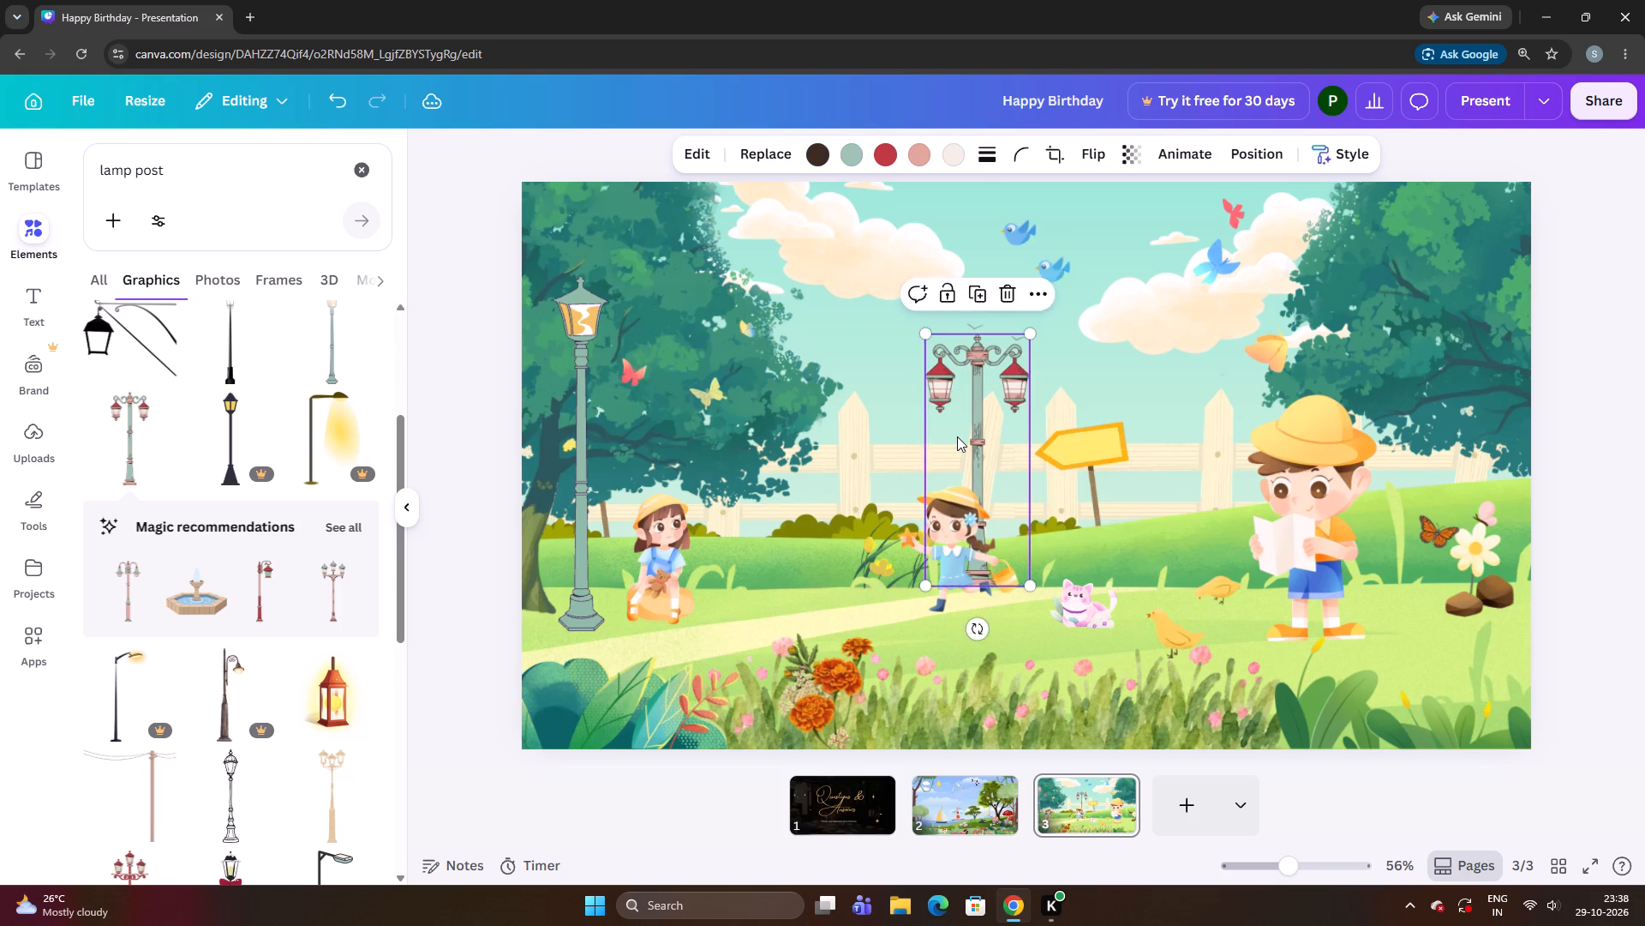
key("Down")
key("Down")
key("Up")
key("Left")
key("Left")
key("Down")
key("Down")
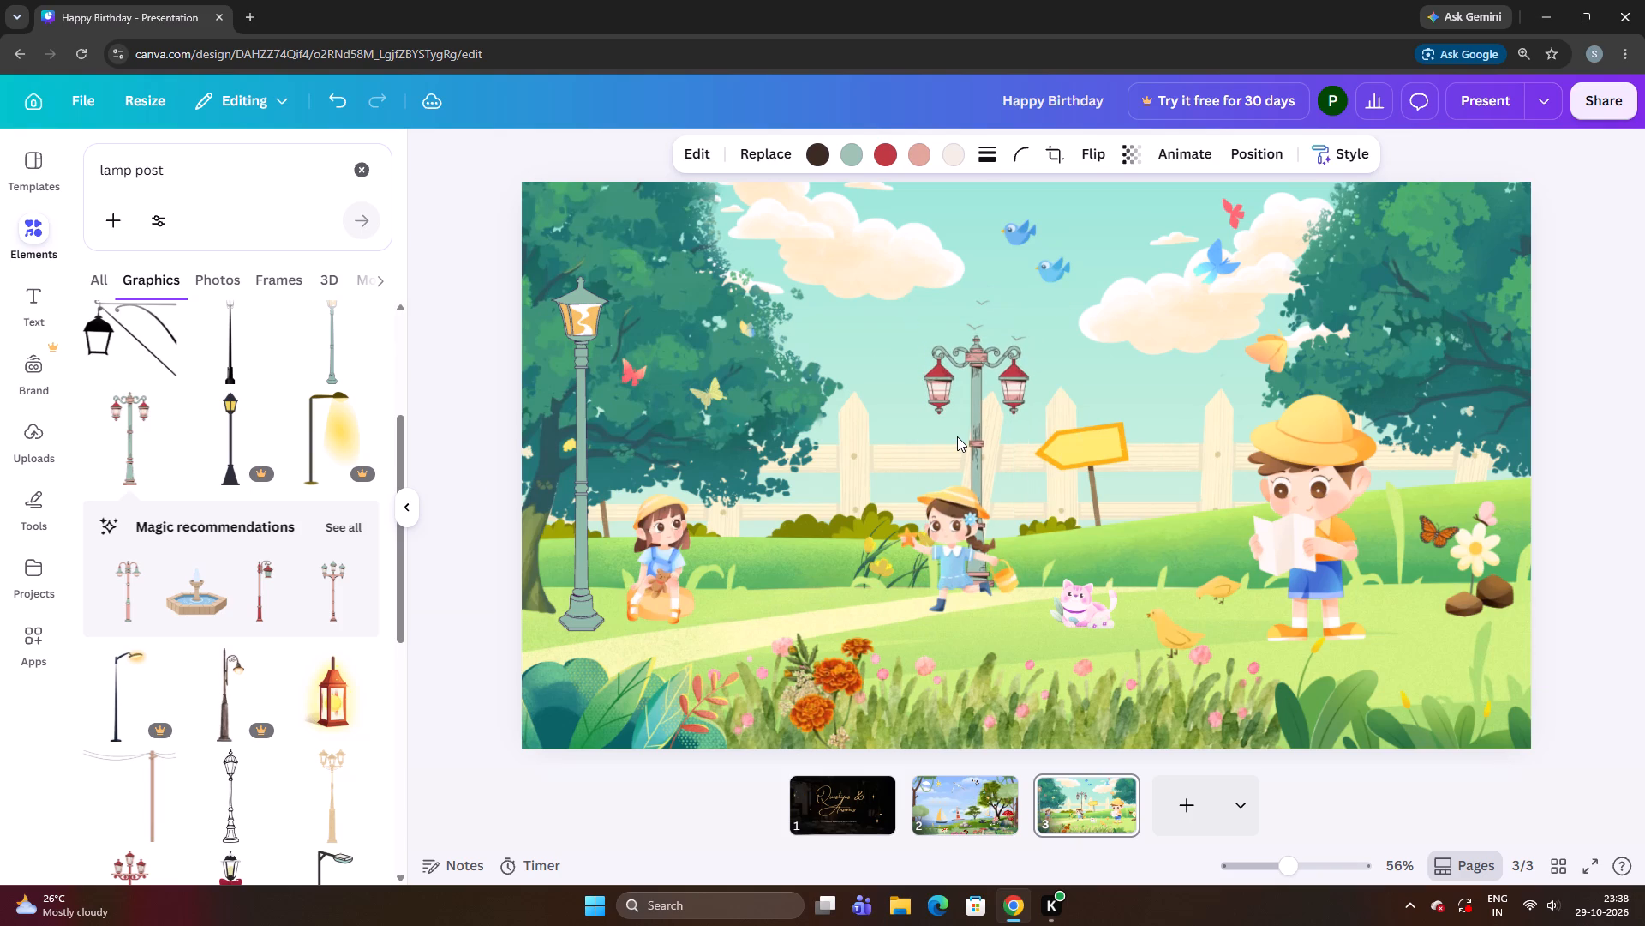
key("Up")
key("Left")
key("Up")
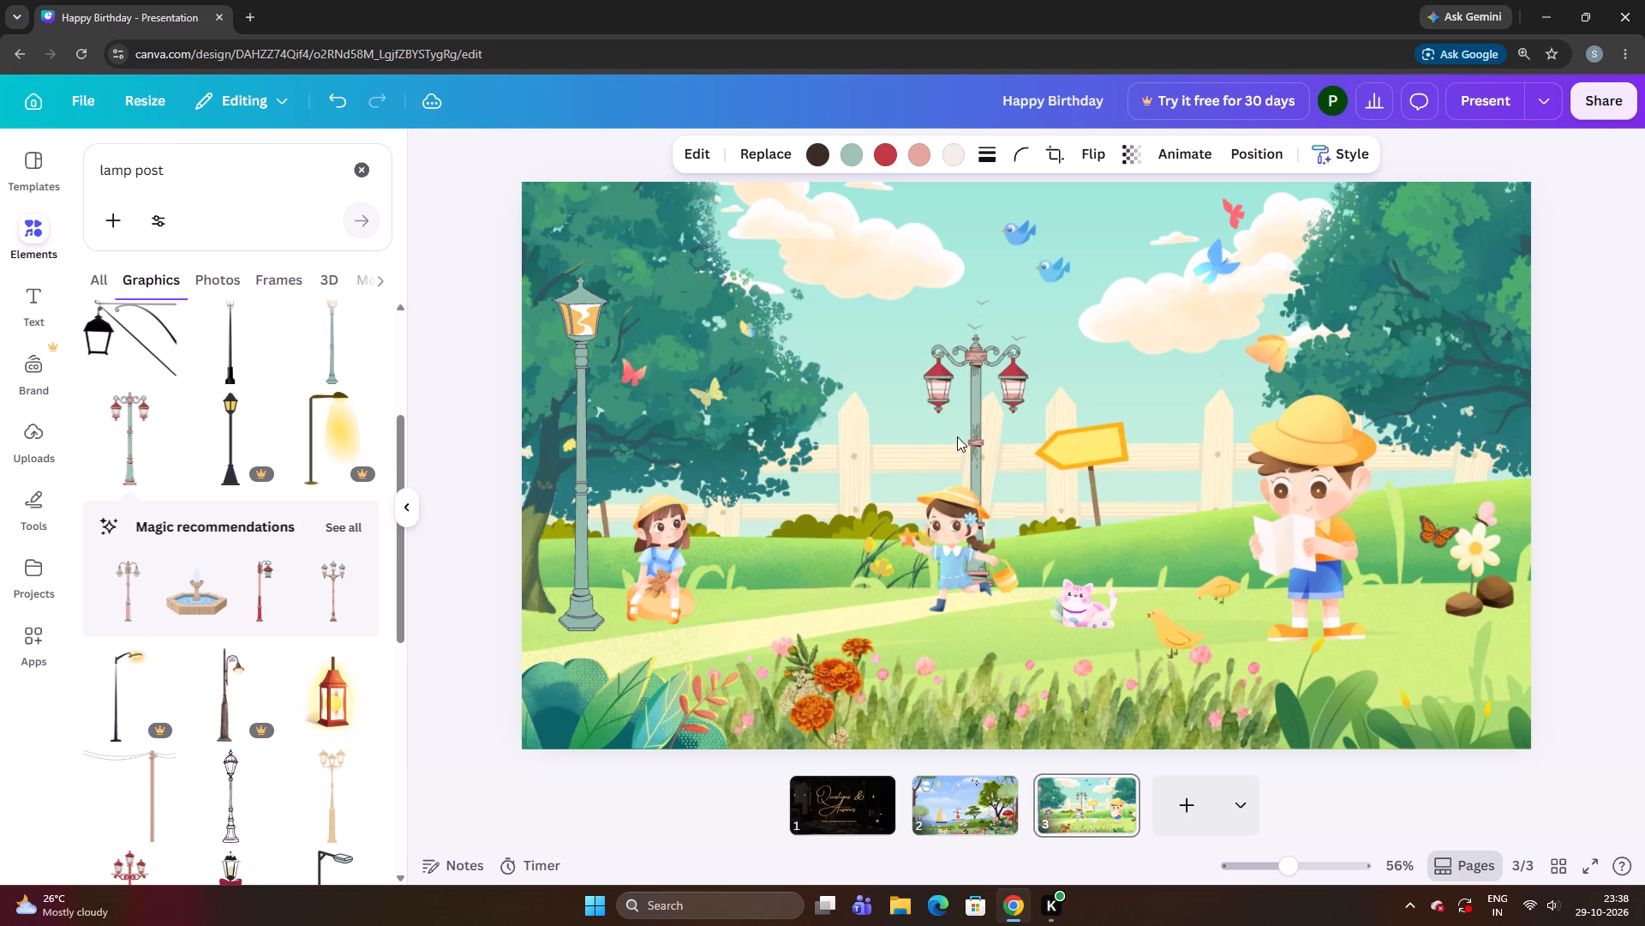
Nudge the twin-lantern lamp post slightly toward the yellow arrow sign, keeping it behind the running girl.
key("Right")
key("Up")
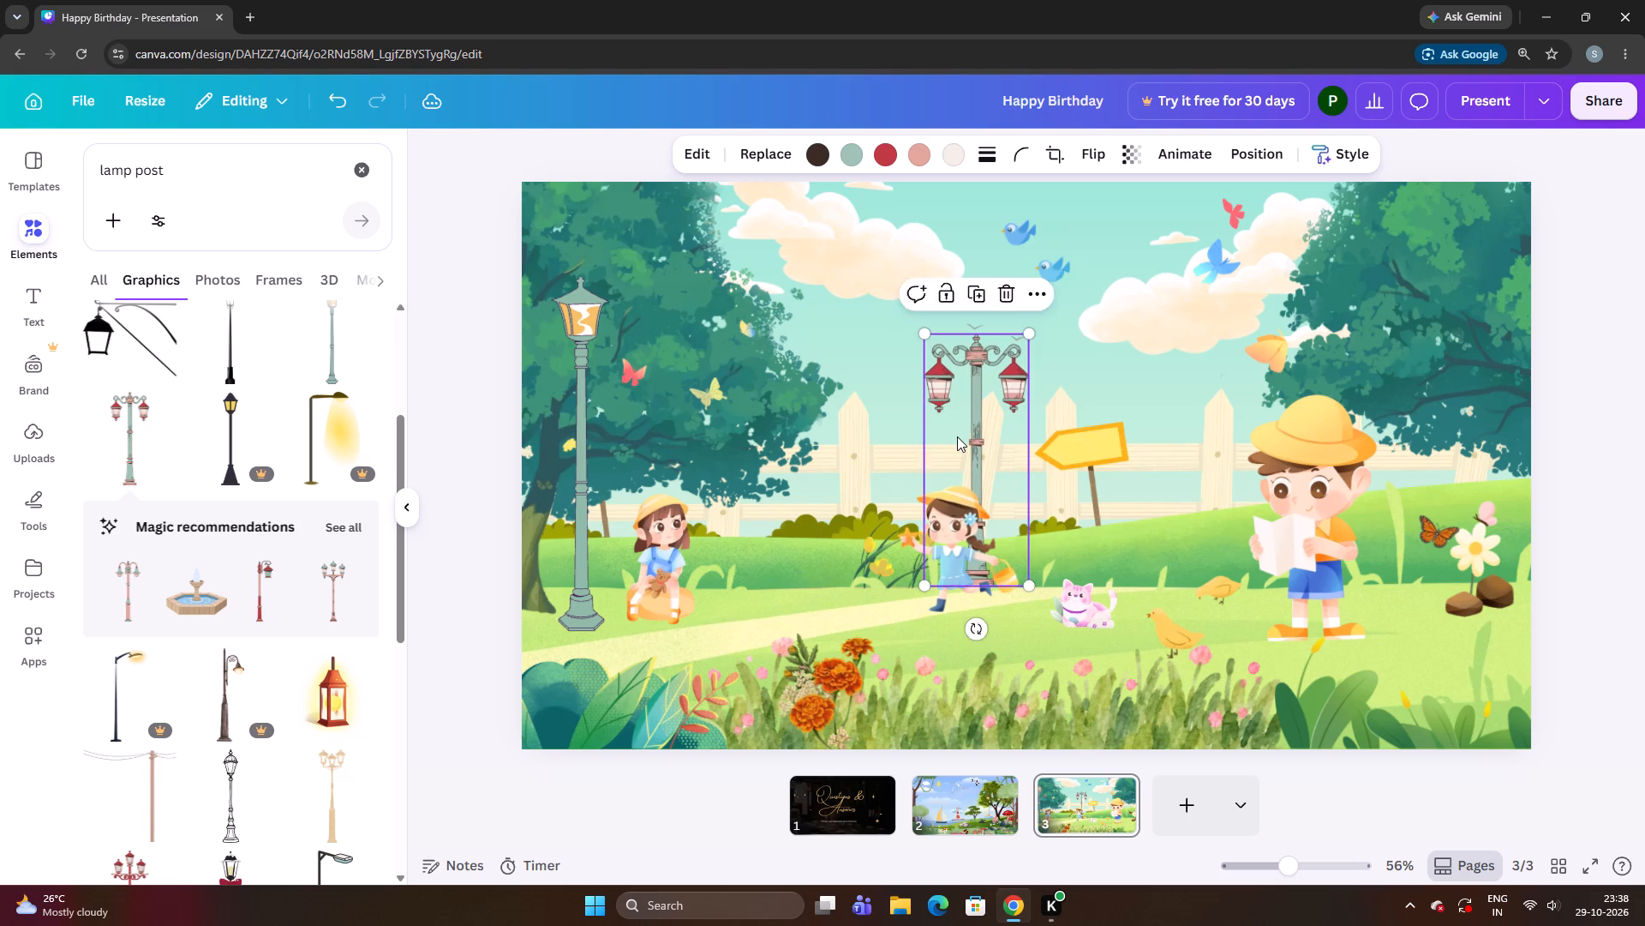
key("Left")
key("Down")
key("Up")
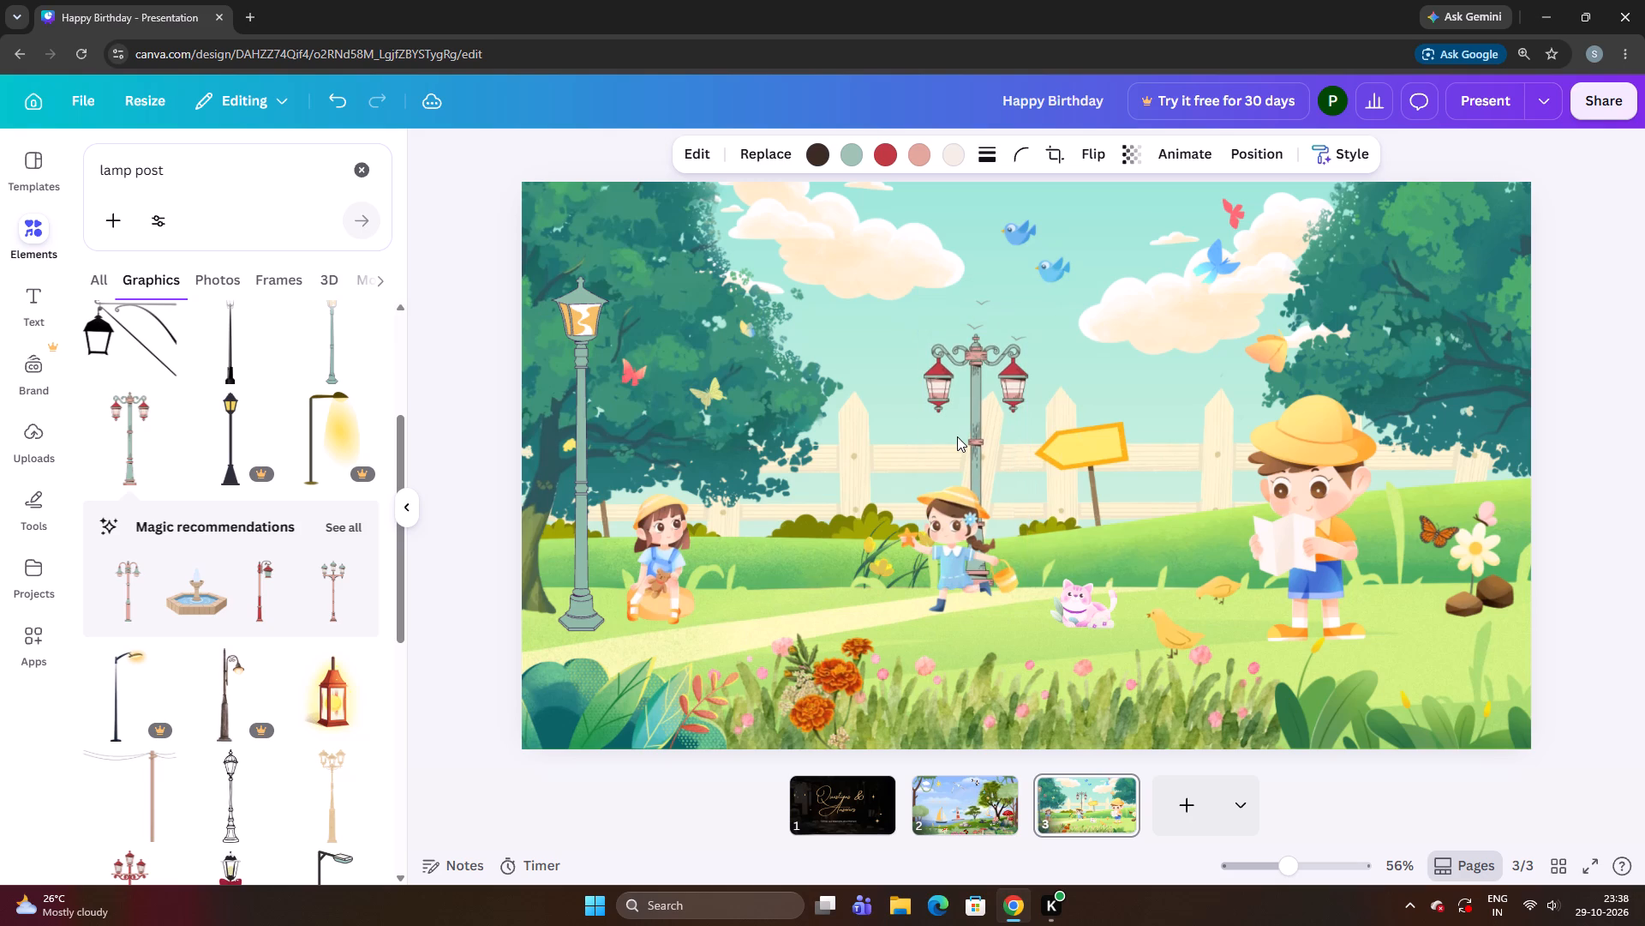
key("Down")
key("Right")
key("Right")
key("Up")
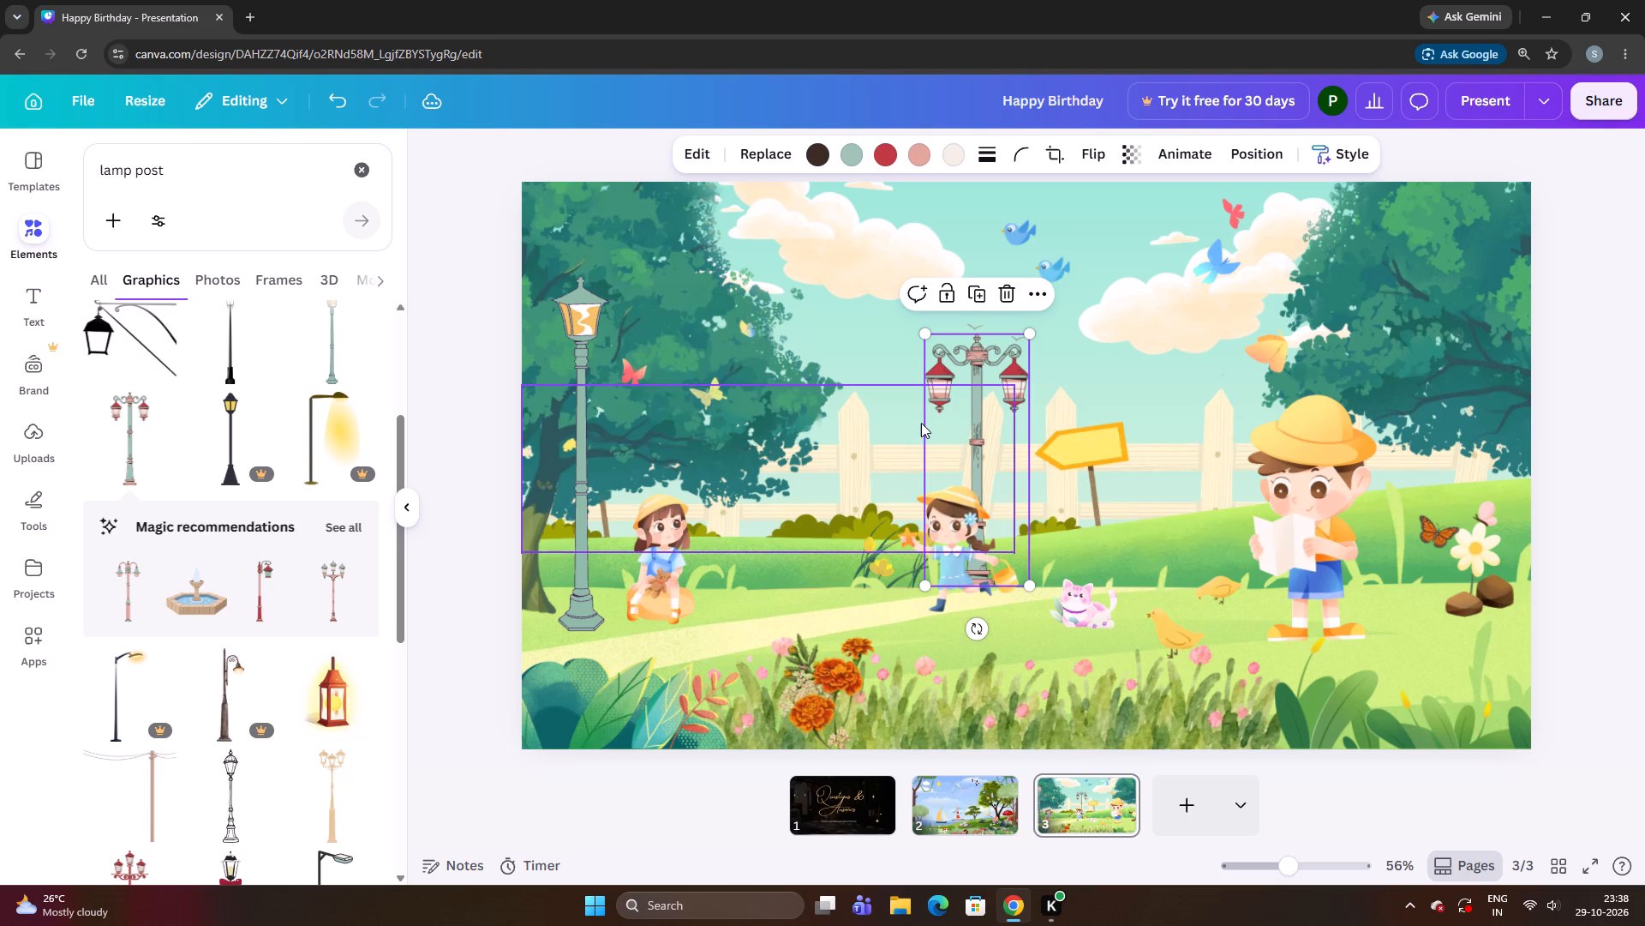
left_click(897, 338)
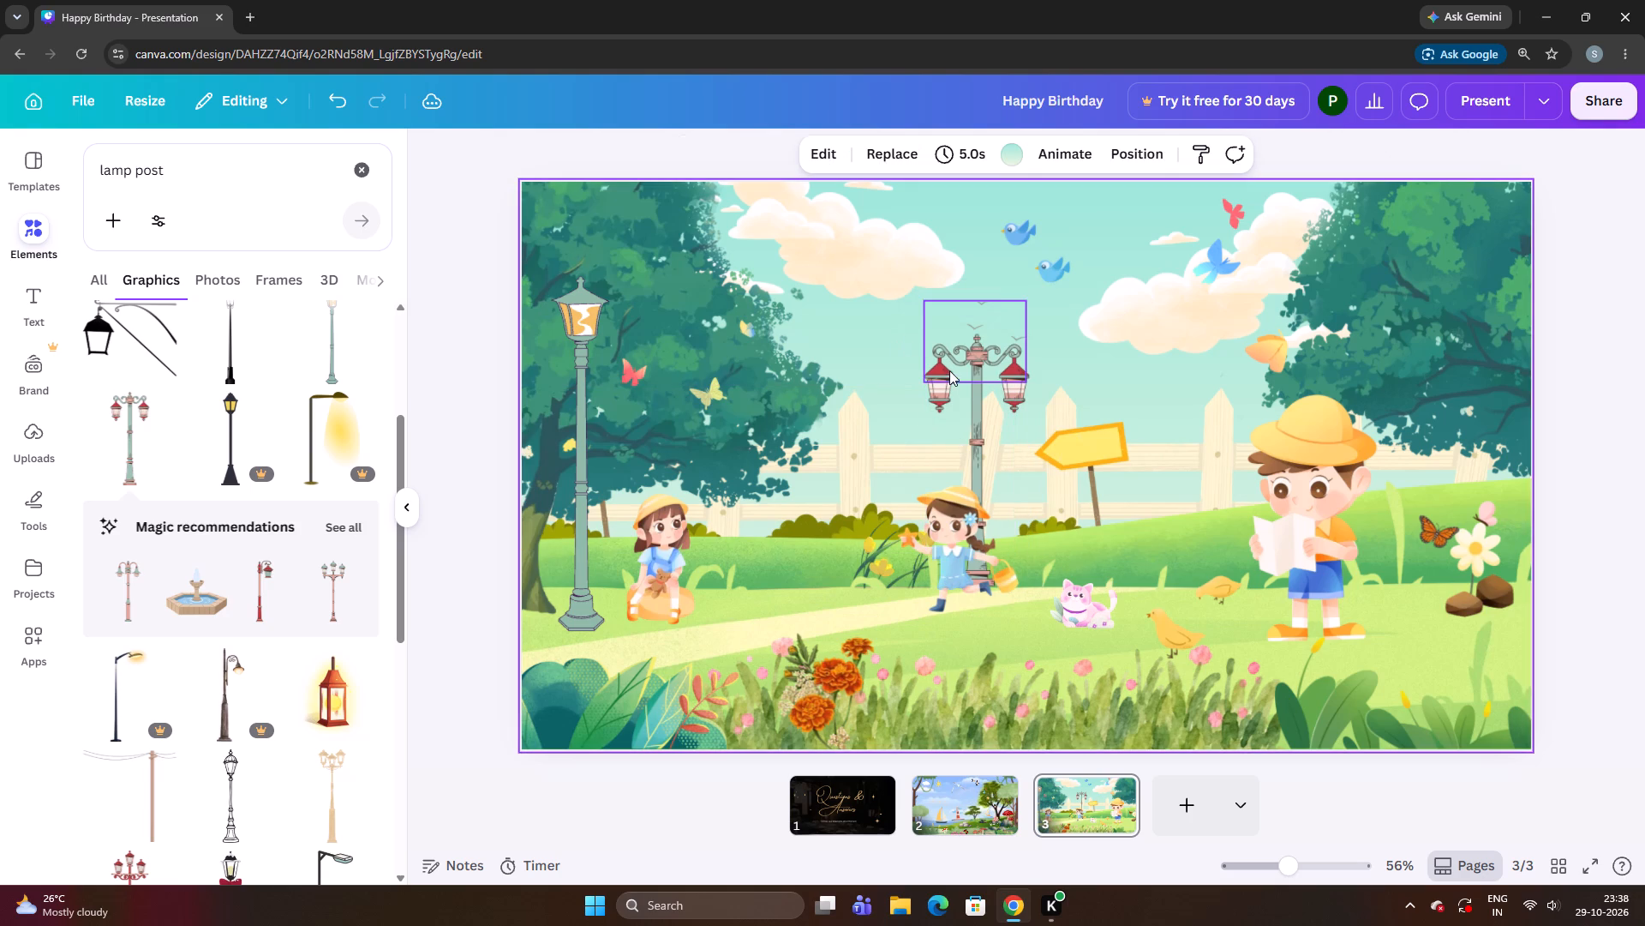
left_click(958, 413)
left_click(875, 352)
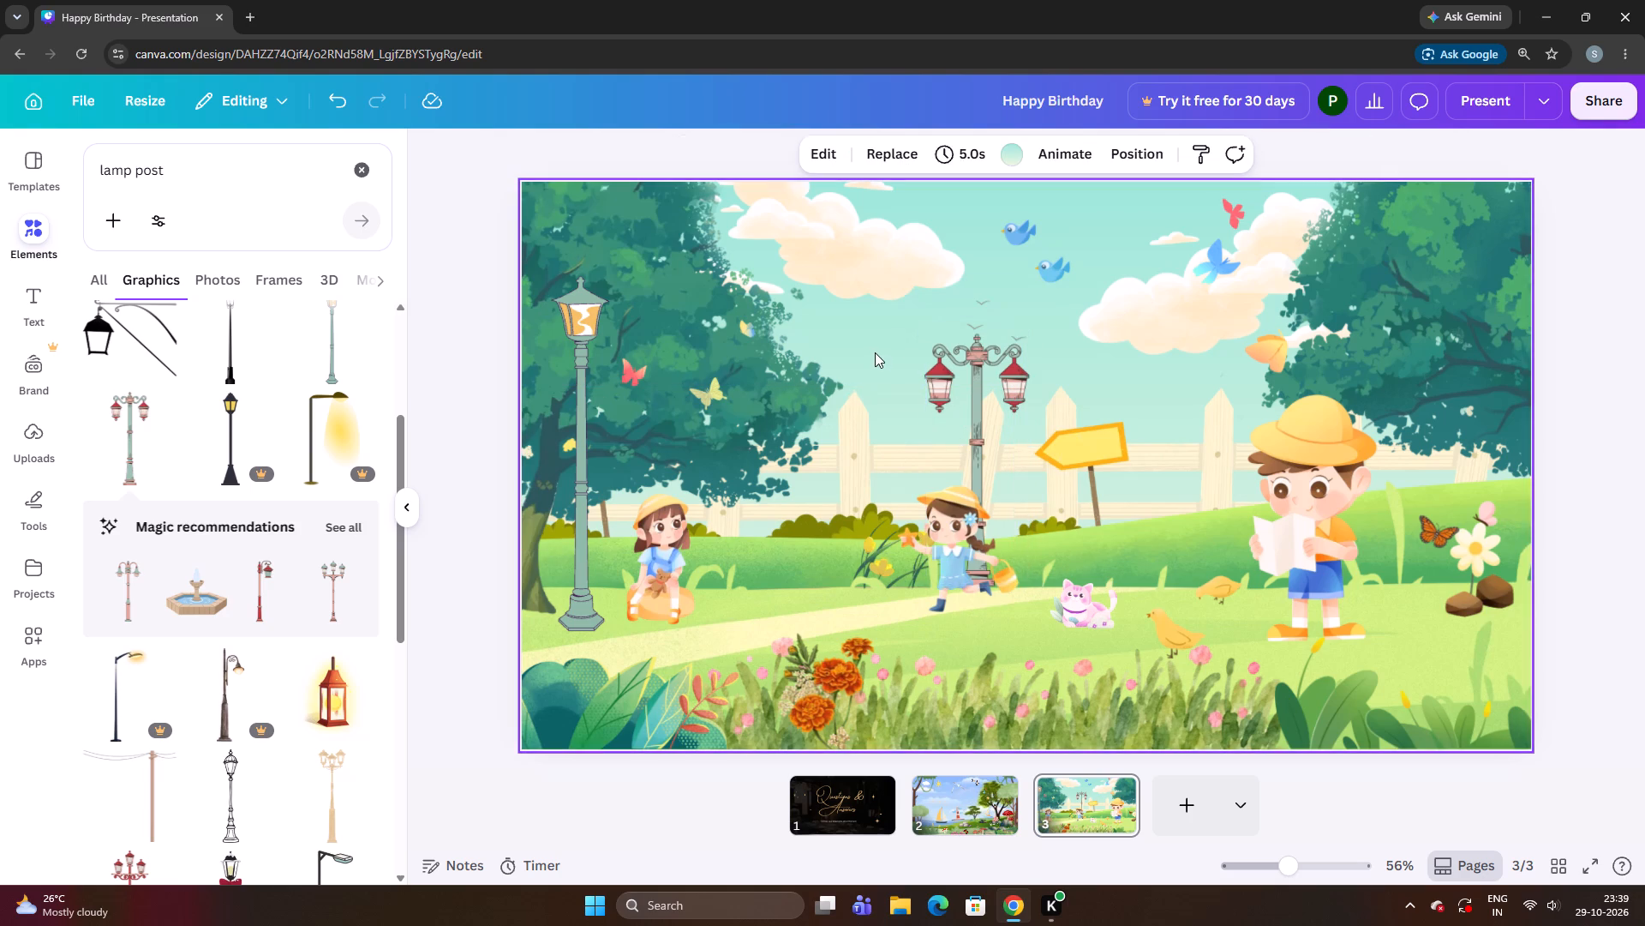
Lower the twin-lantern lamp post slightly behind the running girl, bringing its base down between her skirt and basket.
left_click(961, 389)
key("Left")
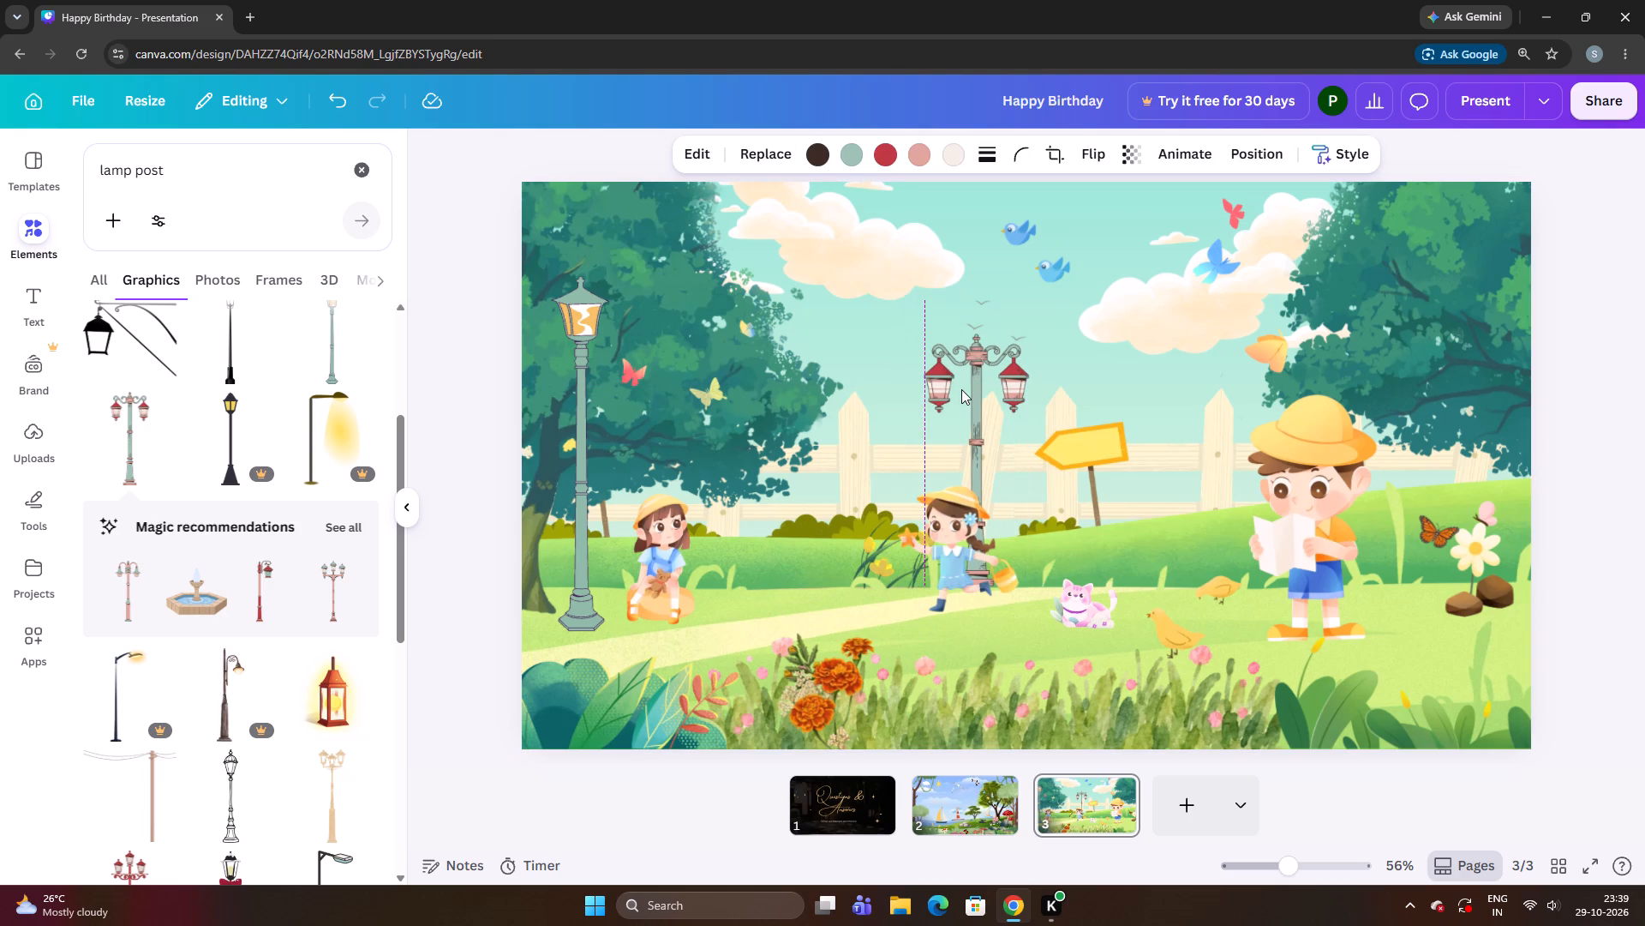
key("Up")
key("Down")
key("Right")
key("Right")
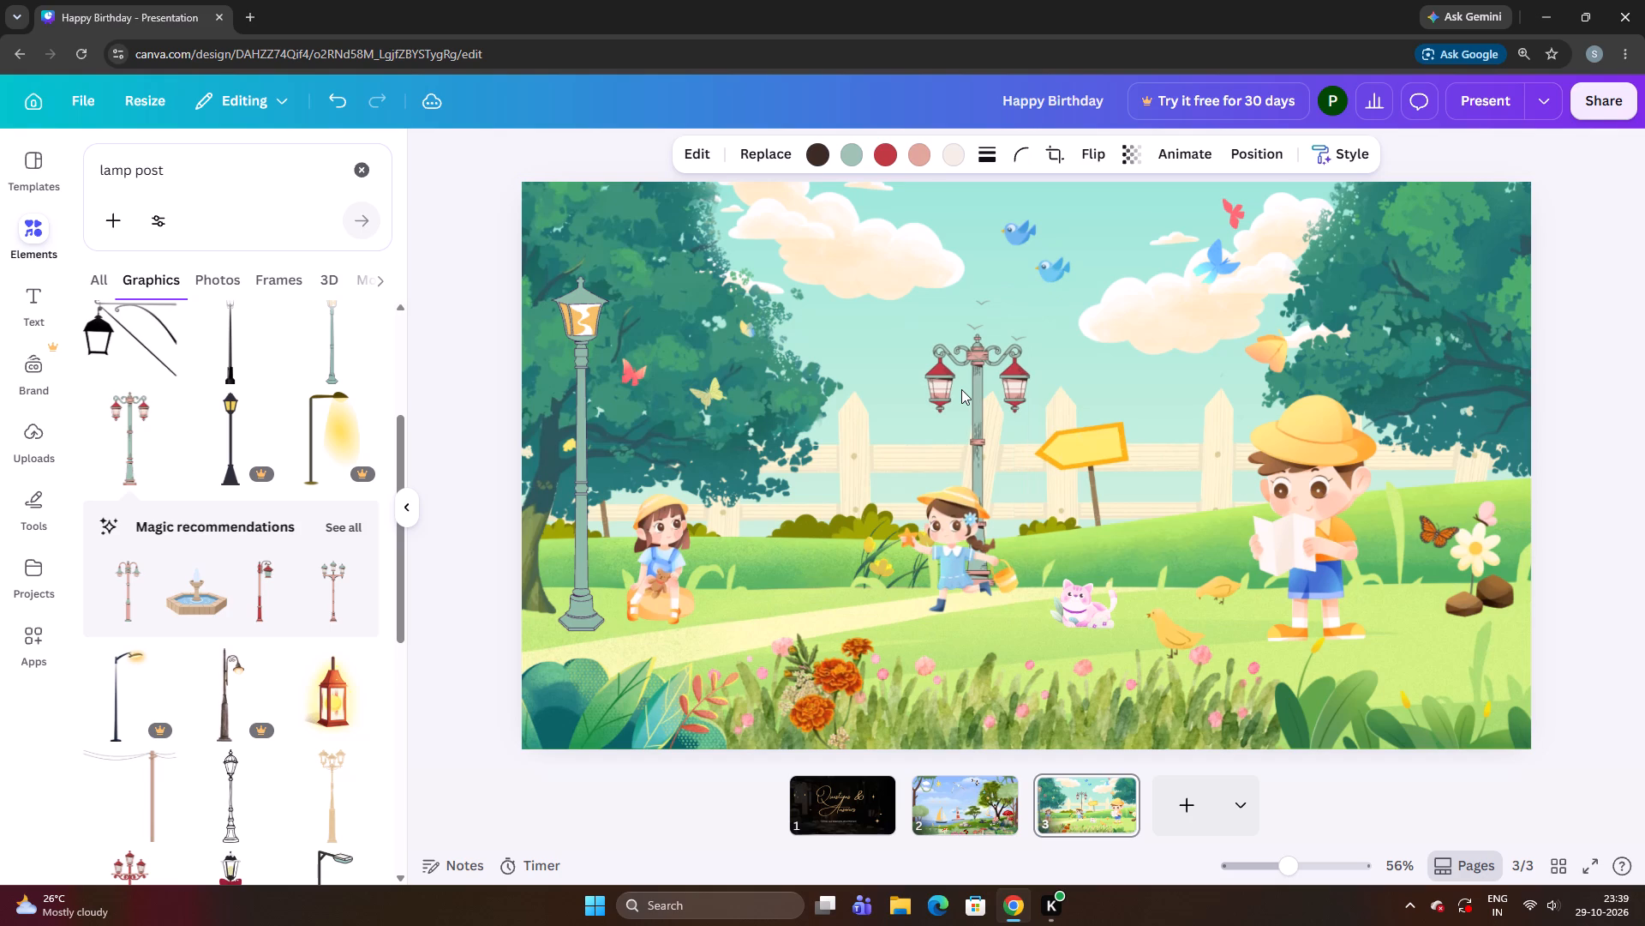
key("Down")
key("Down")
key("Down")
key("Up")
key("Left")
key("Left")
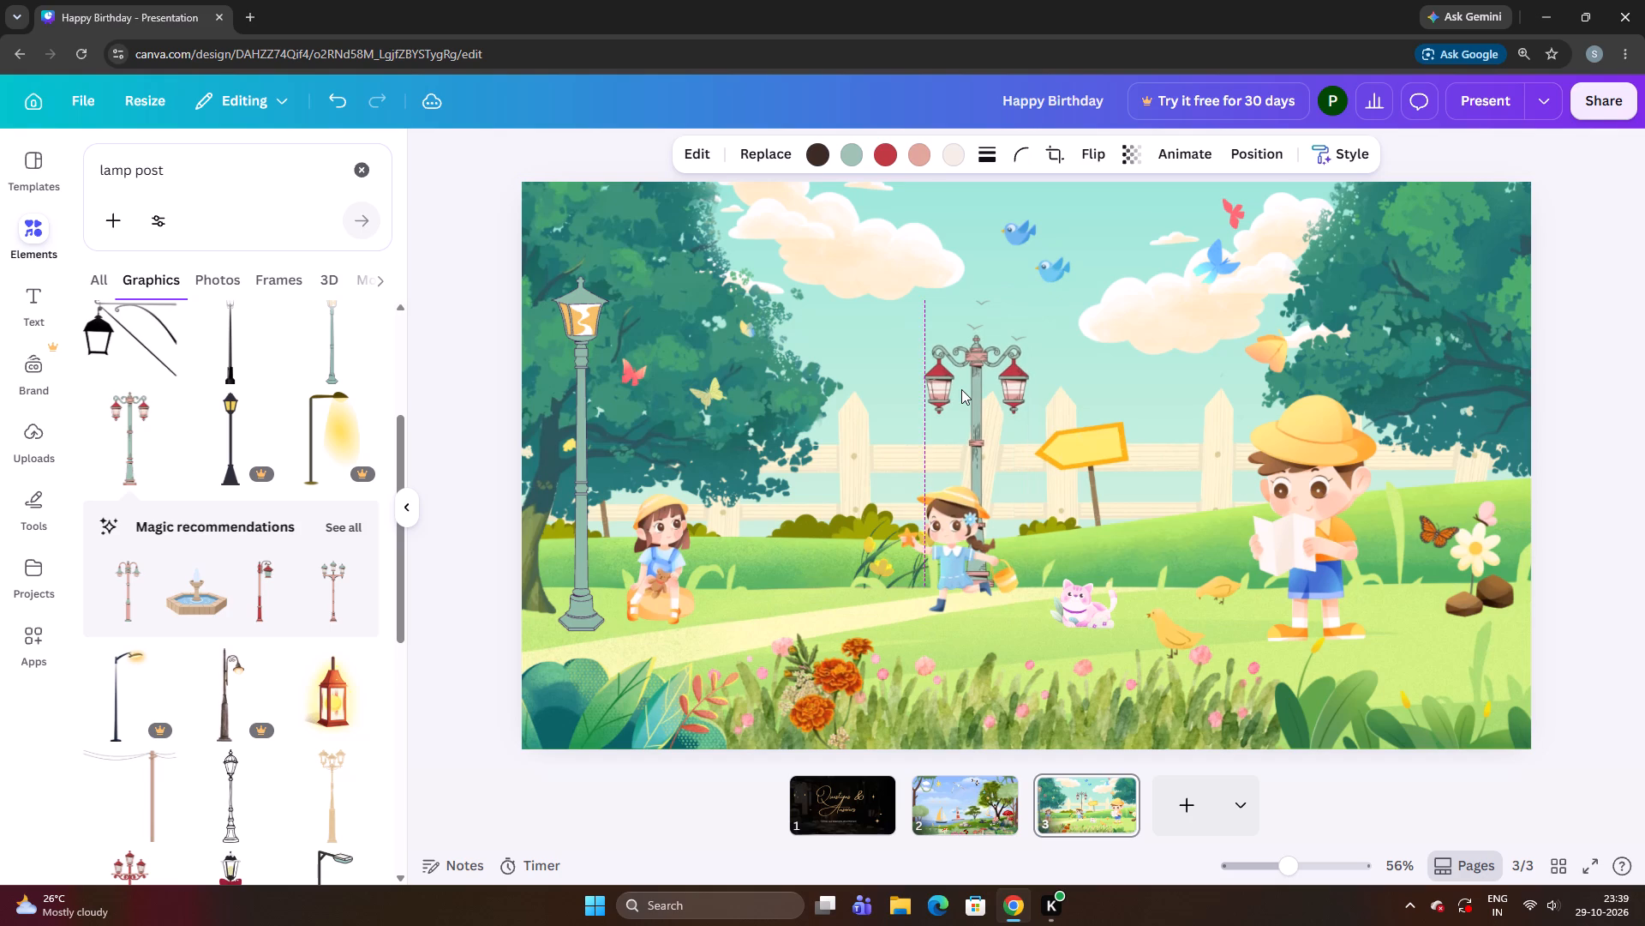
key("Down")
key("Down")
key("Down")
key("Down")
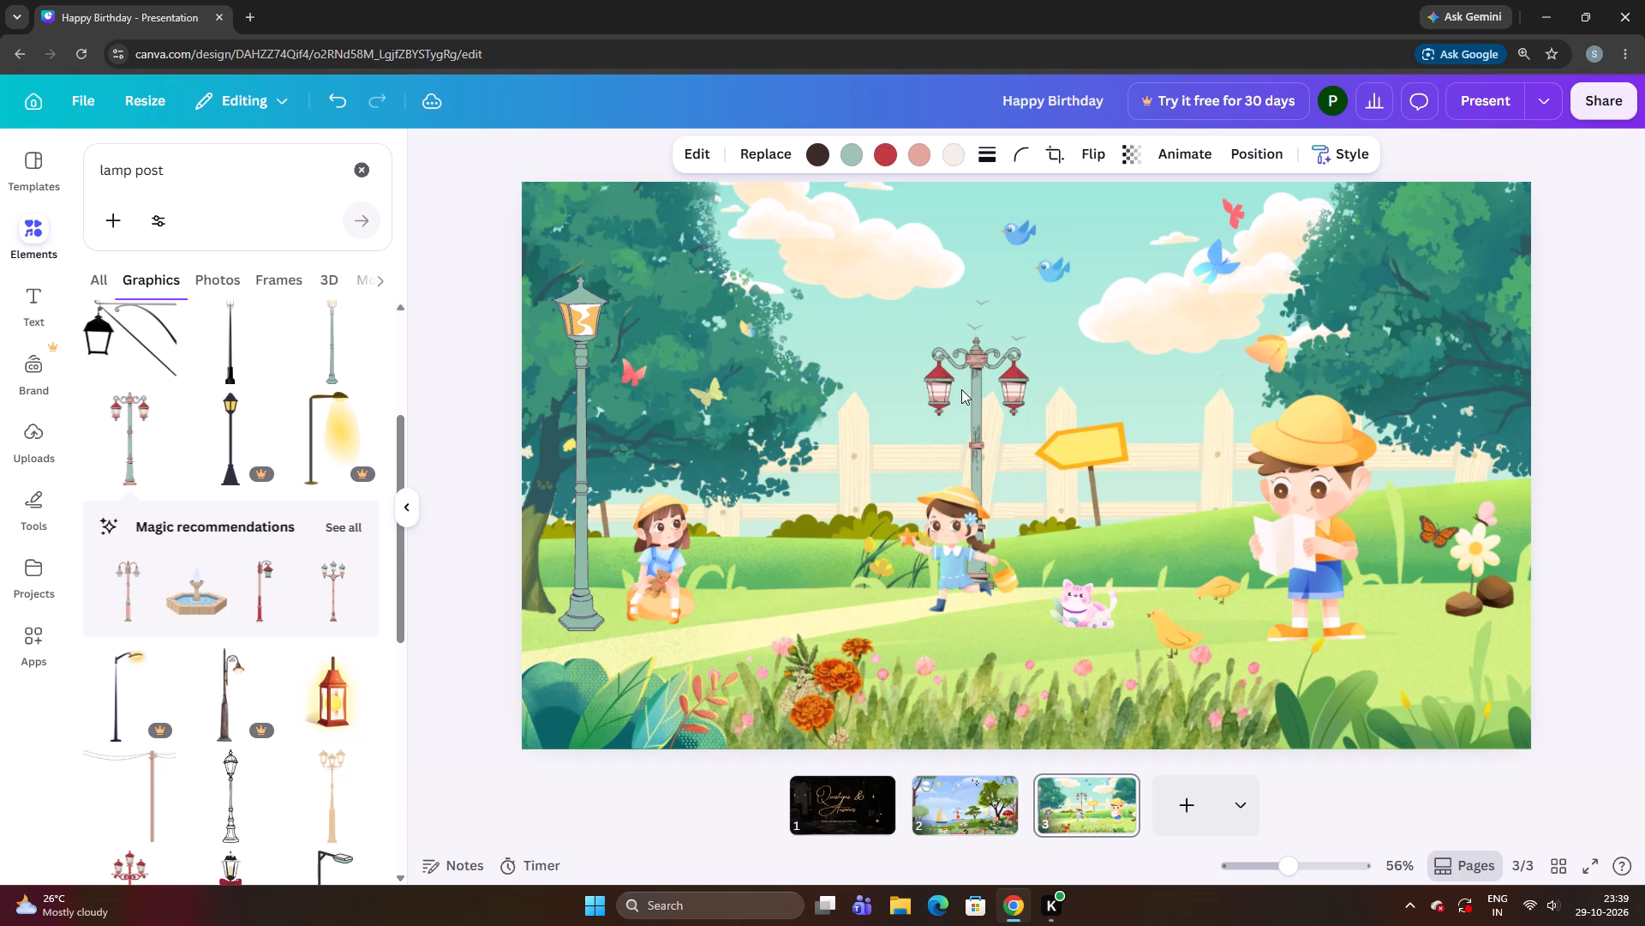
key("Up")
key("Left")
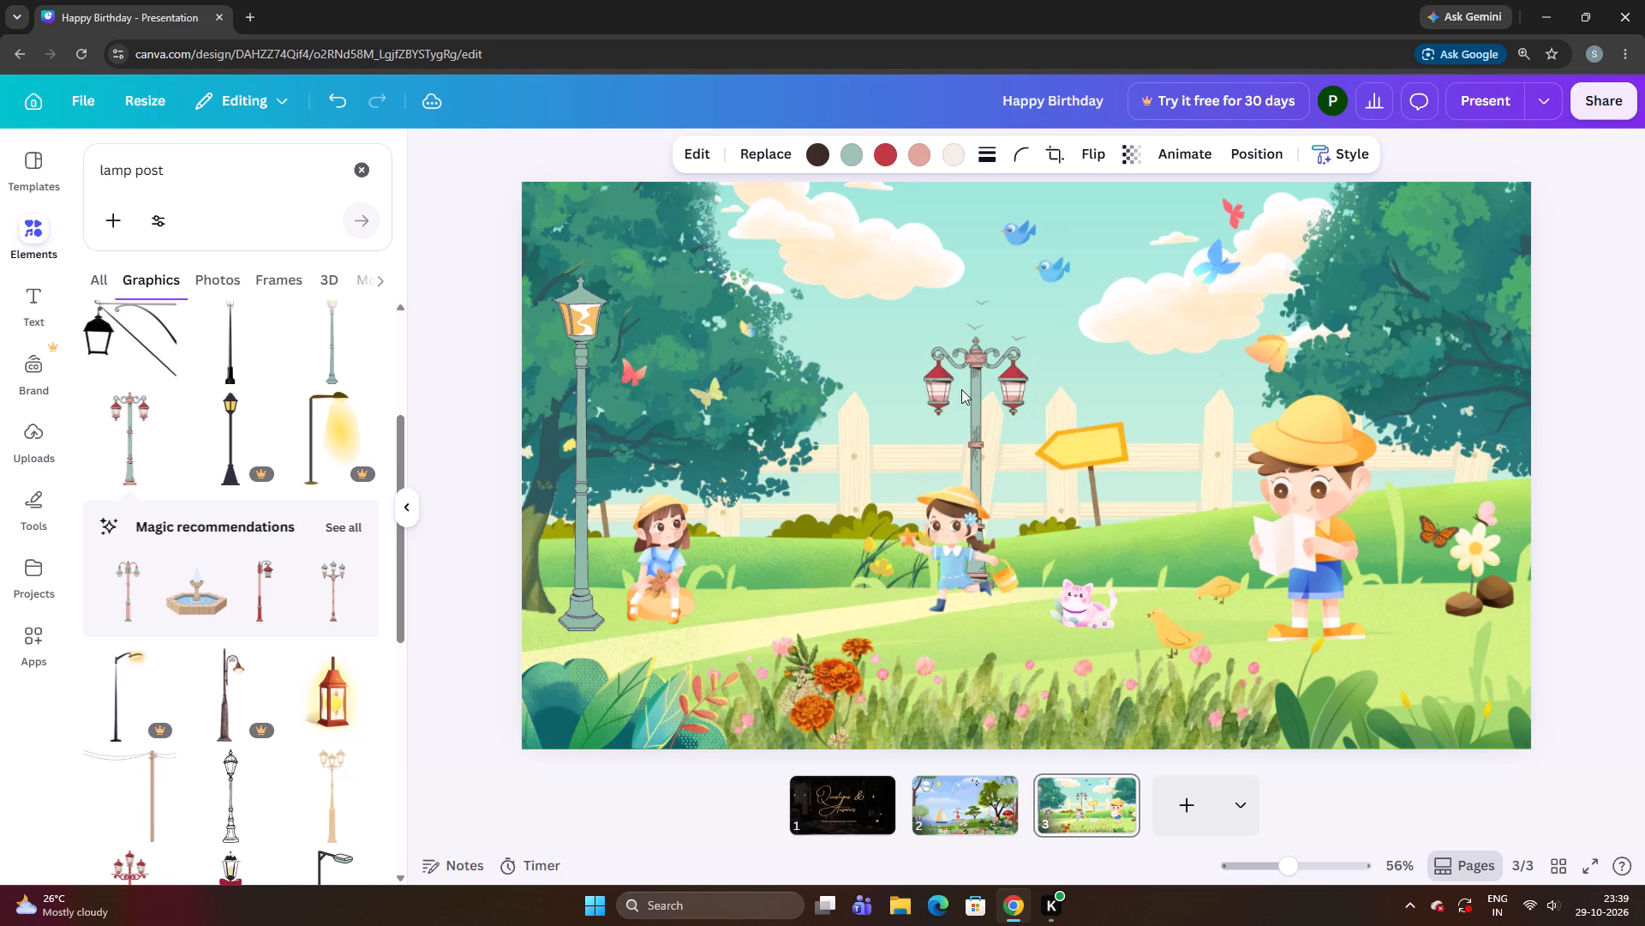
Shift the twin-lantern lamp post a touch toward the seated girl, fine-tuning its height behind the running girl.
key("Down")
key("Up")
key("Down")
key("Up")
key("Up")
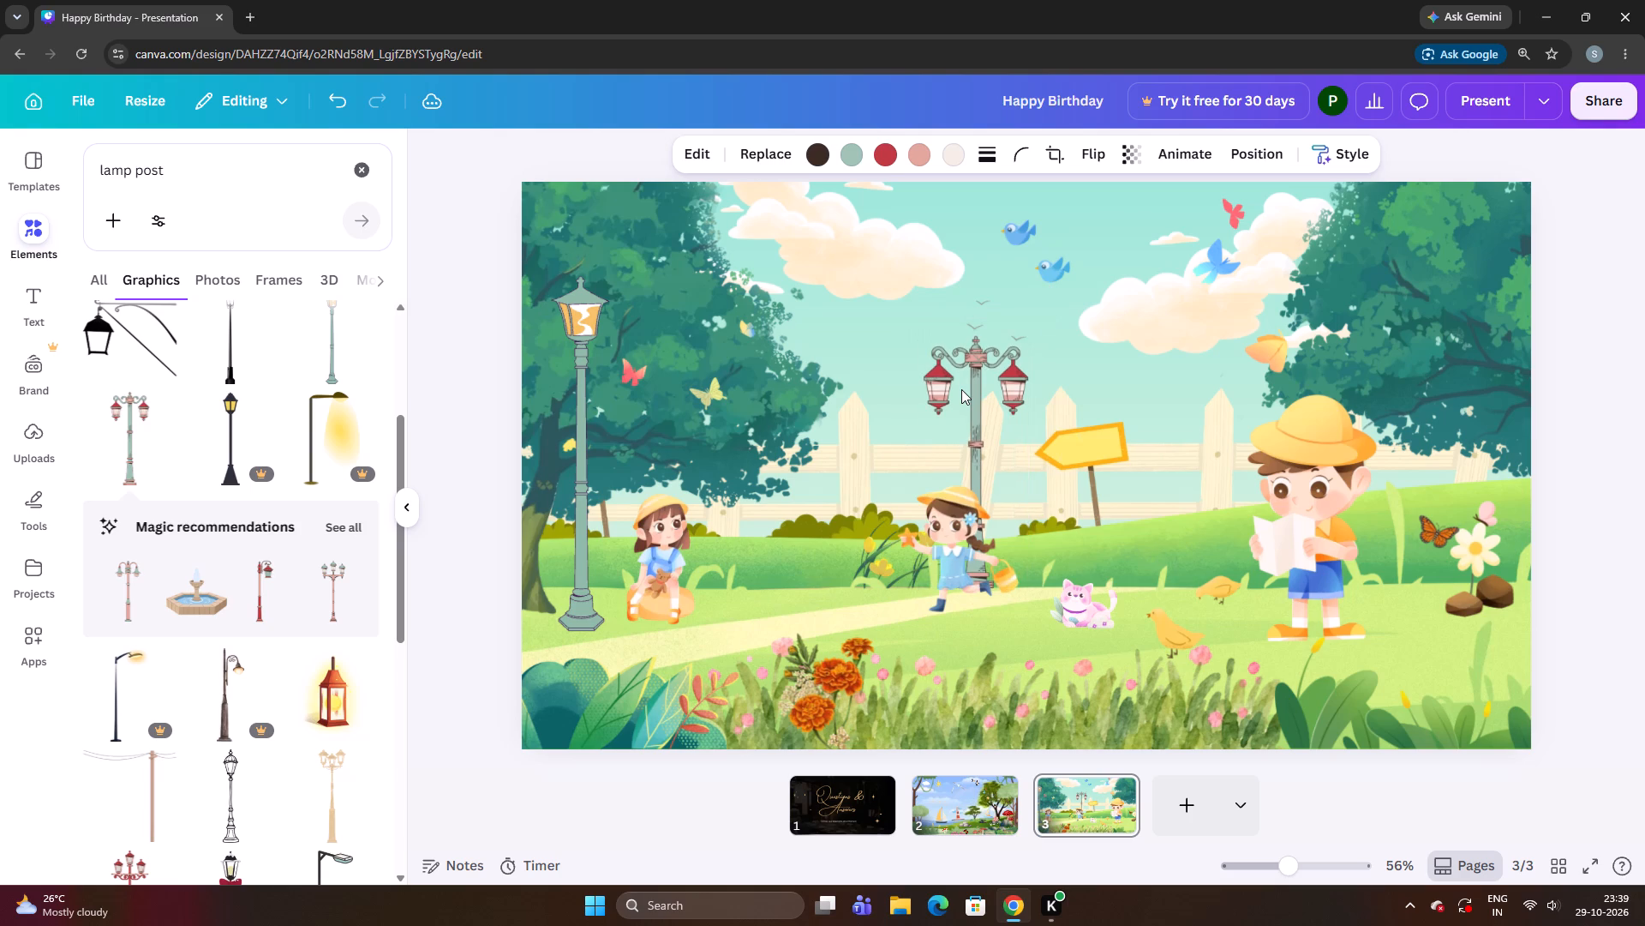
key("Left")
key("Down")
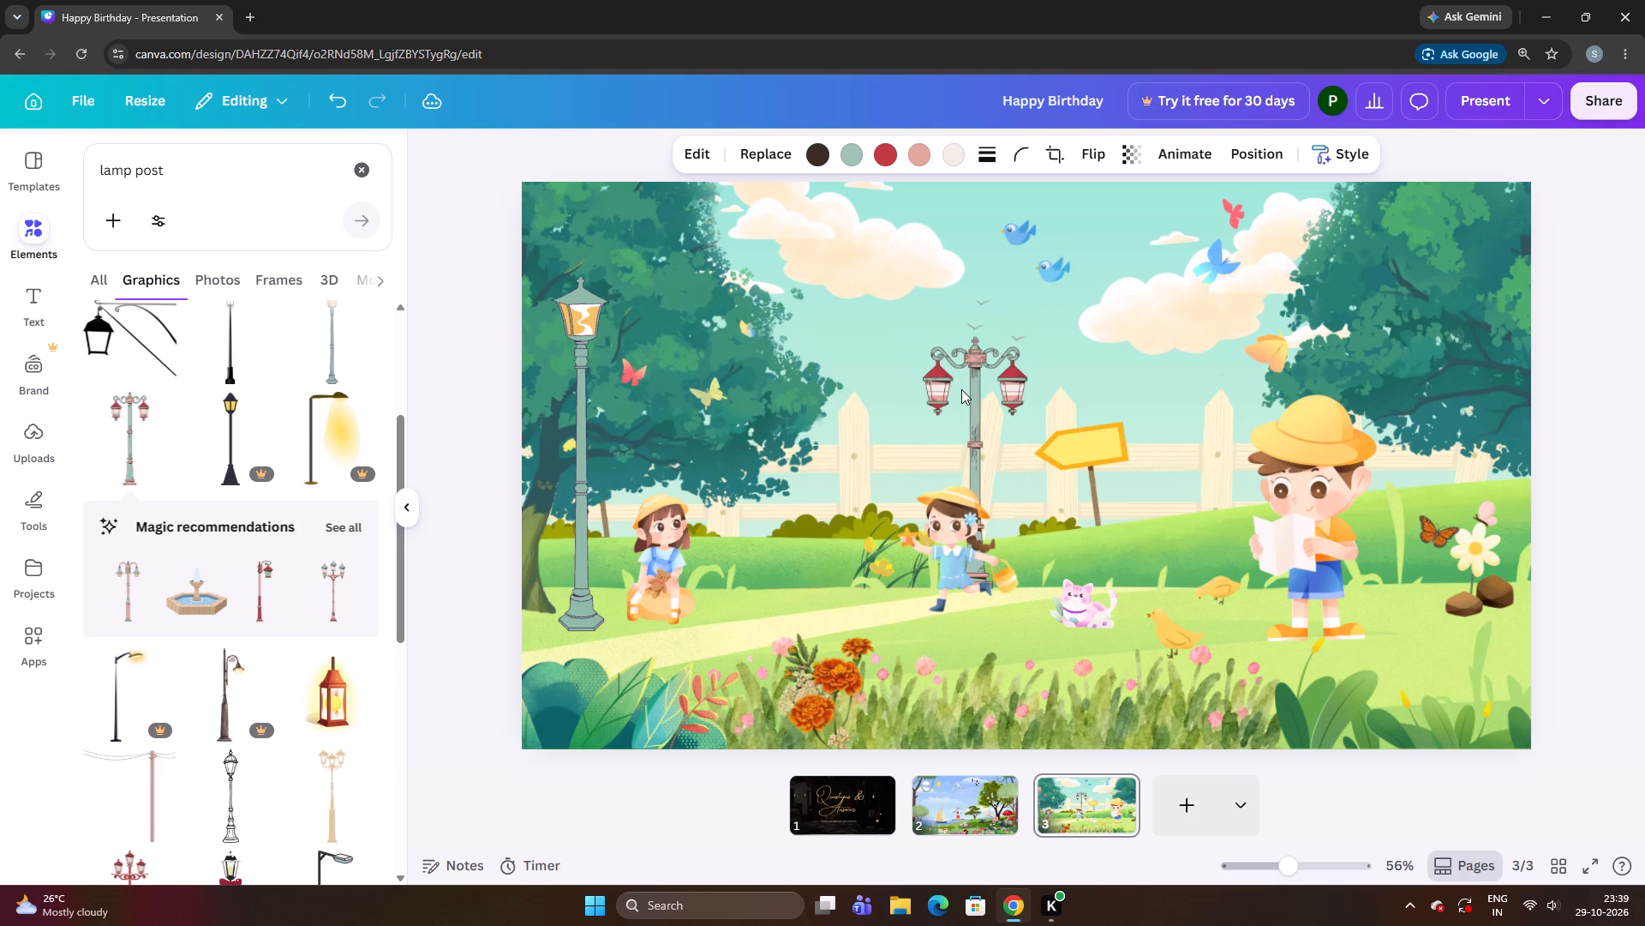
key("Down")
key("Down")
key("Up")
key("Up")
key("Down")
key("Left")
key("Left")
key("Down")
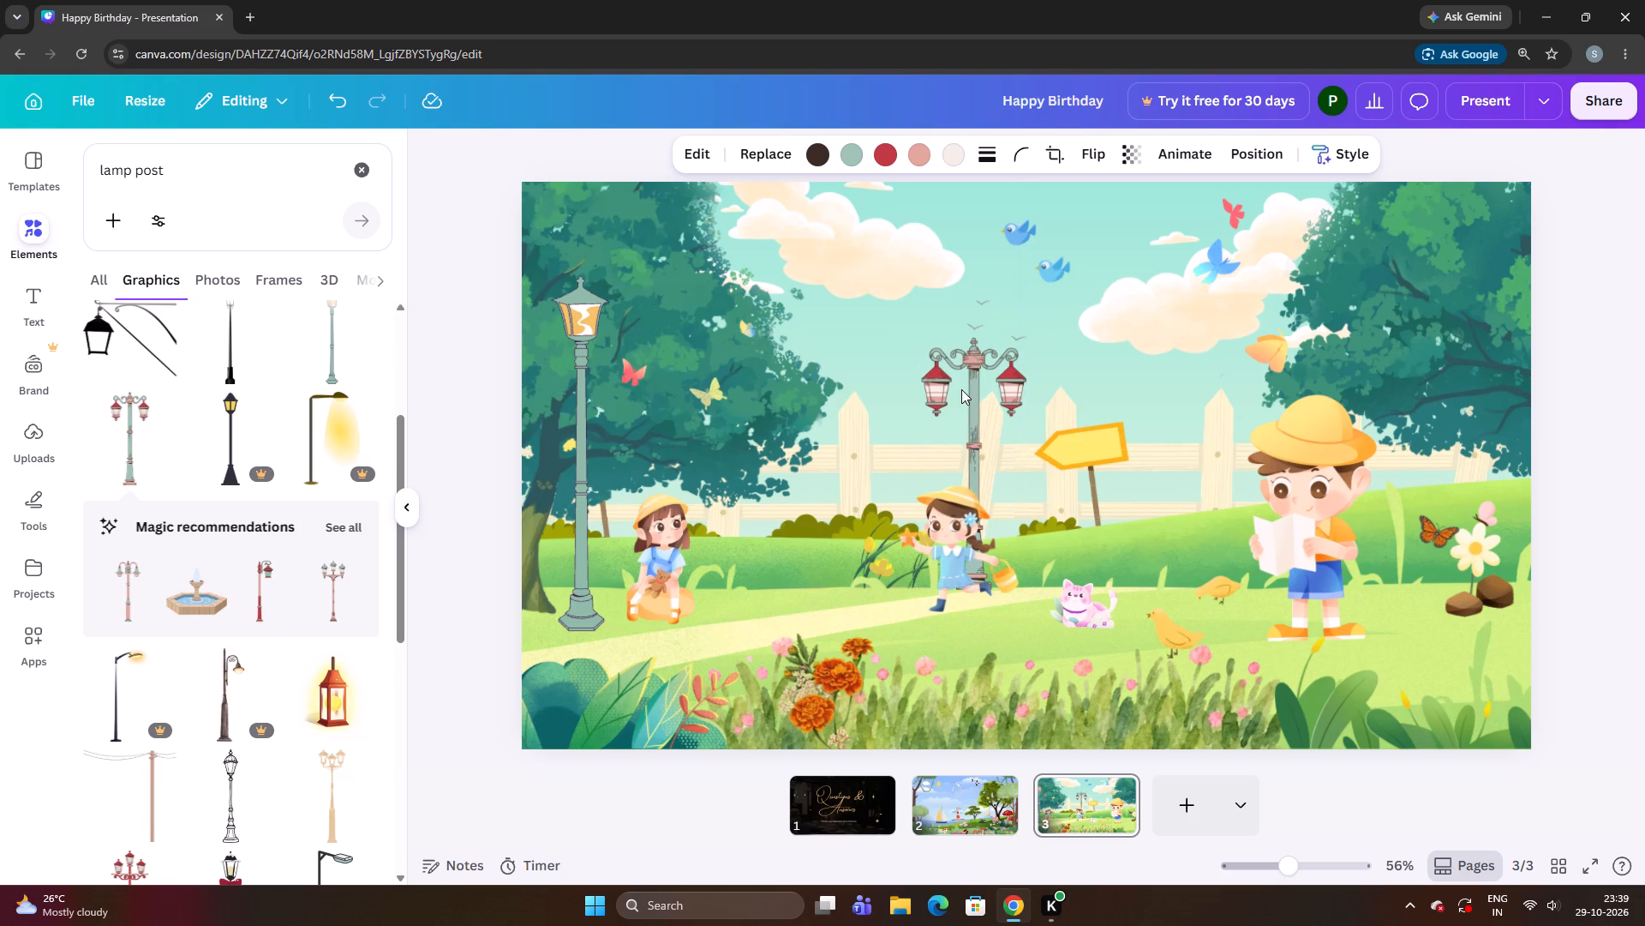
key("Down")
key("Up")
key("Right")
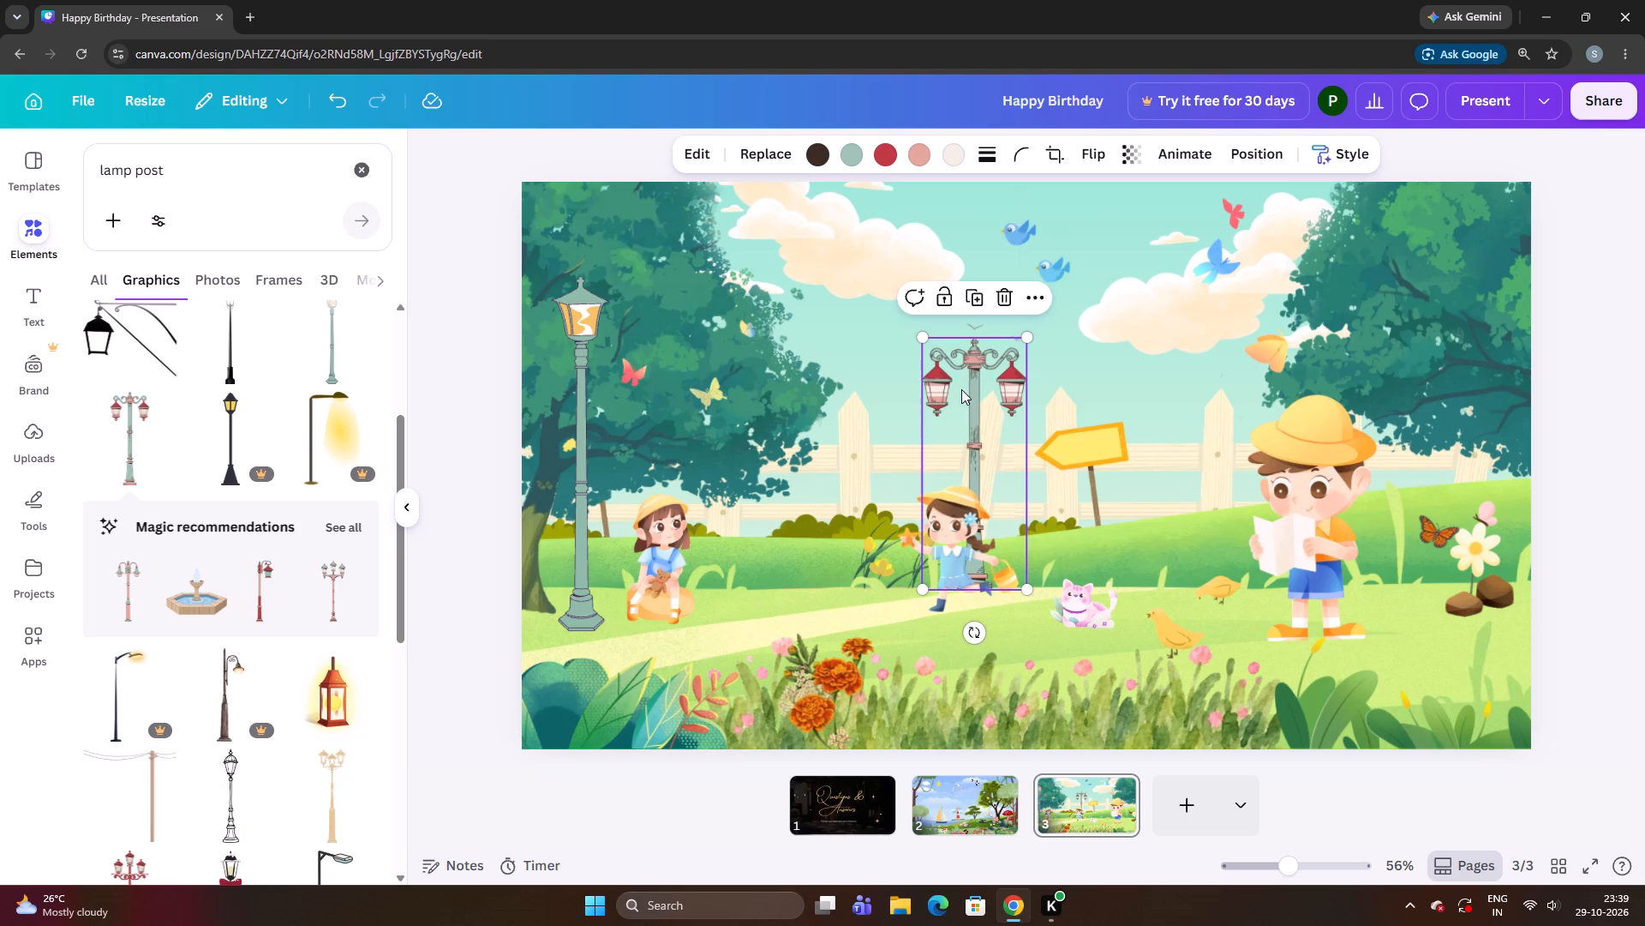
key("Up")
key("Up")
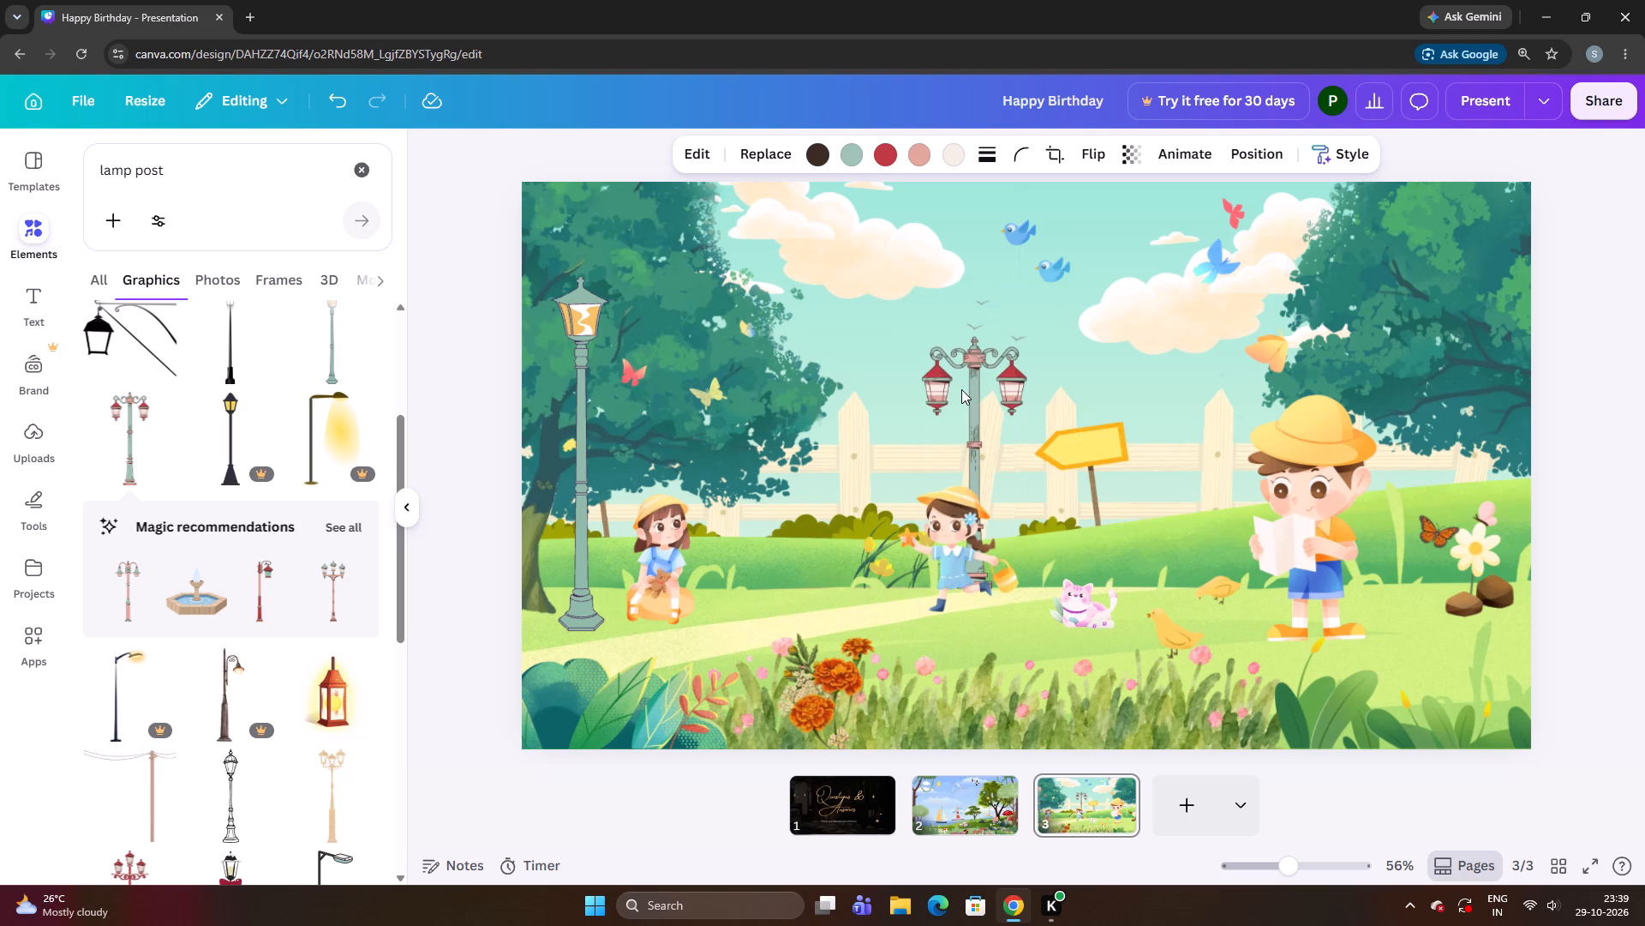
key("Down")
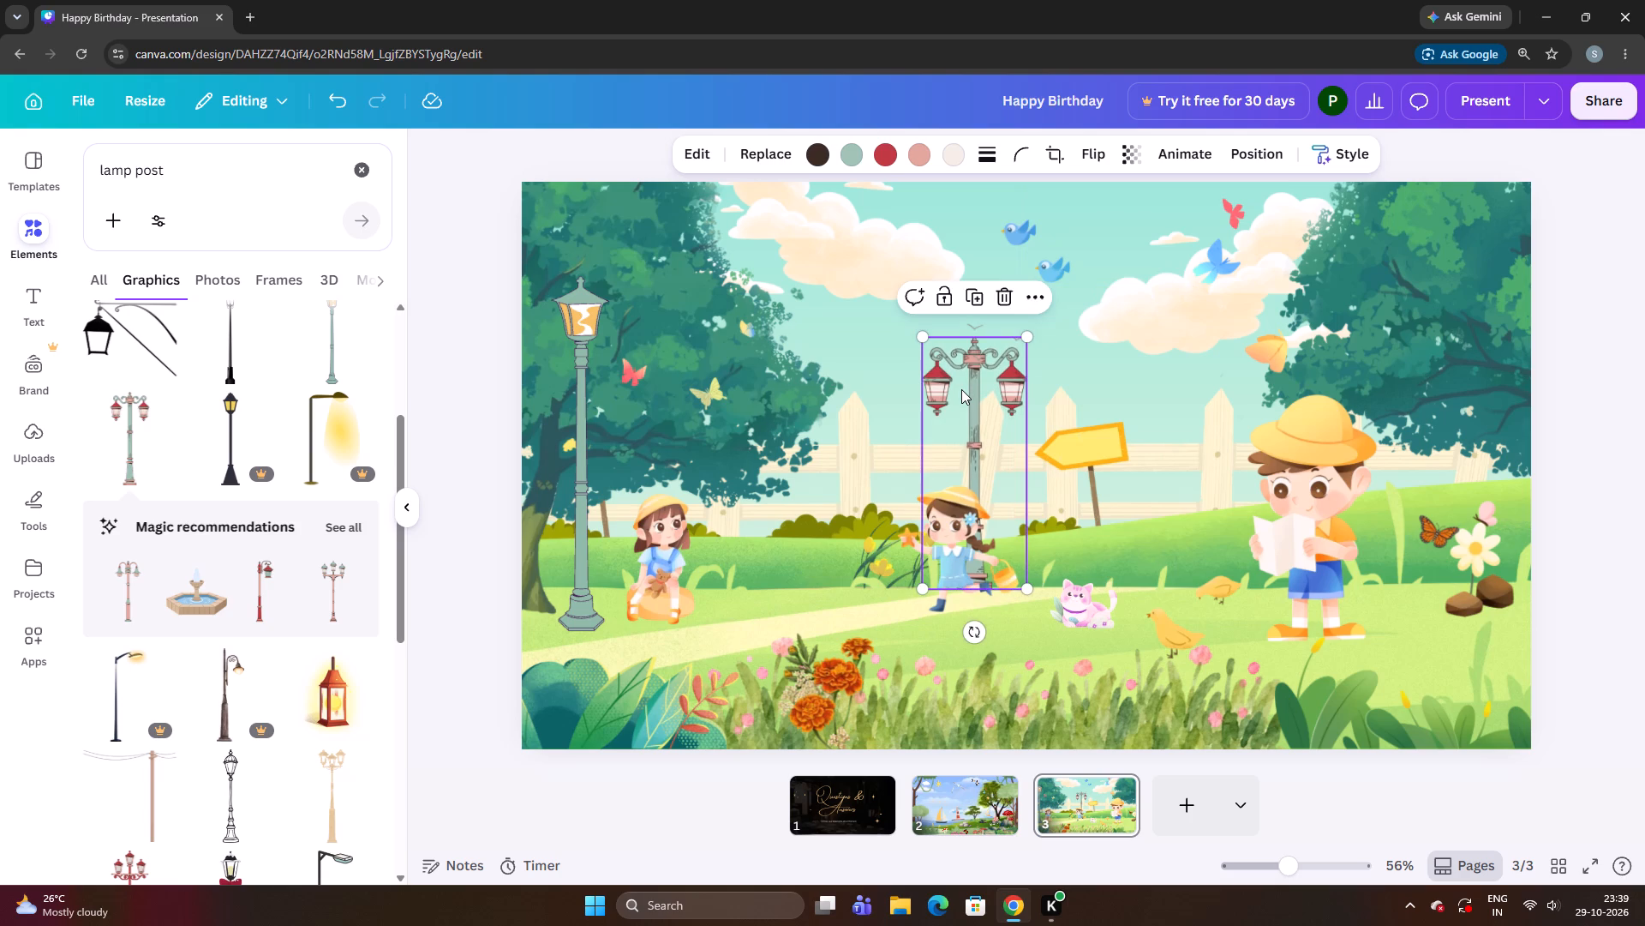
key("Down")
key("Up")
Raise the twin-lantern lamp post slightly with small nudges, keeping its pole just behind the running girl's hat.
key("Up")
key("Up")
key("Up")
key("Down")
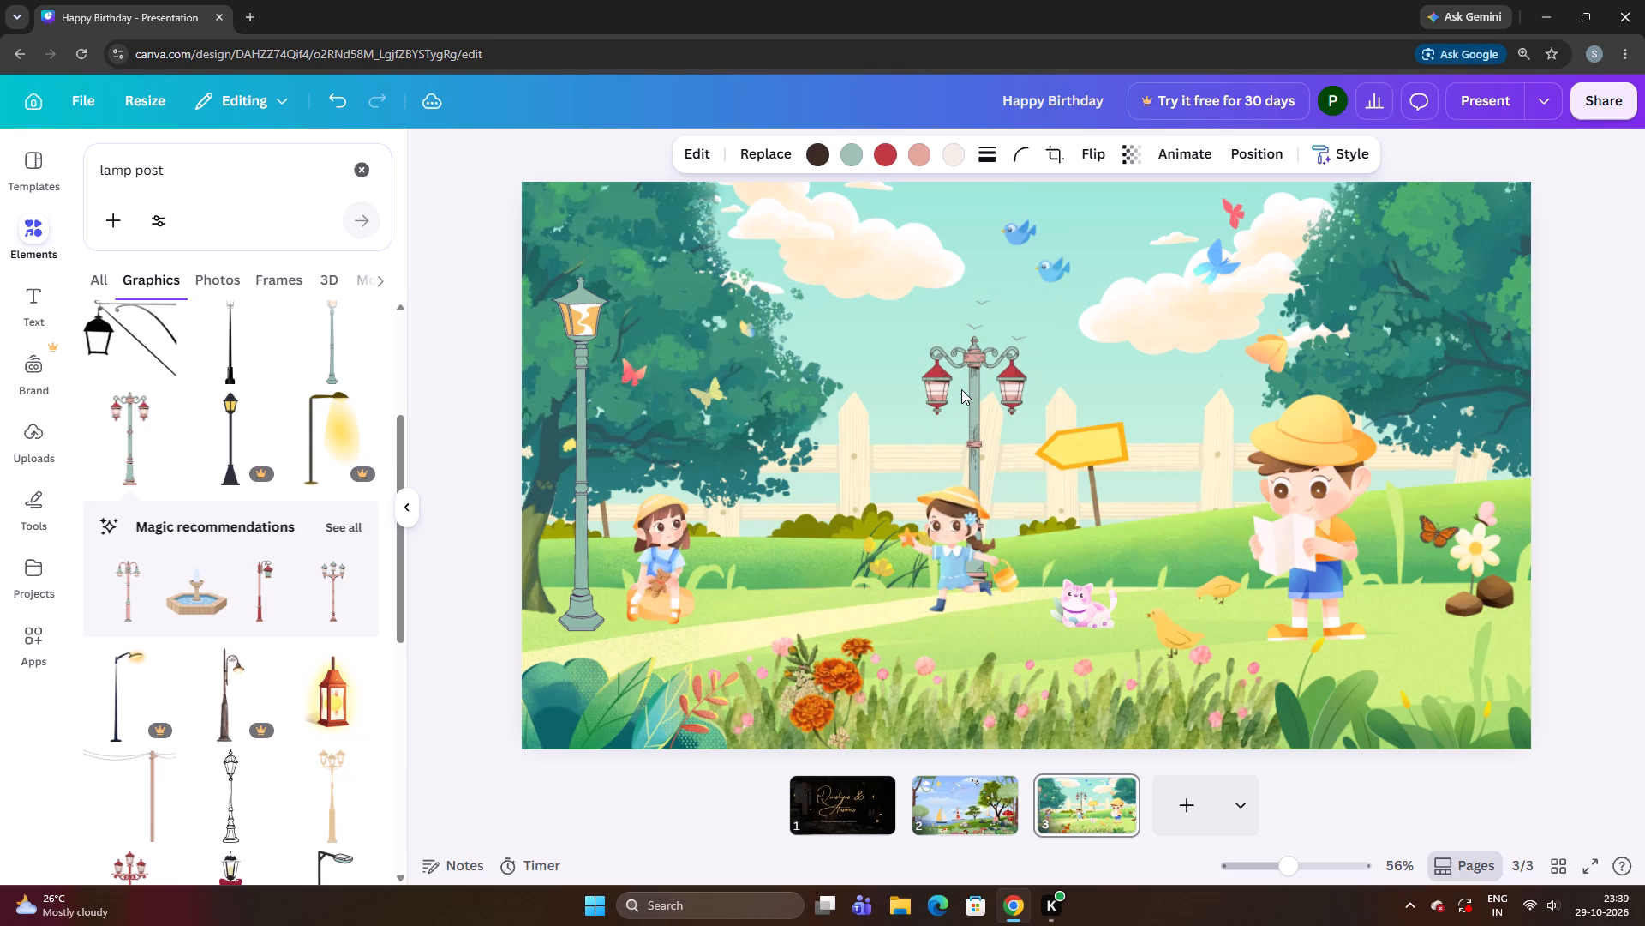
key("Down")
key("Left")
key("Up")
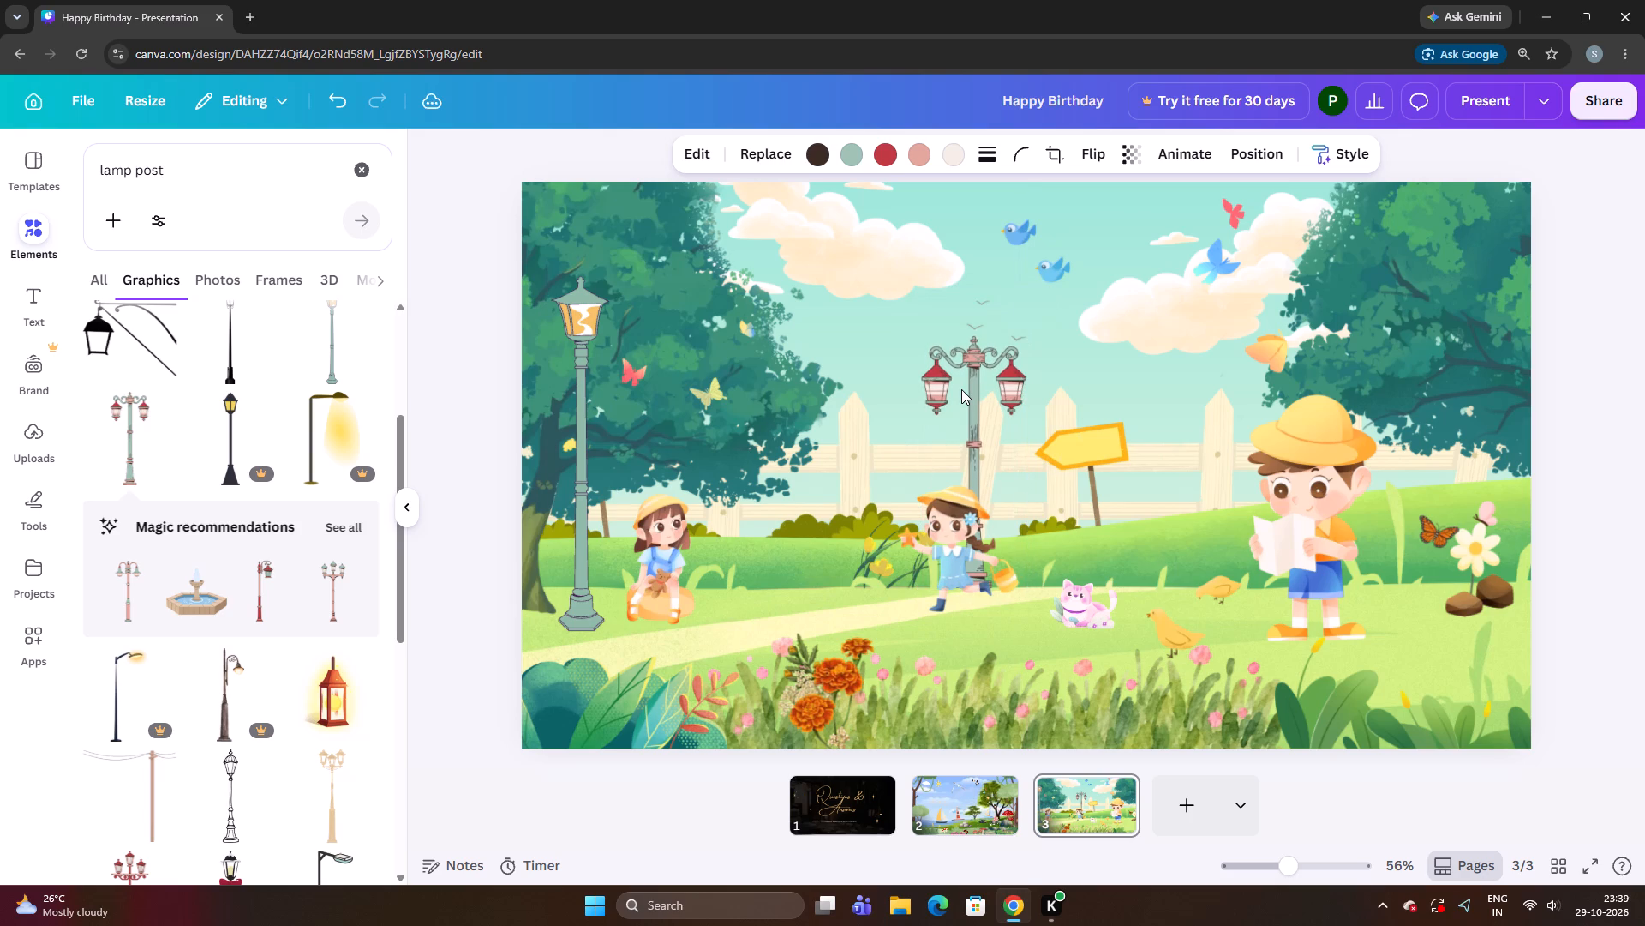
key("Up")
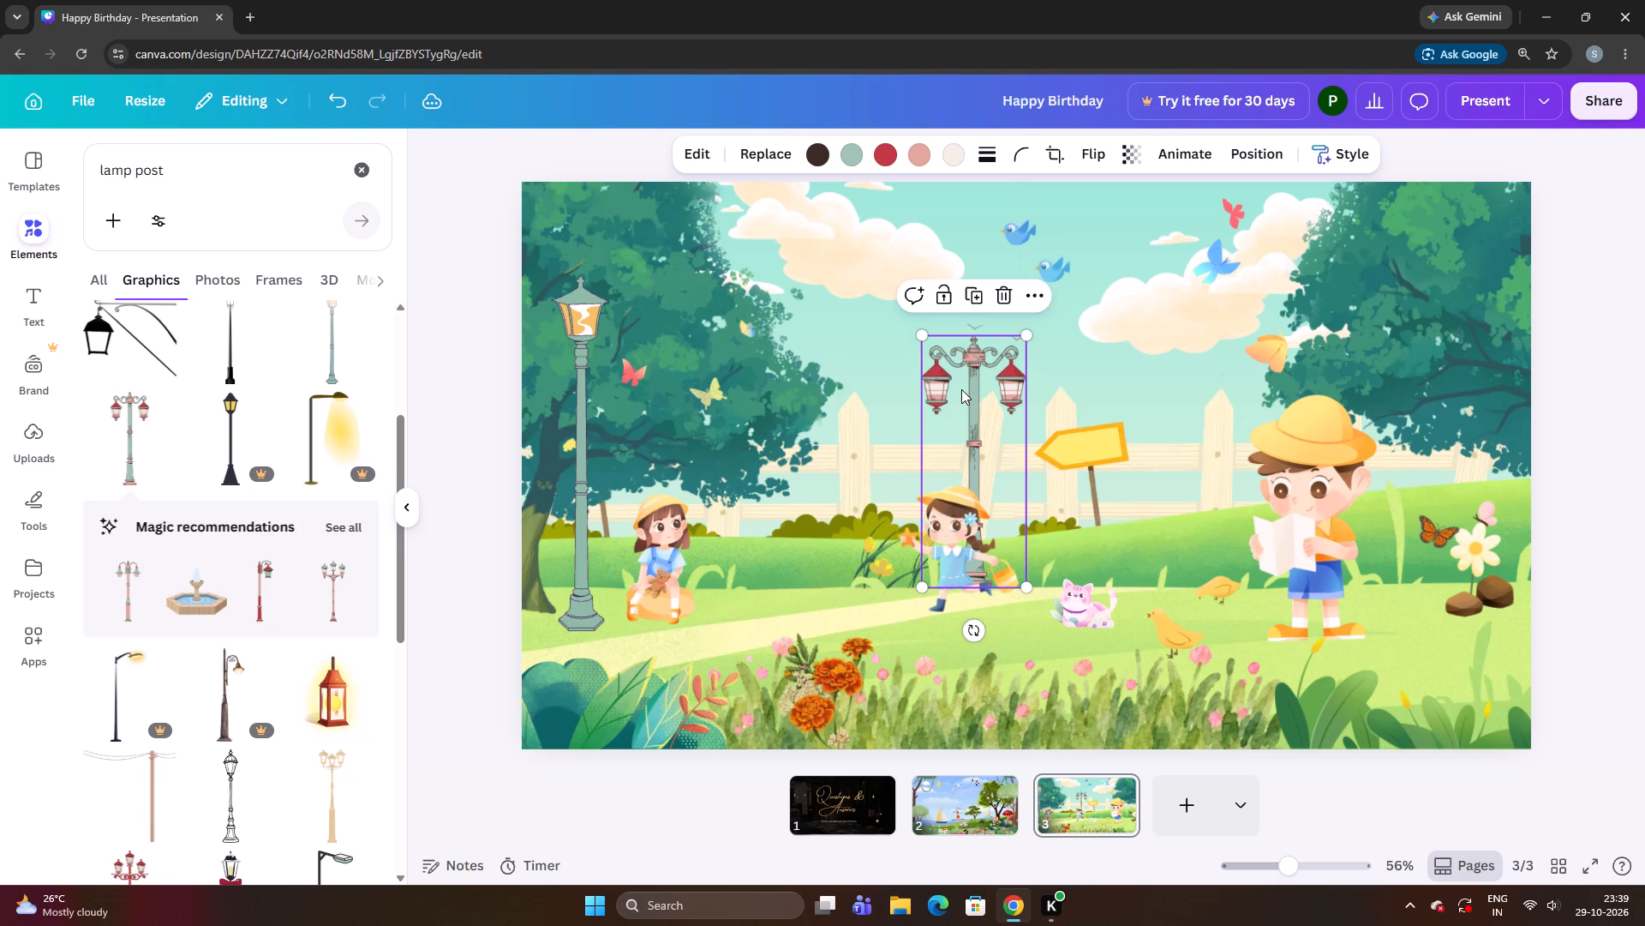
key("Up")
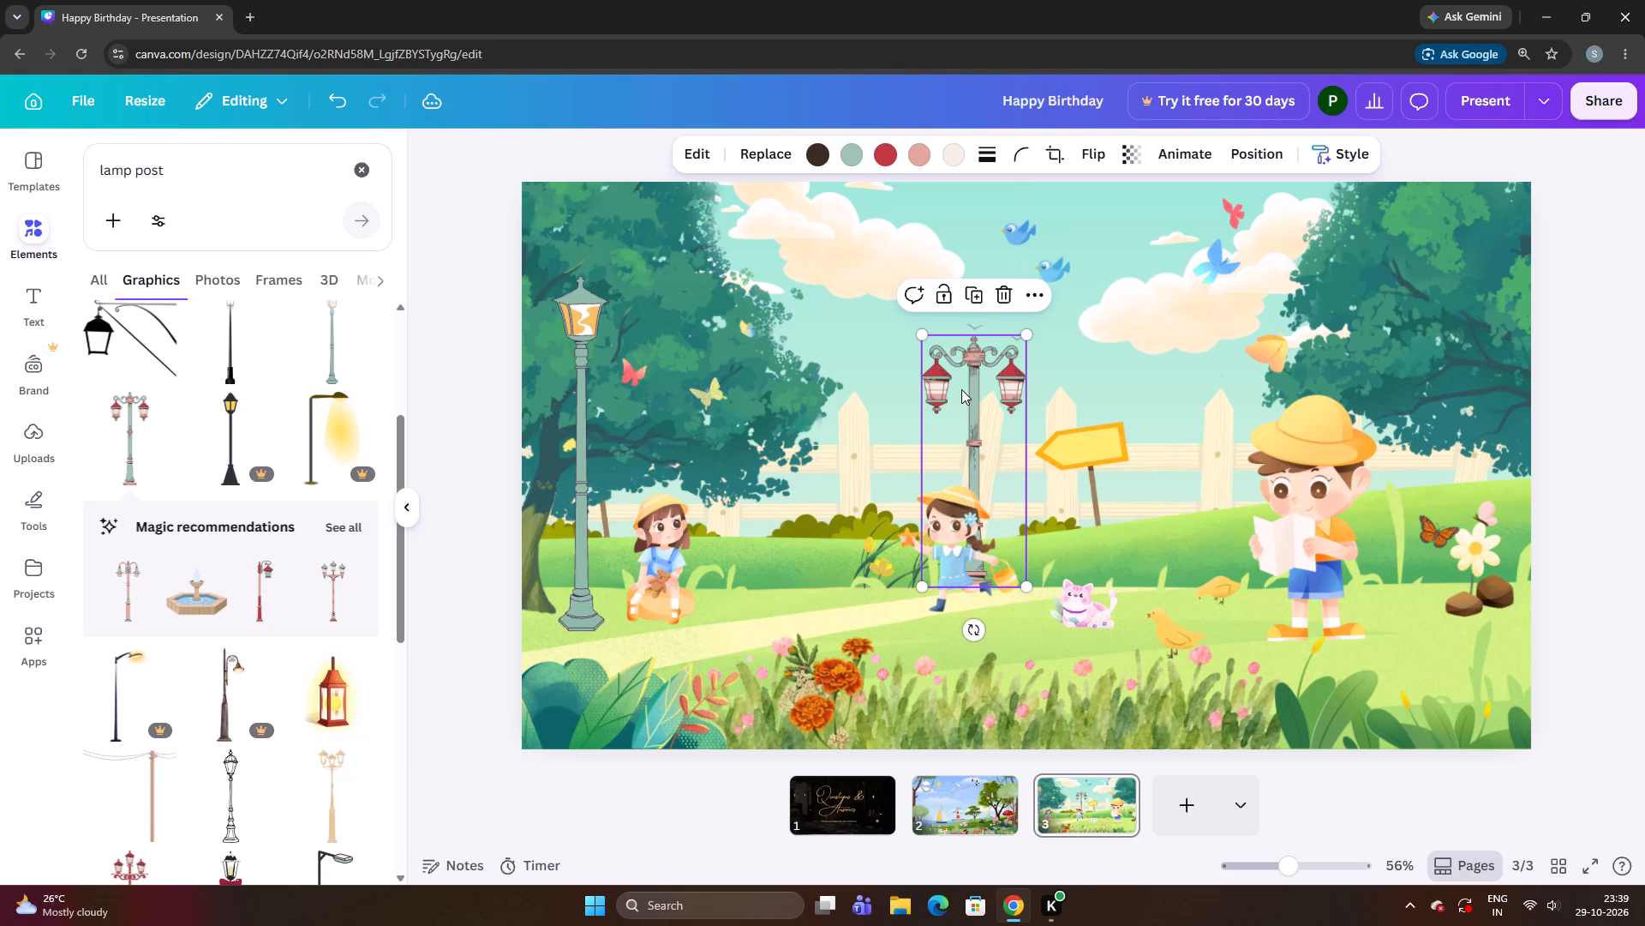
key("Up")
key("Up")
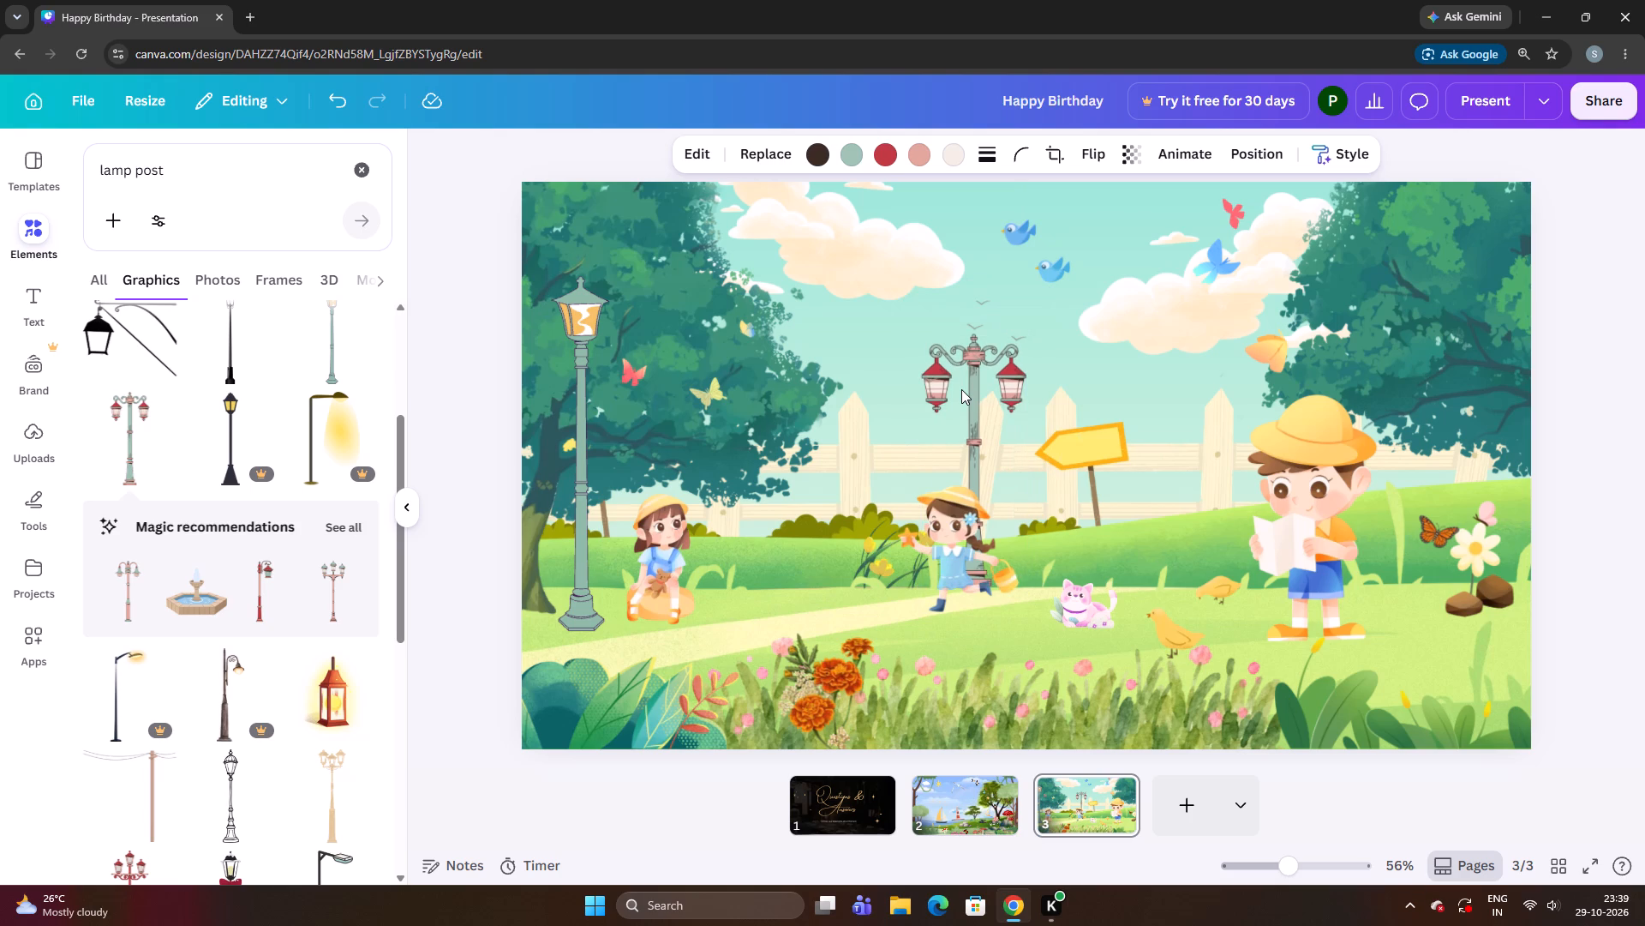
key("Up")
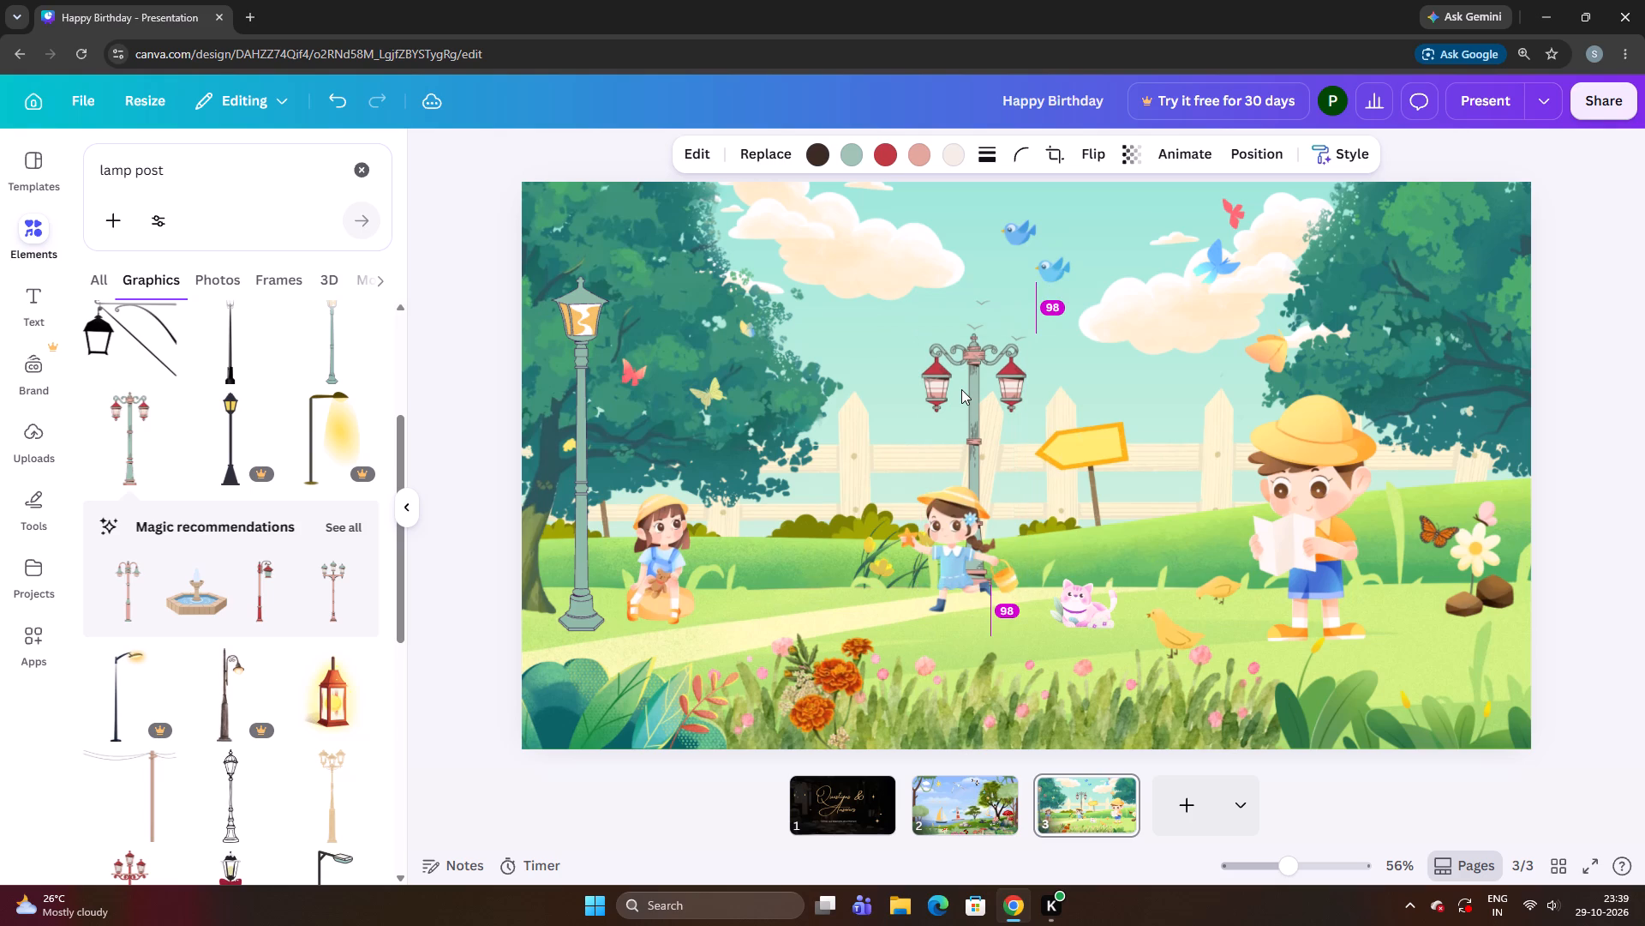
key("Up")
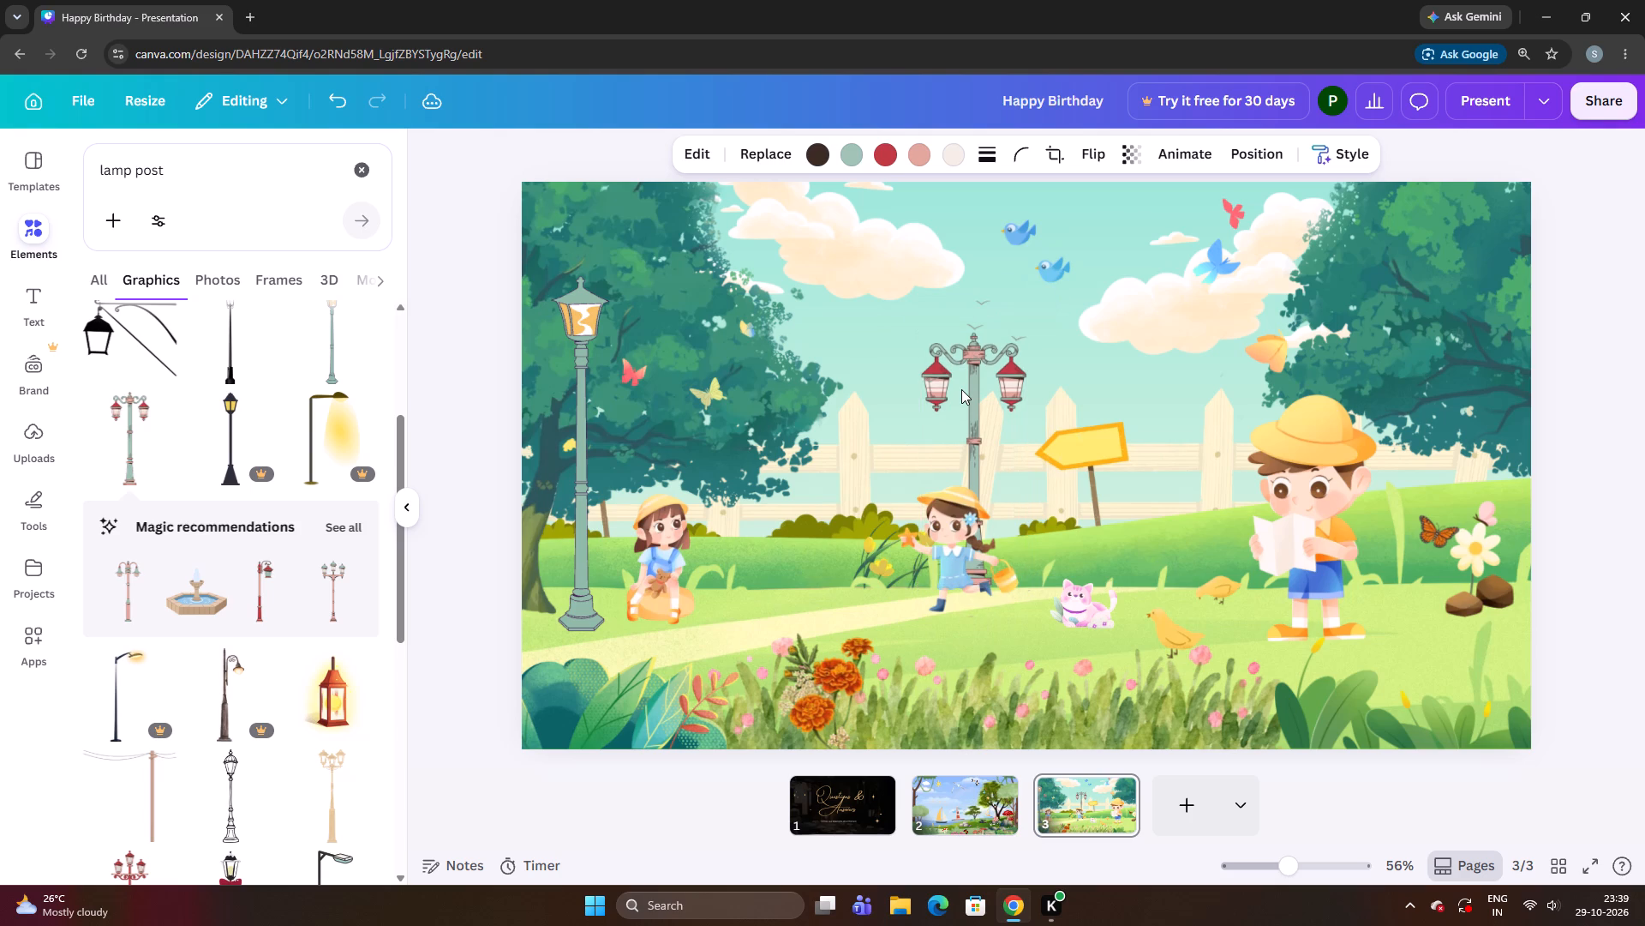
key("Up")
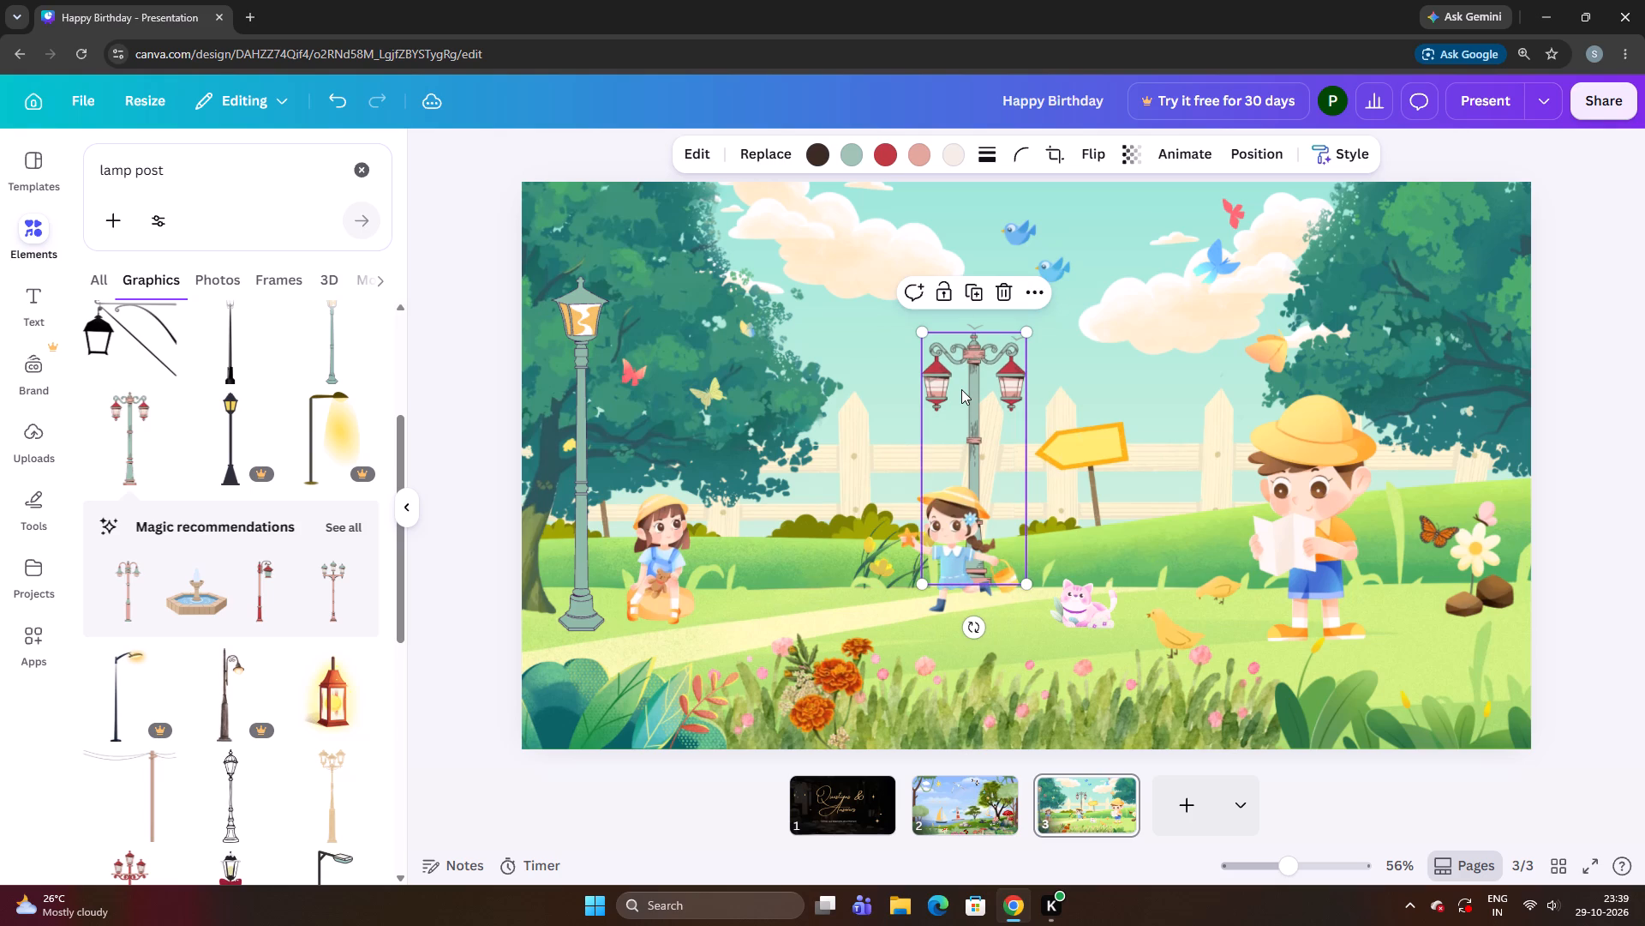
key("Up")
key("Up")
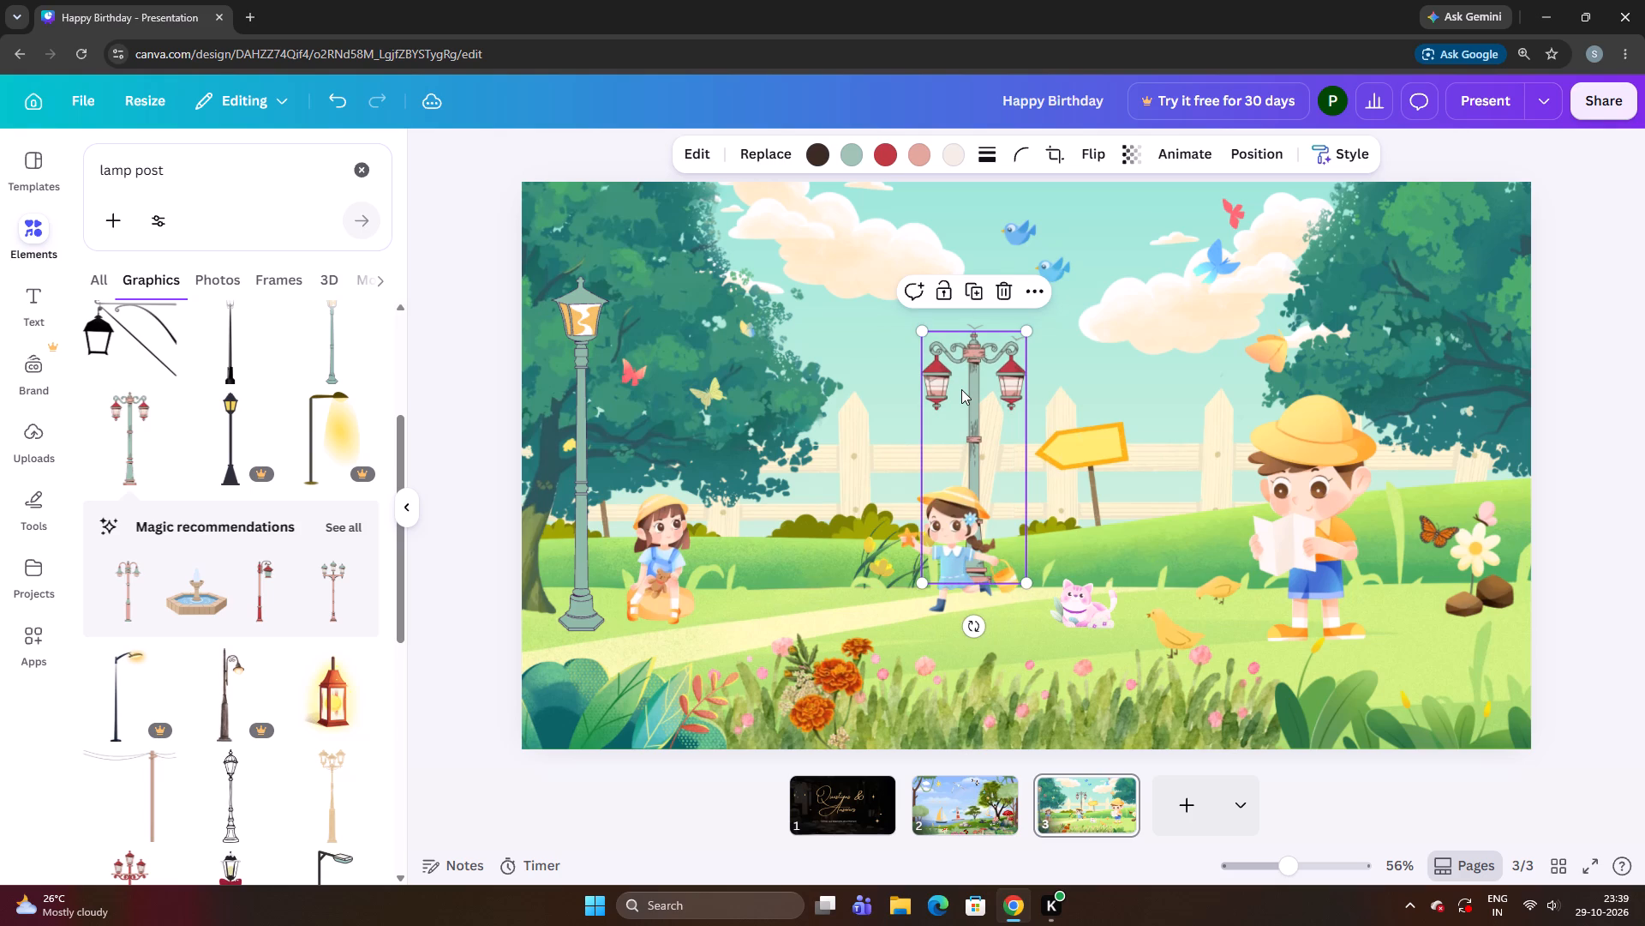
key("Up")
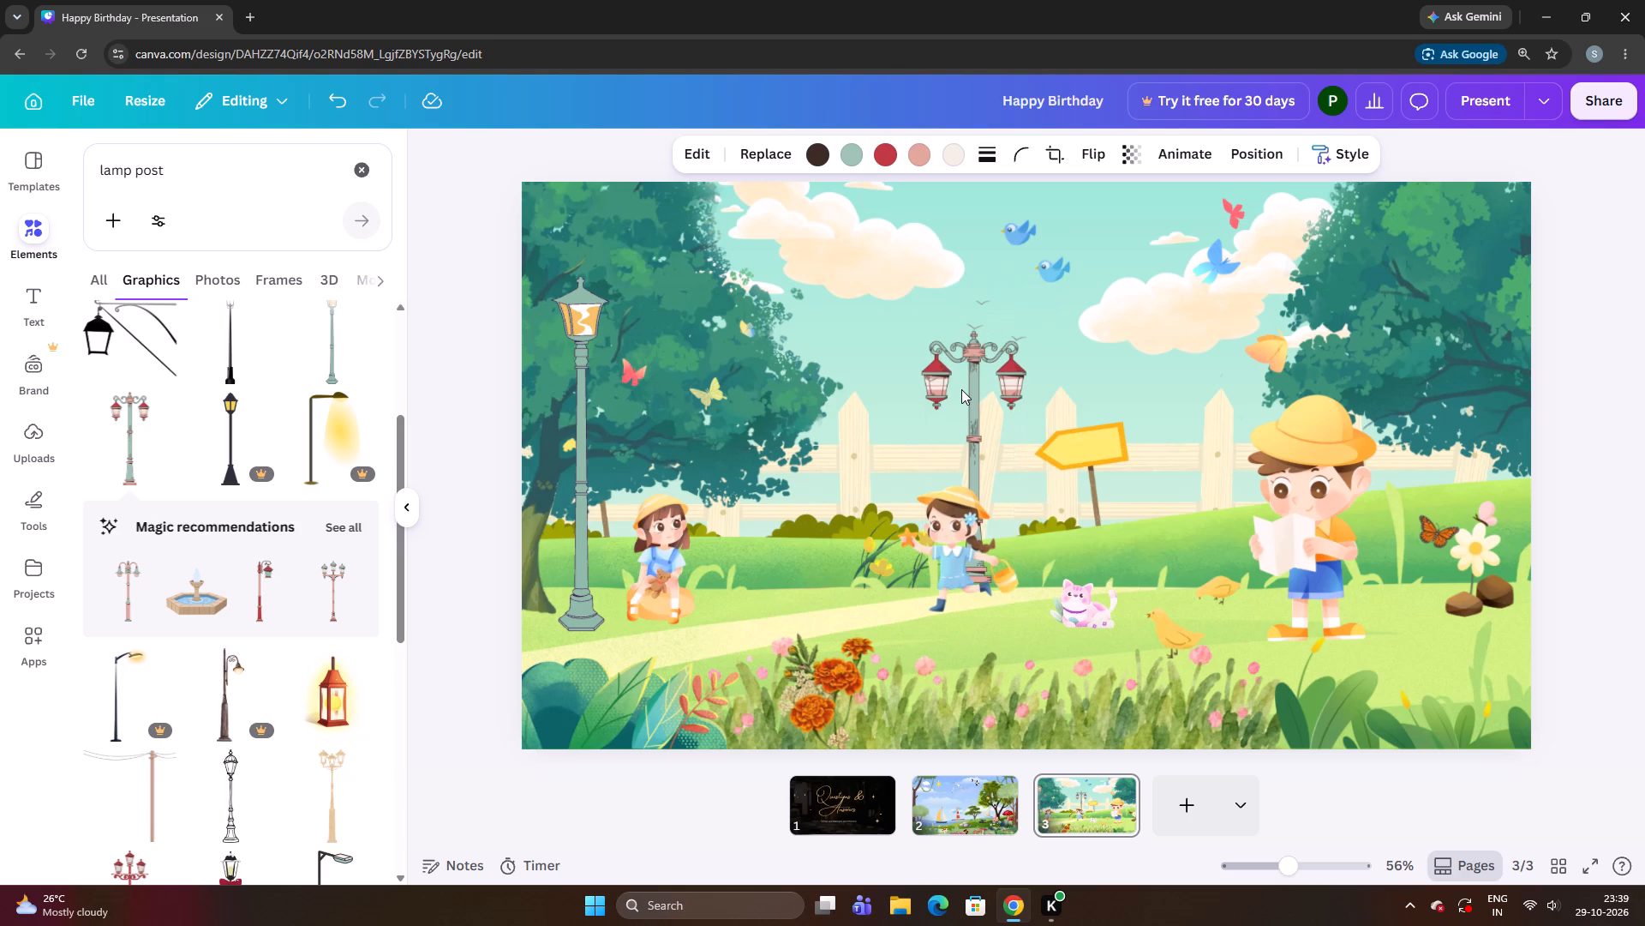
key("Down")
key("Down")
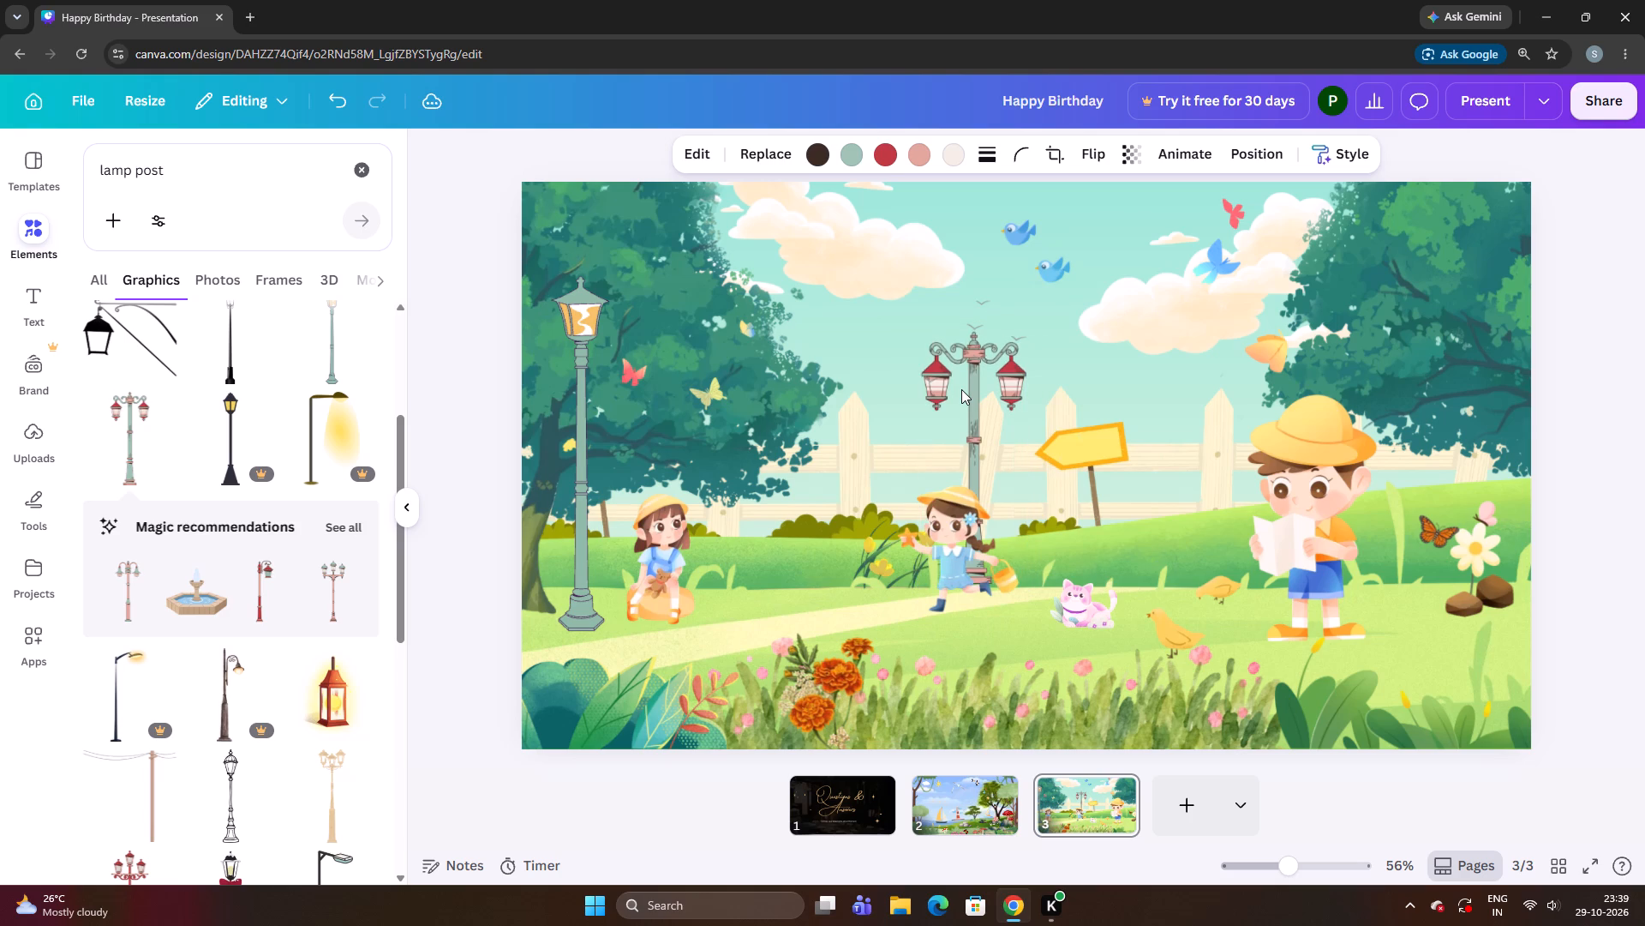
key("Up")
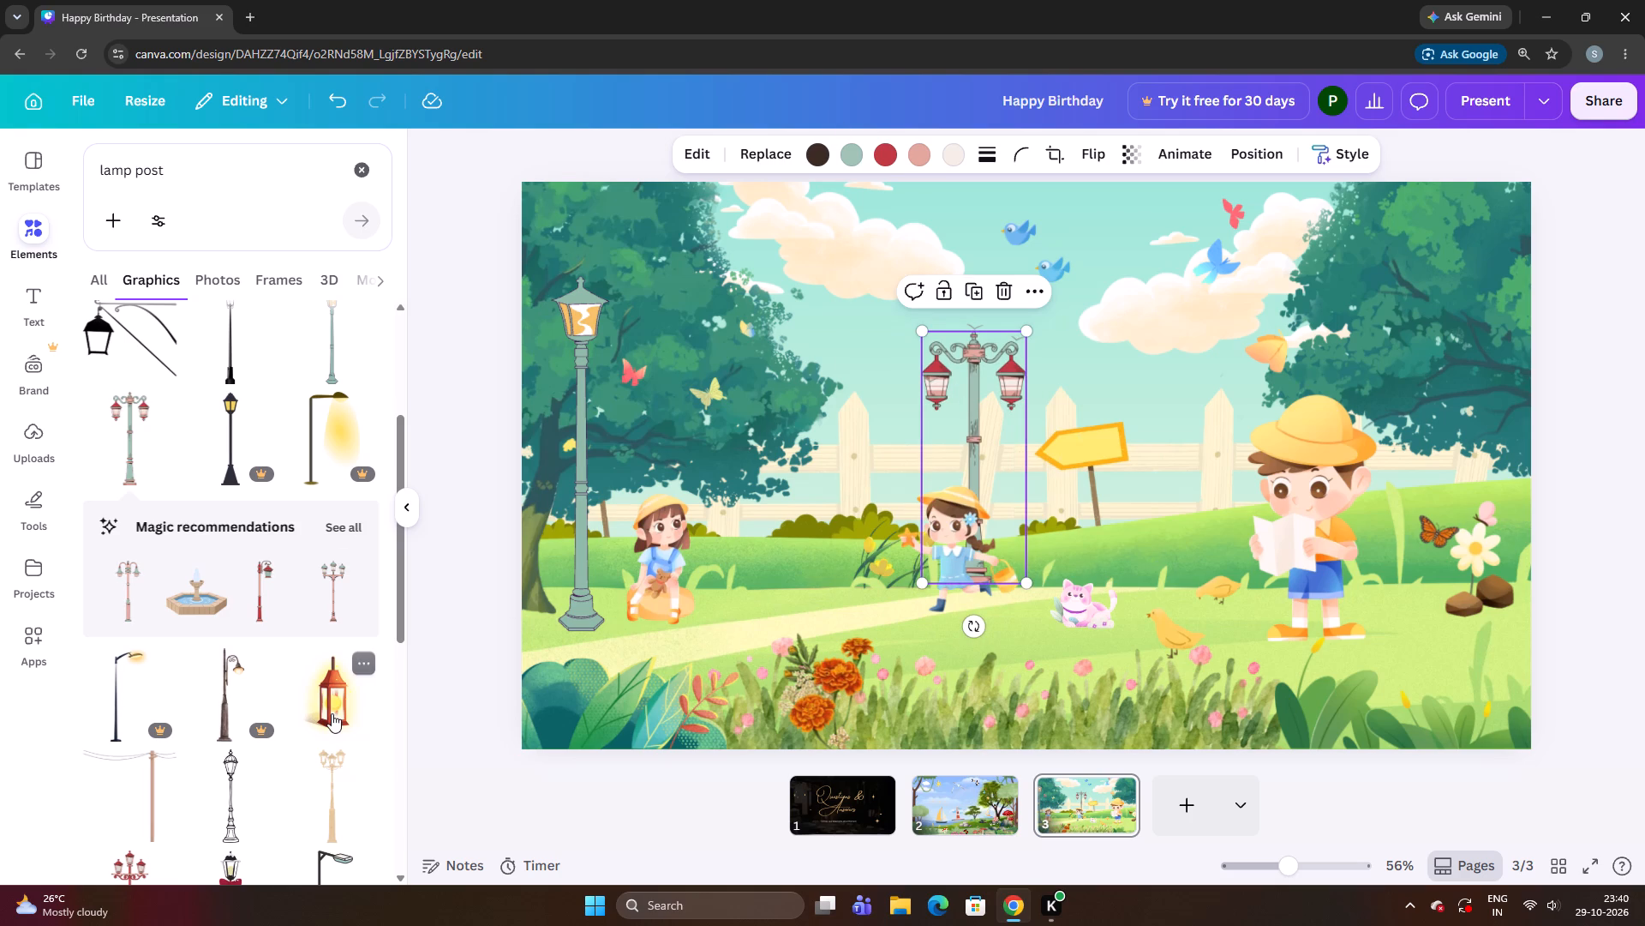
Clear the lamp post search and browse the recommended and recently used graphics for another element for the scene.
scroll(330, 725, "down", 4)
scroll(293, 704, "up", 4)
left_click(376, 160)
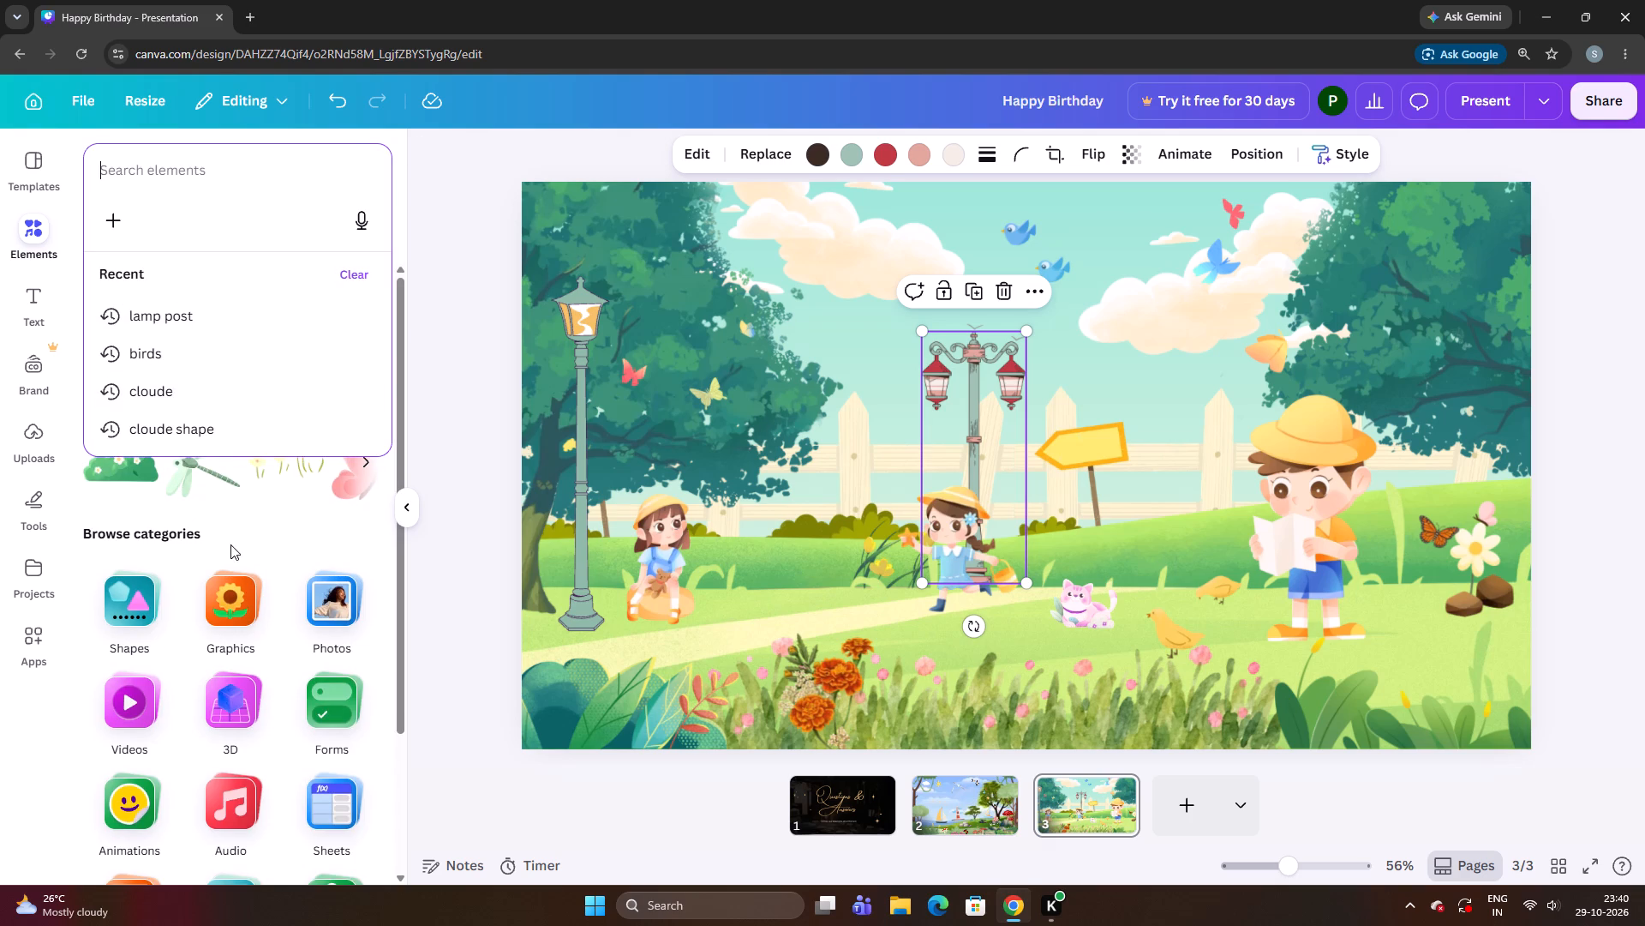
left_click(238, 534)
scroll(325, 427, "up", 2)
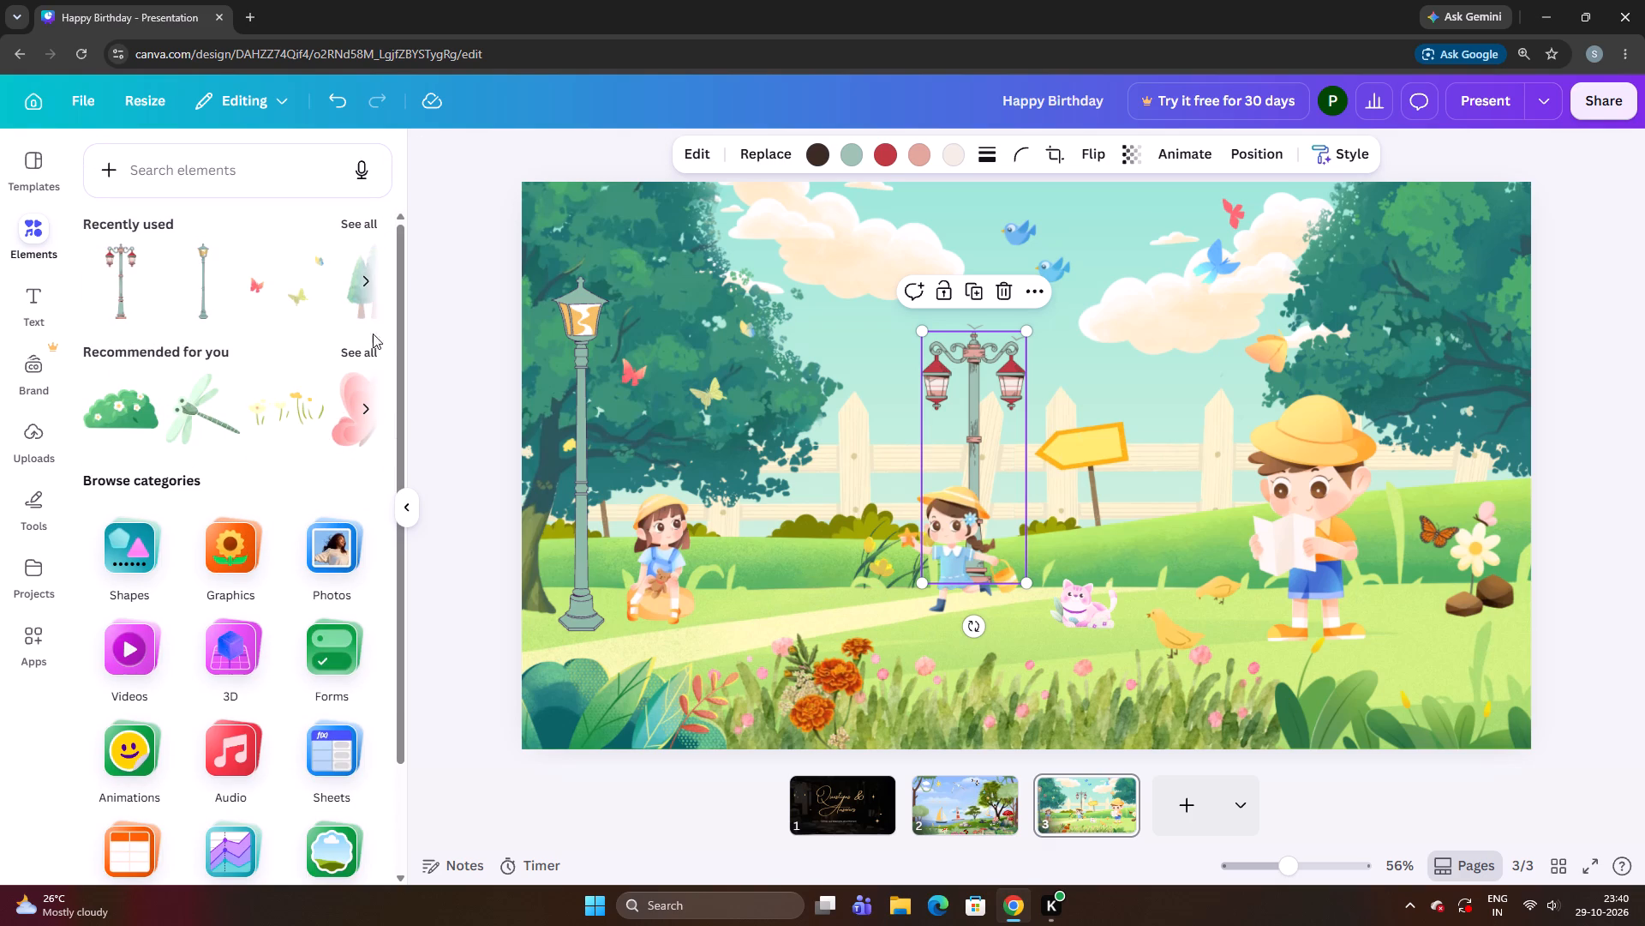
left_click(362, 349)
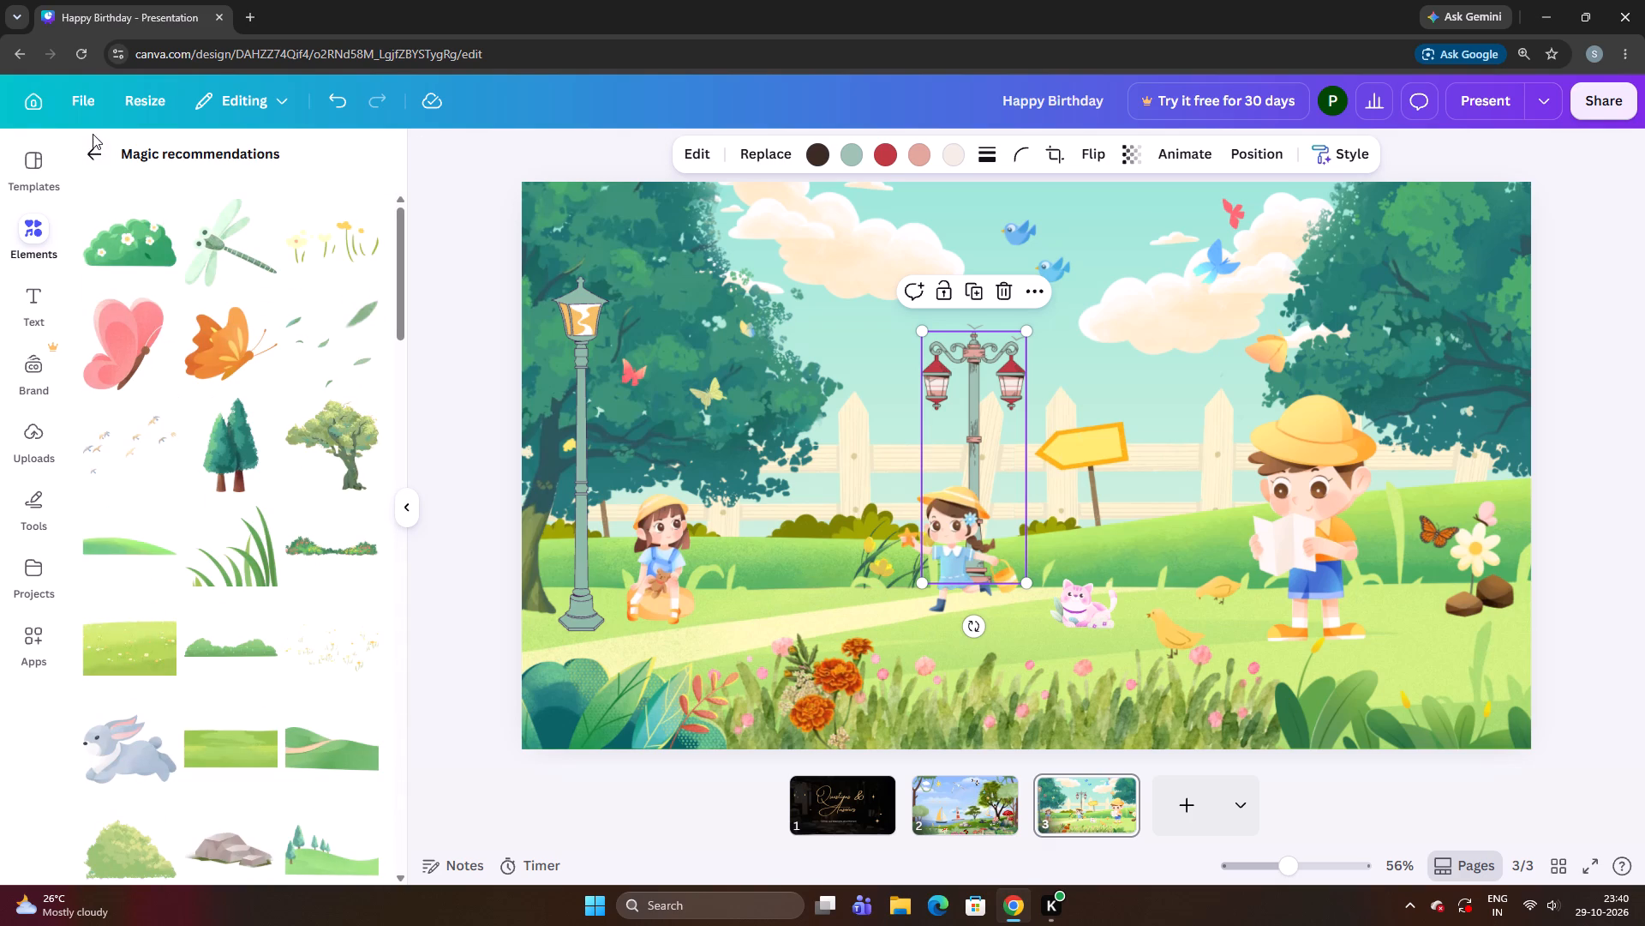
left_click(93, 134)
left_click(93, 142)
scroll(274, 483, "down", 3)
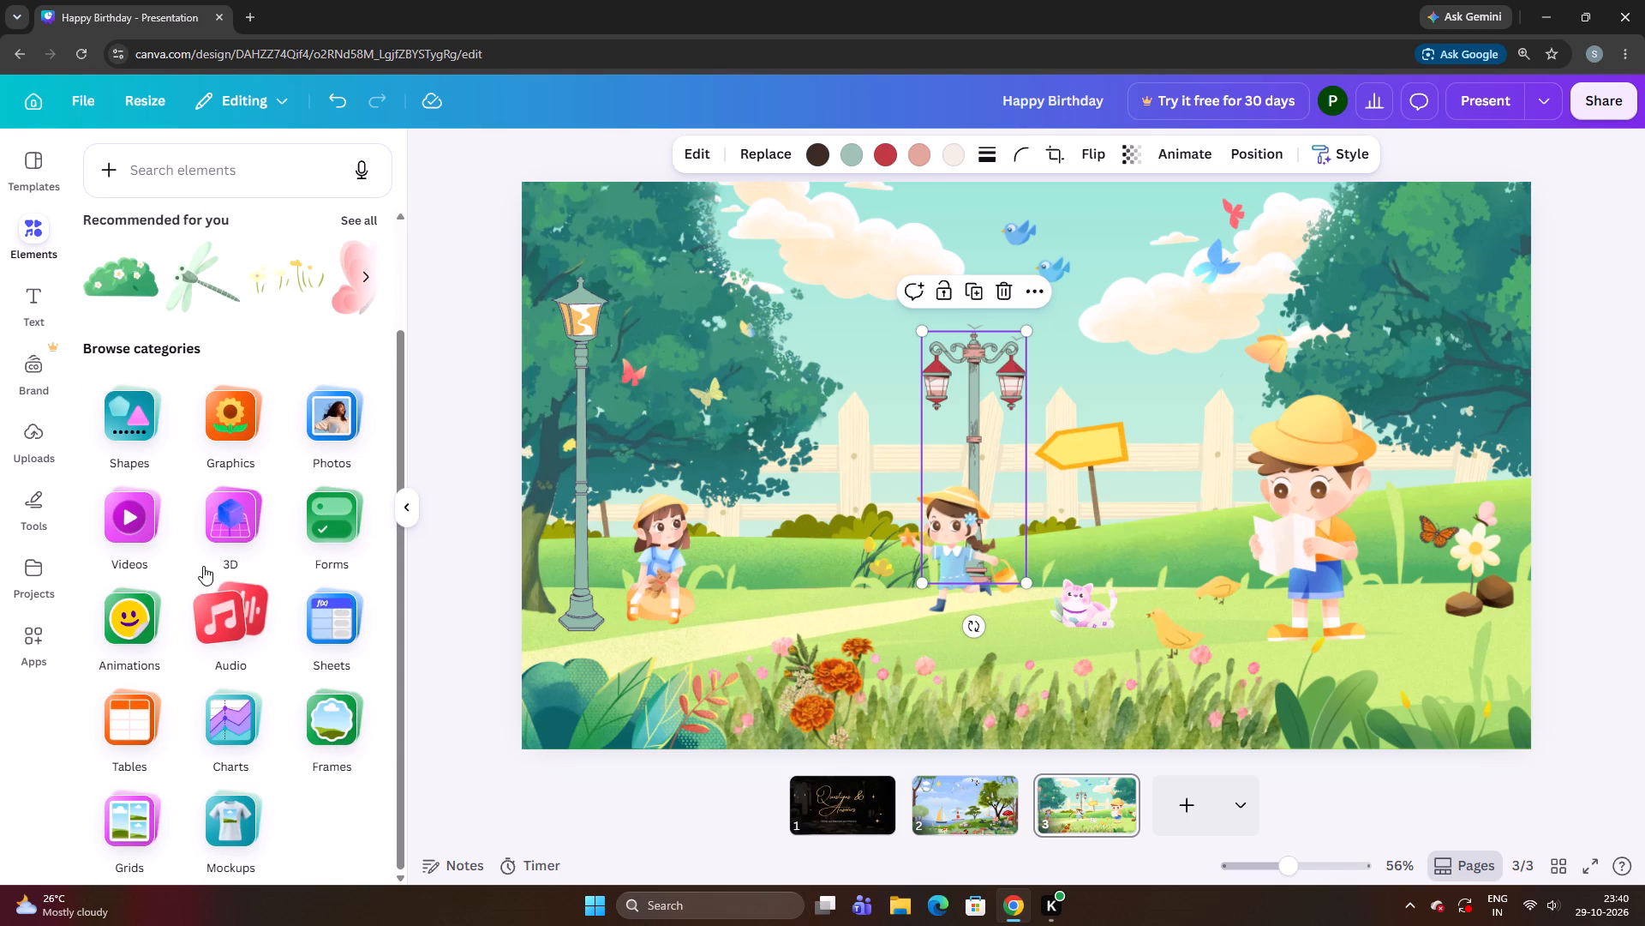
scroll(238, 460, "up", 11)
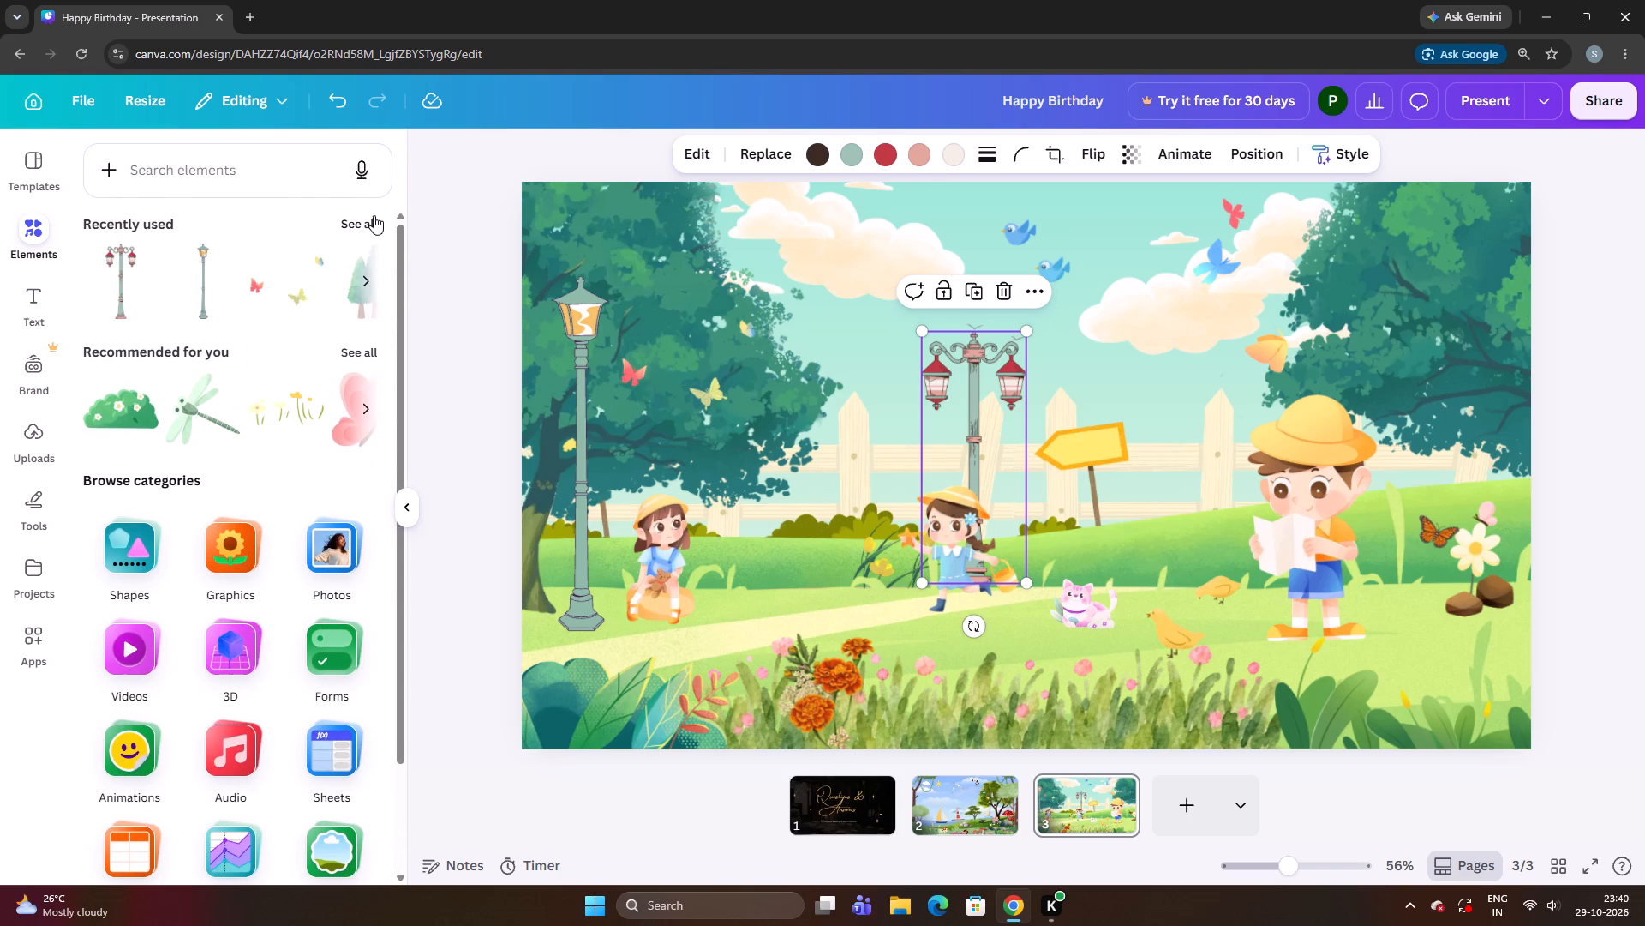
left_click(374, 215)
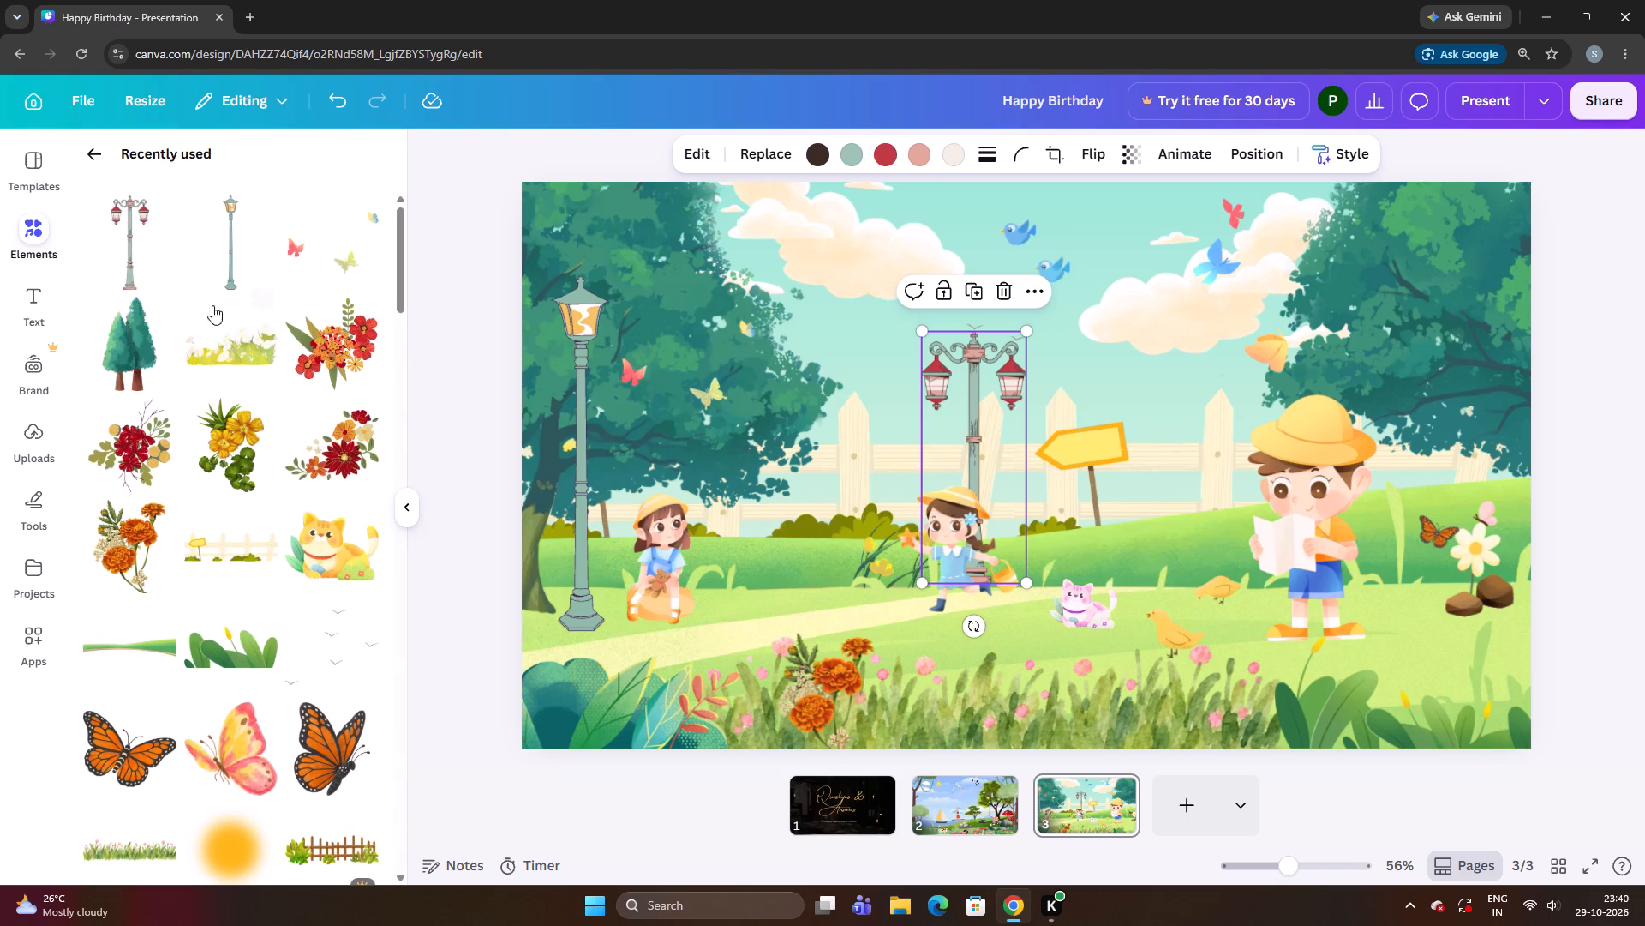
left_click(96, 159)
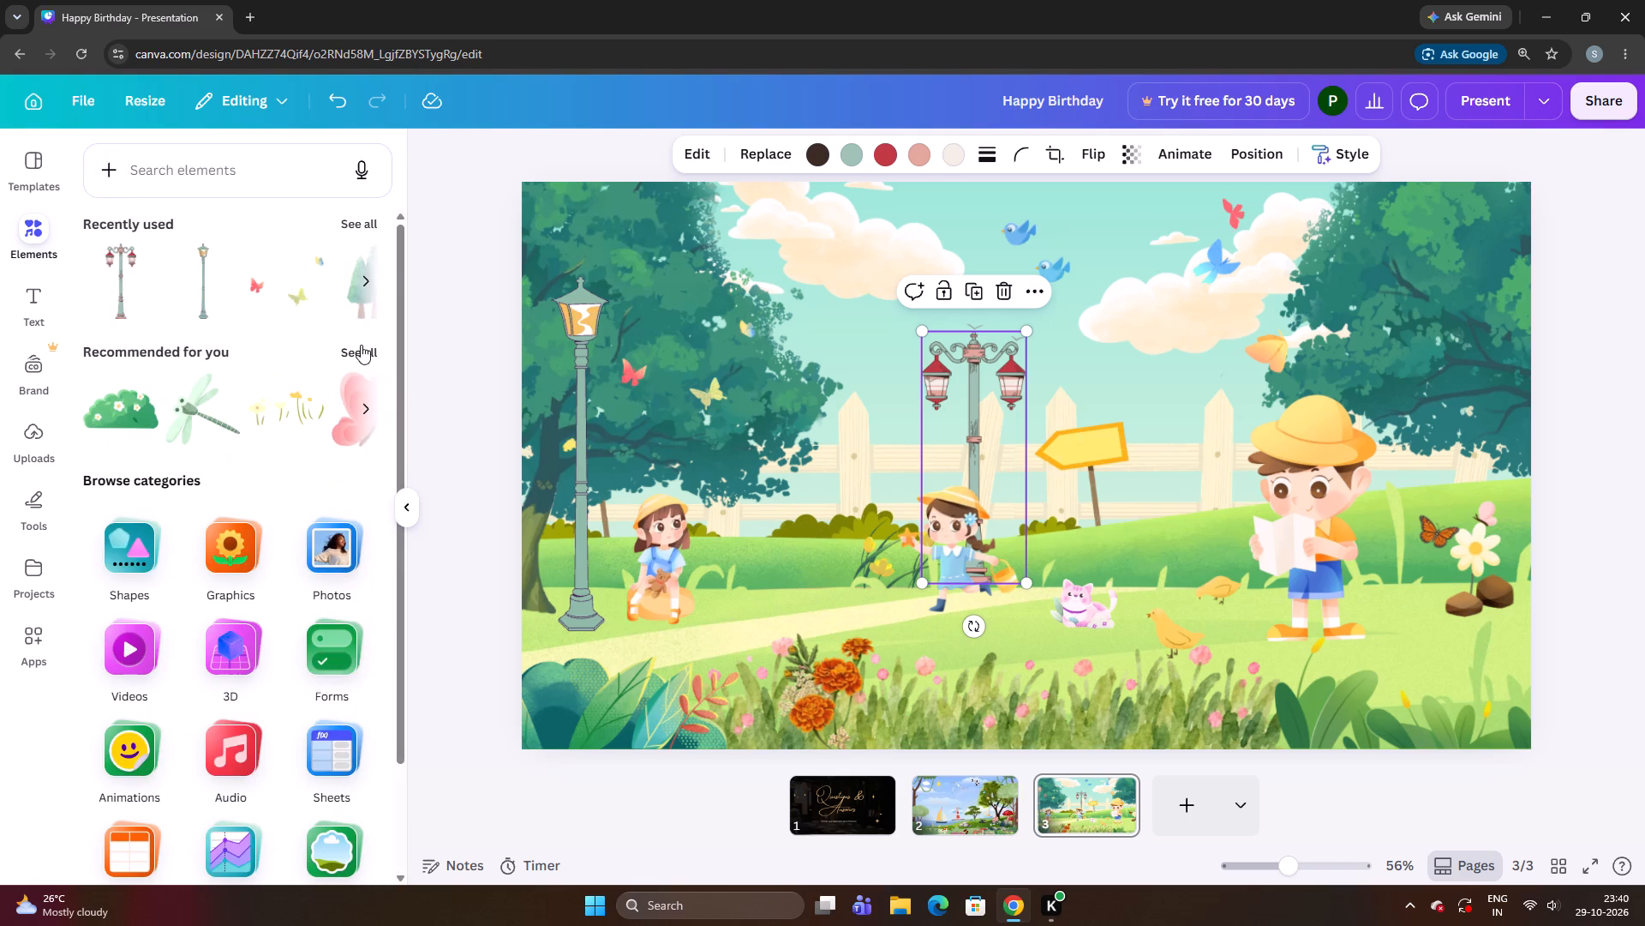
Add the wooden stilt house with green trees from the recommended graphics, shrink it to roughly half size and place it over the seated girl.
left_click(356, 338)
scroll(315, 574, "down", 20)
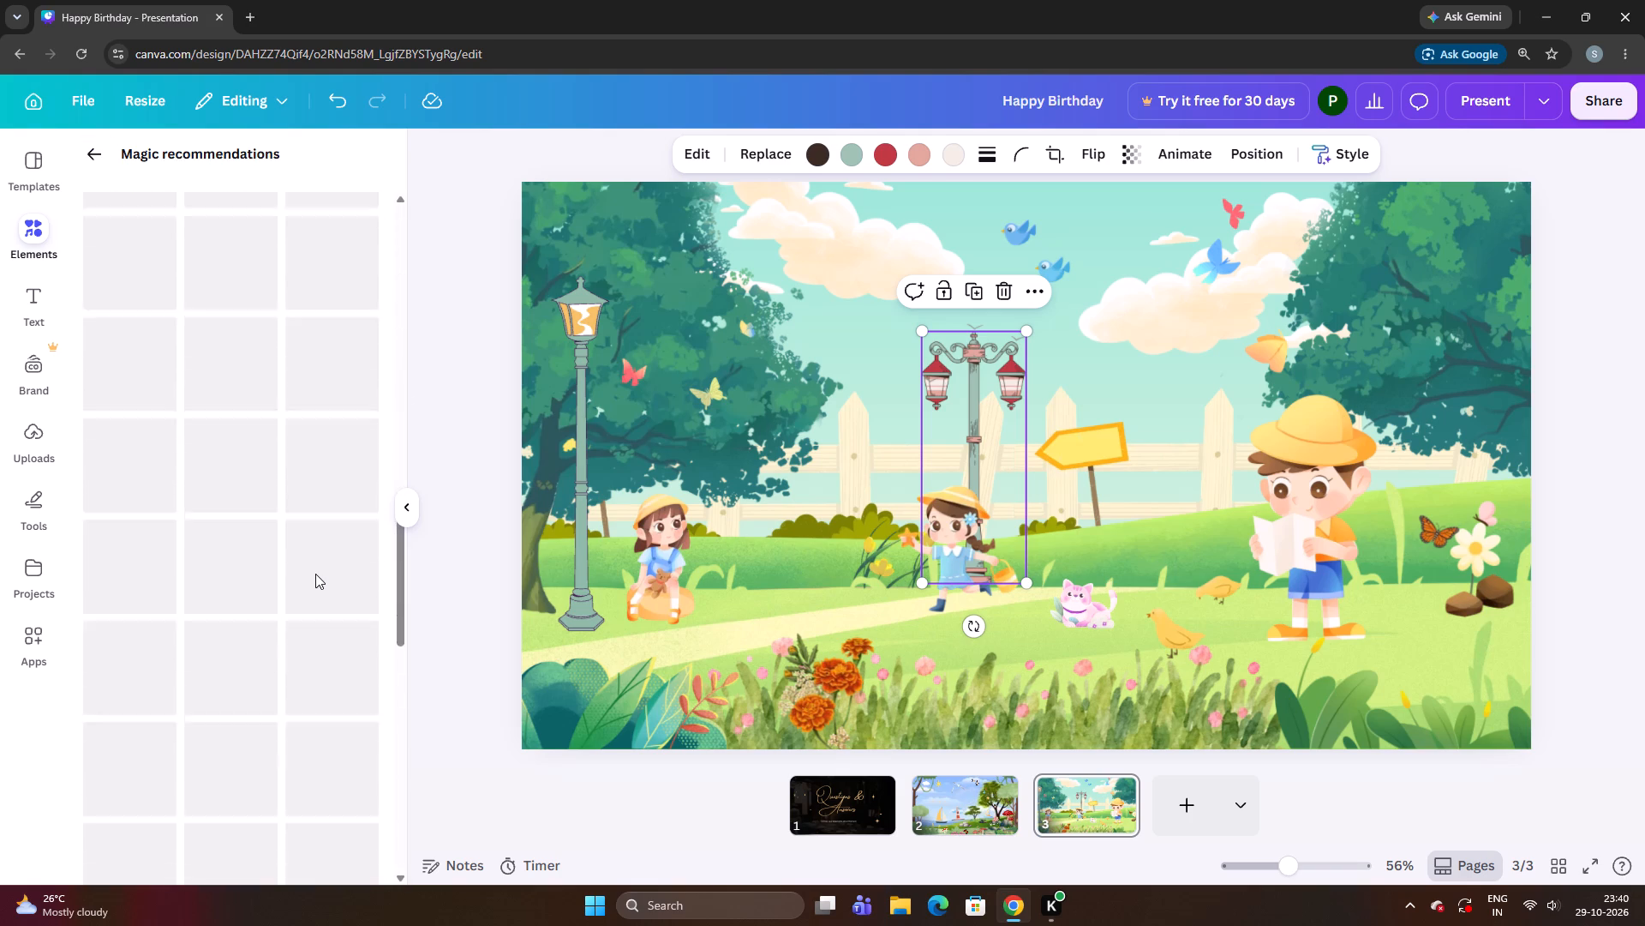
scroll(315, 574, "down", 15)
scroll(296, 502, "down", 3)
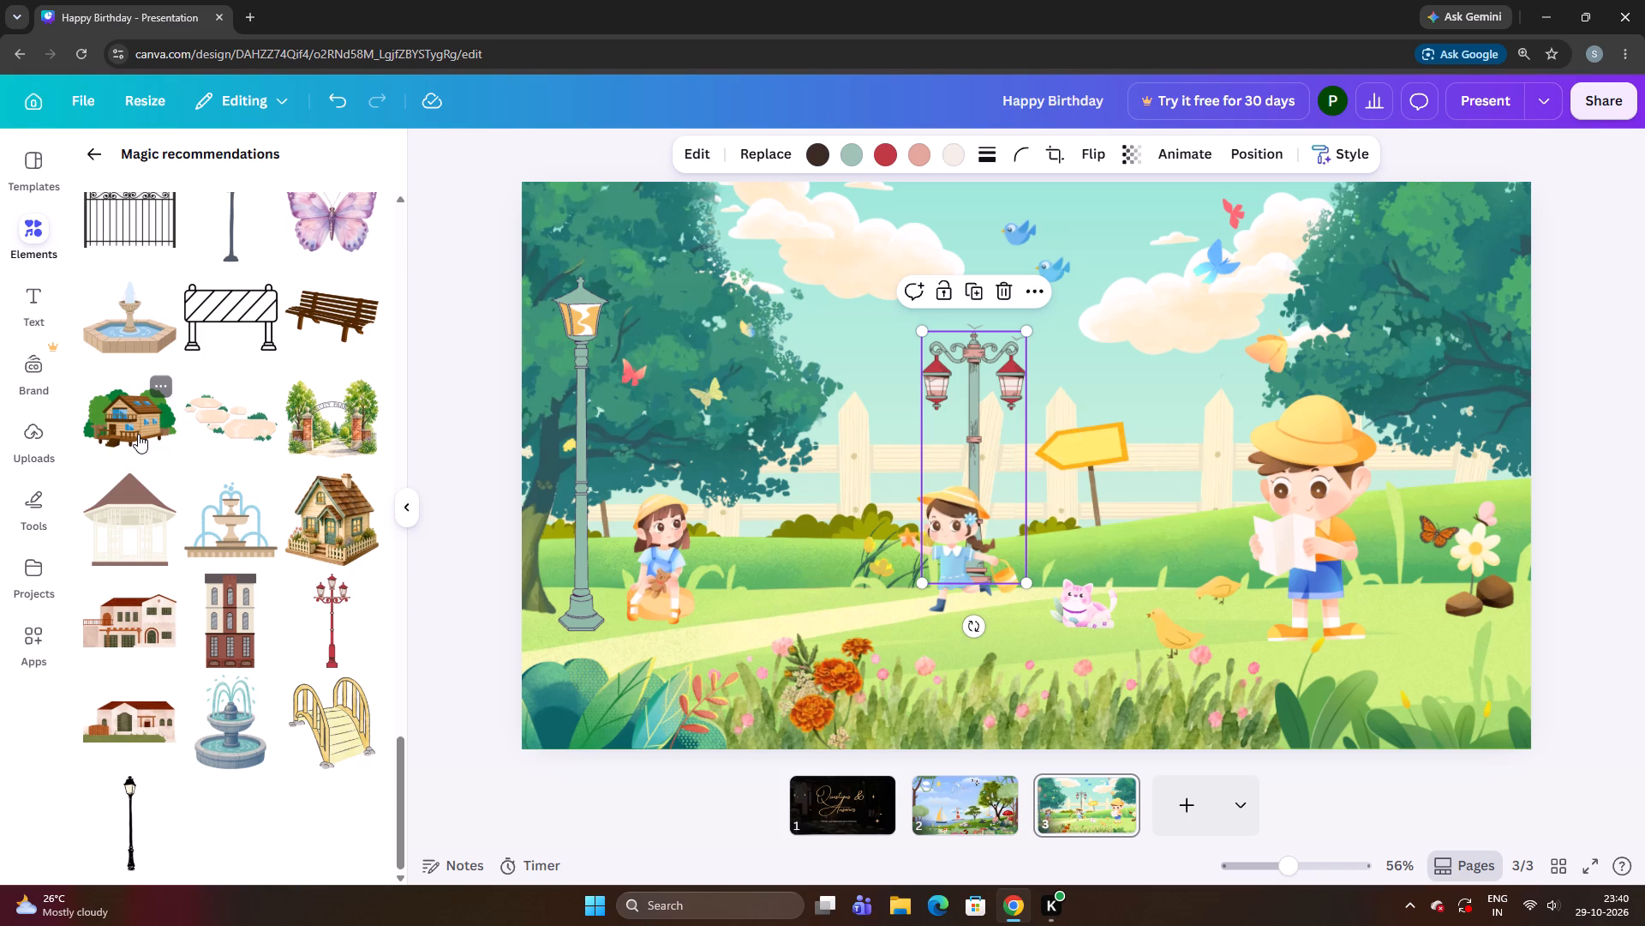
left_click(138, 434)
left_click_drag(988, 504, 922, 497)
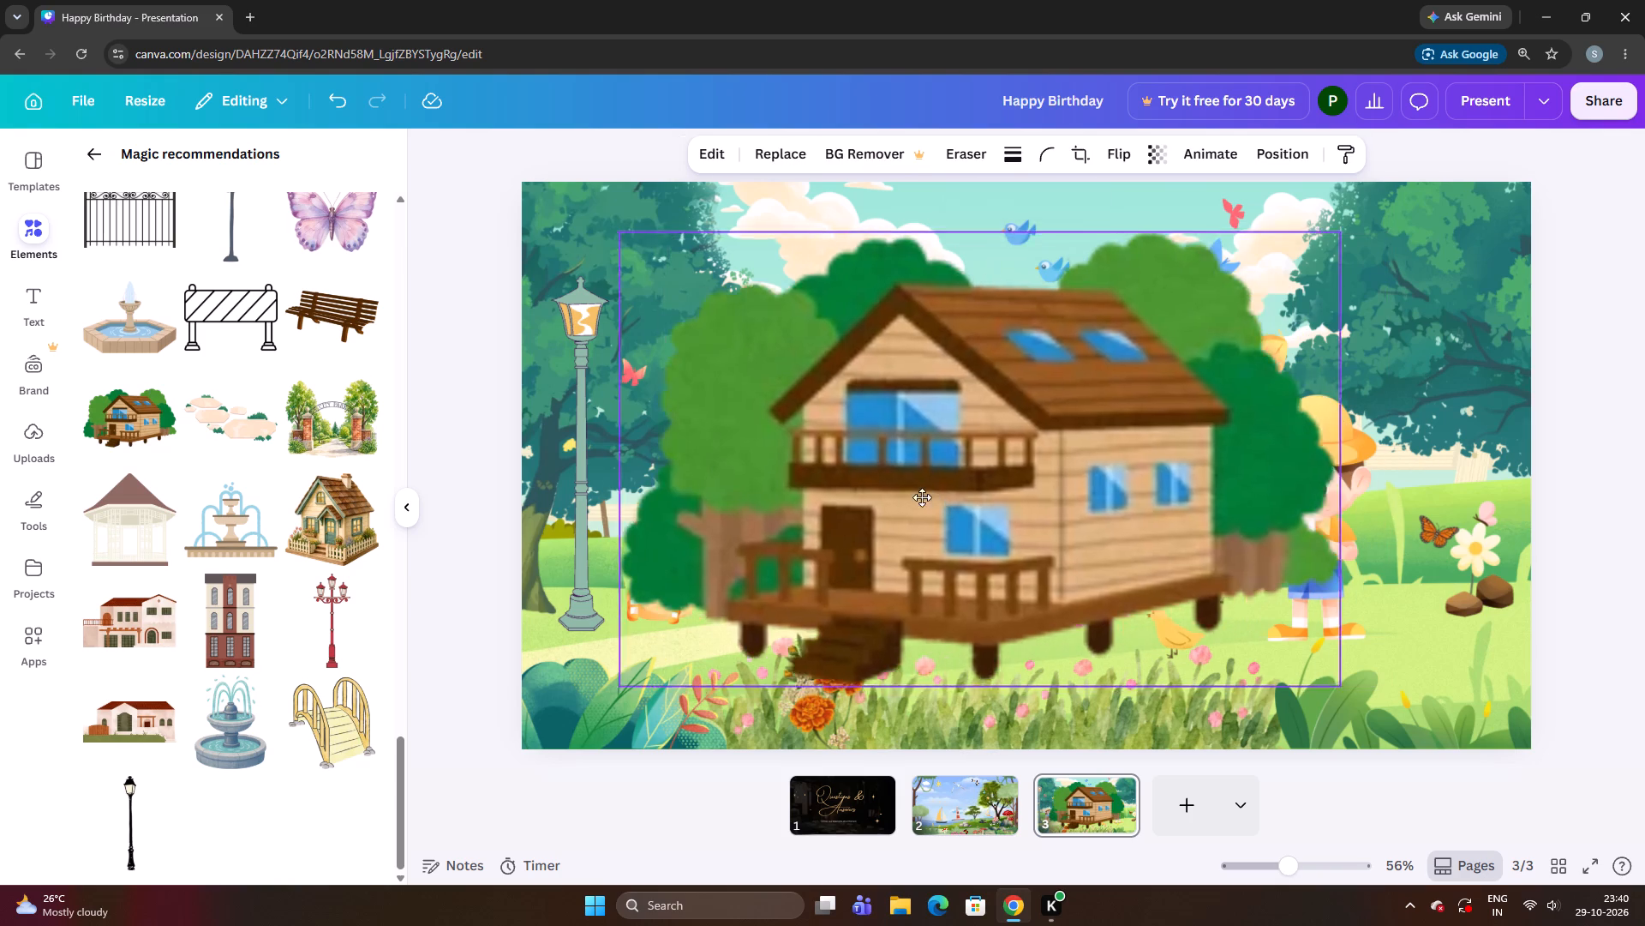
left_click_drag(922, 497, 757, 508)
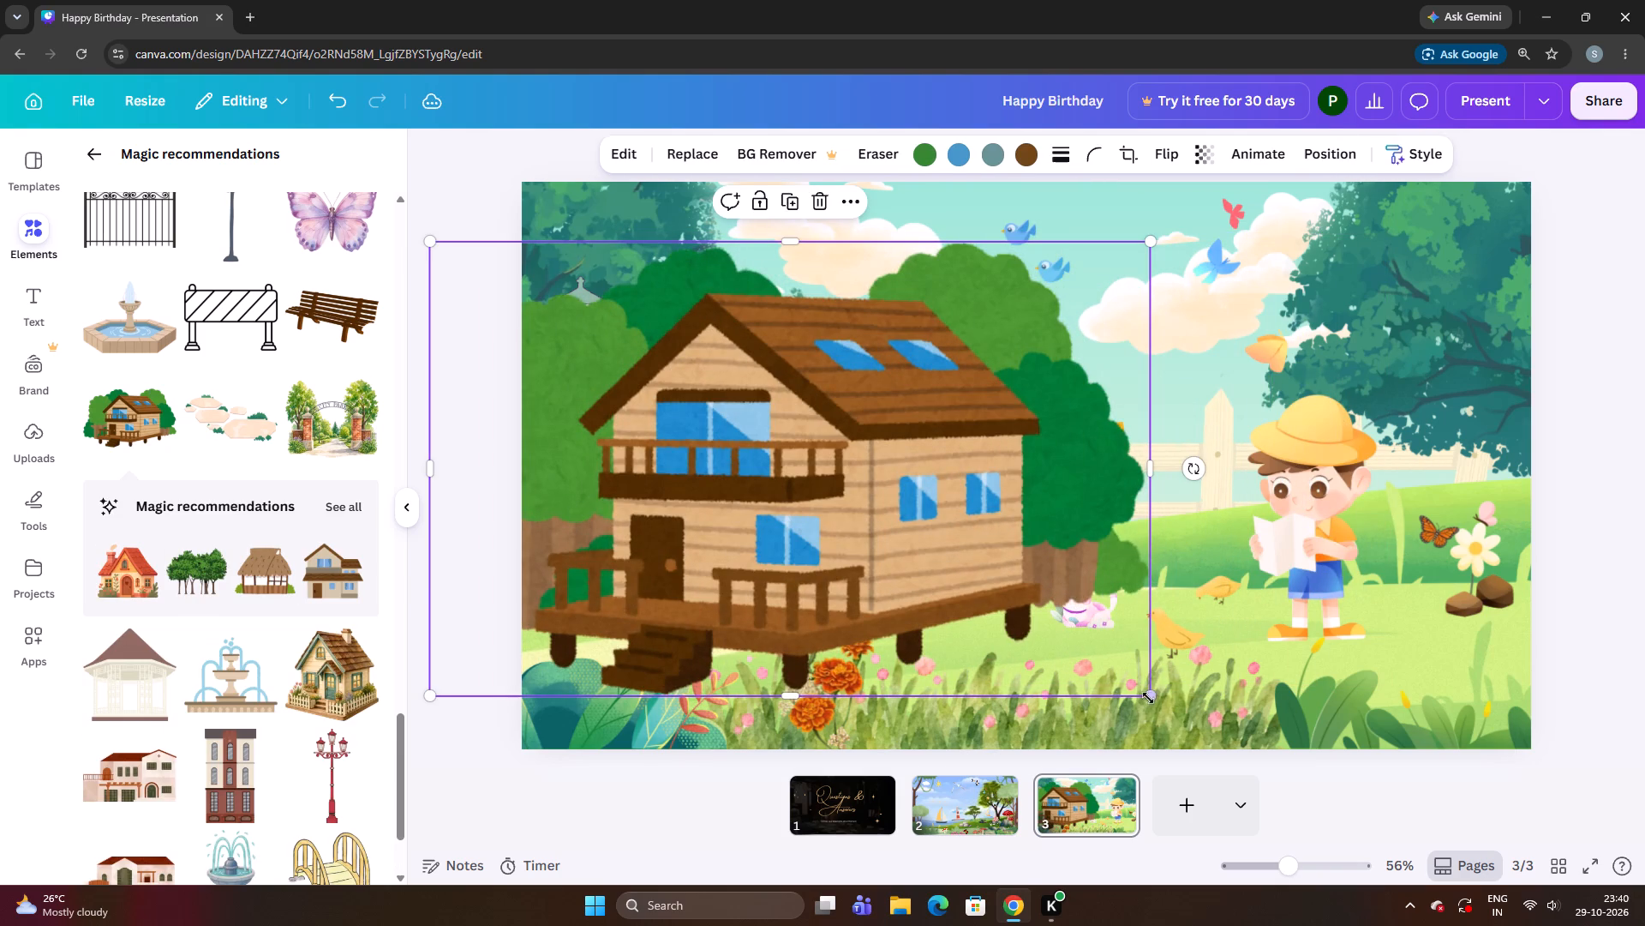
left_click_drag(1150, 692, 818, 528)
left_click_drag(775, 490, 800, 552)
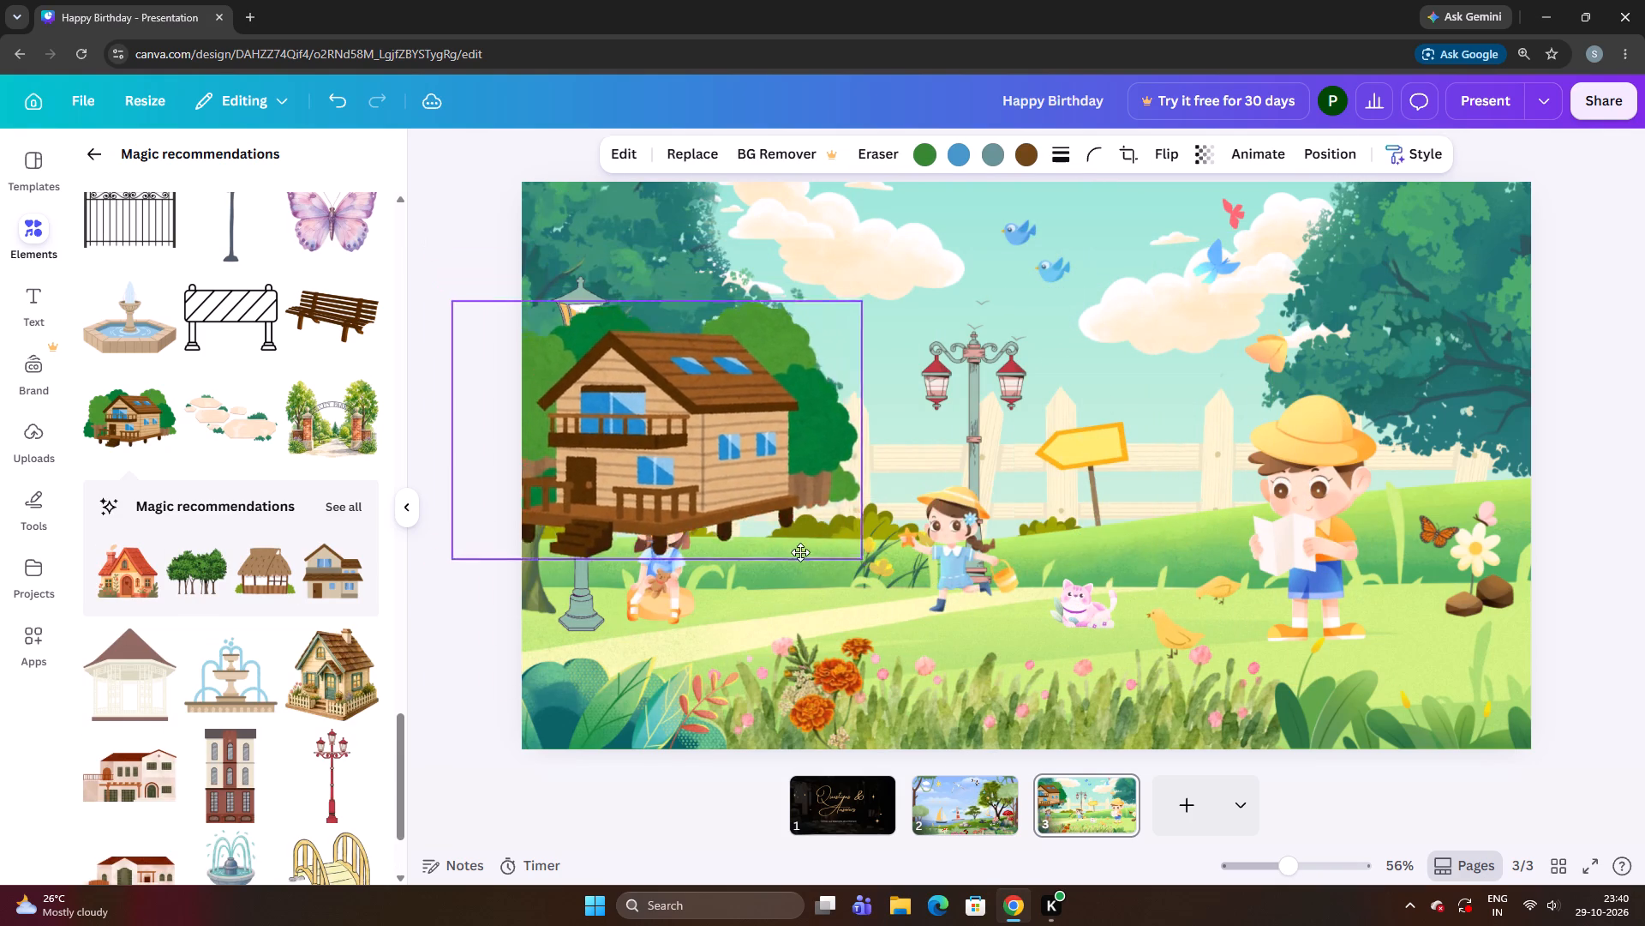
left_click_drag(800, 552, 789, 629)
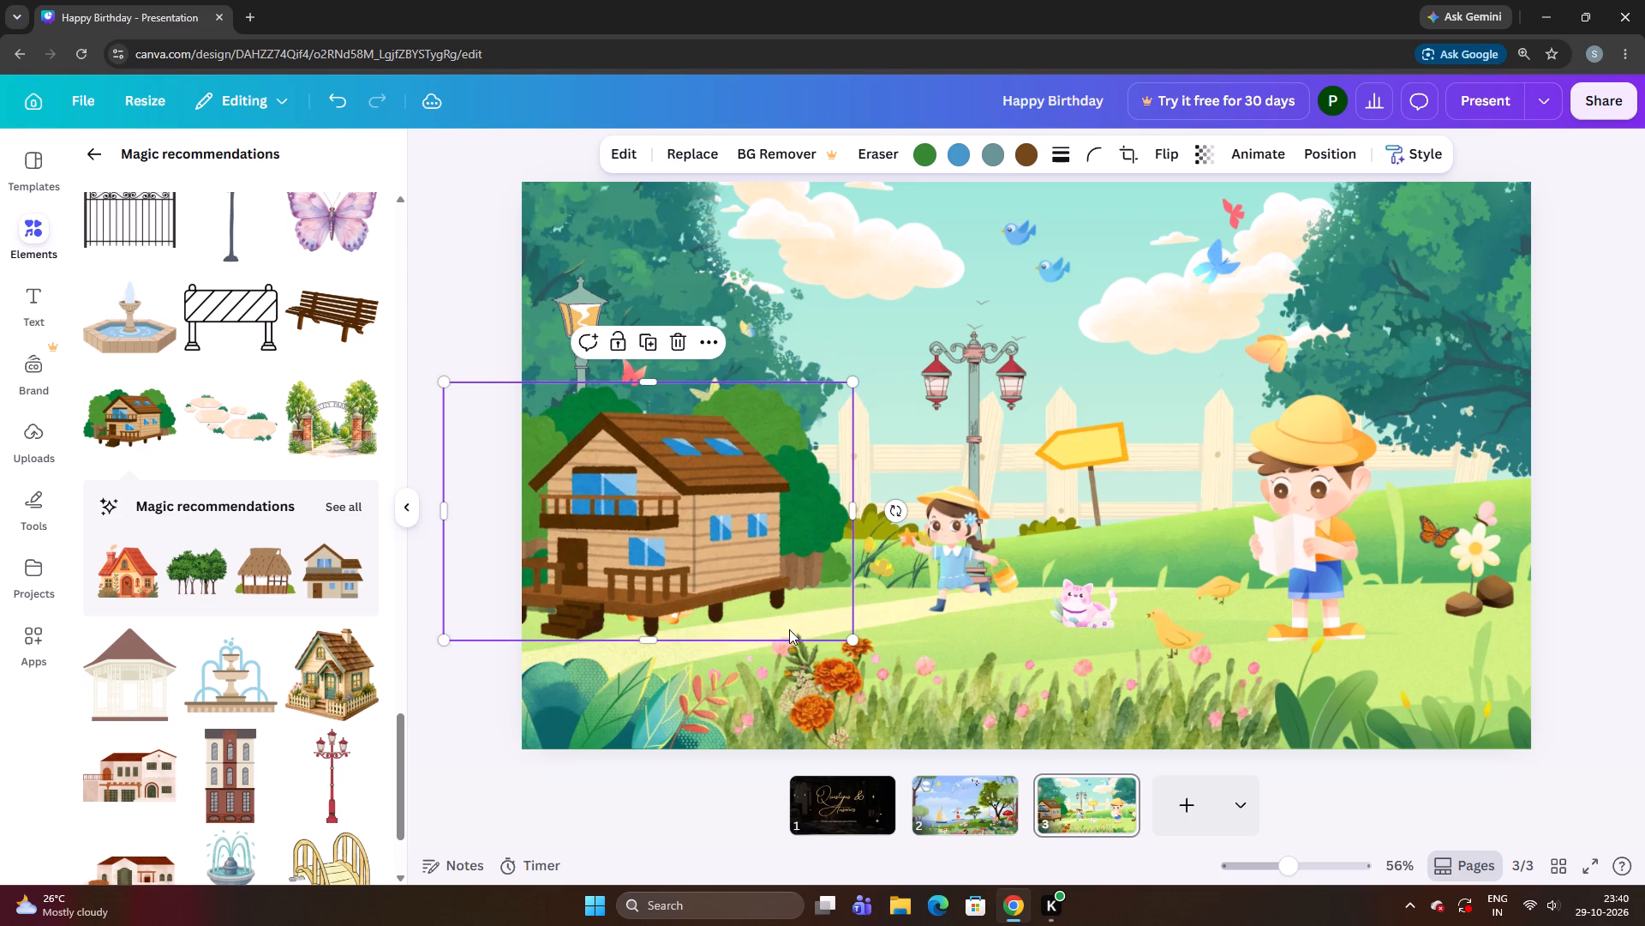
Shift the wooden house toward the running girl and move the uncovered seated girl onto the grass beside the map-reading boy.
left_click_drag(790, 538, 1003, 586)
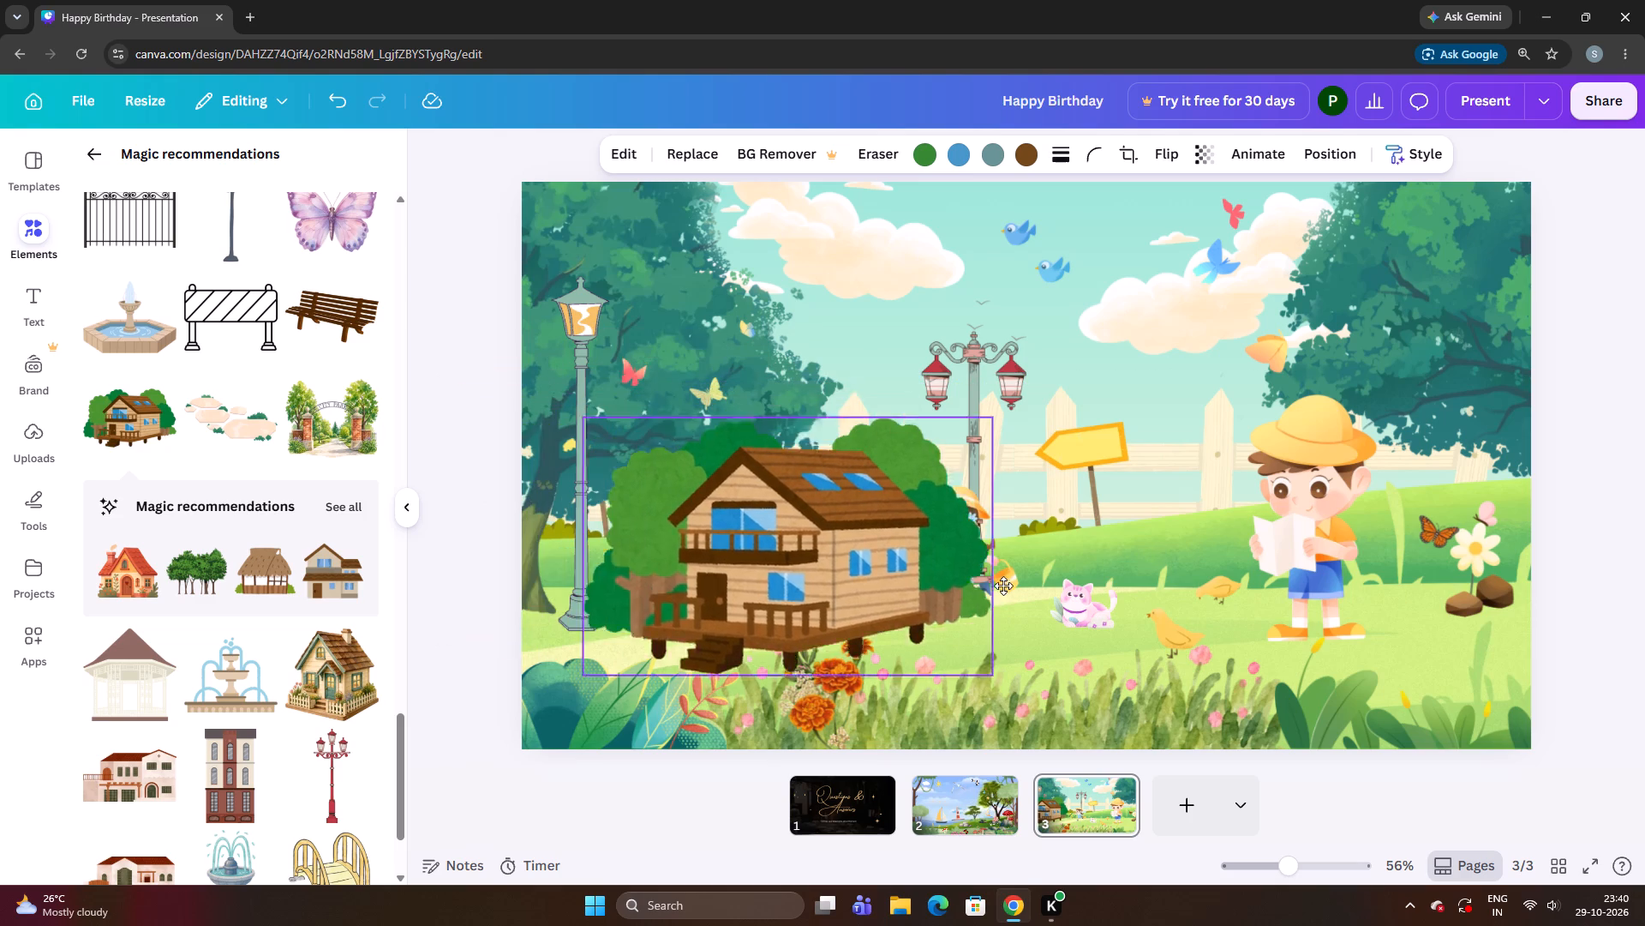
left_click_drag(1003, 586, 1014, 585)
left_click_drag(637, 577, 1109, 616)
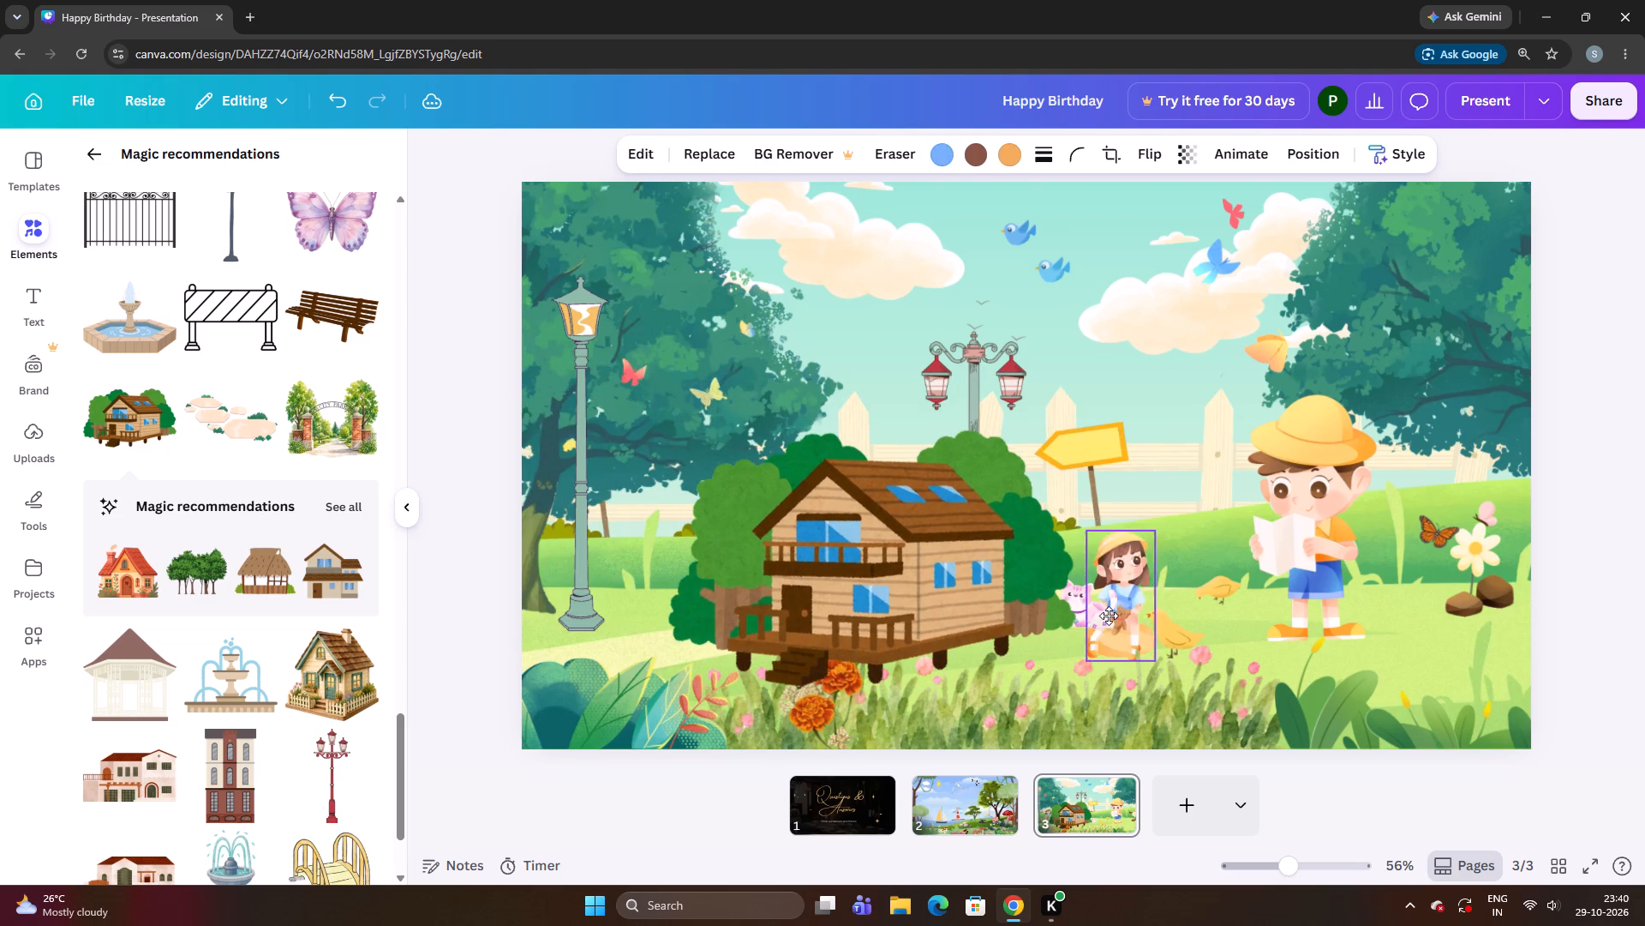
left_click_drag(1109, 616, 1163, 550)
Move the wooden house back under the large tree by the single-lantern lamp post and shrink it further.
left_click_drag(896, 574, 751, 552)
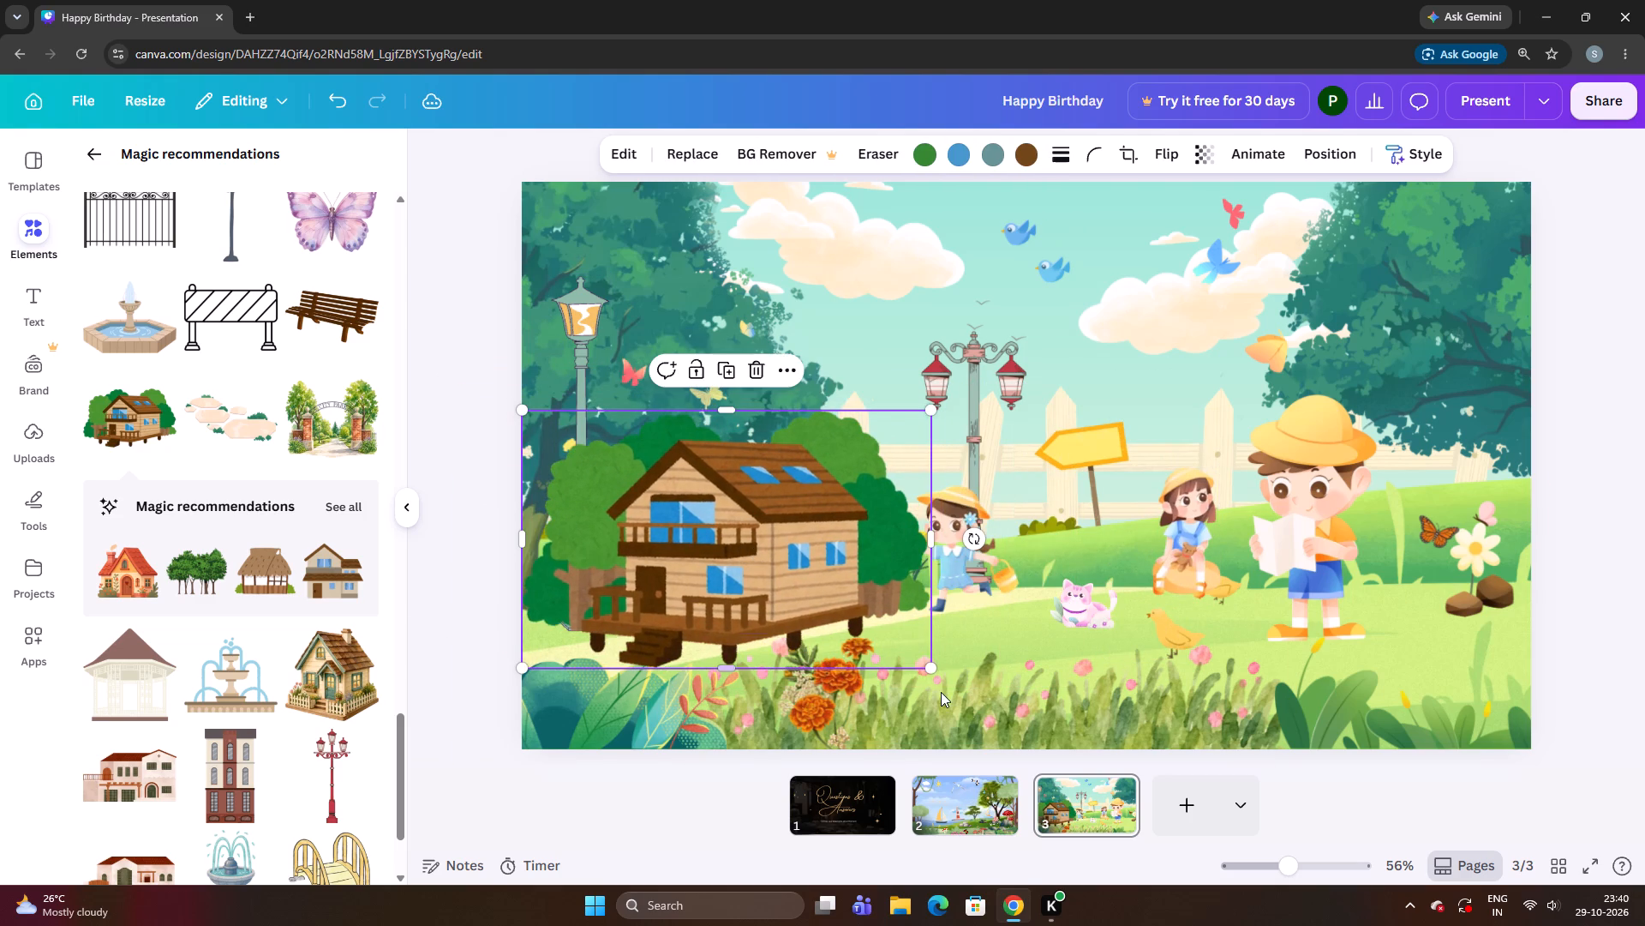
left_click_drag(935, 665, 801, 550)
left_click_drag(713, 530, 715, 566)
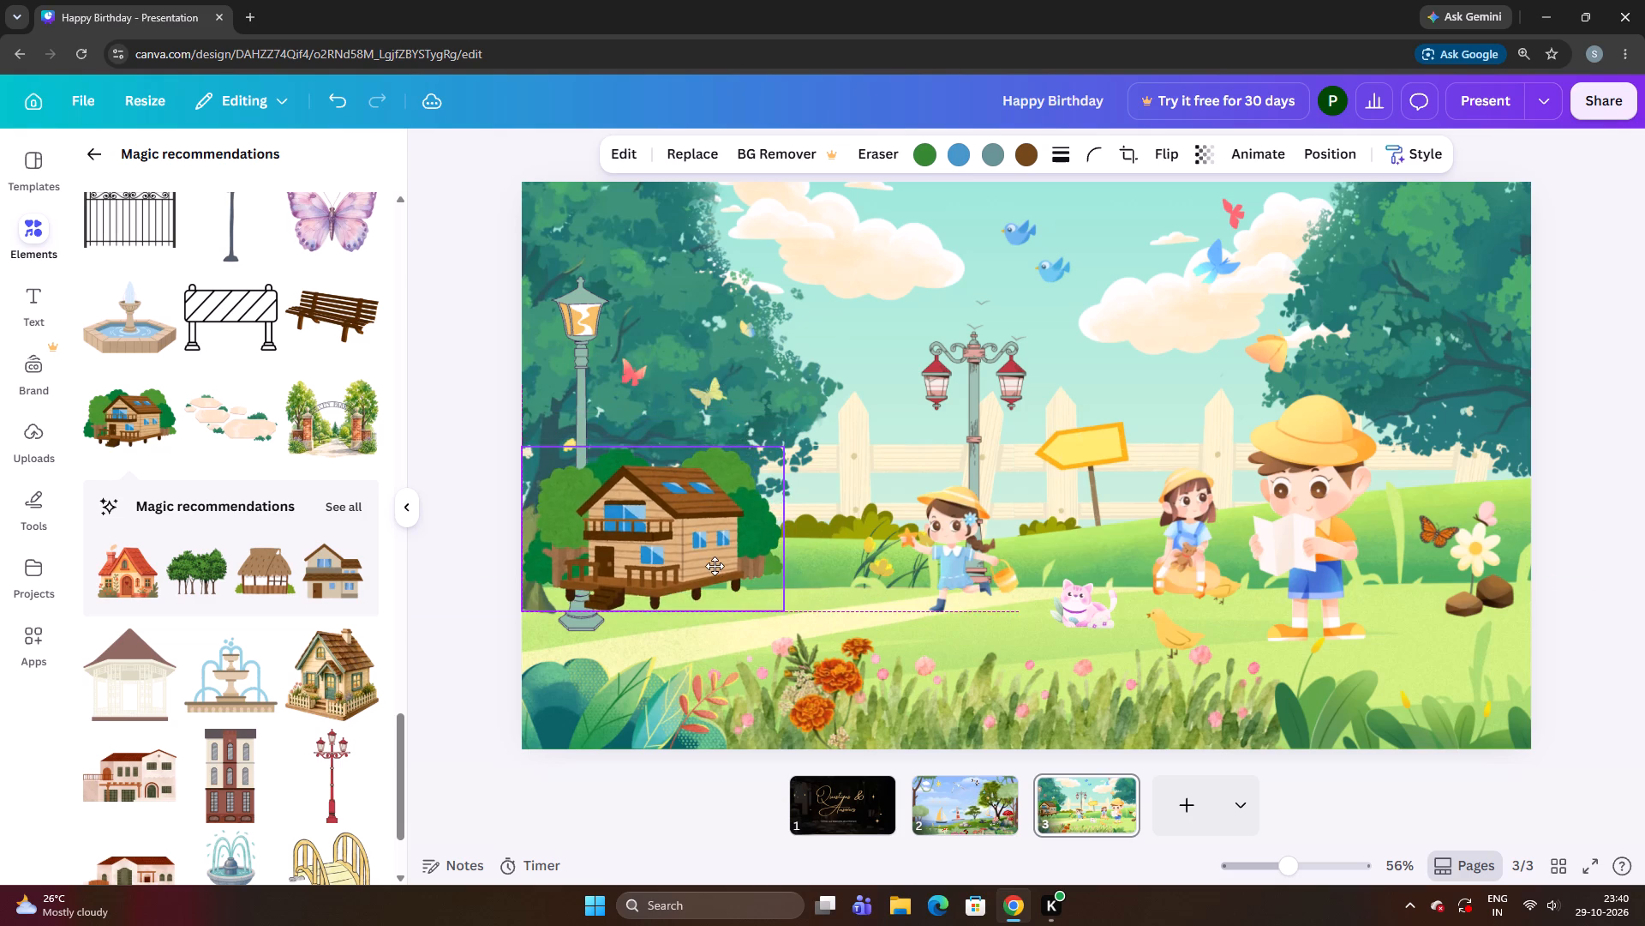
left_click_drag(715, 566, 715, 562)
left_click(712, 549)
Move the single-lantern lamp post from beside the wooden house to in front of the seated girl.
left_click_drag(578, 347, 1153, 412)
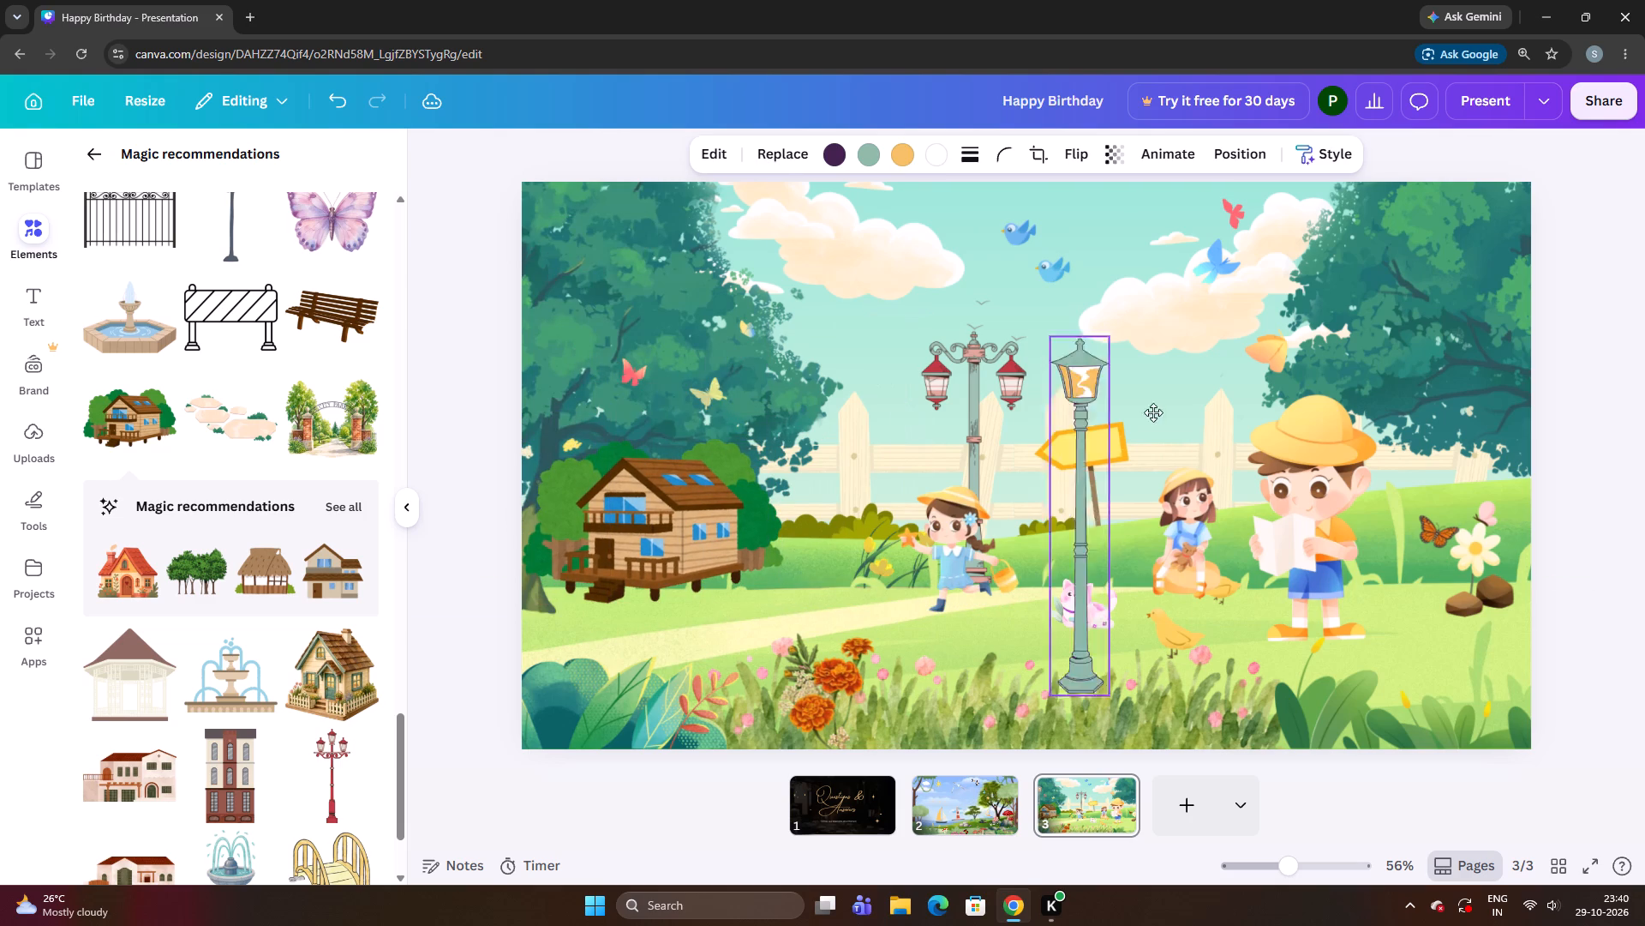
left_click_drag(1153, 412, 1169, 413)
Enlarge the wooden house moderately and place it under the large tree, with its stilts at the edge of the garden path.
left_click_drag(665, 521, 638, 452)
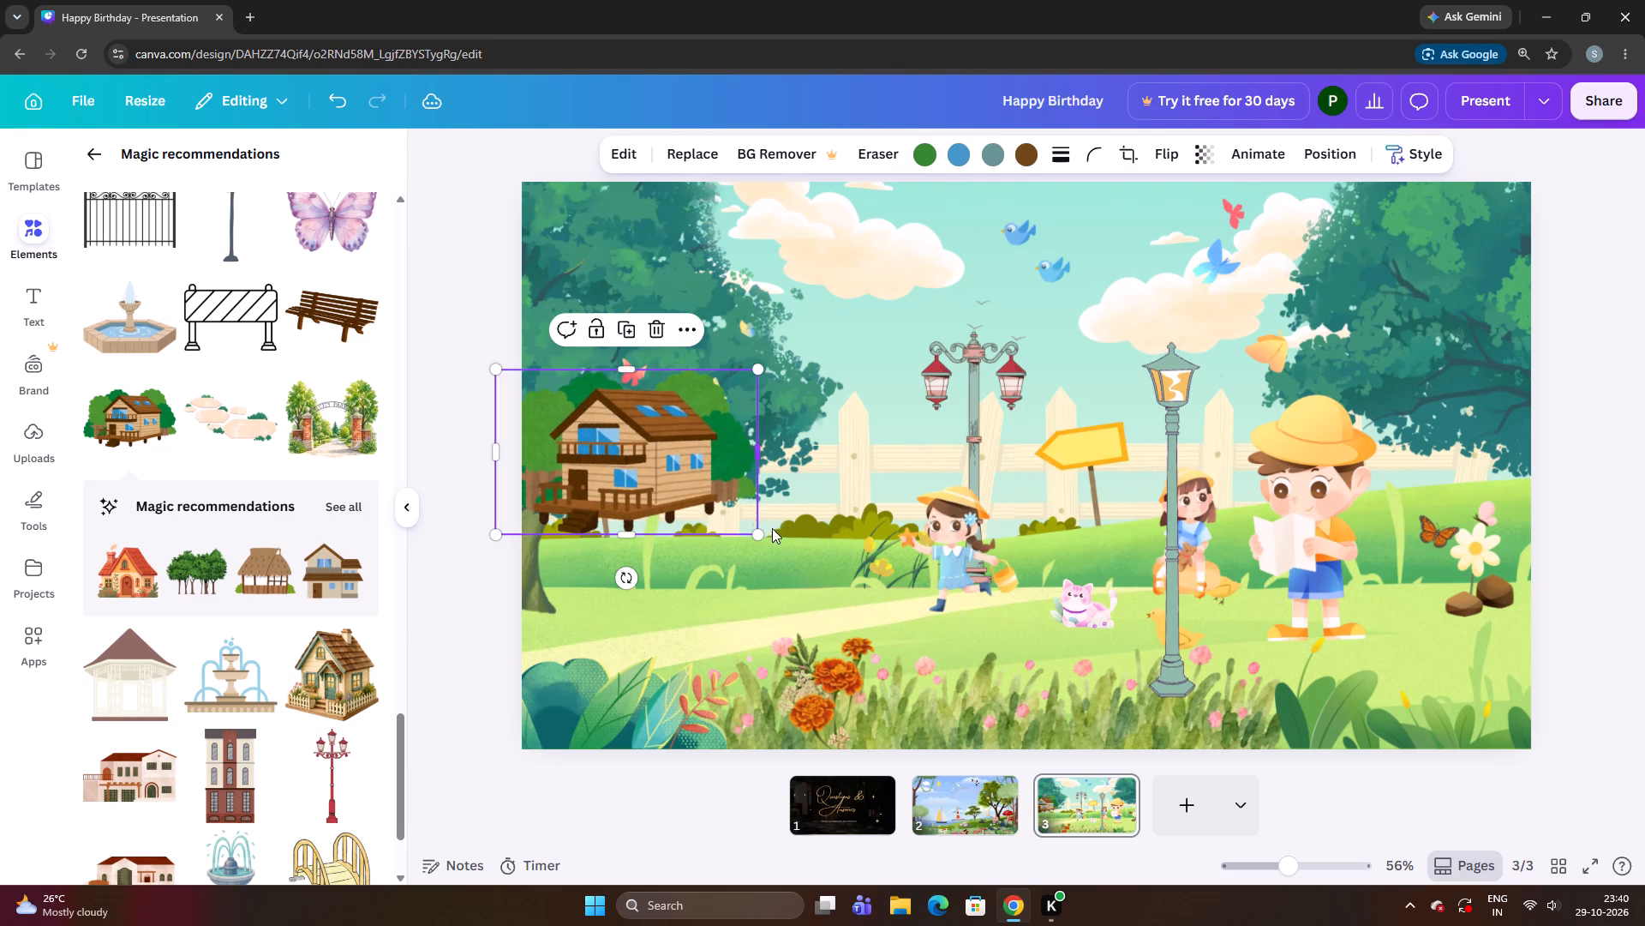
left_click_drag(754, 530, 816, 655)
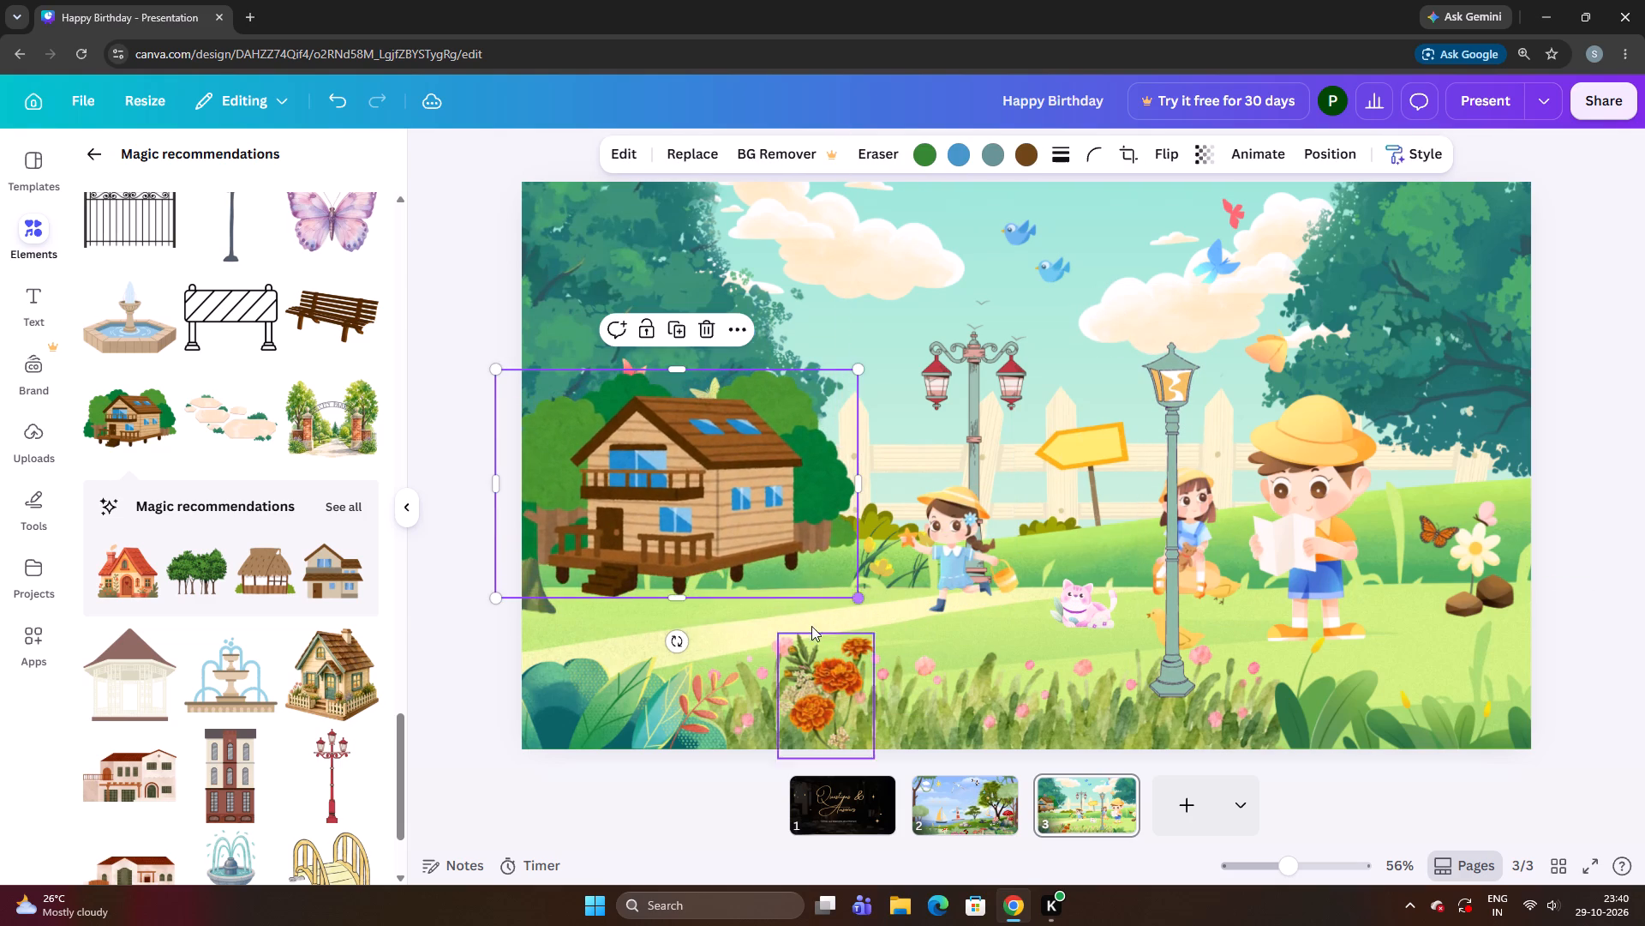
left_click_drag(809, 509, 775, 546)
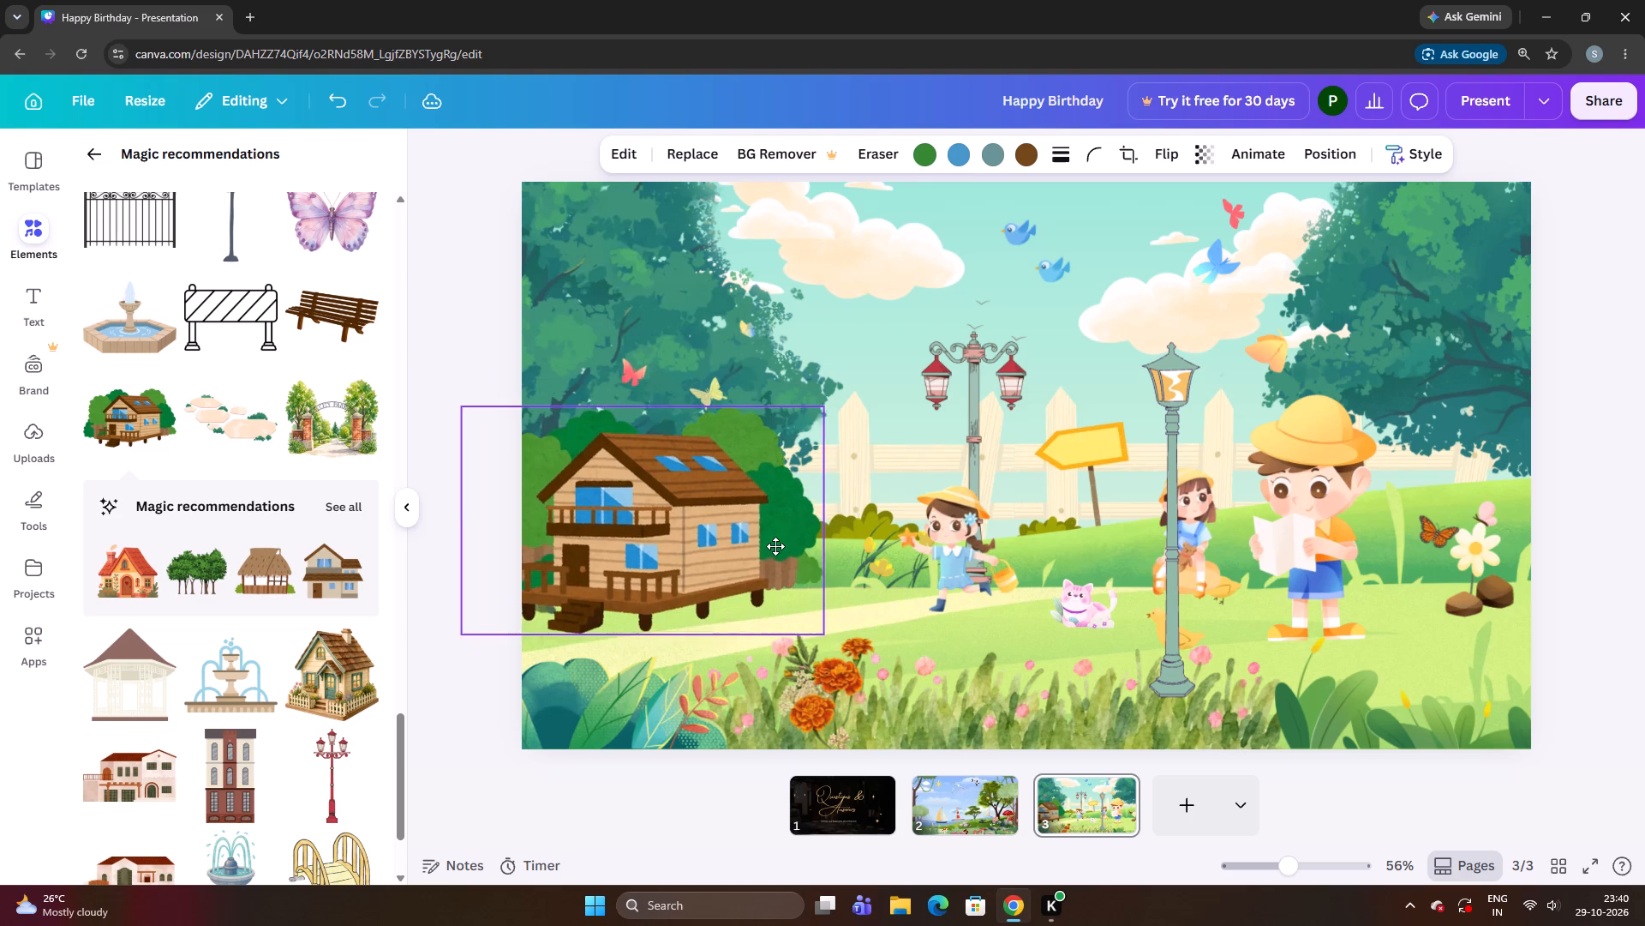
left_click_drag(775, 546, 799, 540)
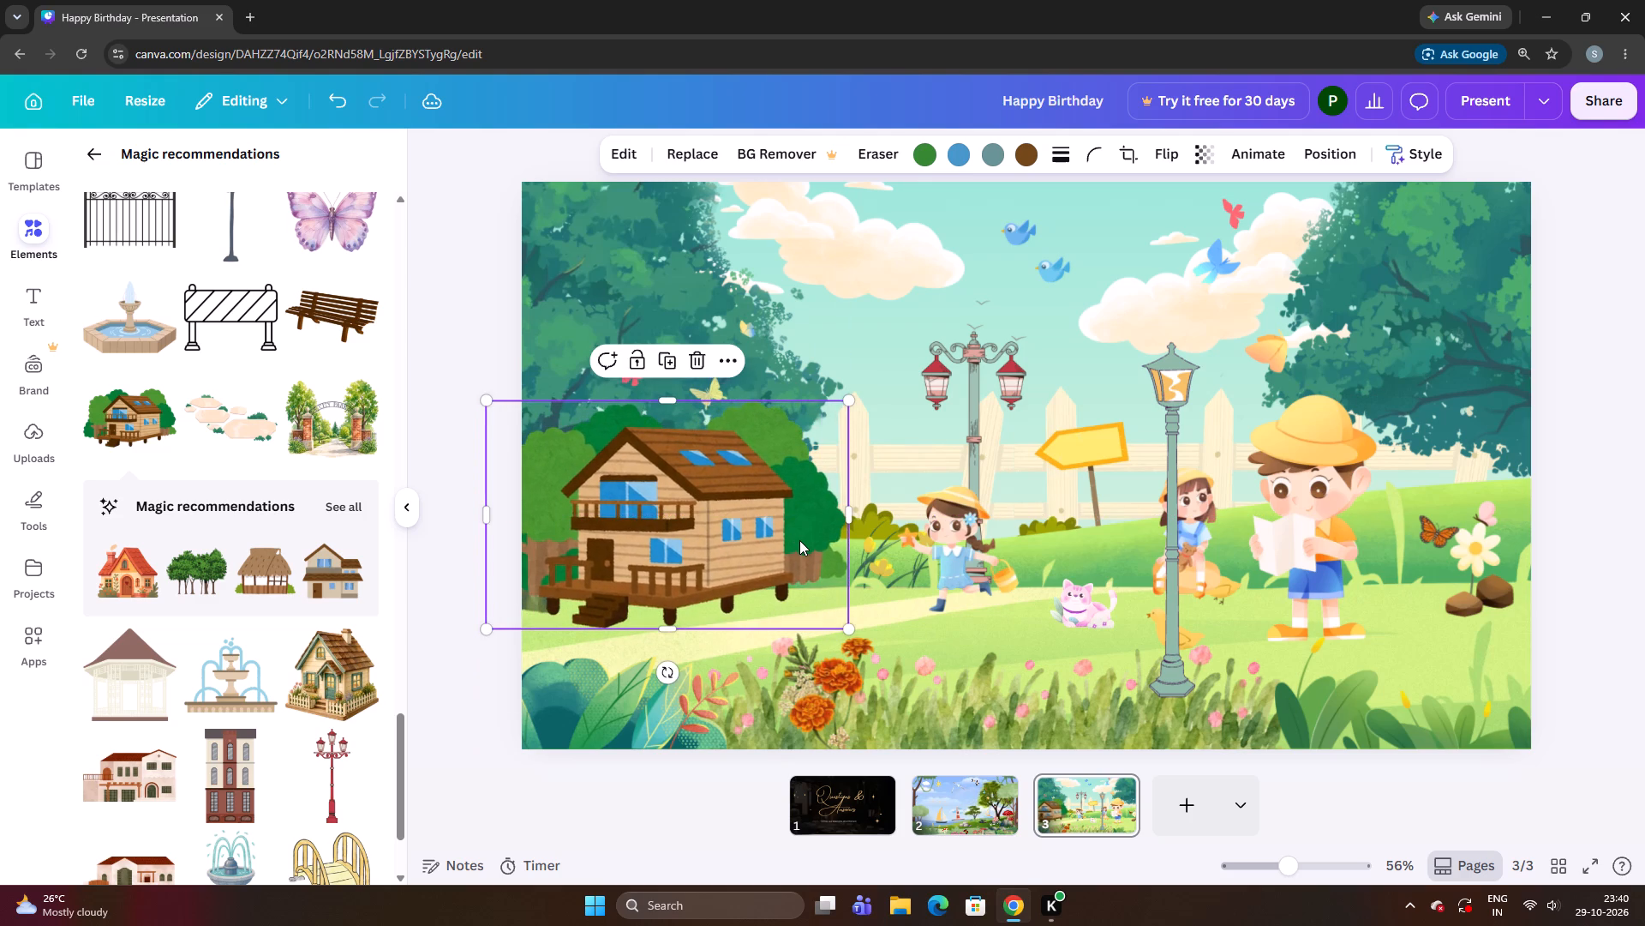
left_click(799, 540)
left_click_drag(800, 556, 799, 544)
left_click(799, 544)
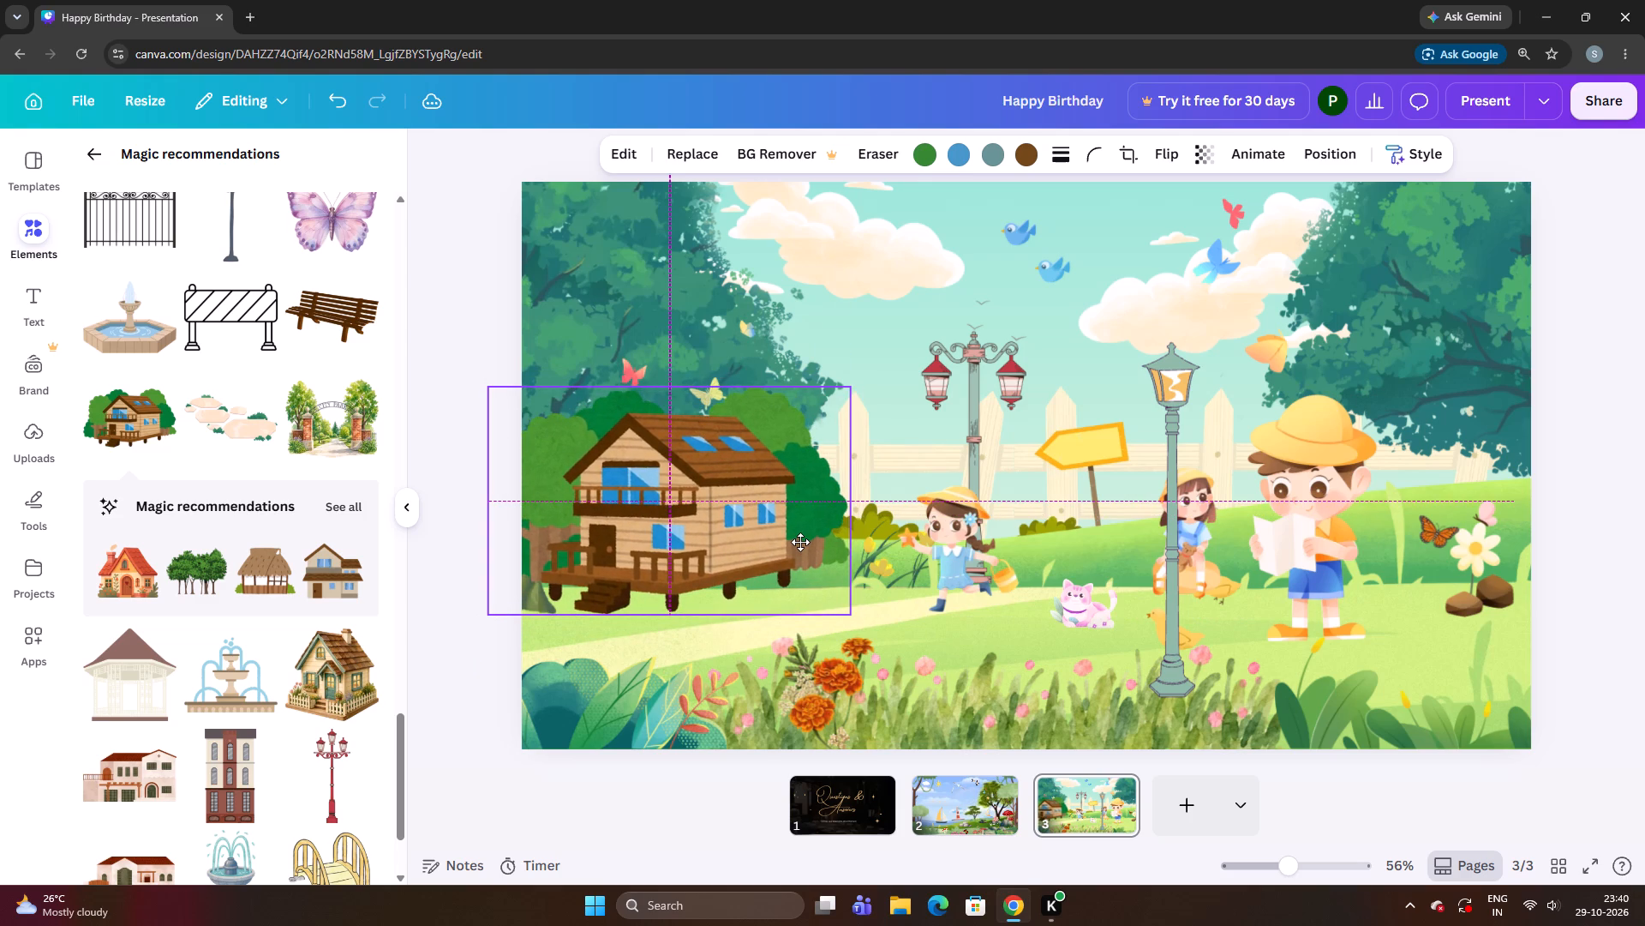
Nudge the wooden house slightly lower and a touch toward the running girl.
left_click(404, 658)
left_click(445, 644)
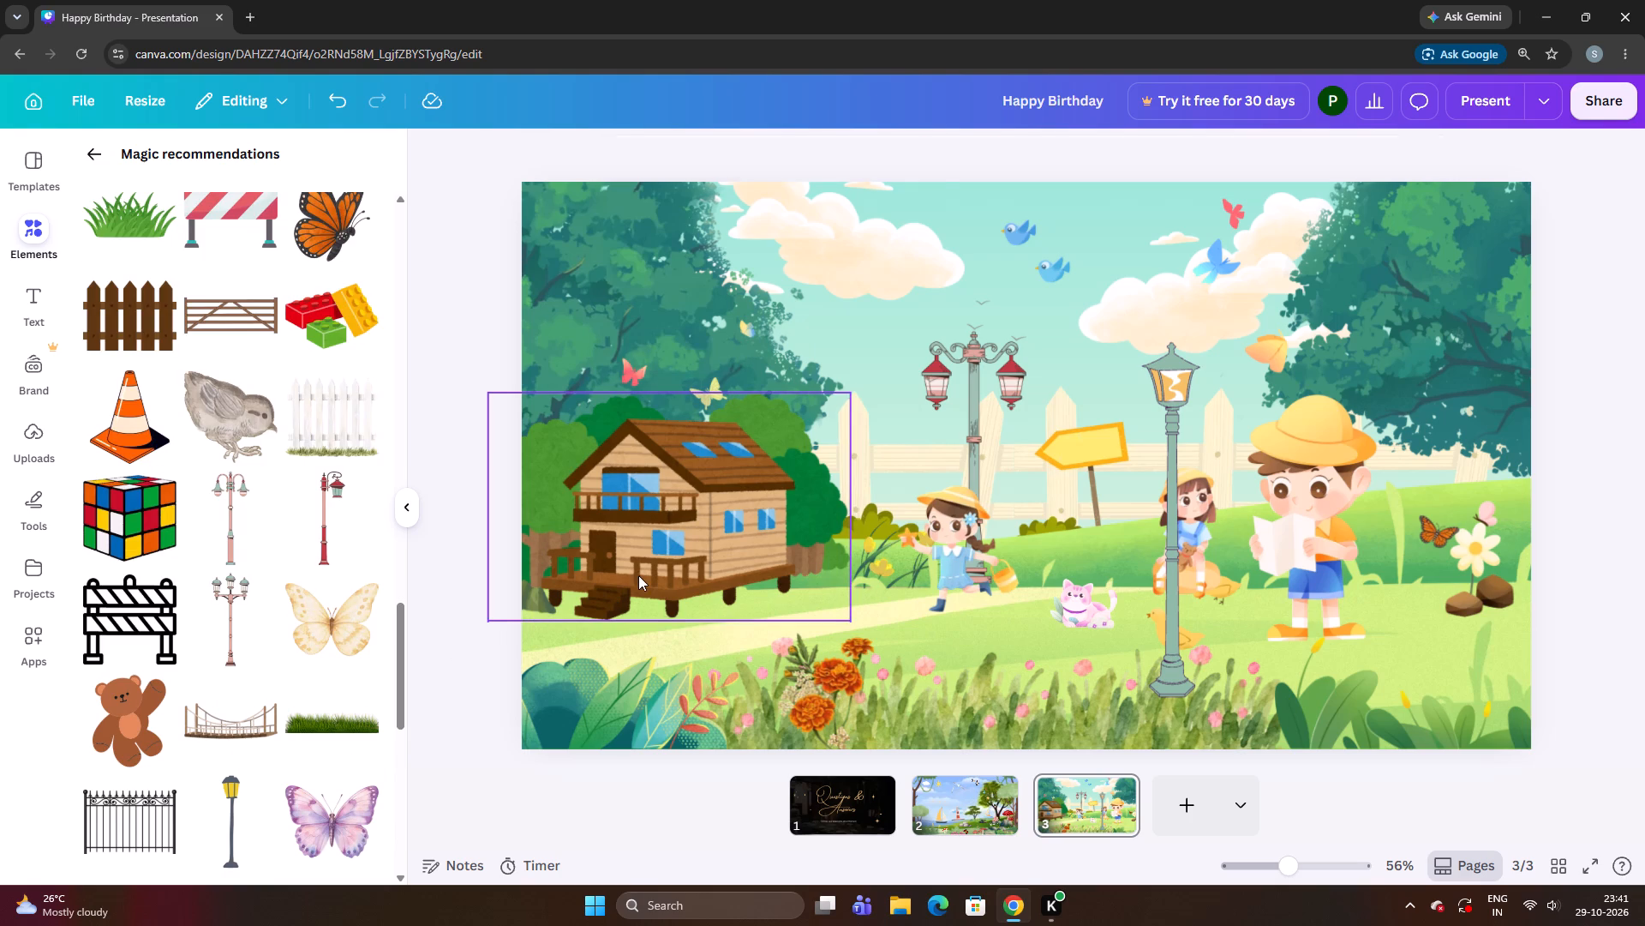
left_click(638, 575)
key("Right")
key("Right")
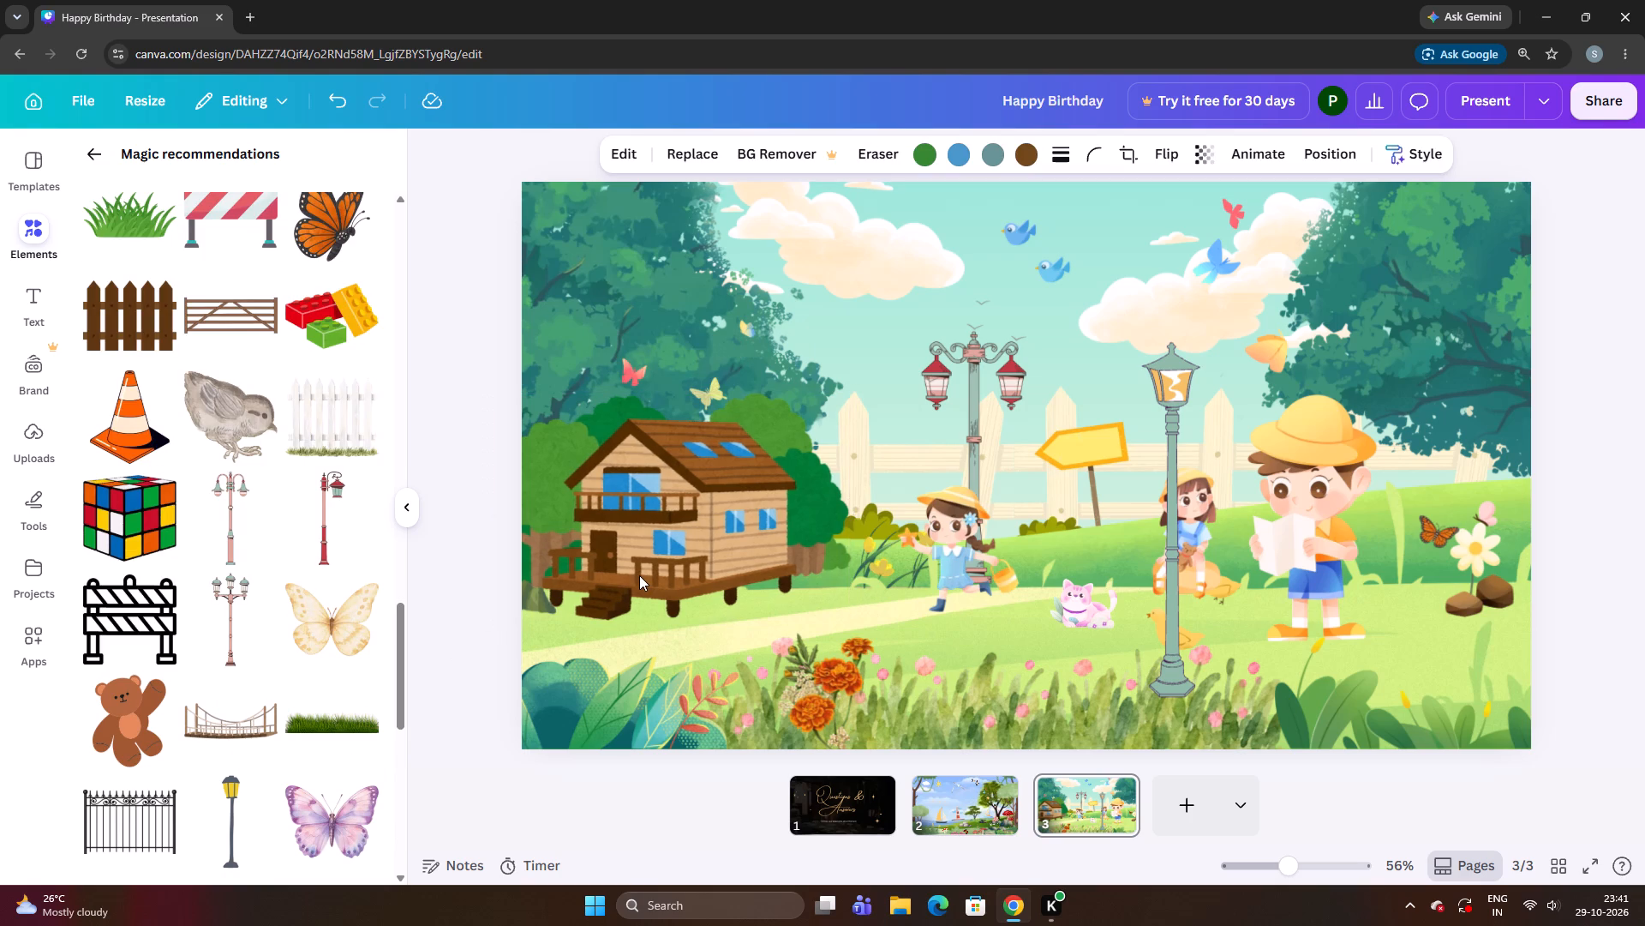
key("Up")
key("Down")
key("Down")
key("Down")
key("Down")
key("Down")
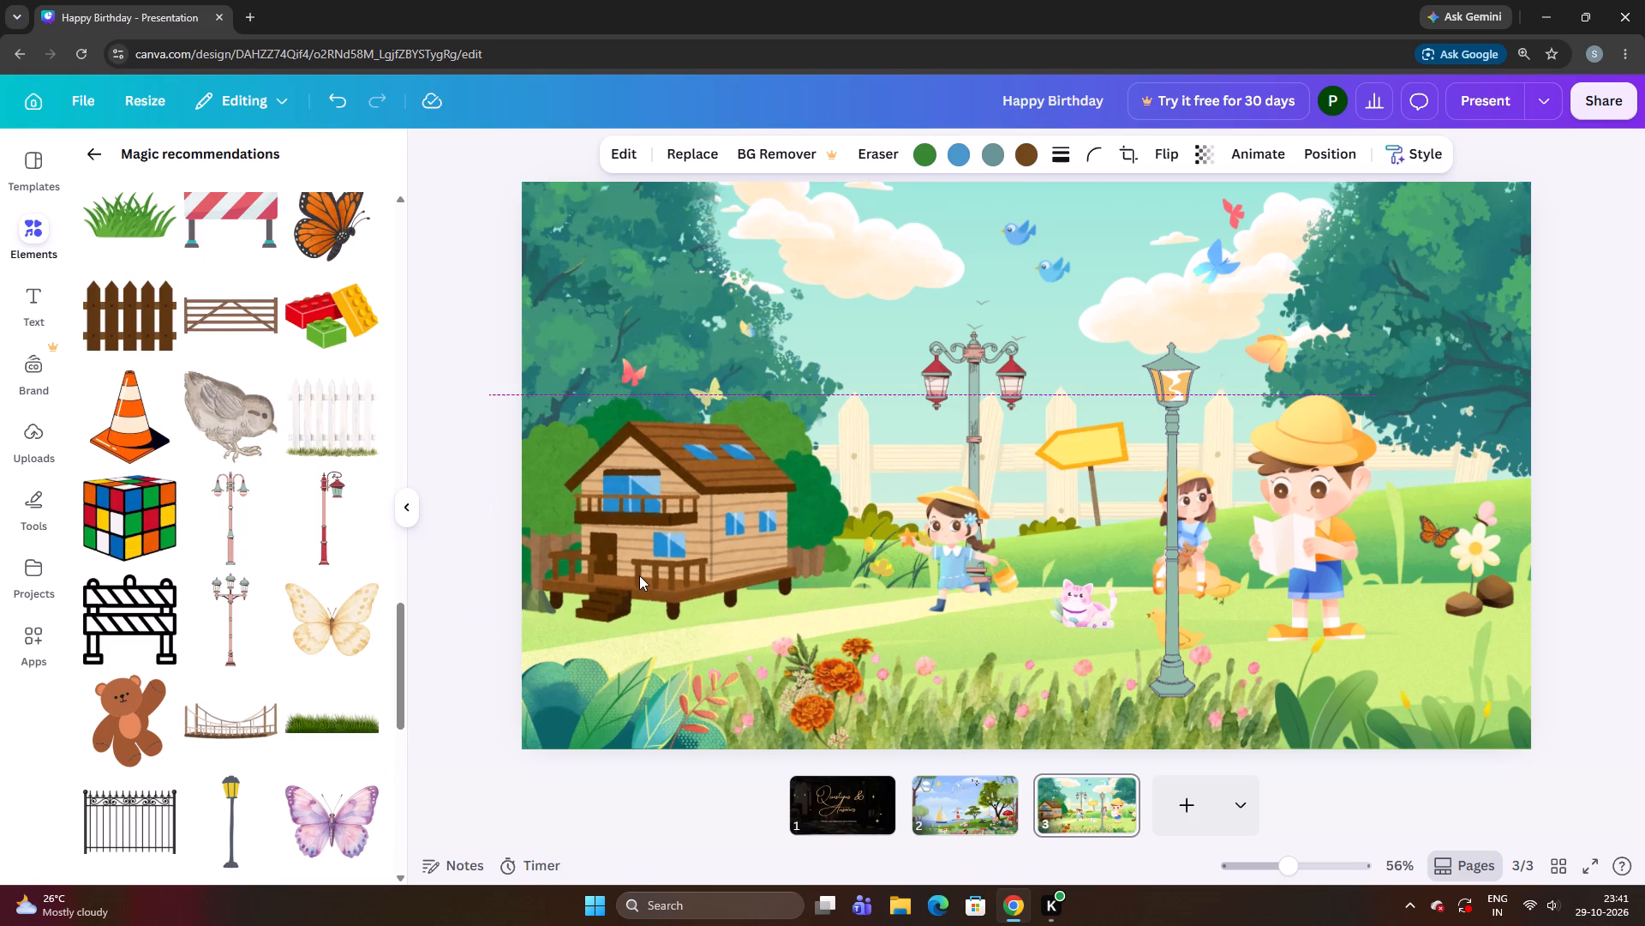
Shift the wooden house a few small nudges closer to the running girl, raising it by one nudge.
key("Right")
key("Right")
key("Right")
key("Right")
key("Right")
key("Right")
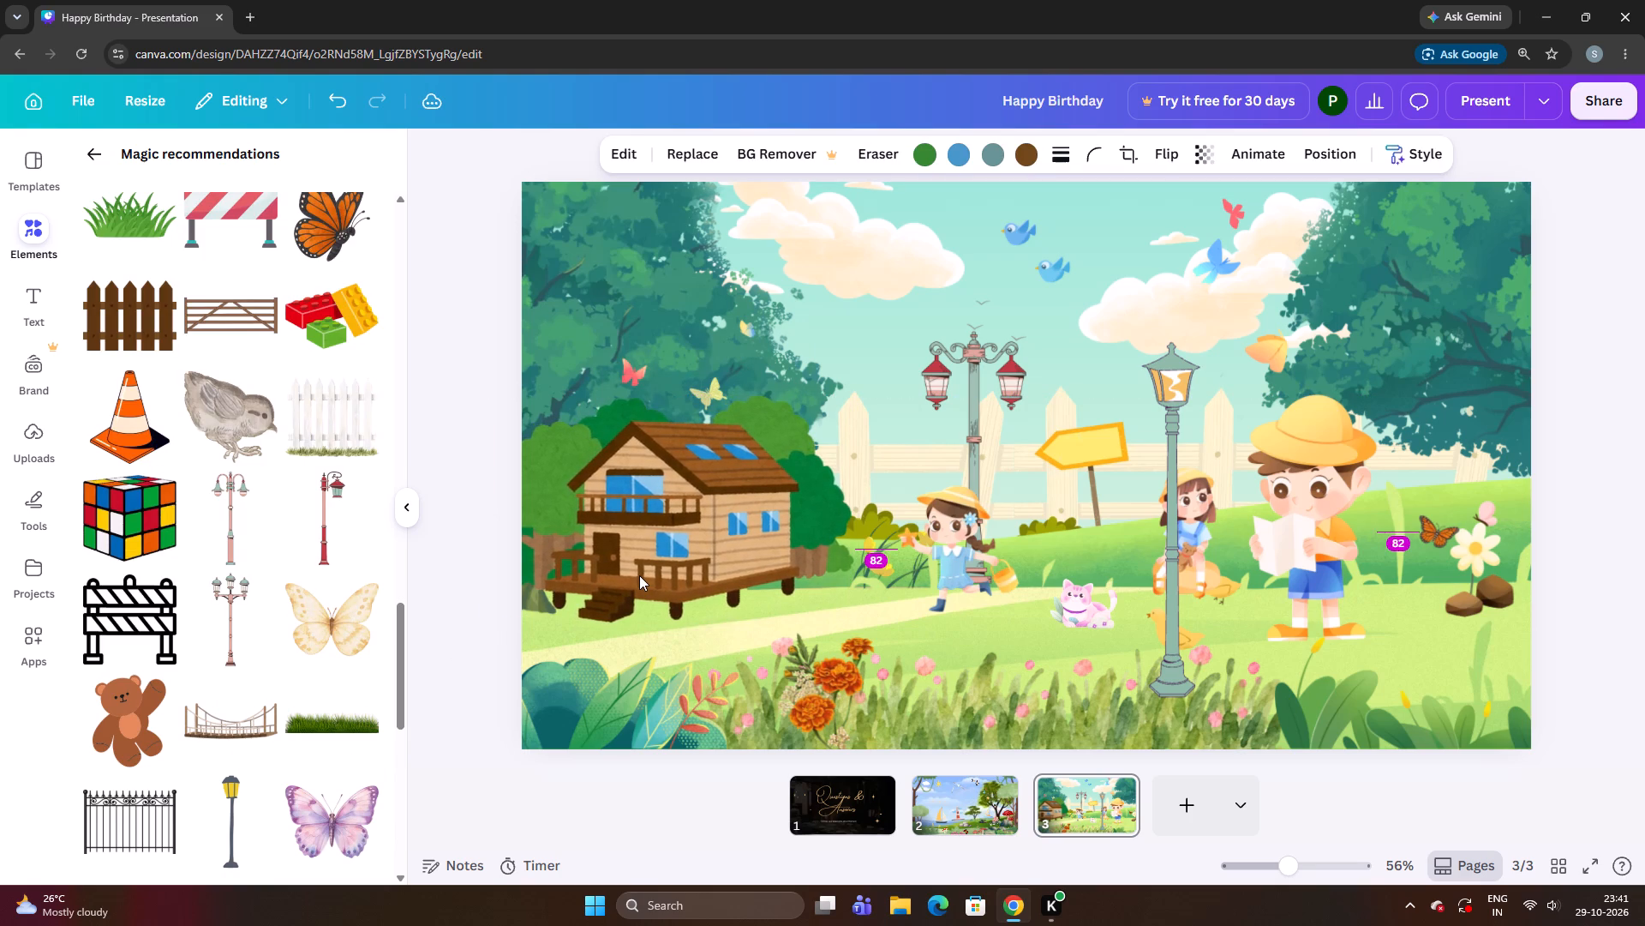
key("Up")
key("Left")
key("Left")
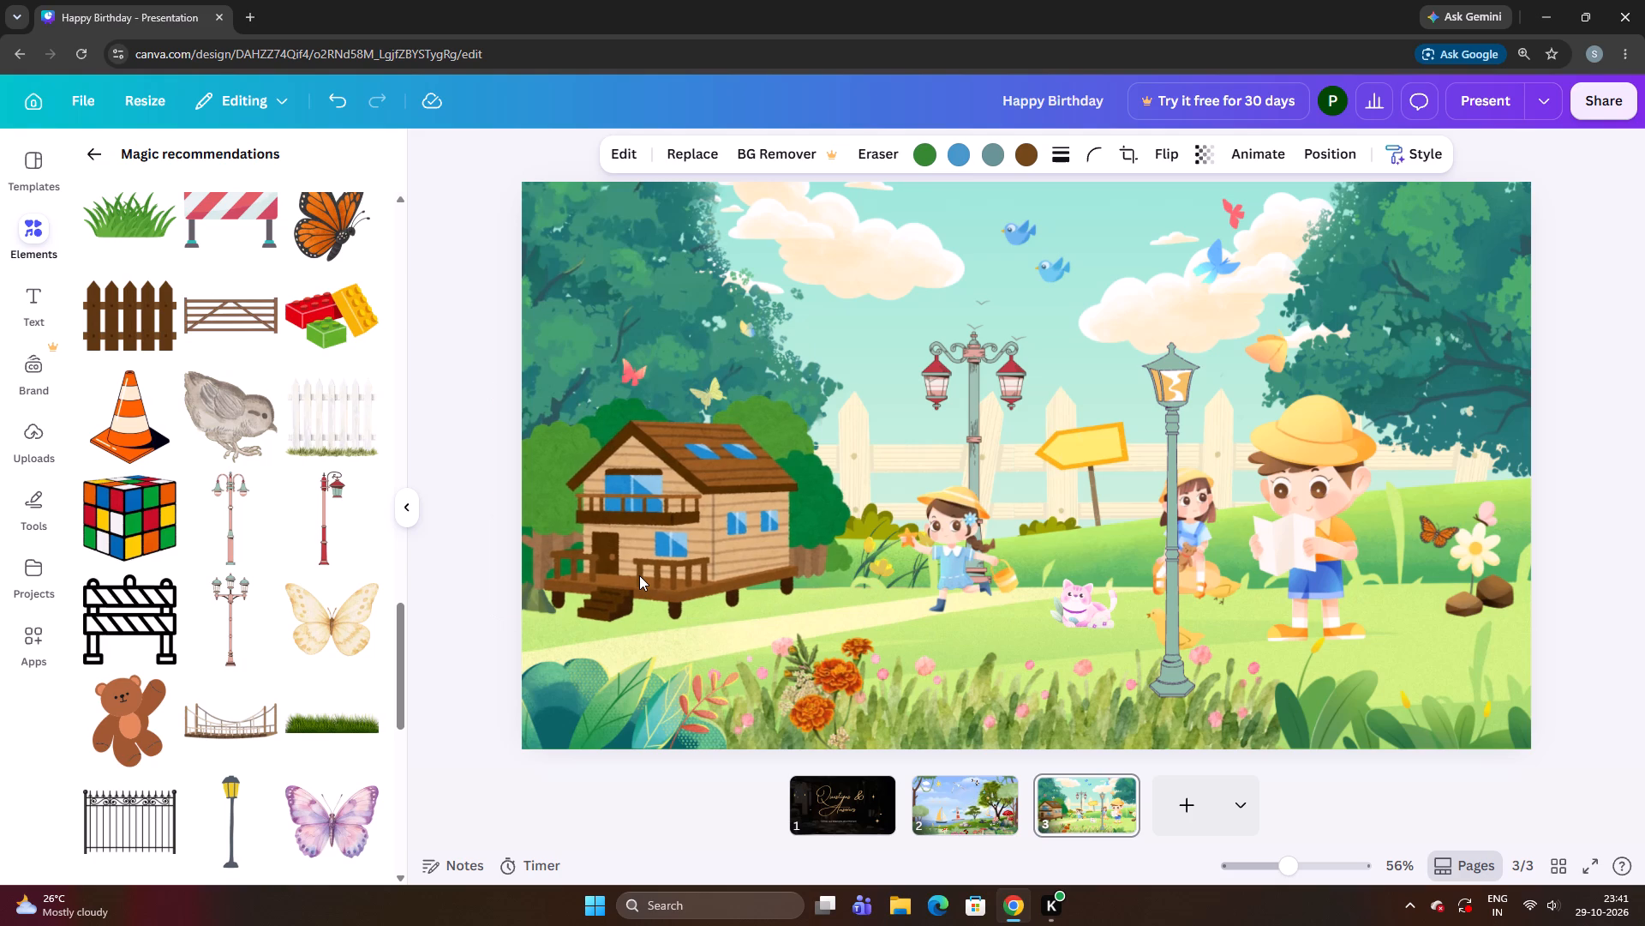
Lower the wooden house by a small nudge and move it slightly closer to the running girl.
key("Down")
key("Down")
key("Right")
key("Right")
key("Right")
key("Right")
key("Right")
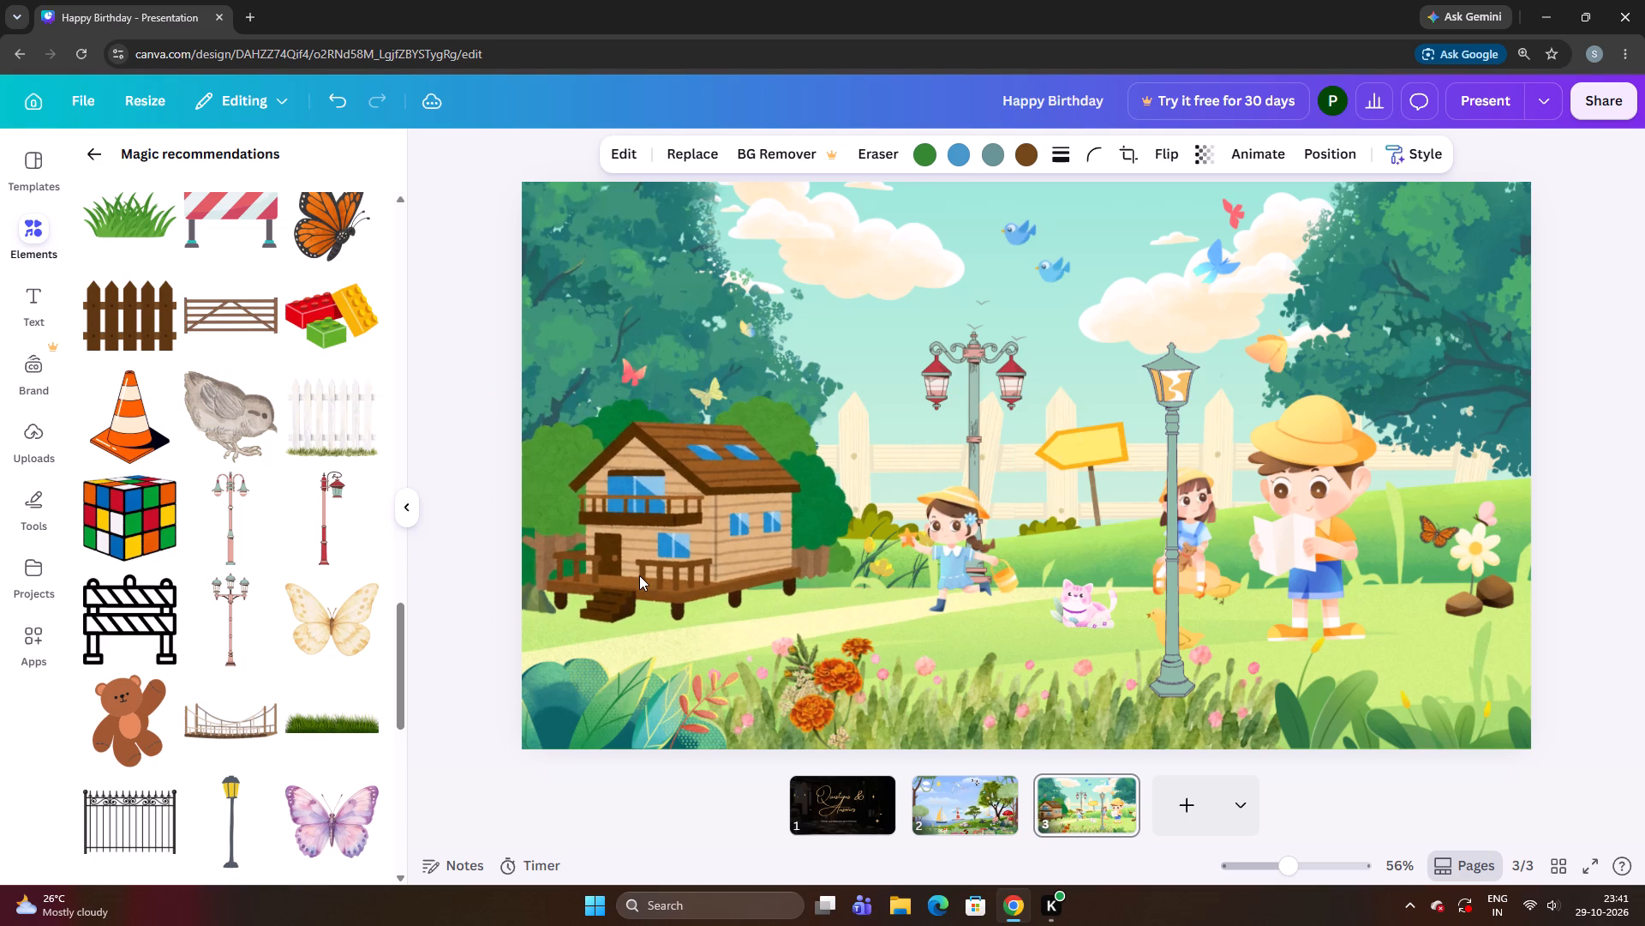
key("Right")
key("Up")
key("Left")
key("Left")
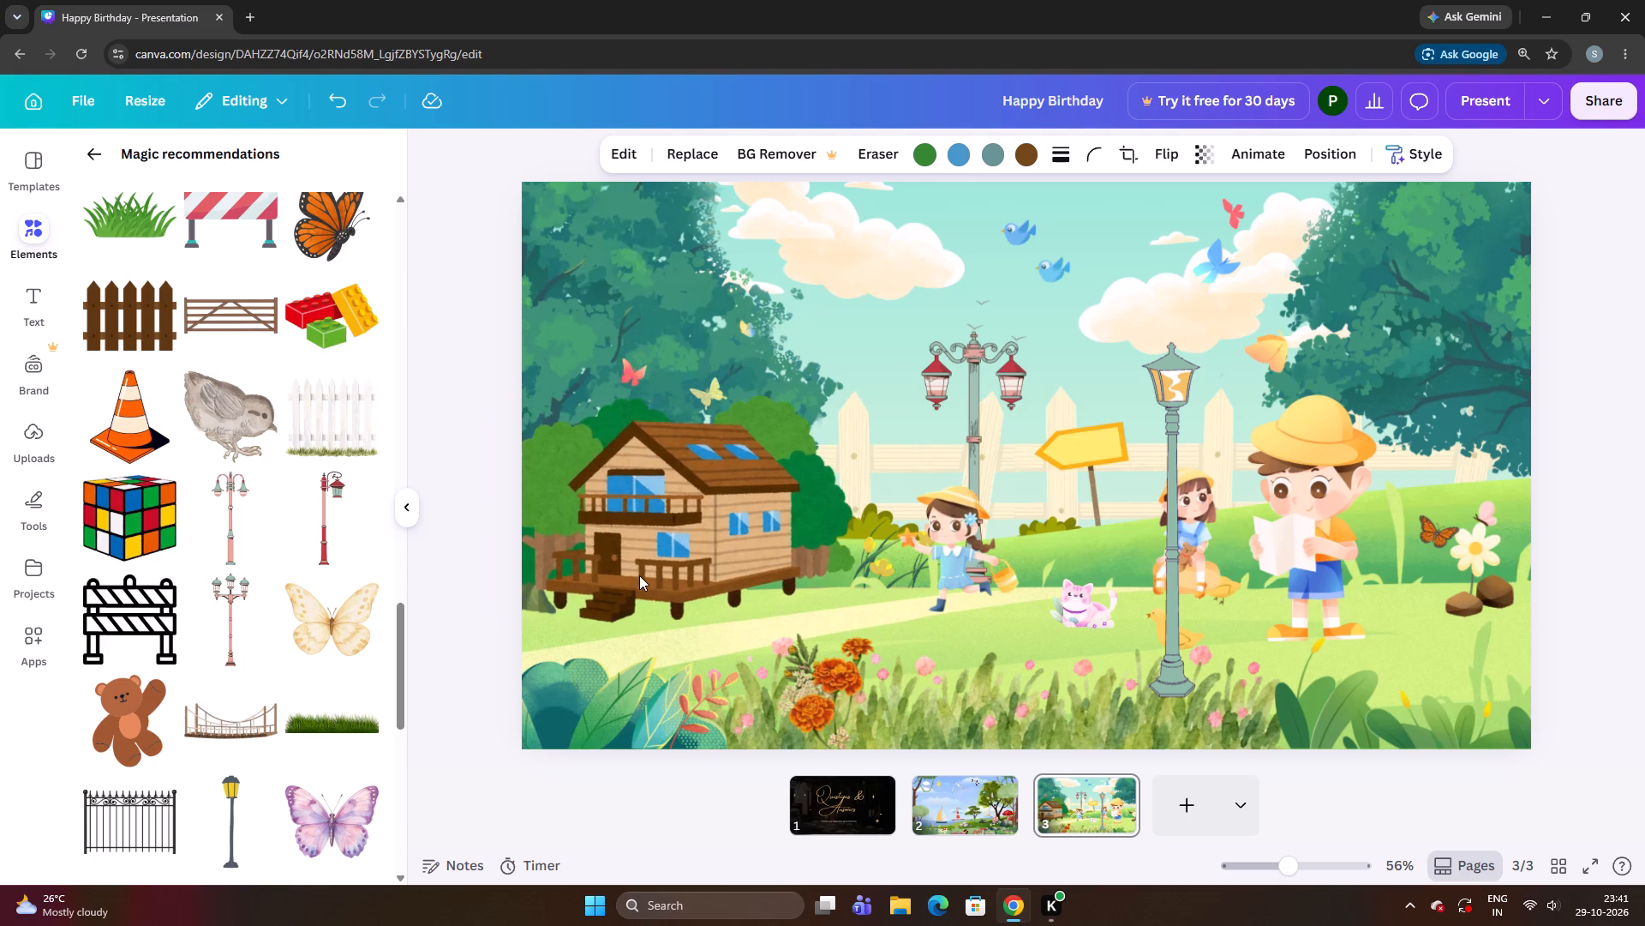
Fine-tune the wooden house a few nudges closer to the running girl, keeping its height at the path's edge.
key("Down")
key("Down")
key("Down")
key("Up")
key("Up")
key("Right")
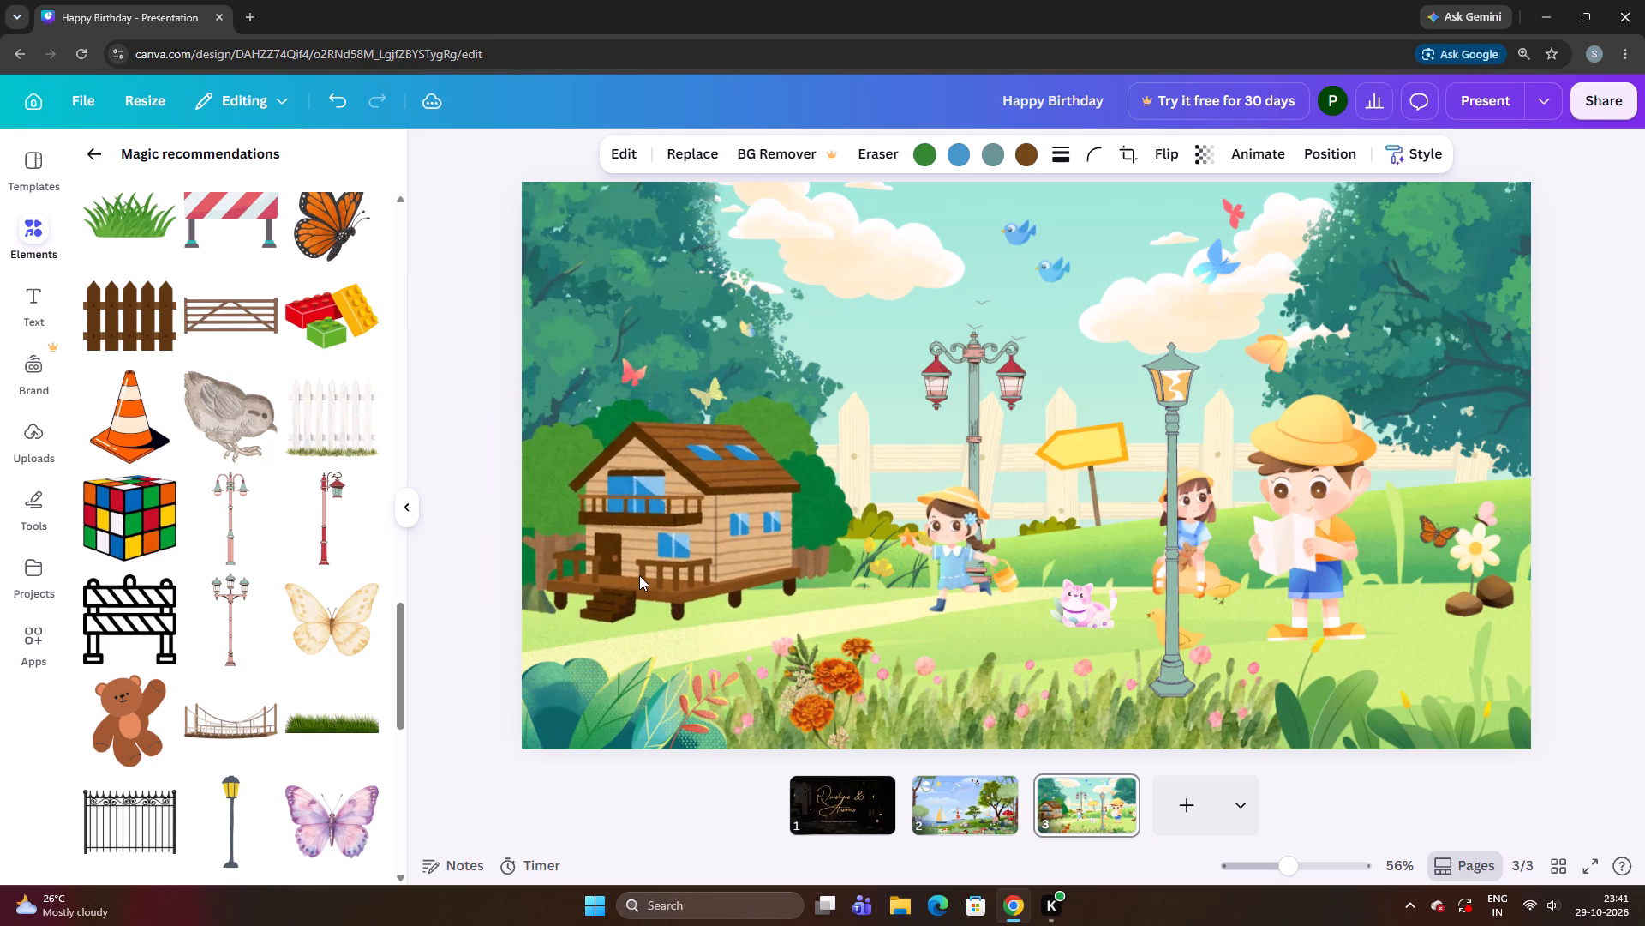
key("Right")
key("Right")
key("Up")
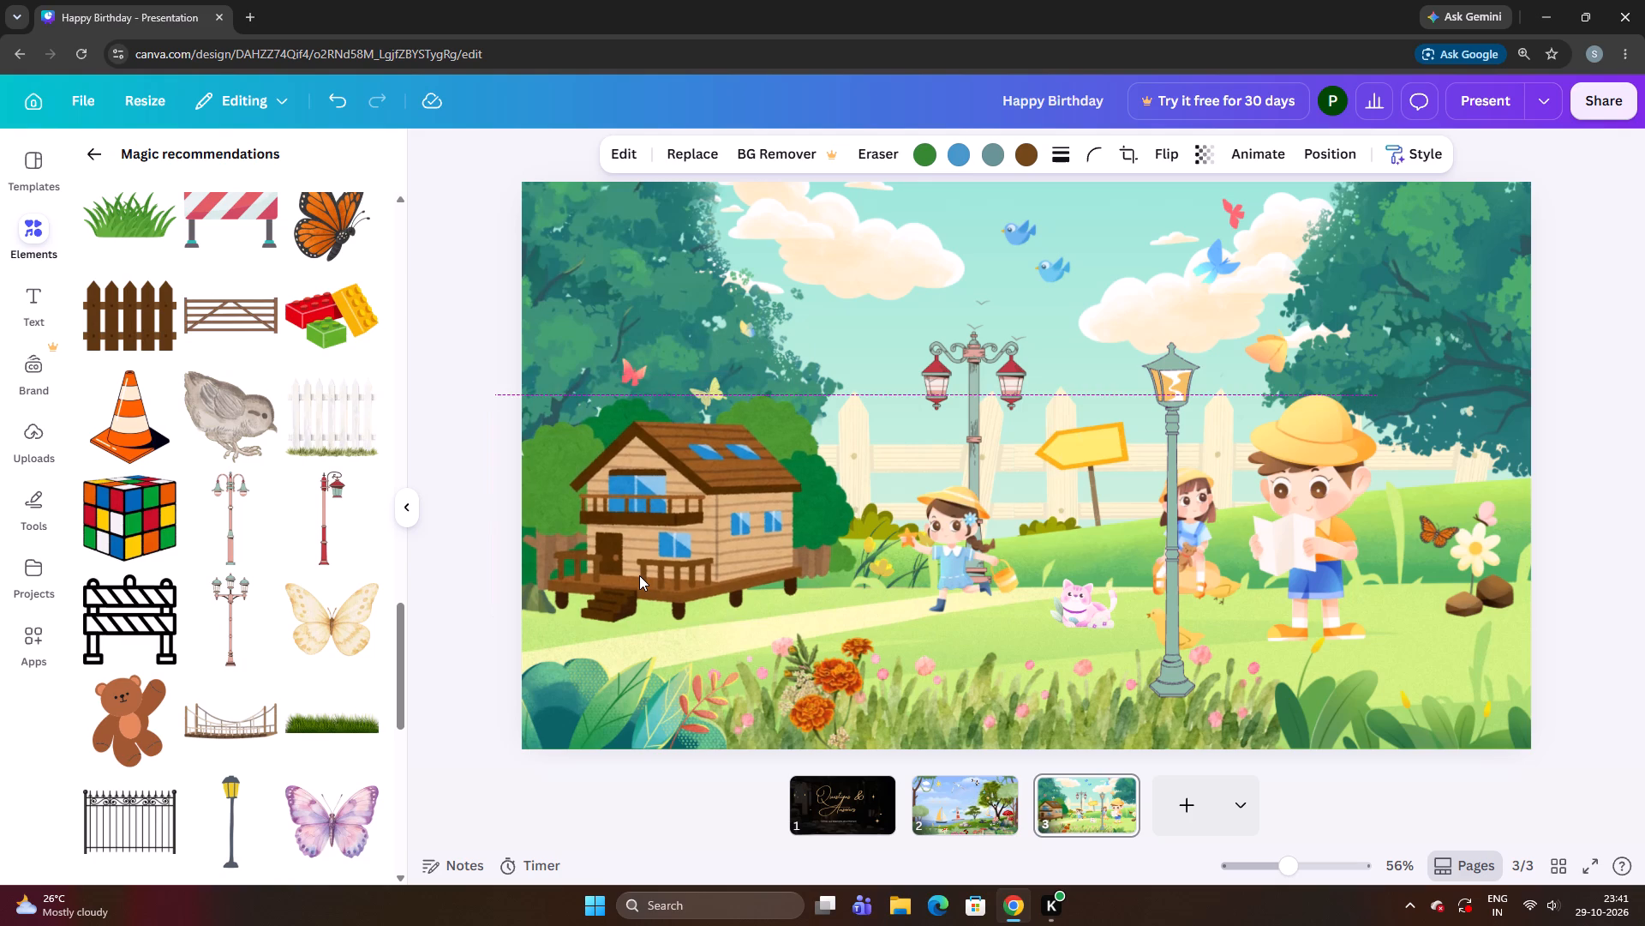
key("Right")
key("Right")
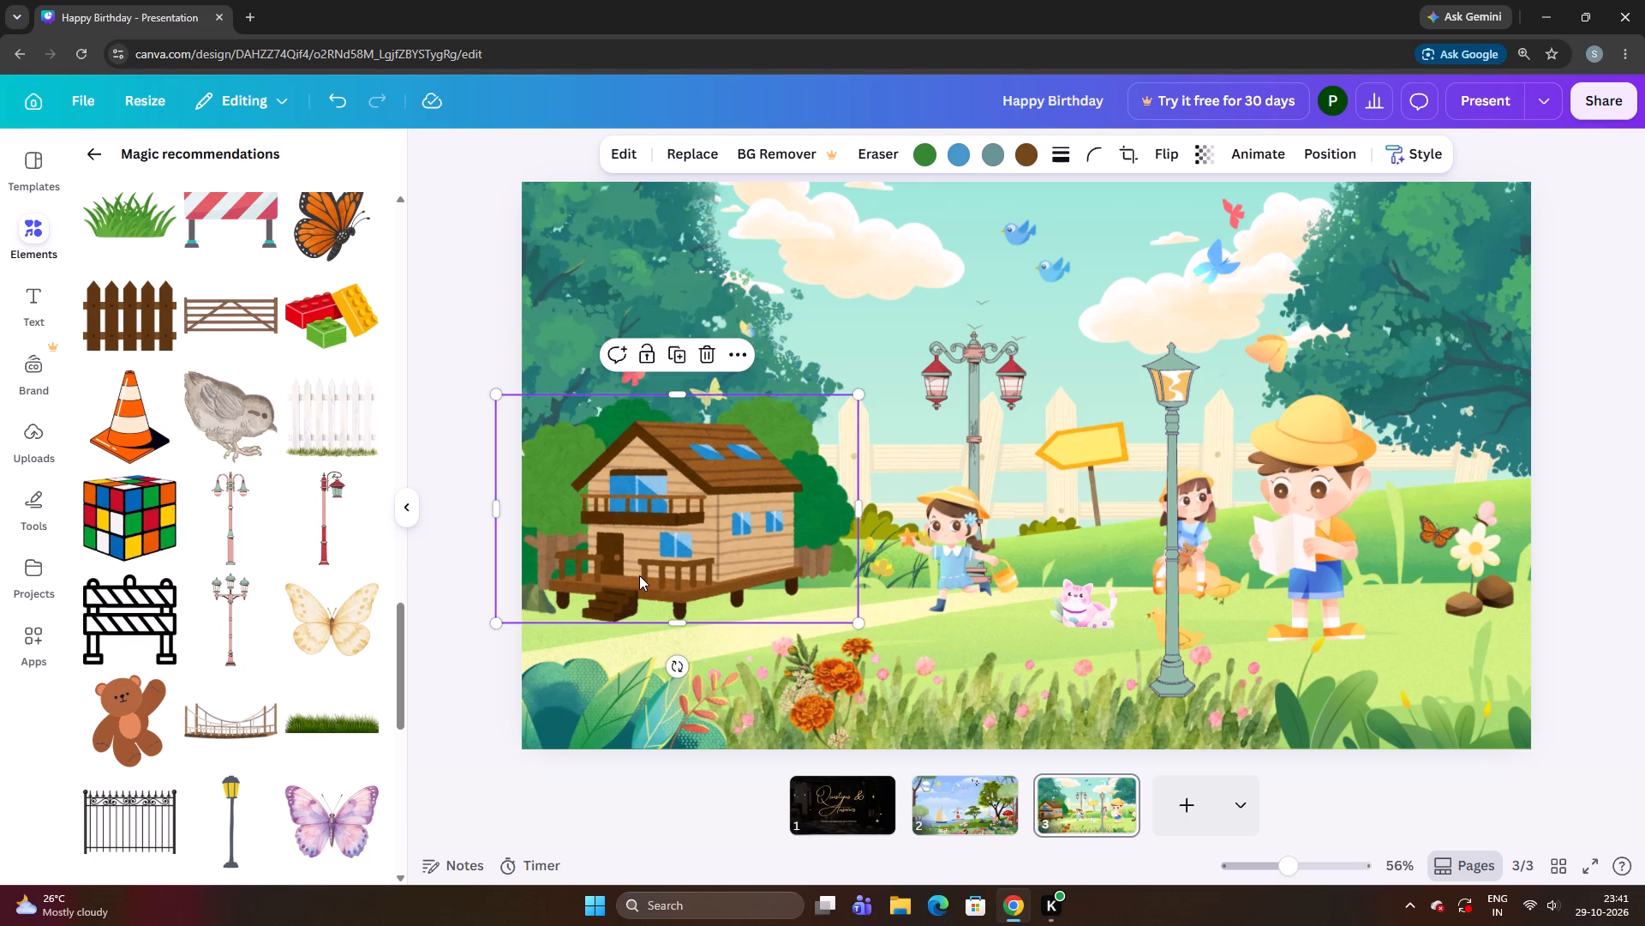
key("Left")
key("Down")
key("Up")
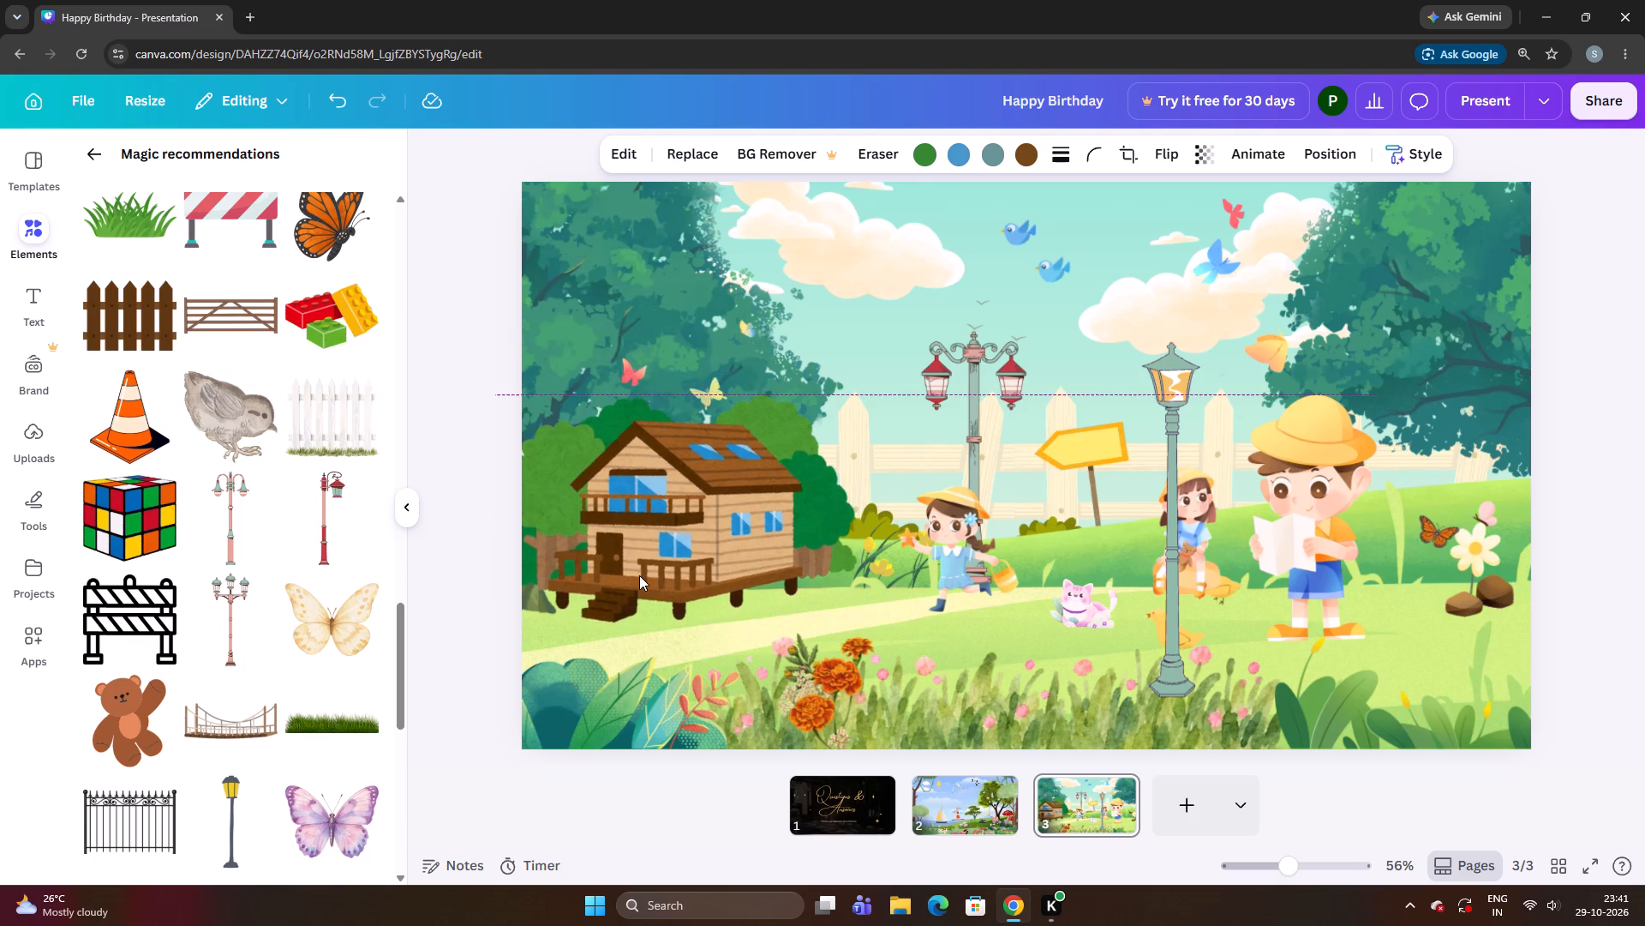
Fine-tune the wooden house's position at the path's edge, lowering it by two small nudges overall.
key("Right")
key("Down")
key("Up")
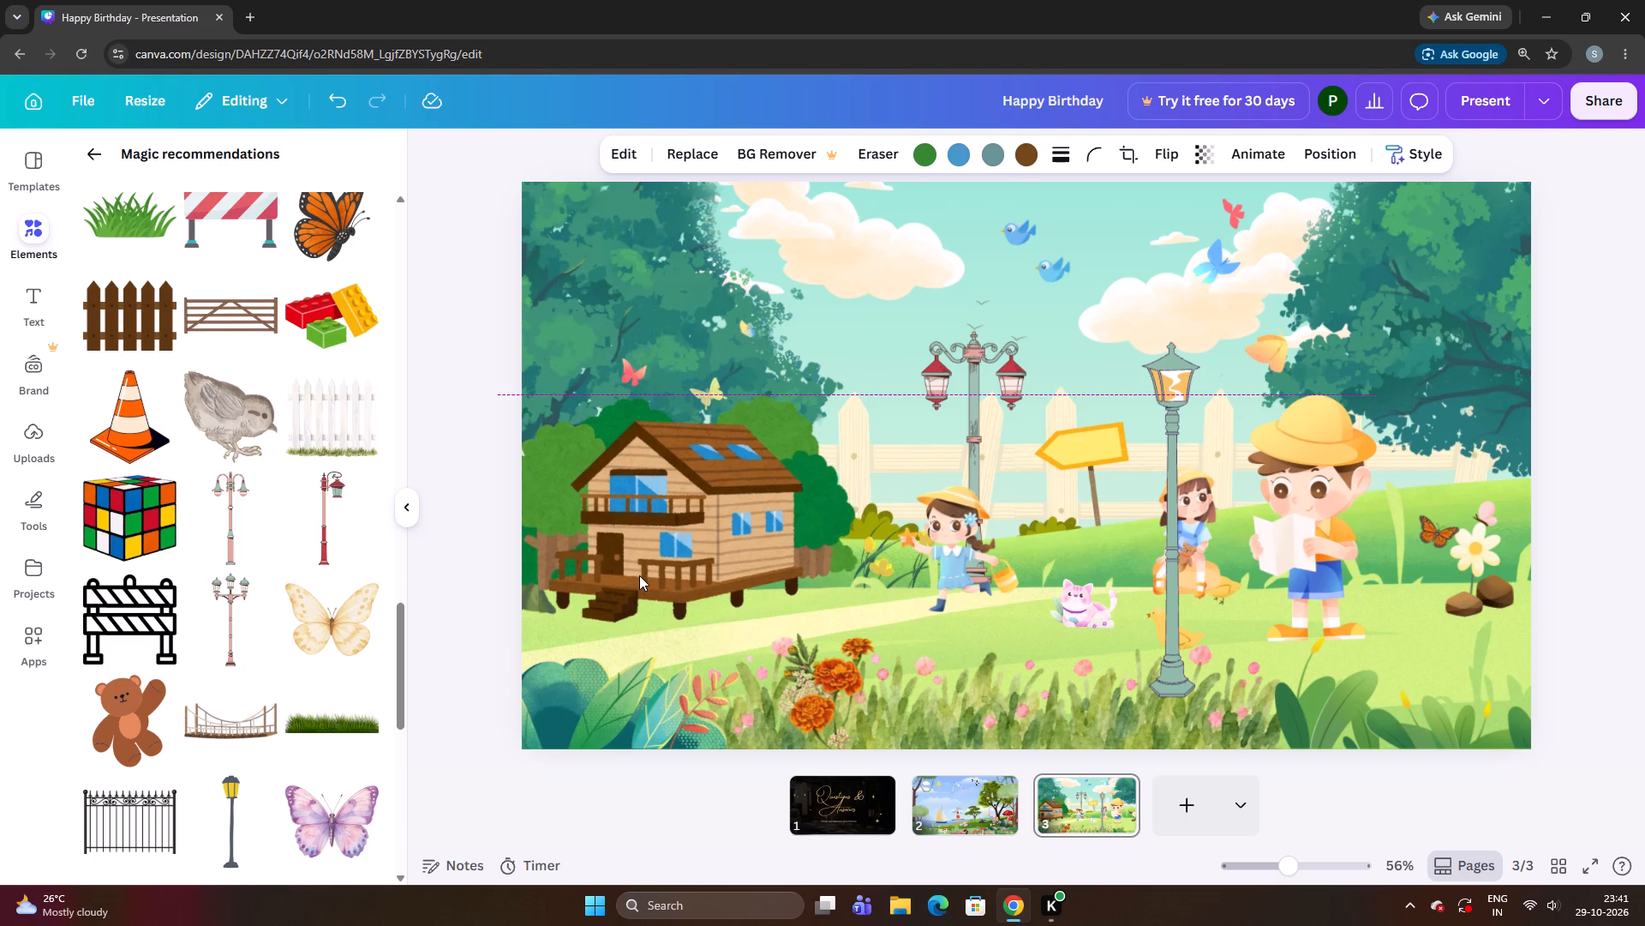
key("Up")
key("Right")
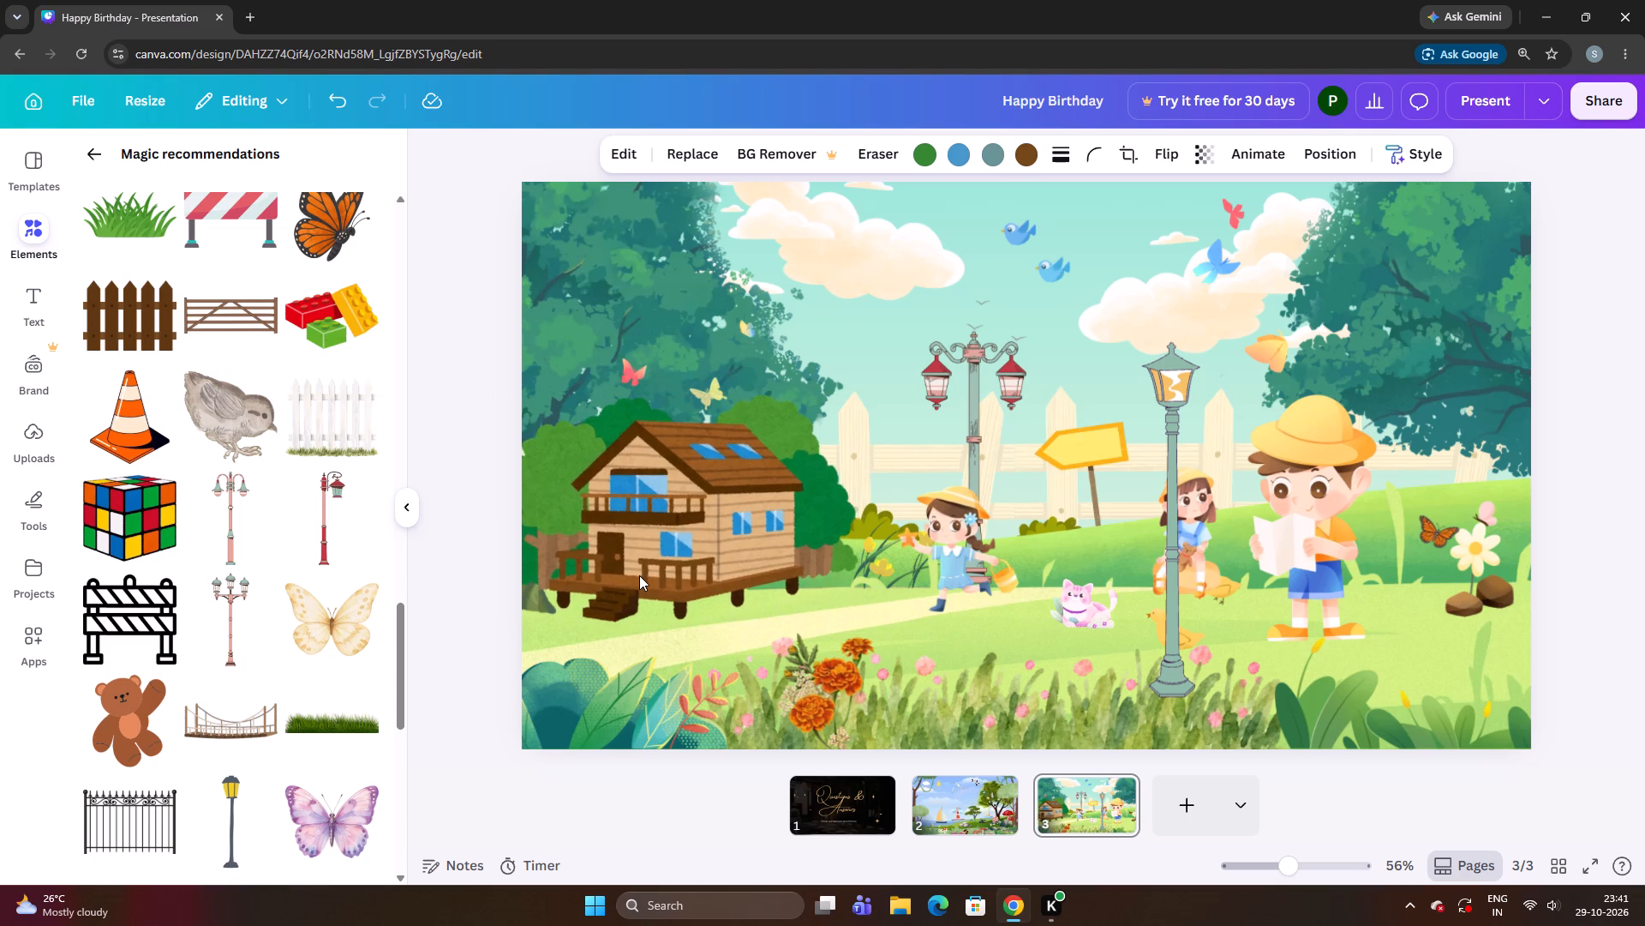
key("Left")
key("Left")
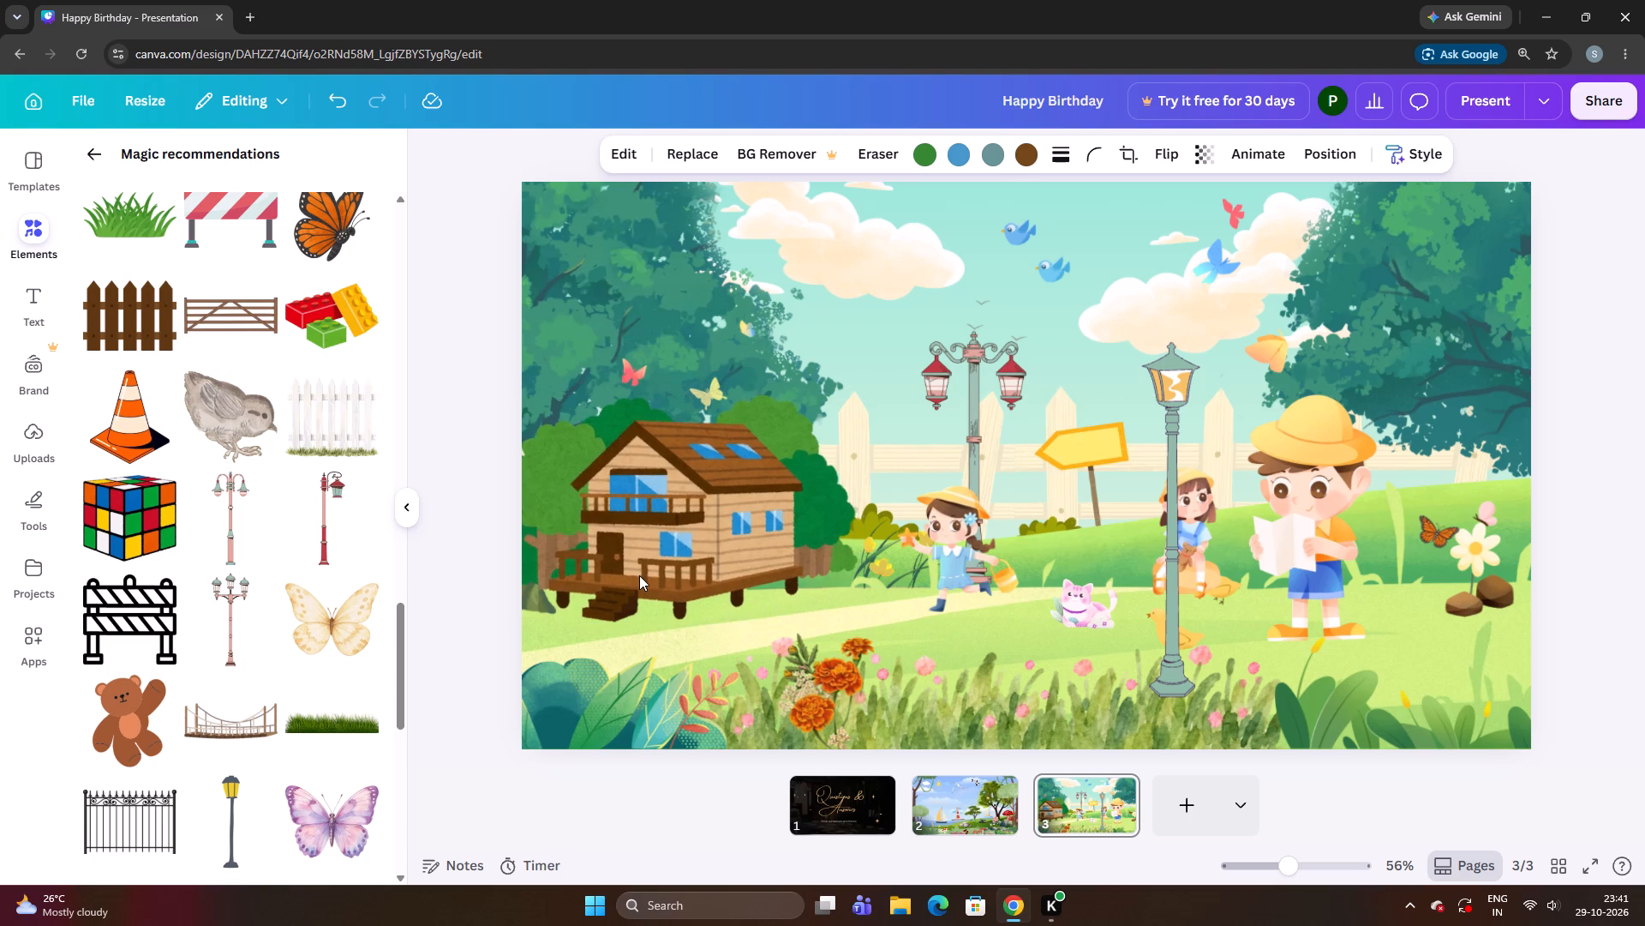
key("Down")
key("Down")
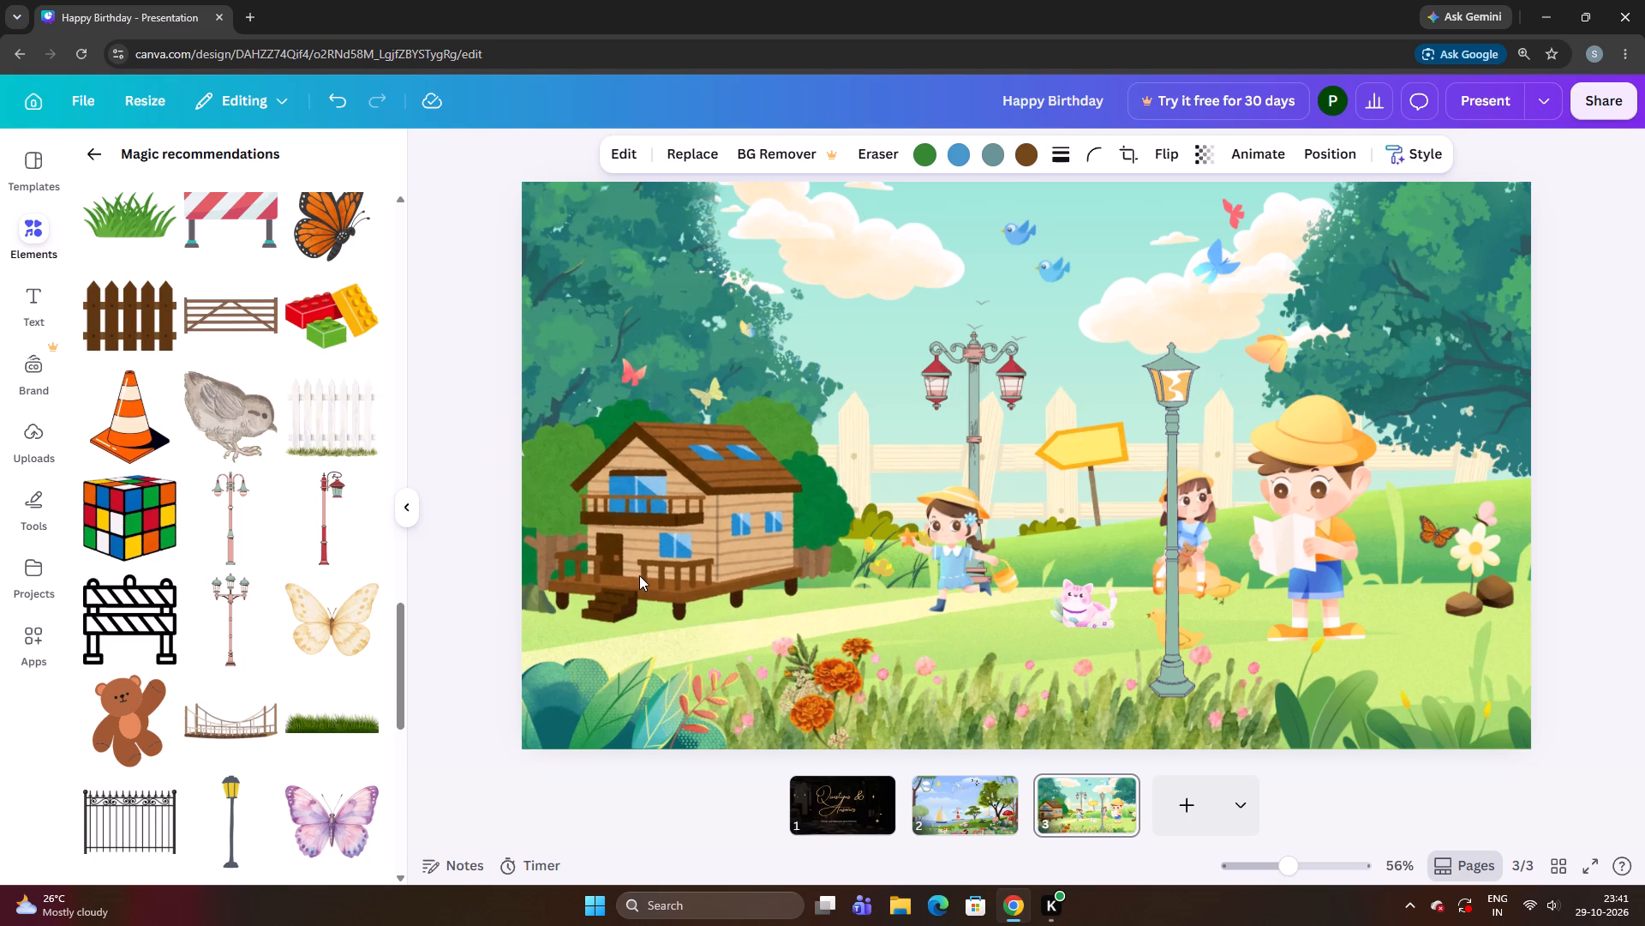
key("Down")
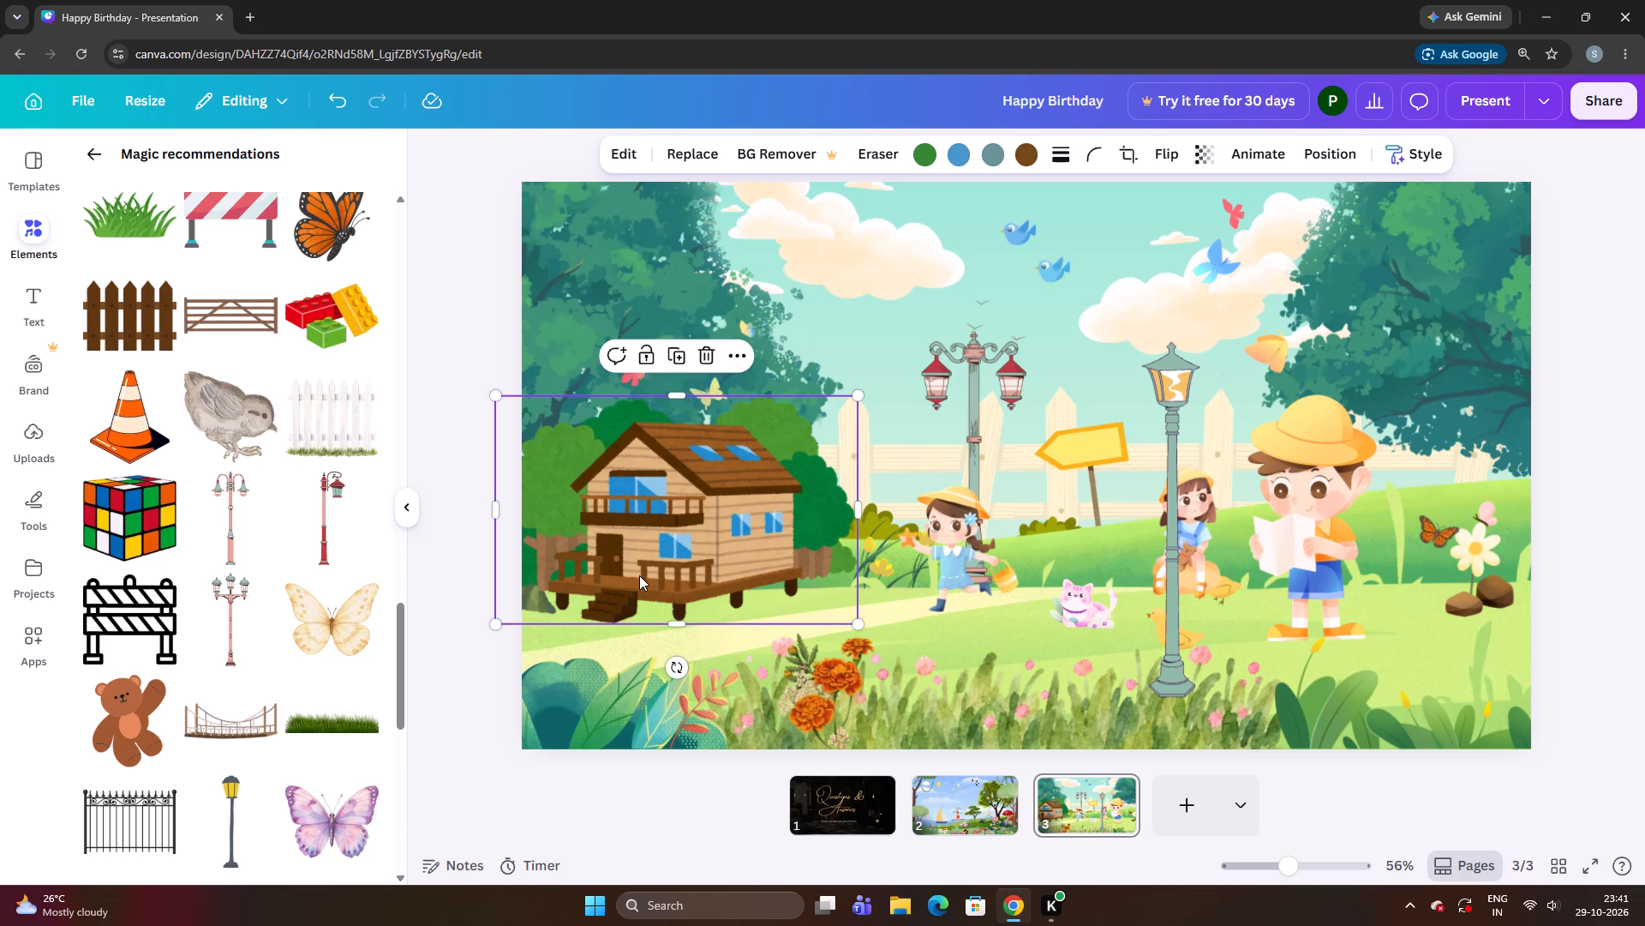
Settle the wooden house two small nudges lower and one nudge closer to the running girl, and deselect it.
scroll(269, 642, "down", 3)
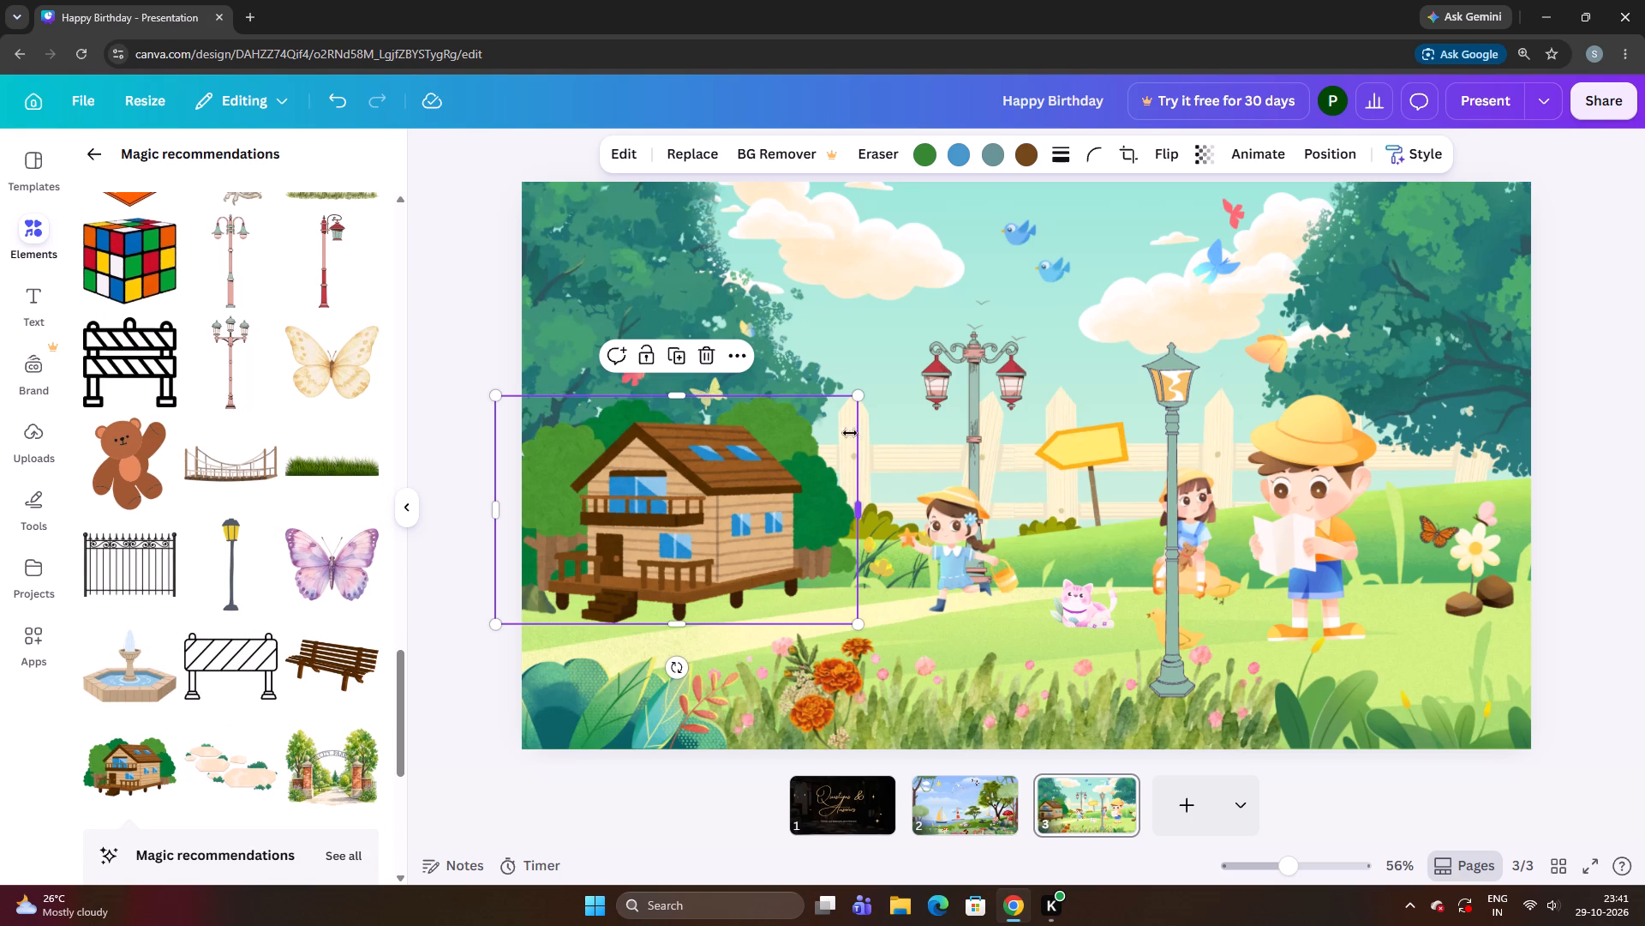
key("Down")
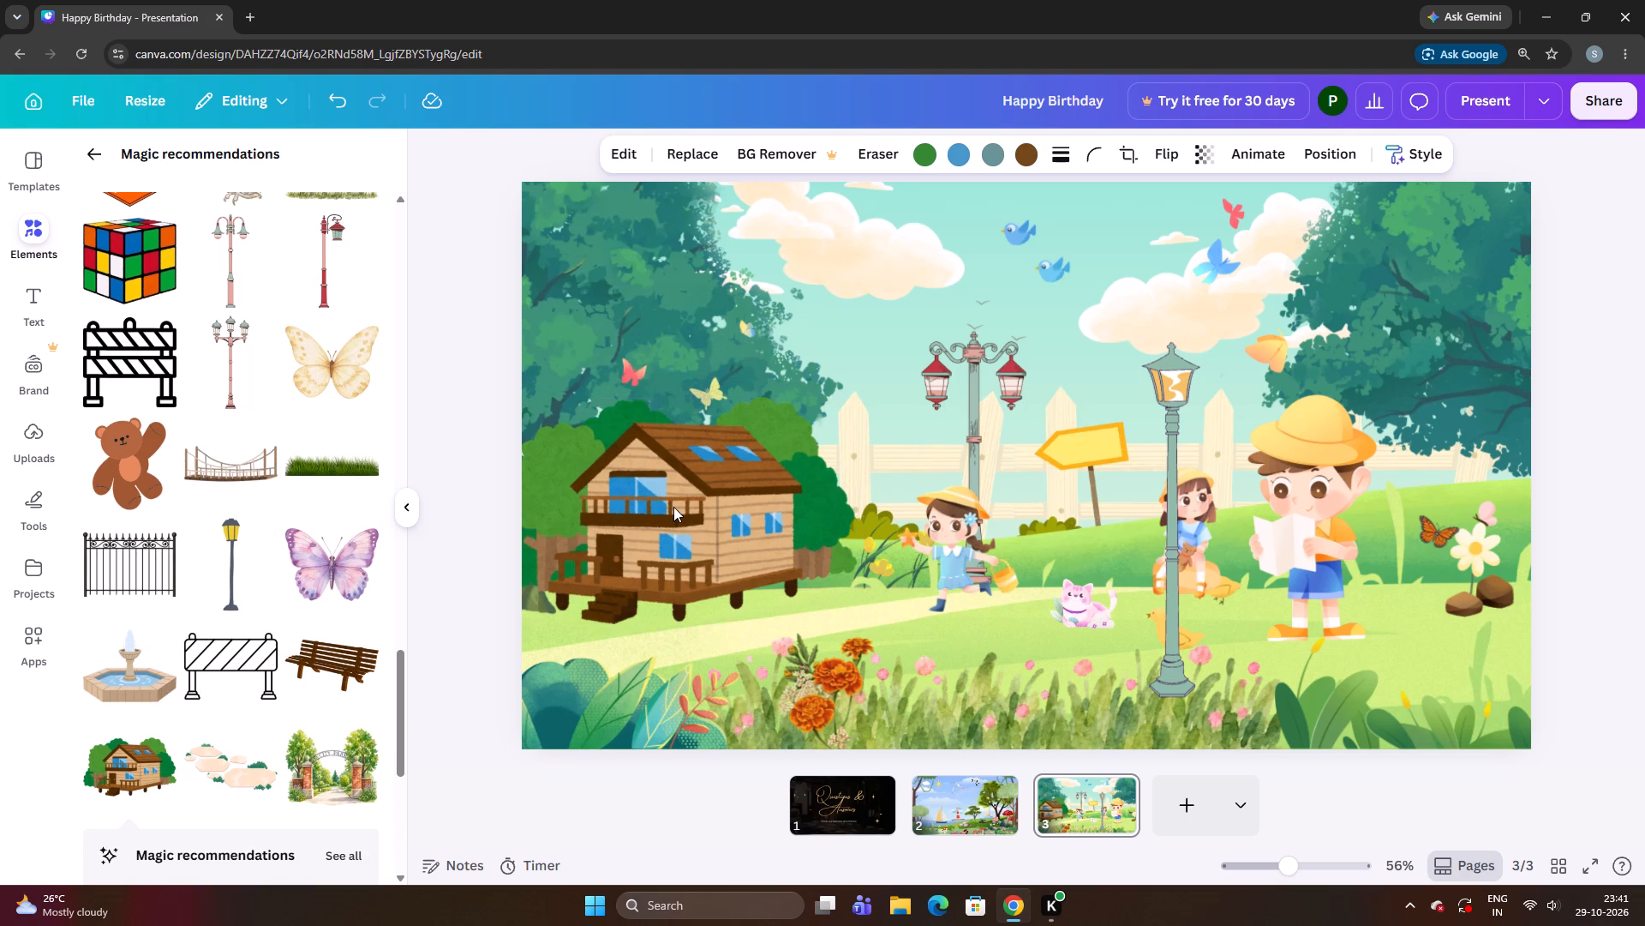
key("Up")
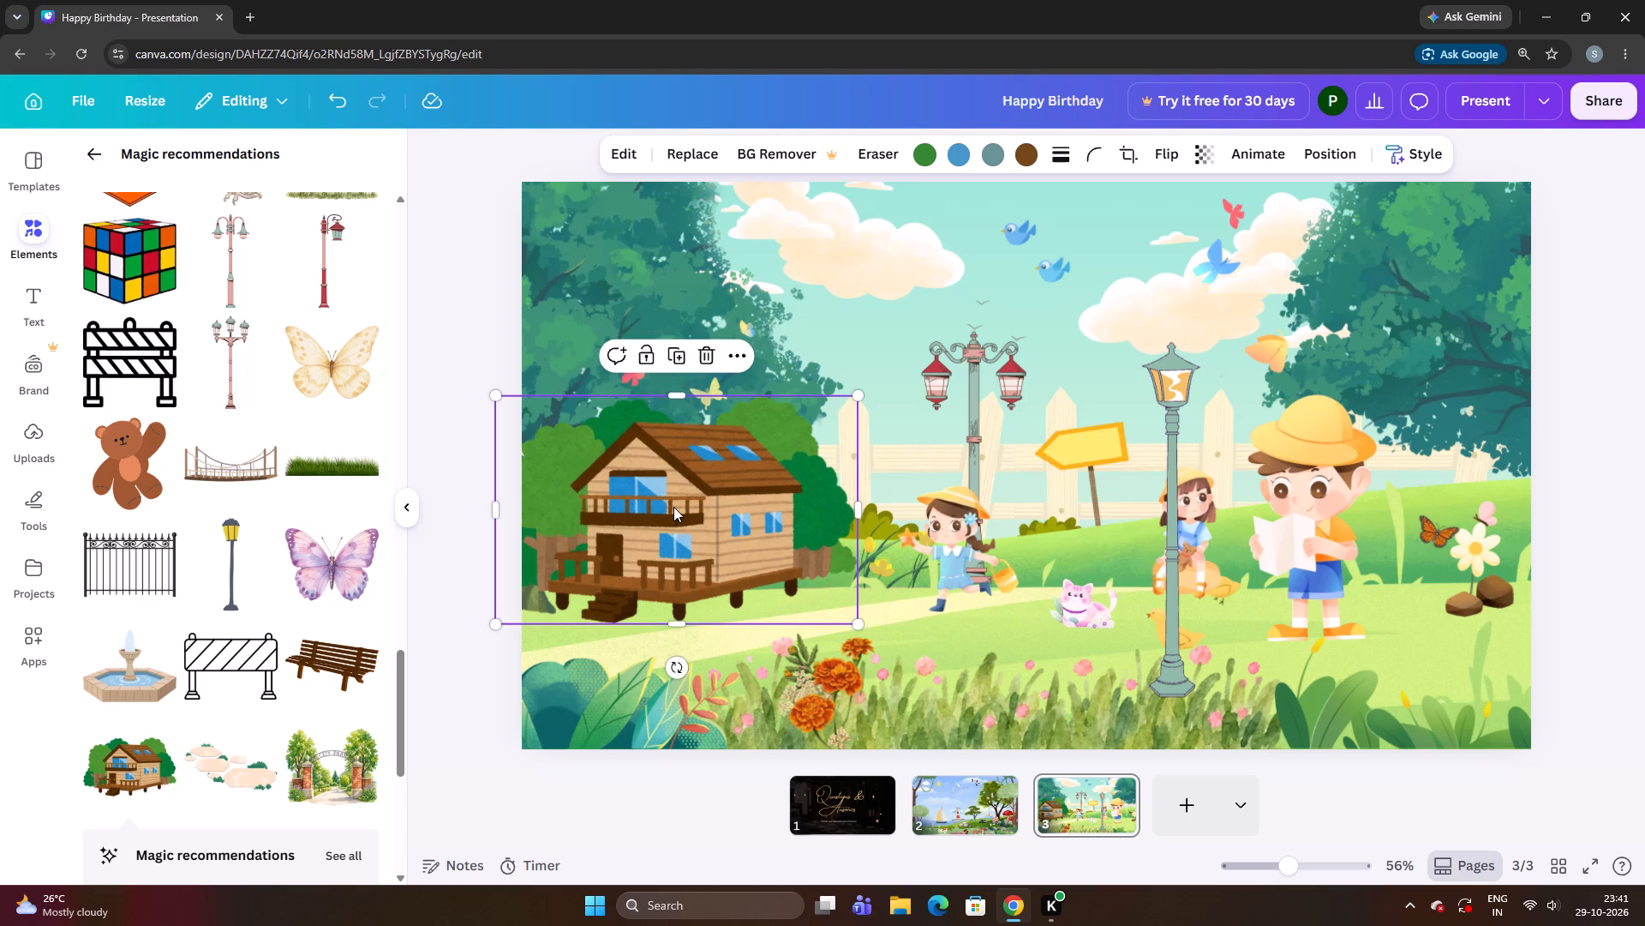
key("Up")
key("Down")
key("Down")
key("Down")
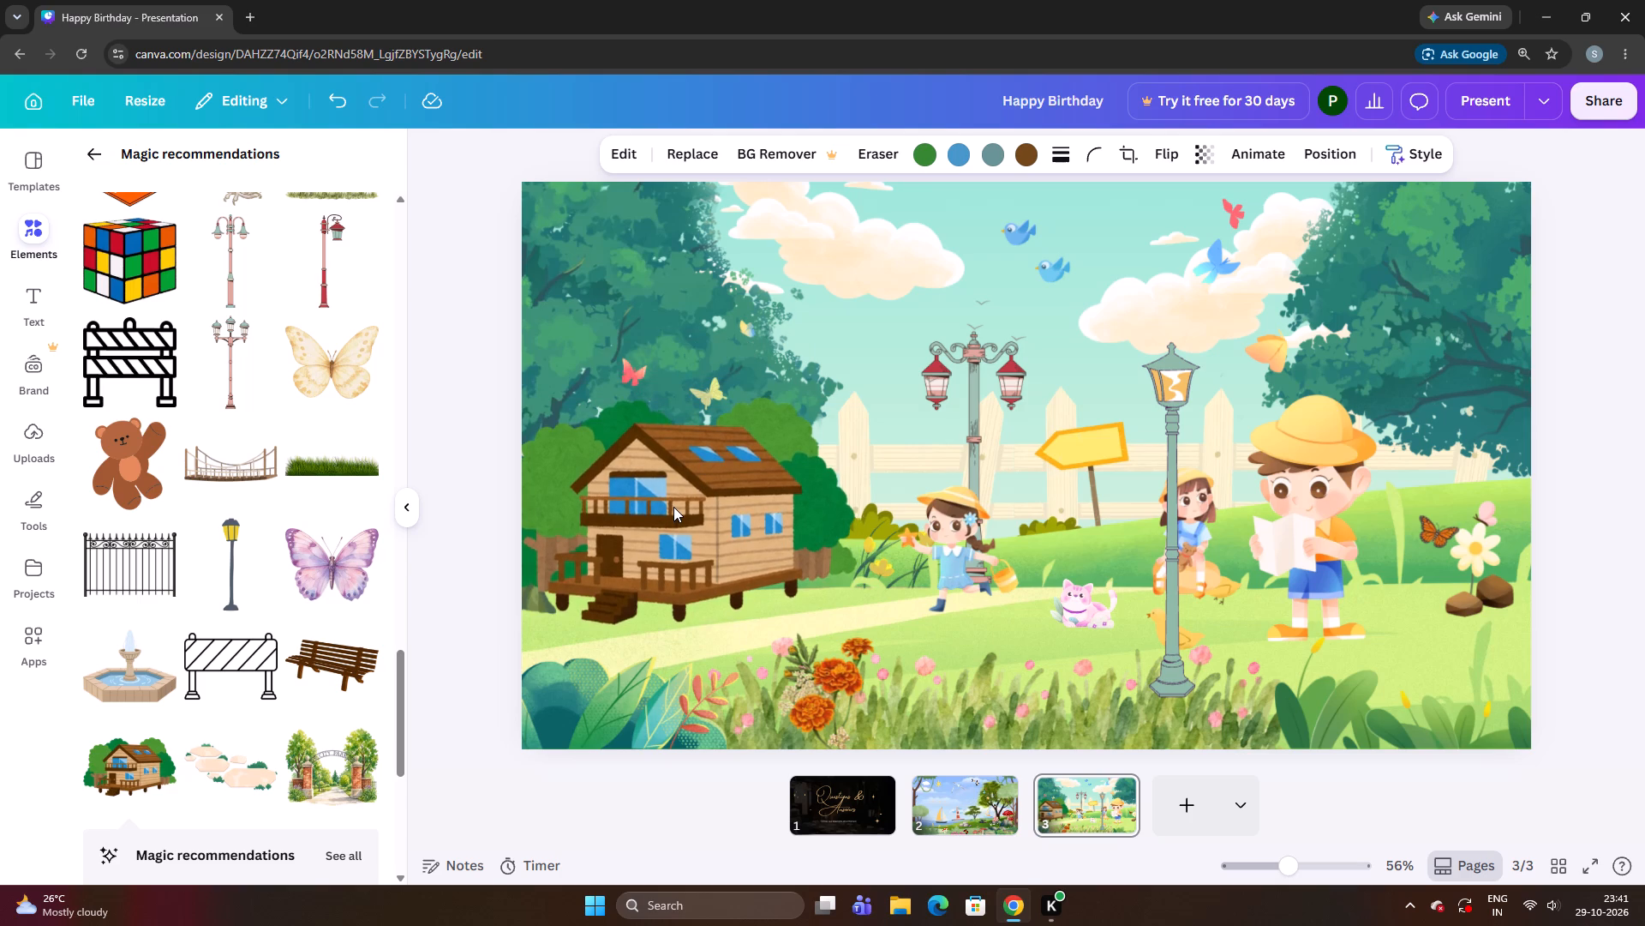
key("Left")
key("Down")
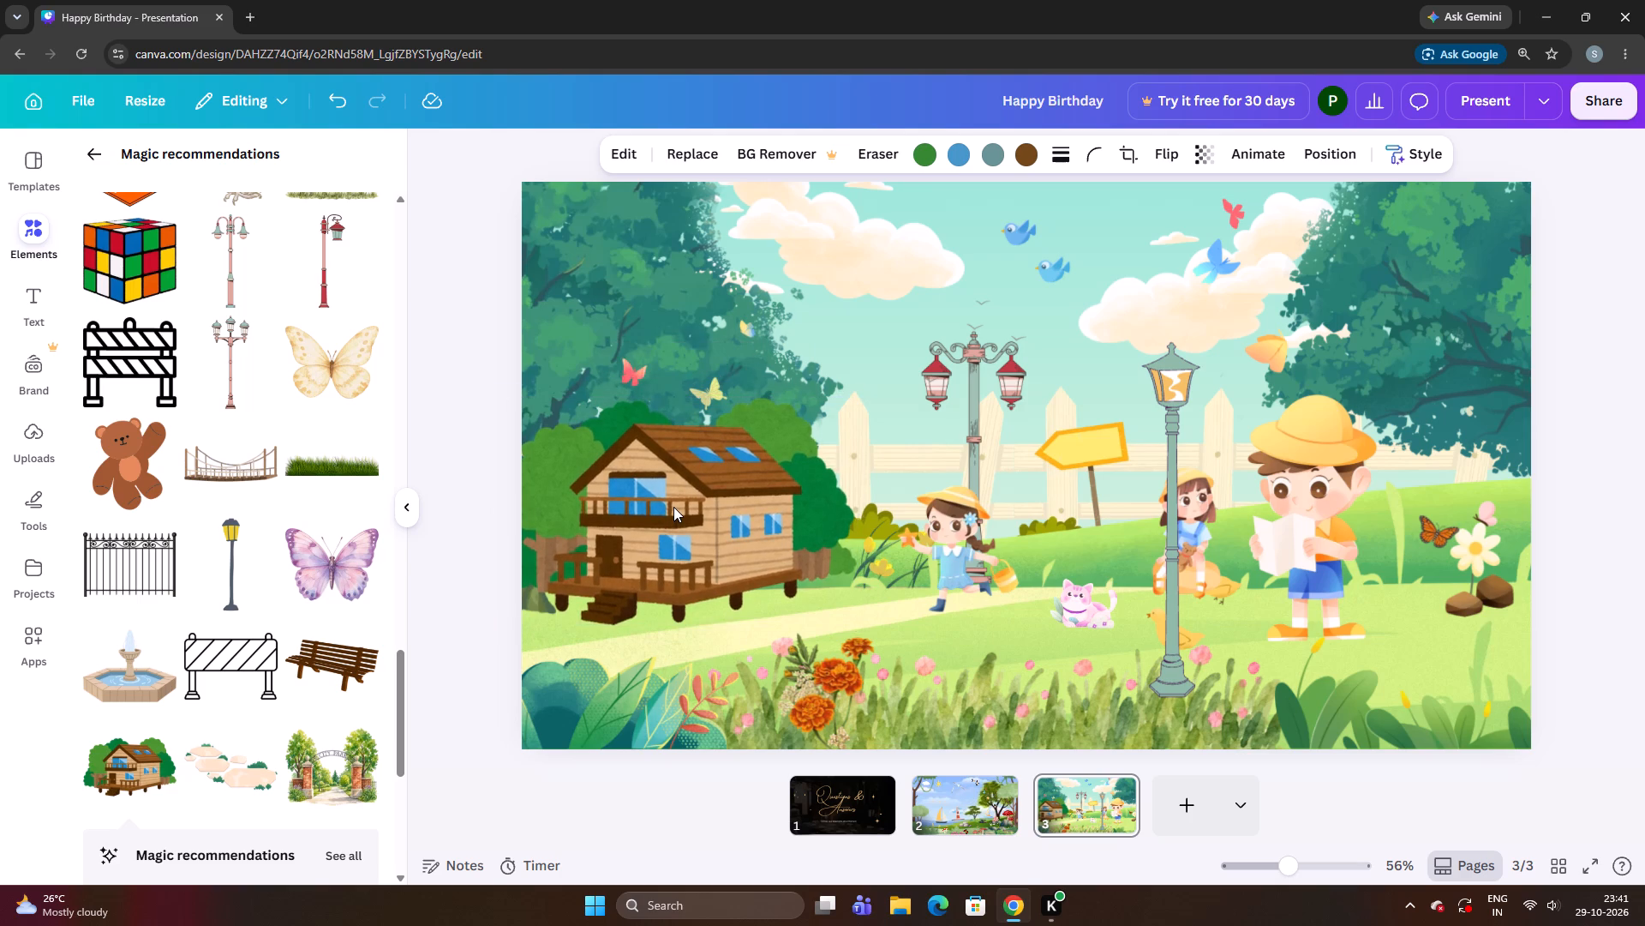
key("Right")
key("Right")
key("Up")
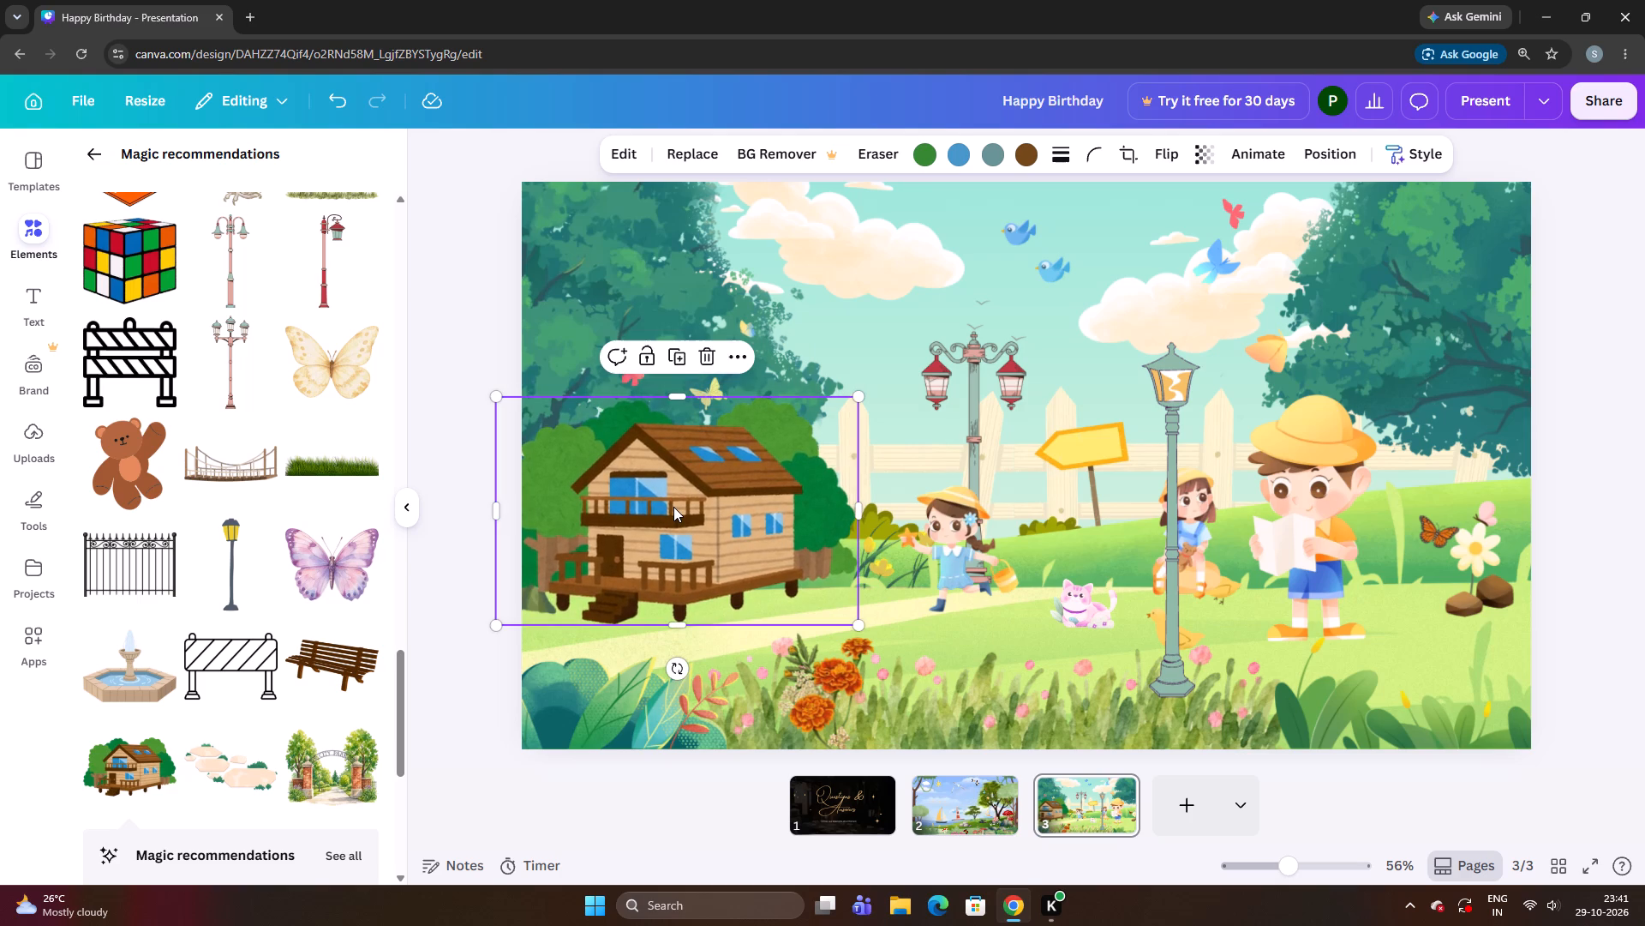
left_click(503, 317)
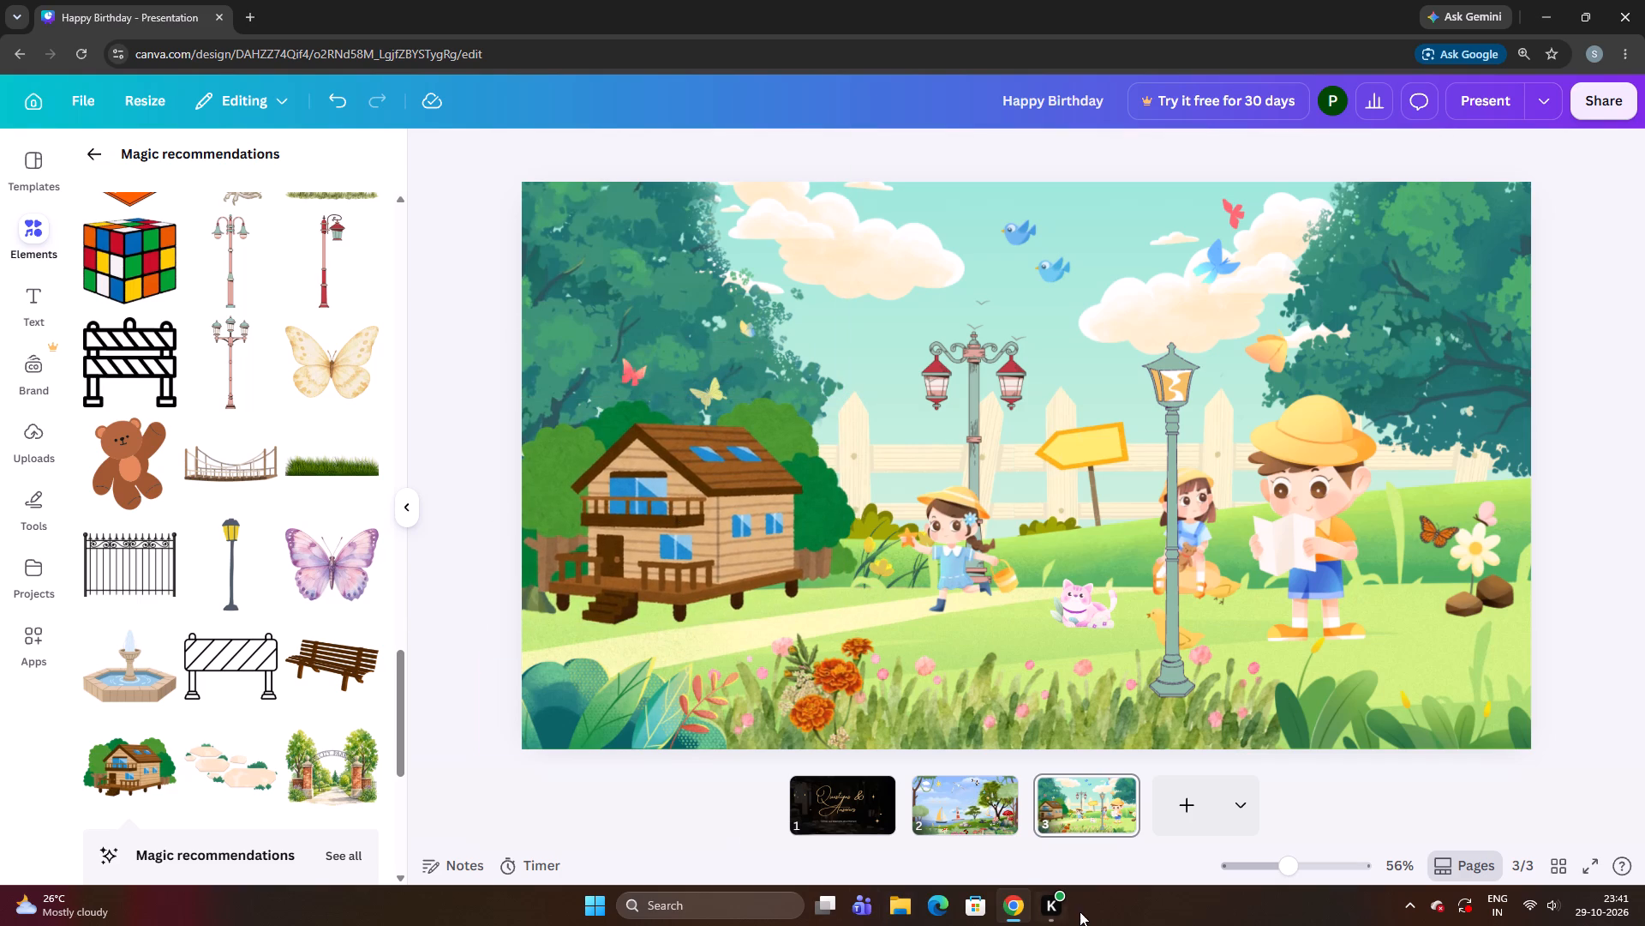